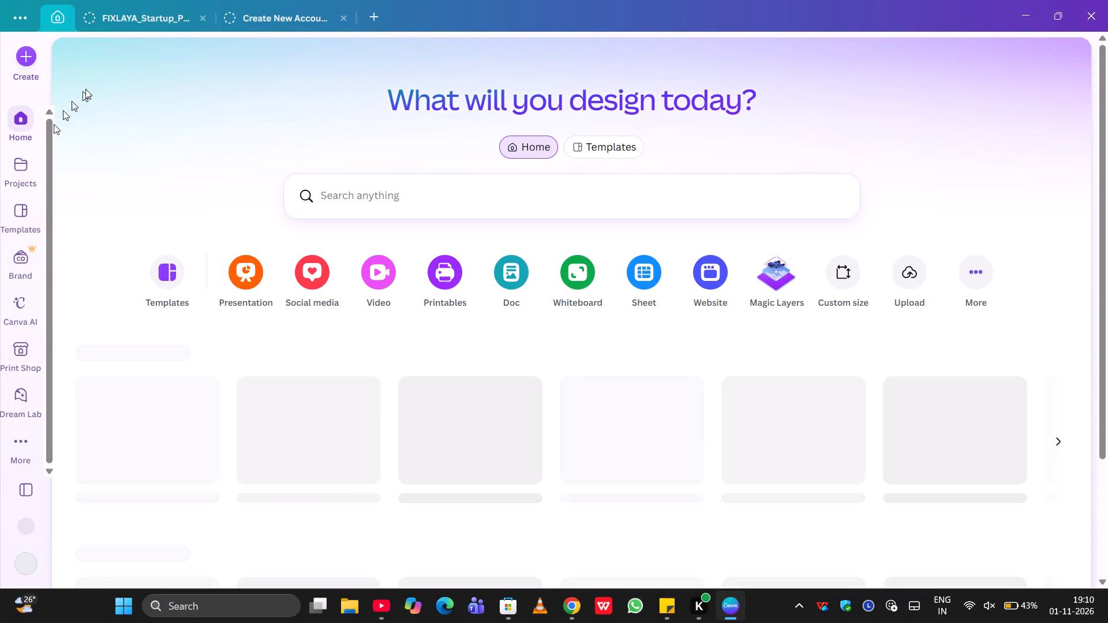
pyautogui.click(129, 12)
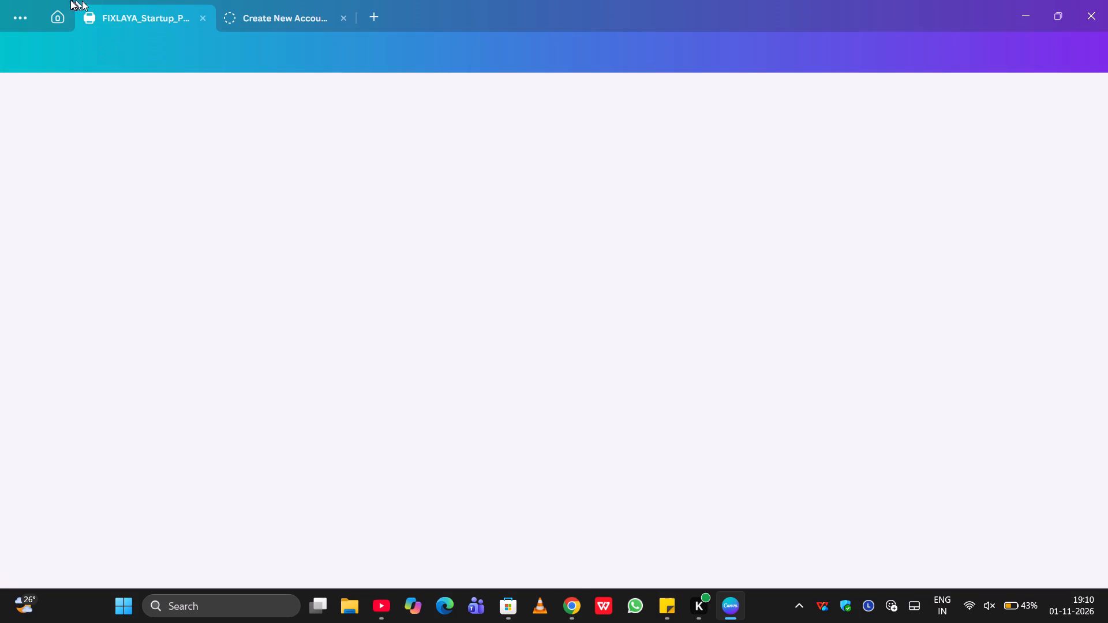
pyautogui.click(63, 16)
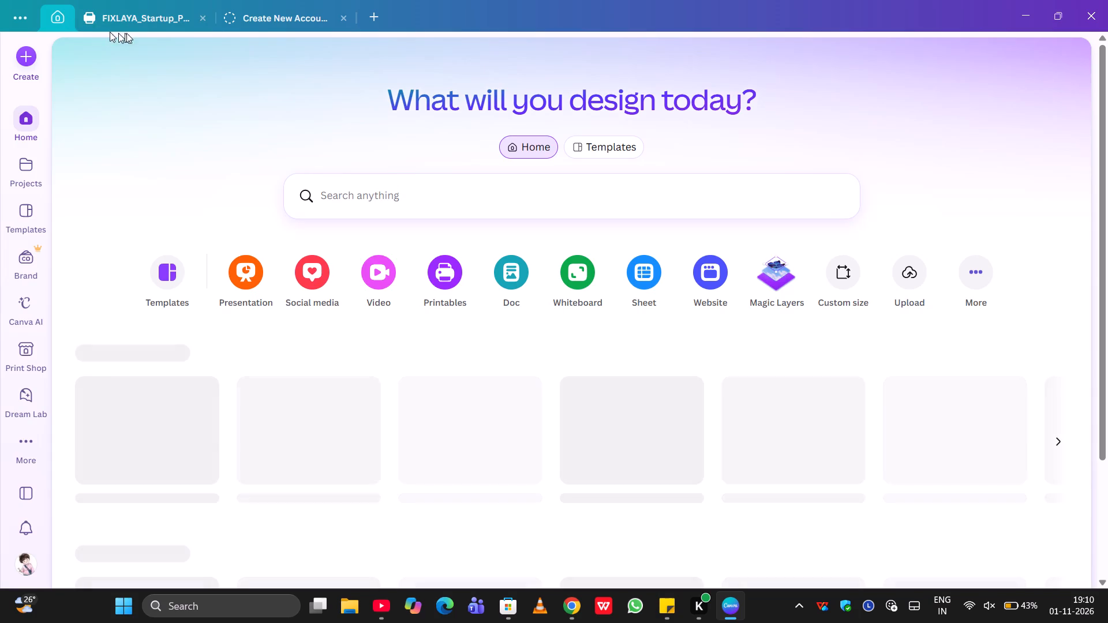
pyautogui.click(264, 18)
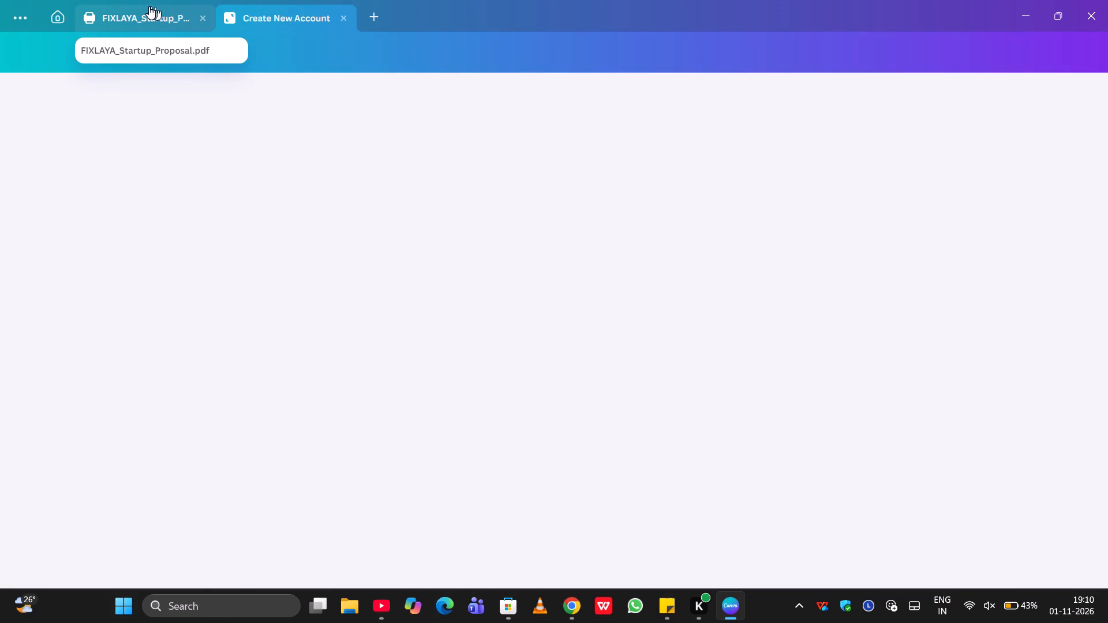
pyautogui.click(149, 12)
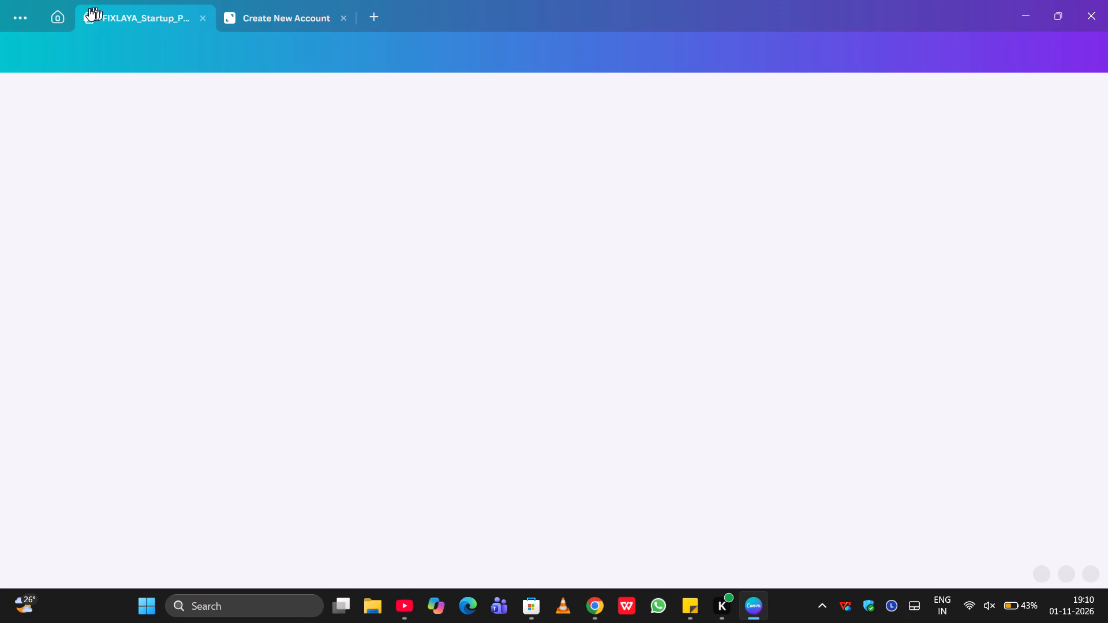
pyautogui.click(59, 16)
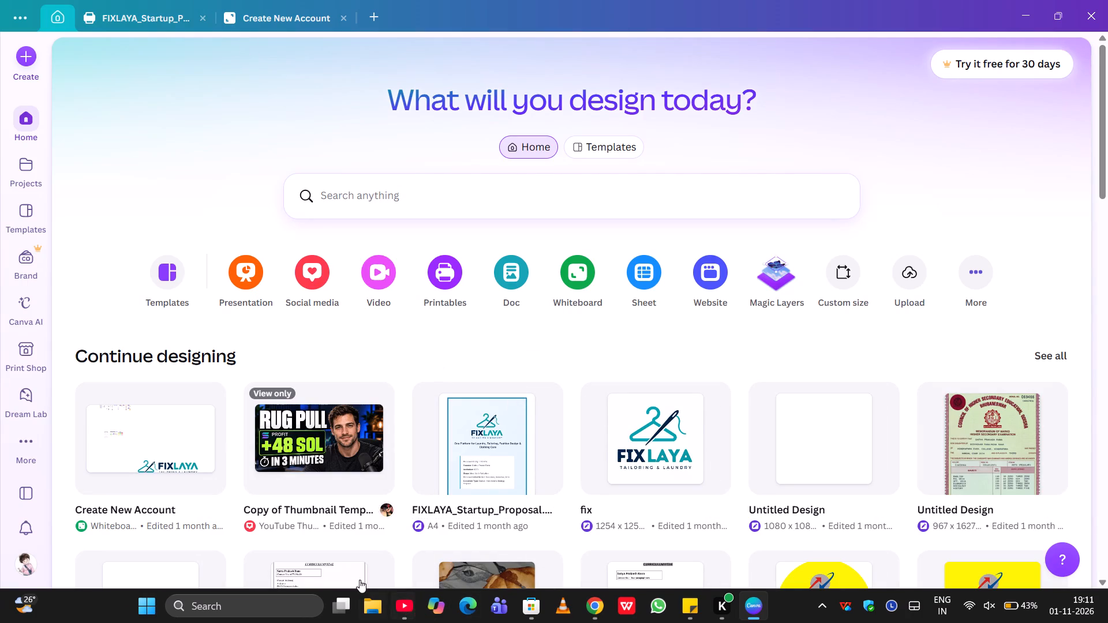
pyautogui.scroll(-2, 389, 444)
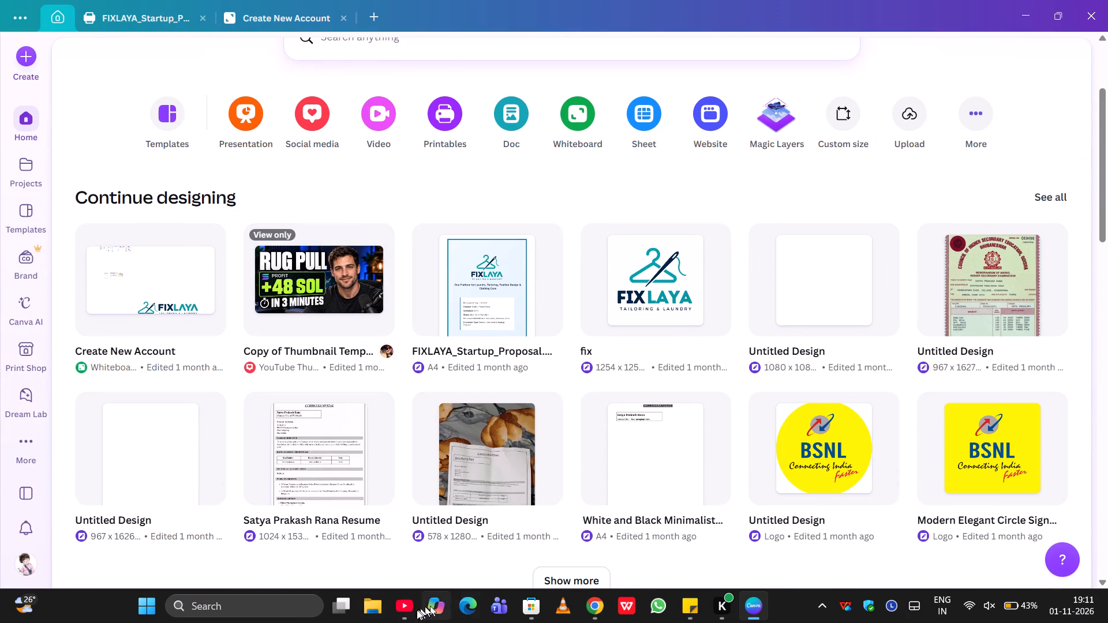
# Browse the Downloads folder in a maximized File Explorer window for the KalaBridge presentation files.
pyautogui.click(378, 610)
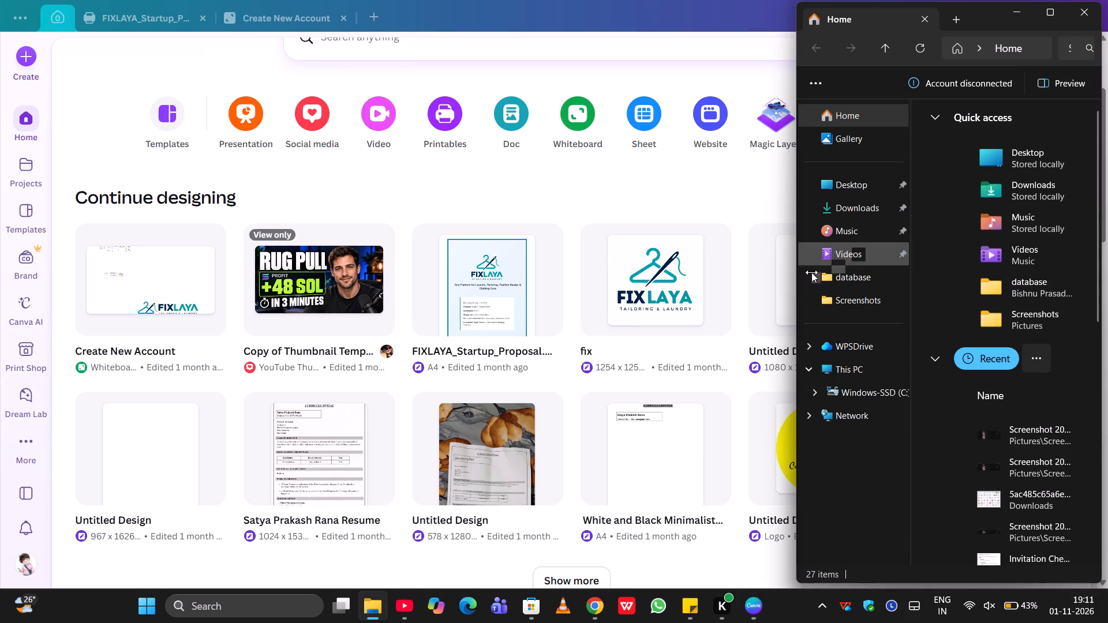
pyautogui.click(864, 210)
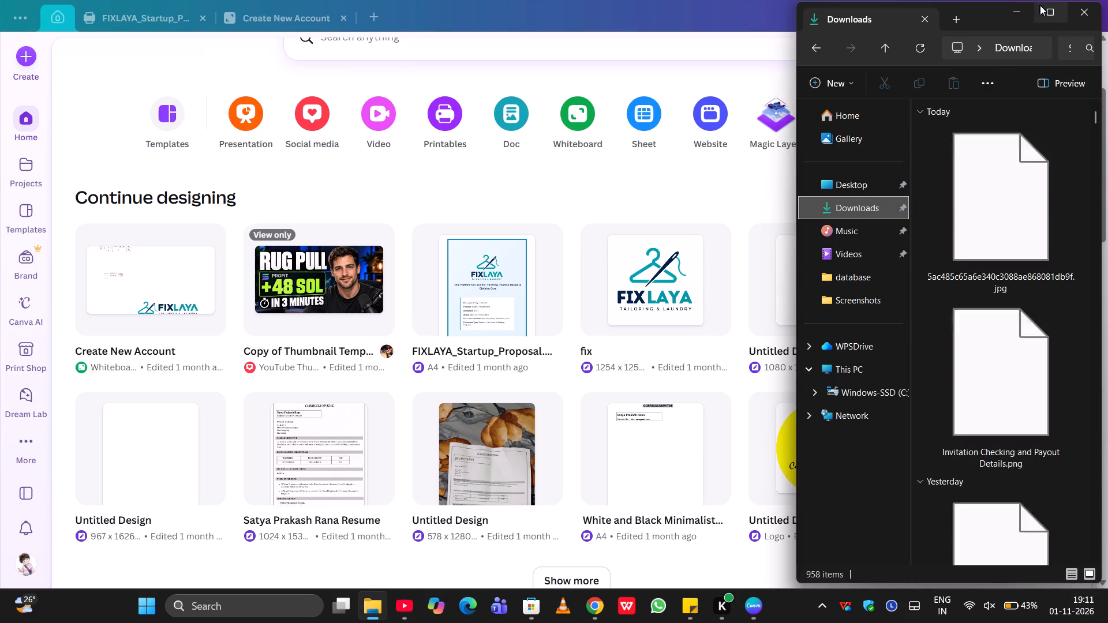
pyautogui.click(1045, 13)
pyautogui.scroll(-1, 638, 147)
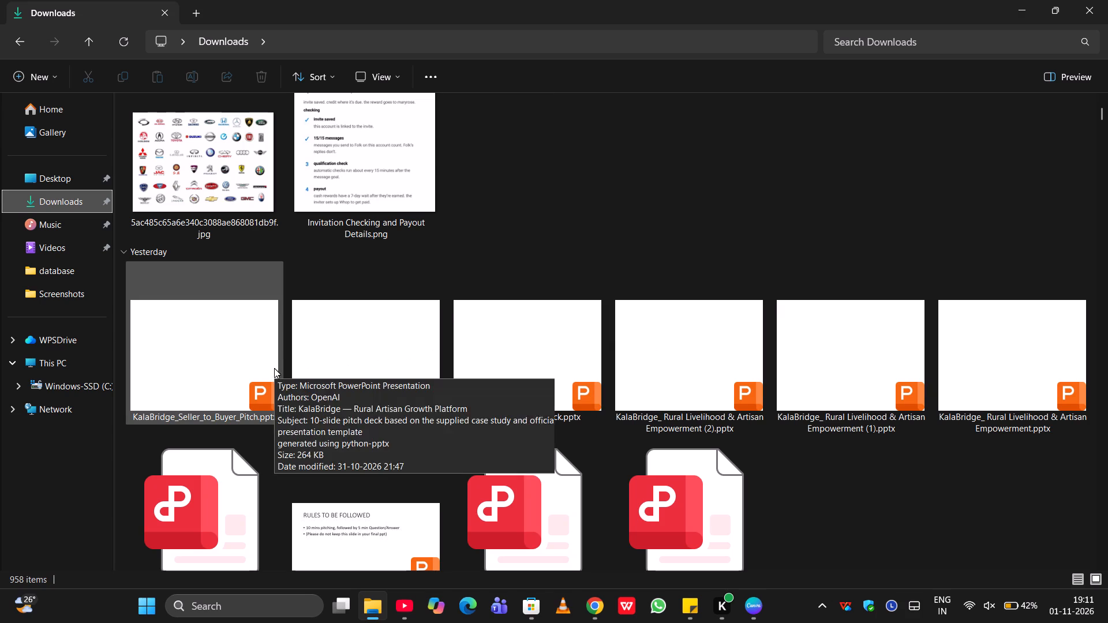
# Look through the apps offered for opening "KalaBridge_ Rural Livelihood & Artisan Empowerment.pptx".
pyautogui.rightClick(955, 400)
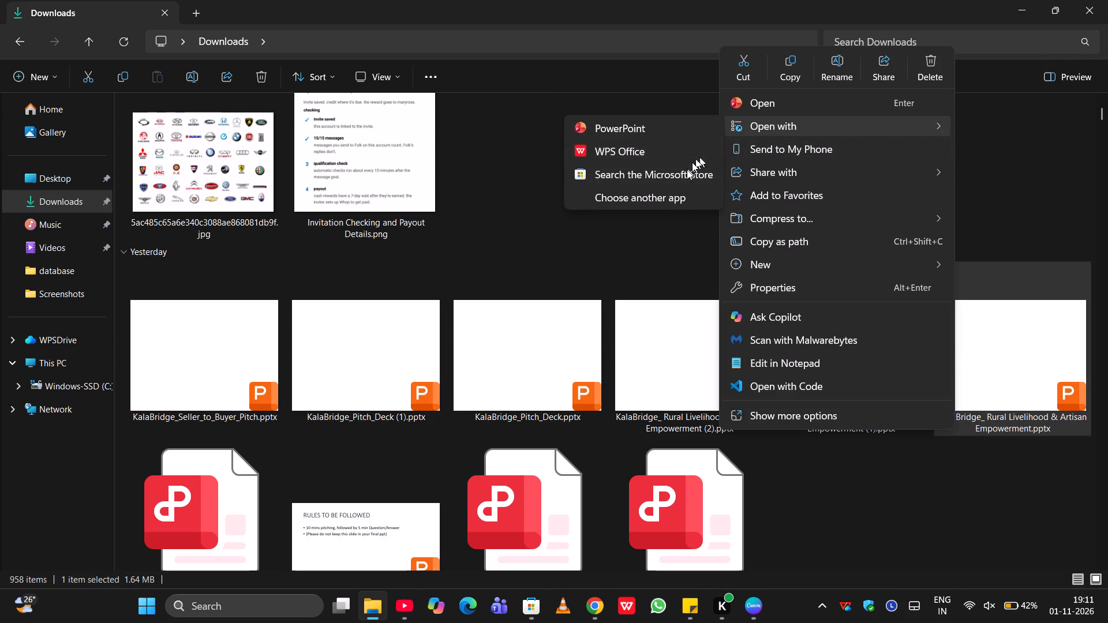
pyautogui.click(671, 196)
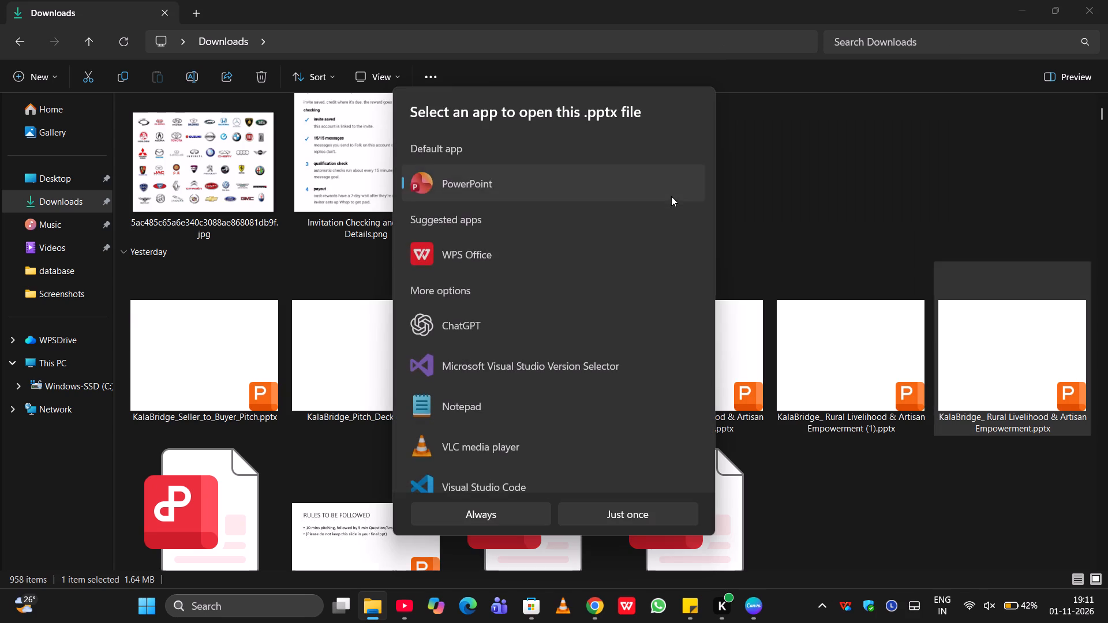
pyautogui.scroll(-4, 533, 270)
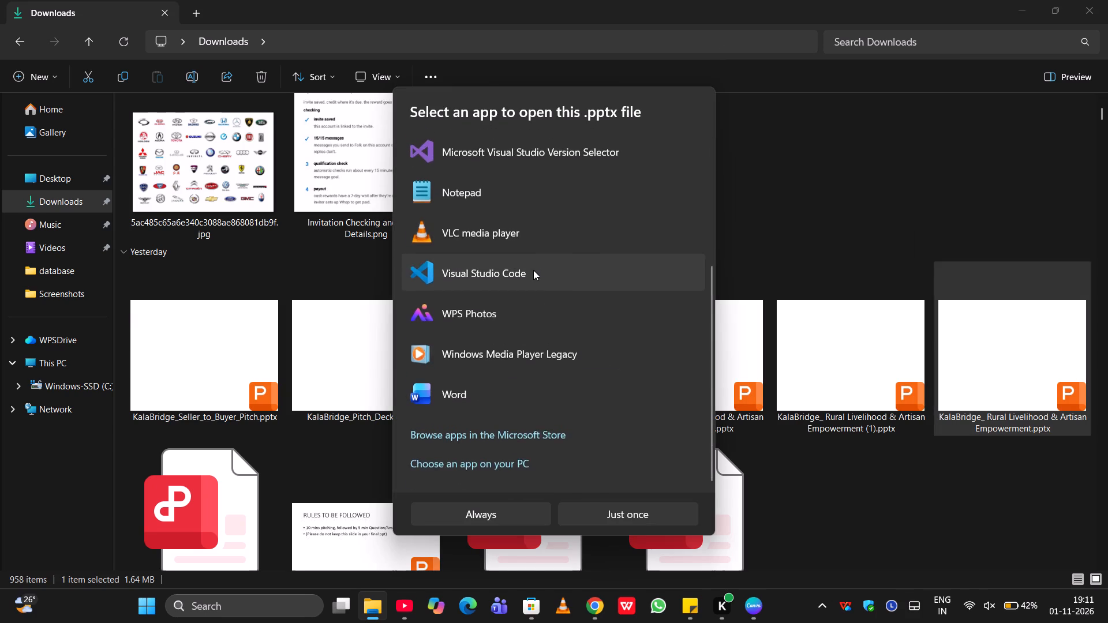
pyautogui.scroll(4, 533, 270)
pyautogui.scroll(-1, 533, 270)
pyautogui.scroll(1, 533, 270)
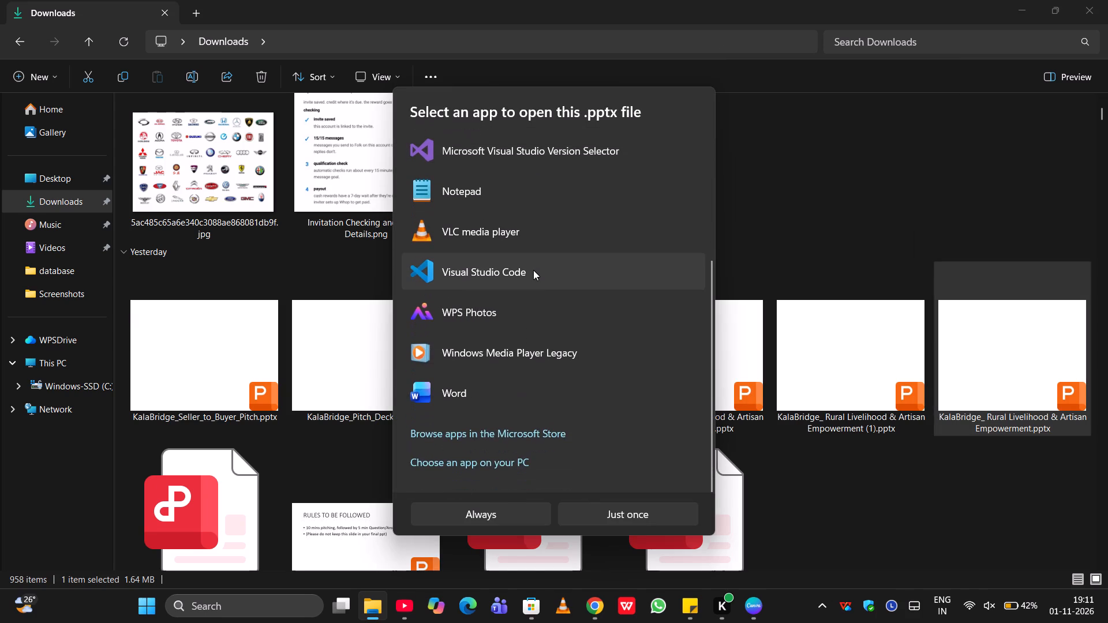
pyautogui.scroll(1, 533, 270)
pyautogui.scroll(-4, 533, 270)
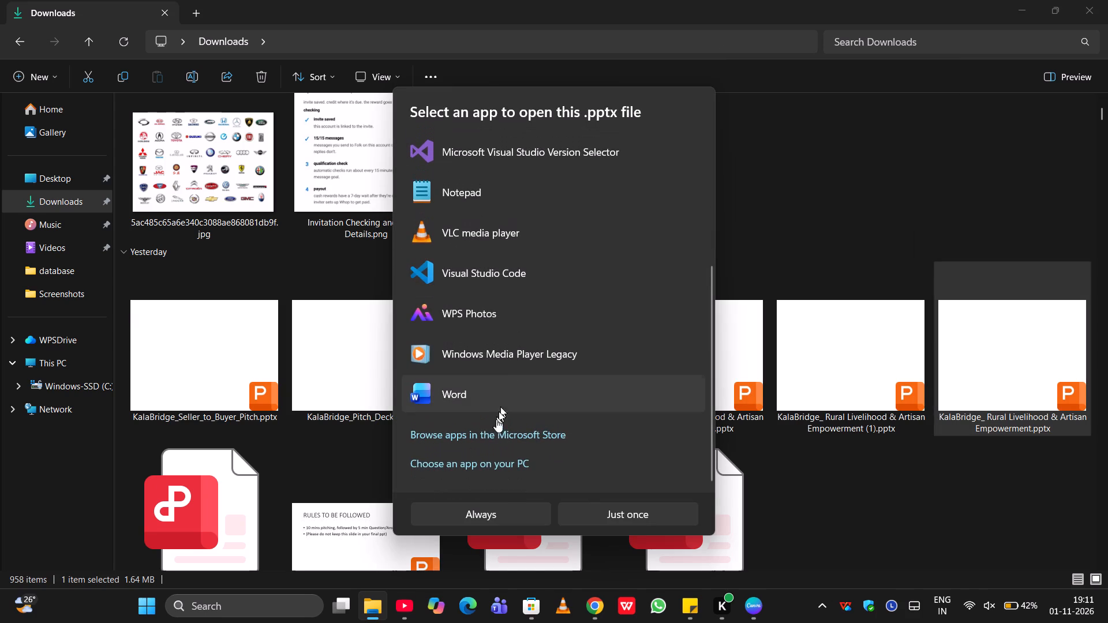
# Browse the Microsoft Store for apps that open .pptx files, closing the store when done.
pyautogui.click(494, 436)
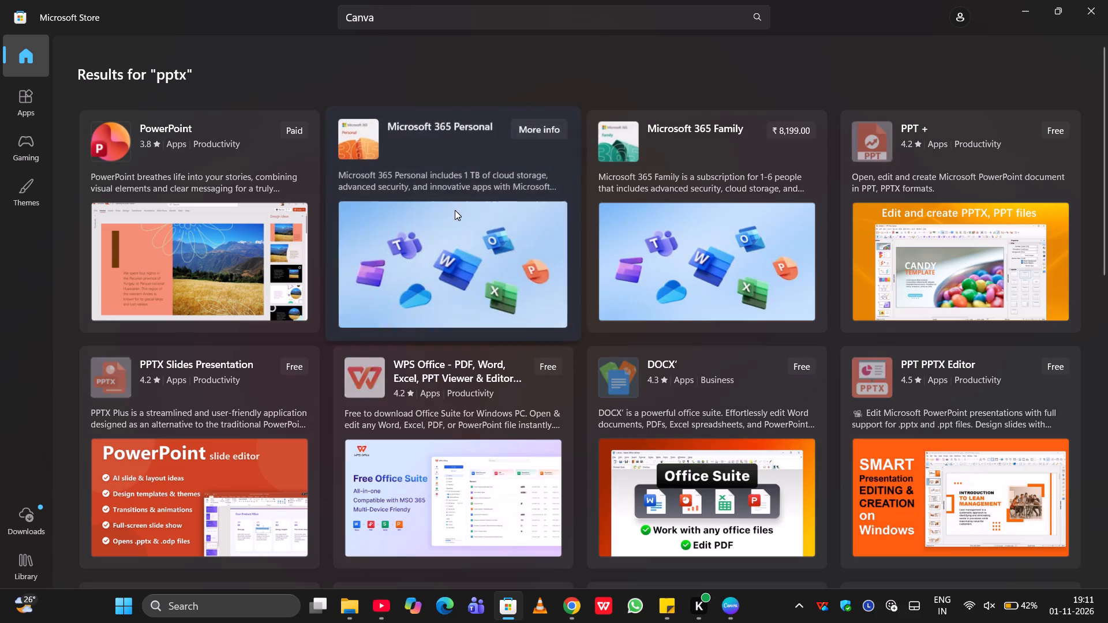
pyautogui.scroll(-9, 595, 129)
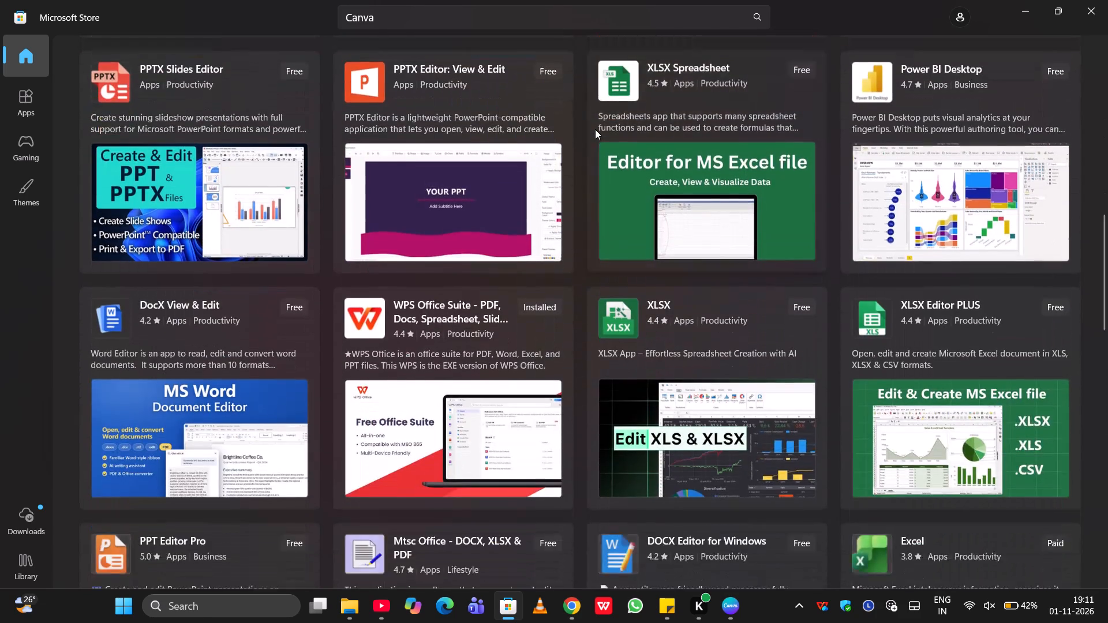
pyautogui.scroll(-11, 595, 129)
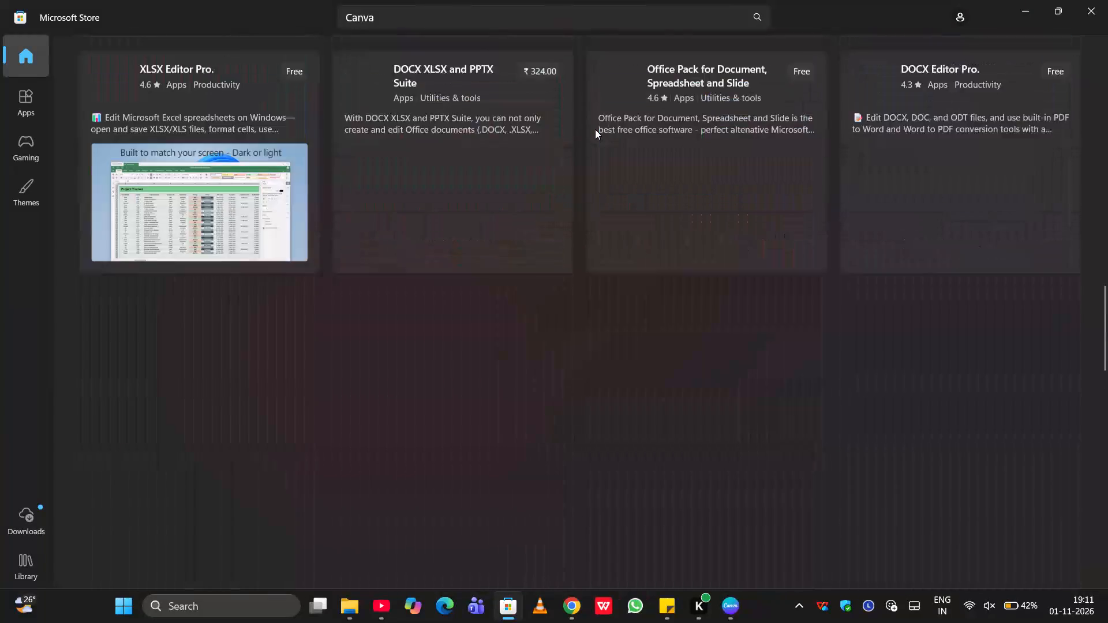
pyautogui.scroll(-1, 595, 129)
pyautogui.click(1106, 0)
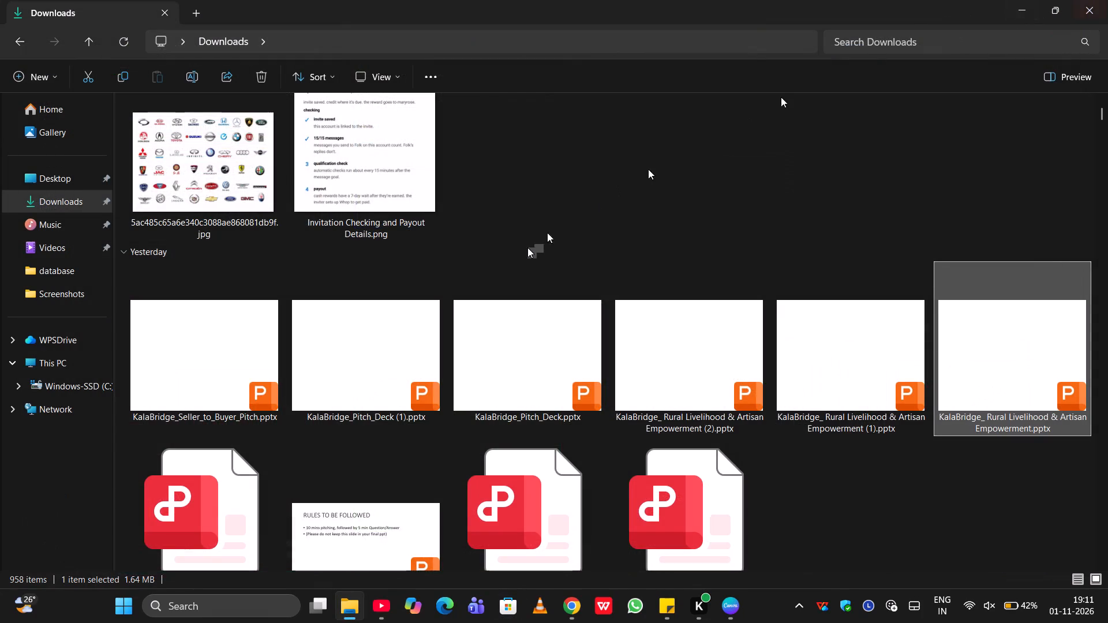
# Switch to Canva and upload the six KalaBridge .pptx presentations from the Downloads folder.
pyautogui.click(506, 92)
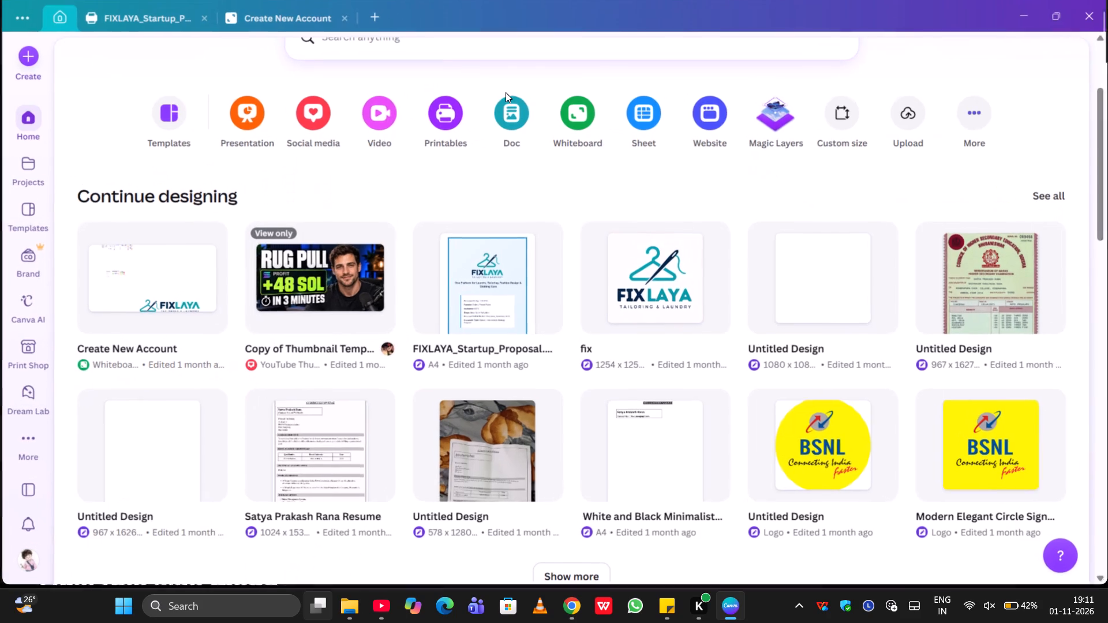
pyautogui.scroll(4, 329, 167)
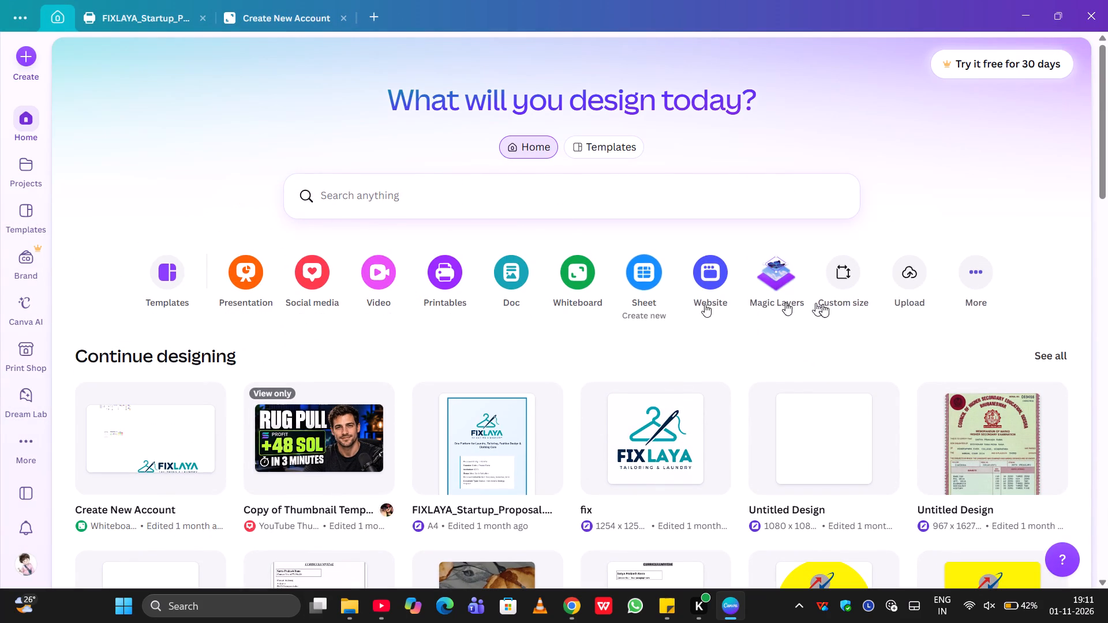
pyautogui.click(895, 277)
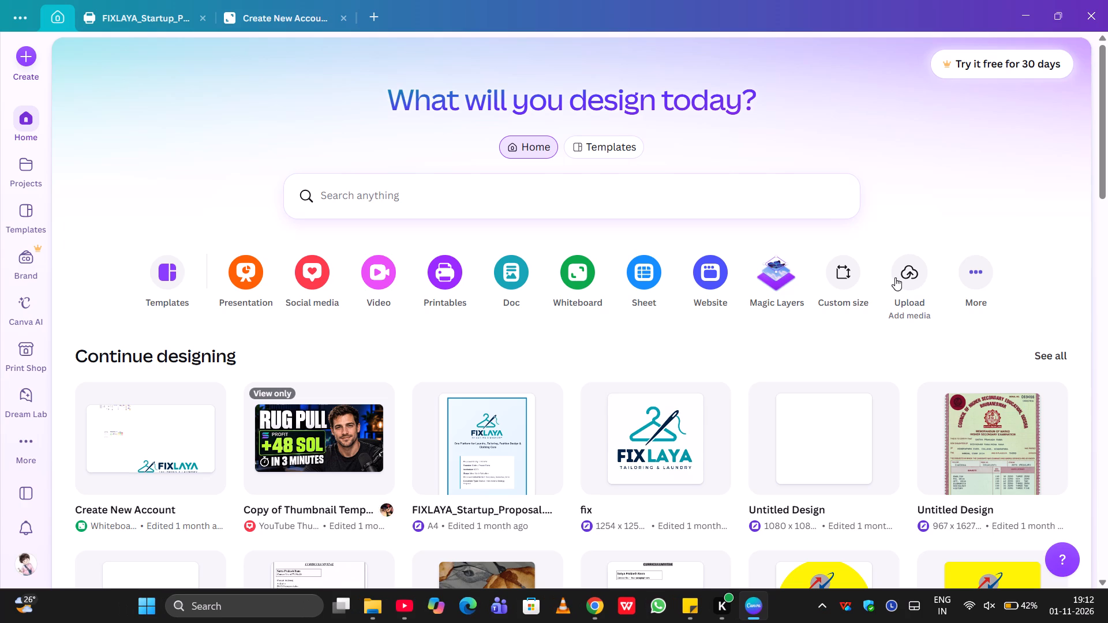
pyautogui.click(915, 276)
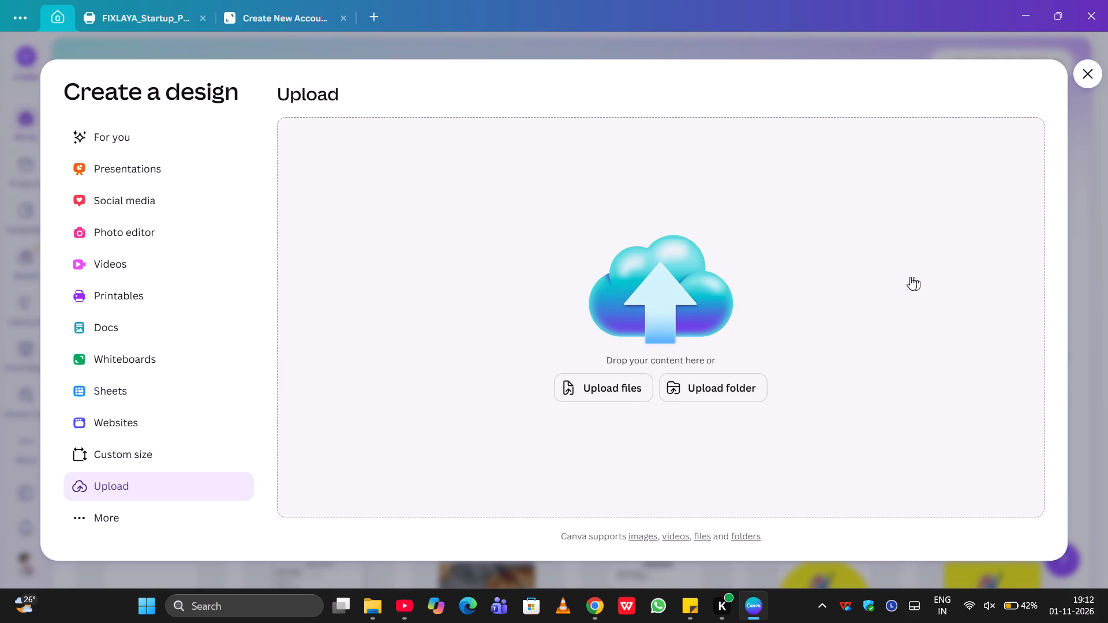
pyautogui.click(639, 343)
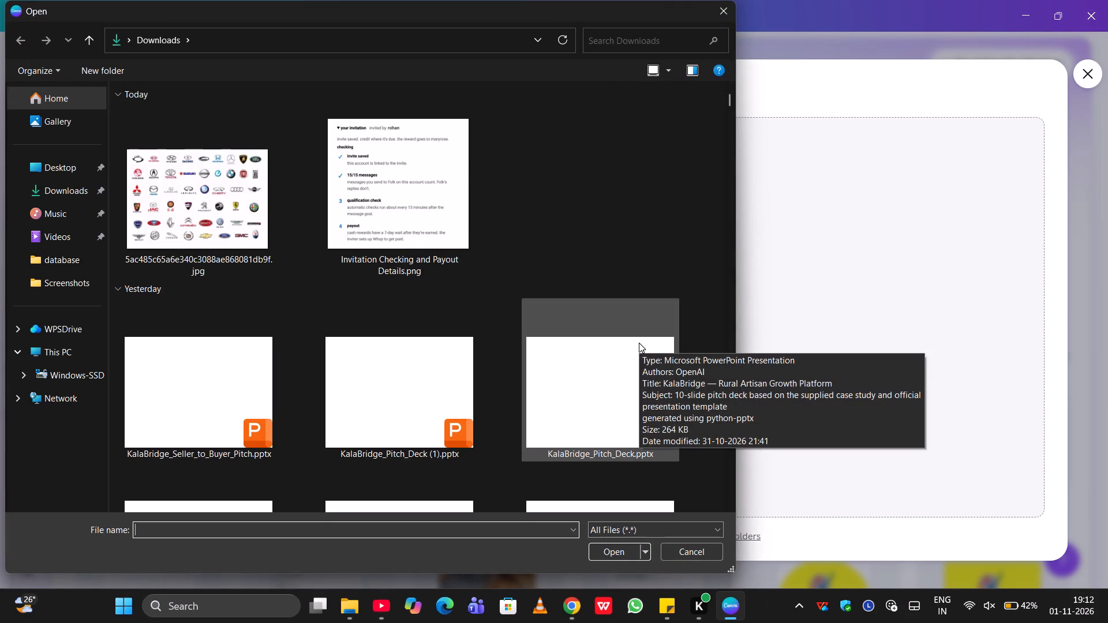
pyautogui.scroll(-2, 414, 418)
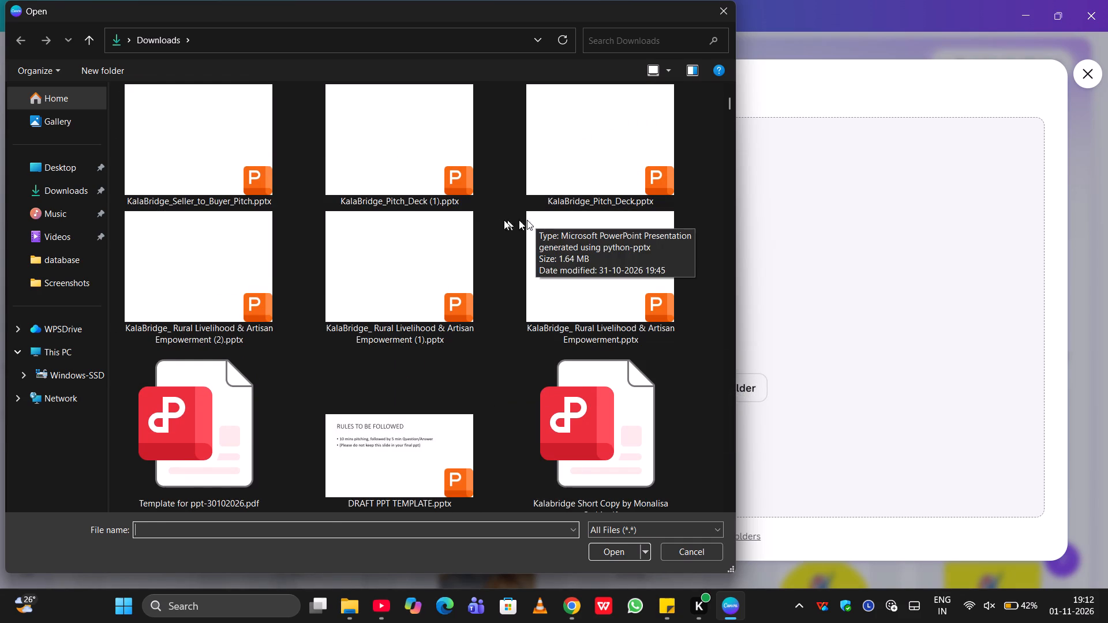
pyautogui.moveTo(697, 262); pyautogui.dragTo(680, 255)
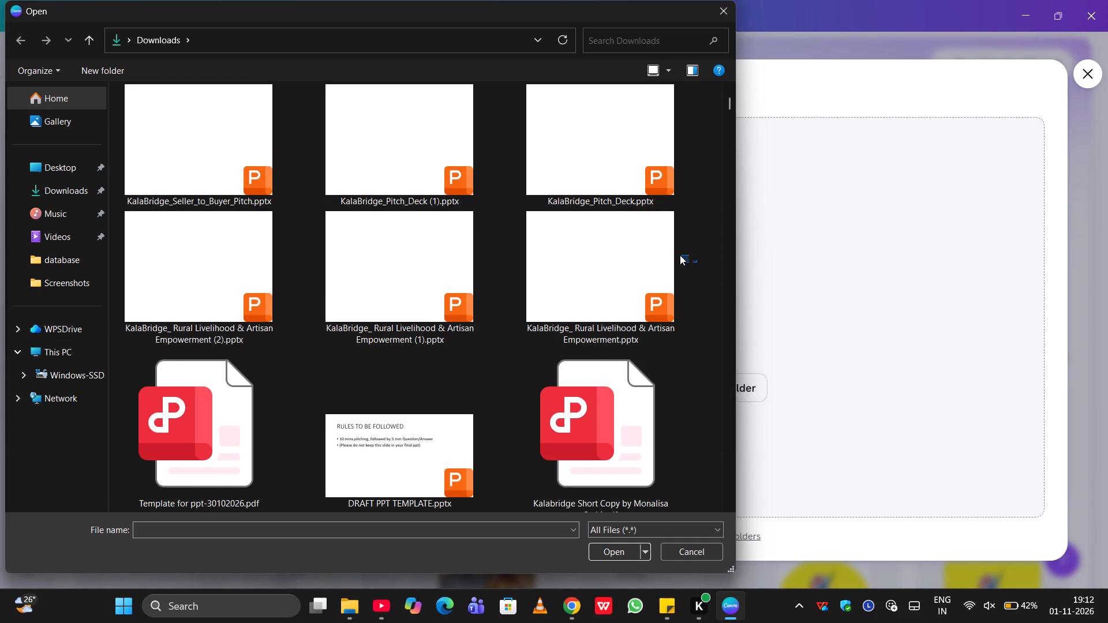
pyautogui.moveTo(680, 255); pyautogui.dragTo(153, 153)
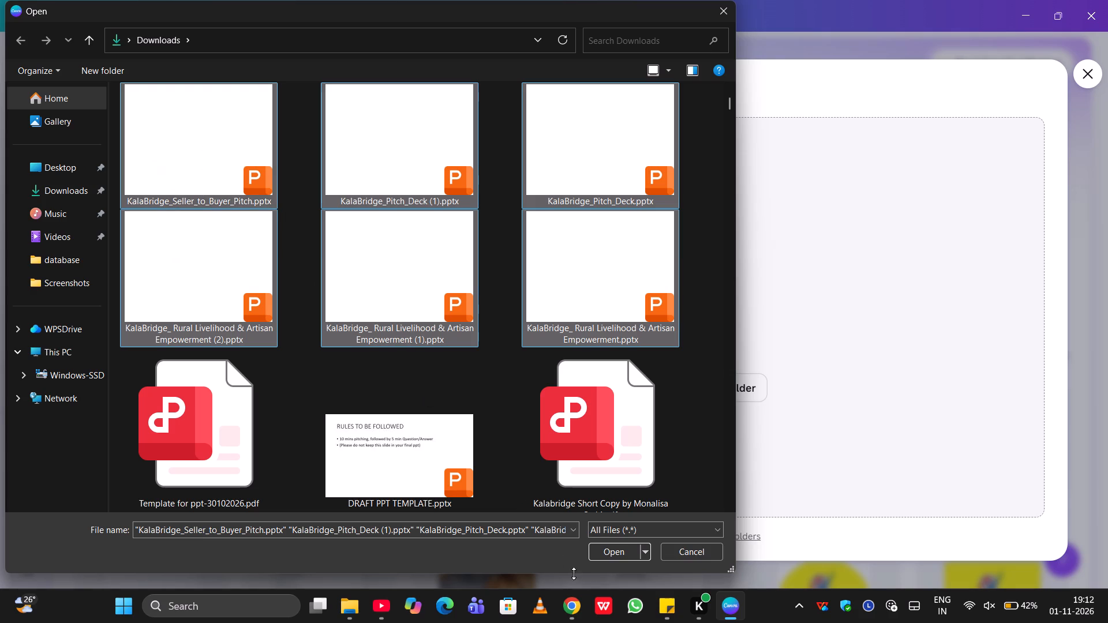
pyautogui.click(609, 552)
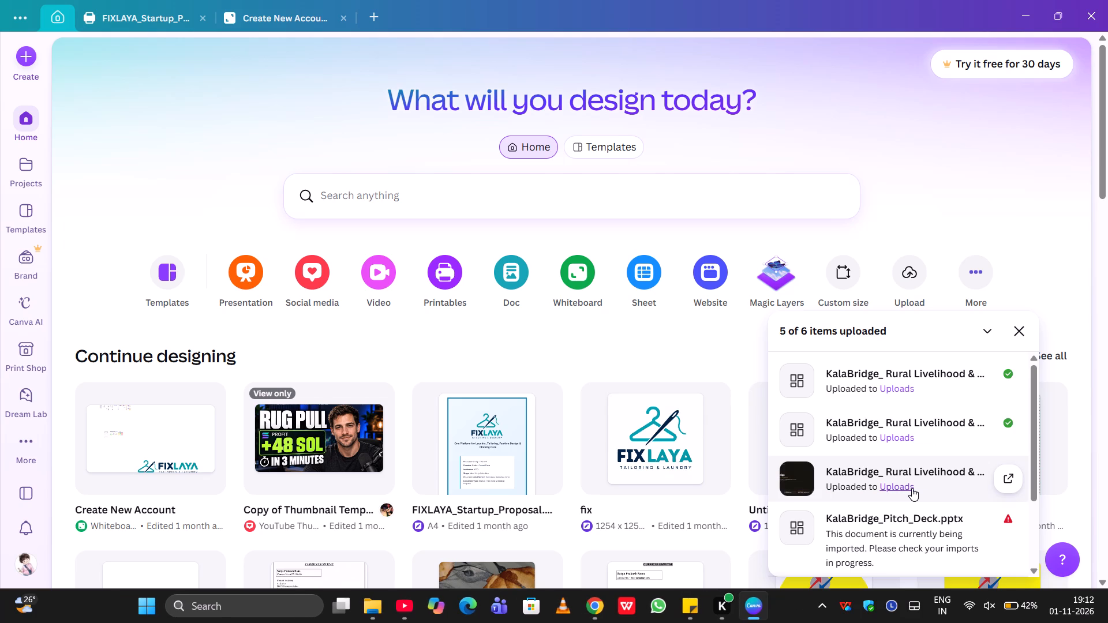
# Review the upload status of each KalaBridge presentation.
pyautogui.scroll(-3, 912, 488)
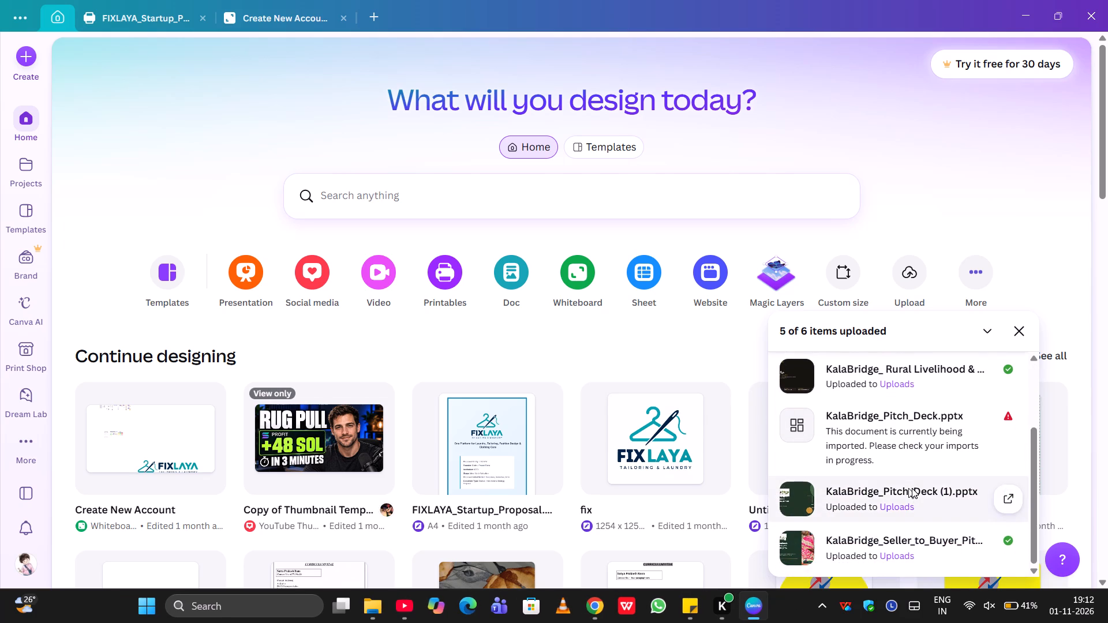
pyautogui.scroll(-1, 912, 488)
pyautogui.click(1069, 532)
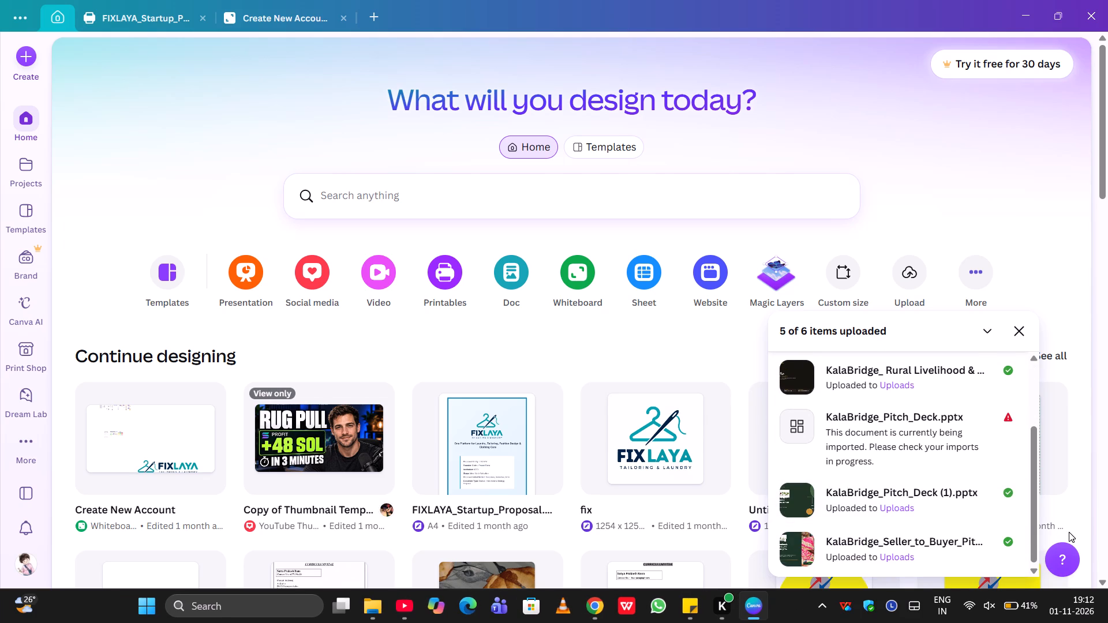
pyautogui.scroll(1, 971, 467)
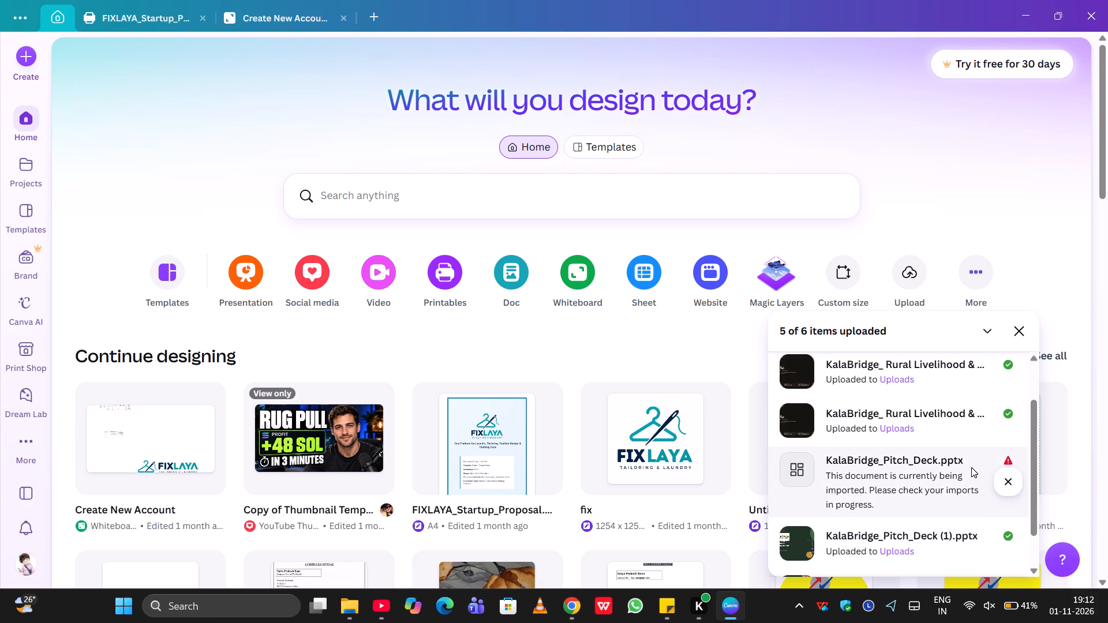
pyautogui.scroll(2, 971, 467)
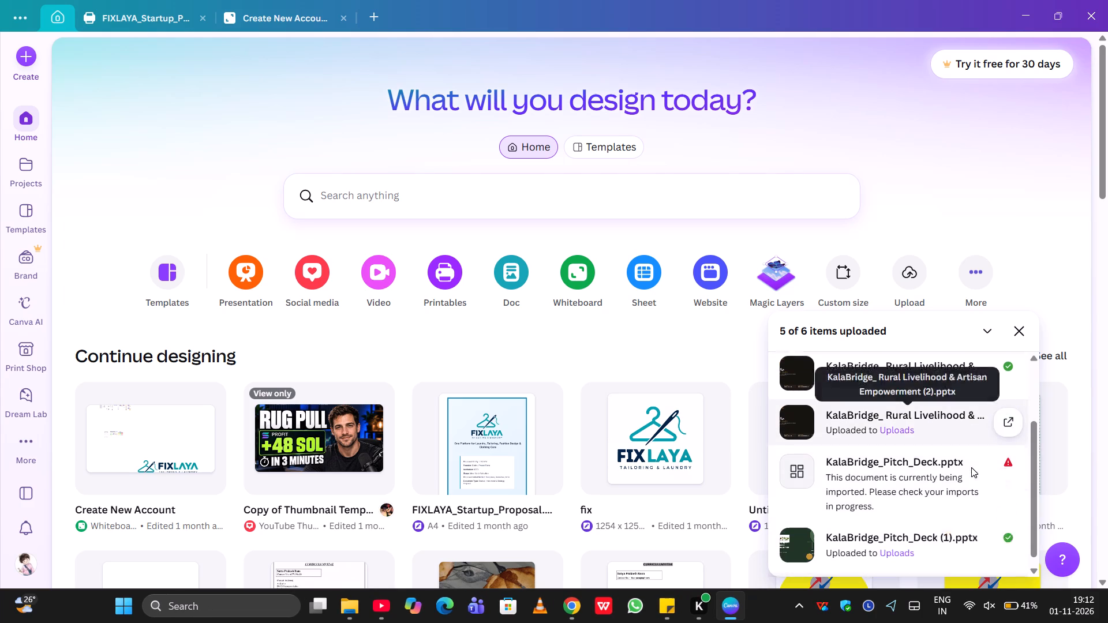
pyautogui.scroll(4, 971, 467)
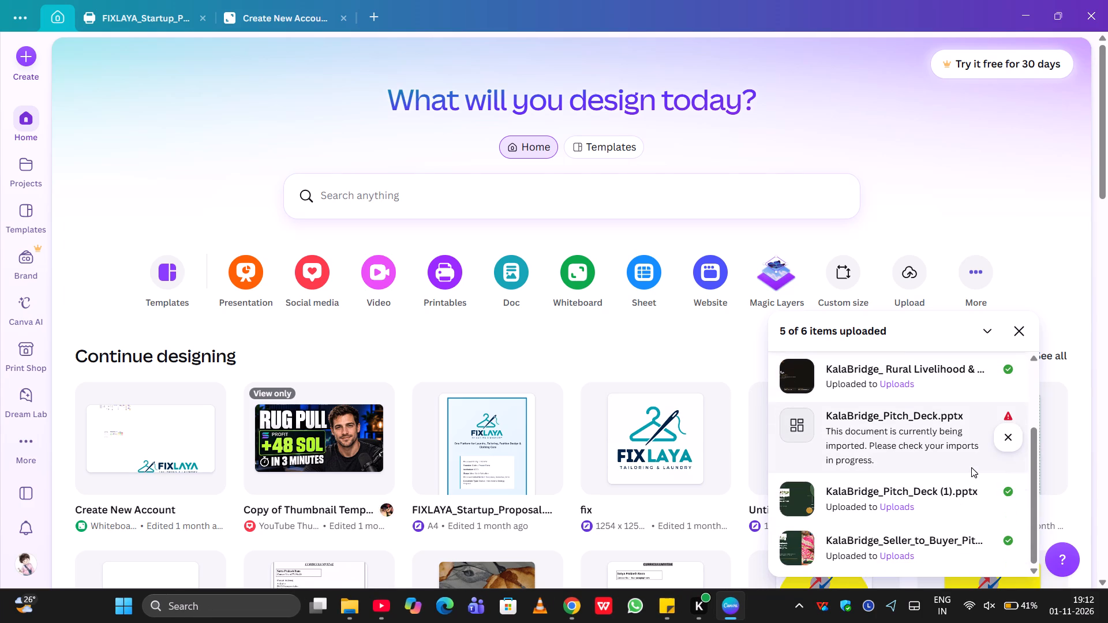
pyautogui.scroll(1, 971, 467)
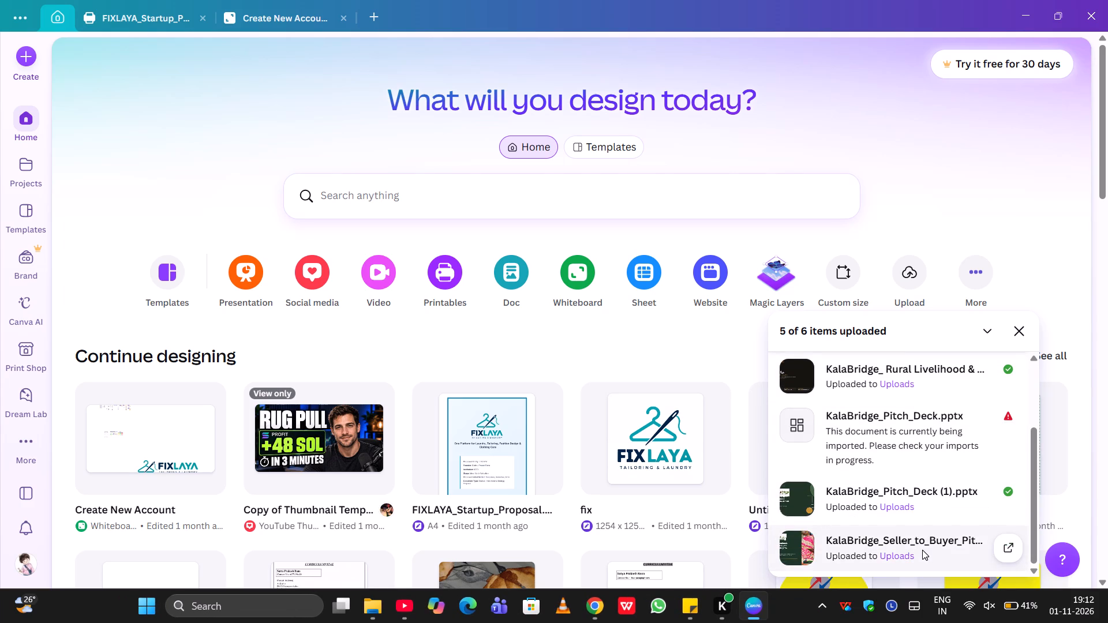
# Open the uploaded KalaBridge_Seller_to_Buyer_Pitch.pptx as a design.
pyautogui.click(922, 550)
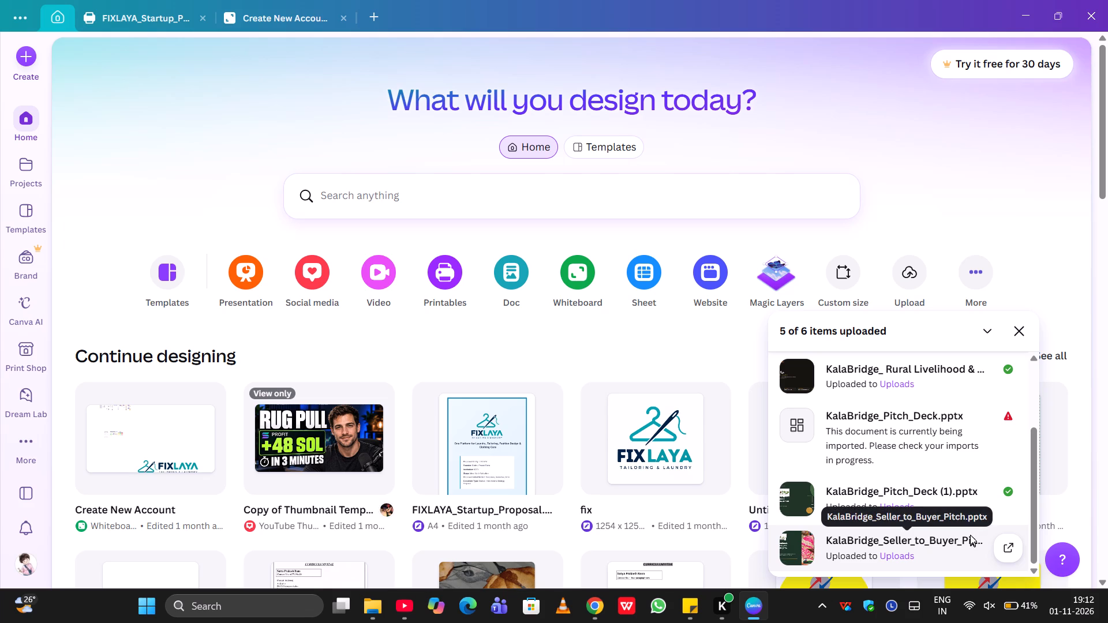
pyautogui.click(1008, 544)
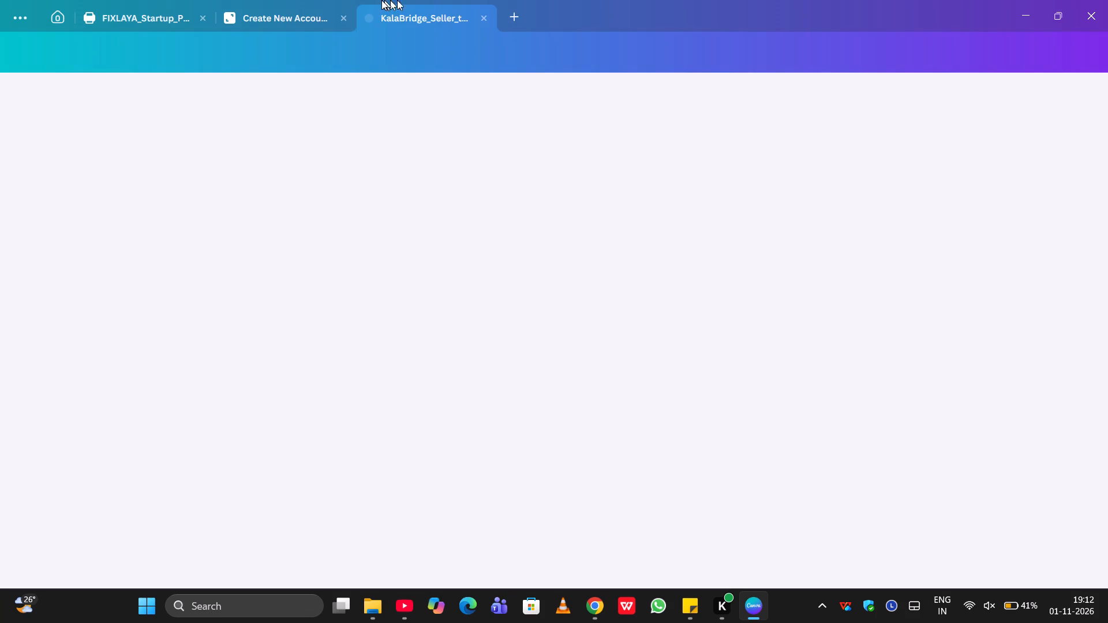
# Close the Create New Account and FIXLAYA startup proposal designs, keeping the KalaBridge Seller to Buyer pitch open.
pyautogui.click(344, 20)
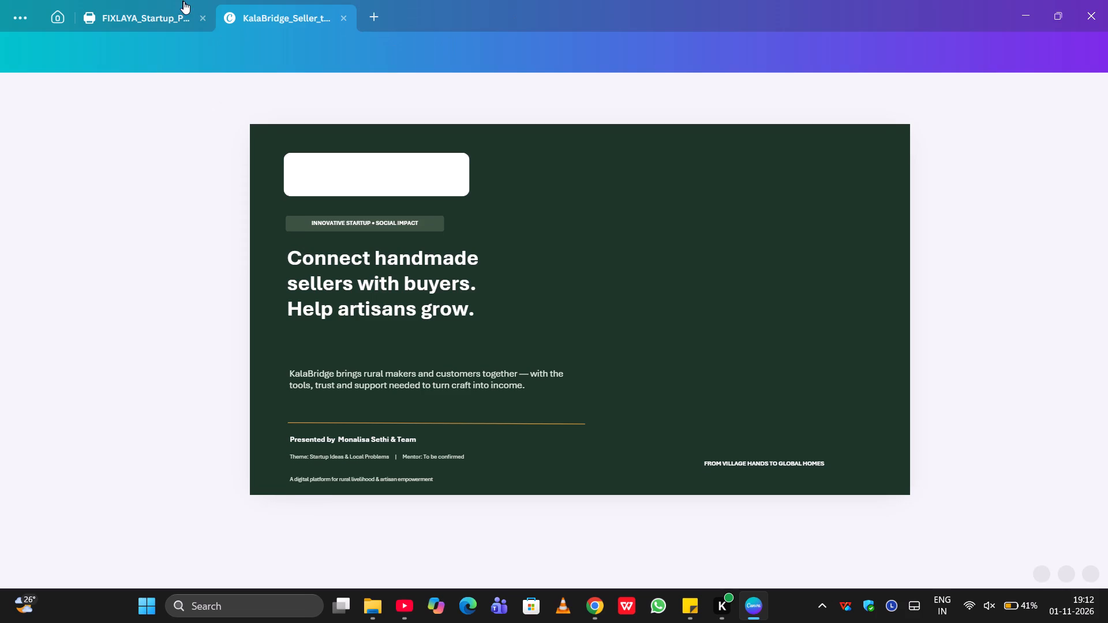
pyautogui.click(198, 13)
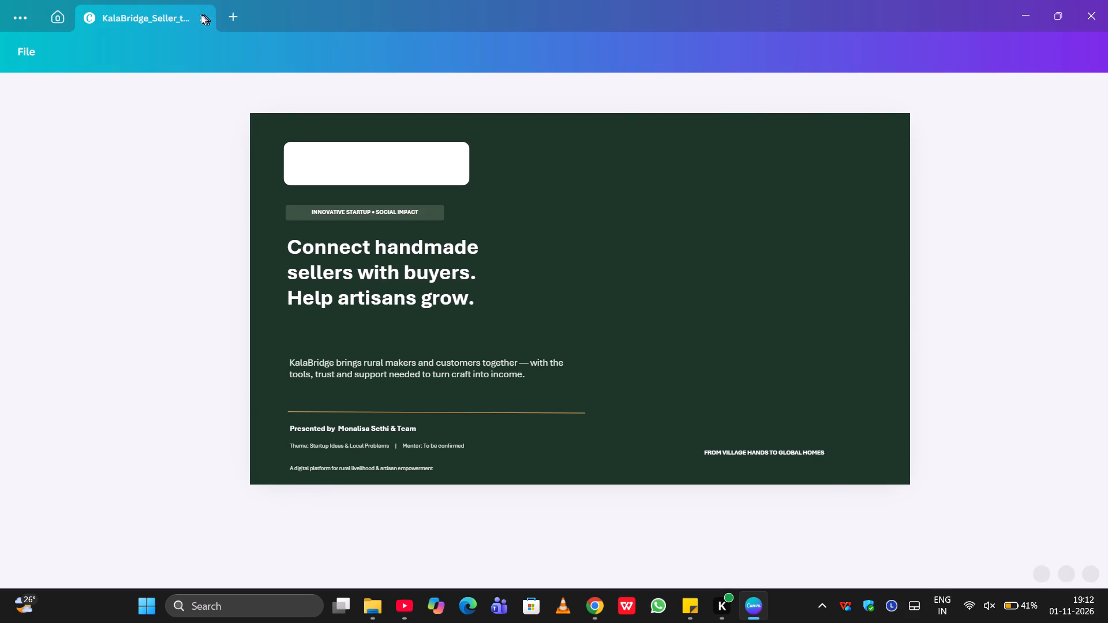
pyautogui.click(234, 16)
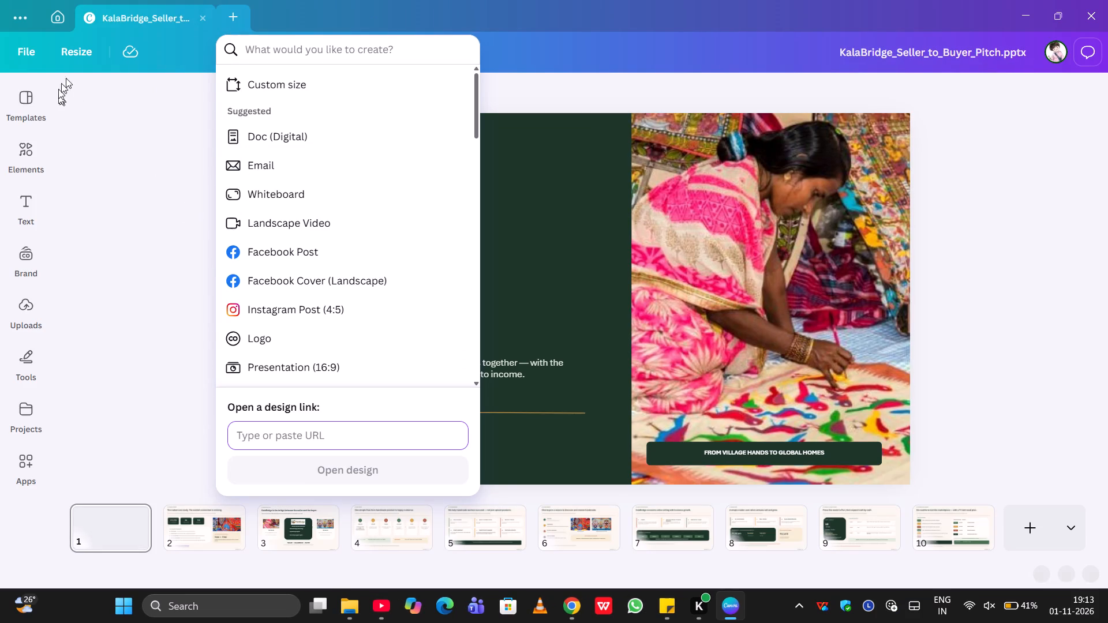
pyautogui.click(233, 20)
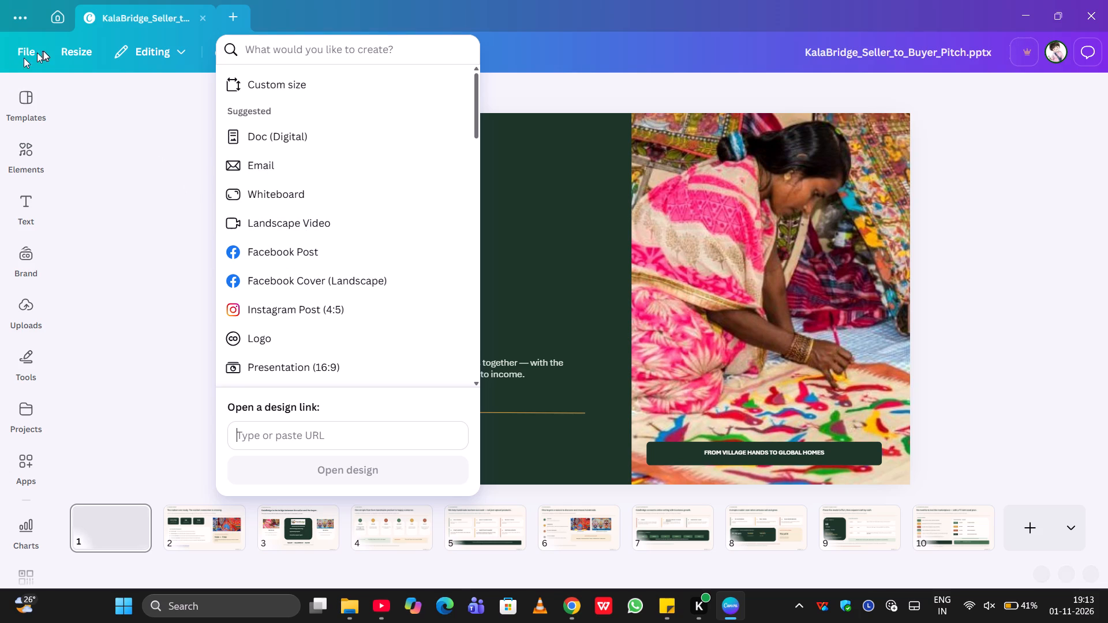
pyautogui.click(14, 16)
# Return to the Canva home page and open the uploaded KalaBridge_Pitch_Deck (1).pptx as a design.
pyautogui.click(69, 14)
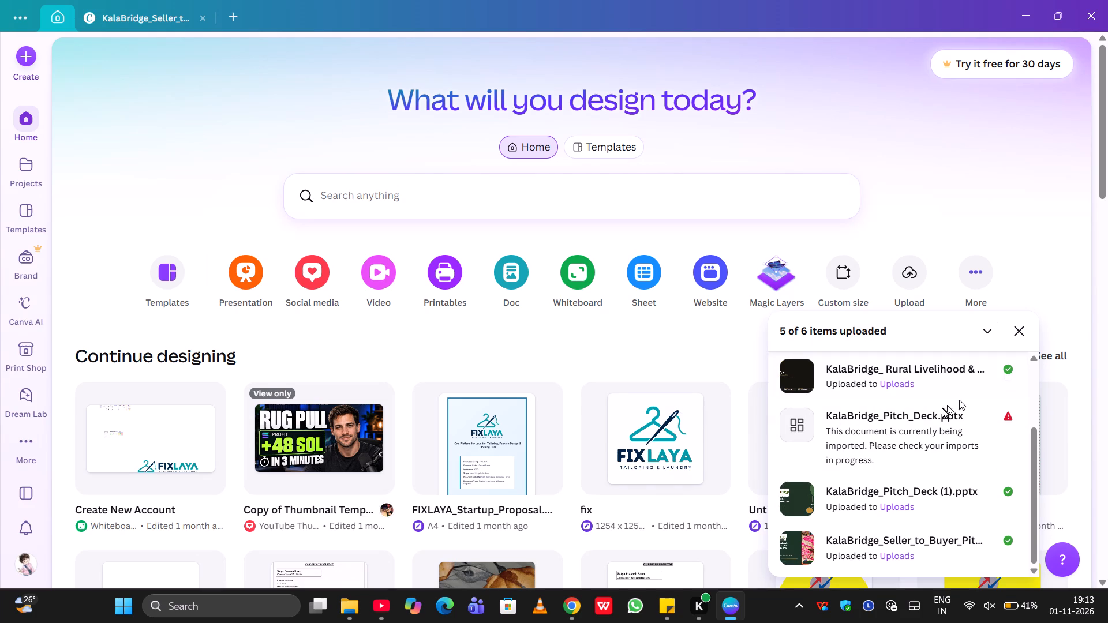
pyautogui.scroll(-3, 931, 418)
pyautogui.scroll(1, 970, 478)
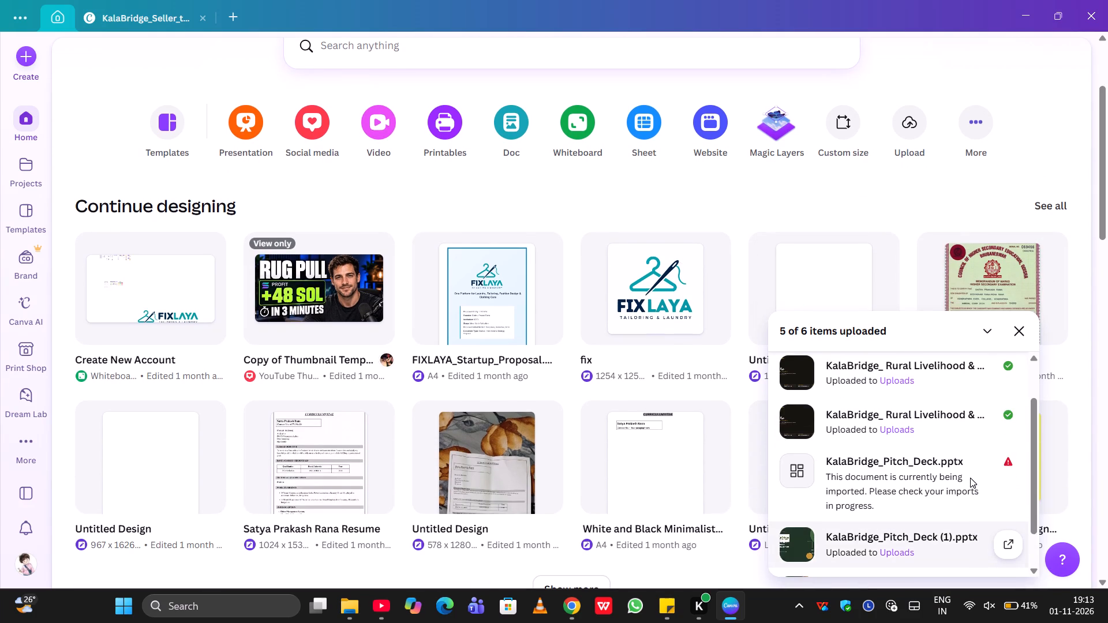
pyautogui.scroll(2, 970, 478)
pyautogui.scroll(-3, 970, 478)
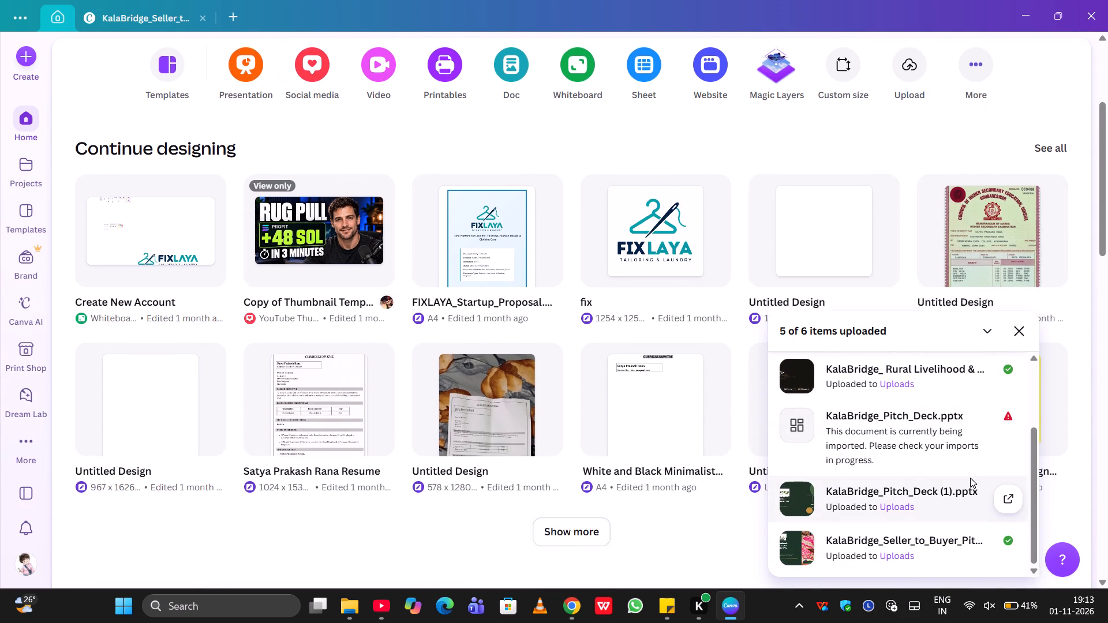
pyautogui.scroll(-1, 970, 478)
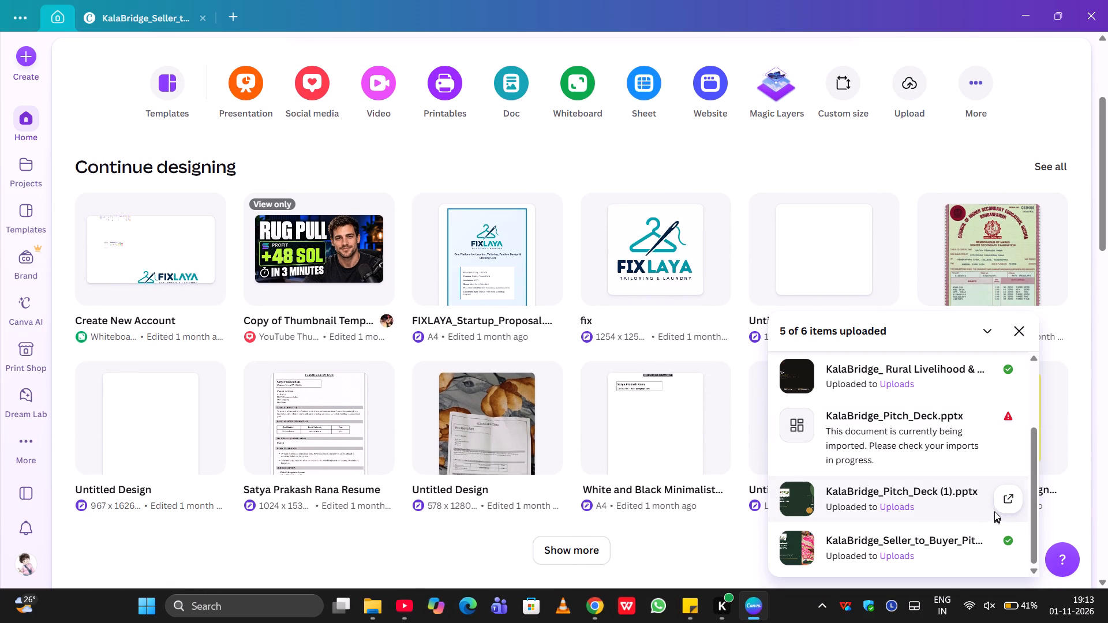
pyautogui.click(1010, 497)
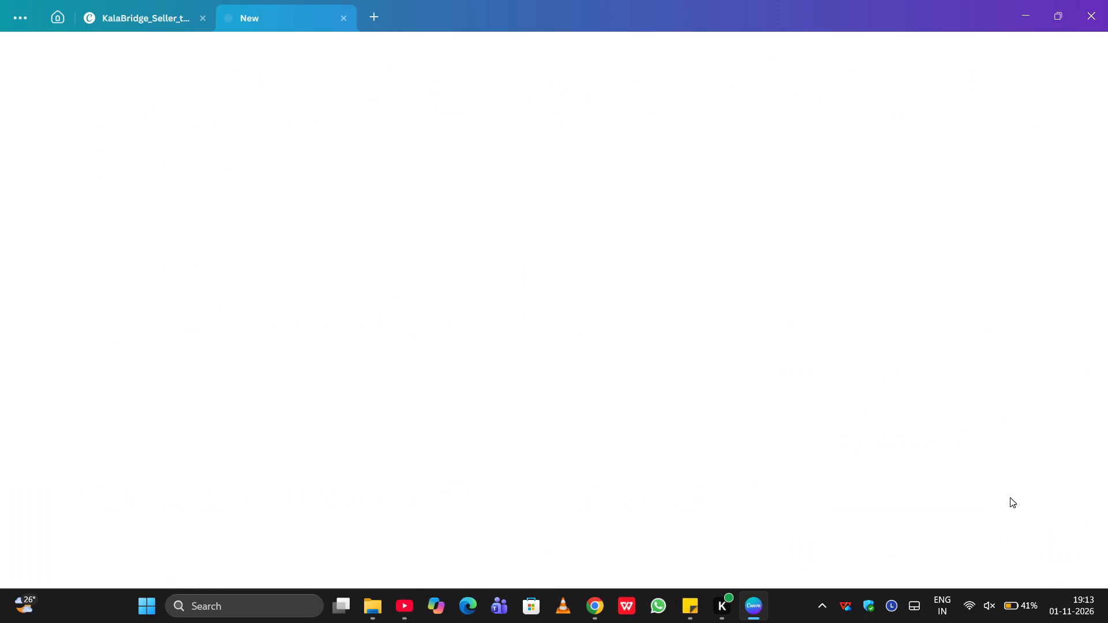
# Open the three uploaded KalaBridge_ Rural Livelihood & Artisan Empowerment presentations as separate designs.
pyautogui.click(59, 12)
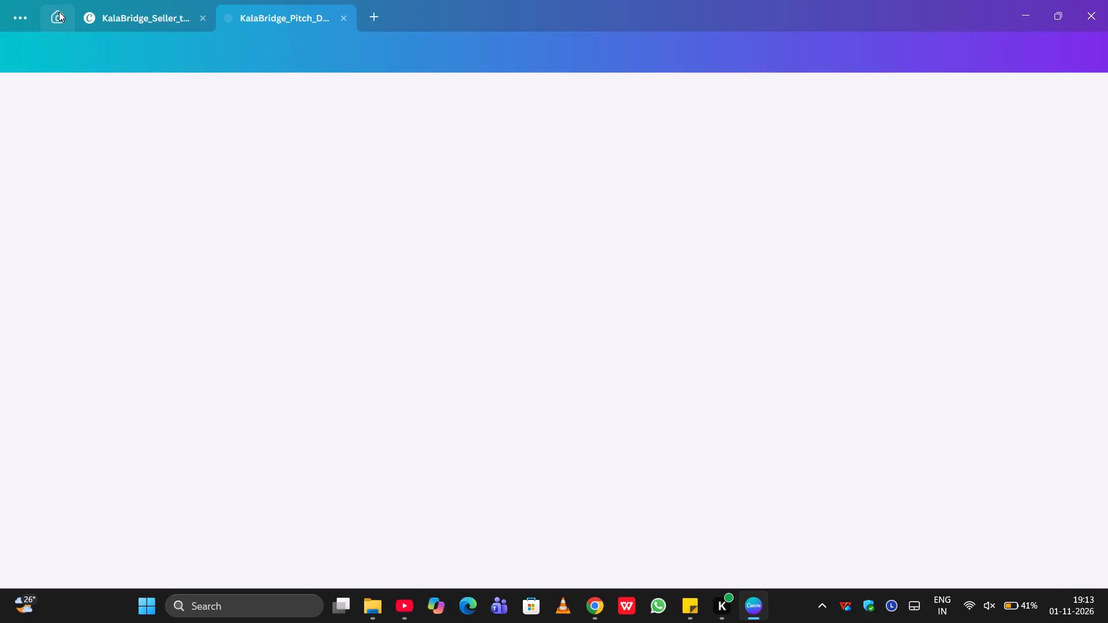
pyautogui.scroll(1, 982, 445)
pyautogui.click(1013, 440)
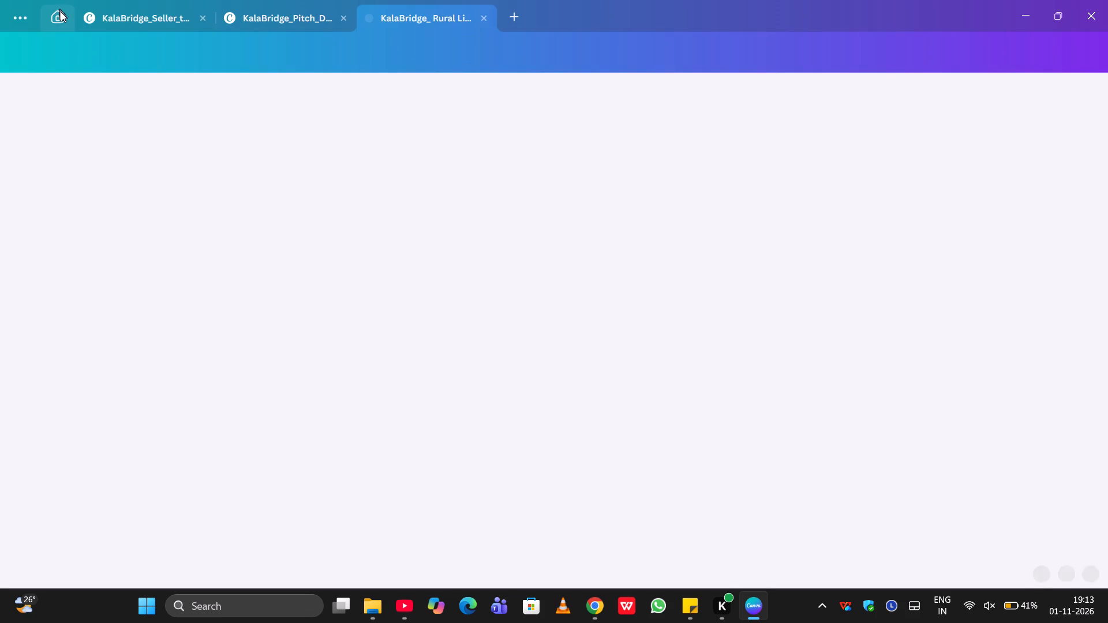
pyautogui.click(61, 12)
pyautogui.scroll(2, 853, 430)
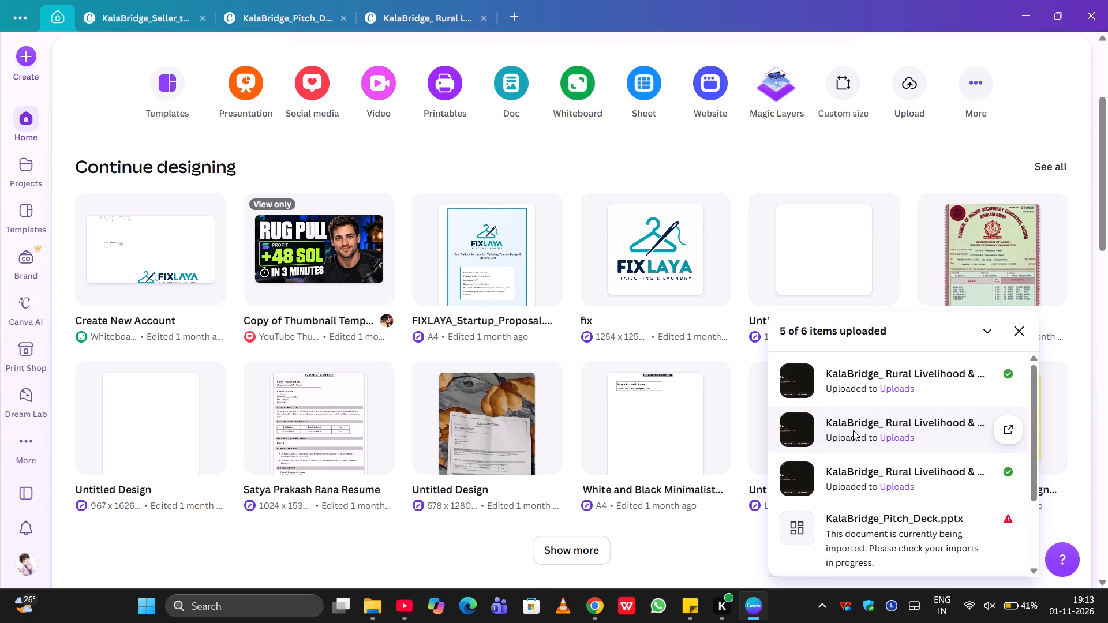
pyautogui.click(1008, 432)
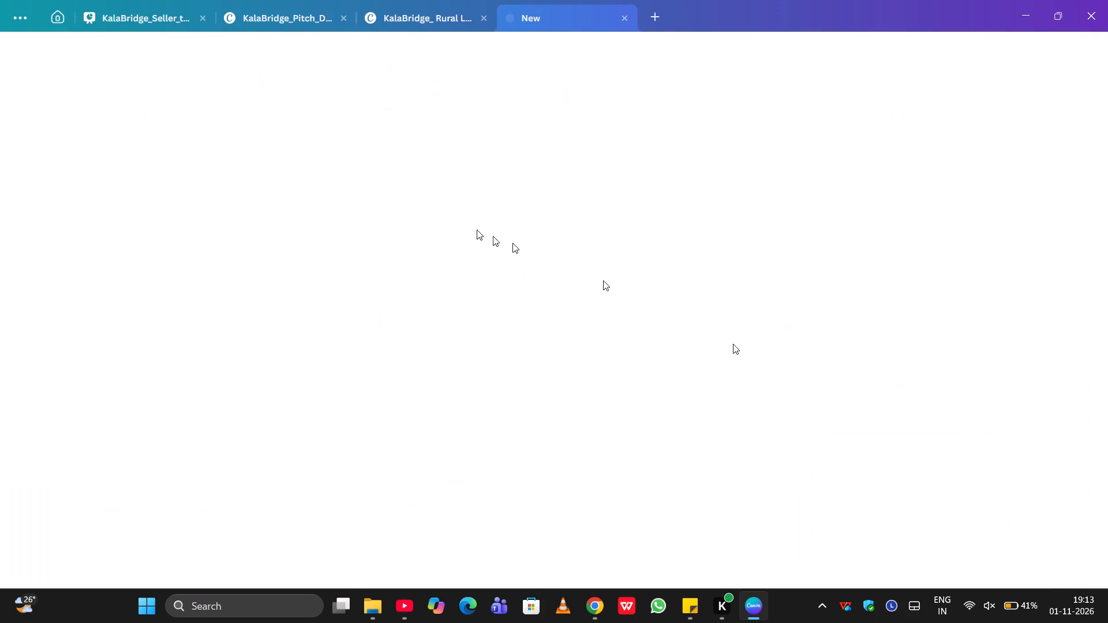
pyautogui.click(58, 16)
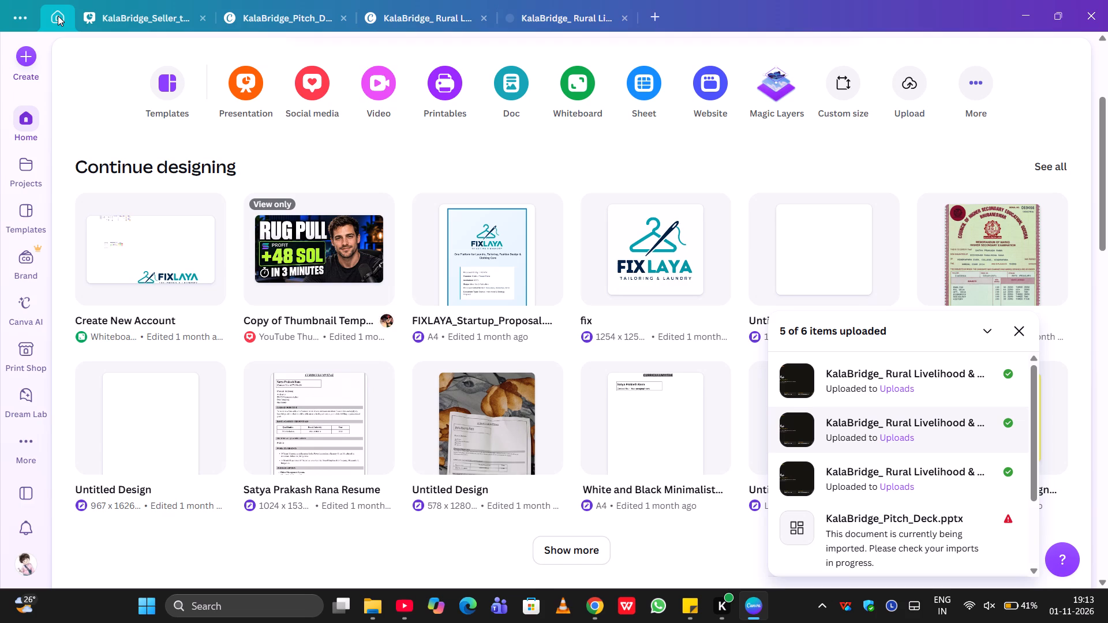
pyautogui.click(1017, 370)
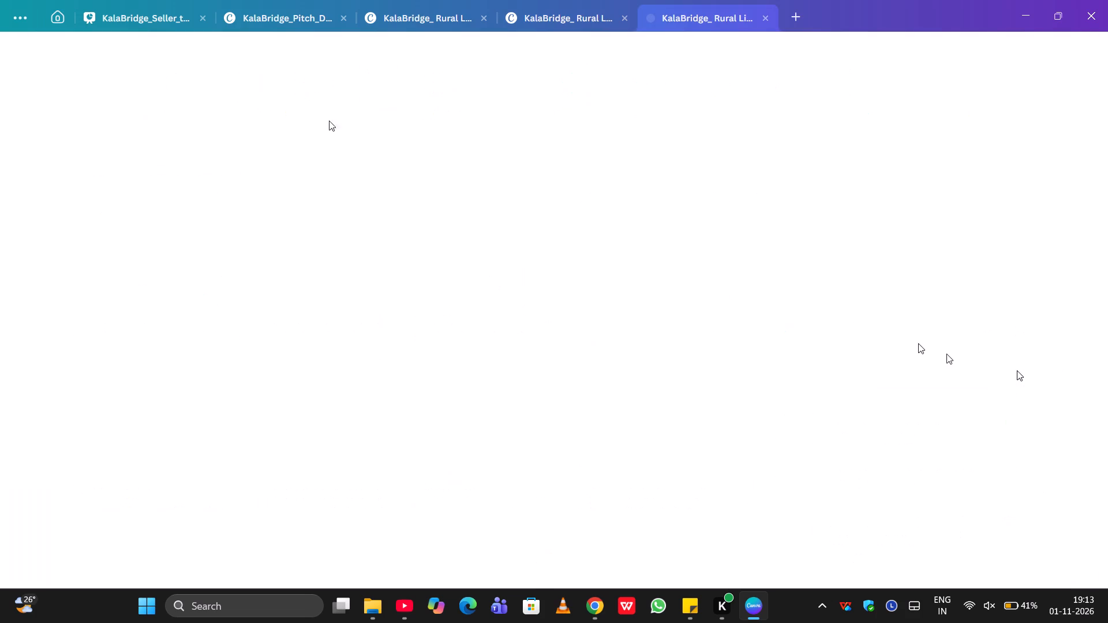
# Look over the cover pages of the five open KalaBridge designs to compare them.
pyautogui.click(119, 0)
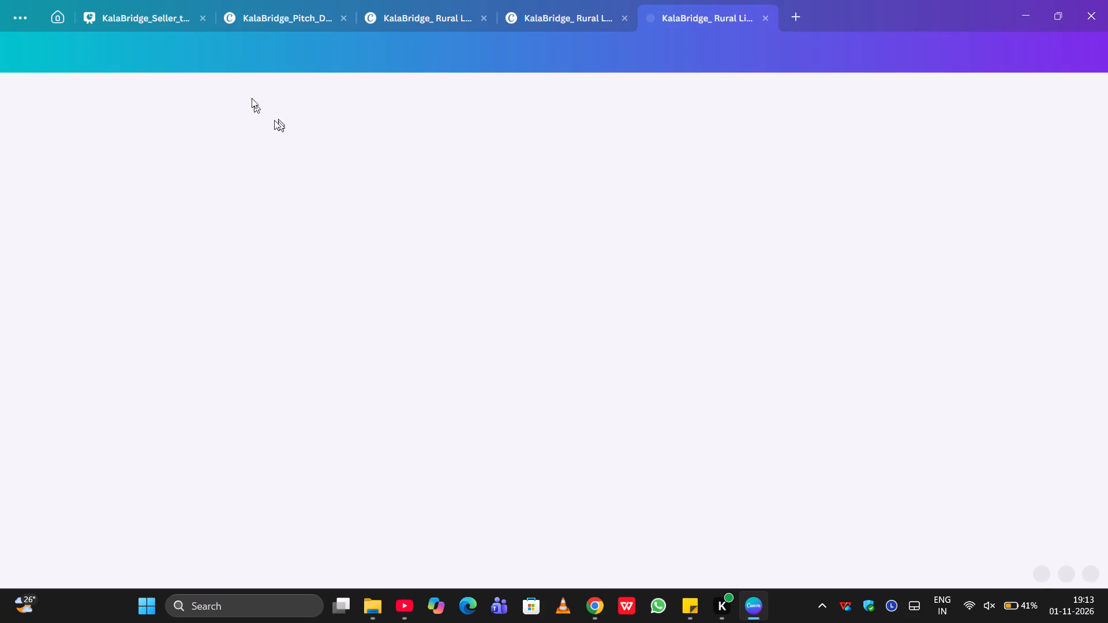
pyautogui.click(160, 7)
pyautogui.click(285, 0)
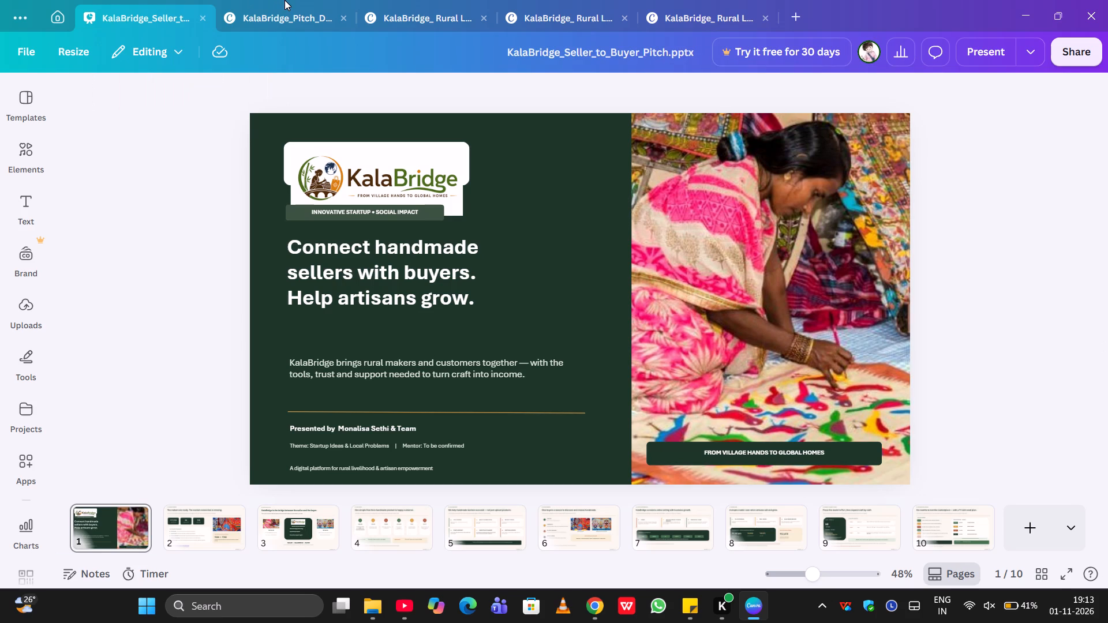
pyautogui.click(285, 0)
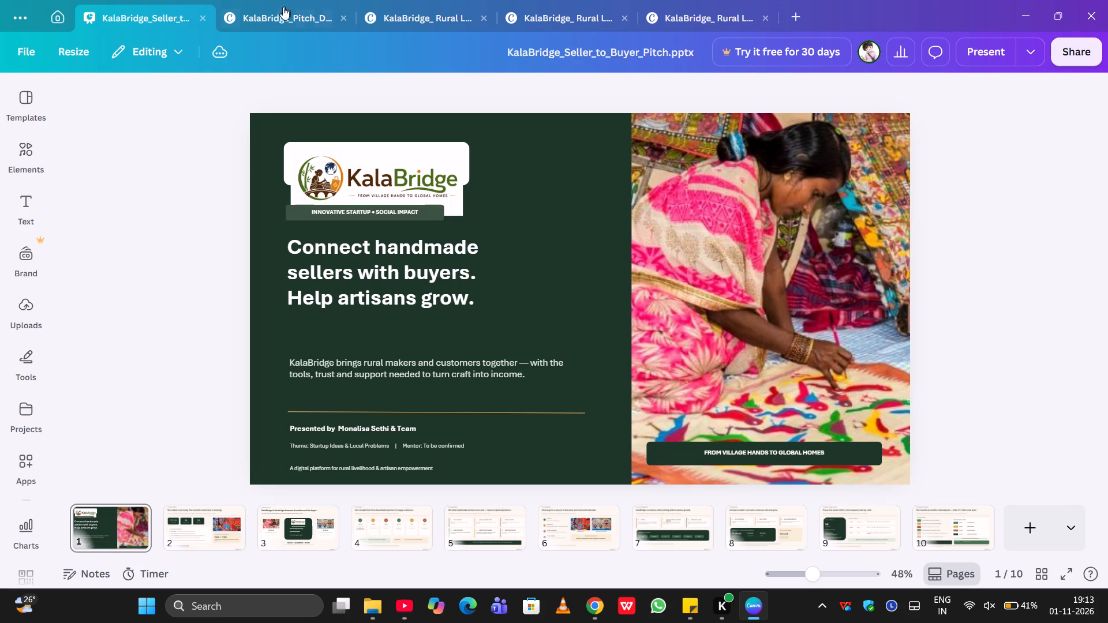
pyautogui.click(281, 16)
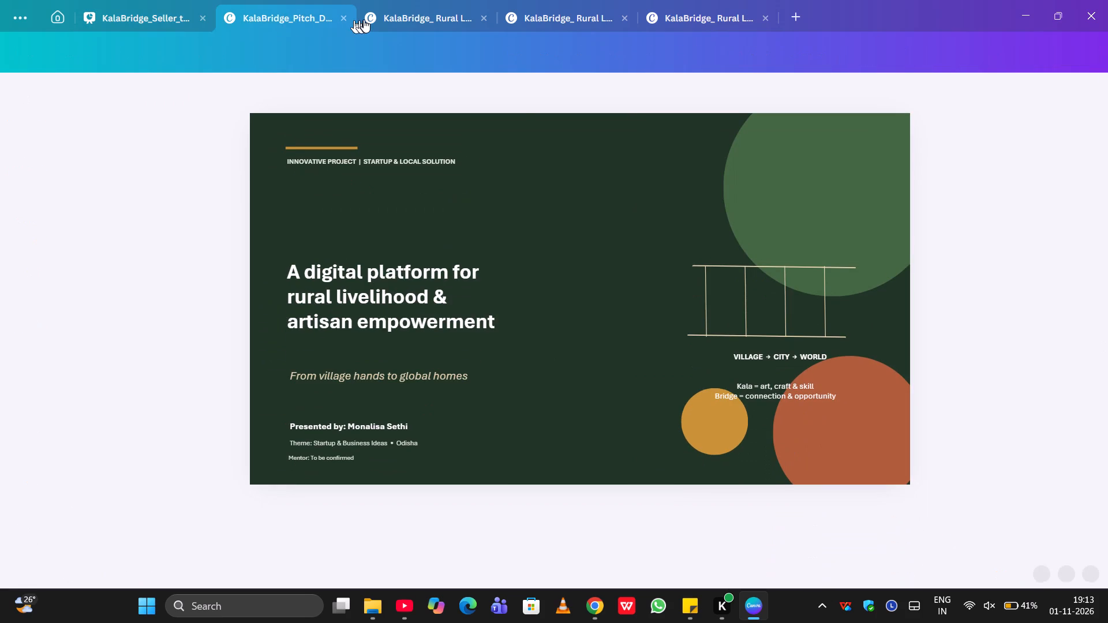
pyautogui.click(421, 21)
pyautogui.click(533, 12)
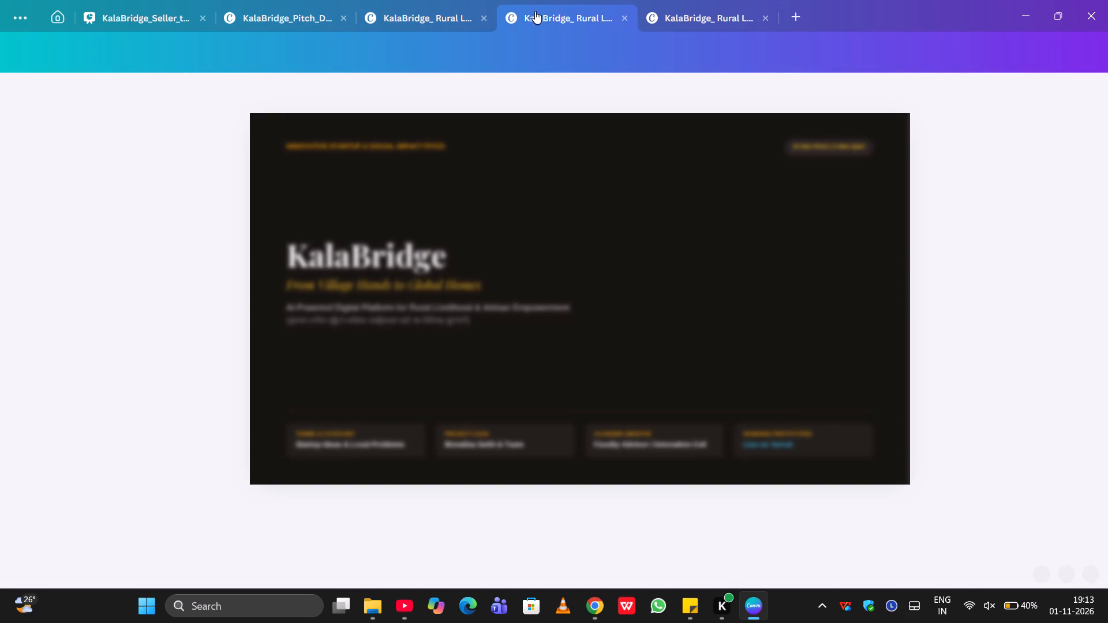
pyautogui.click(678, 18)
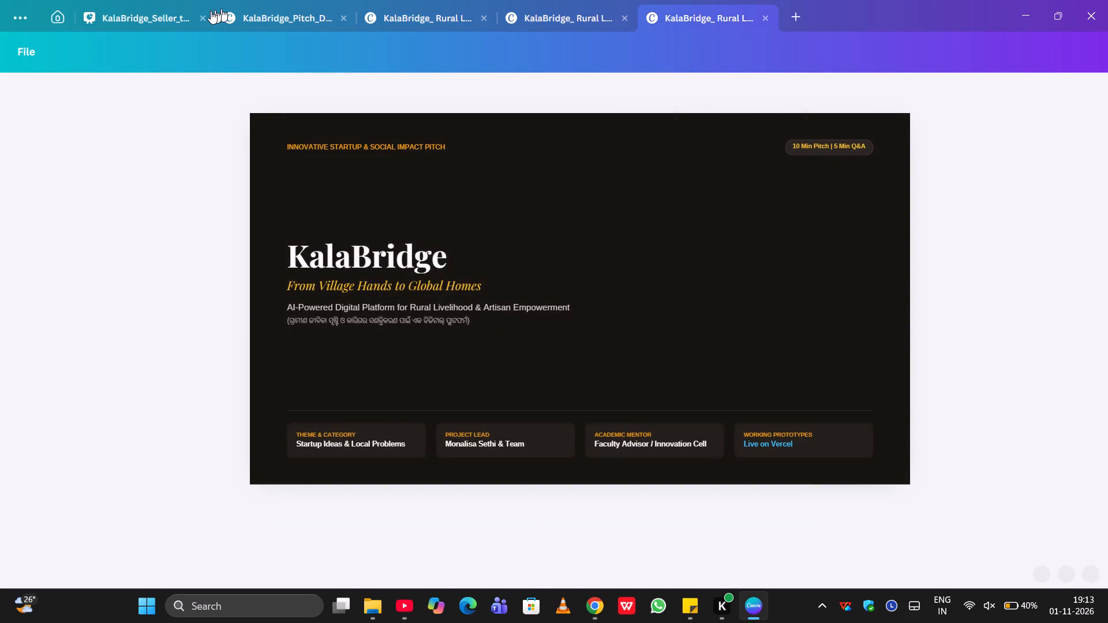
pyautogui.click(172, 18)
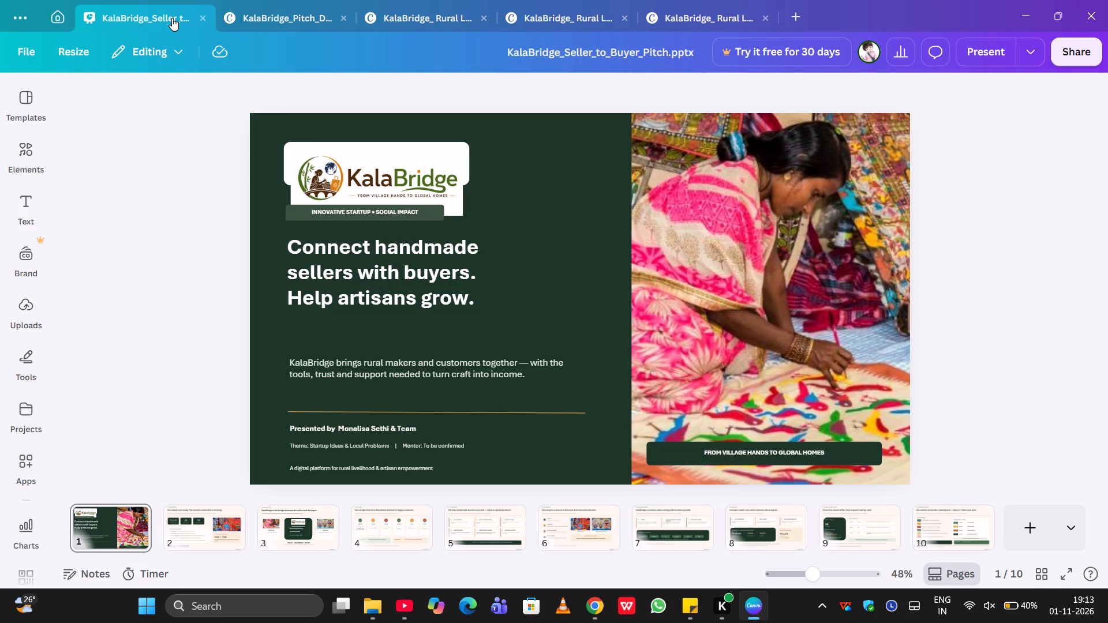
# Examine the first two pages of KalaBridge_Pitch_Deck (1).pptx.
pyautogui.click(272, 17)
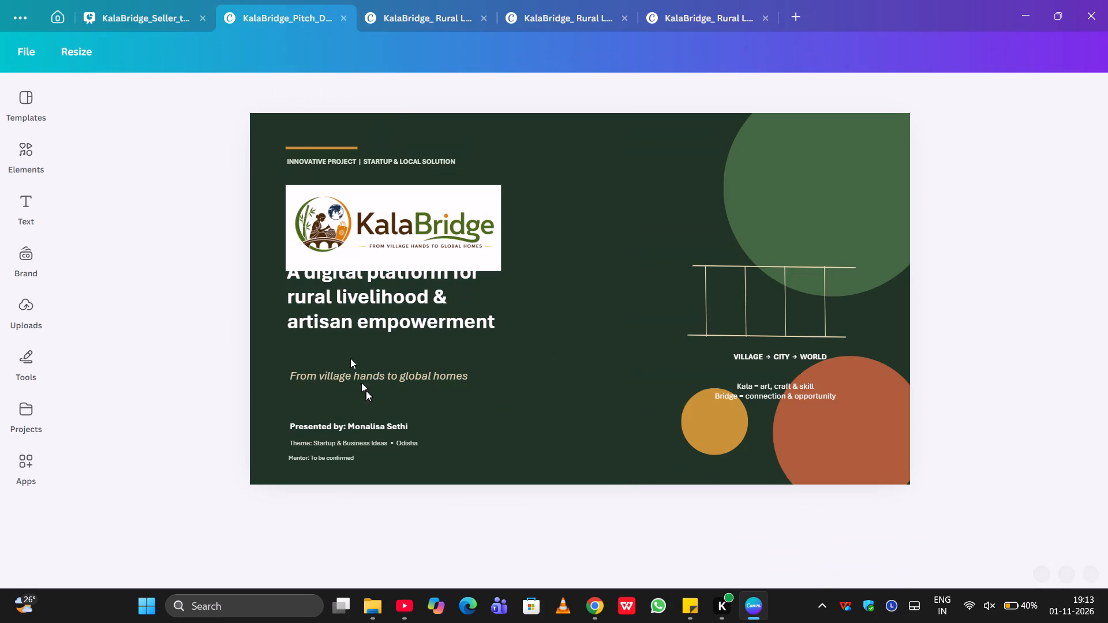
pyautogui.hscroll(-3, 367, 391)
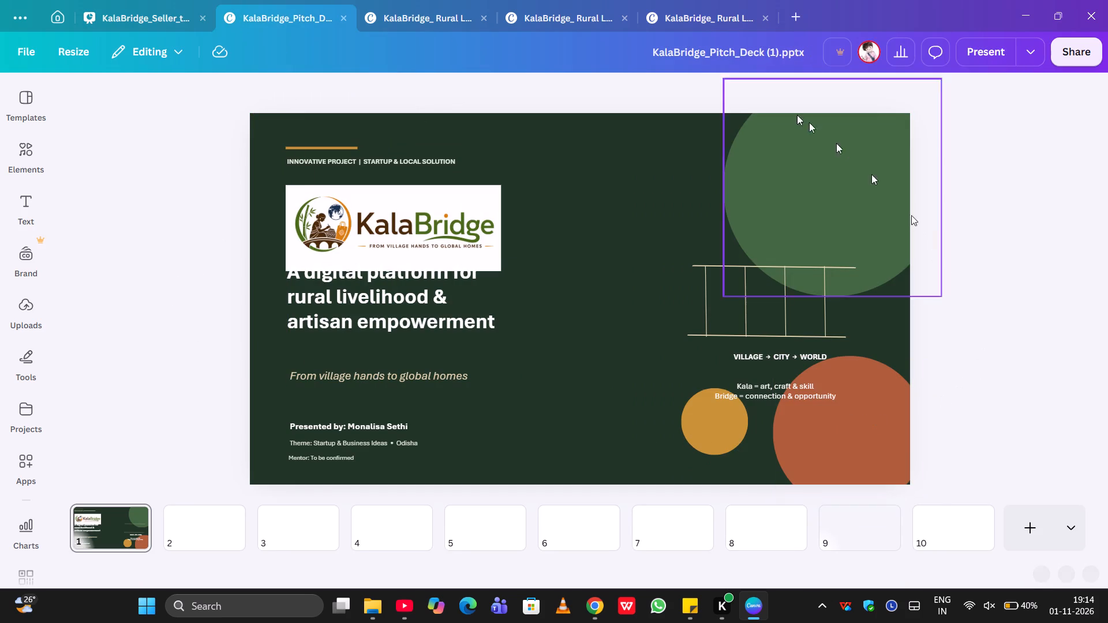
pyautogui.click(400, 12)
pyautogui.click(264, 14)
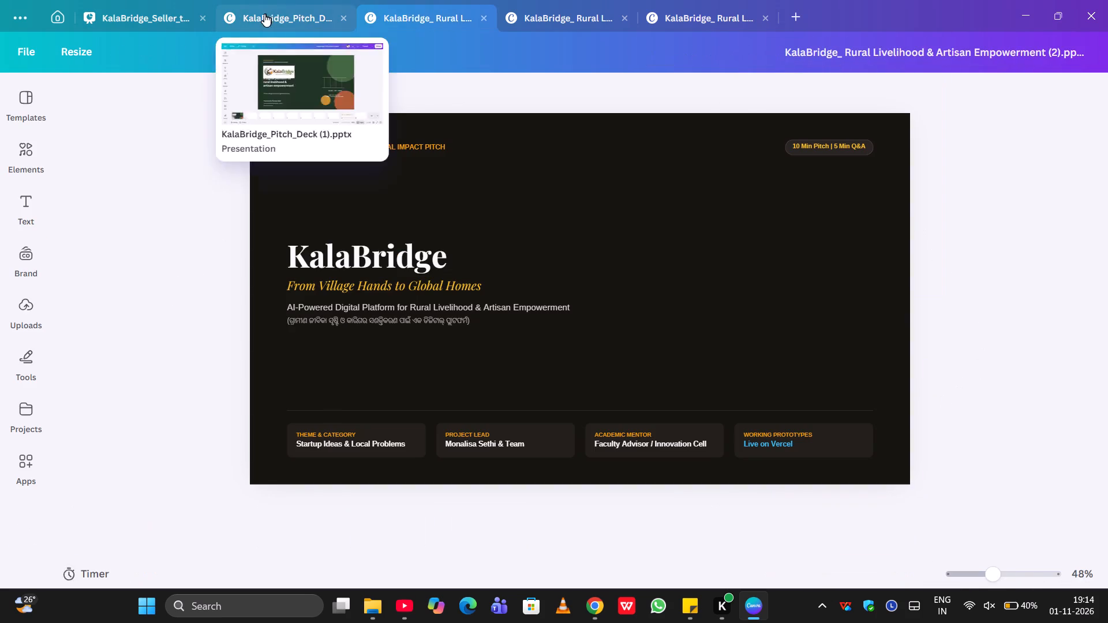
pyautogui.click(203, 533)
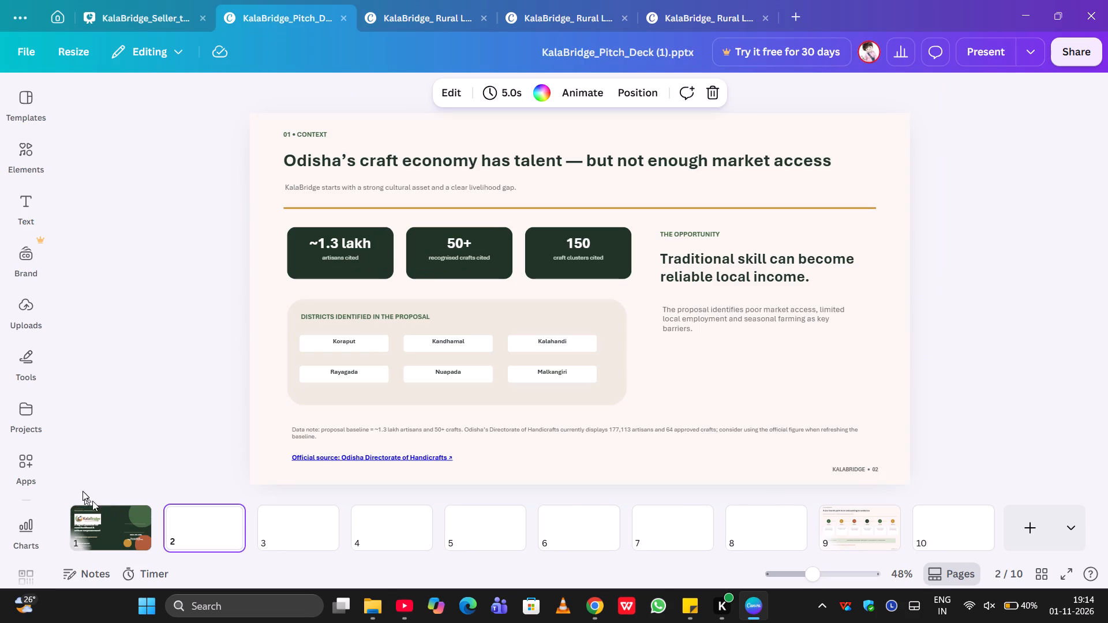
pyautogui.click(110, 513)
pyautogui.click(194, 517)
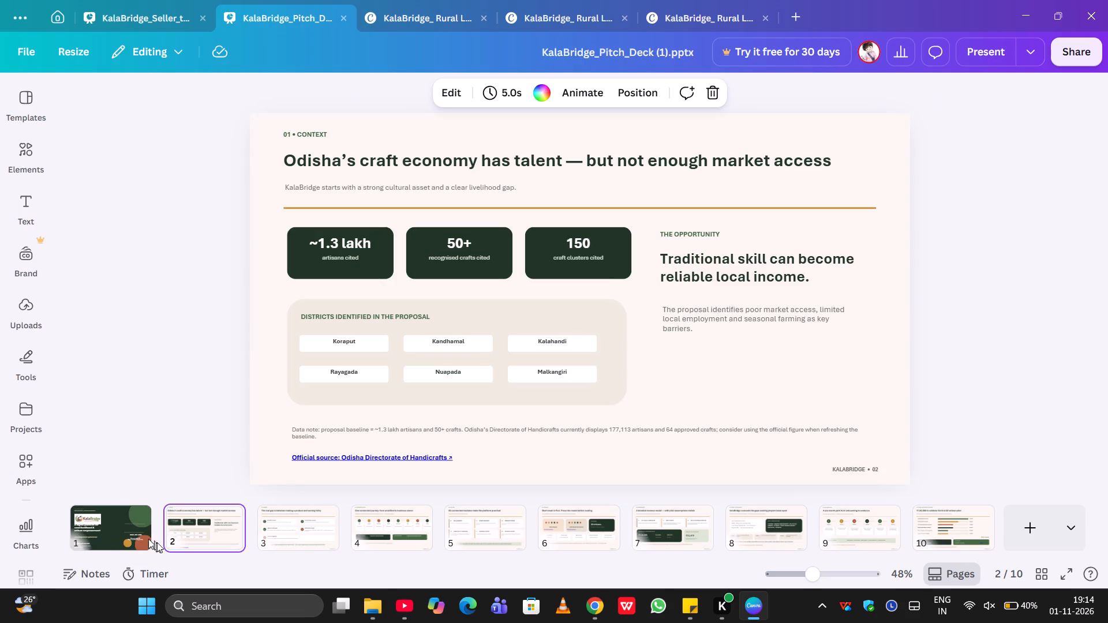
pyautogui.click(129, 524)
pyautogui.click(196, 537)
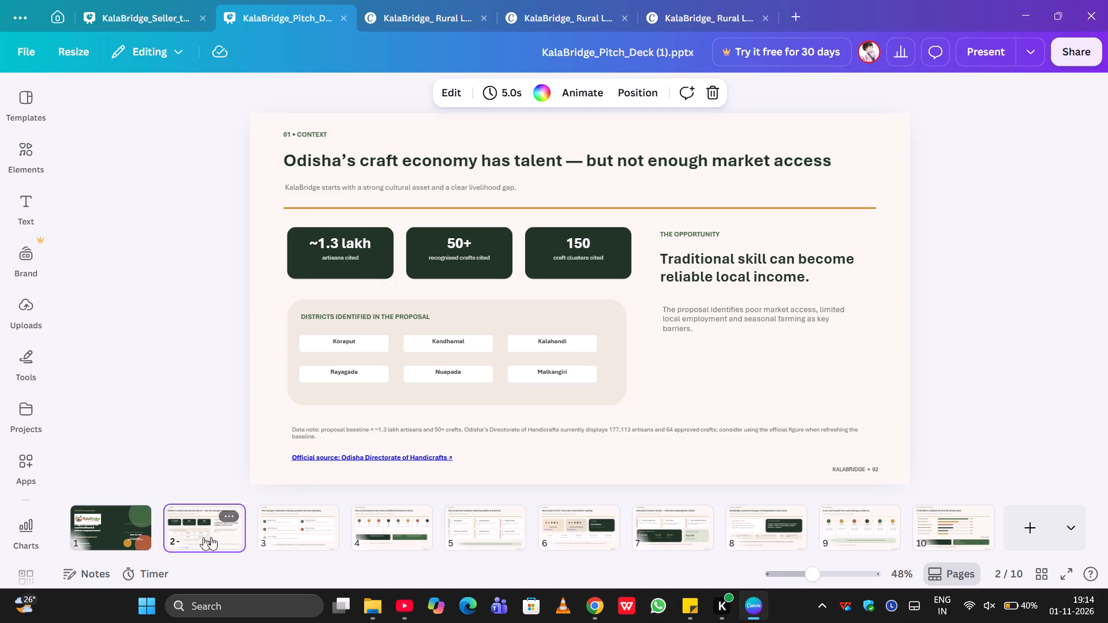
# Compare Rural Livelihood & Artisan Empowerment (2) and (1) with the covers of KalaBridge_Pitch_Deck (1) and the Seller to Buyer pitch.
pyautogui.click(436, 15)
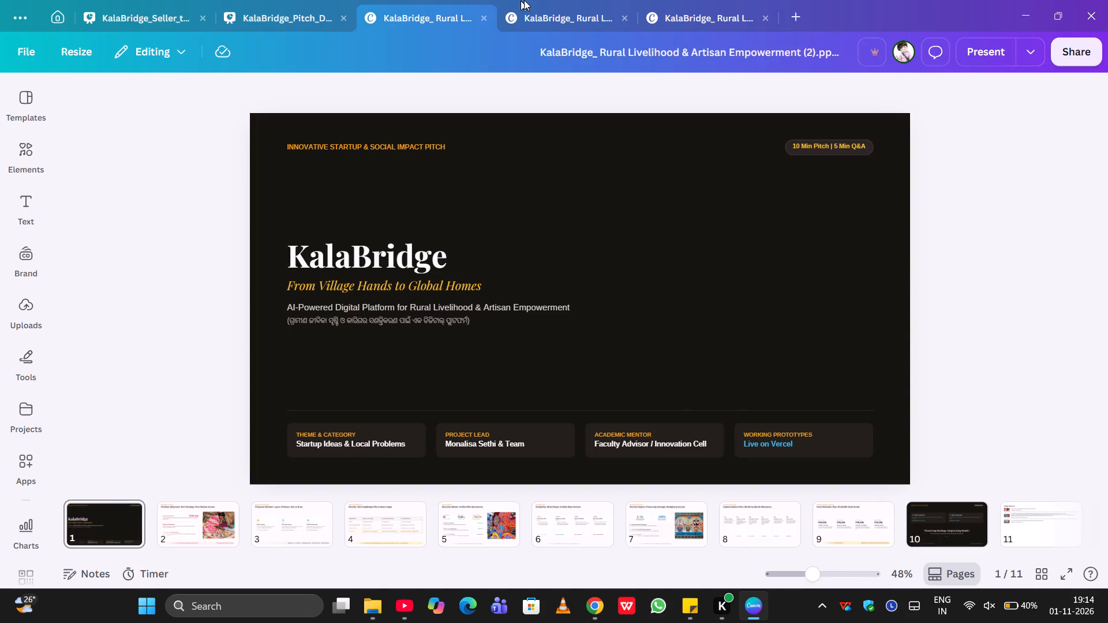
pyautogui.click(574, 20)
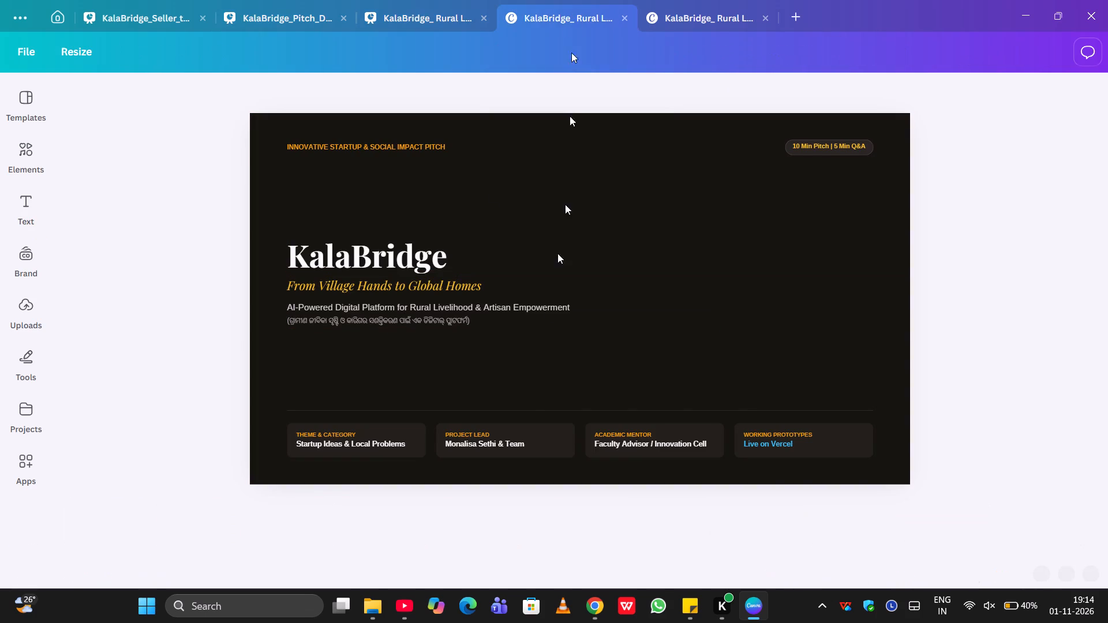
pyautogui.click(418, 3)
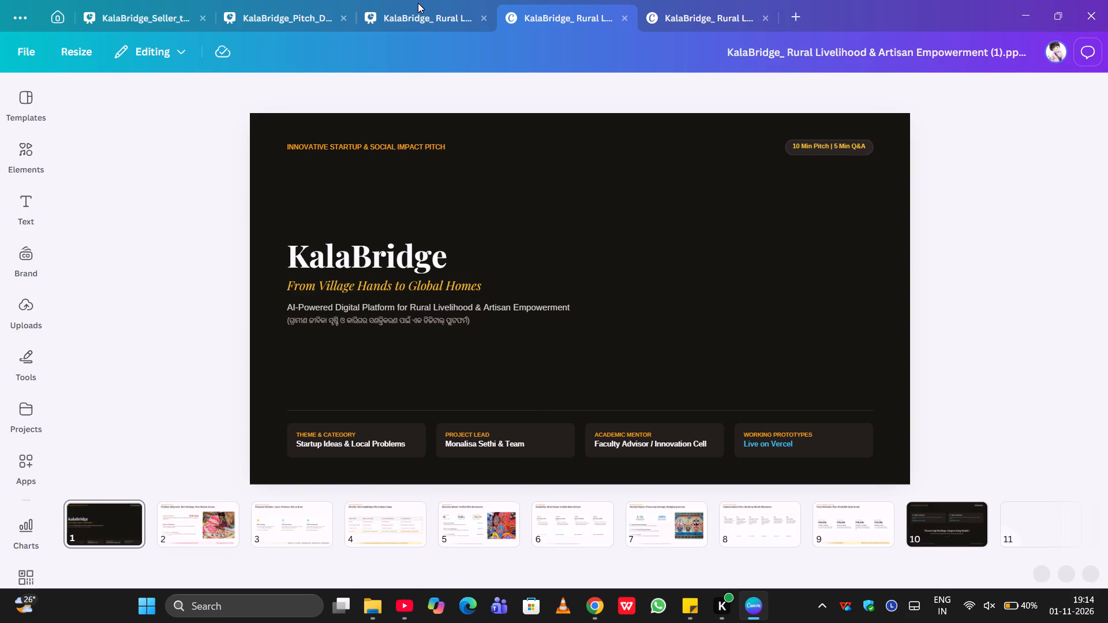
pyautogui.click(311, 0)
pyautogui.click(321, 15)
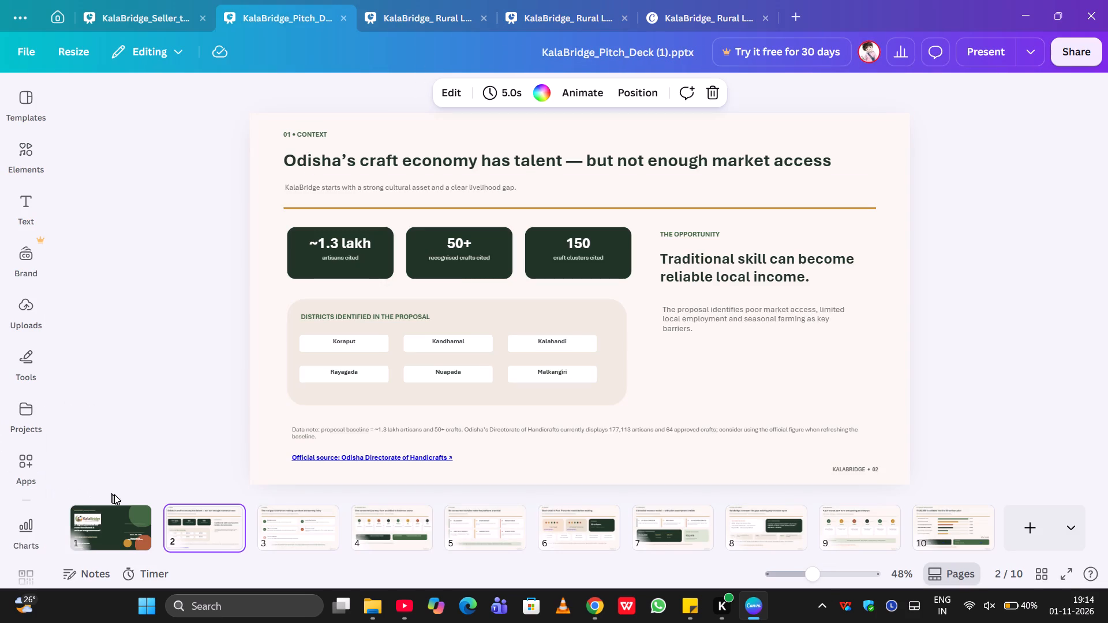
pyautogui.click(119, 527)
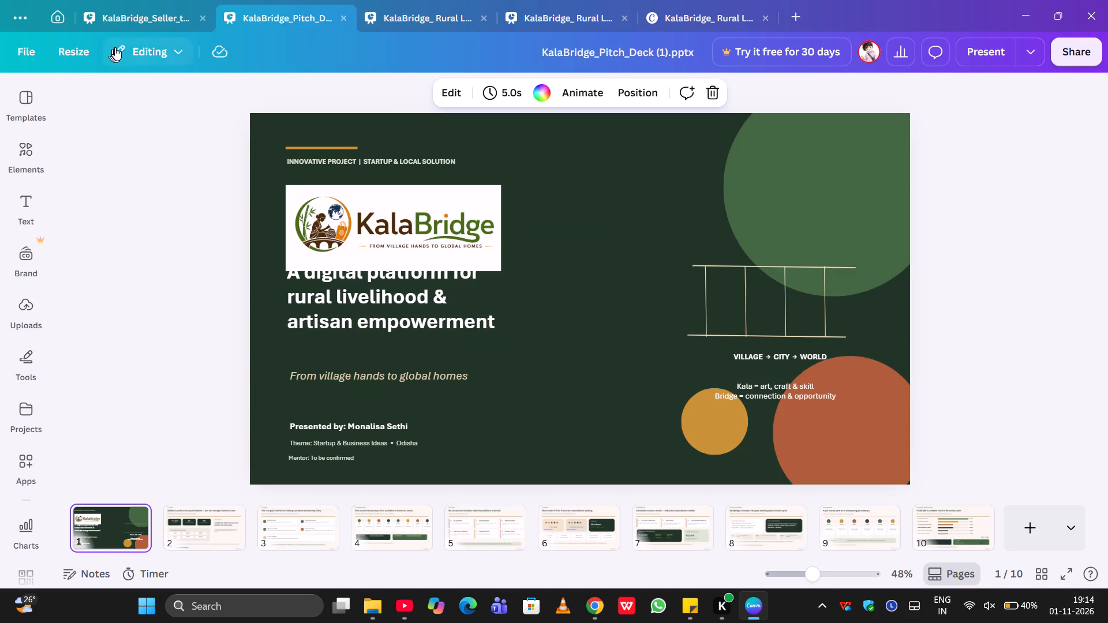
pyautogui.click(128, 22)
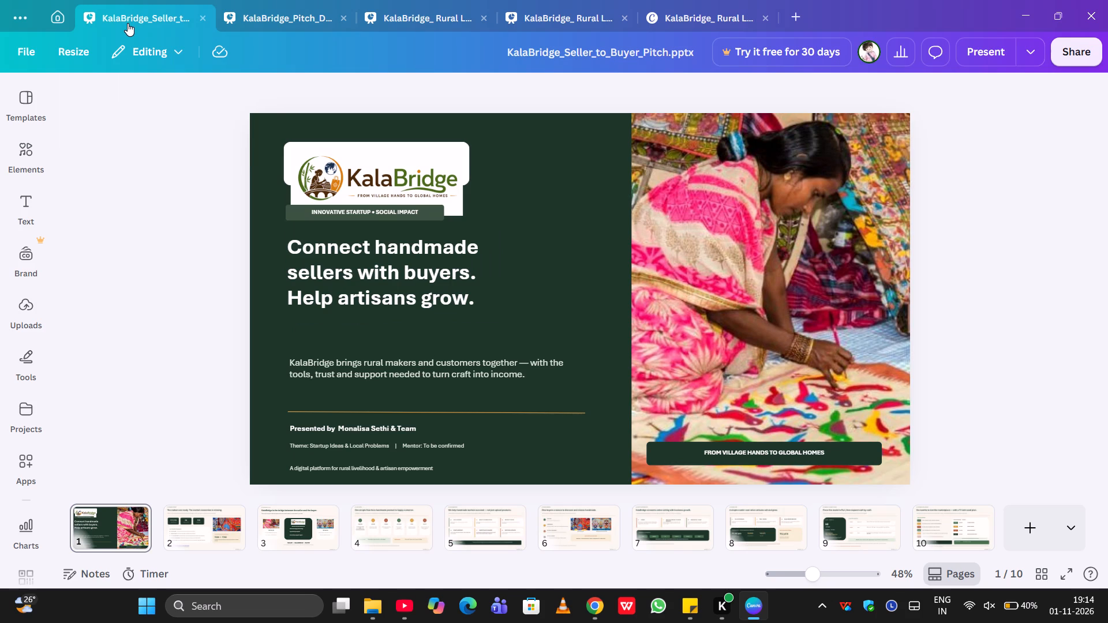
pyautogui.click(253, 20)
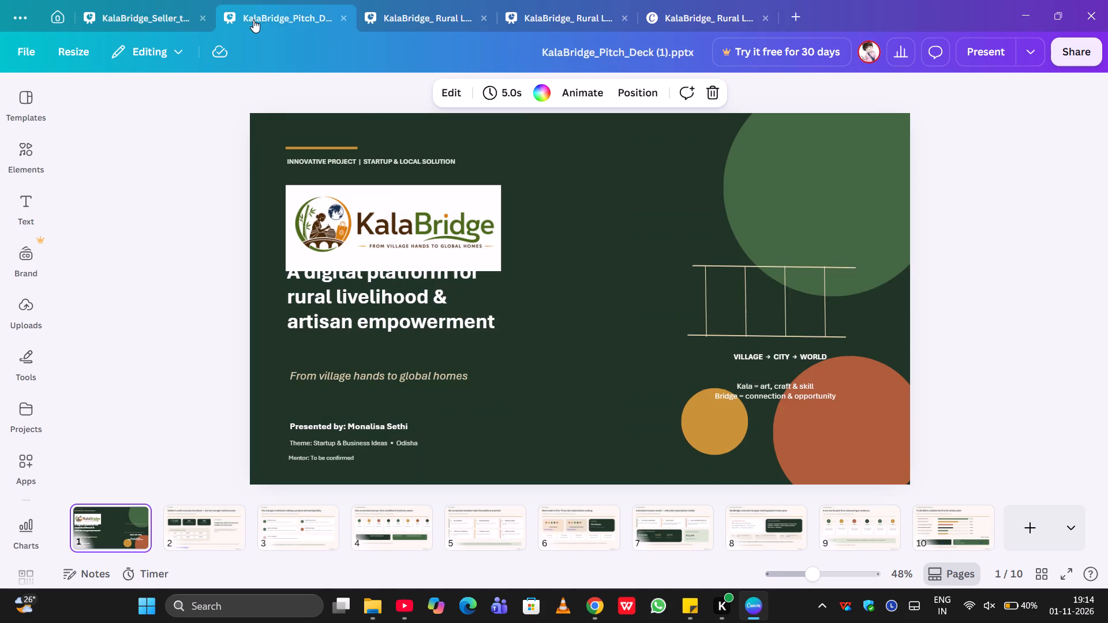
# Check the three Rural Livelihood & Artisan Empowerment designs for duplicates and close copies (2) and (1).
pyautogui.click(425, 12)
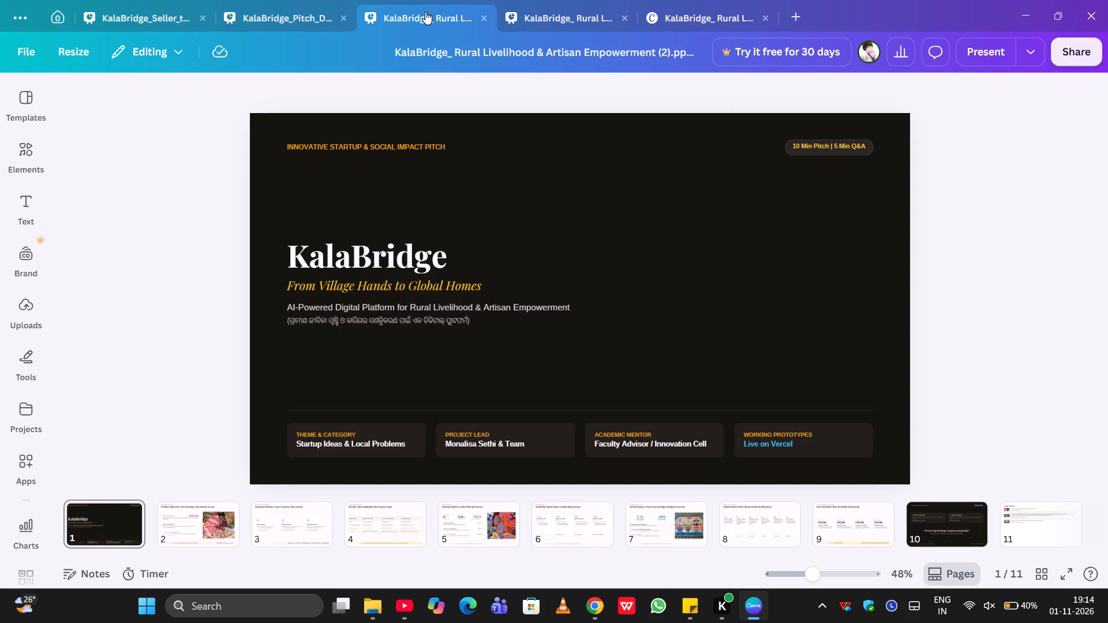
pyautogui.click(534, 13)
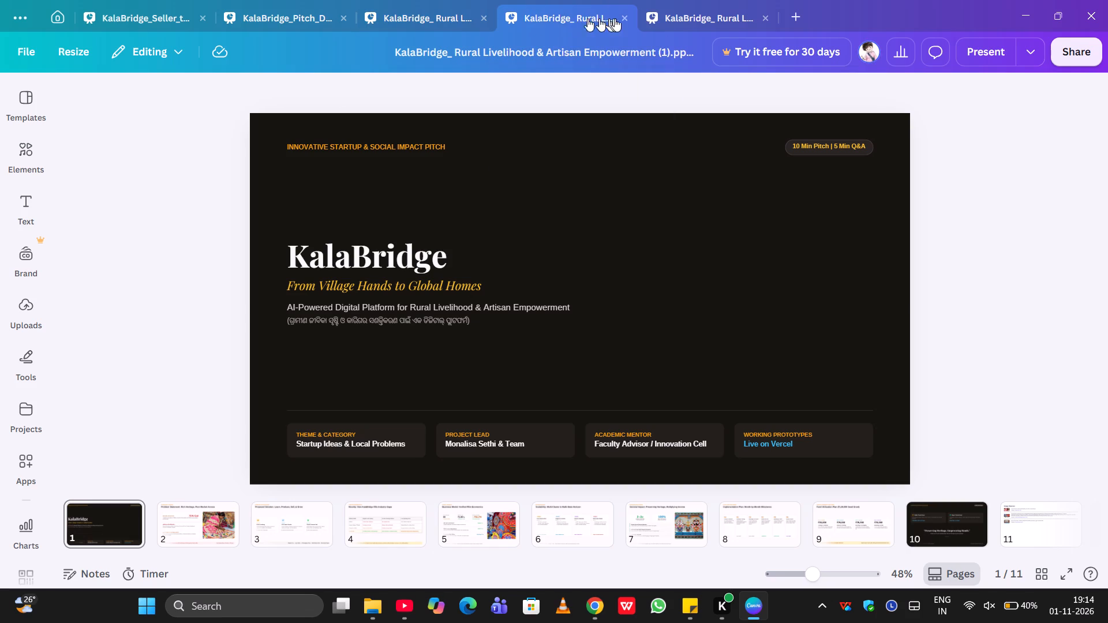
pyautogui.click(658, 21)
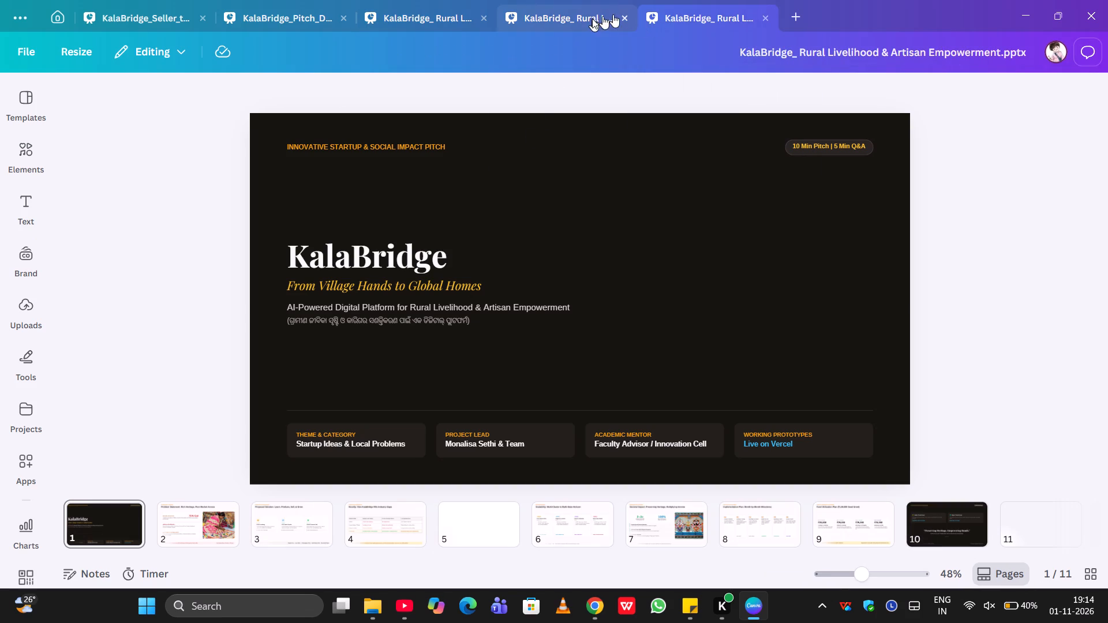
pyautogui.click(518, 11)
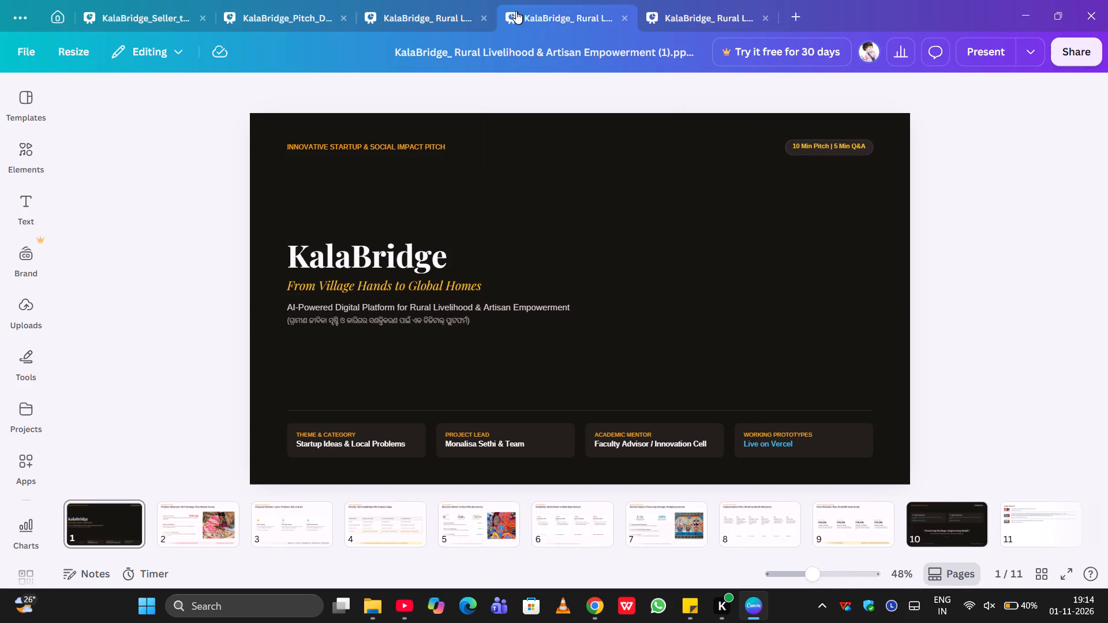
pyautogui.click(403, 7)
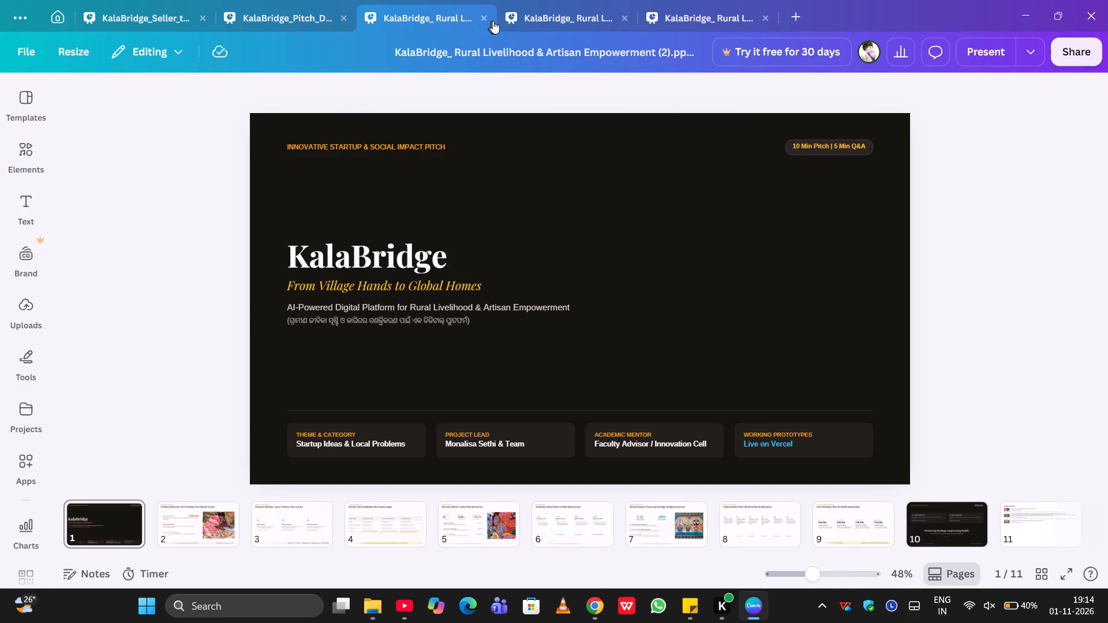
pyautogui.click(486, 21)
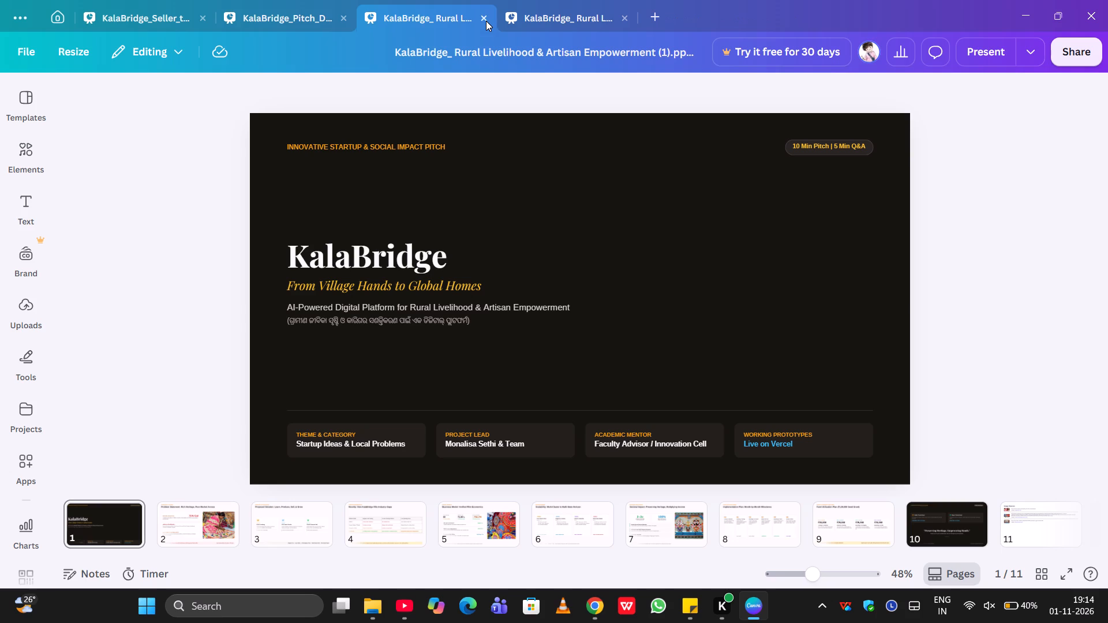
pyautogui.click(486, 21)
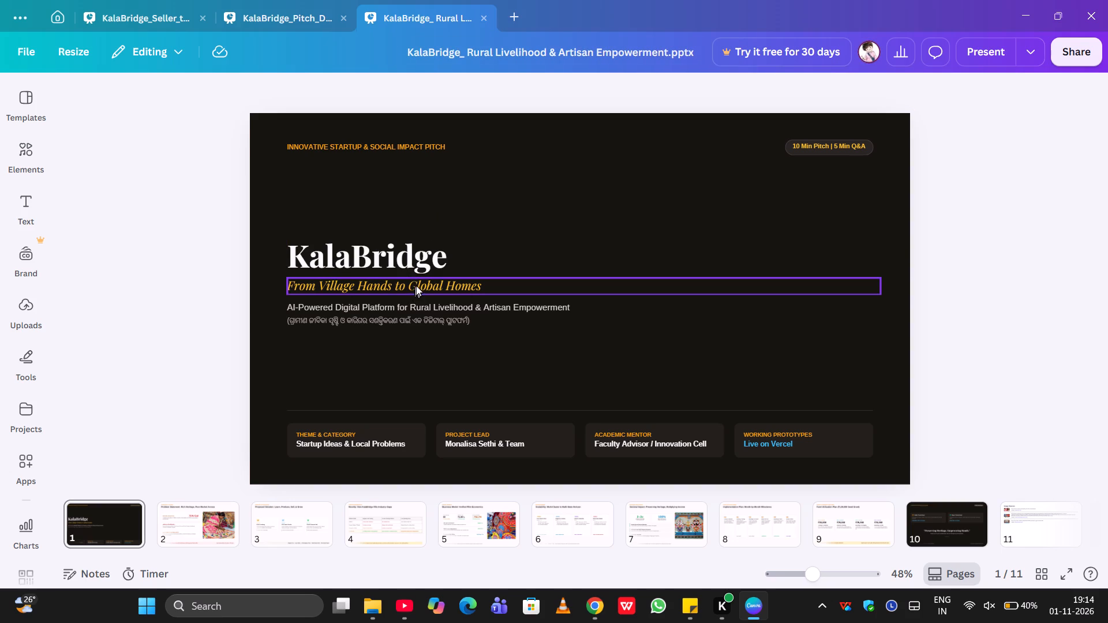
# Compare the covers of KalaBridge_Pitch_Deck (1), the Seller to Buyer pitch and the Rural Livelihood & Artisan Empowerment design.
pyautogui.click(317, 1)
pyautogui.click(306, 24)
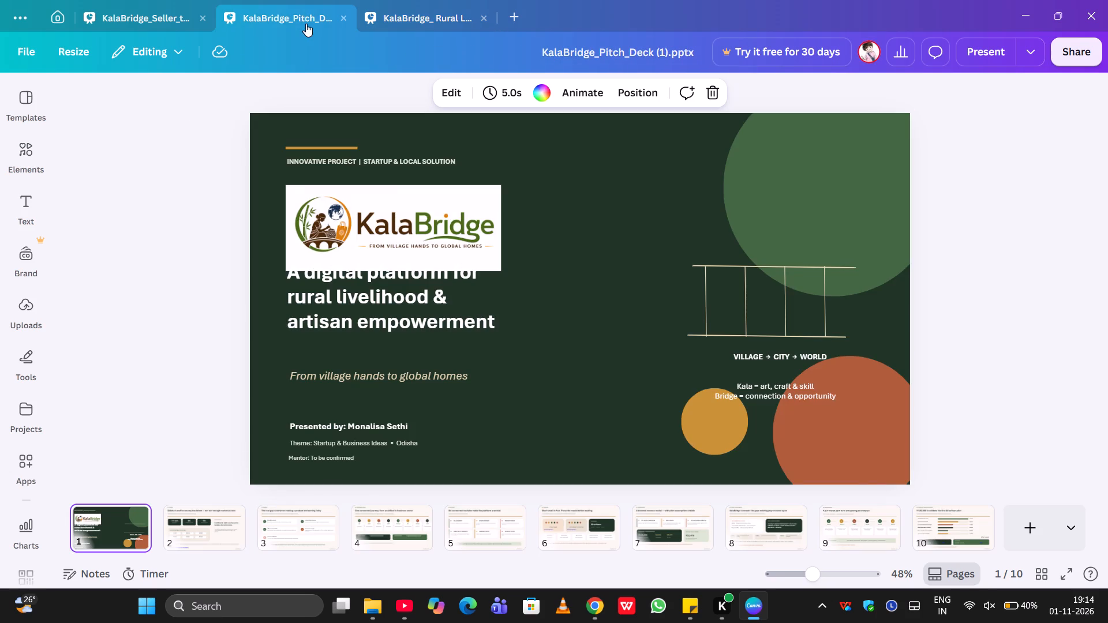
pyautogui.click(144, 20)
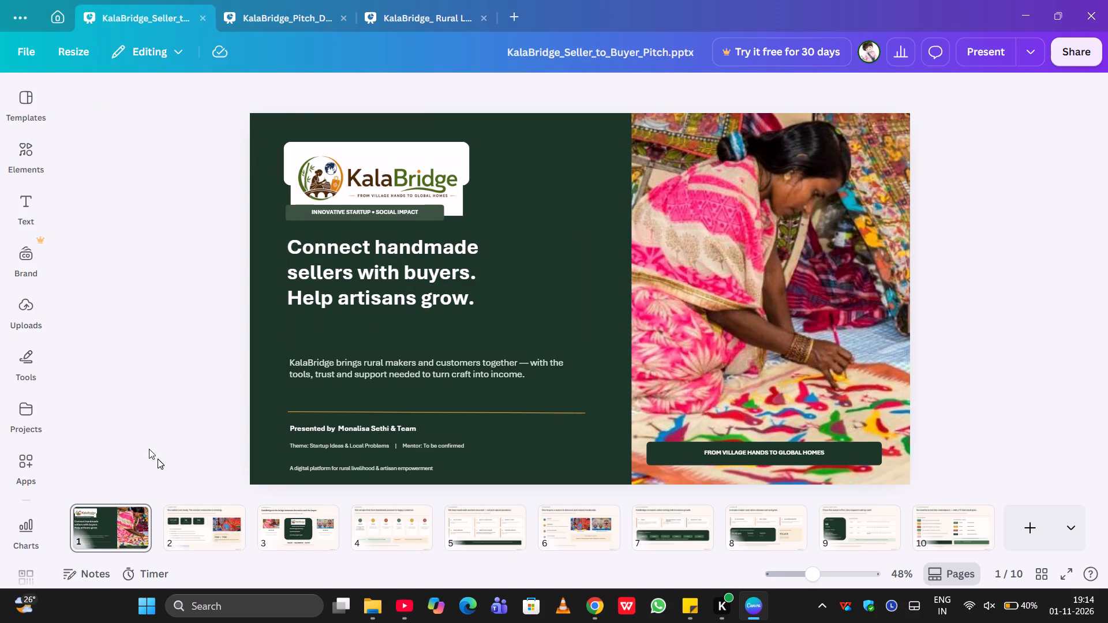
pyautogui.click(413, 19)
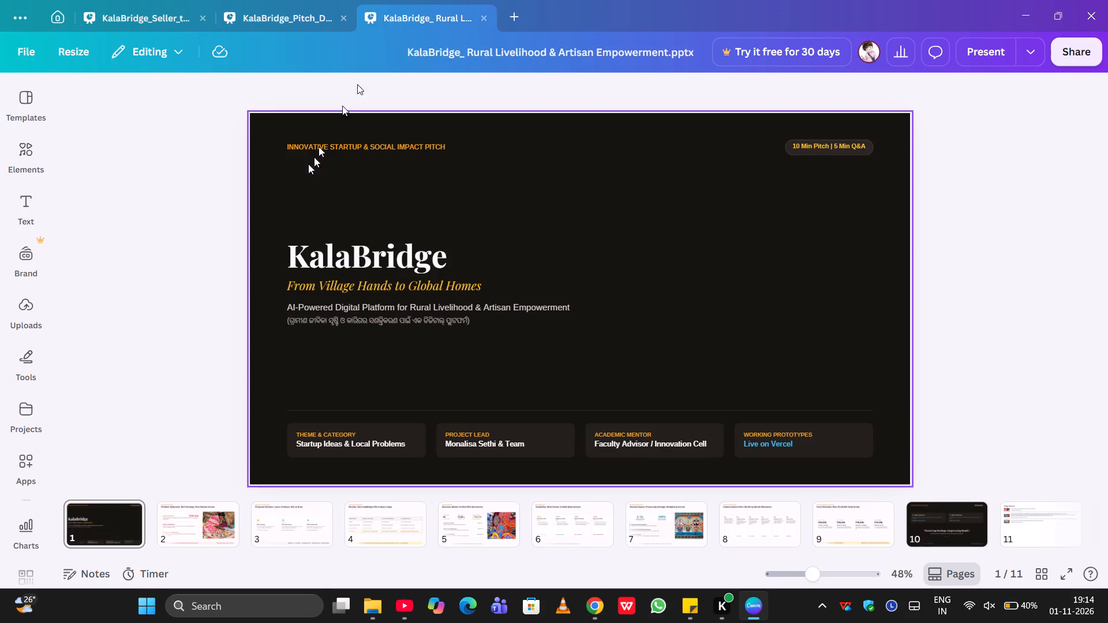
pyautogui.click(122, 16)
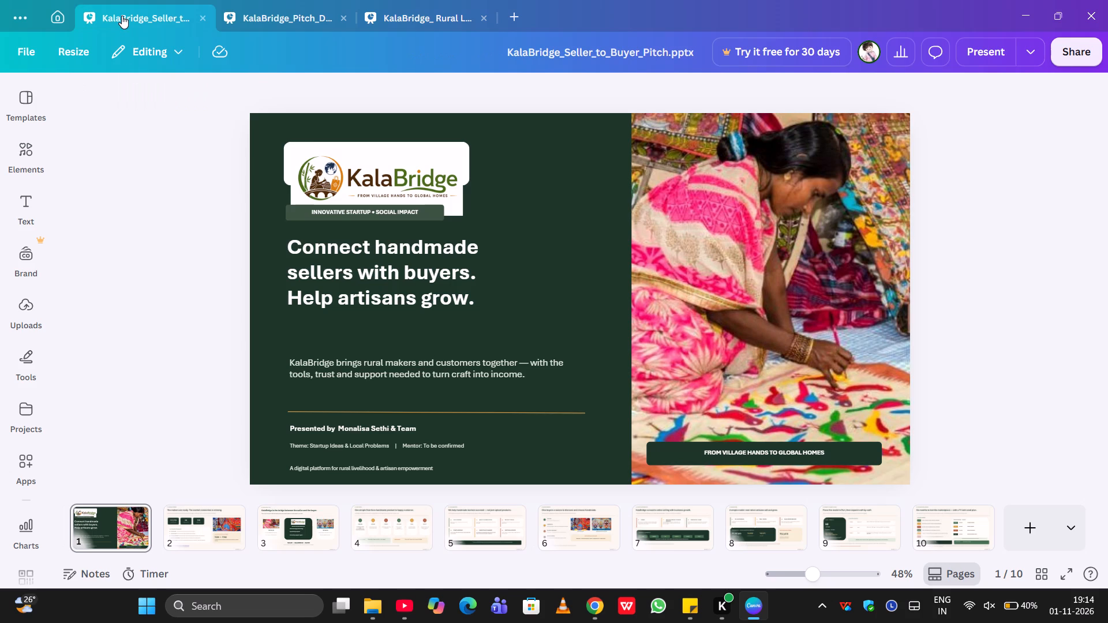
# Compare page 2 across the Seller to Buyer pitch, Pitch Deck (1) and Rural Livelihood designs, and check the Rural Livelihood proposed-solution page.
pyautogui.click(213, 538)
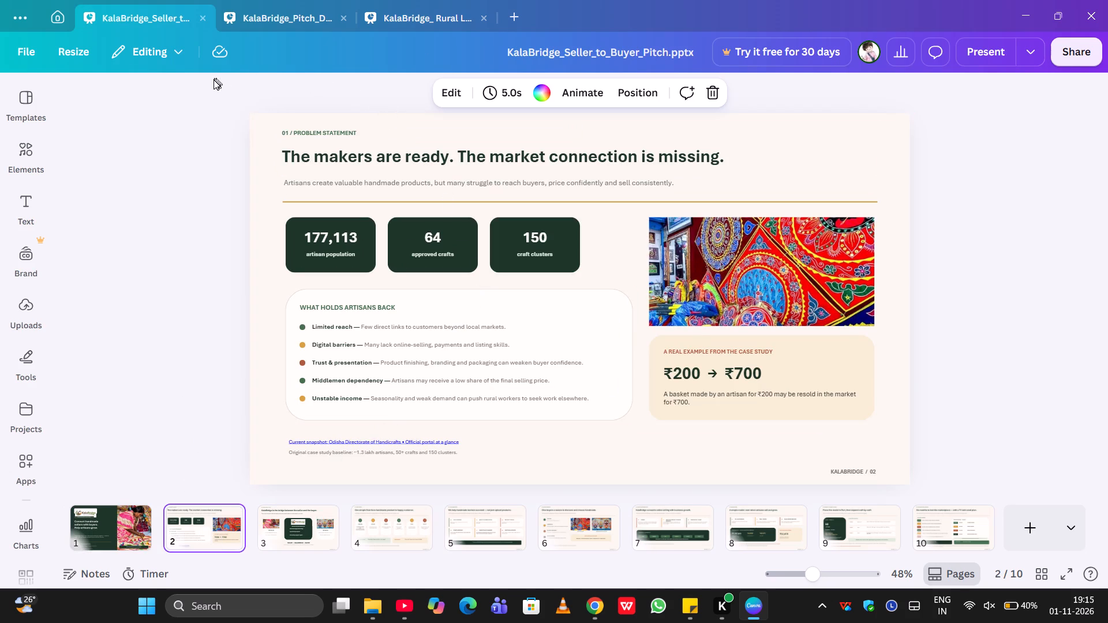
pyautogui.click(426, 13)
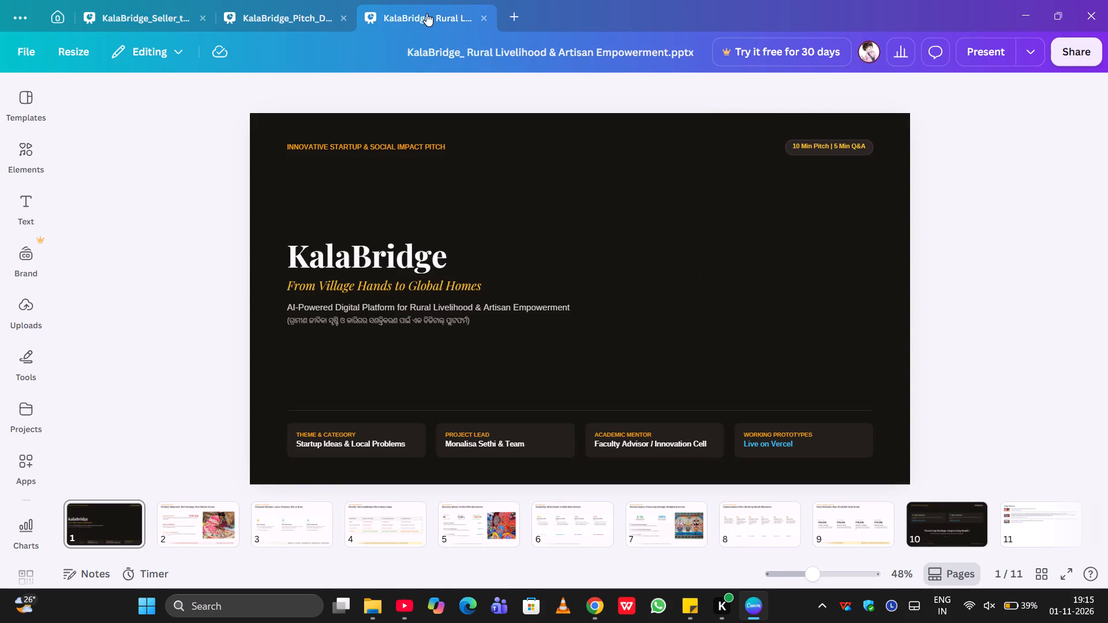
pyautogui.click(206, 512)
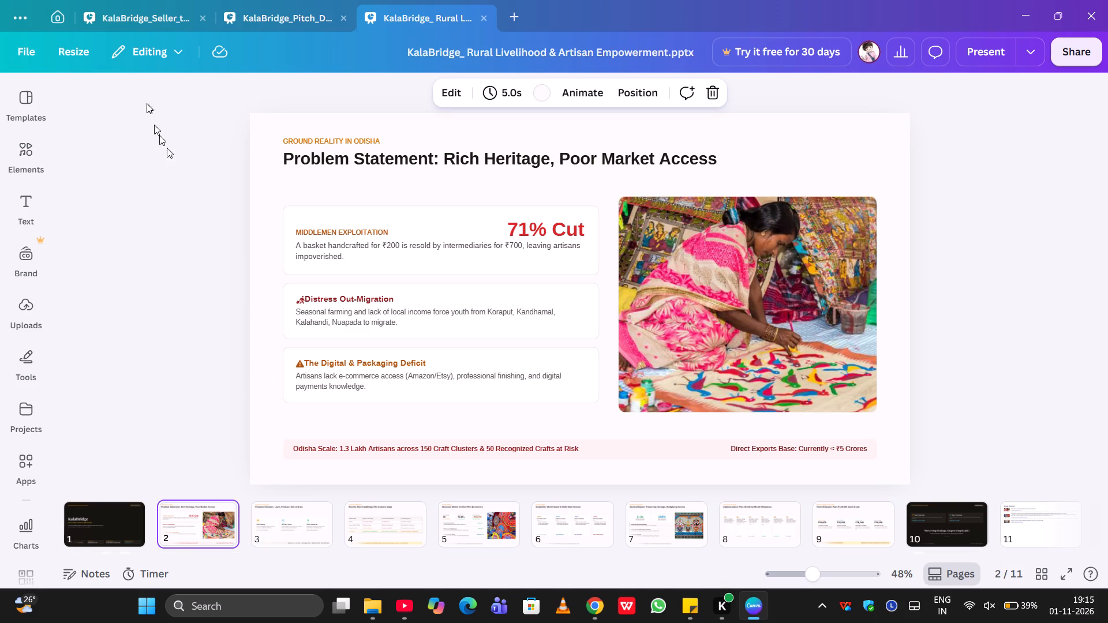
pyautogui.click(115, 21)
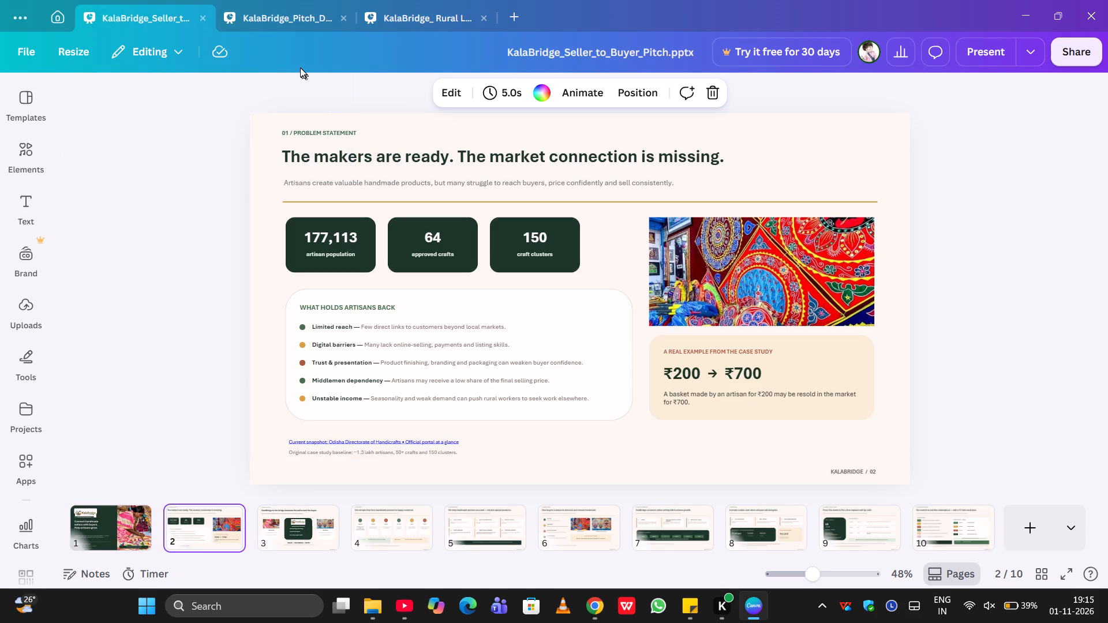
pyautogui.click(264, 21)
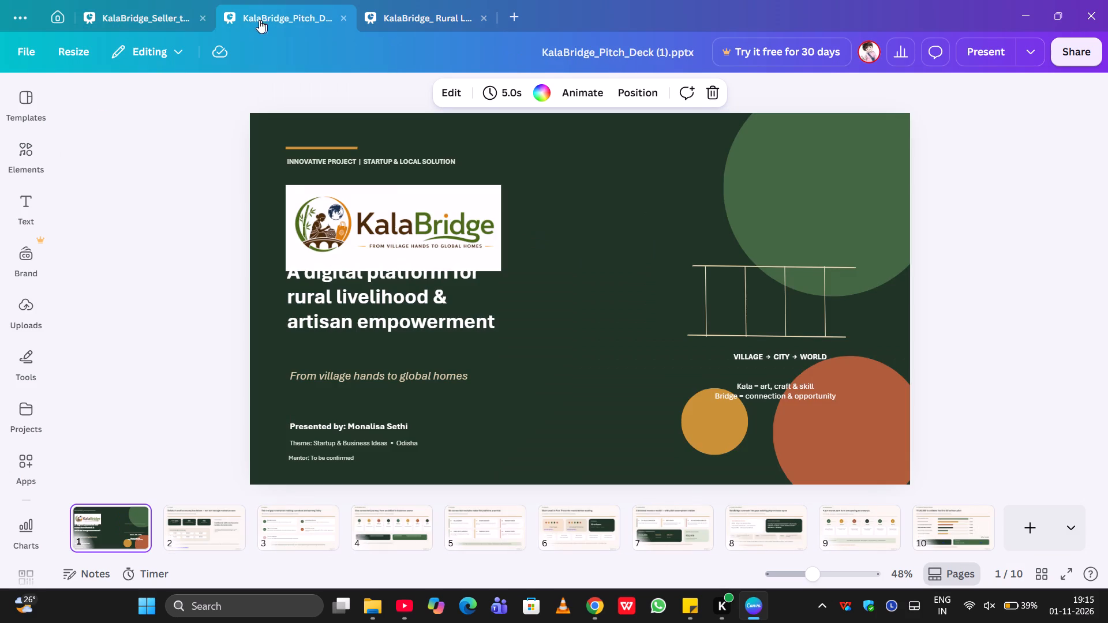
pyautogui.click(160, 12)
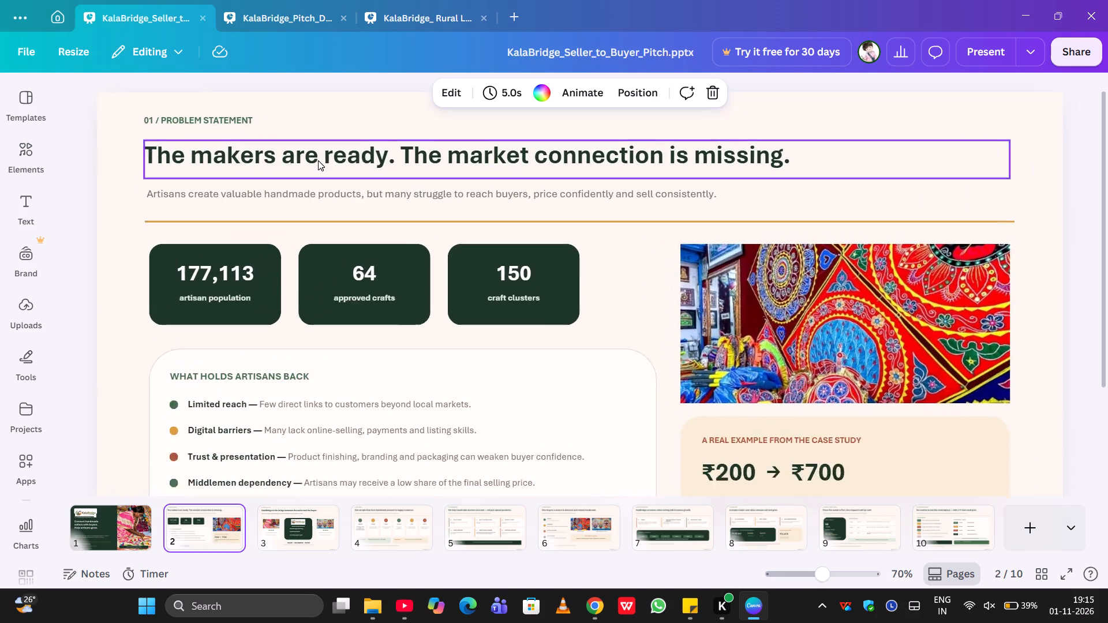
pyautogui.click(256, 15)
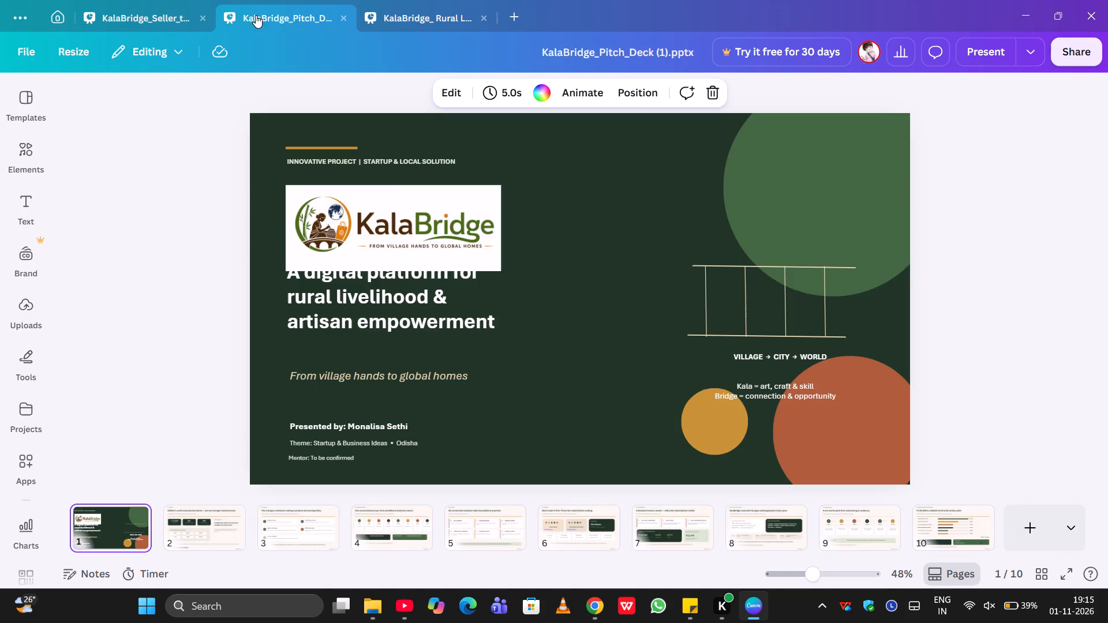
pyautogui.click(190, 558)
pyautogui.click(197, 531)
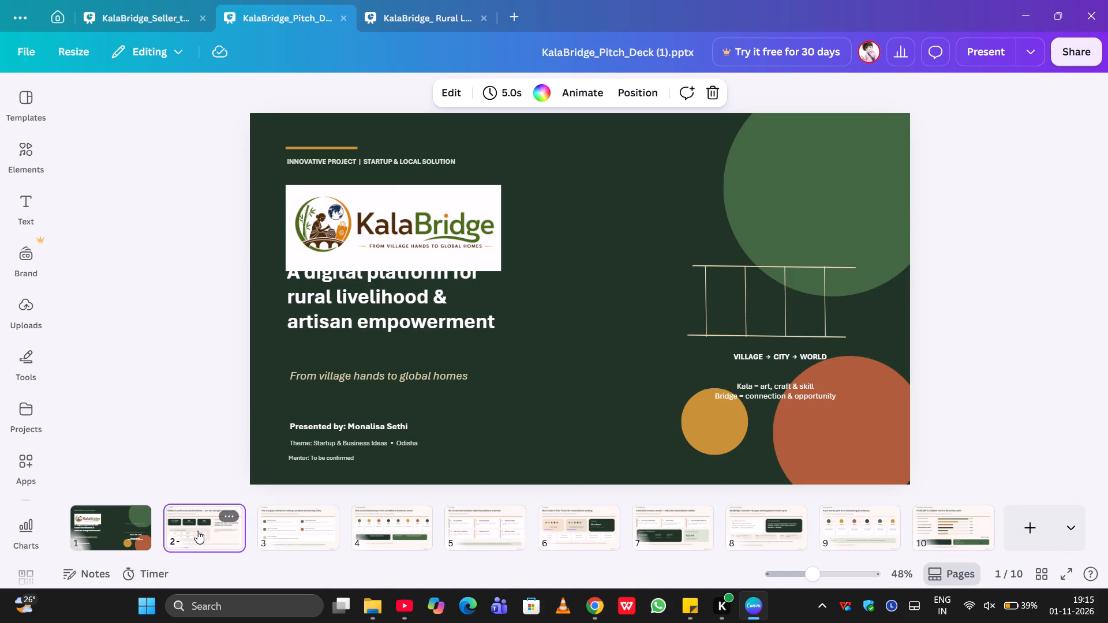
pyautogui.click(316, 522)
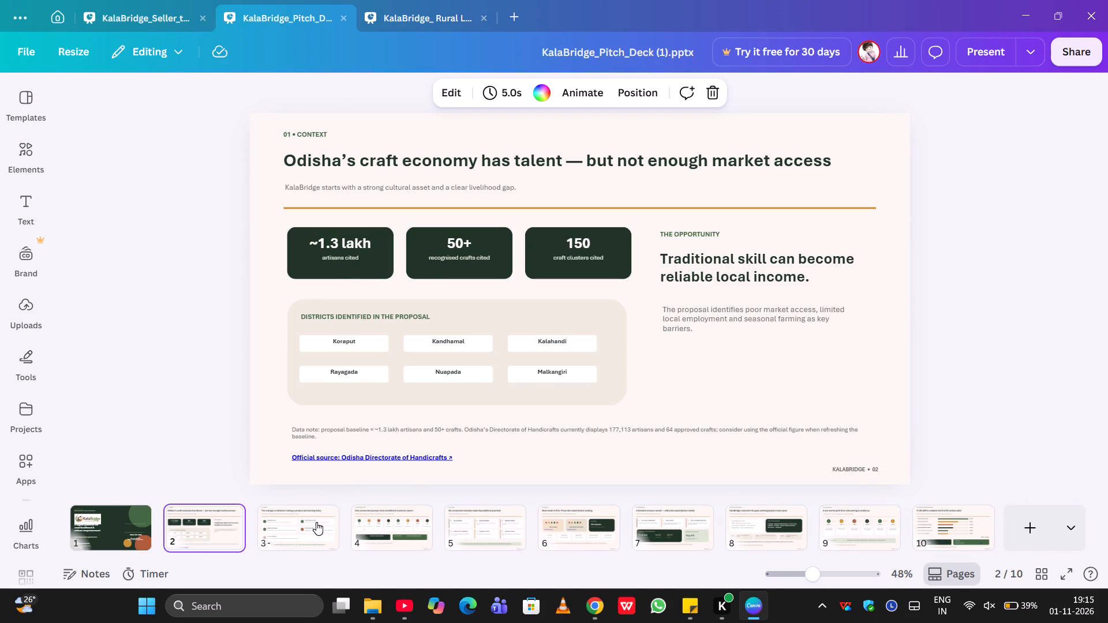
pyautogui.click(428, 21)
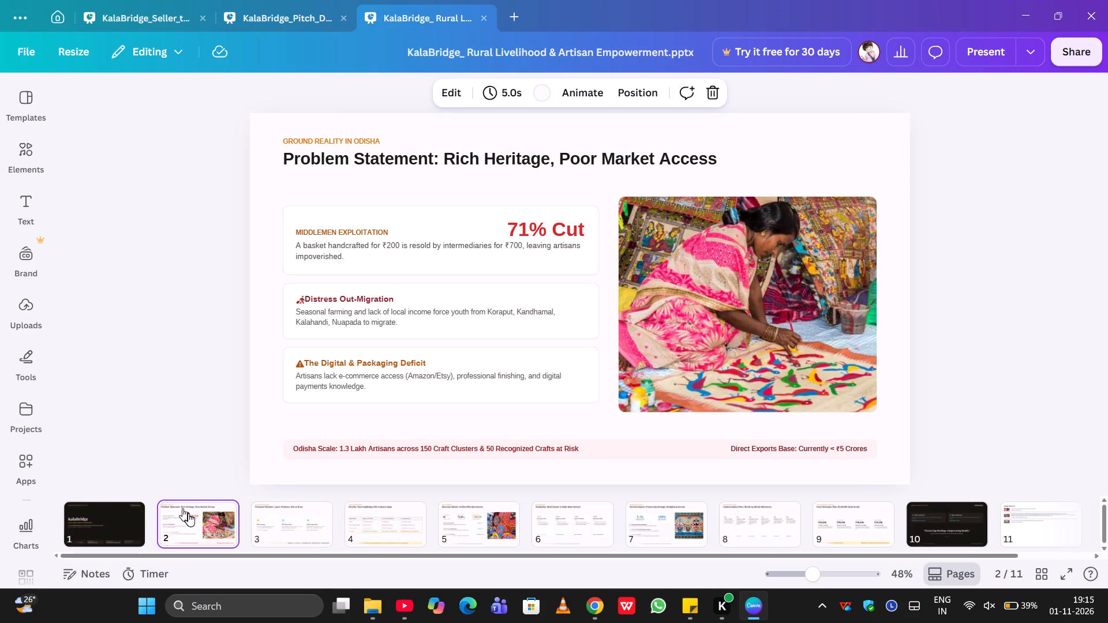
pyautogui.click(269, 521)
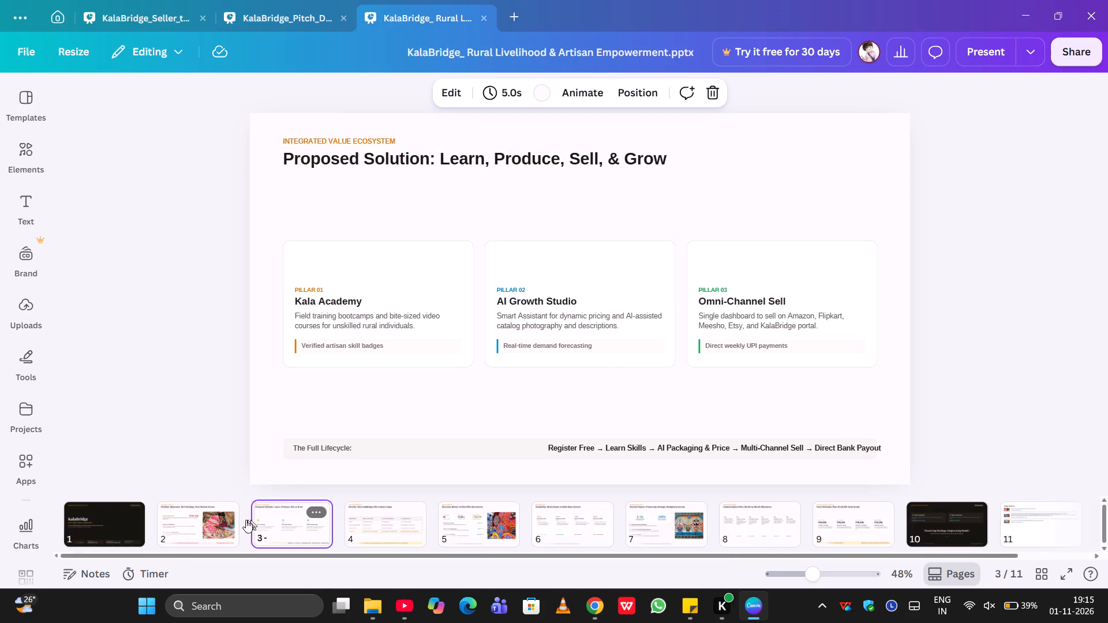
pyautogui.click(198, 523)
pyautogui.click(143, 0)
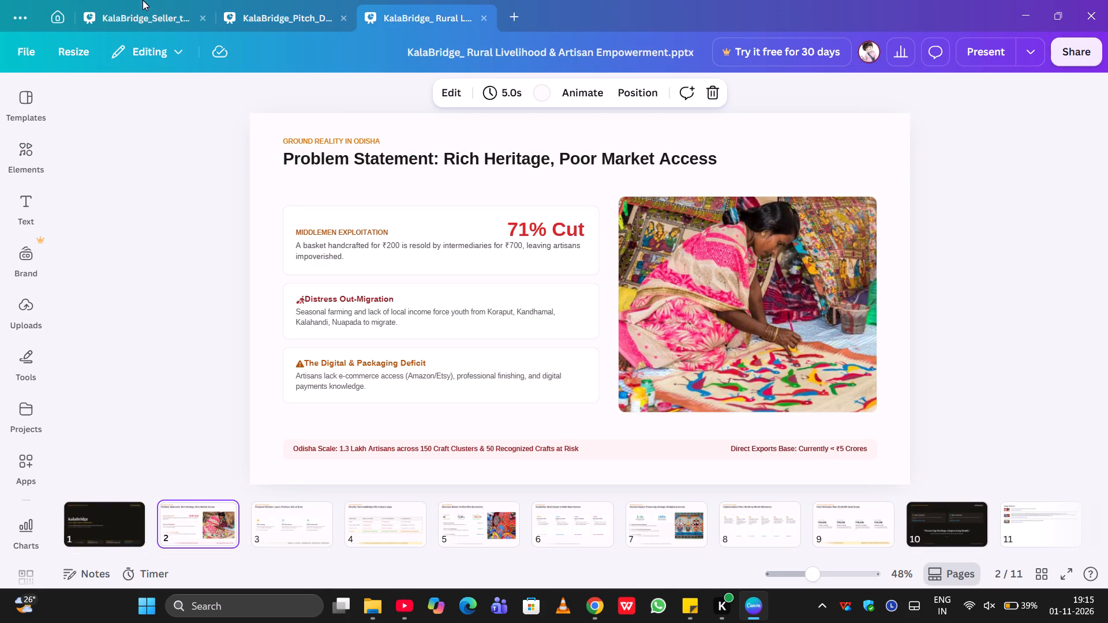
# Review KalaBridge_Seller_to_Buyer_Pitch.pptx from the problem statement on page 2 to the funding plan on page 10, and return to its cover.
pyautogui.click(144, 9)
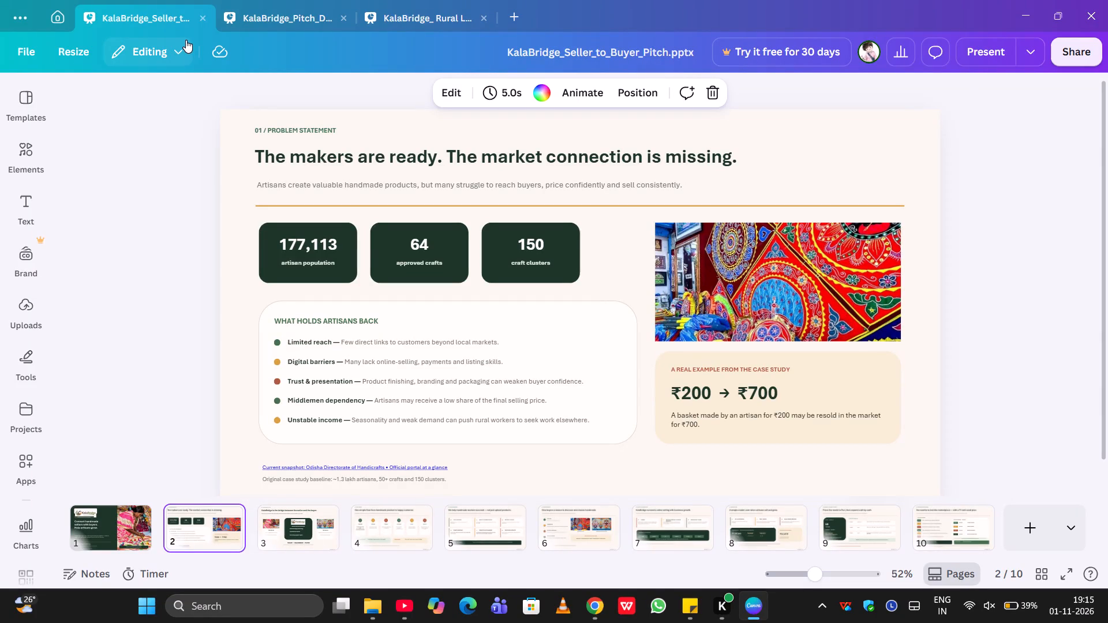
pyautogui.click(308, 516)
pyautogui.click(185, 519)
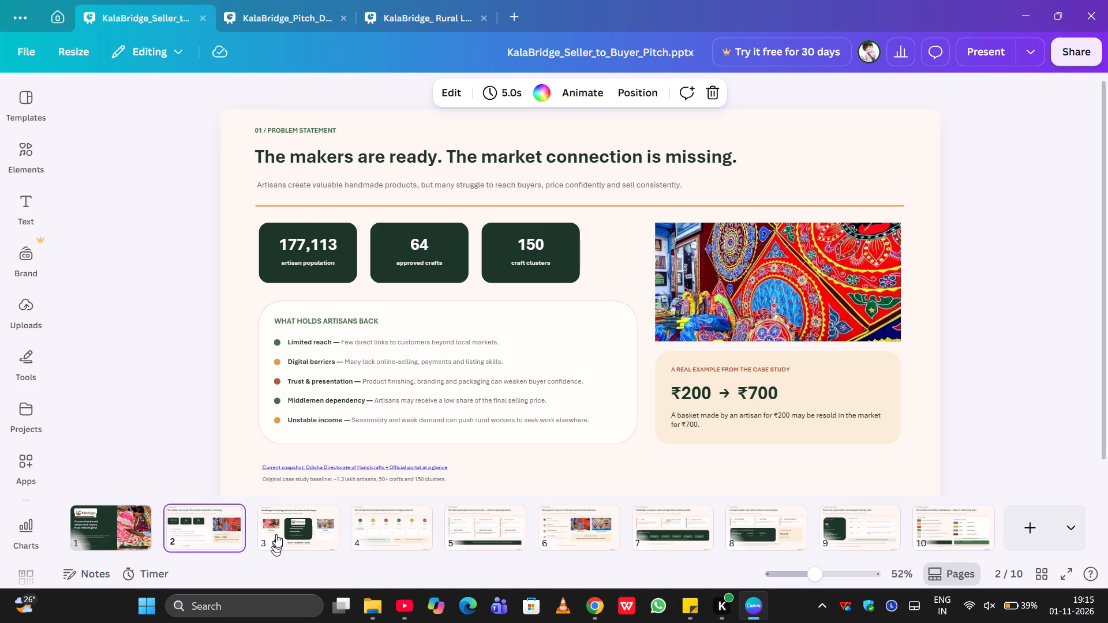
pyautogui.click(278, 532)
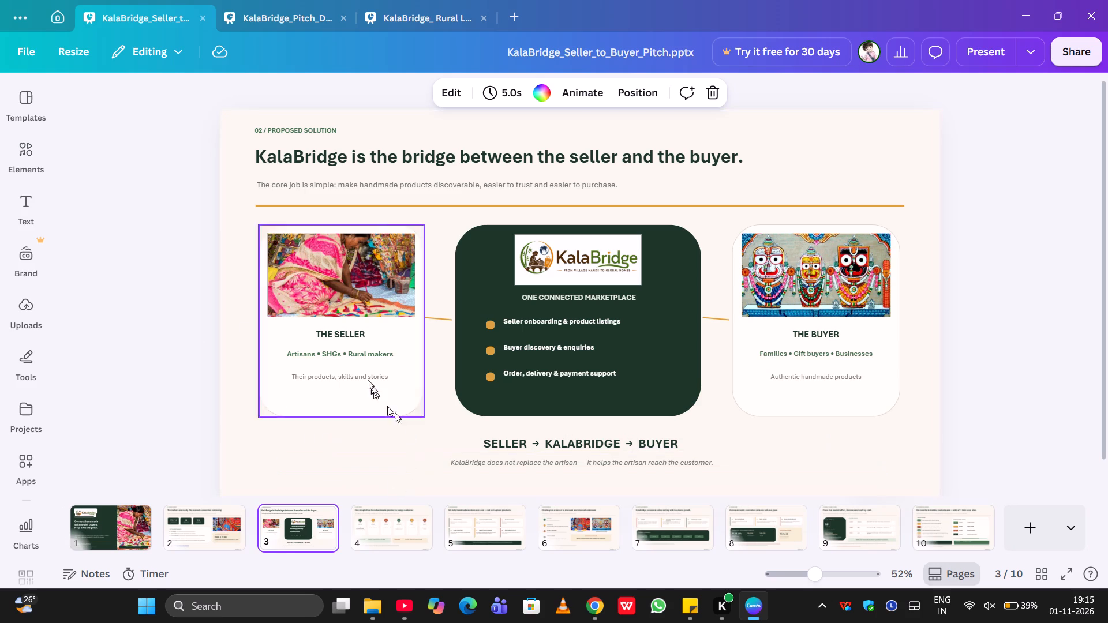
pyautogui.click(406, 526)
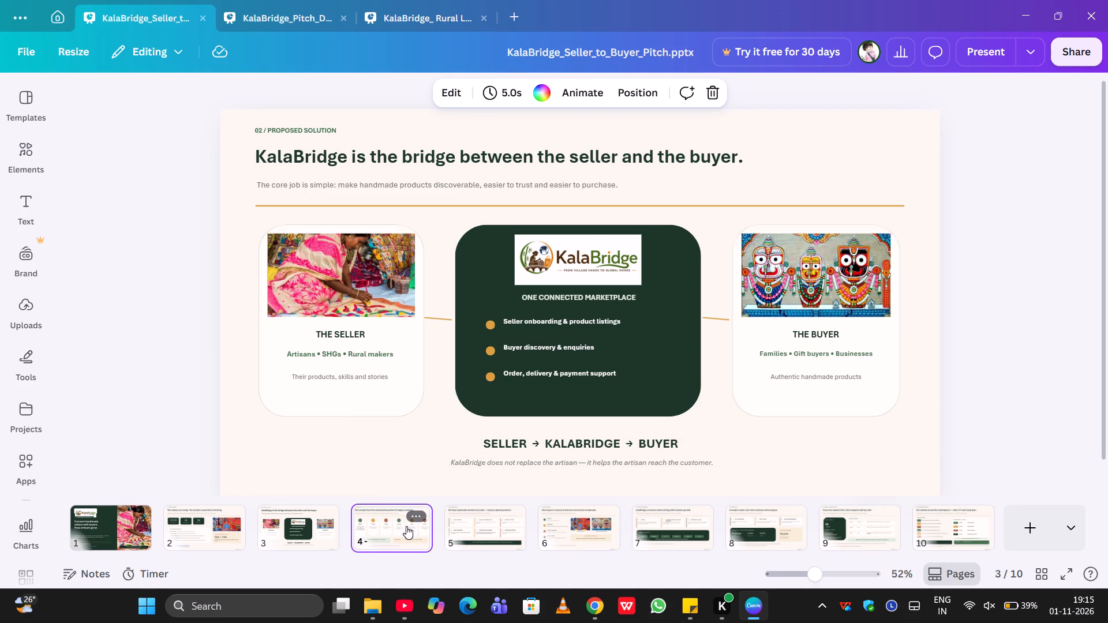
pyautogui.click(480, 534)
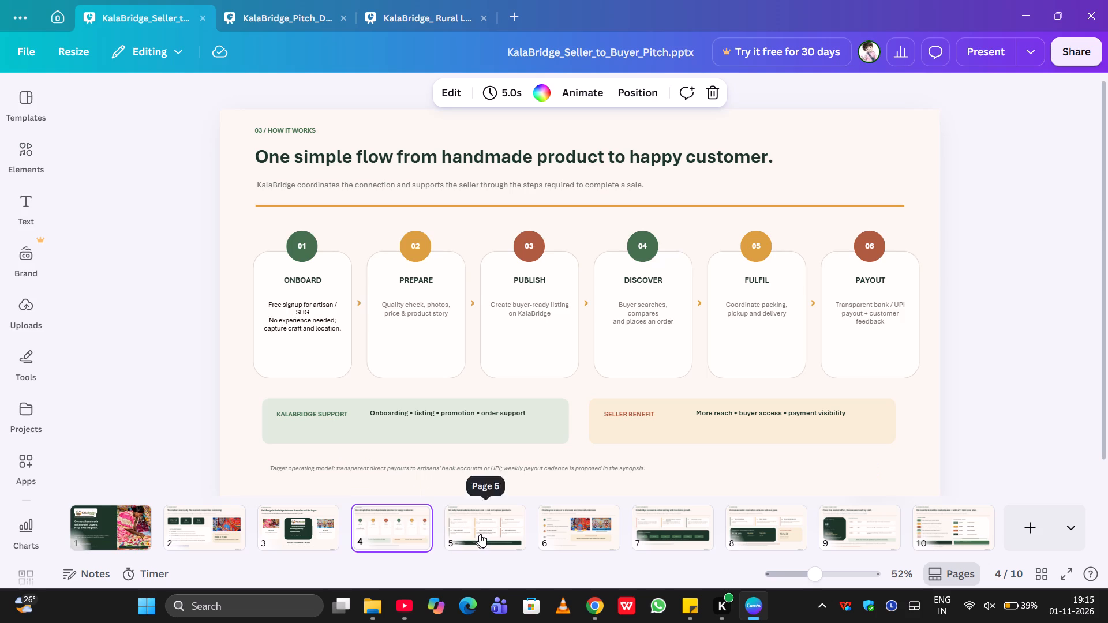
pyautogui.click(589, 529)
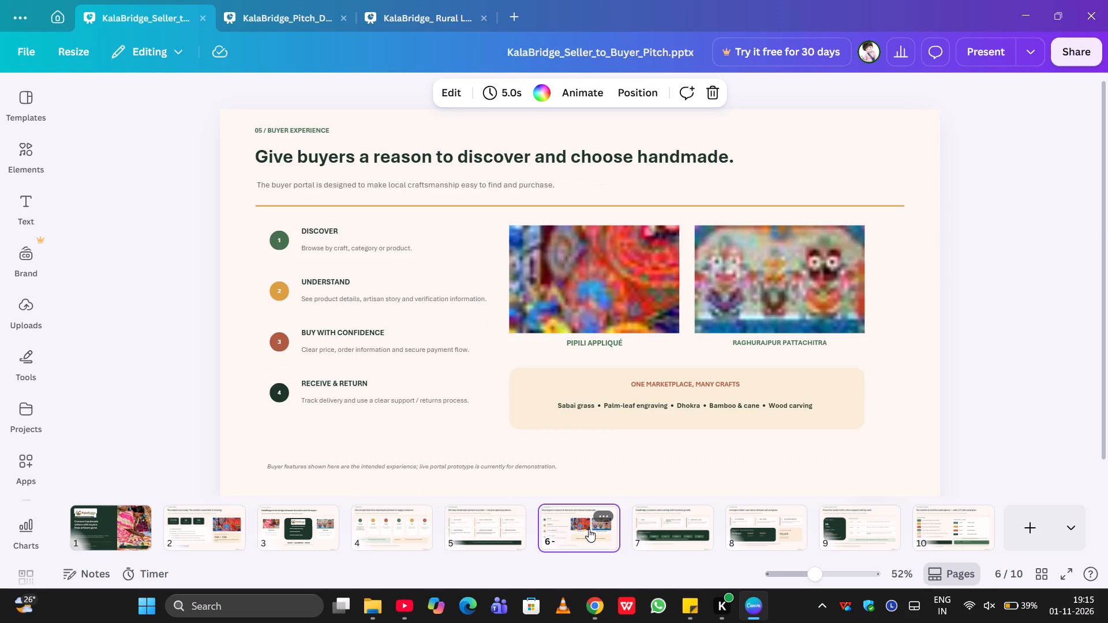
pyautogui.click(682, 531)
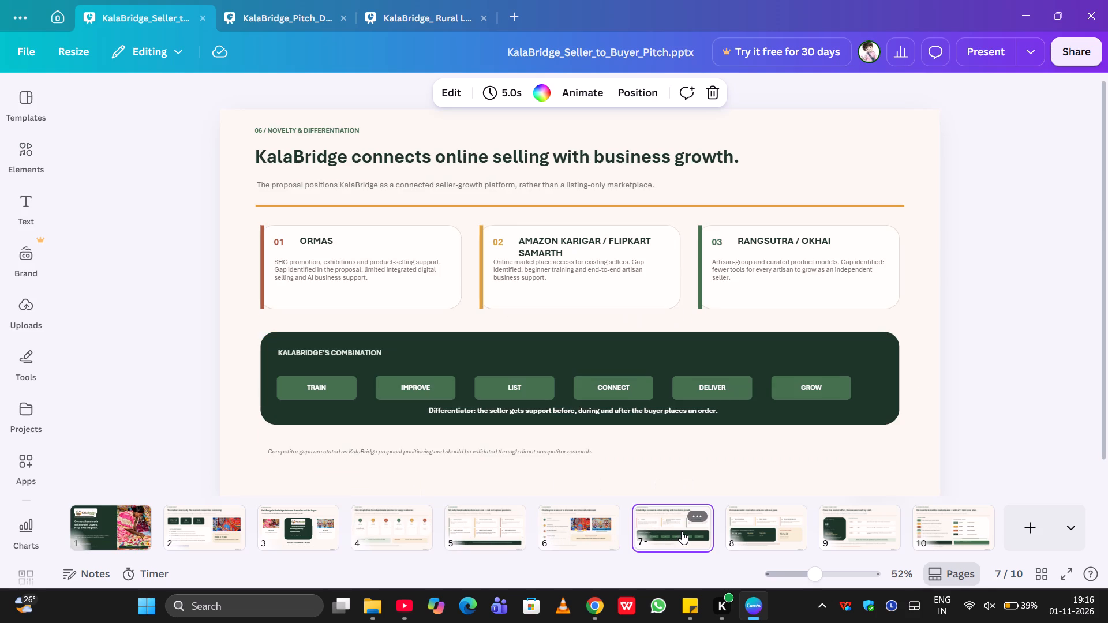
pyautogui.click(748, 530)
pyautogui.click(864, 530)
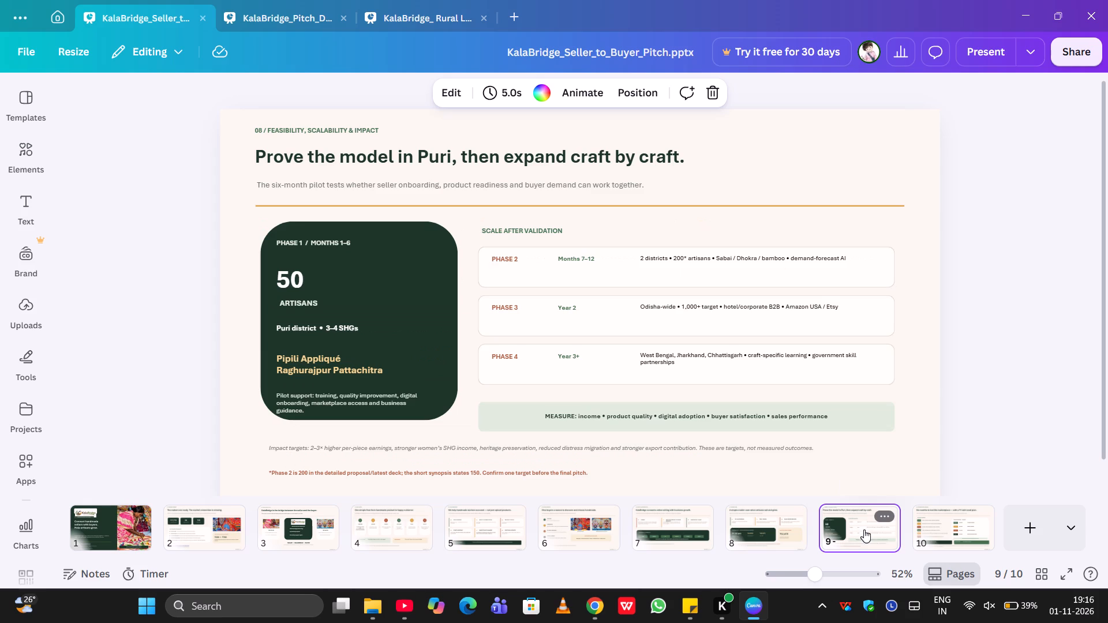
pyautogui.click(926, 527)
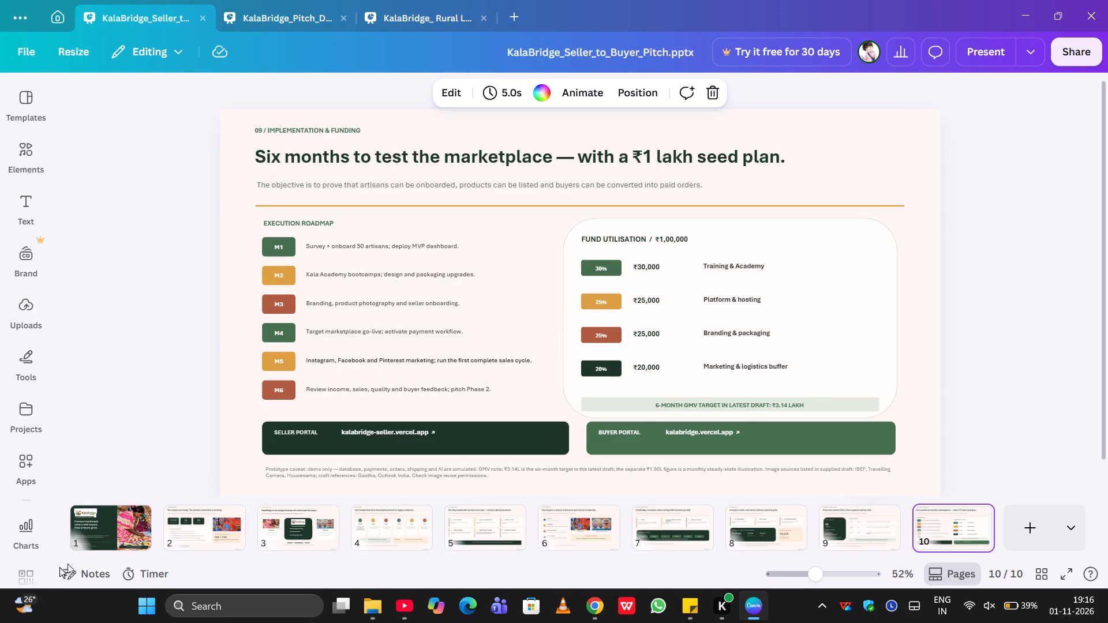
pyautogui.click(123, 538)
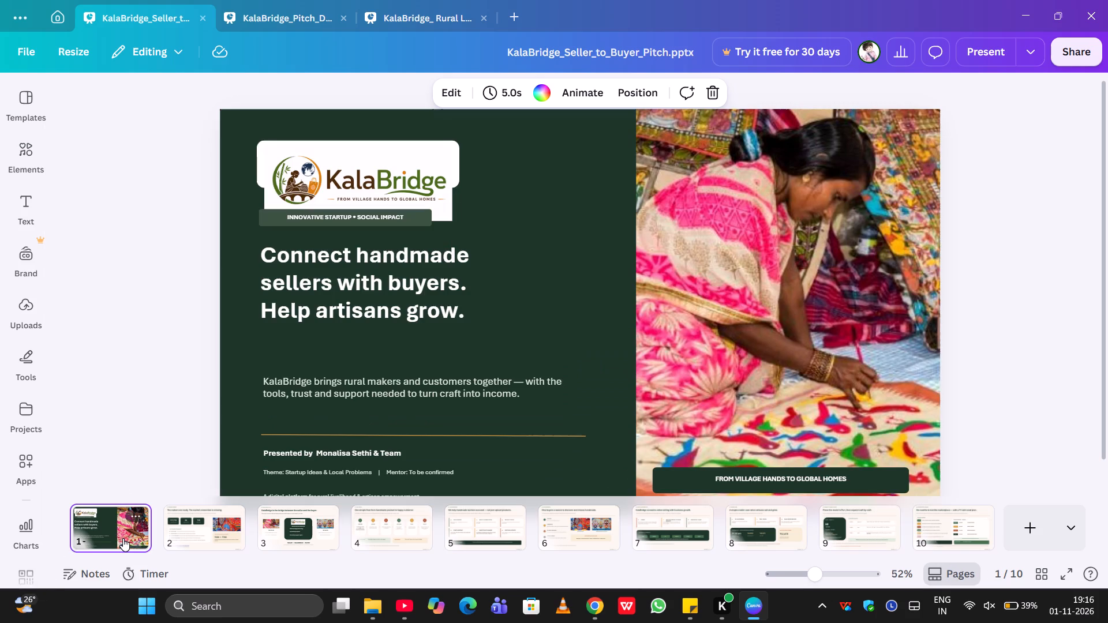
pyautogui.click(264, 35)
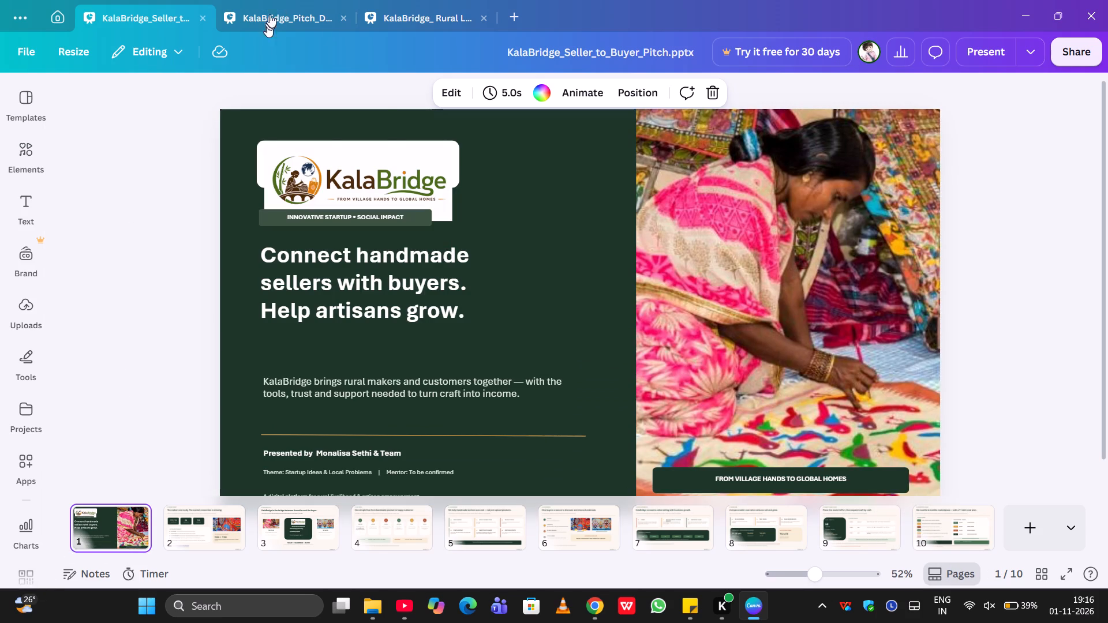
# On the cover of KalaBridge_Pitch_Deck (1), crop the logo image's bottom edge so it clears the title beneath.
pyautogui.click(269, 21)
pyautogui.click(109, 526)
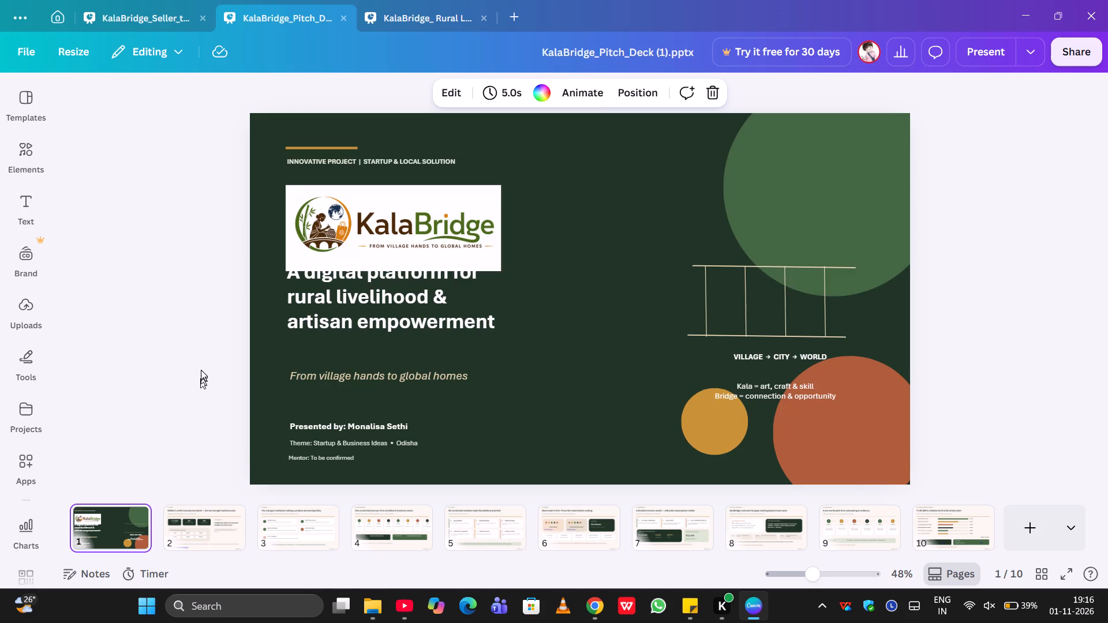
pyautogui.click(324, 246)
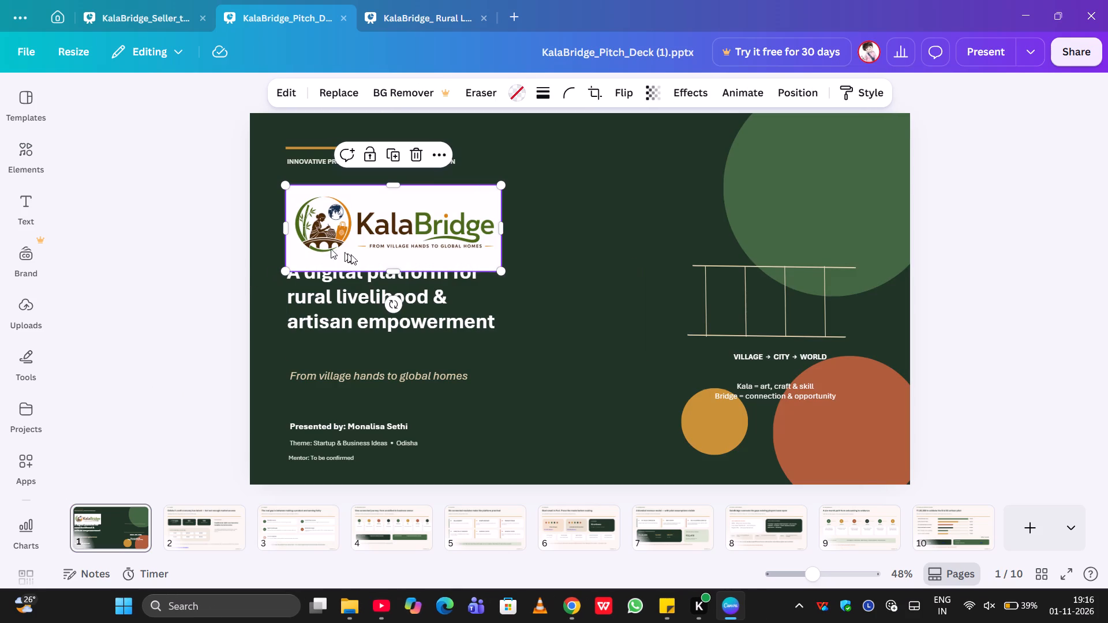
pyautogui.moveTo(399, 271); pyautogui.dragTo(399, 261)
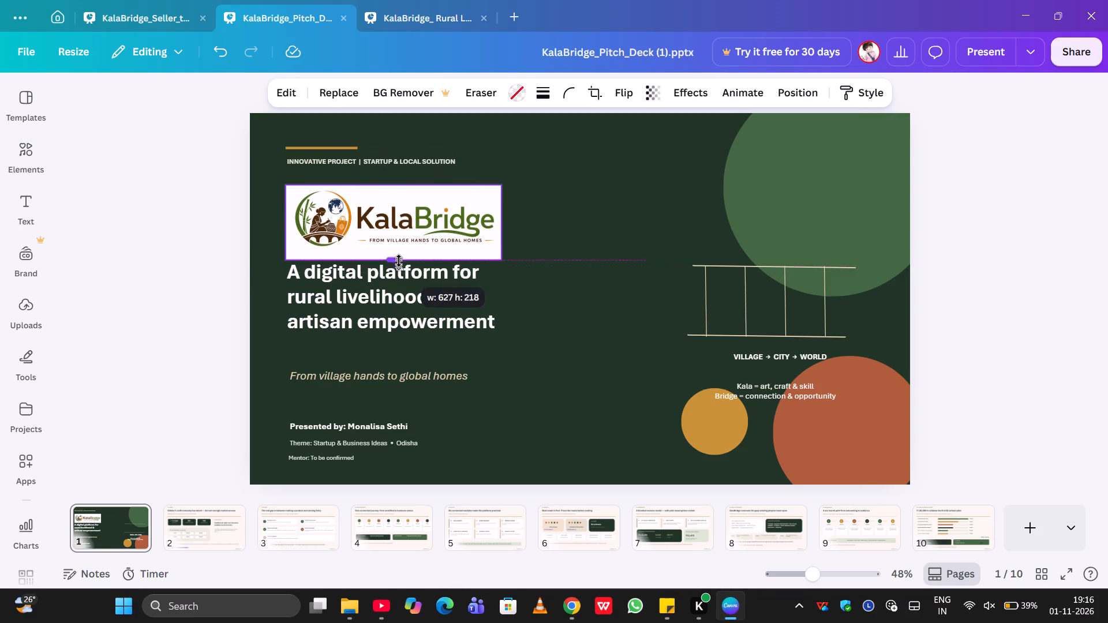
pyautogui.moveTo(399, 261); pyautogui.dragTo(399, 256)
# Adjust the width of the "A digital platform for rural livelihood & artisan empowerment" text box, making it slightly narrower while keeping three lines.
pyautogui.click(595, 295)
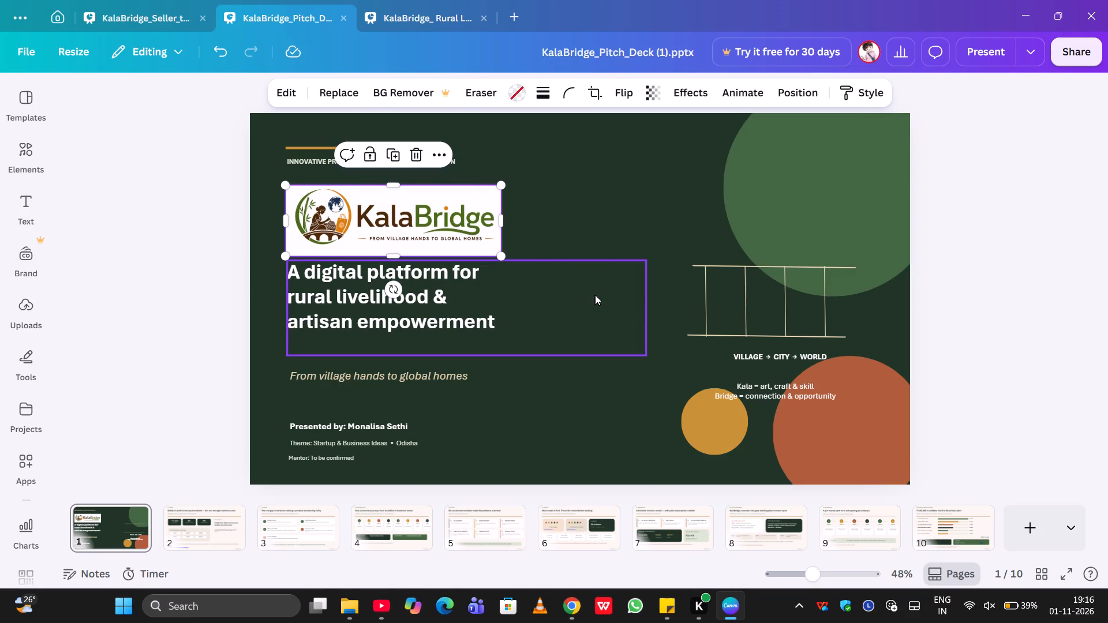
pyautogui.click(594, 264)
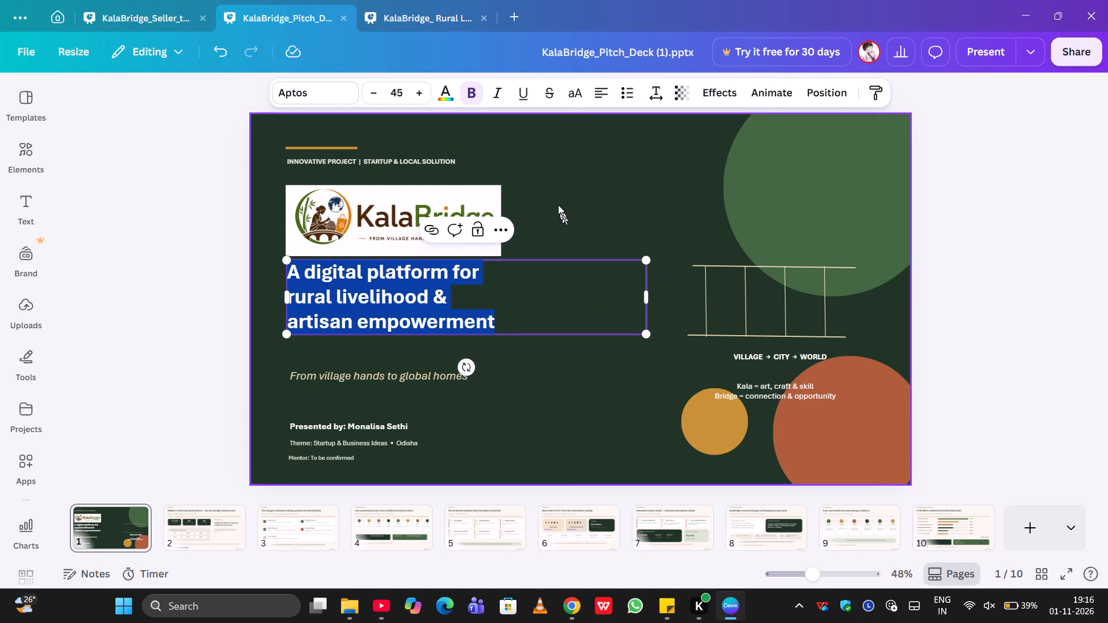
pyautogui.click(562, 196)
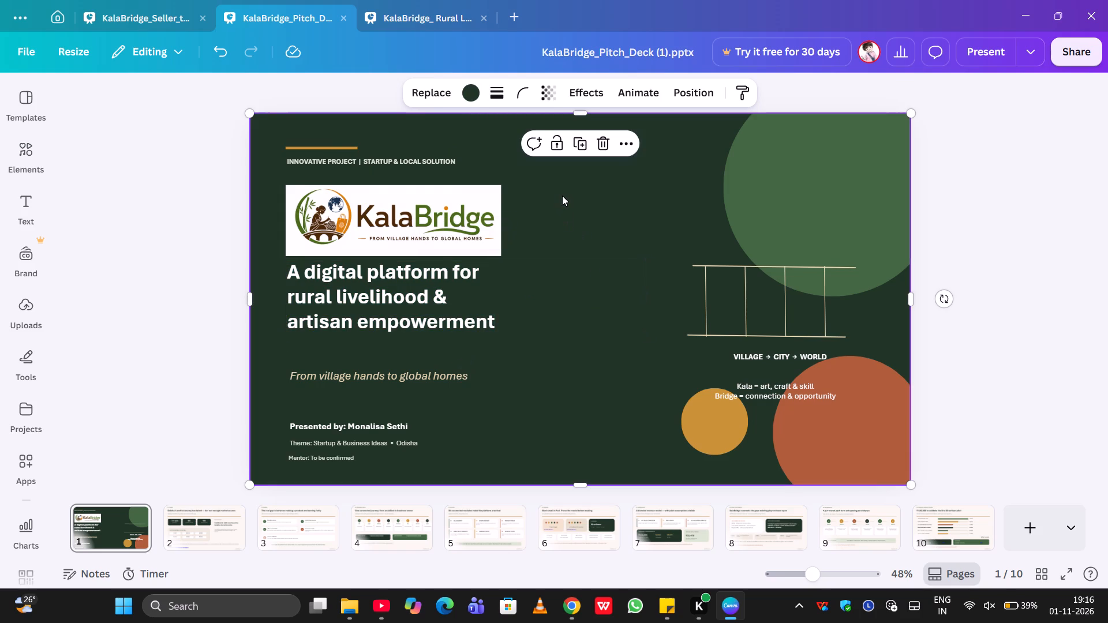
pyautogui.click(478, 307)
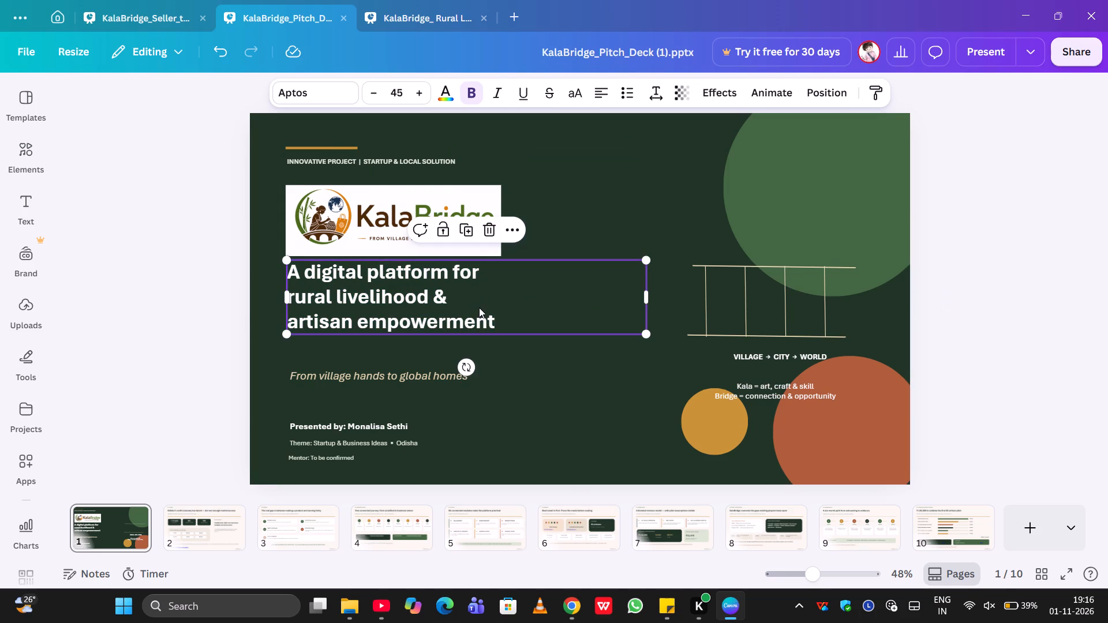
pyautogui.moveTo(649, 297); pyautogui.dragTo(653, 297)
pyautogui.moveTo(653, 297); pyautogui.dragTo(851, 301)
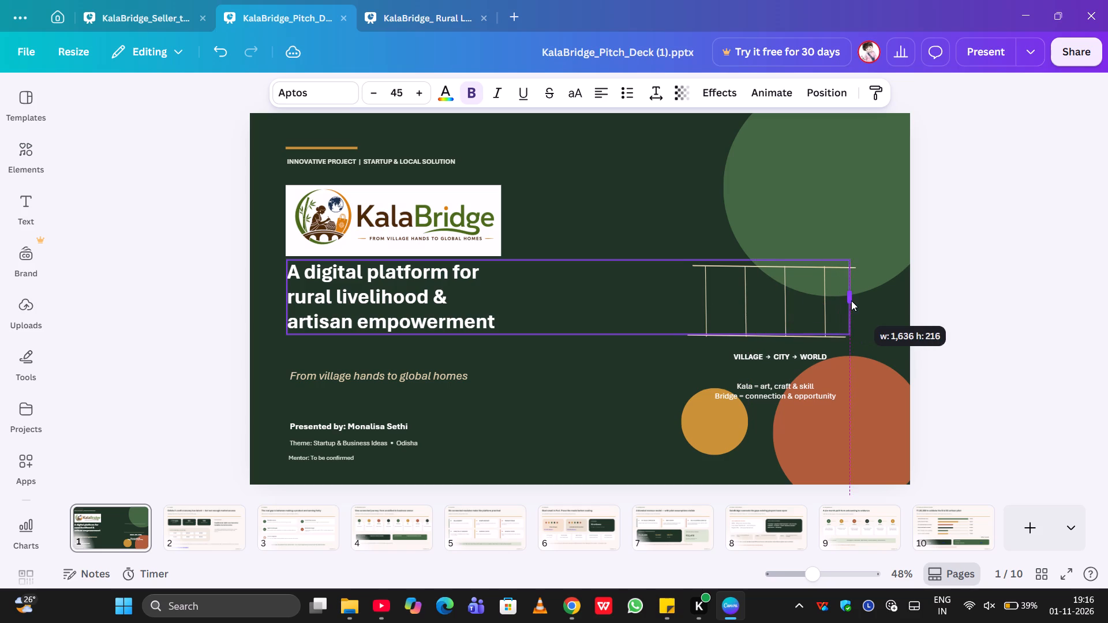
pyautogui.moveTo(851, 301); pyautogui.dragTo(620, 297)
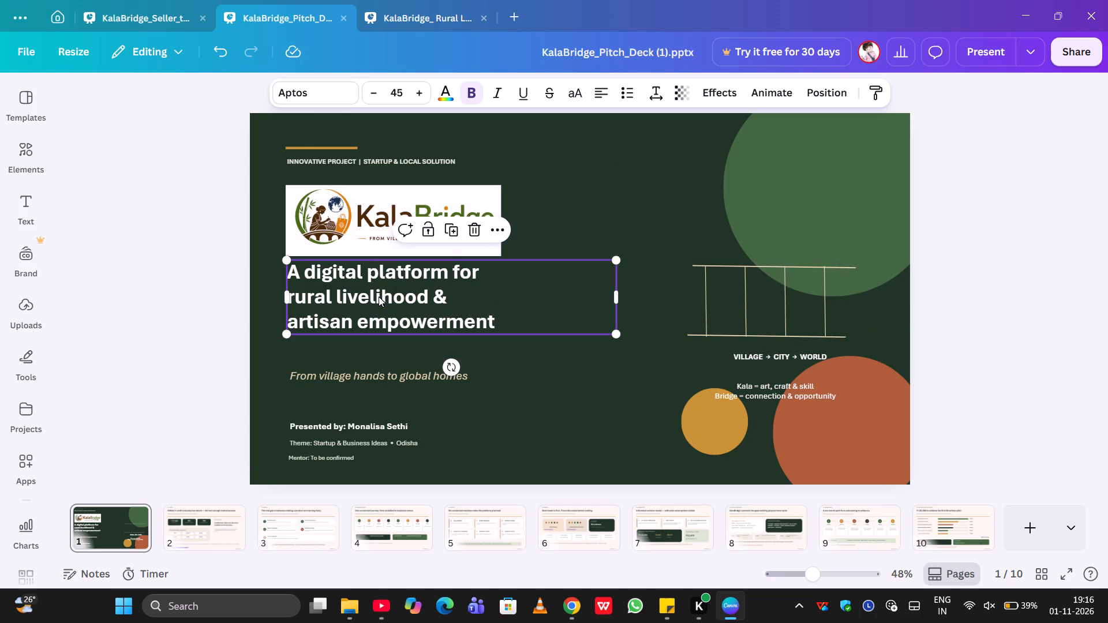
# Compare the covers of the Seller to Buyer pitch, Pitch Deck (1) and the Rural Livelihood & Artisan Empowerment design.
pyautogui.click(156, 13)
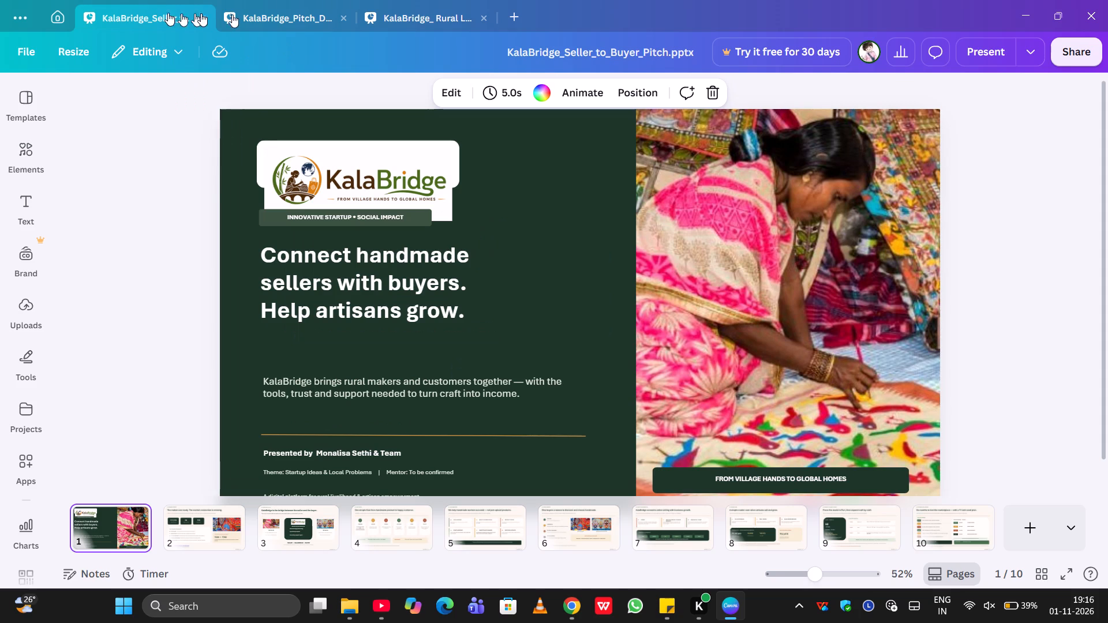
pyautogui.click(237, 16)
pyautogui.click(386, 17)
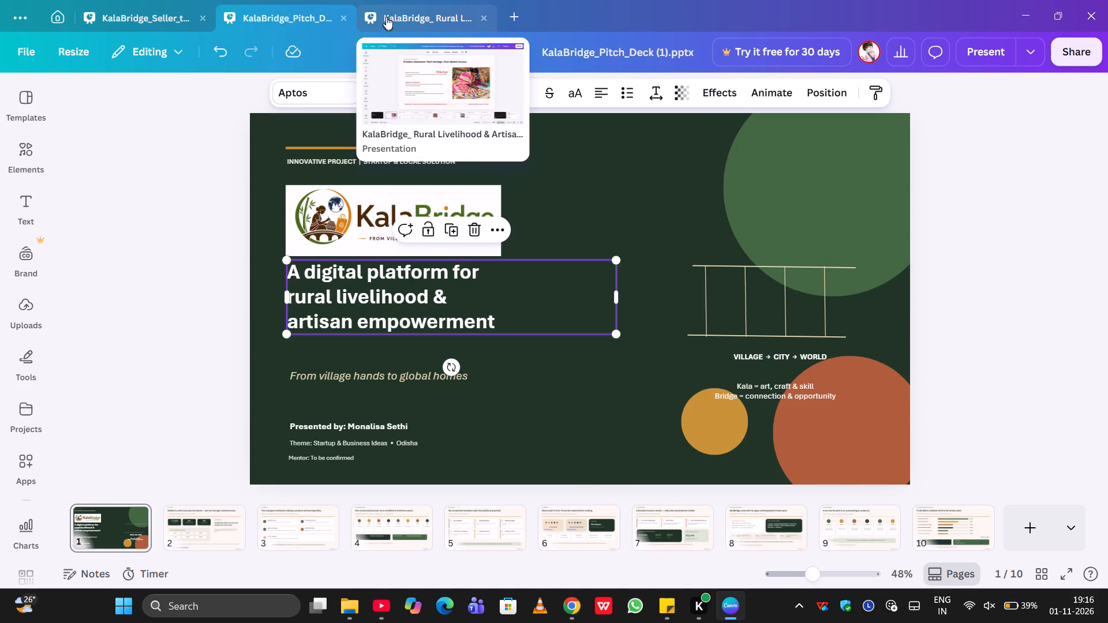
pyautogui.click(93, 503)
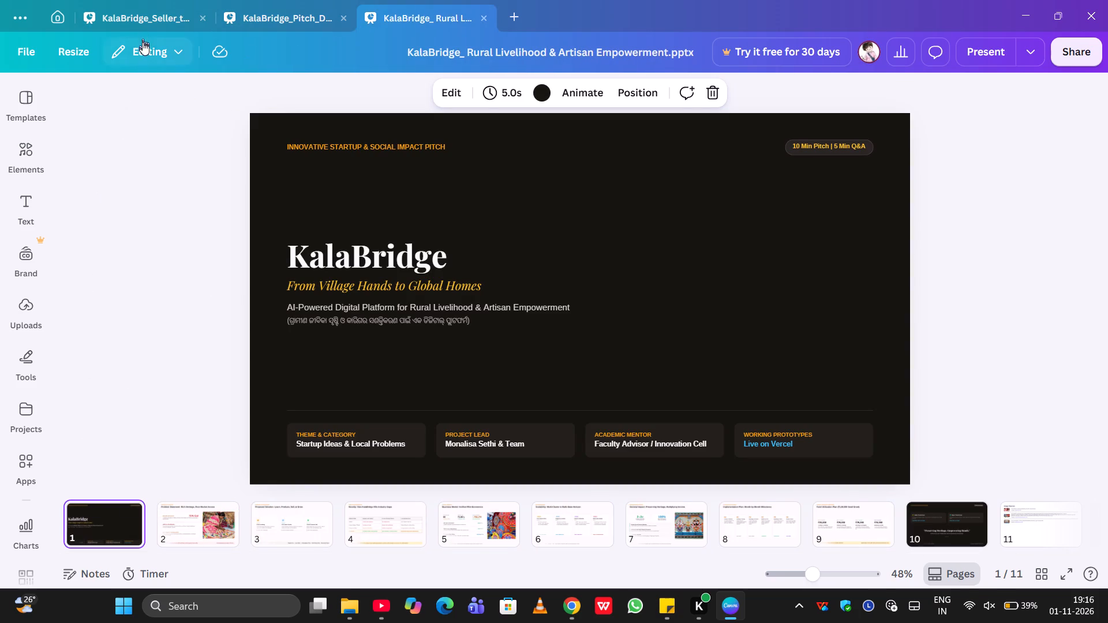
pyautogui.click(146, 24)
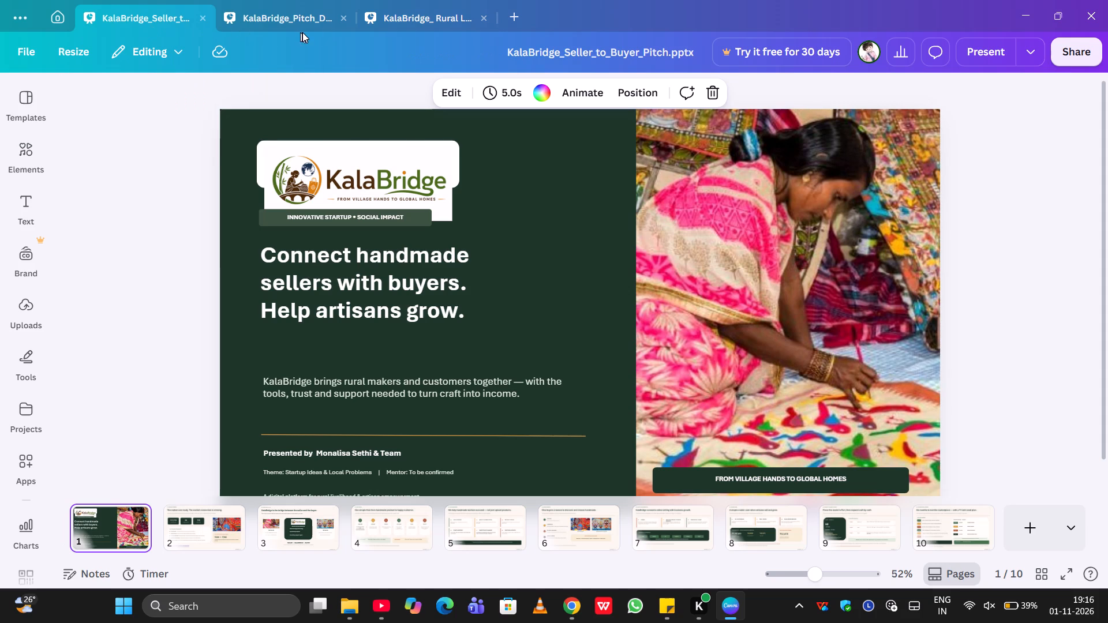
pyautogui.click(405, 16)
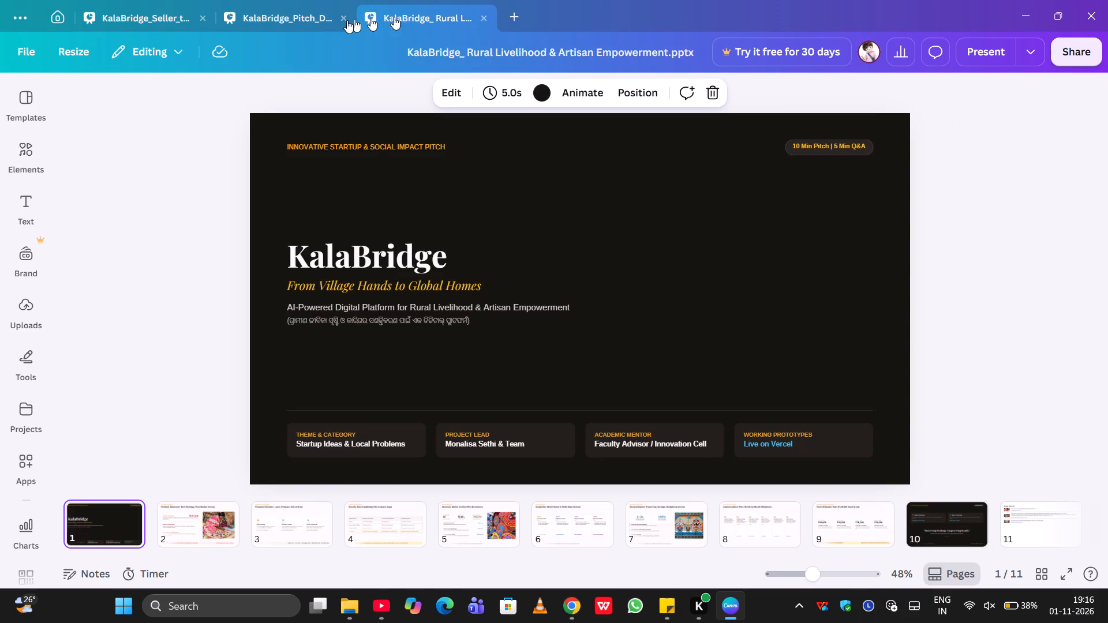
# On the Seller to Buyer pitch cover, shrink the logo to about 475 wide and move it above the "INNOVATIVE STARTUP • SOCIAL IMPACT" label.
pyautogui.click(166, 21)
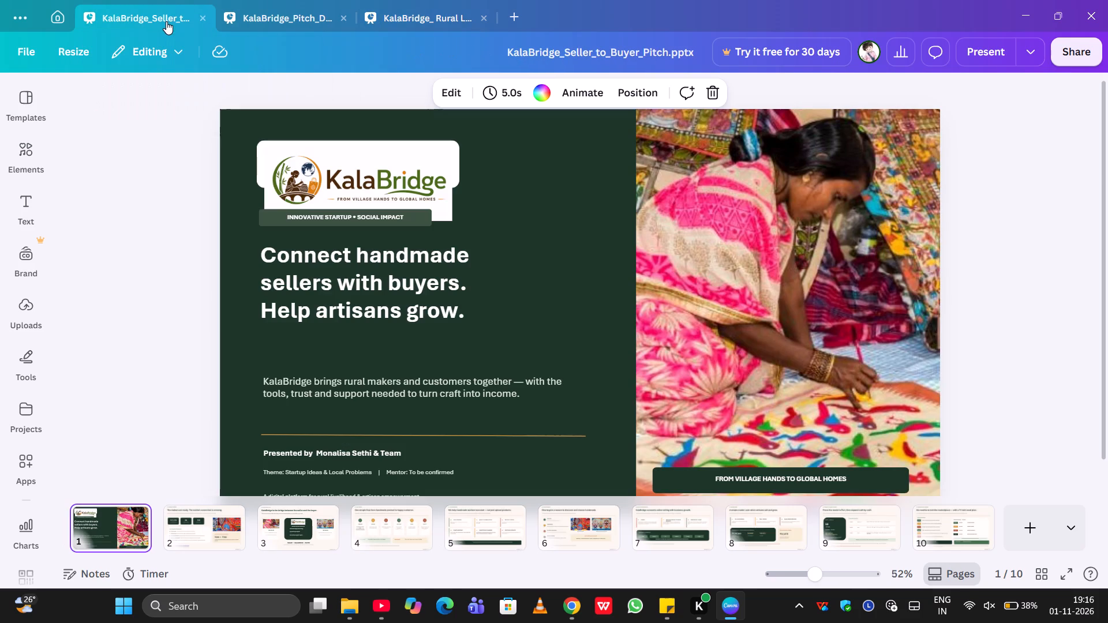
pyautogui.click(335, 175)
pyautogui.moveTo(335, 175); pyautogui.dragTo(317, 178)
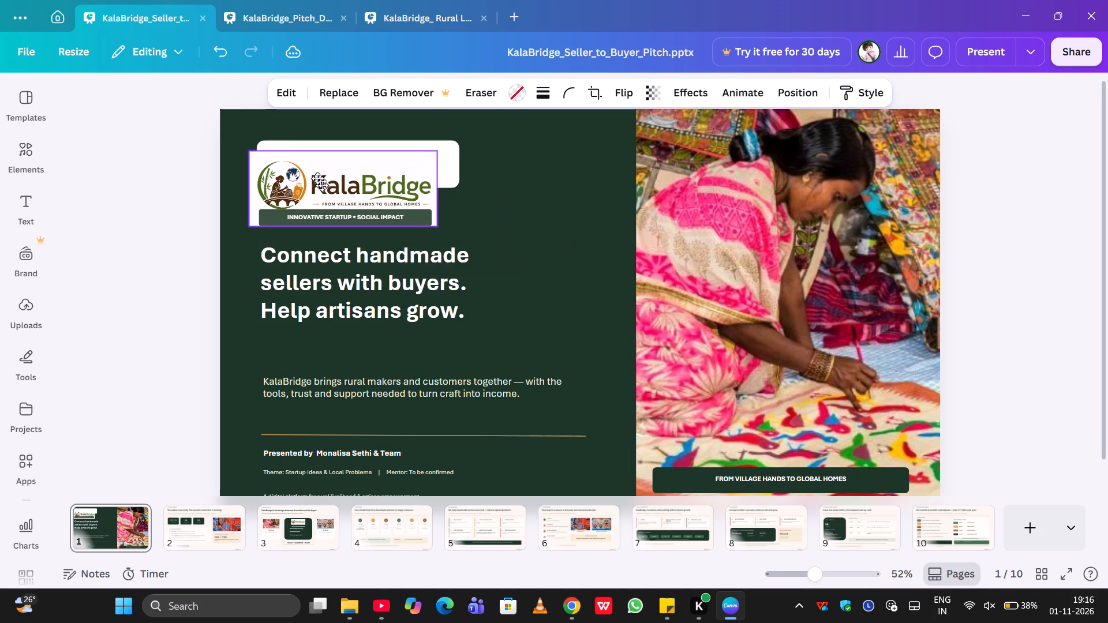
pyautogui.moveTo(317, 178); pyautogui.dragTo(334, 160)
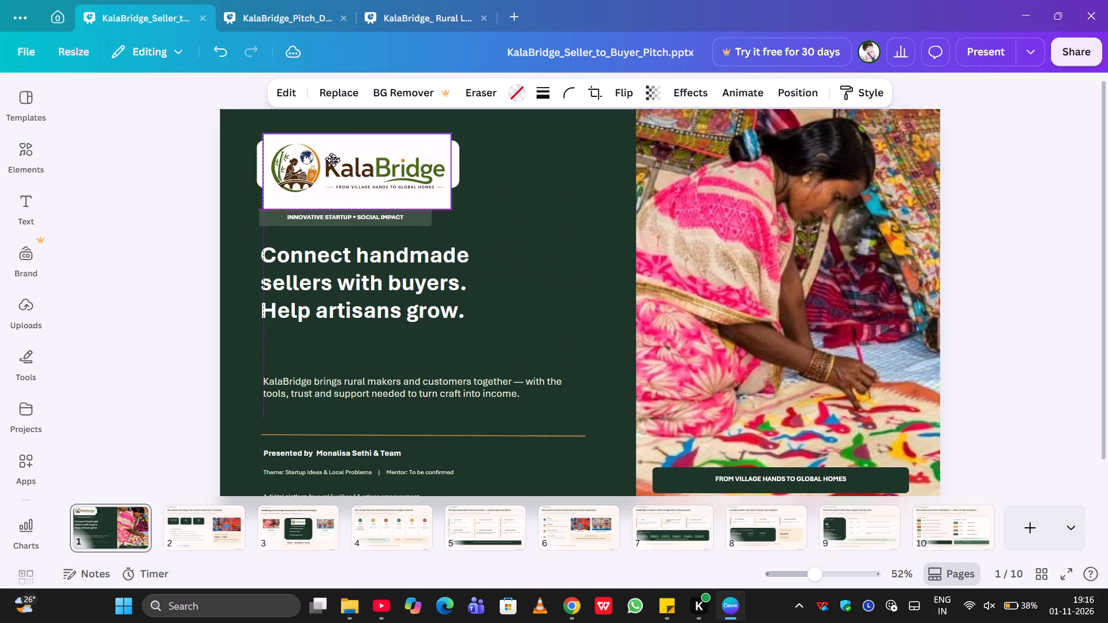
pyautogui.moveTo(334, 160); pyautogui.dragTo(334, 162)
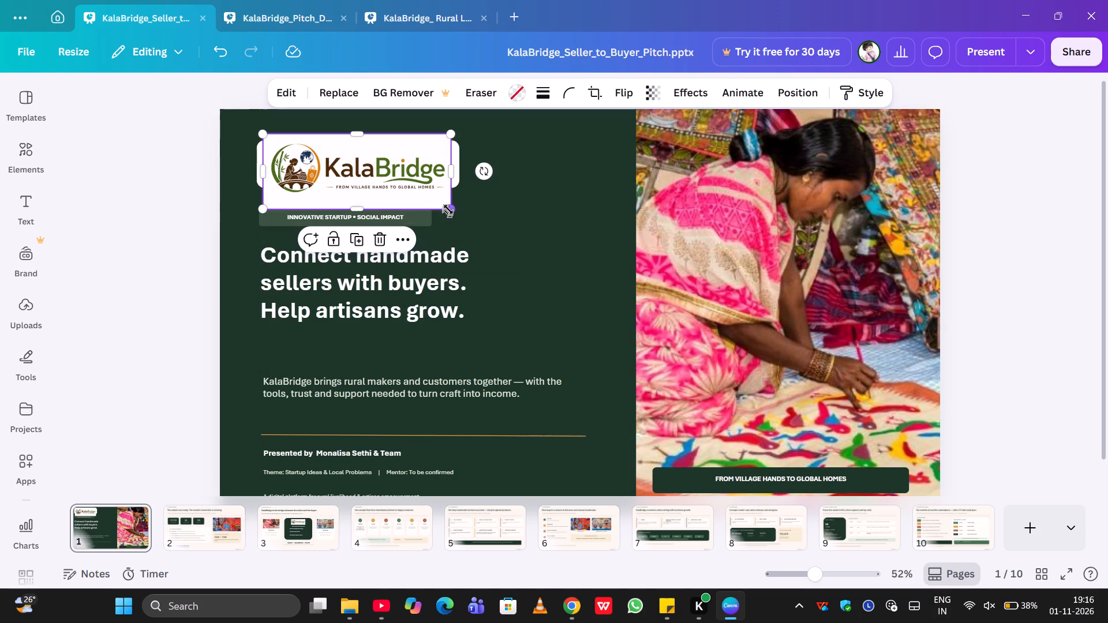
pyautogui.moveTo(448, 208); pyautogui.dragTo(454, 197)
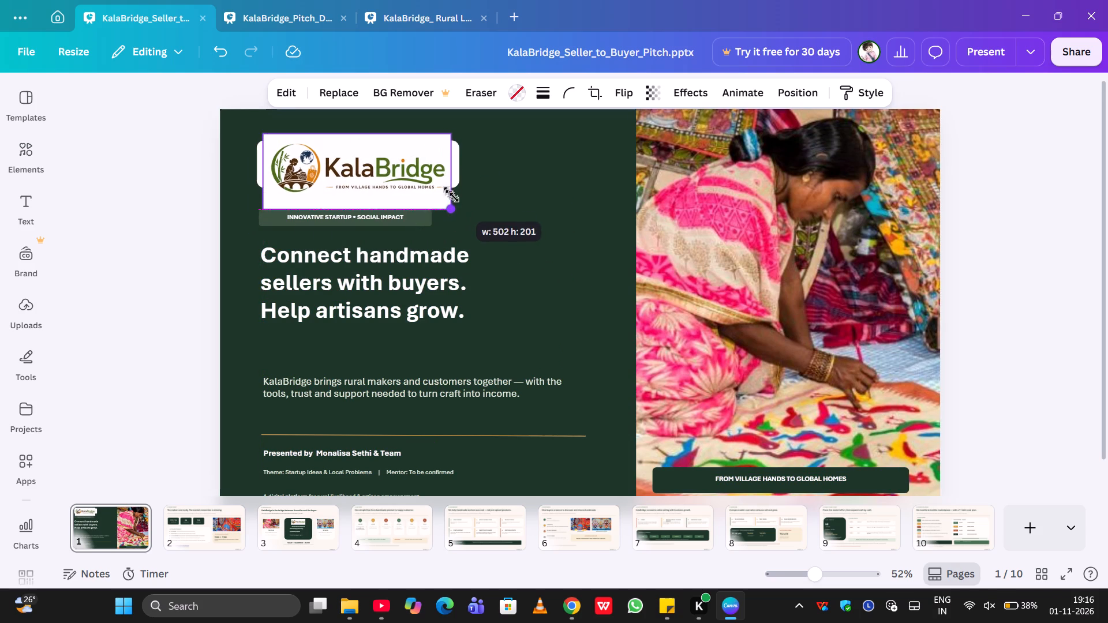
pyautogui.moveTo(454, 197); pyautogui.dragTo(444, 190)
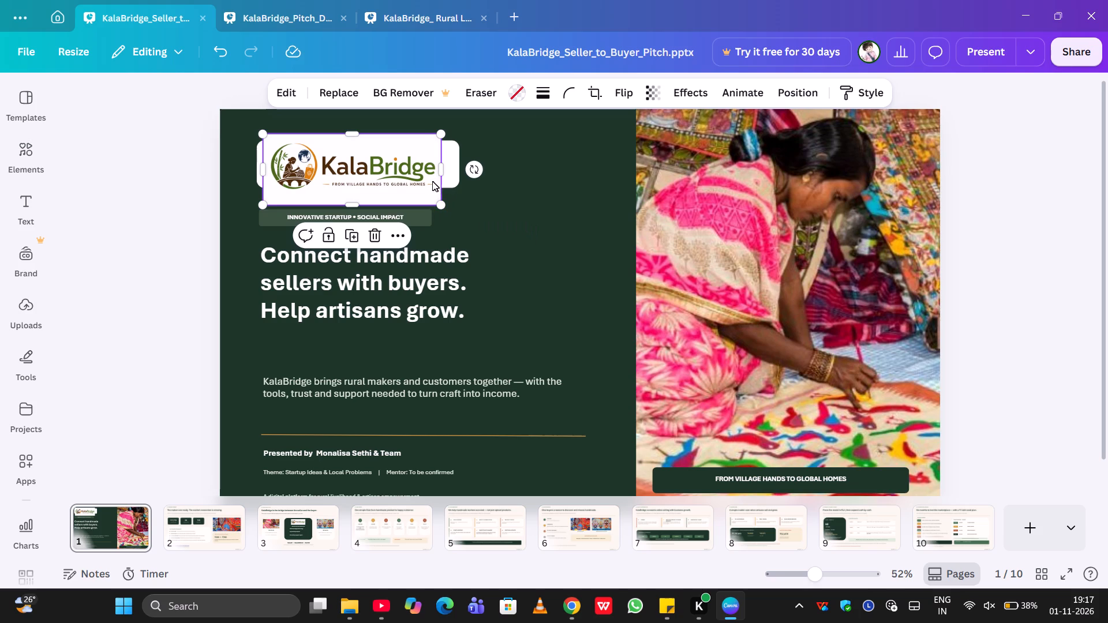
pyautogui.moveTo(418, 177); pyautogui.dragTo(417, 177)
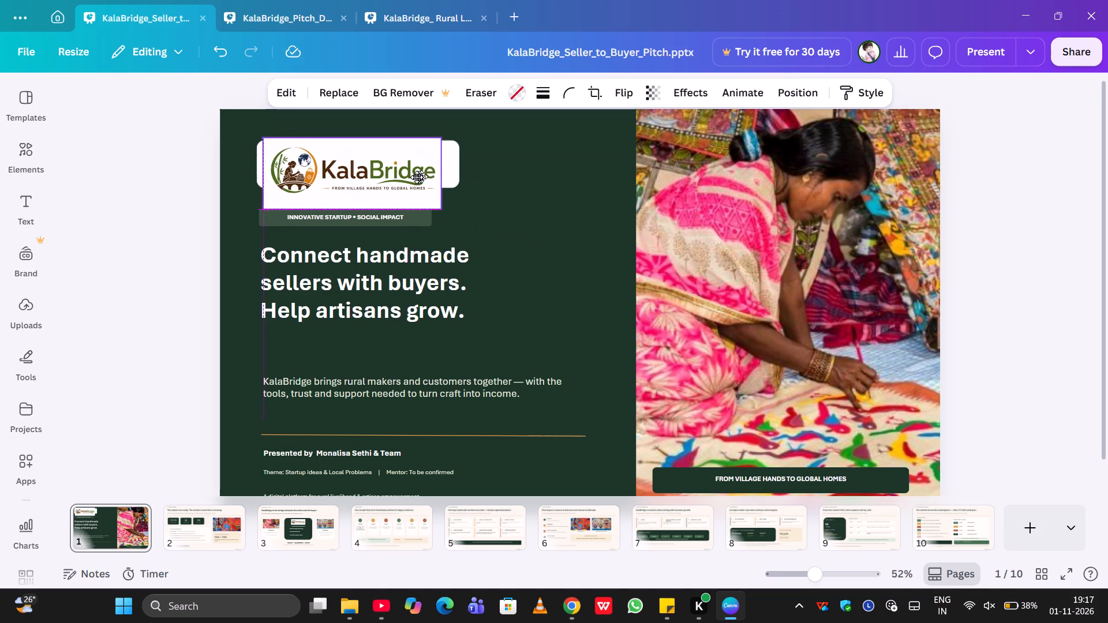
pyautogui.moveTo(417, 177); pyautogui.dragTo(421, 171)
# Move the white rounded panel behind the logo slightly lower and centre it horizontally on the logo.
pyautogui.click(452, 174)
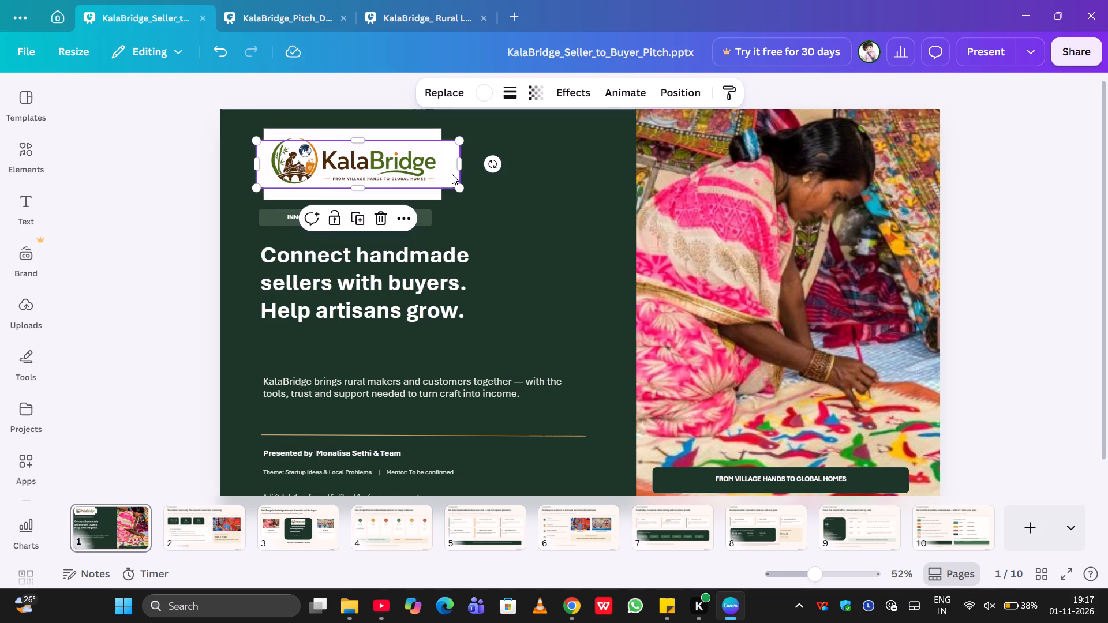
pyautogui.rightClick(452, 174)
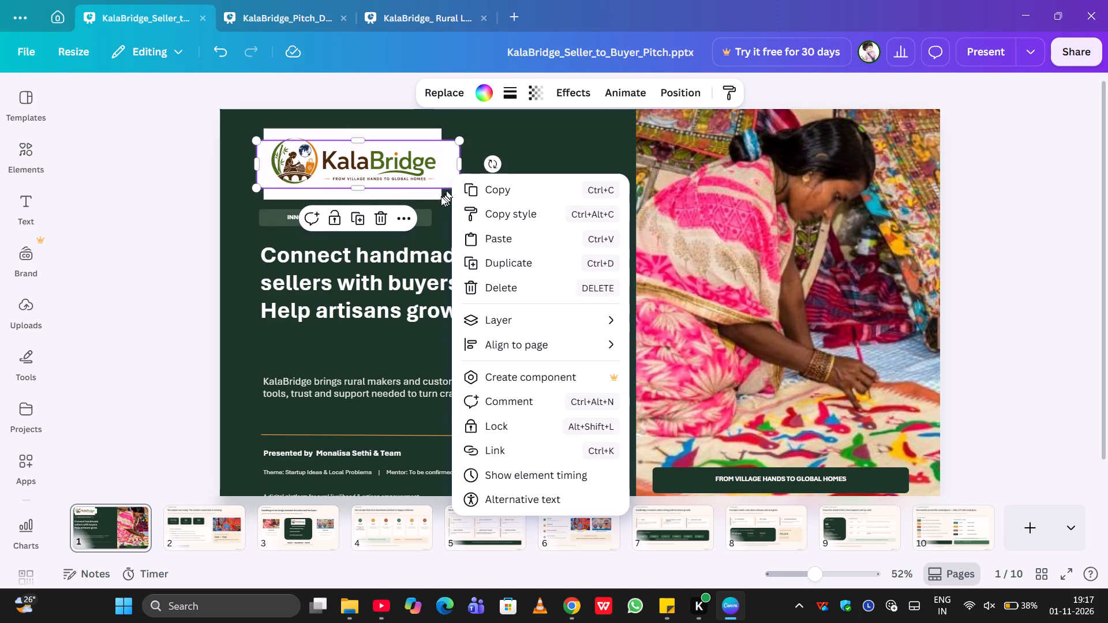
pyautogui.moveTo(371, 173); pyautogui.dragTo(464, 208)
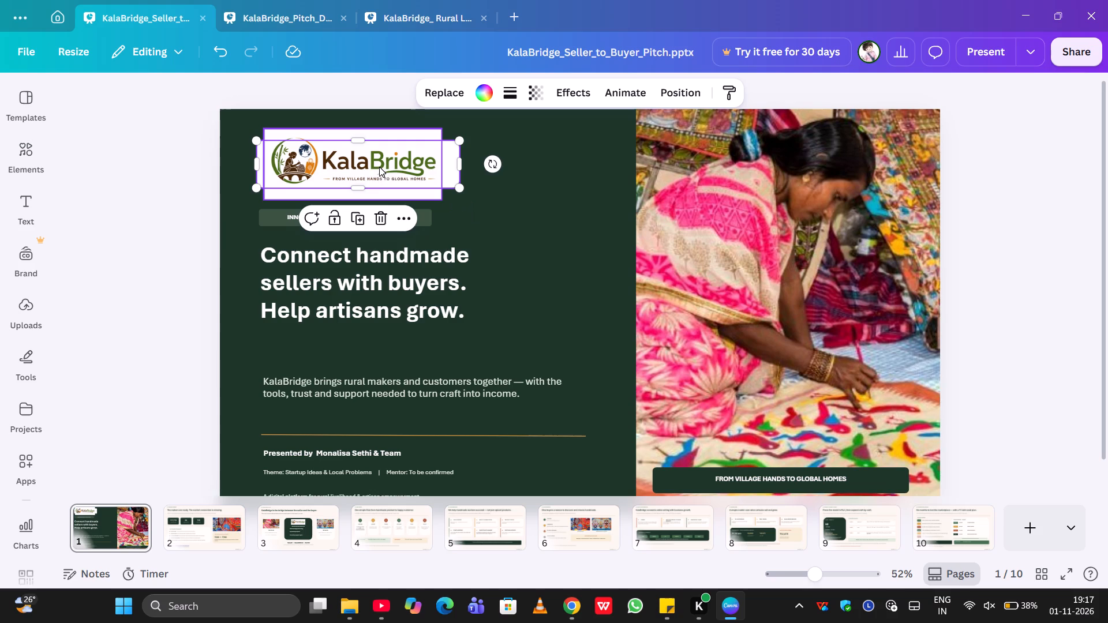
pyautogui.moveTo(379, 167); pyautogui.dragTo(366, 165)
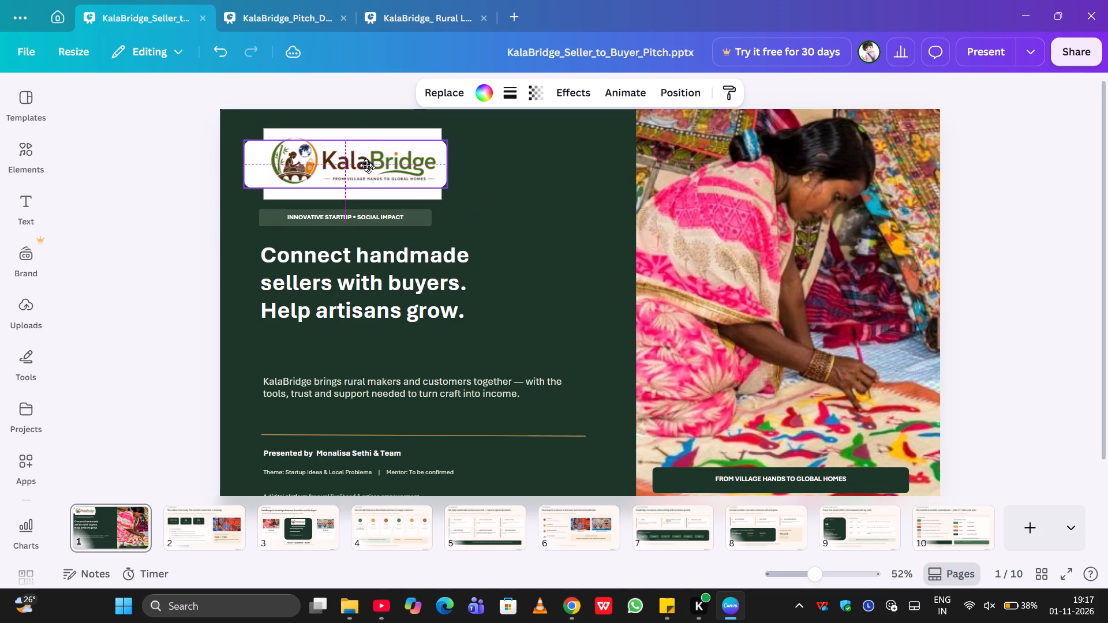
pyautogui.moveTo(366, 165); pyautogui.dragTo(368, 169)
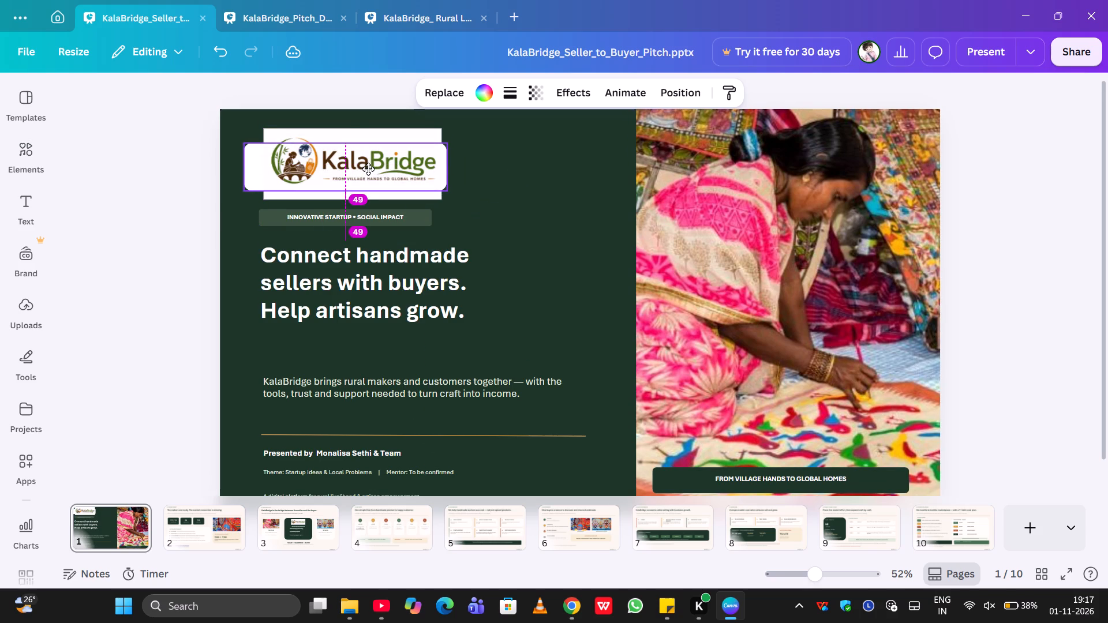
pyautogui.moveTo(368, 169); pyautogui.dragTo(369, 170)
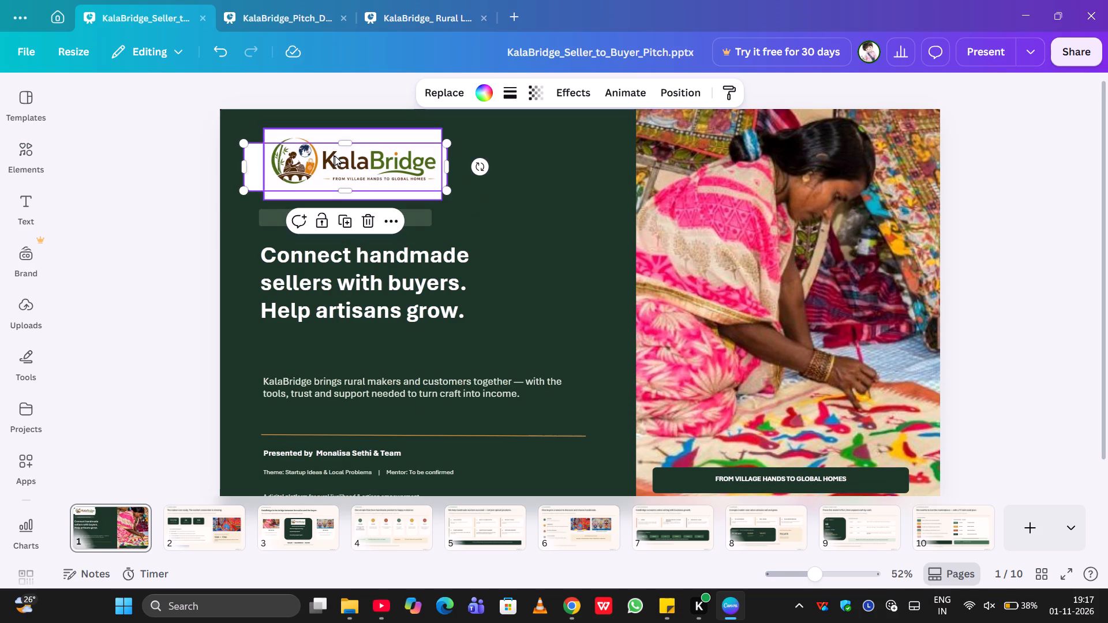
pyautogui.moveTo(335, 157); pyautogui.dragTo(342, 157)
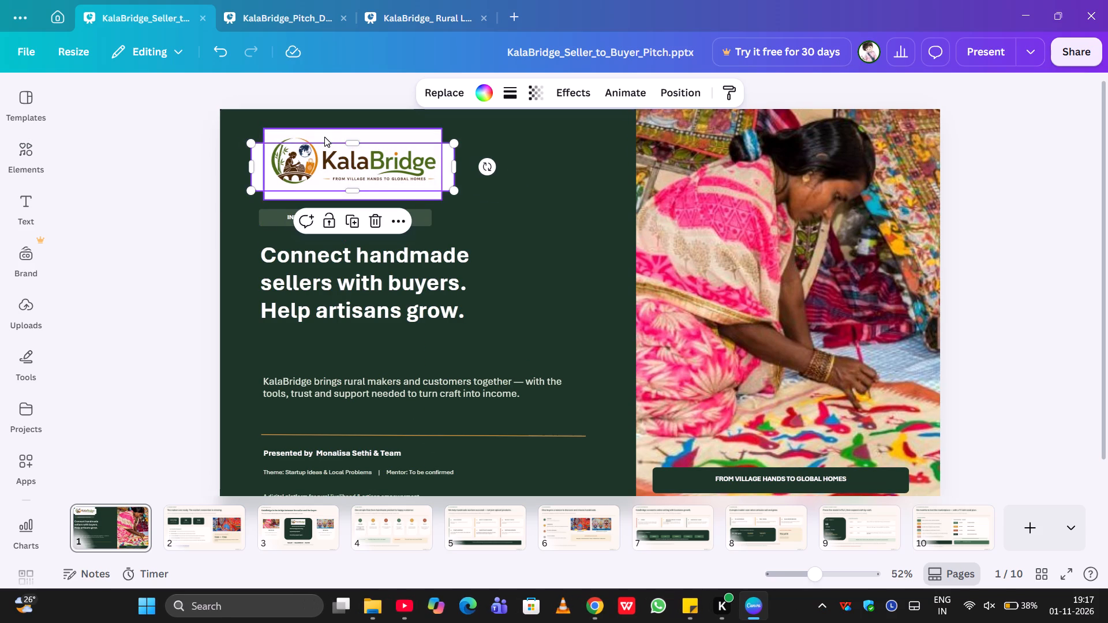
# Crop the logo's top and bottom edges to match the height of the white rounded panel, keeping it 475 wide.
pyautogui.click(327, 135)
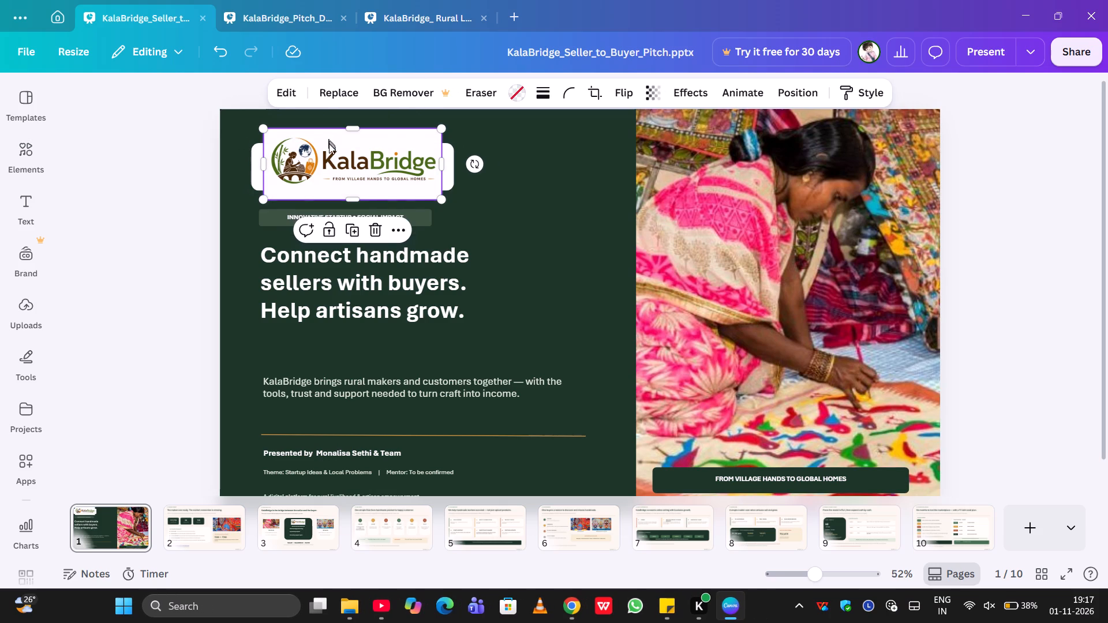
pyautogui.click(330, 148)
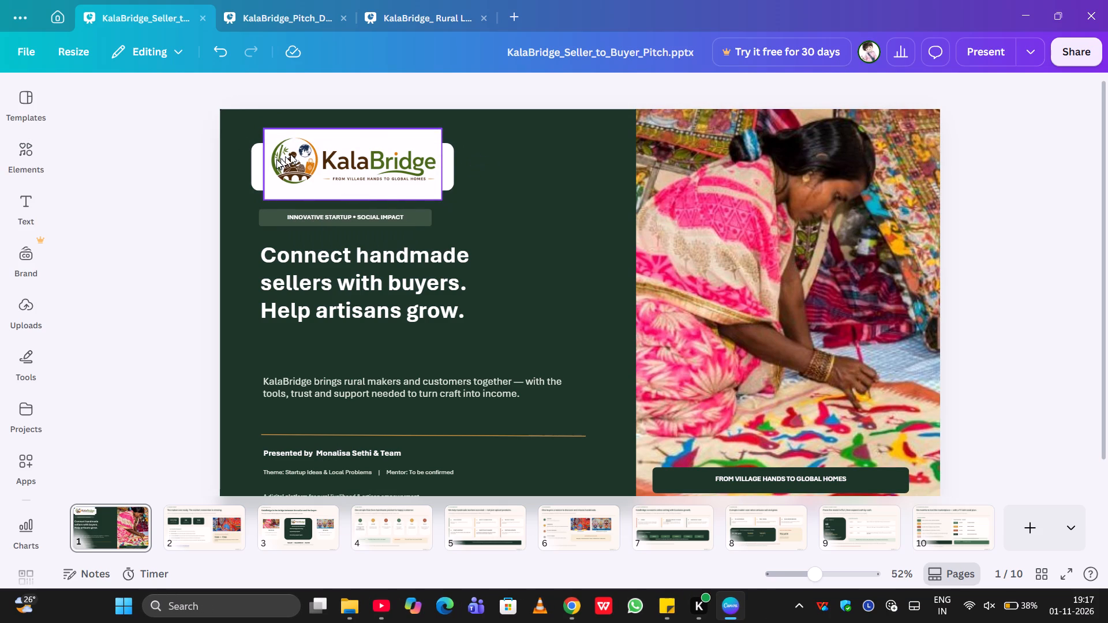
pyautogui.click(262, 162)
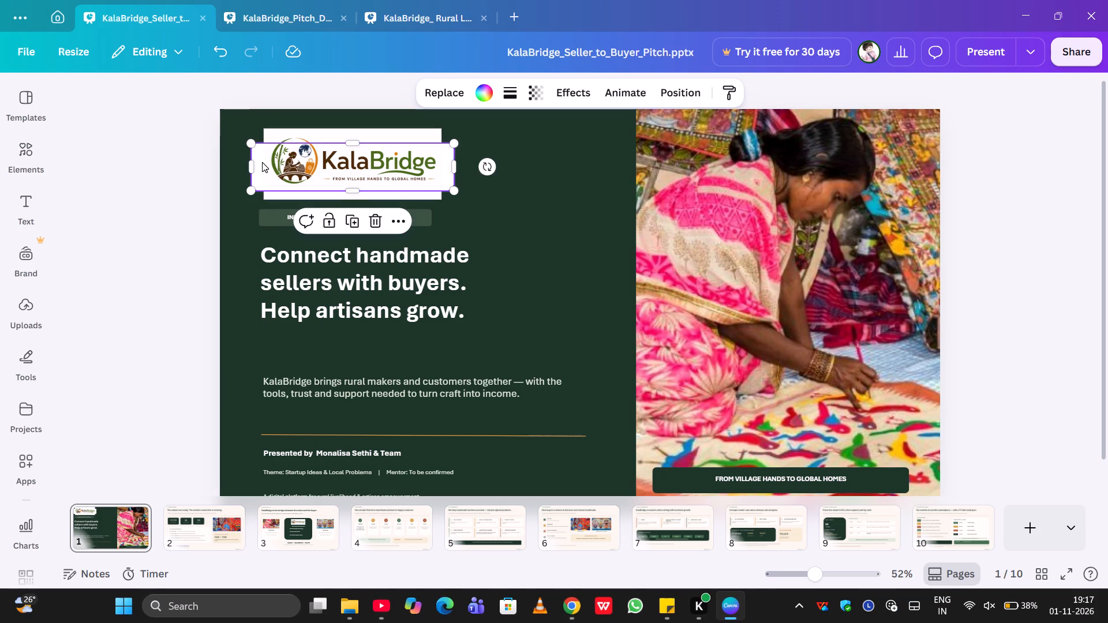
pyautogui.click(295, 132)
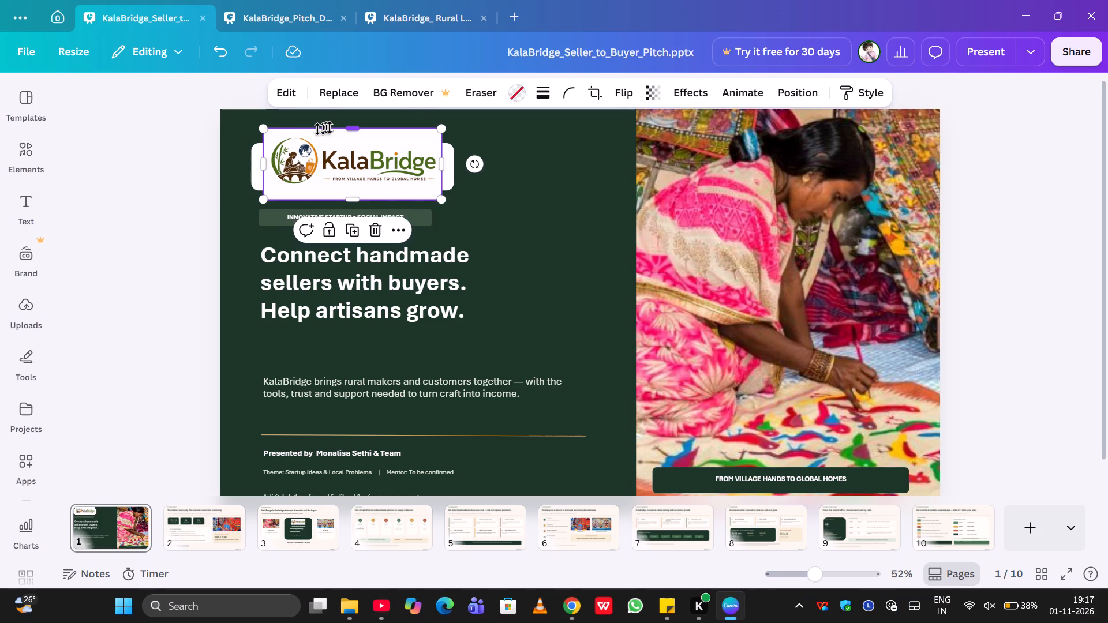
pyautogui.moveTo(346, 130); pyautogui.dragTo(346, 142)
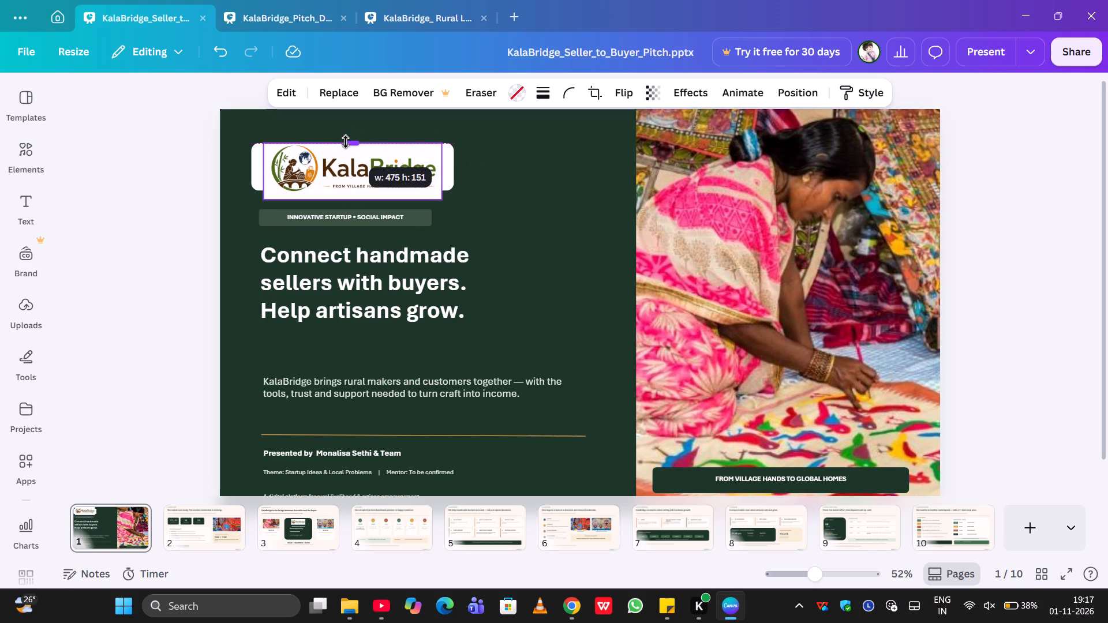
pyautogui.moveTo(346, 142); pyautogui.dragTo(347, 144)
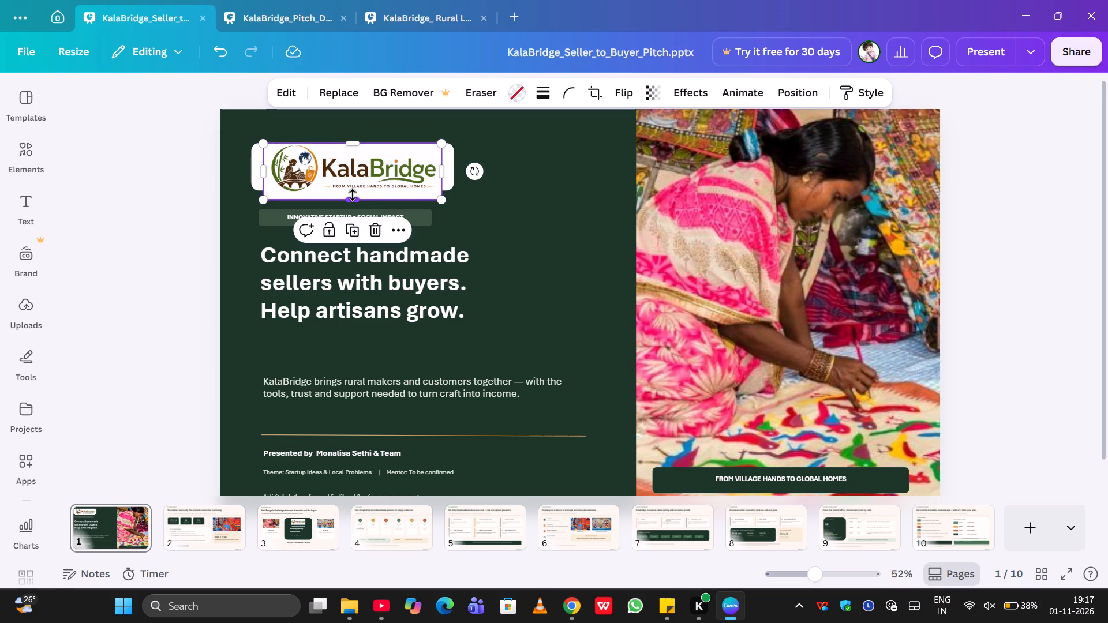
pyautogui.moveTo(353, 195); pyautogui.dragTo(353, 182)
pyautogui.click(349, 166)
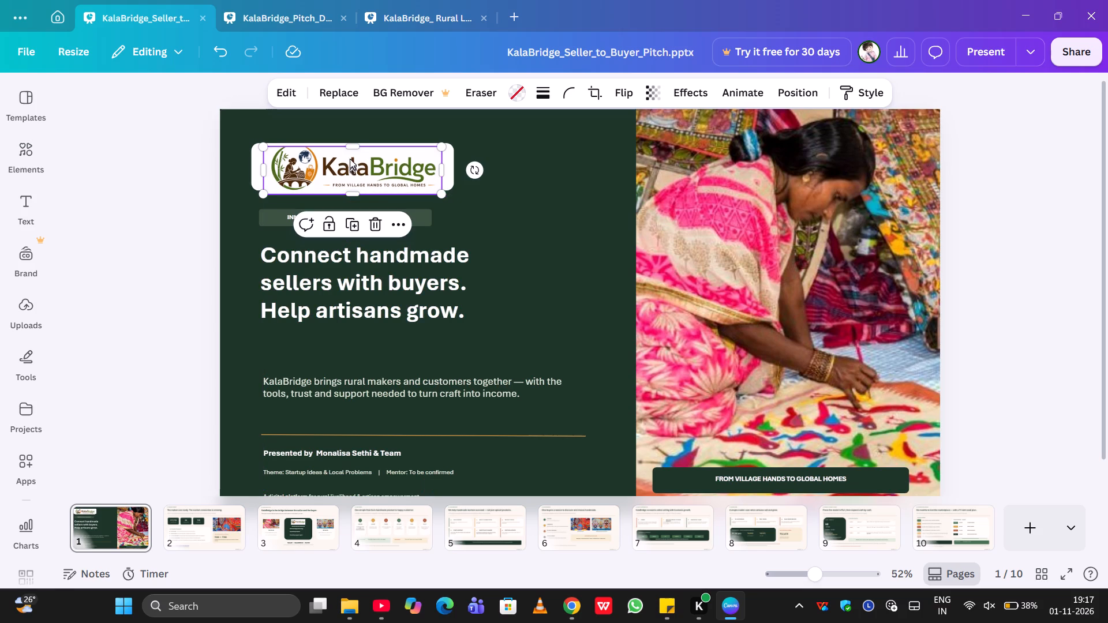
pyautogui.click(351, 147)
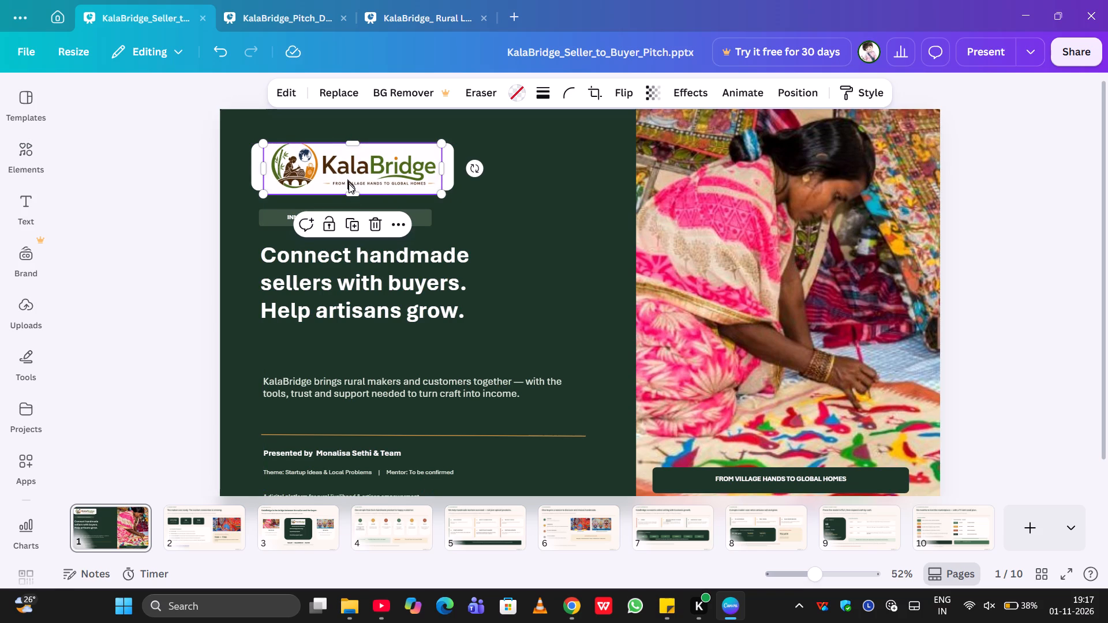
pyautogui.moveTo(351, 196); pyautogui.dragTo(352, 182)
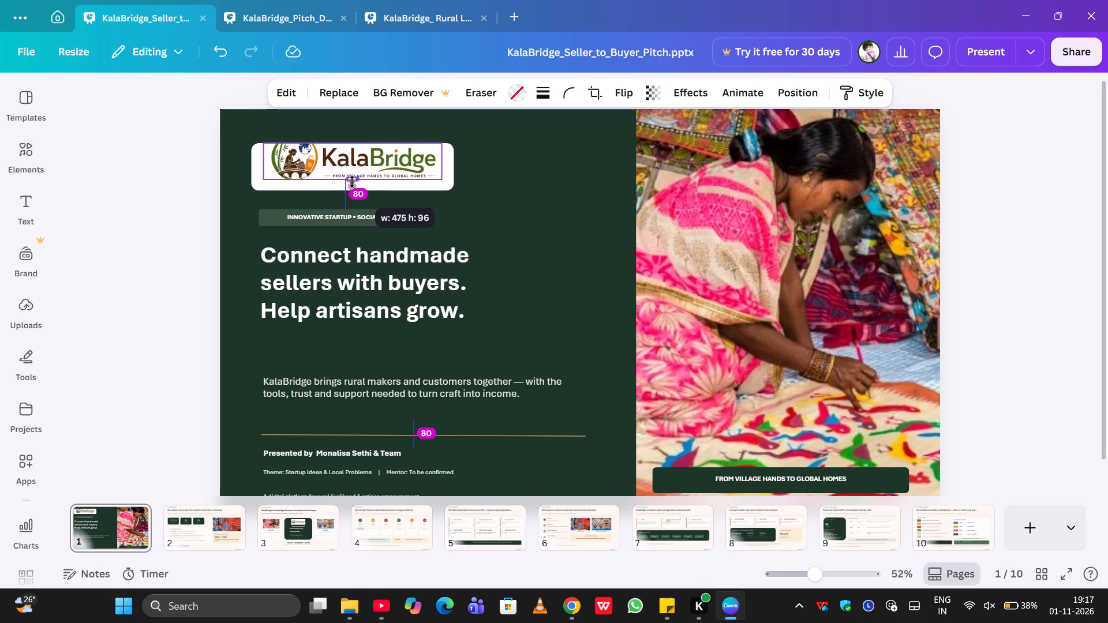
pyautogui.moveTo(352, 182); pyautogui.dragTo(354, 185)
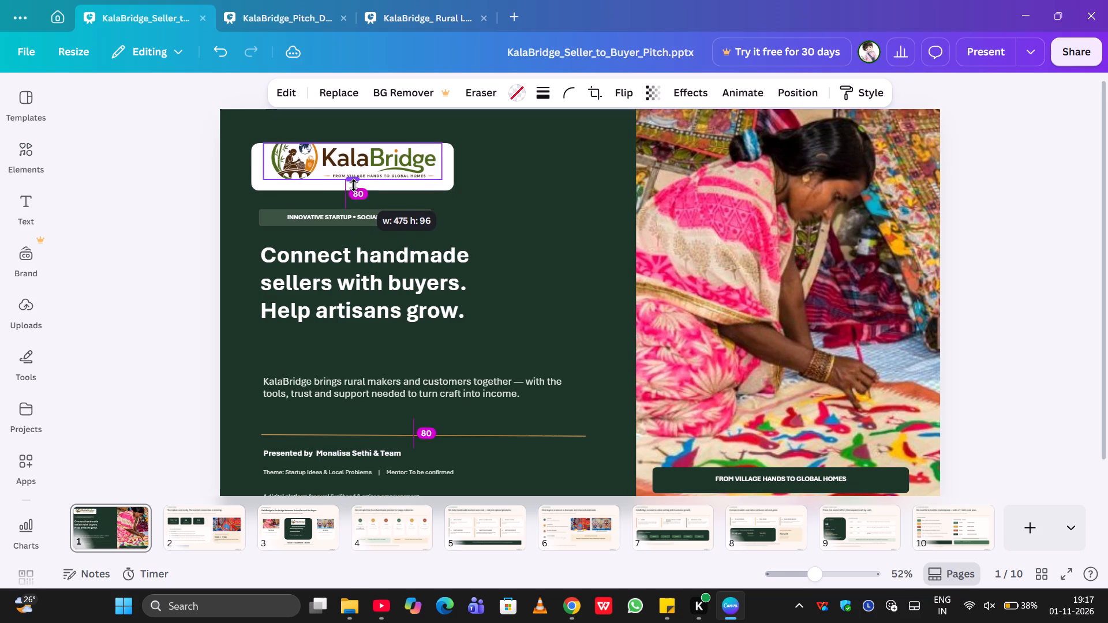
pyautogui.moveTo(354, 185); pyautogui.dragTo(354, 189)
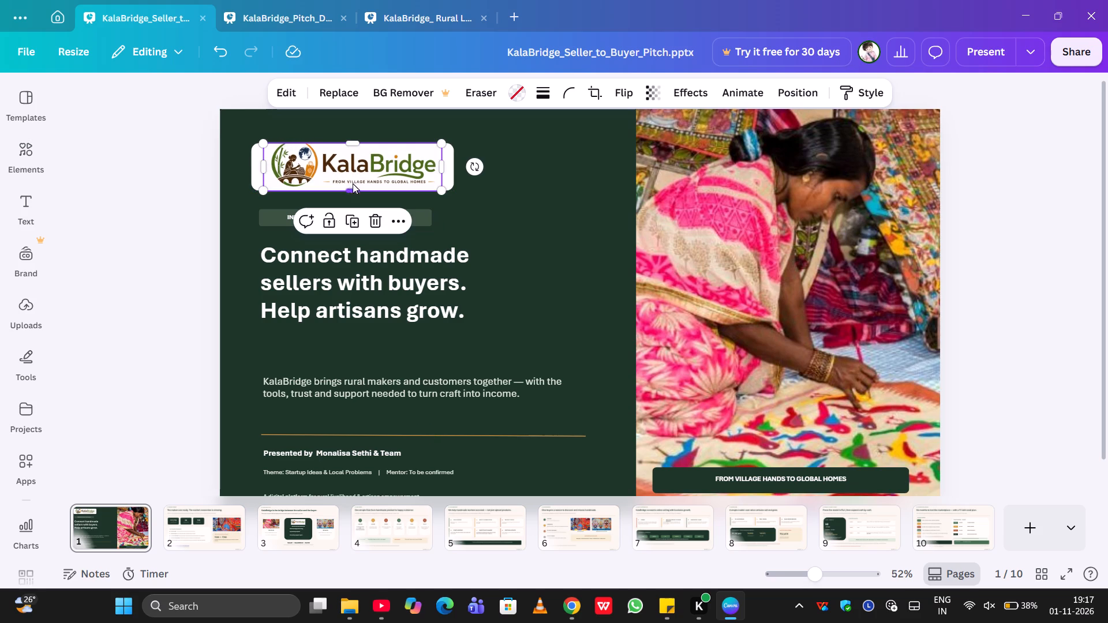
# Reposition the logo slightly lower and readjust its top and bottom crop, aligning its upper edge with the white panel's top.
pyautogui.moveTo(352, 175); pyautogui.dragTo(352, 183)
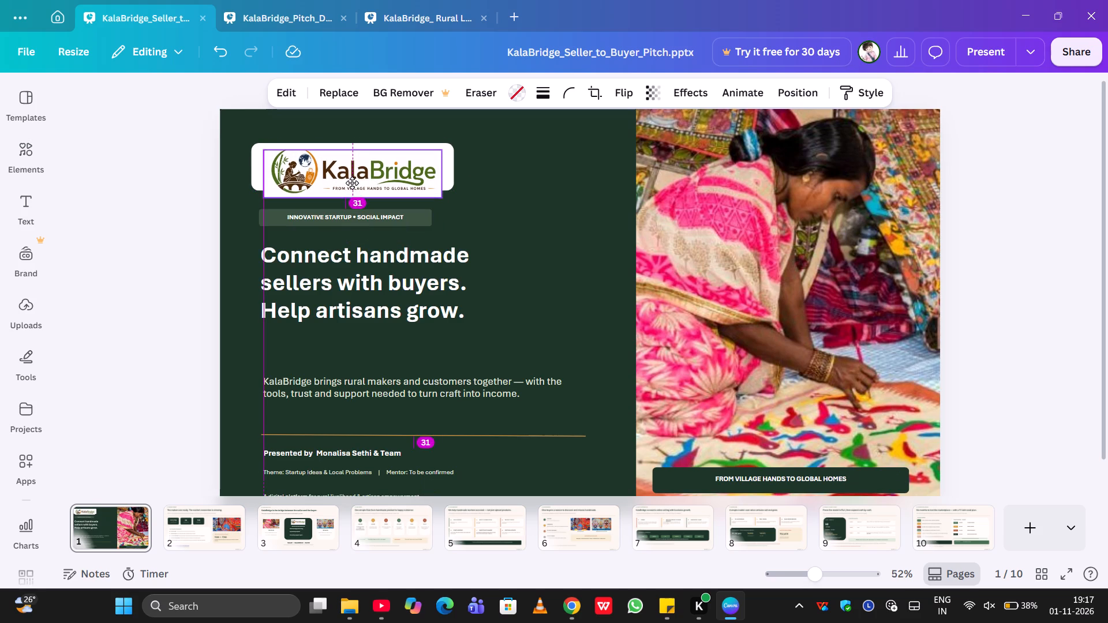
pyautogui.click(349, 149)
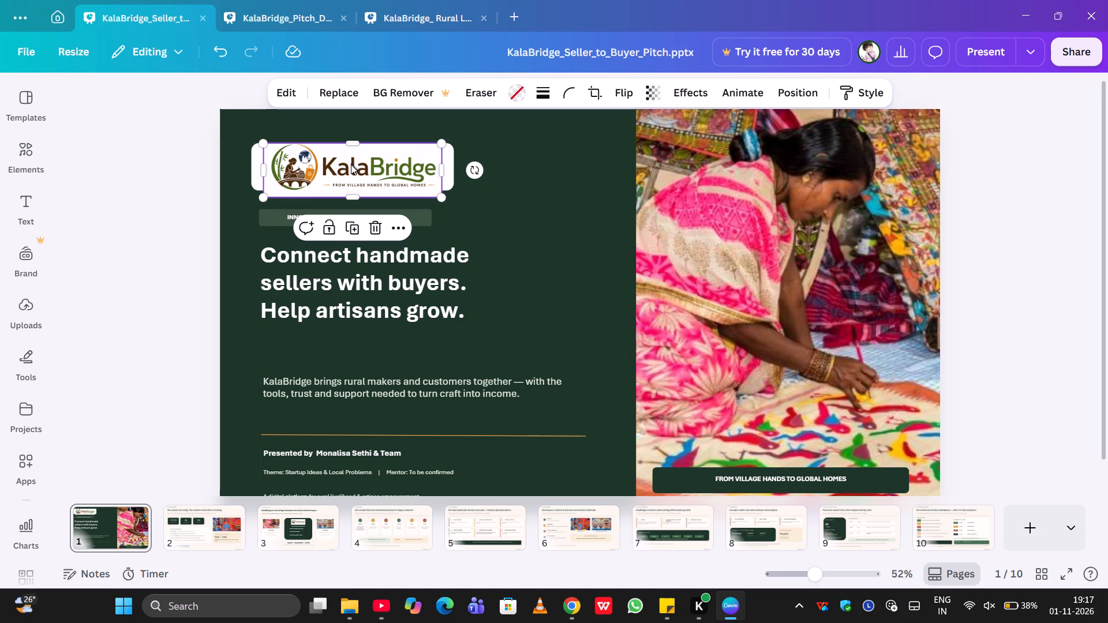
pyautogui.moveTo(351, 164); pyautogui.dragTo(351, 202)
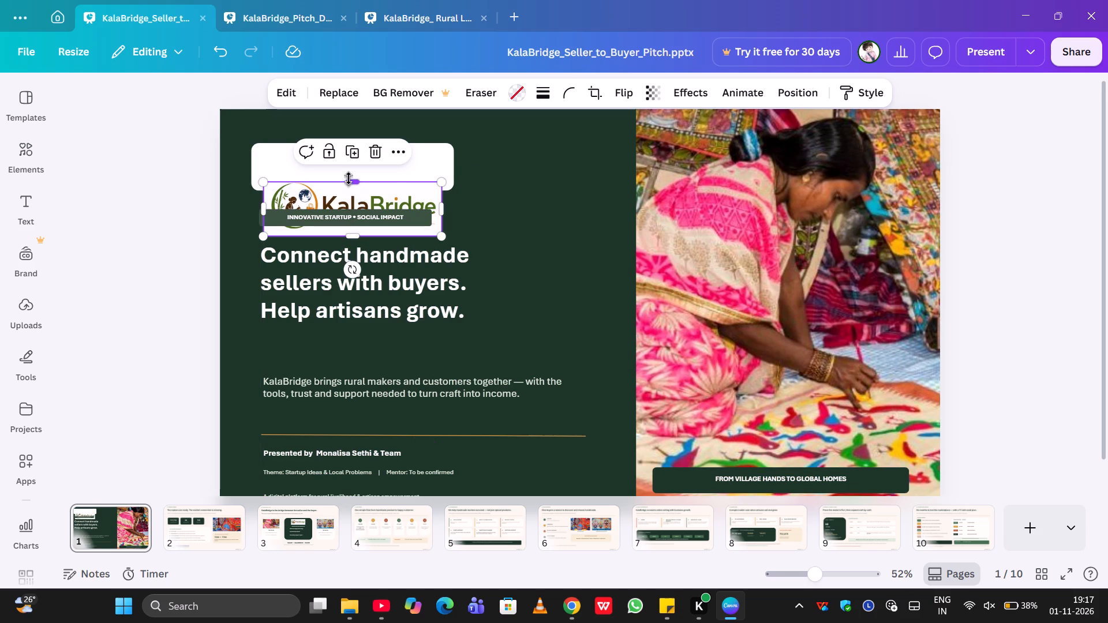
pyautogui.moveTo(349, 178); pyautogui.dragTo(349, 168)
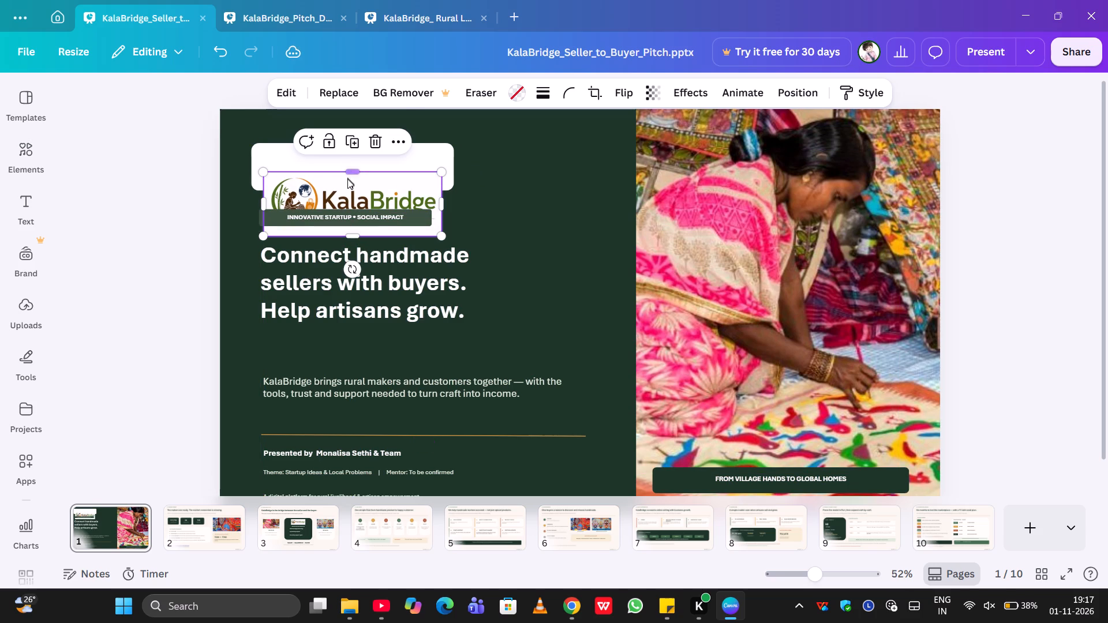
pyautogui.moveTo(347, 183); pyautogui.dragTo(349, 157)
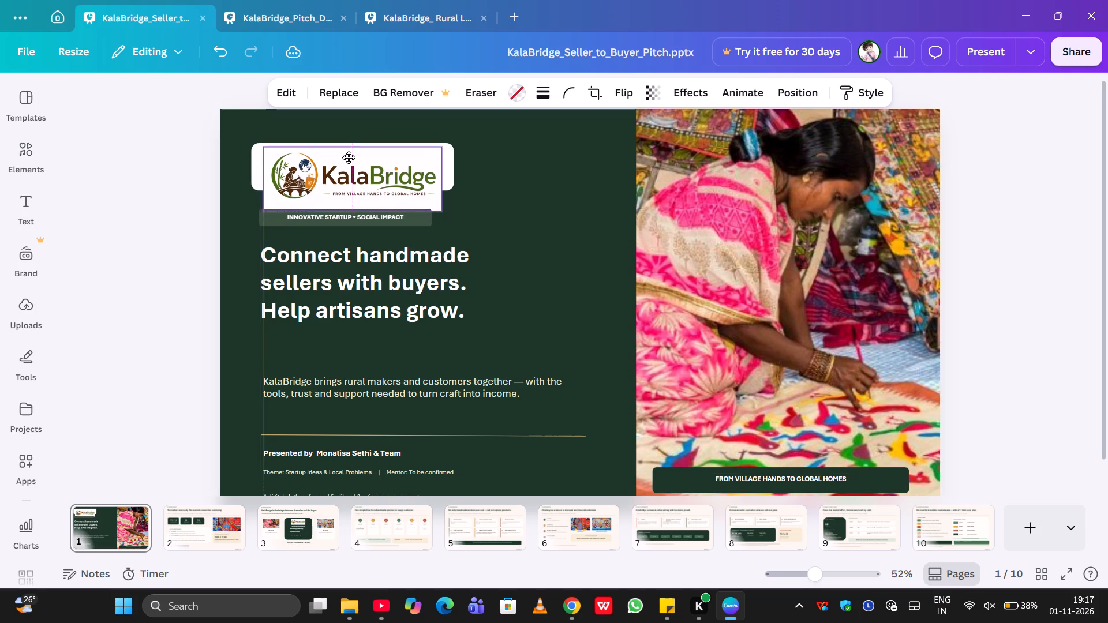
pyautogui.moveTo(349, 157); pyautogui.dragTo(349, 159)
pyautogui.click(349, 159)
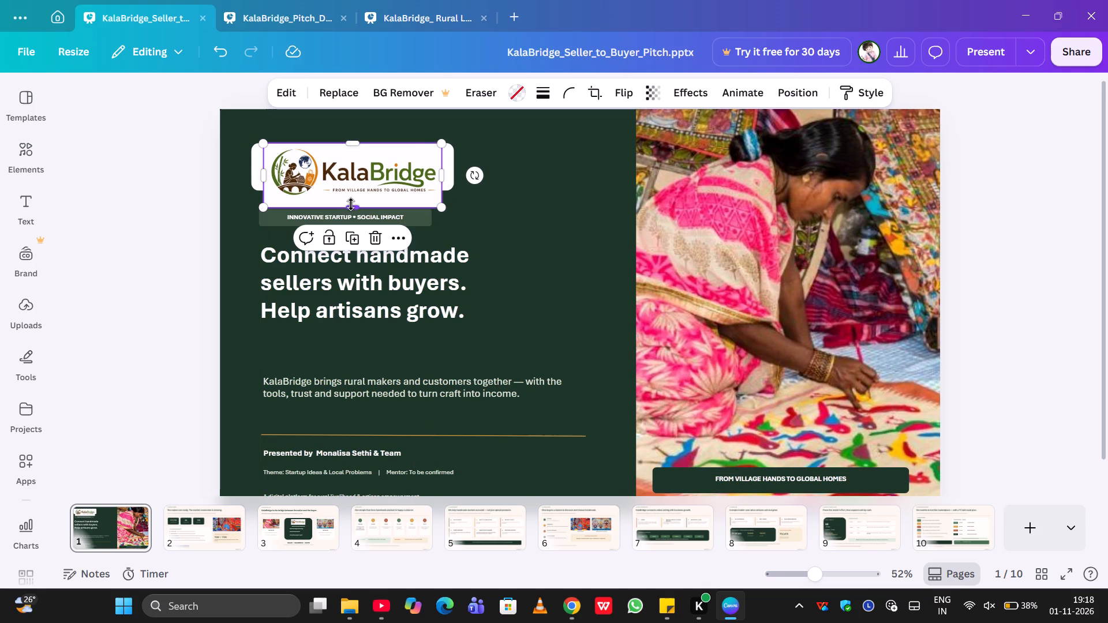
pyautogui.moveTo(351, 204); pyautogui.dragTo(351, 193)
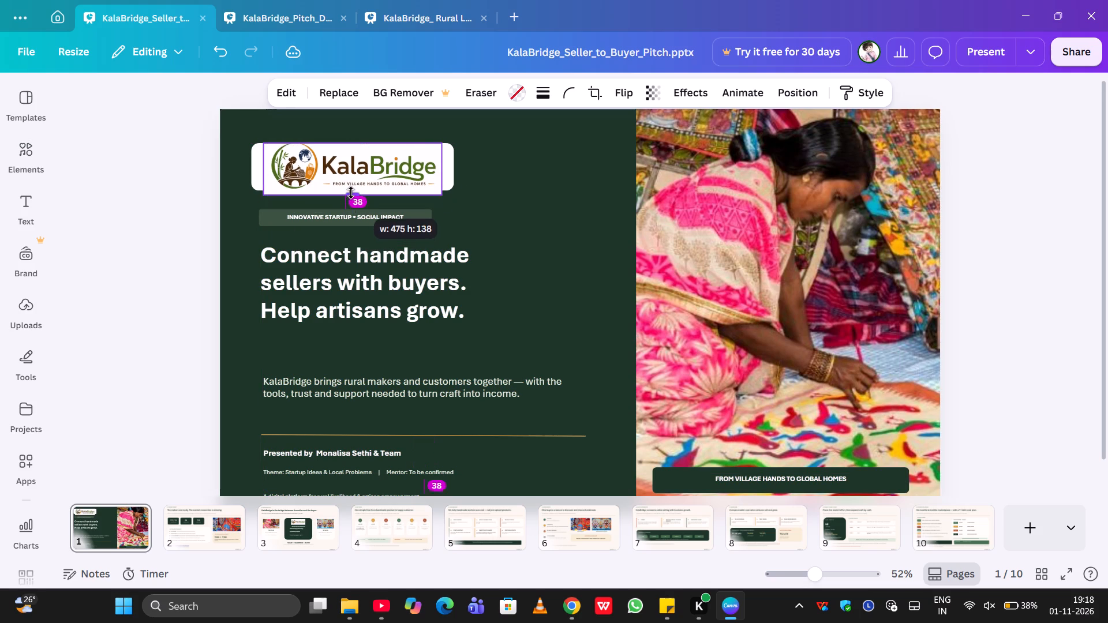
pyautogui.moveTo(351, 193); pyautogui.dragTo(351, 194)
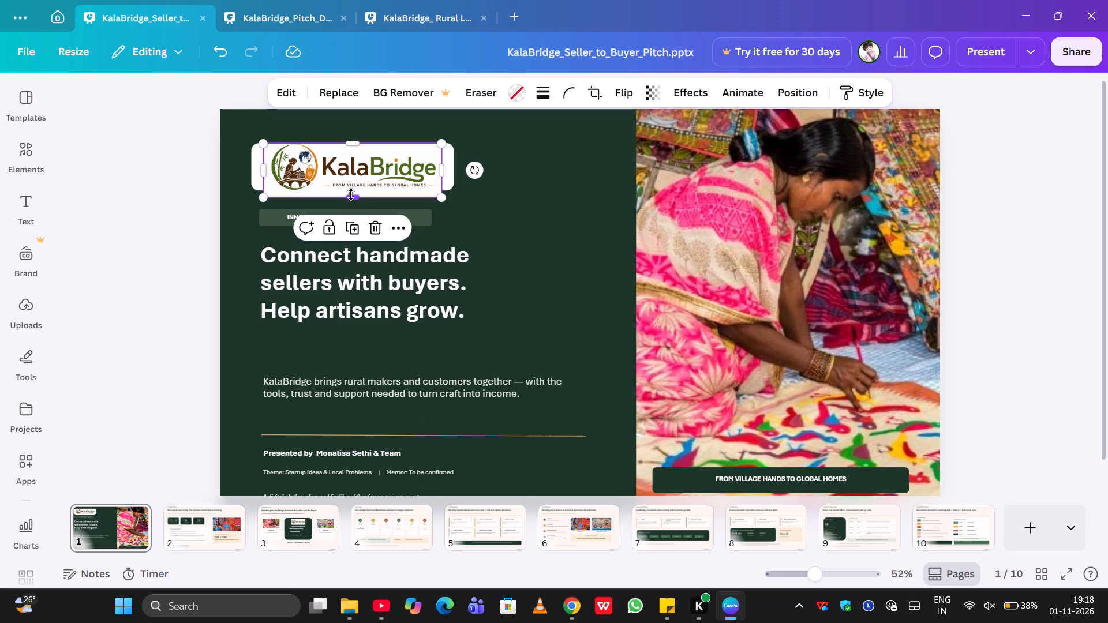
# Compare the Seller to Buyer pitch cover with the Rural Livelihood & Artisan Empowerment cover.
pyautogui.click(465, 0)
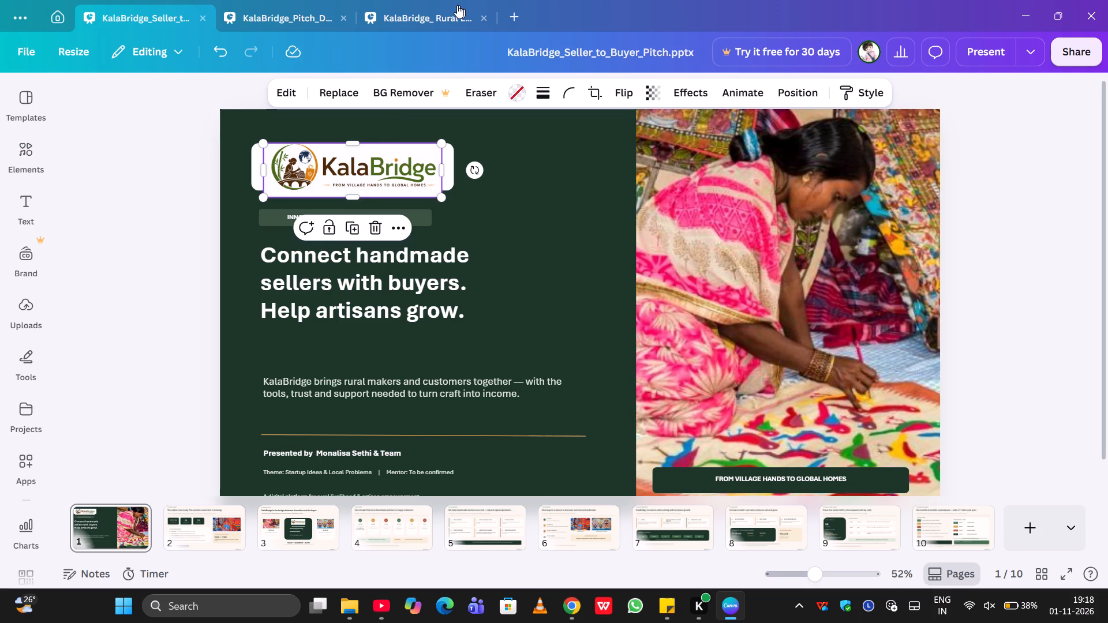
pyautogui.click(446, 10)
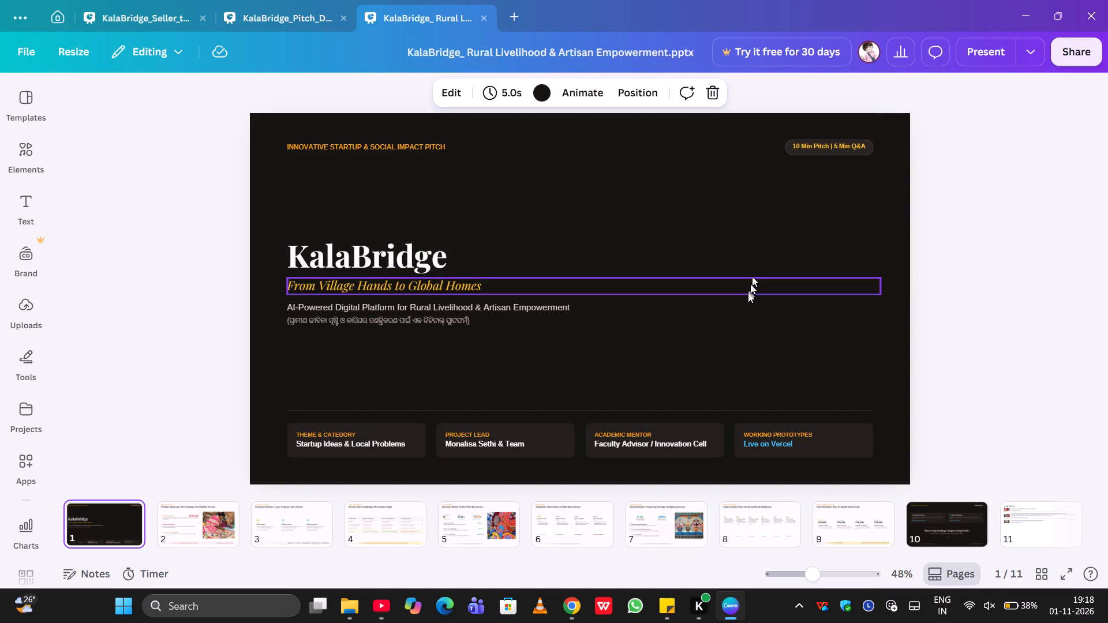
pyautogui.click(149, 7)
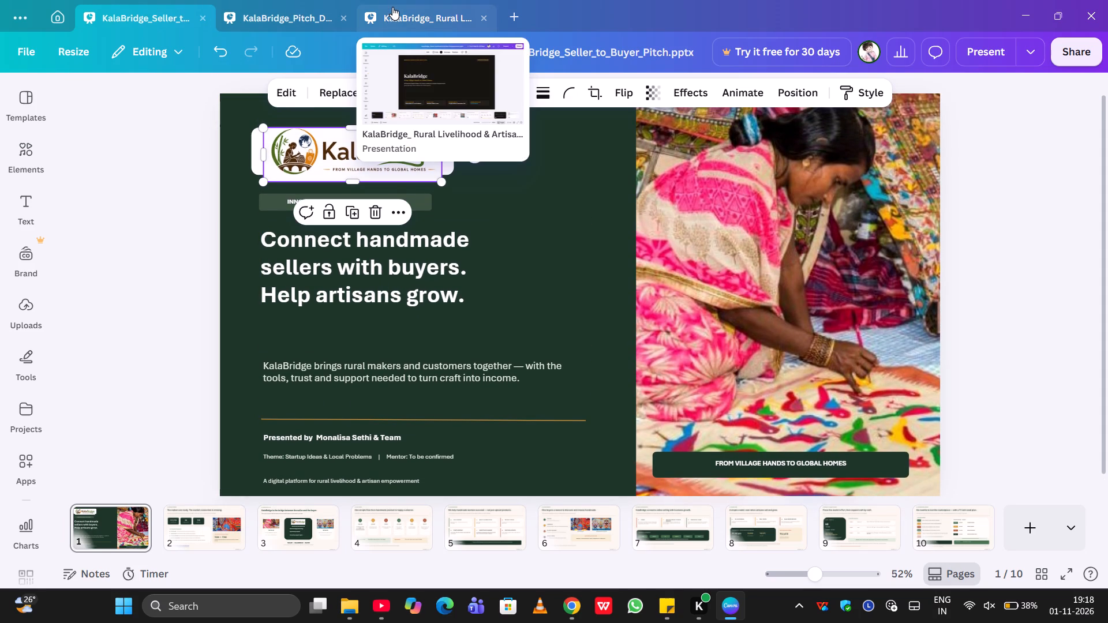
pyautogui.click(392, 7)
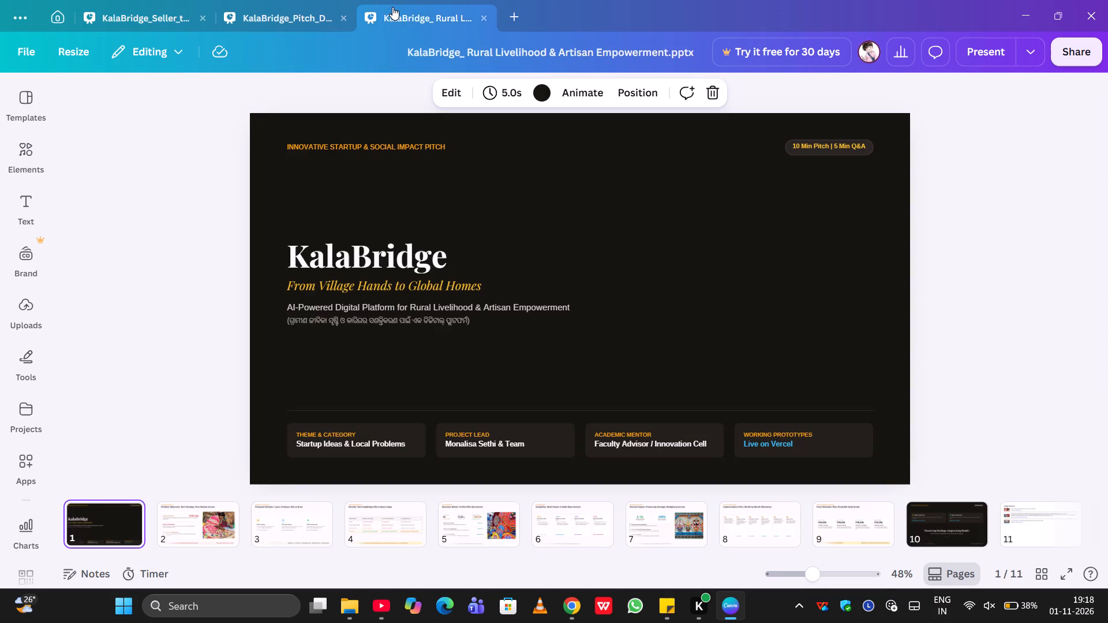
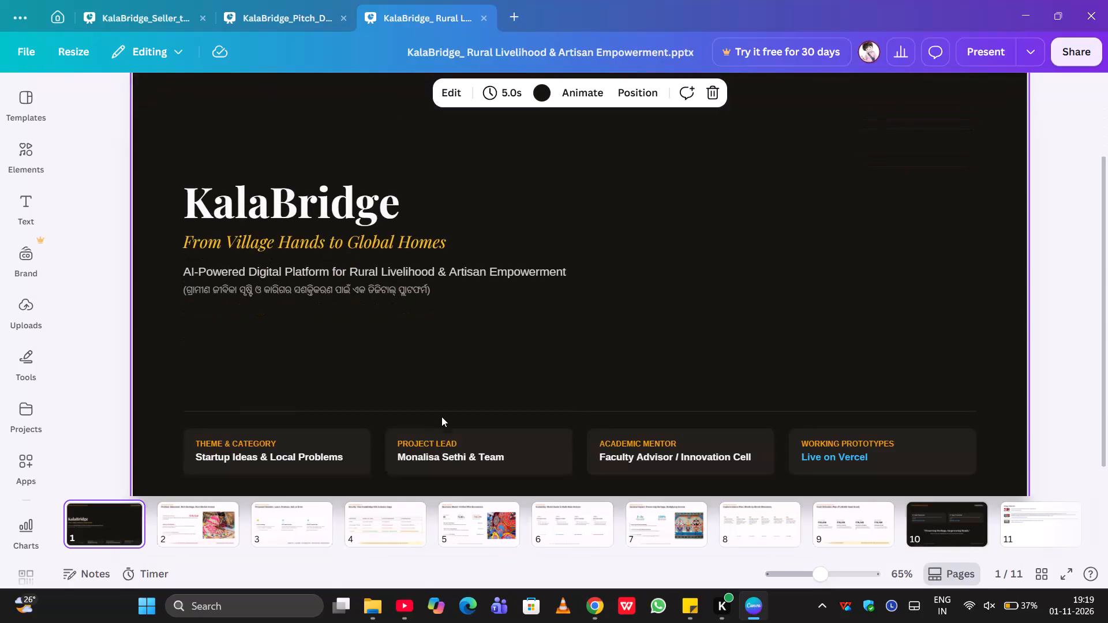
# Compare the second slides of the Pitch Deck, Rural Livelihood & Artisan Empowerment and Seller to Buyer Pitch presentations.
pyautogui.scroll(1, 441, 416)
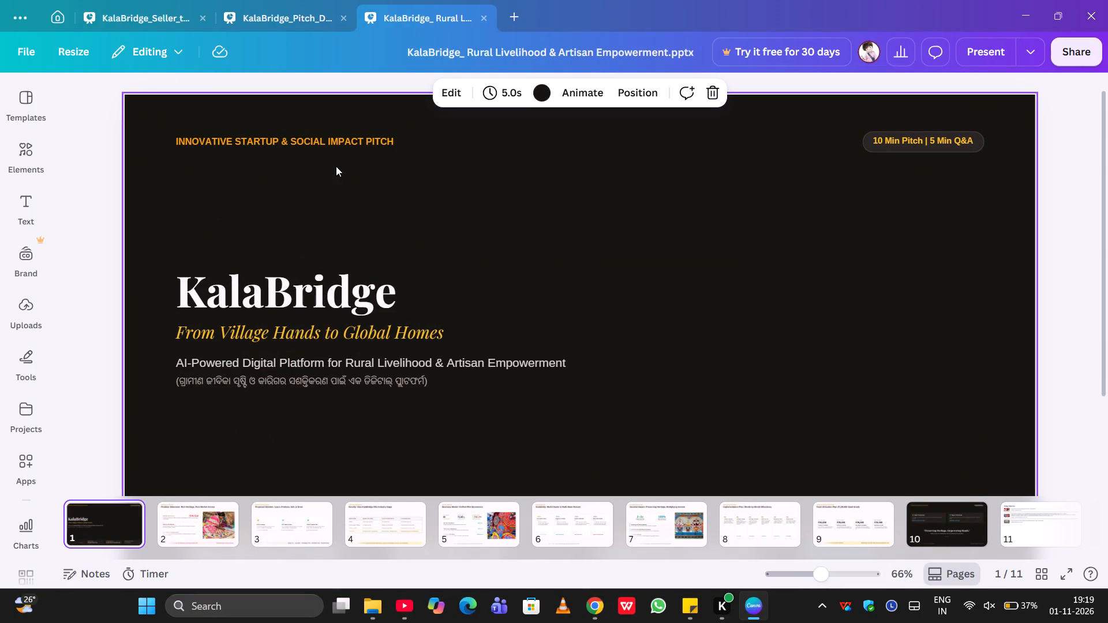
pyautogui.click(160, 0)
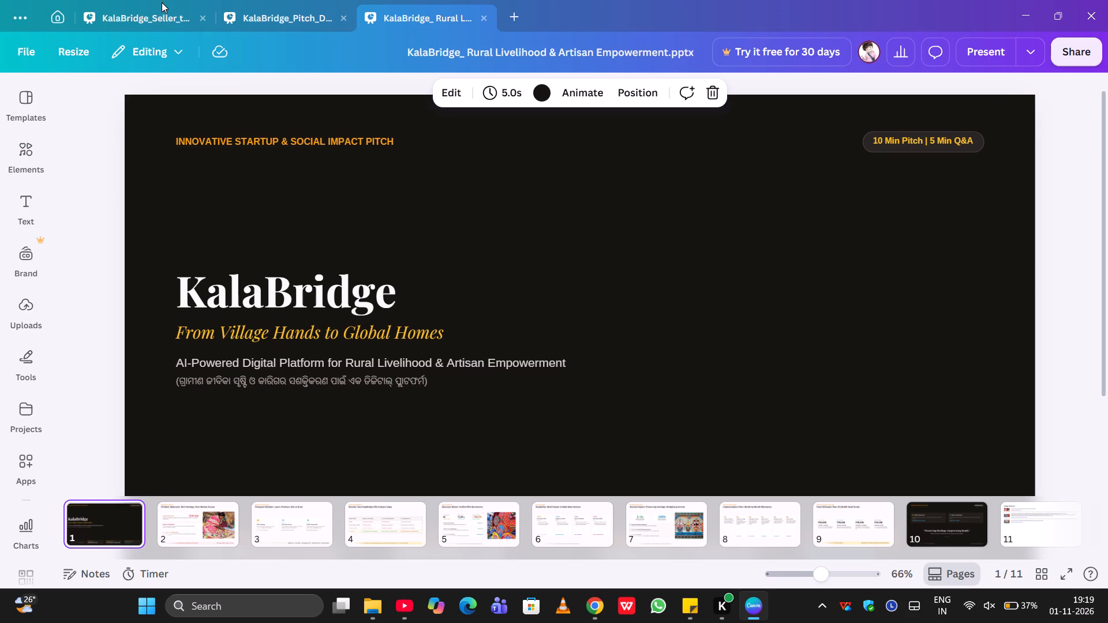
pyautogui.click(178, 19)
pyautogui.click(263, 10)
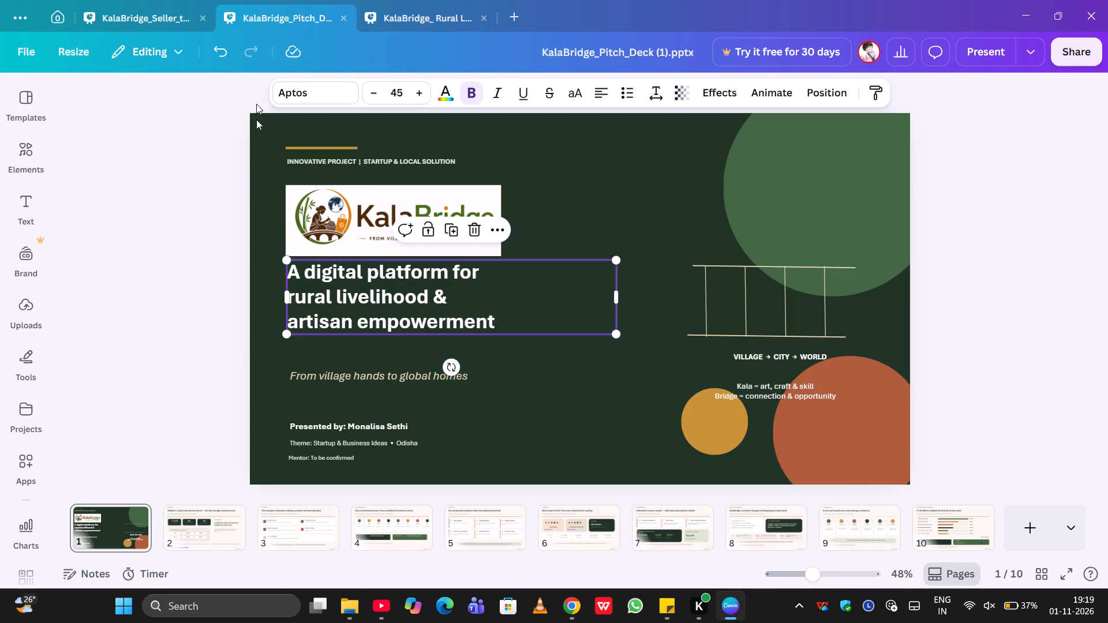
pyautogui.click(211, 535)
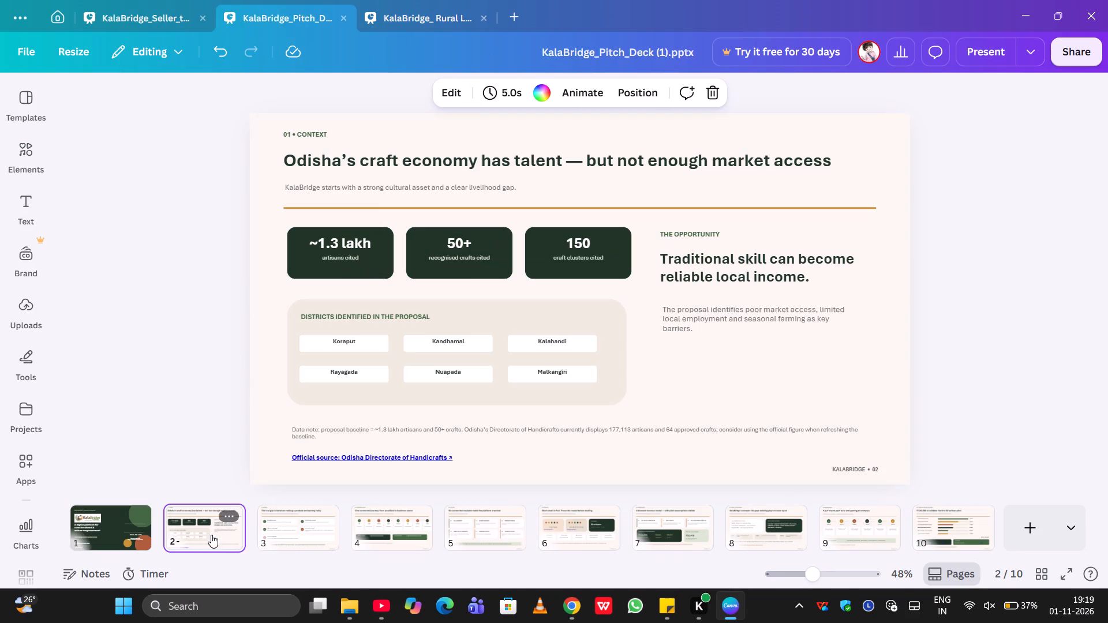
pyautogui.click(448, 16)
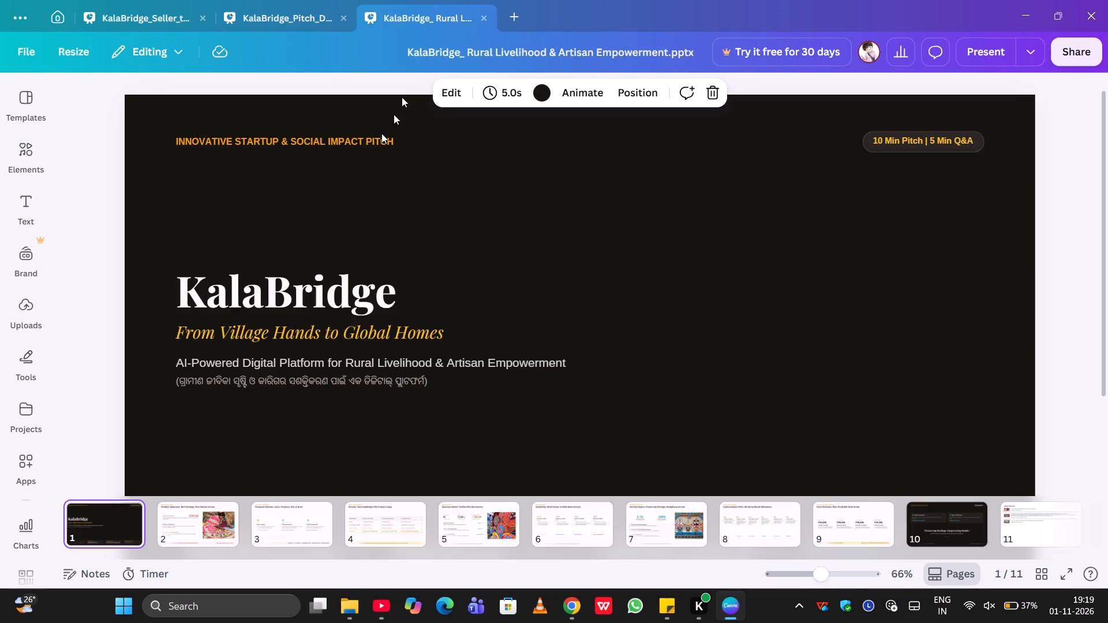
pyautogui.click(218, 530)
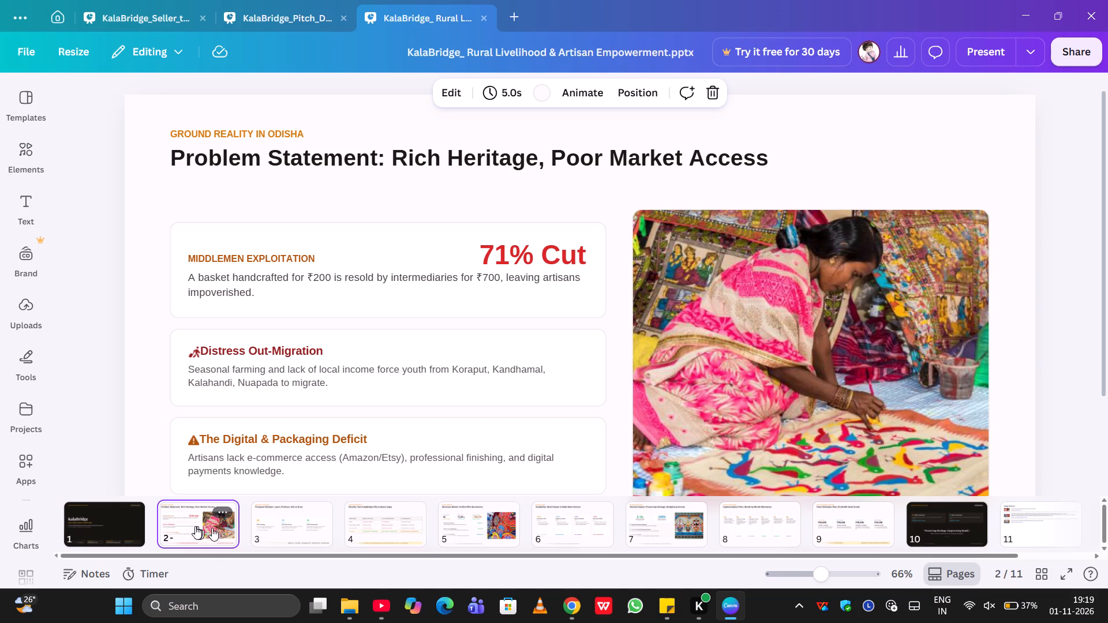
pyautogui.click(270, 14)
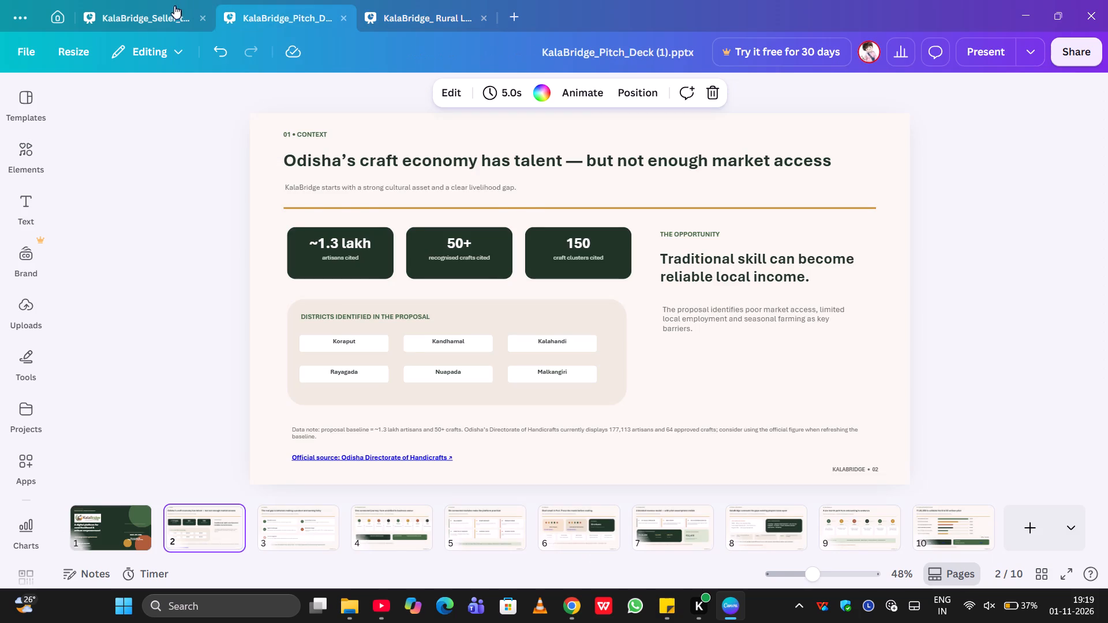
pyautogui.click(170, 9)
pyautogui.click(199, 512)
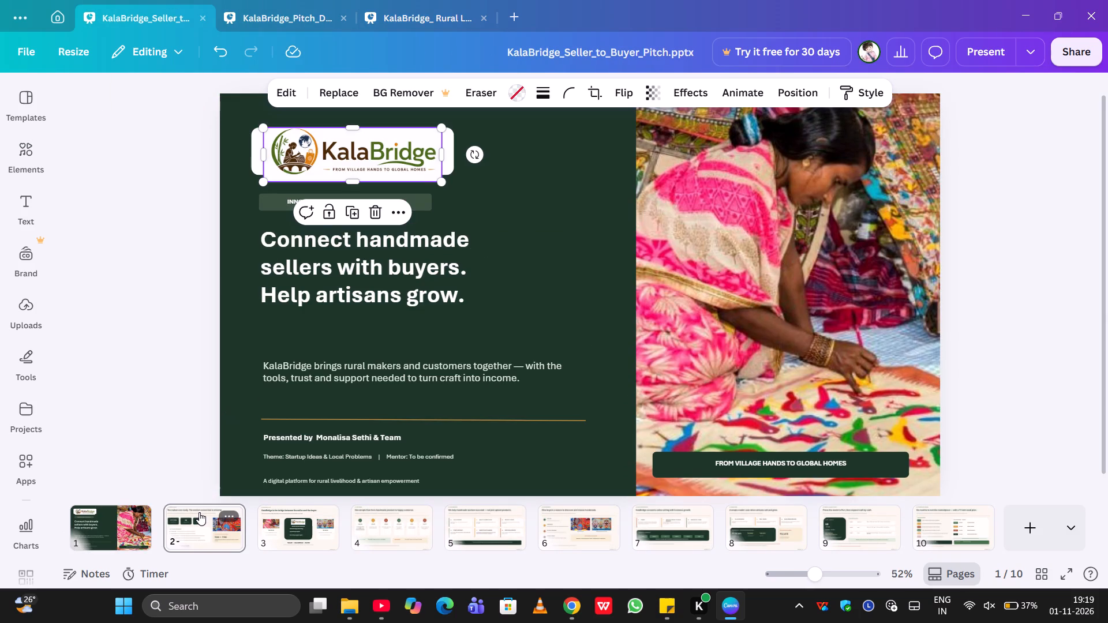
pyautogui.hscroll(1, 270, 318)
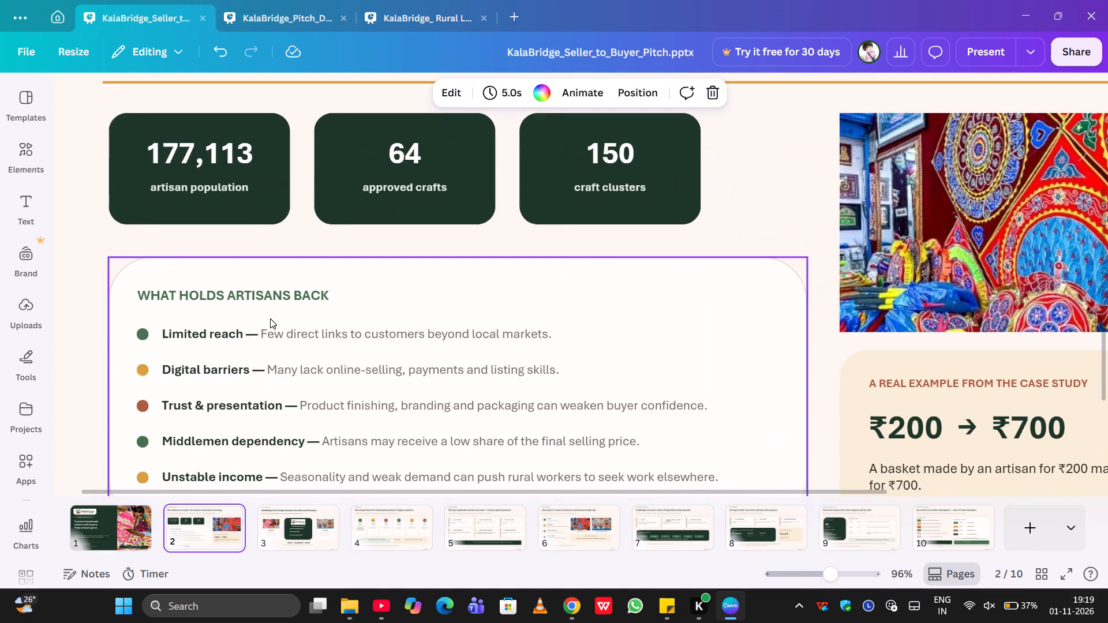
pyautogui.hscroll(1, 270, 318)
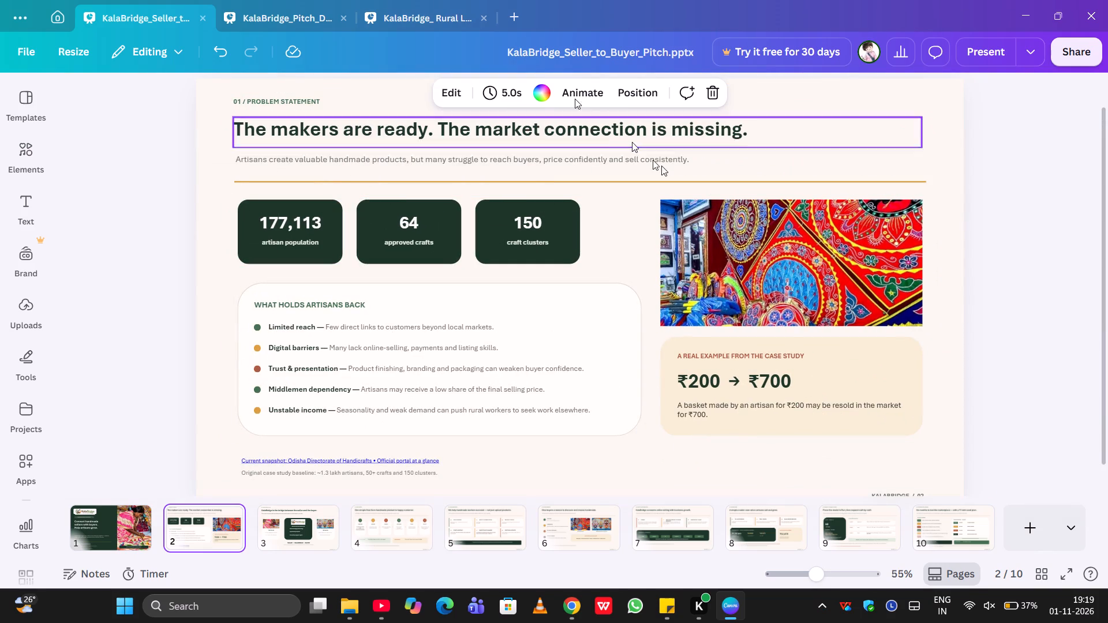
pyautogui.click(788, 286)
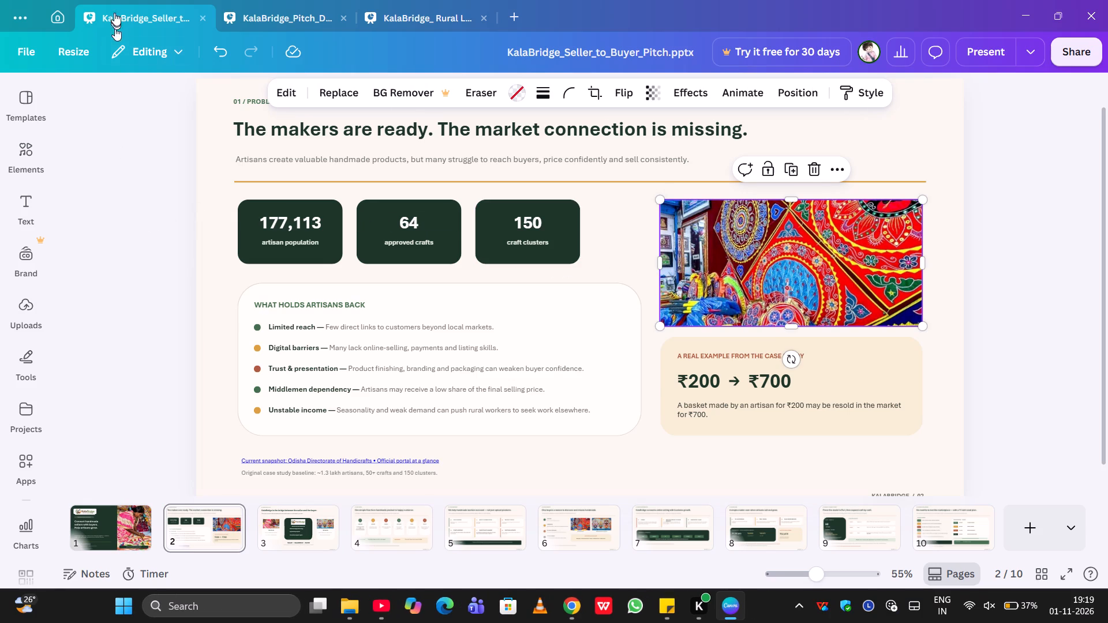
# Compare the Seller to Buyer Pitch cover with the Rural Livelihood & Artisan Empowerment cover, checking their titles and layout.
pyautogui.click(140, 524)
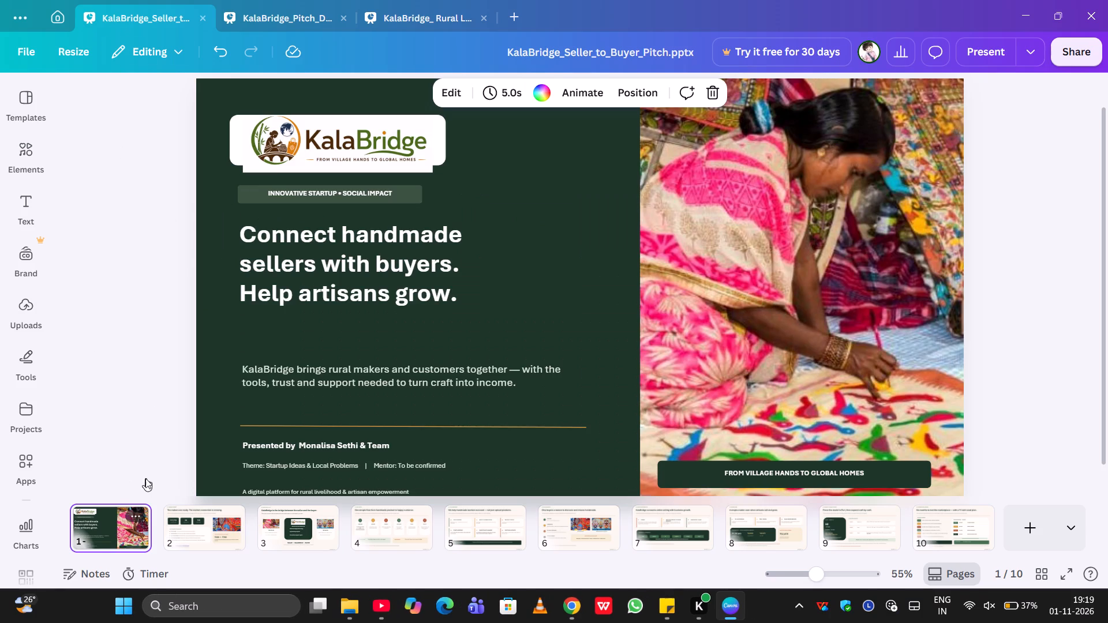
pyautogui.click(405, 9)
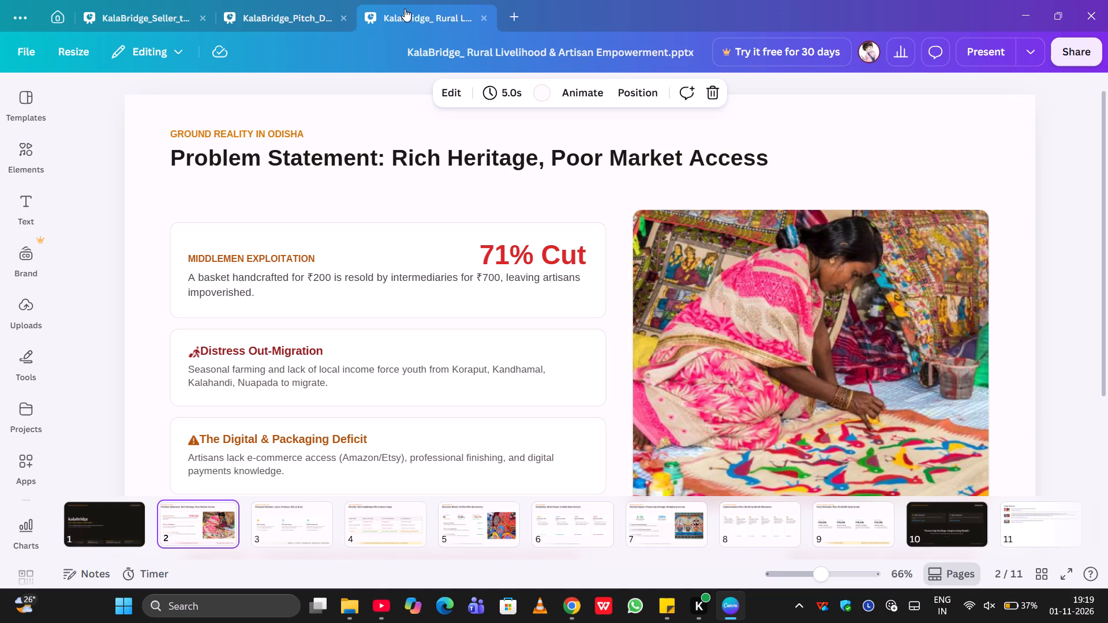
pyautogui.click(289, 9)
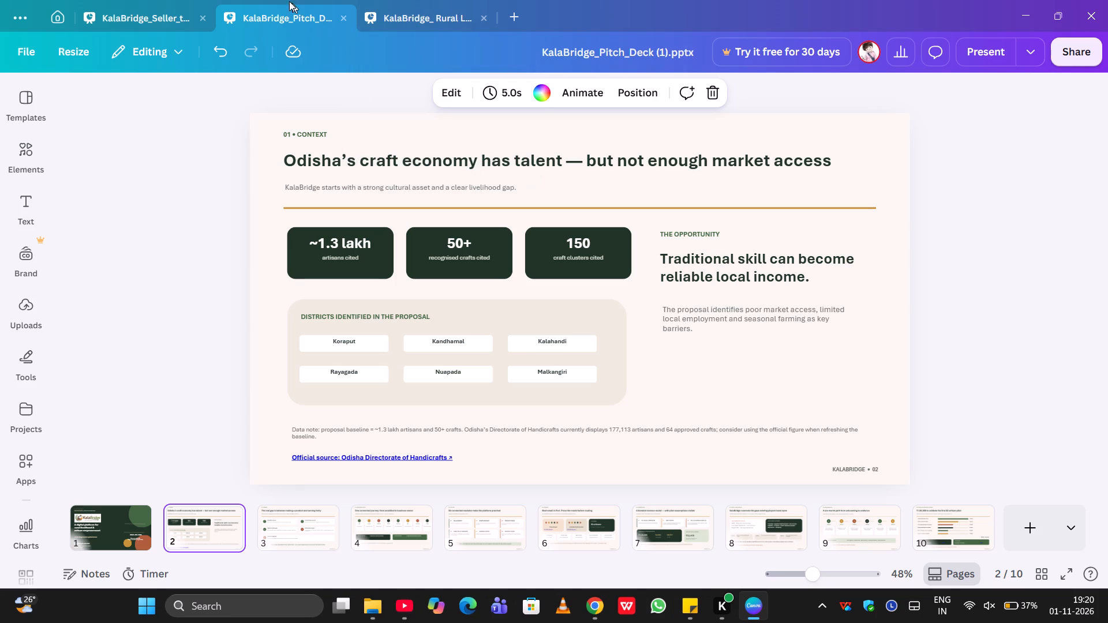
pyautogui.click(152, 10)
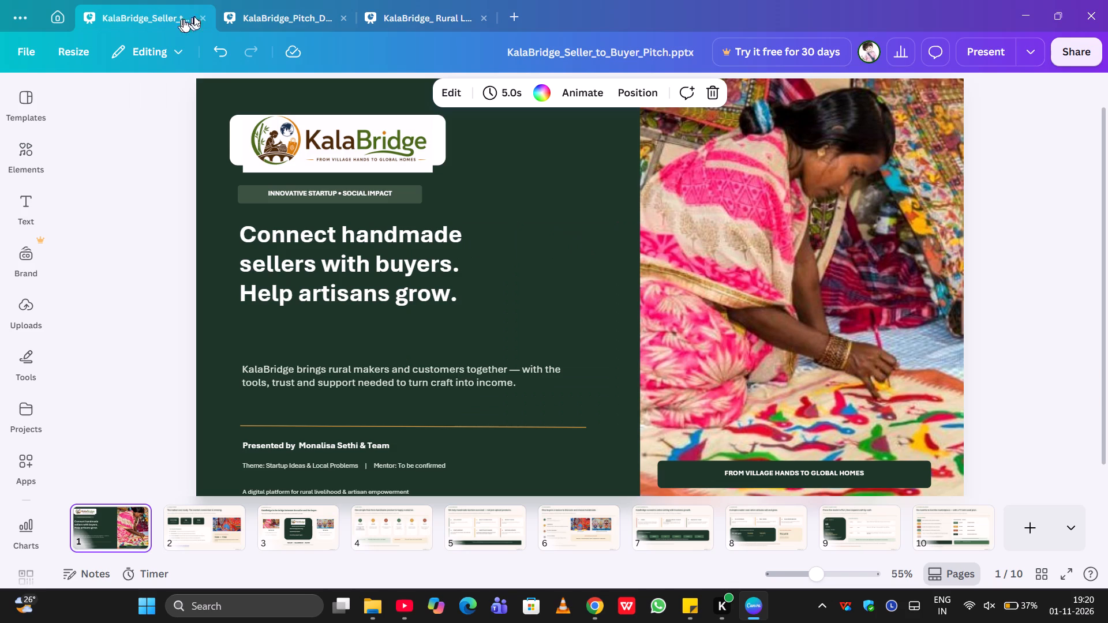
pyautogui.click(269, 11)
pyautogui.click(431, 13)
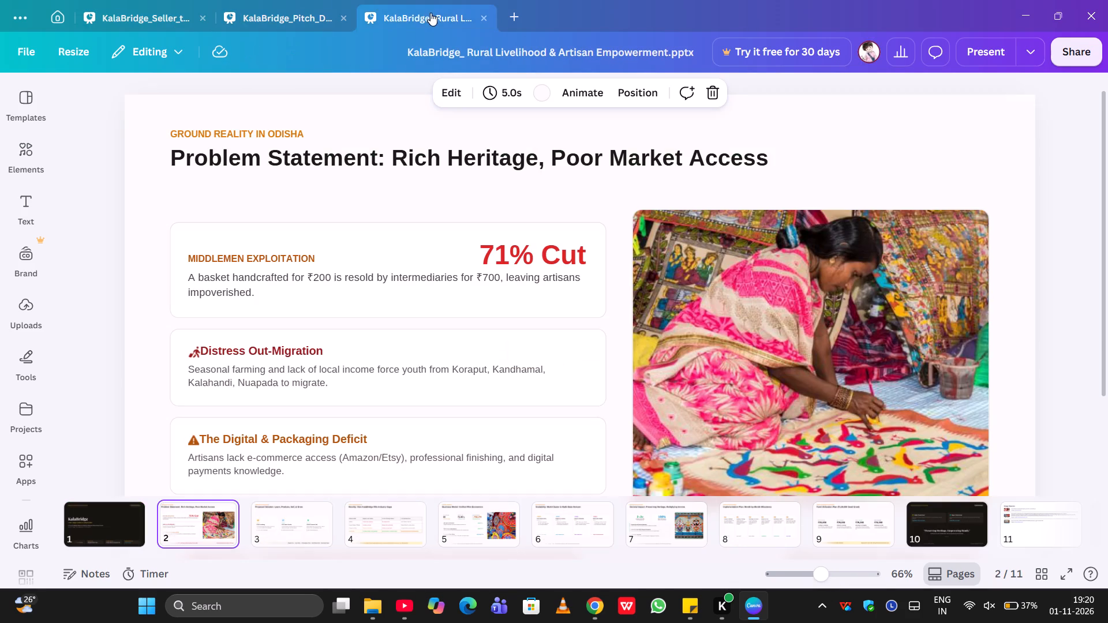
pyautogui.click(103, 510)
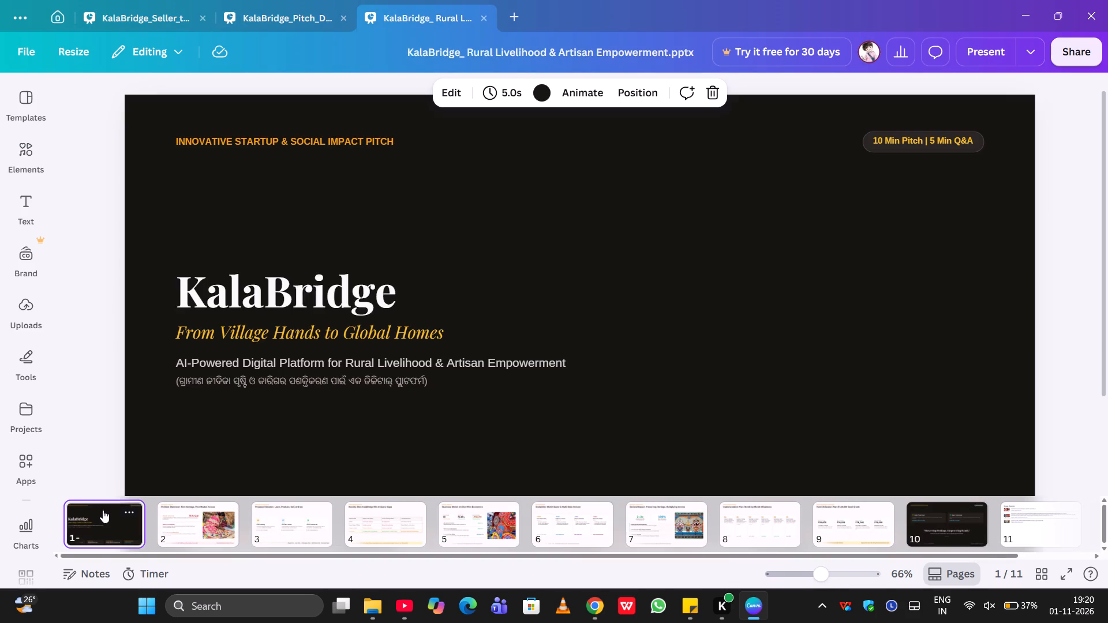
pyautogui.click(148, 16)
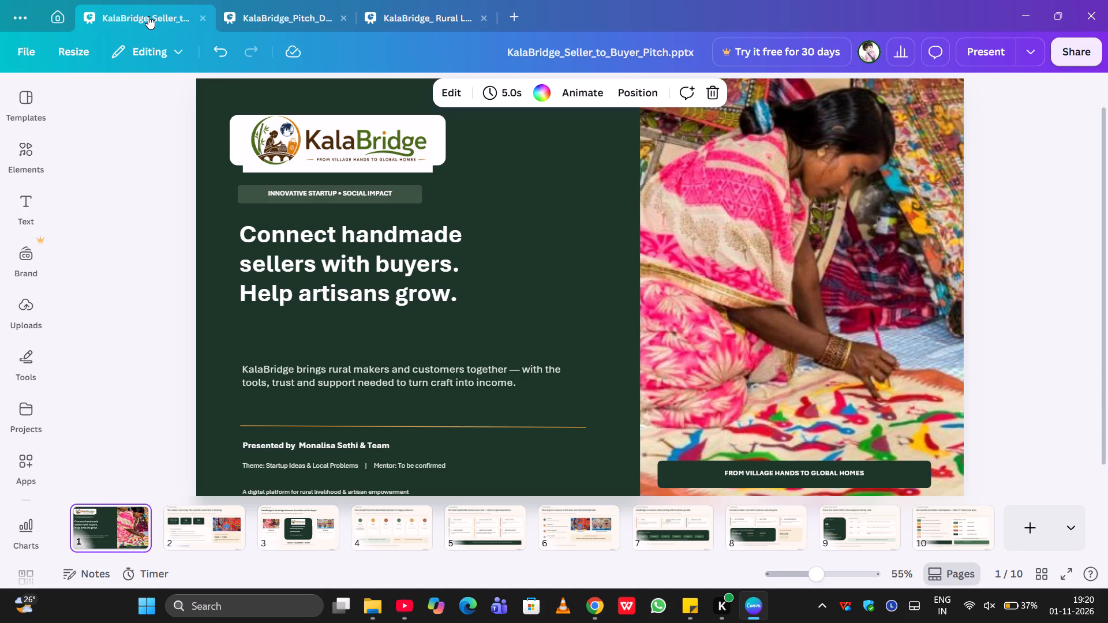
pyautogui.click(426, 12)
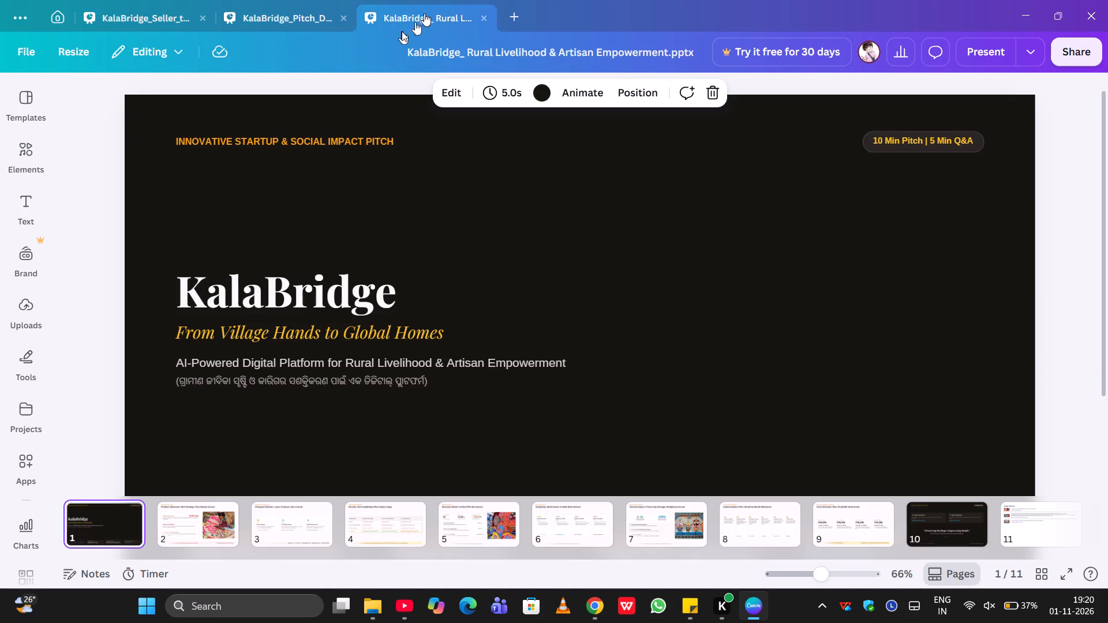
pyautogui.click(166, 17)
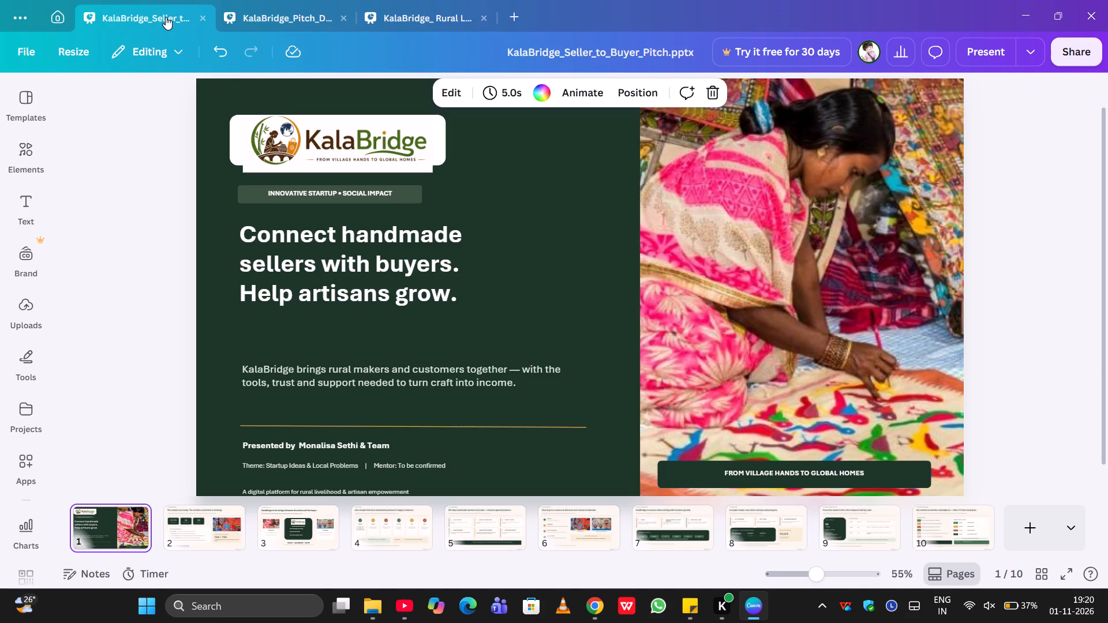
pyautogui.click(410, 17)
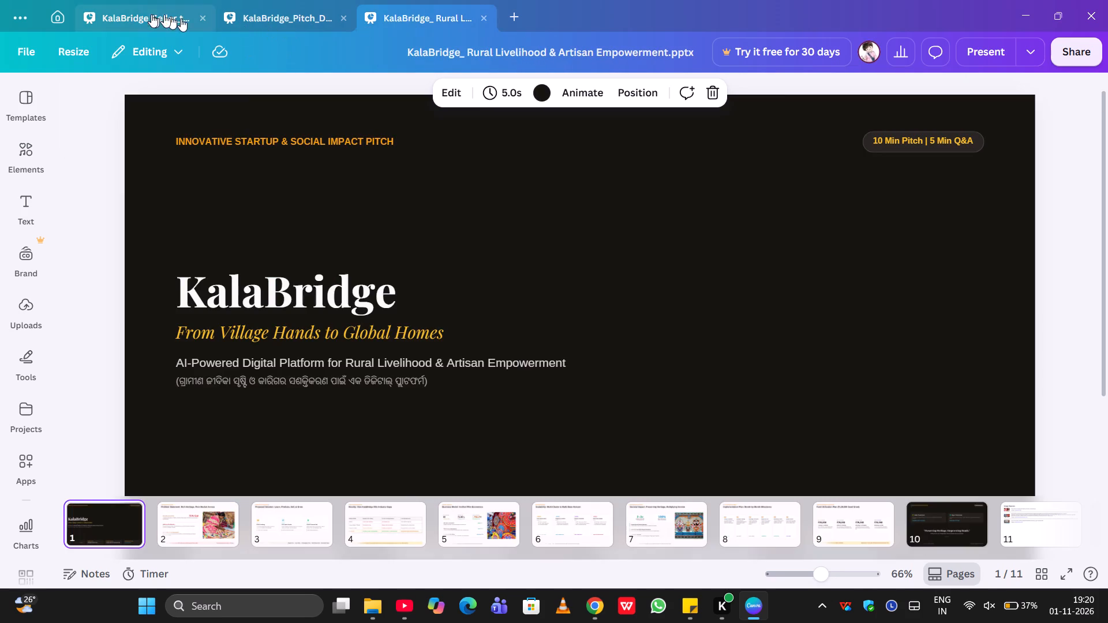
pyautogui.click(137, 13)
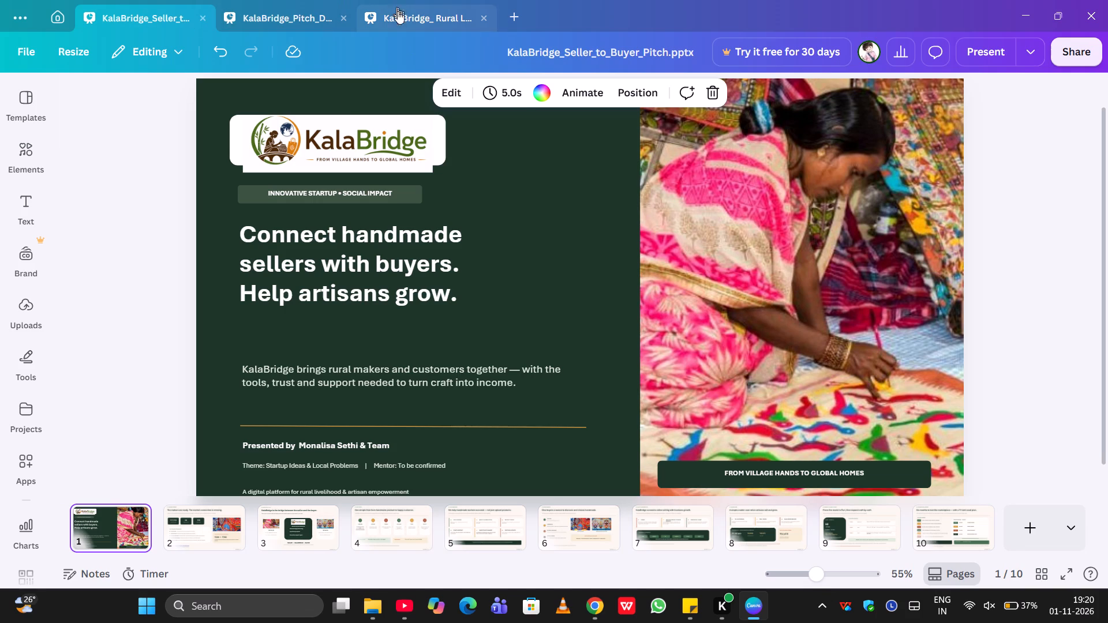
pyautogui.click(398, 20)
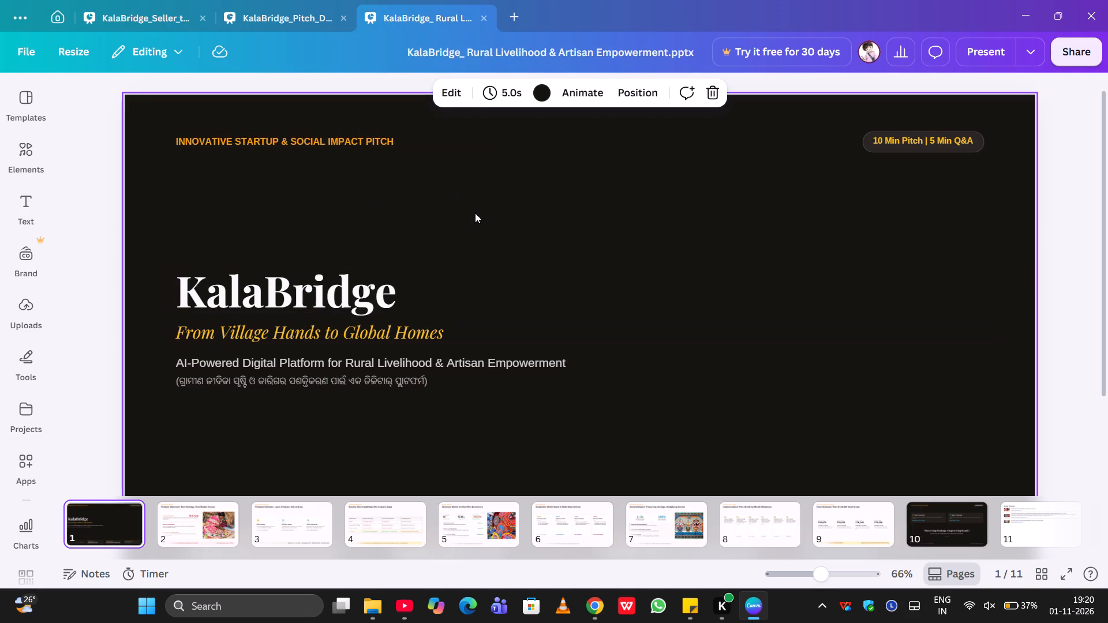
pyautogui.scroll(-1, 475, 213)
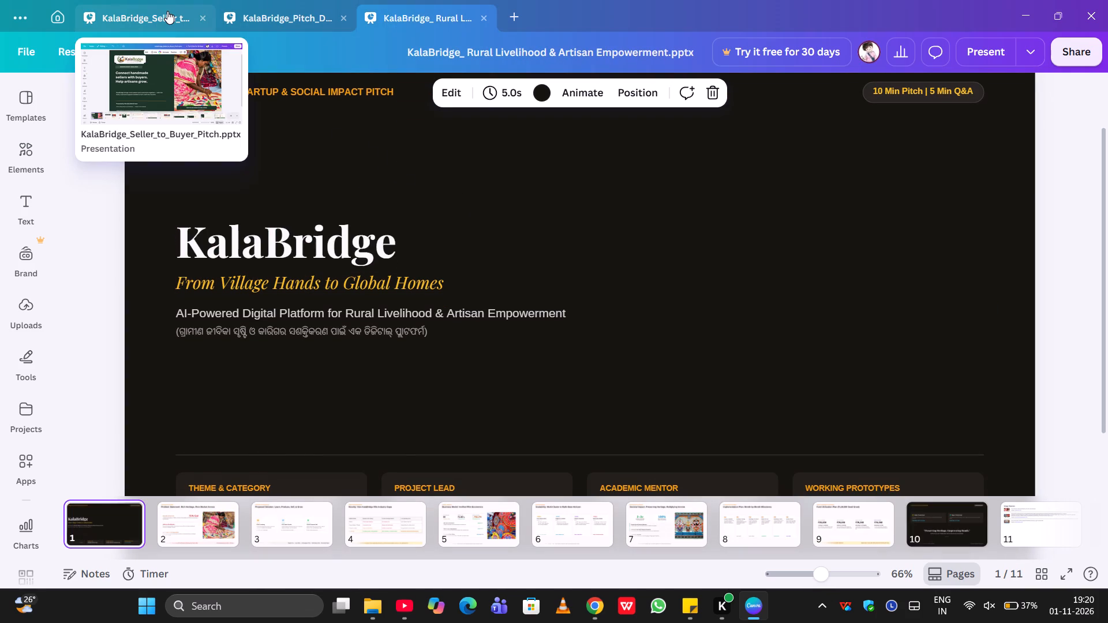
# Delete the "Connect handmade sellers with buyers. Help artisans grow." headline from the Seller to Buyer Pitch cover.
pyautogui.click(167, 11)
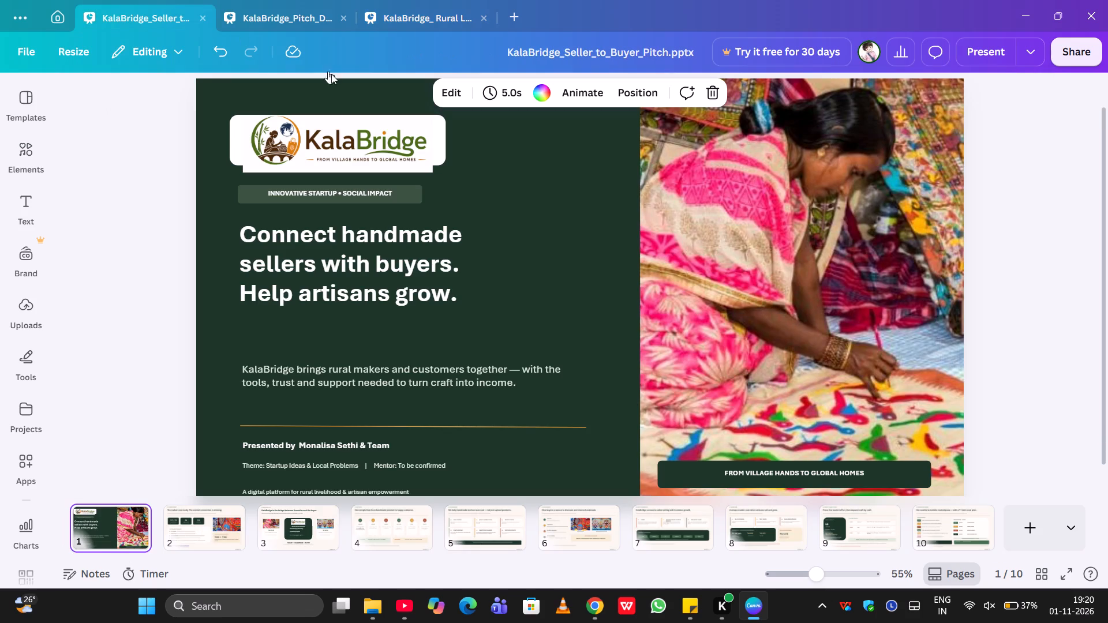
pyautogui.click(265, 236)
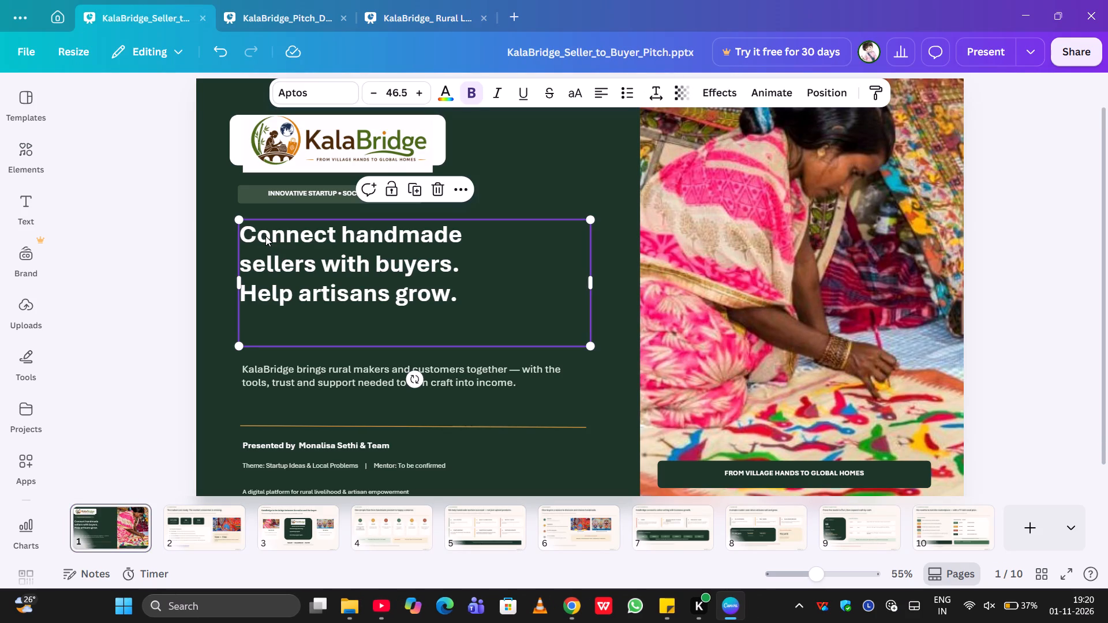
pyautogui.press('BackSpace')
# Copy the "From Village Hands to Global Homes" tagline and bilingual platform description from the Rural Livelihood cover onto the Seller to Buyer cover.
pyautogui.click(442, 18)
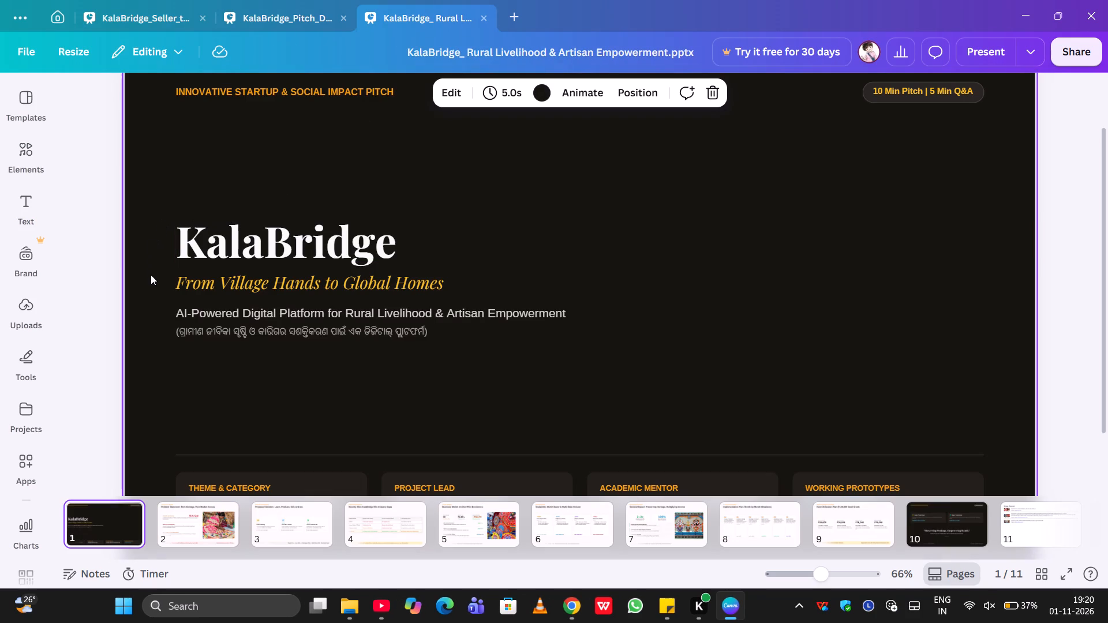
pyautogui.moveTo(151, 275); pyautogui.dragTo(619, 374)
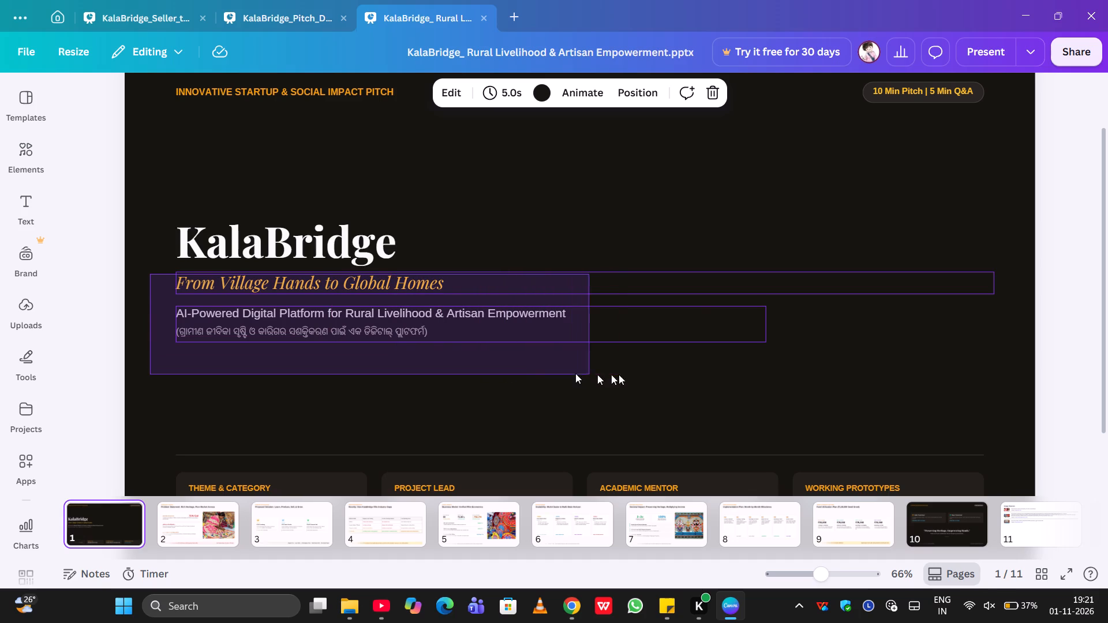
pyautogui.moveTo(619, 374); pyautogui.dragTo(732, 376)
pyautogui.hotkey('ctrl', 'c')
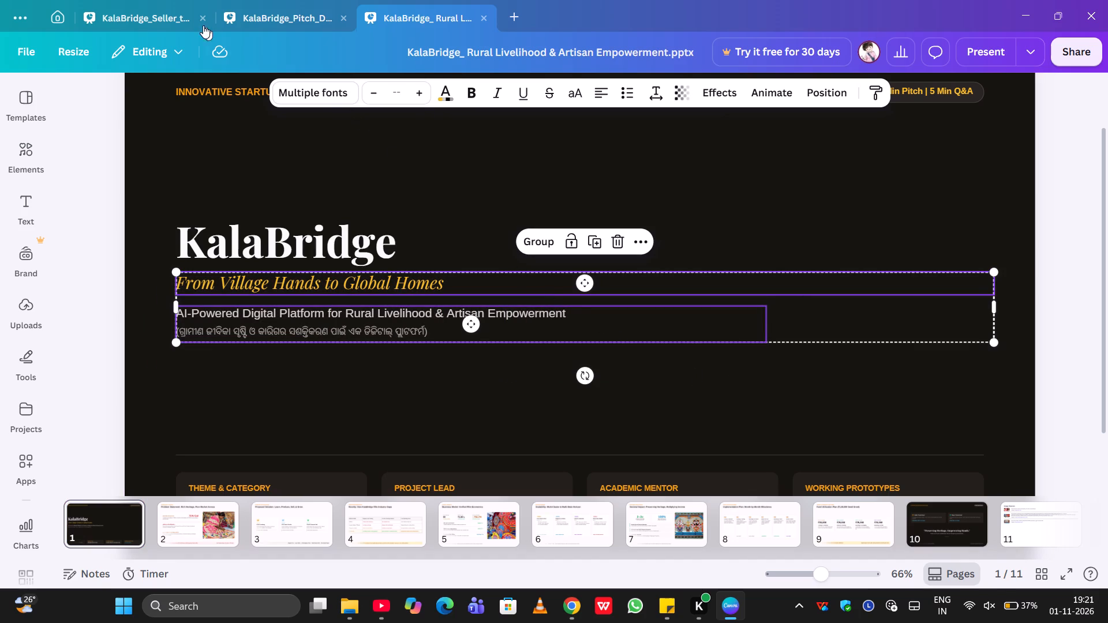
pyautogui.click(161, 16)
pyautogui.click(301, 254)
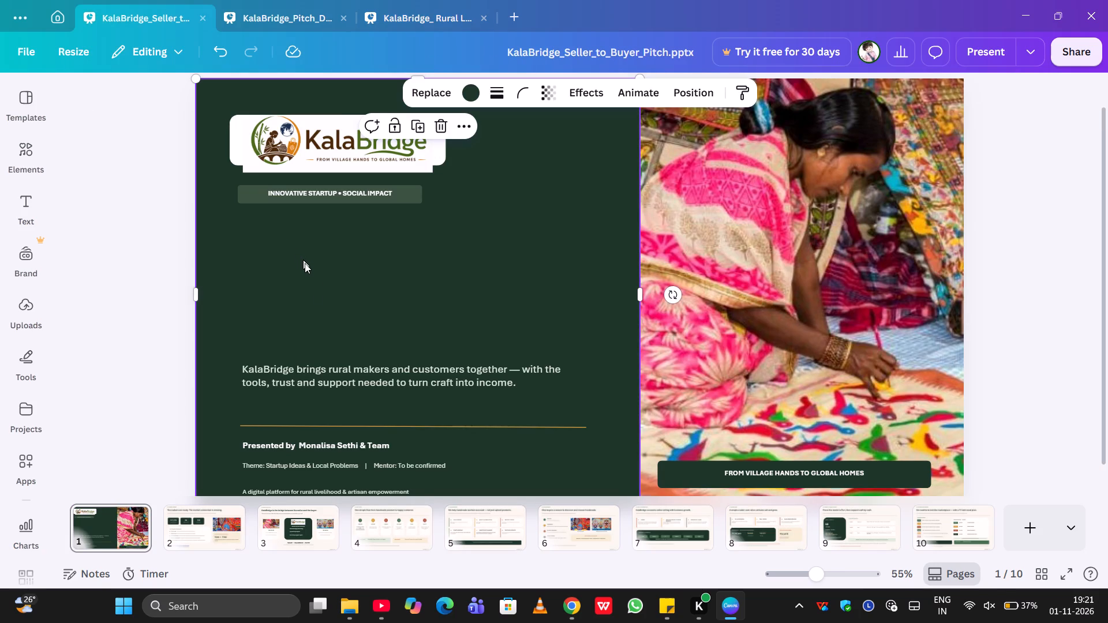
pyautogui.hotkey('ctrl', 'v')
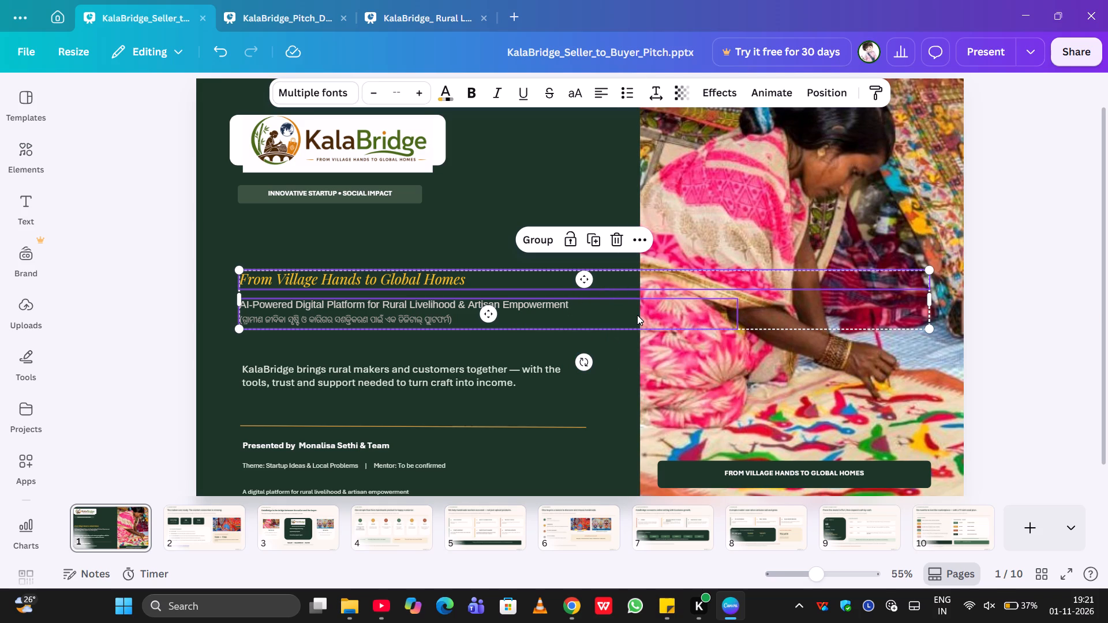
# Move the pasted tagline and description slightly higher, keeping their left edge in line with the tag below the logo.
pyautogui.moveTo(637, 315); pyautogui.dragTo(642, 311)
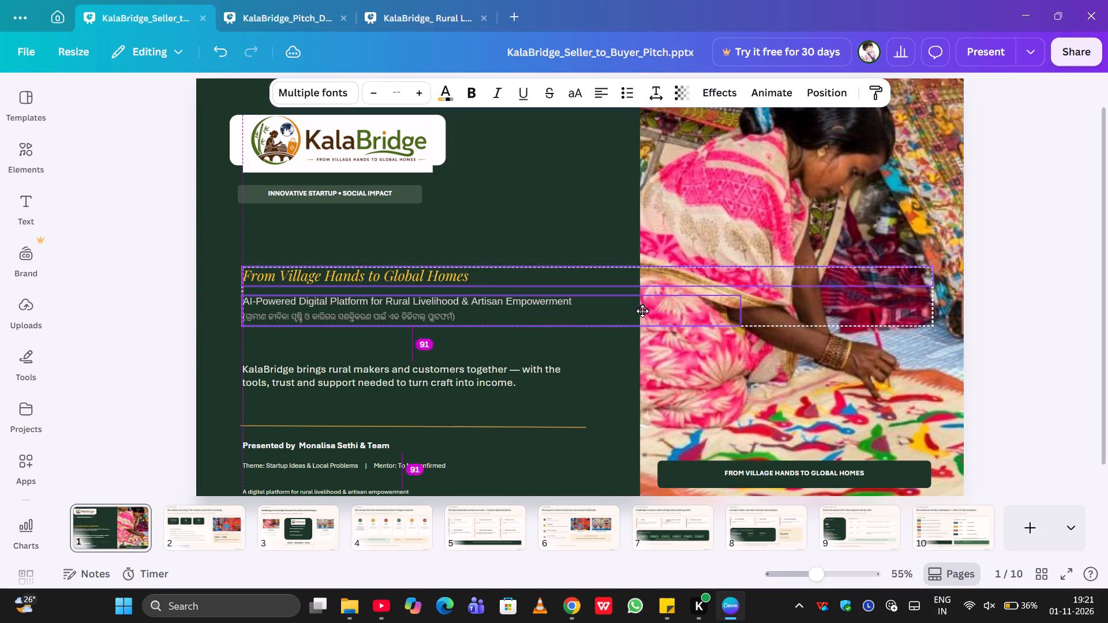
pyautogui.moveTo(642, 311); pyautogui.dragTo(635, 307)
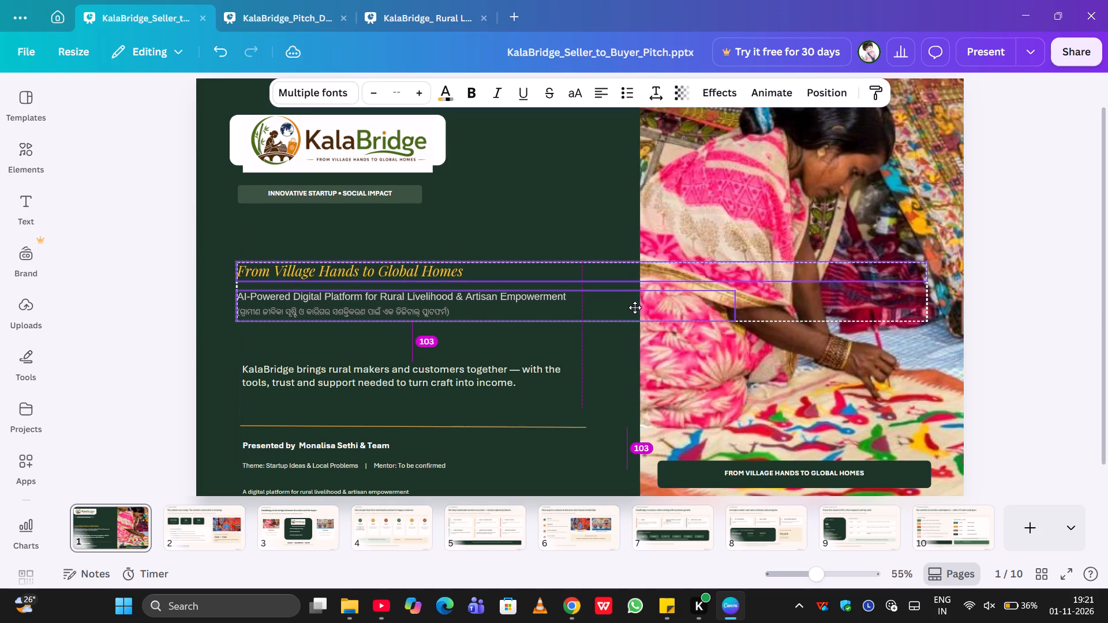
pyautogui.moveTo(635, 307); pyautogui.dragTo(637, 307)
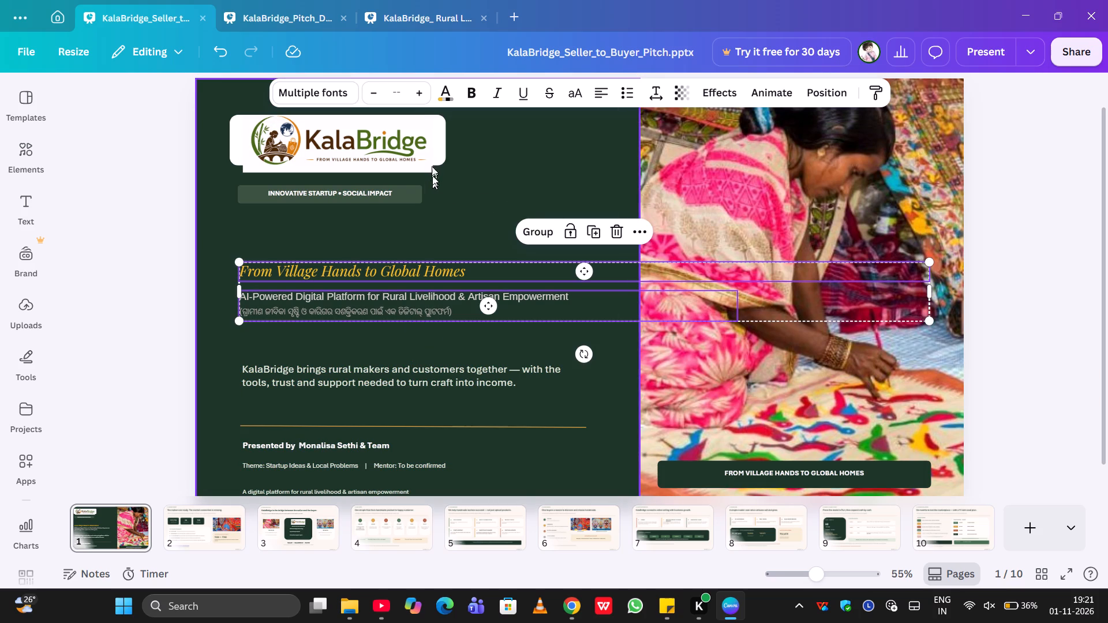
# Check the Seller to Buyer cover's logo area against the Rural Livelihood cover.
pyautogui.click(308, 151)
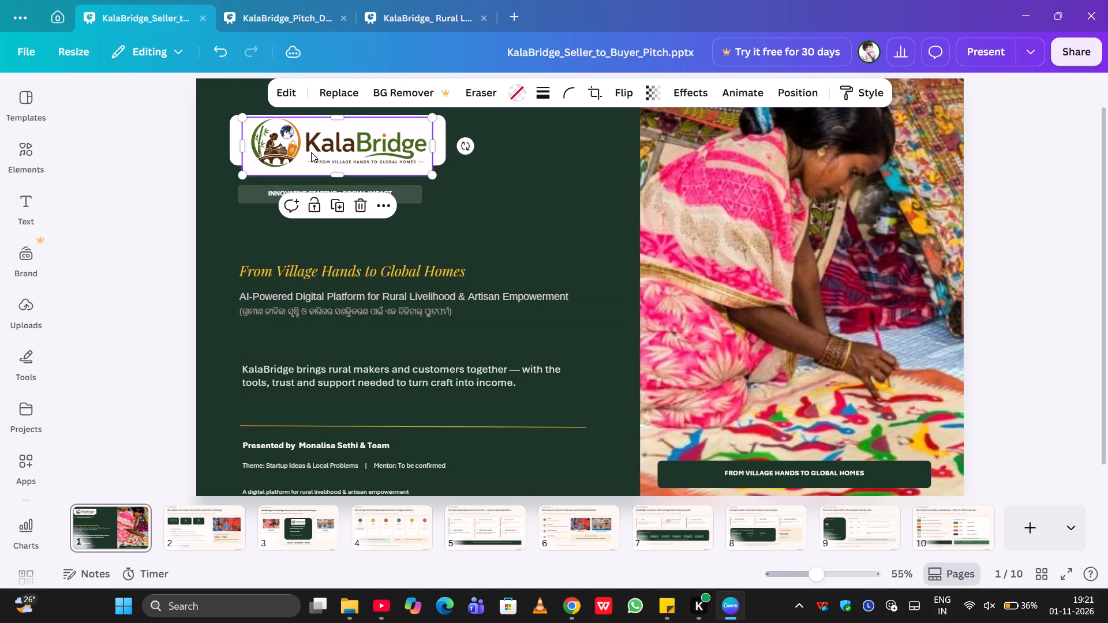
pyautogui.click(450, 14)
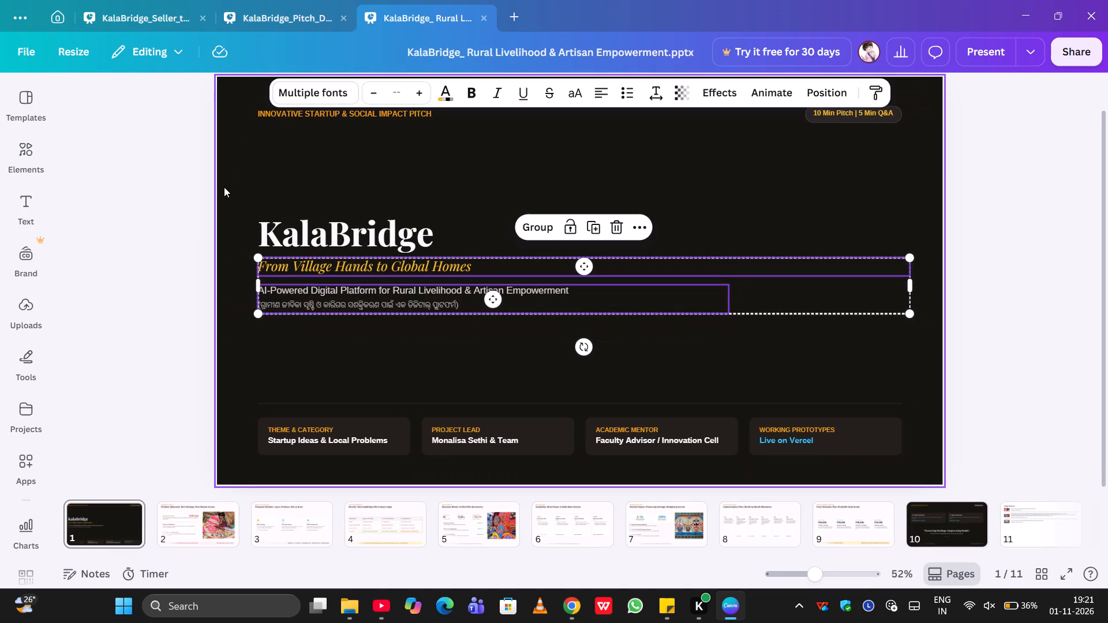
pyautogui.click(153, 2)
pyautogui.click(148, 21)
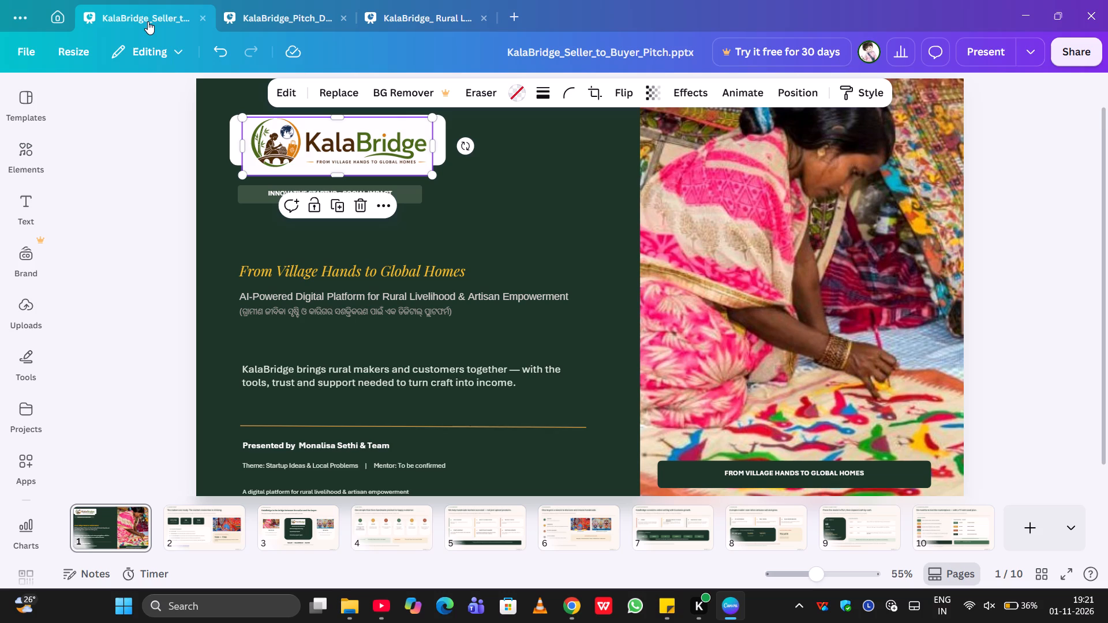
pyautogui.scroll(-1, 268, 264)
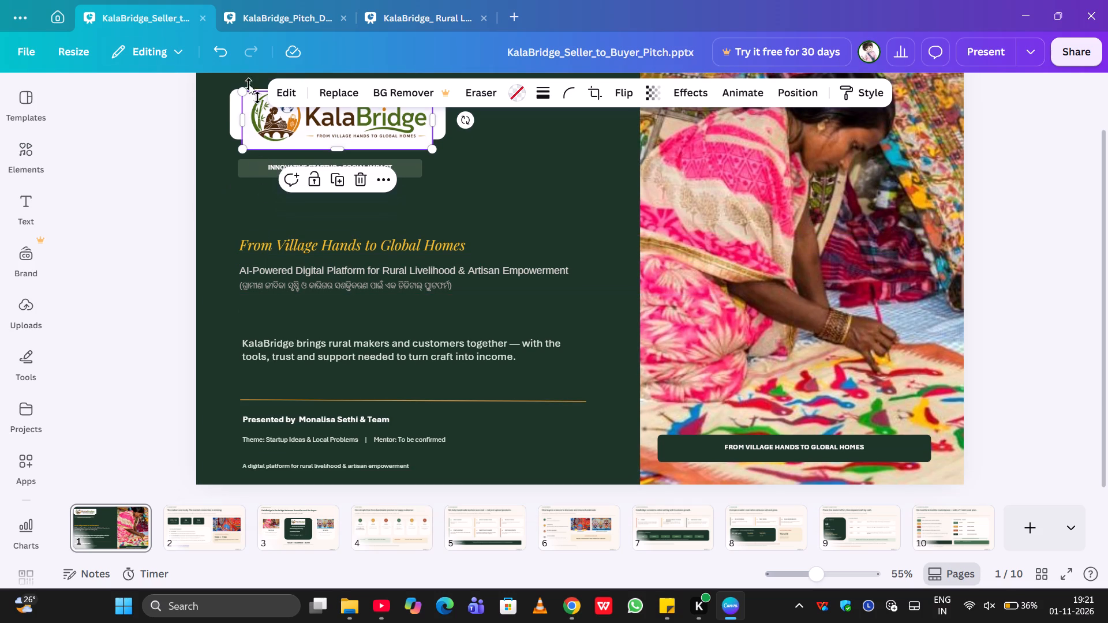
# Round the corners of the KalaBridge logo on the Pitch Deck's cover slide to 52.
pyautogui.click(284, 22)
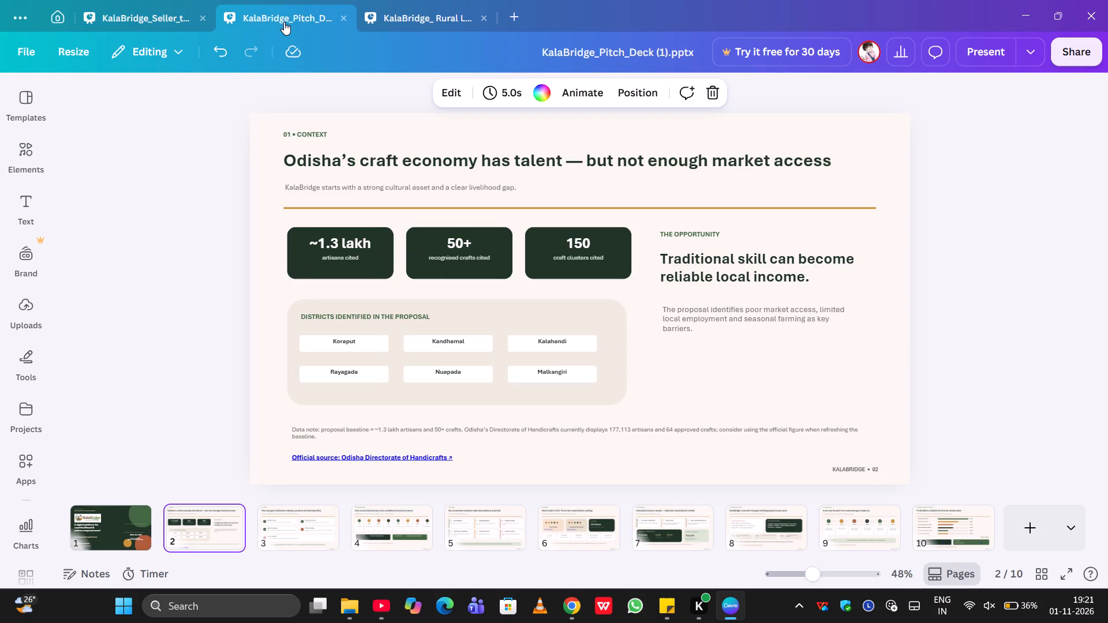
pyautogui.click(107, 516)
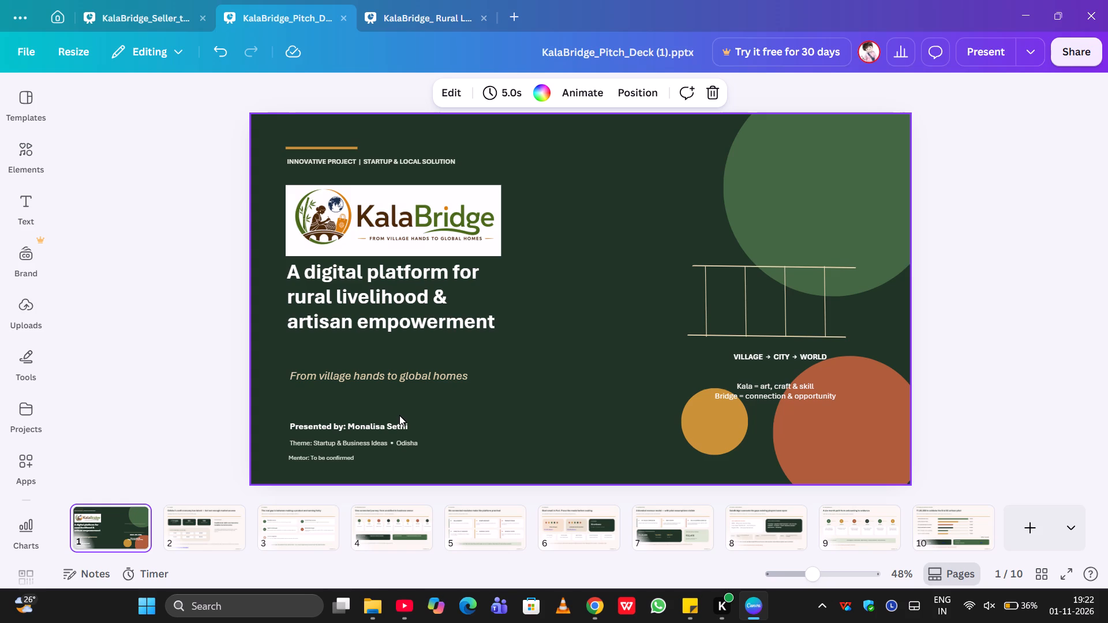
pyautogui.click(391, 226)
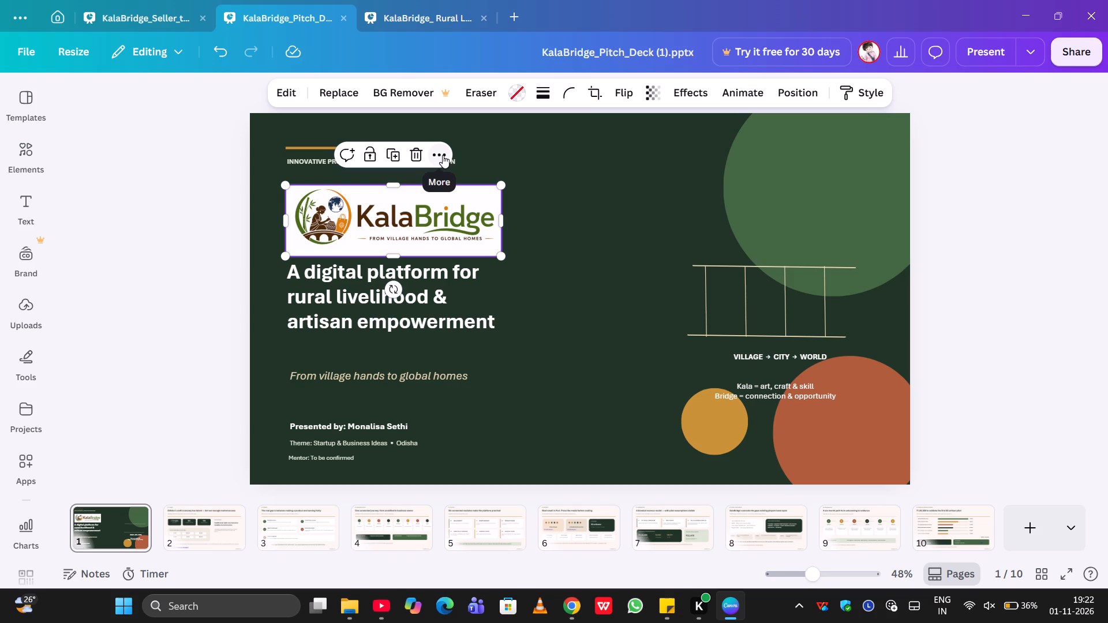
pyautogui.rightClick(385, 235)
pyautogui.click(337, 228)
pyautogui.click(438, 152)
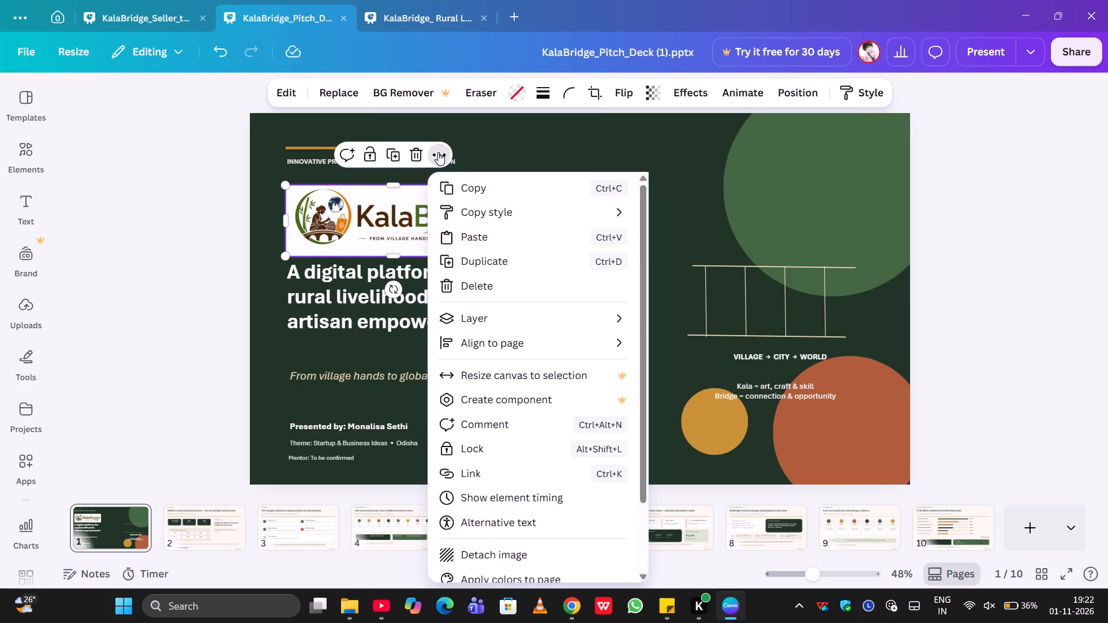
pyautogui.click(438, 152)
pyautogui.click(563, 91)
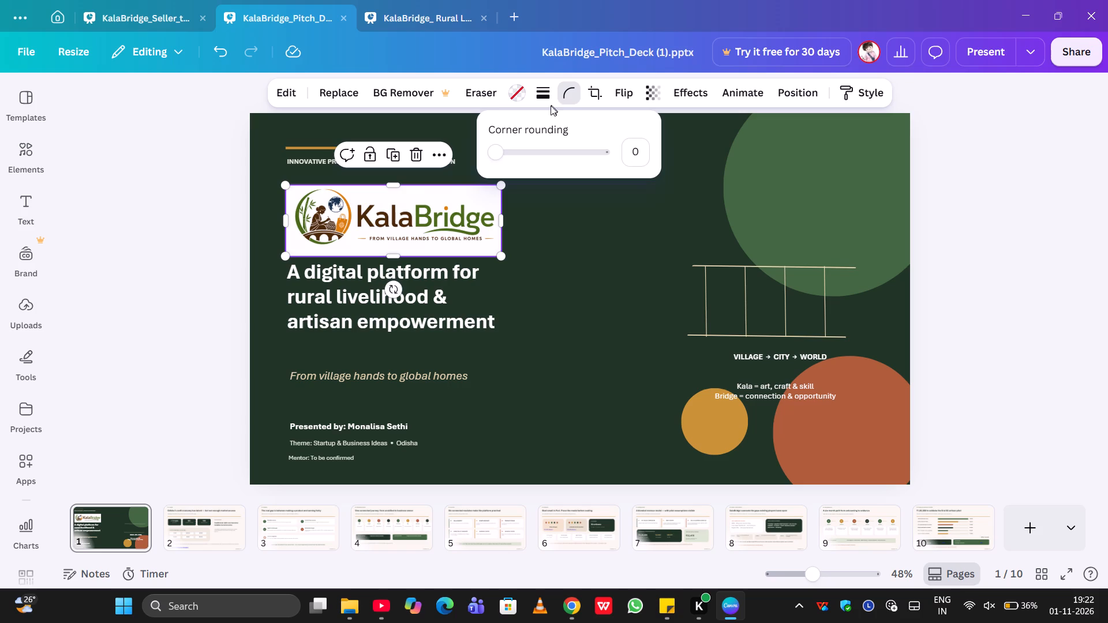
pyautogui.moveTo(495, 155); pyautogui.dragTo(631, 151)
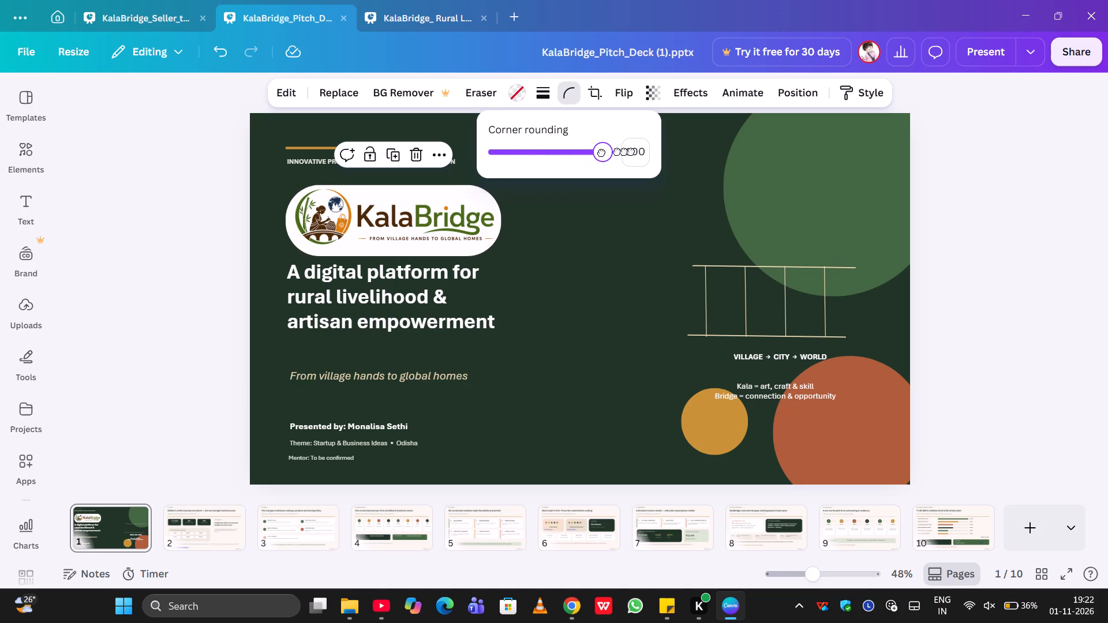
pyautogui.moveTo(631, 151); pyautogui.dragTo(552, 152)
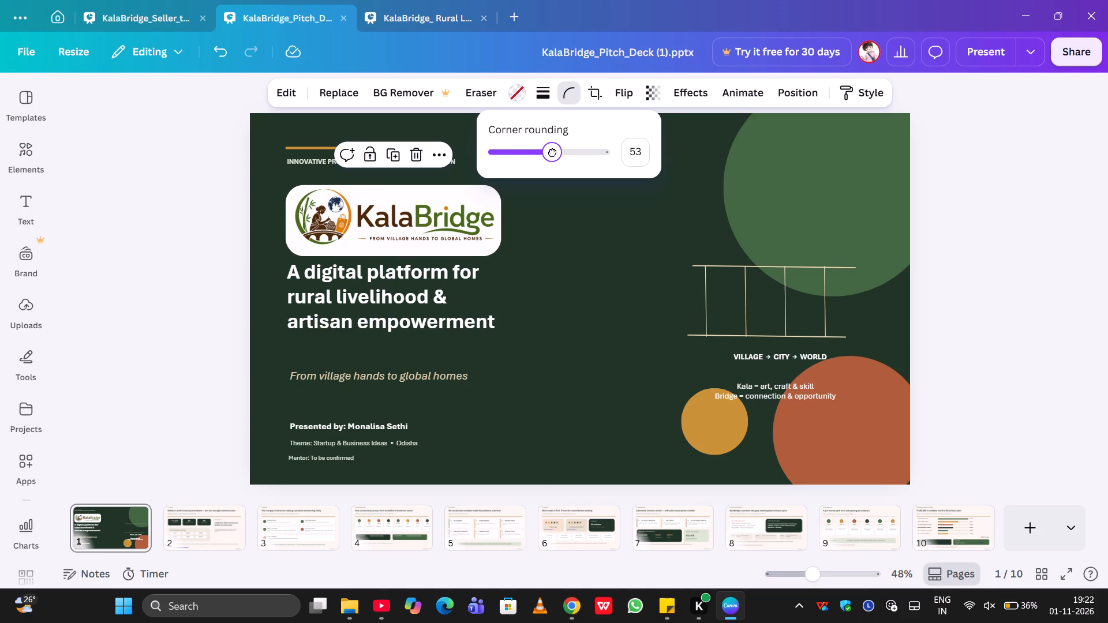
pyautogui.moveTo(552, 152); pyautogui.dragTo(552, 153)
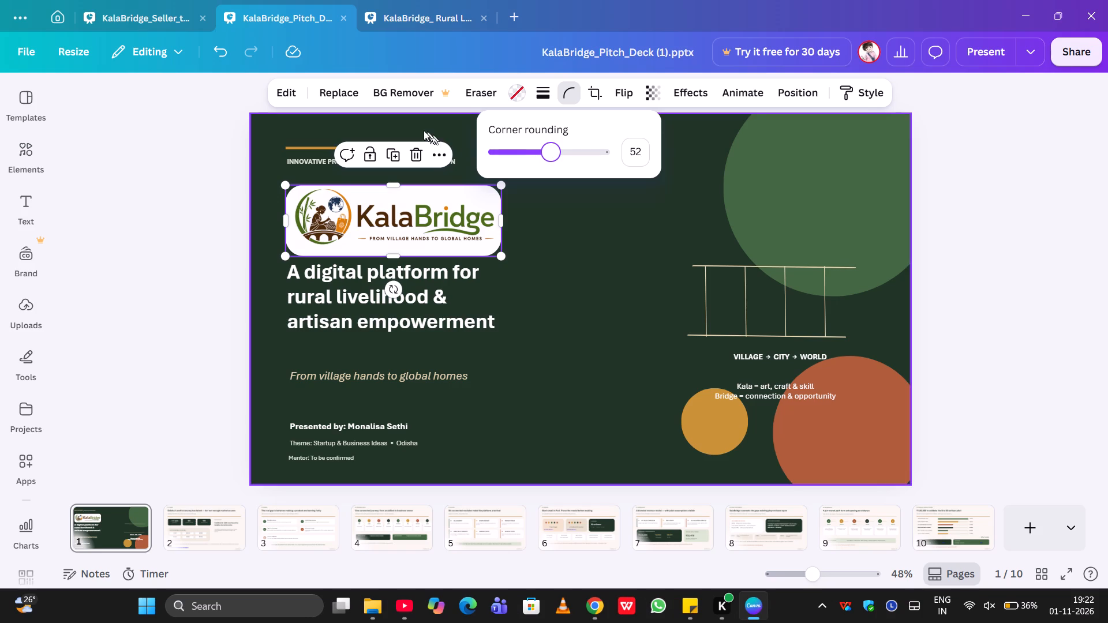
# Enlarge the logo on the Seller to Buyer cover to about 540 wide, matching the sides of the white panel behind it.
pyautogui.click(169, 13)
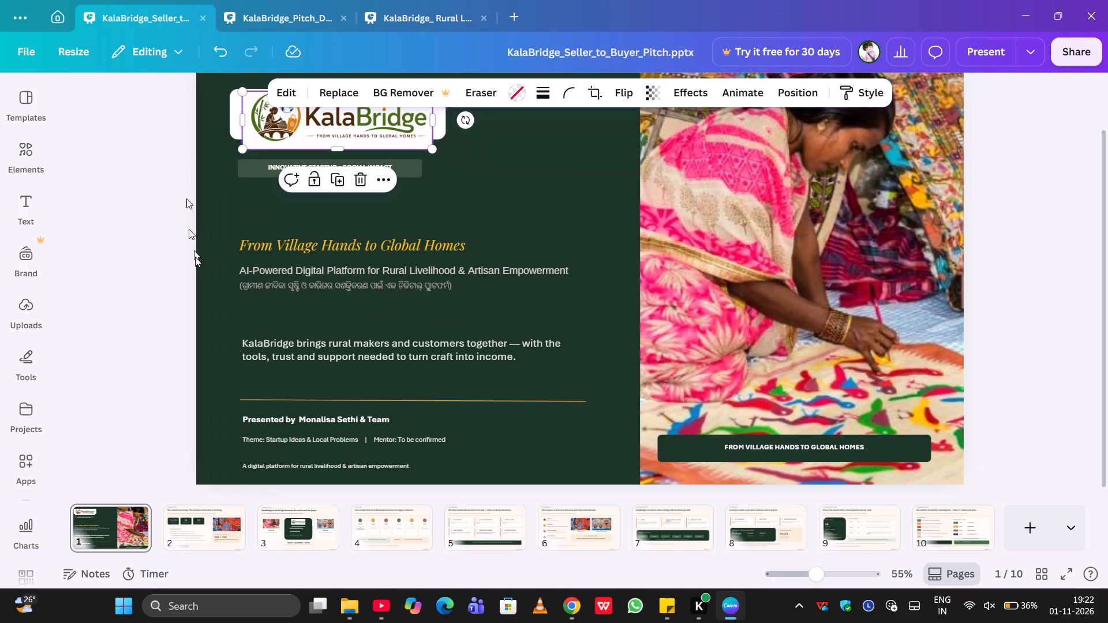
pyautogui.scroll(1, 323, 293)
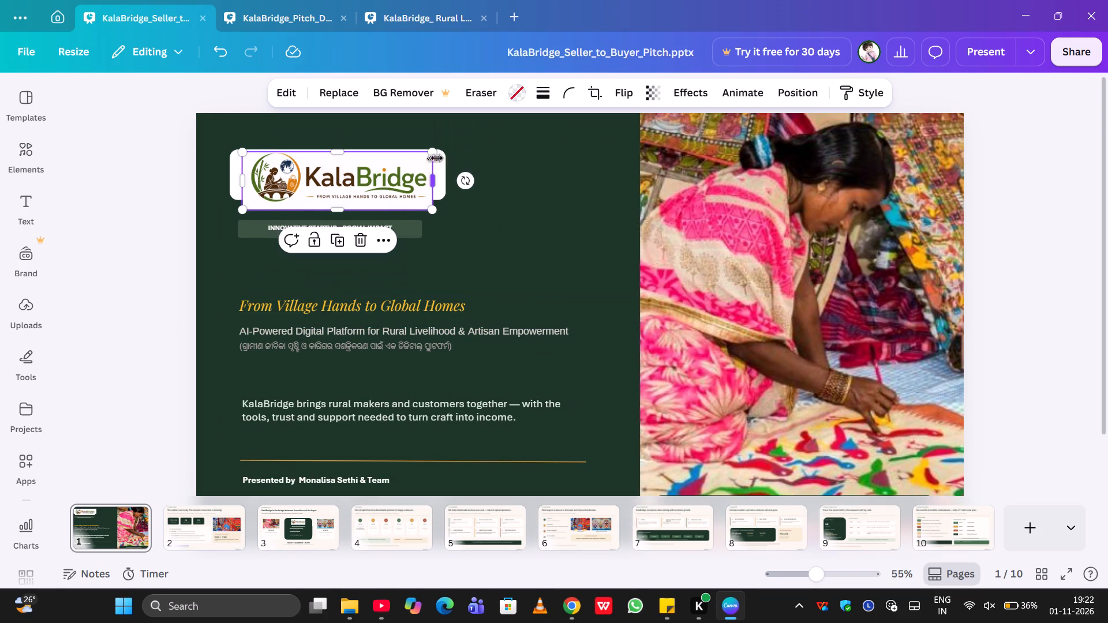
pyautogui.click(437, 166)
pyautogui.click(441, 166)
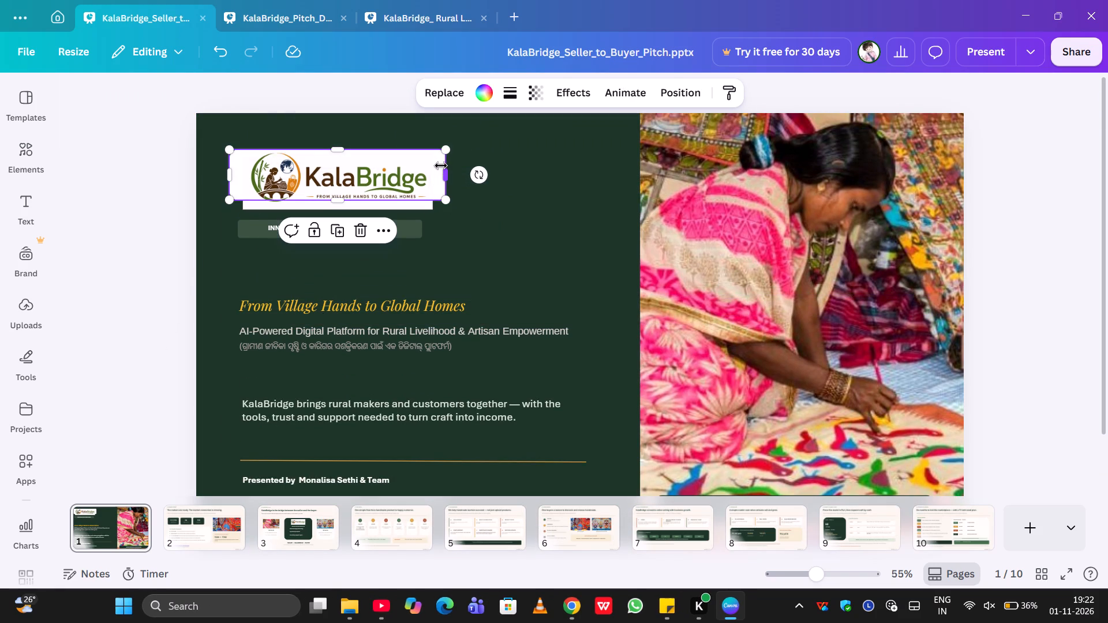
pyautogui.click(358, 179)
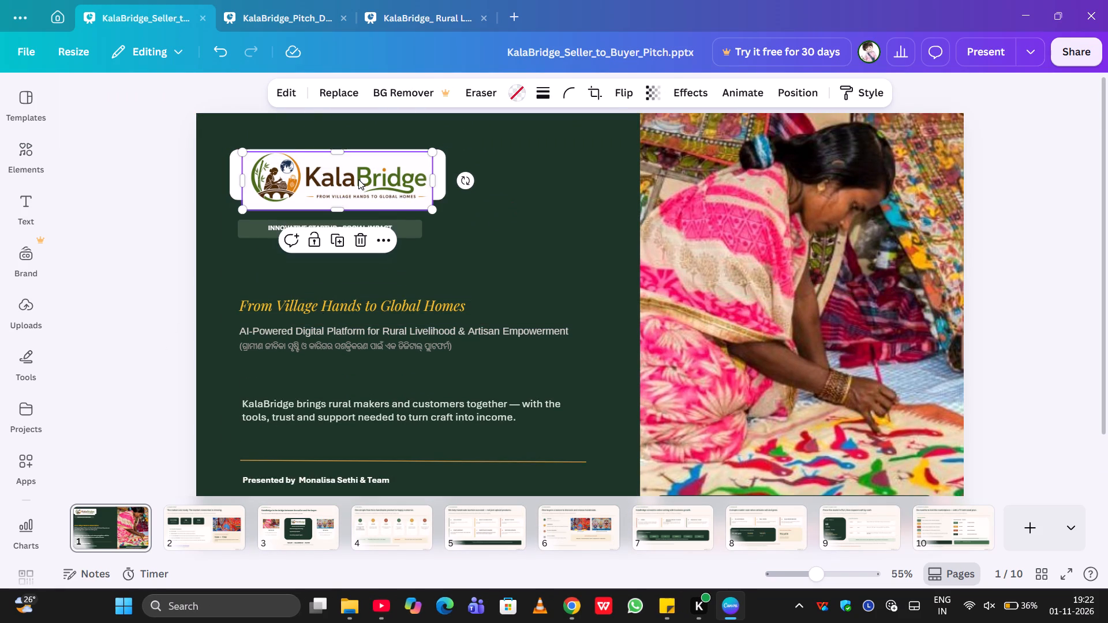
pyautogui.moveTo(245, 153); pyautogui.dragTo(233, 145)
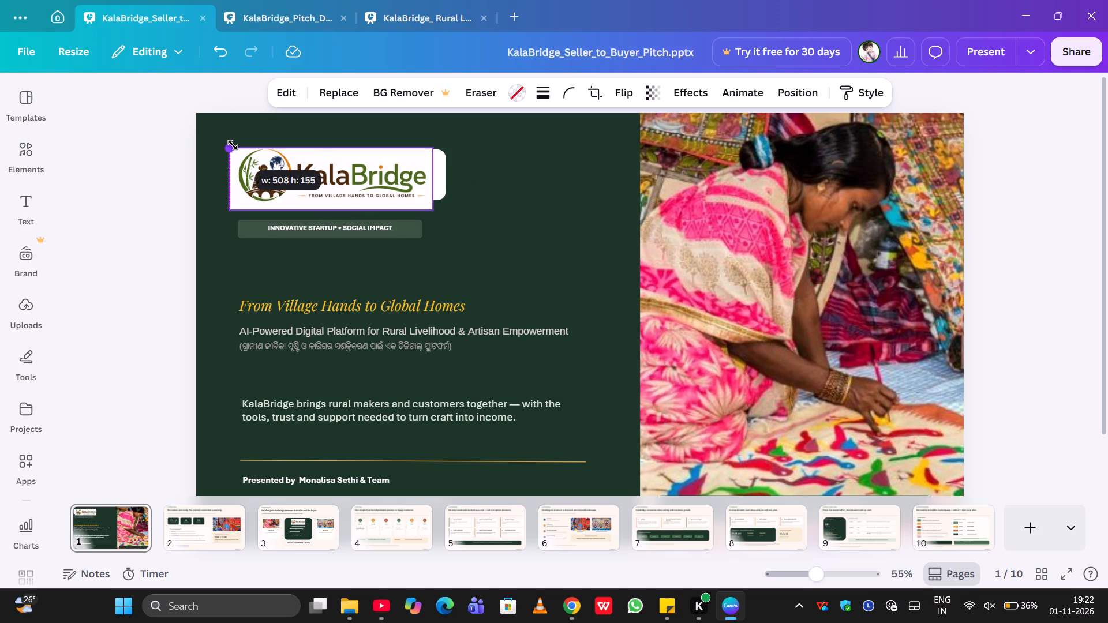
pyautogui.moveTo(233, 145); pyautogui.dragTo(230, 143)
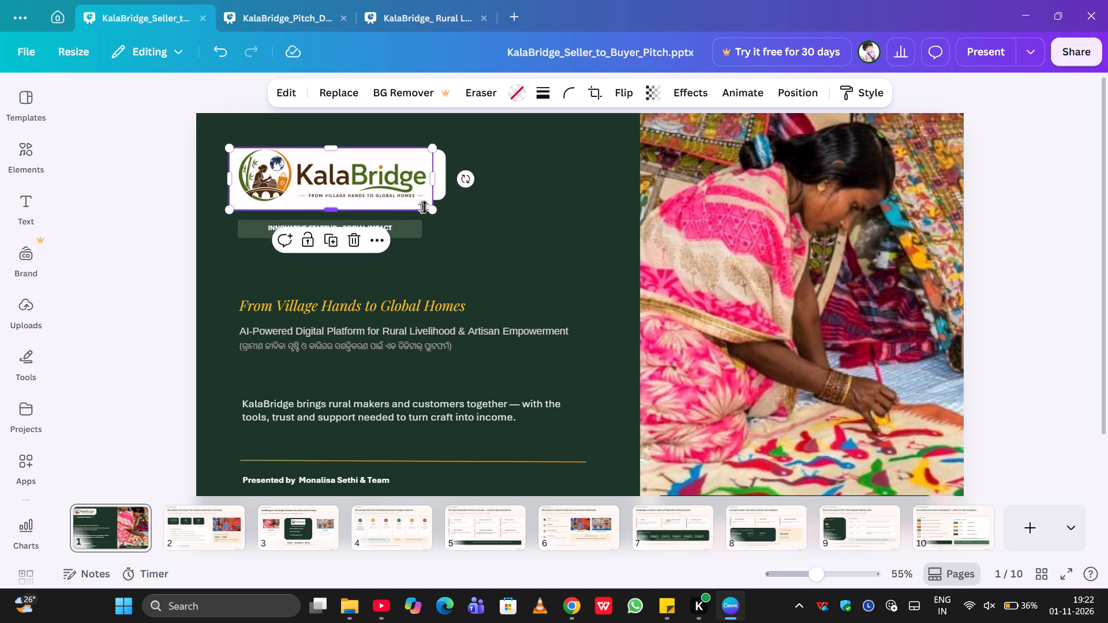
pyautogui.moveTo(428, 206); pyautogui.dragTo(442, 200)
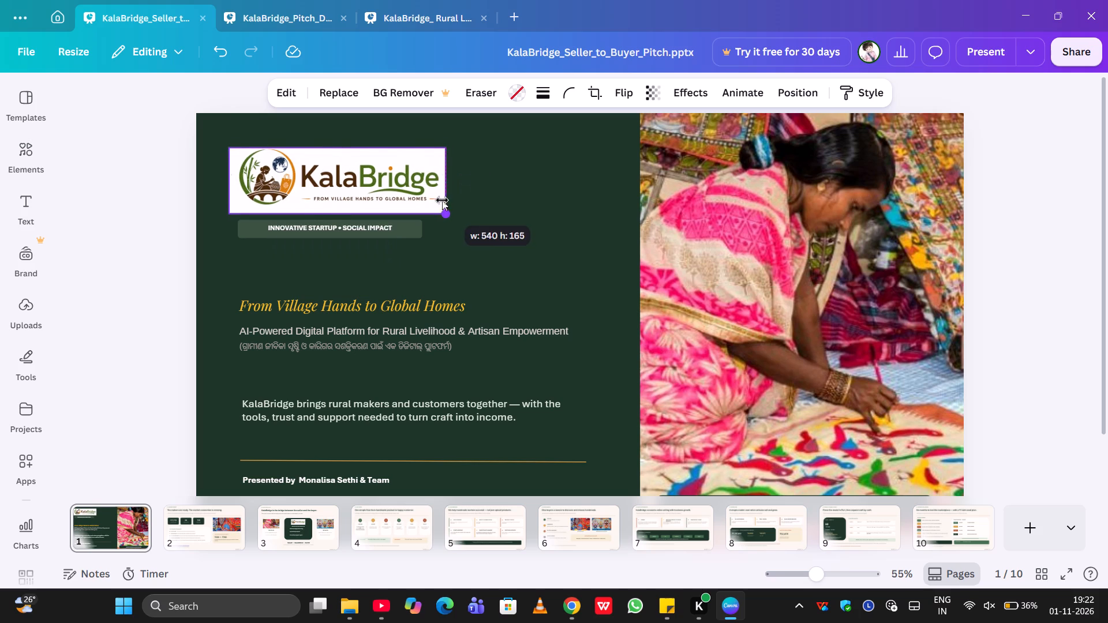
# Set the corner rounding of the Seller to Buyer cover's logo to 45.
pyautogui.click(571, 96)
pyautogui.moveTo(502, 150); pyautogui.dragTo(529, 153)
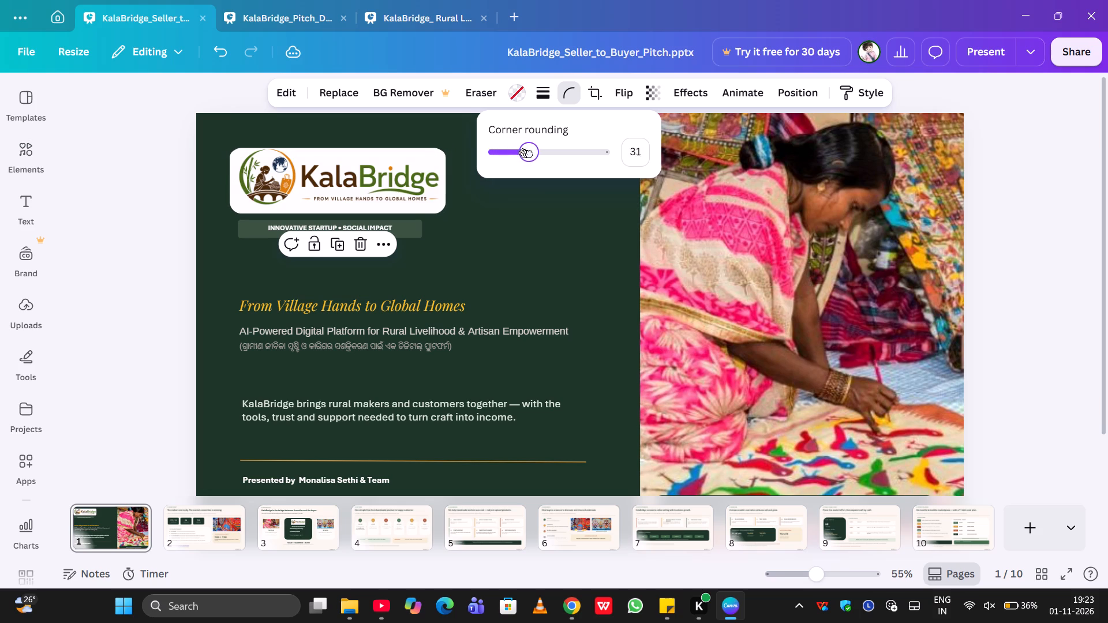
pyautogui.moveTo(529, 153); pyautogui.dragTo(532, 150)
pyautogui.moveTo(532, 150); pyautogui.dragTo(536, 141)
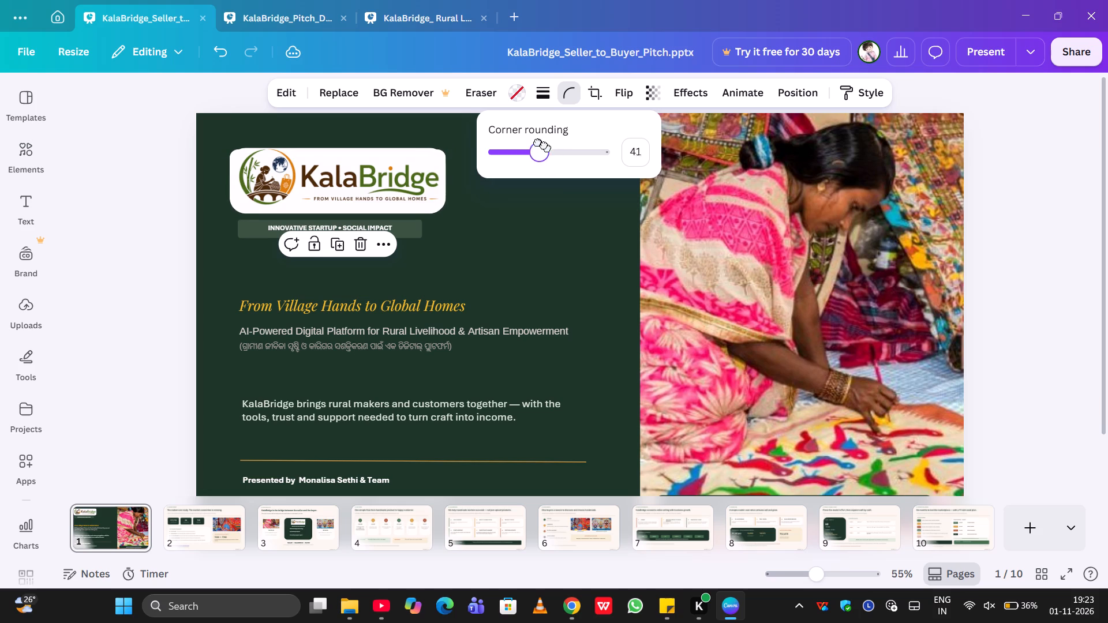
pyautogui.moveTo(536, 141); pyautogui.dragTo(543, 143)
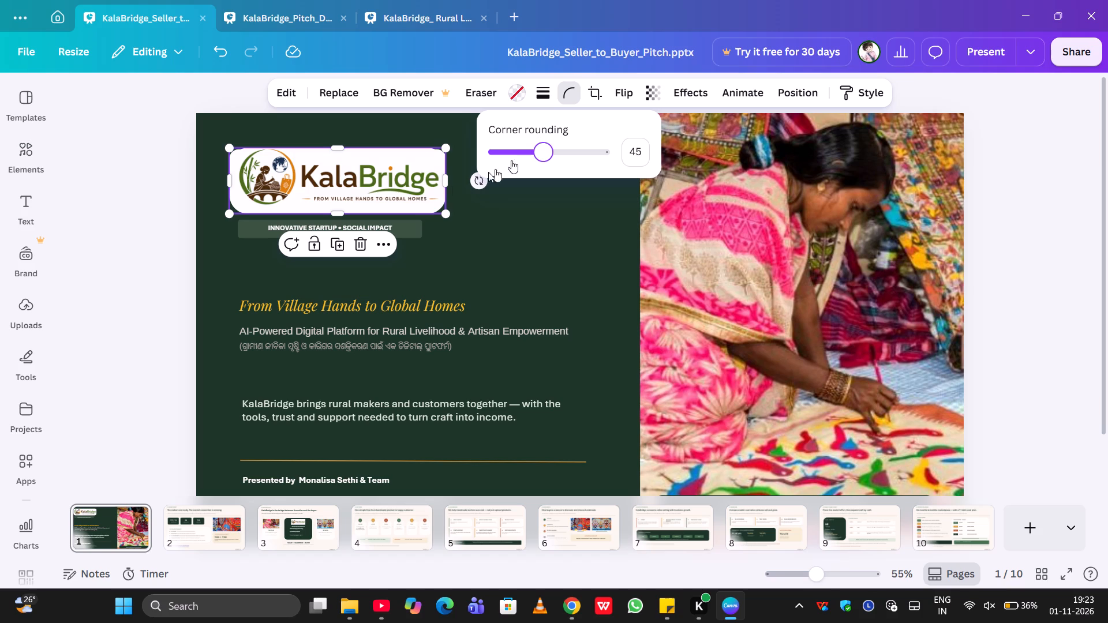
# Extend the logo frame downward to about 213 high, moving the logo off the white panel toward the photo.
pyautogui.moveTo(335, 215); pyautogui.dragTo(335, 213)
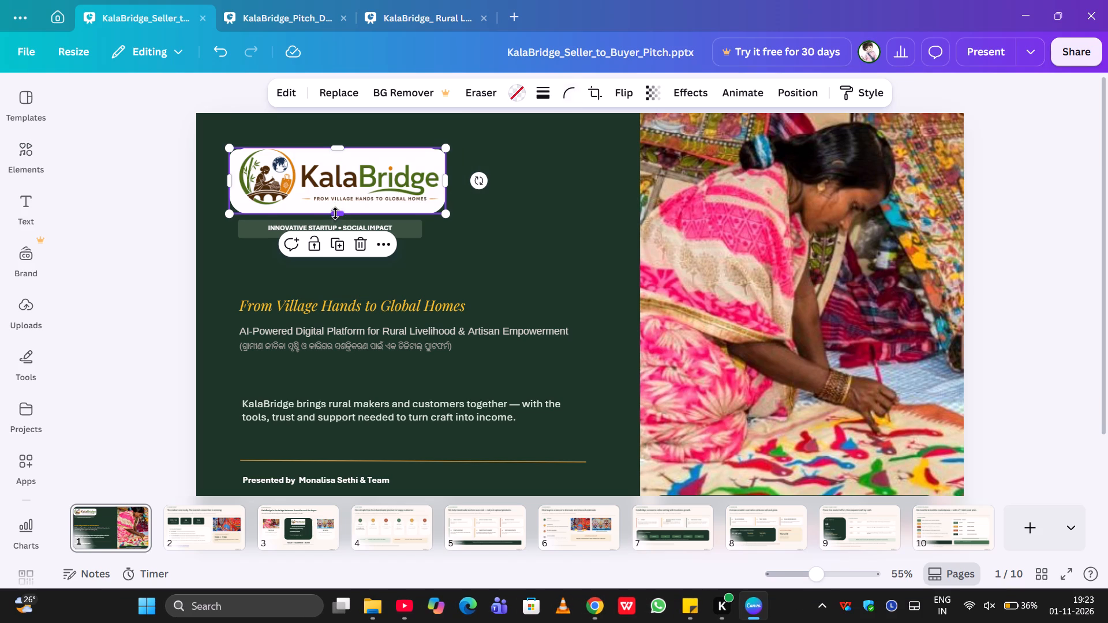
pyautogui.moveTo(335, 213); pyautogui.dragTo(339, 232)
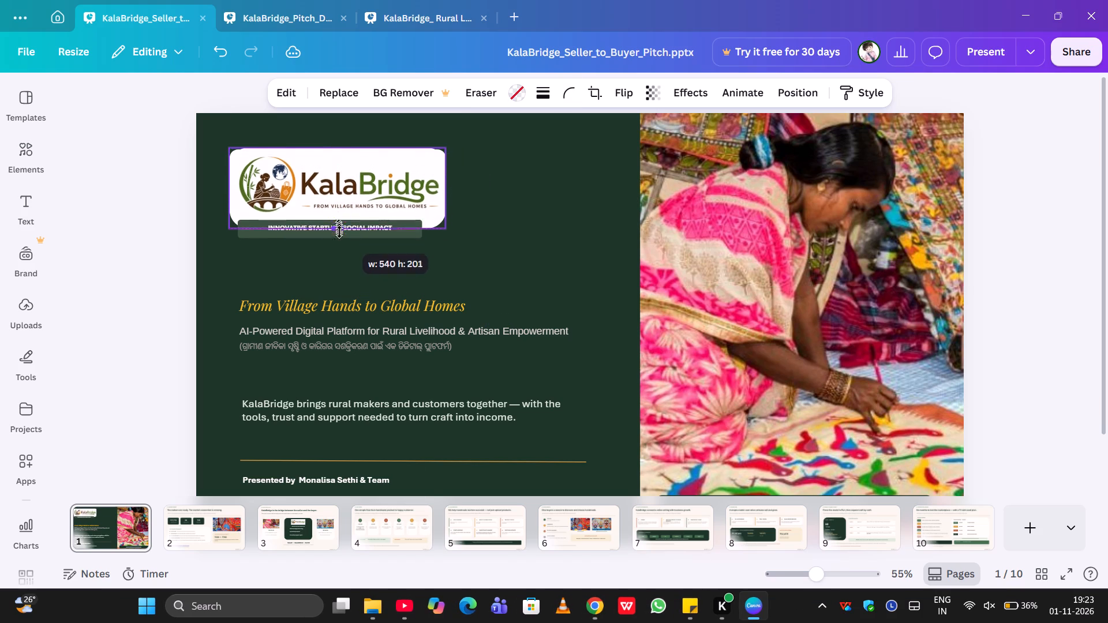
pyautogui.moveTo(339, 232); pyautogui.dragTo(336, 230)
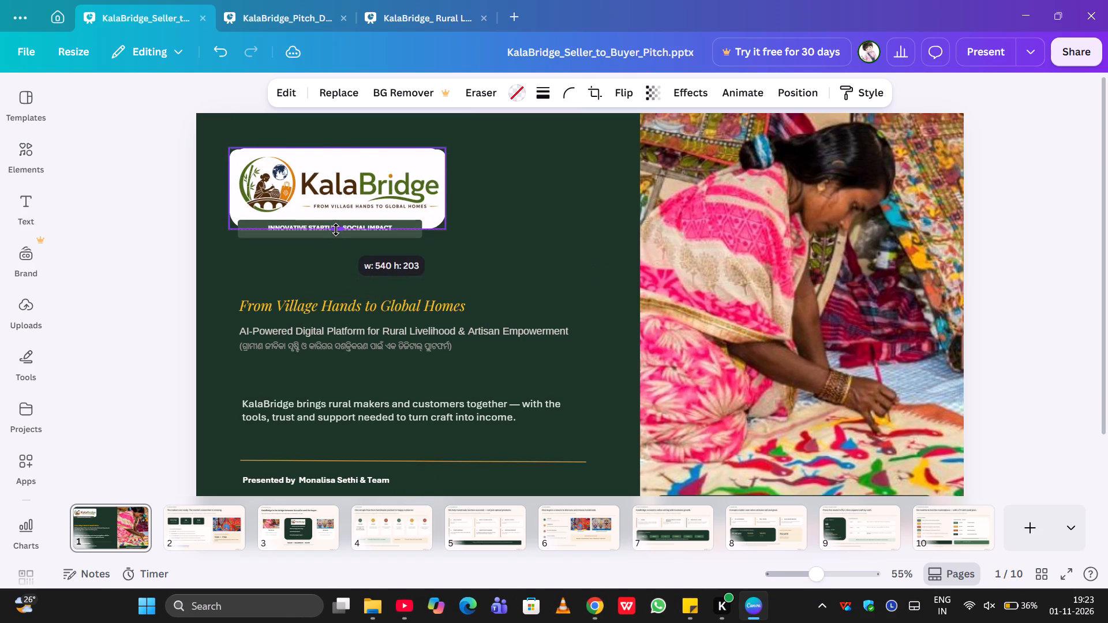
pyautogui.moveTo(336, 230); pyautogui.dragTo(335, 231)
pyautogui.moveTo(345, 187); pyautogui.dragTo(373, 171)
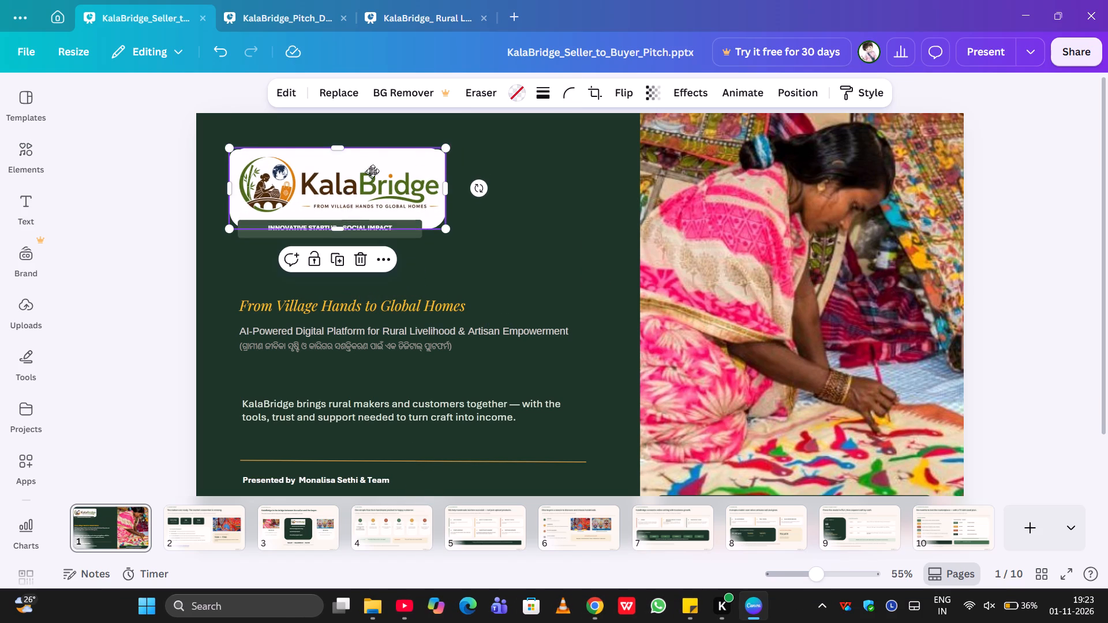
pyautogui.moveTo(373, 171); pyautogui.dragTo(555, 189)
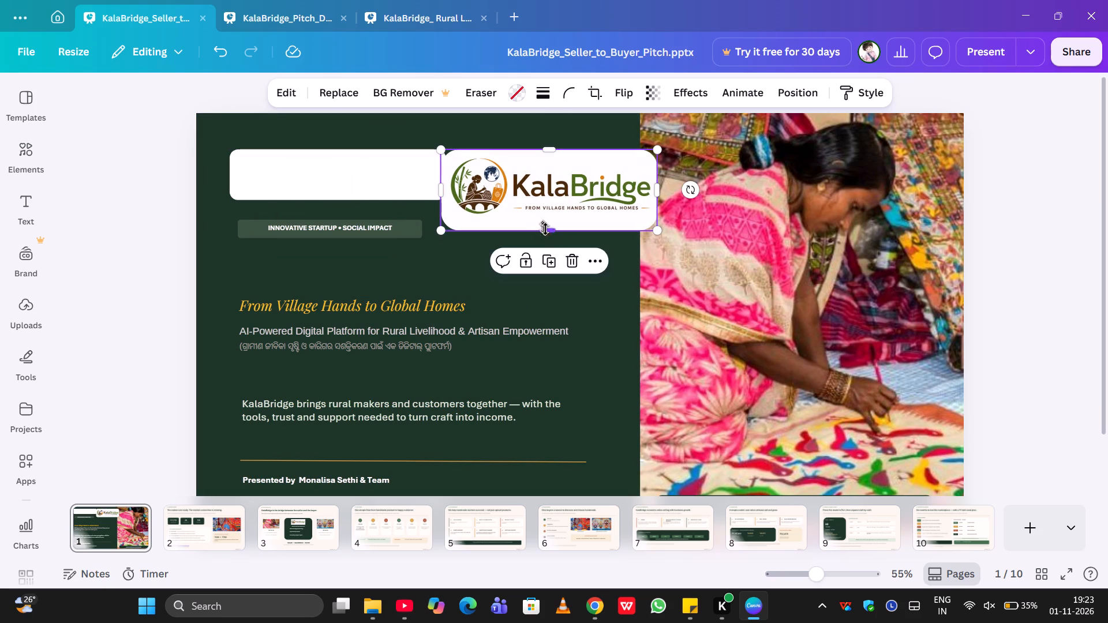
pyautogui.click(549, 229)
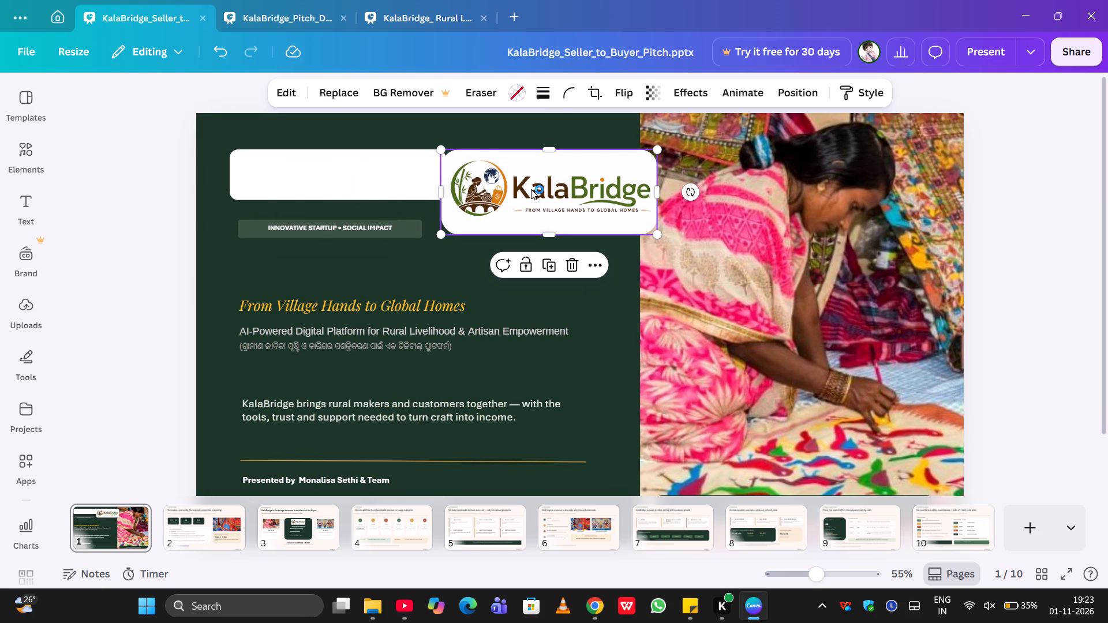
pyautogui.click(544, 231)
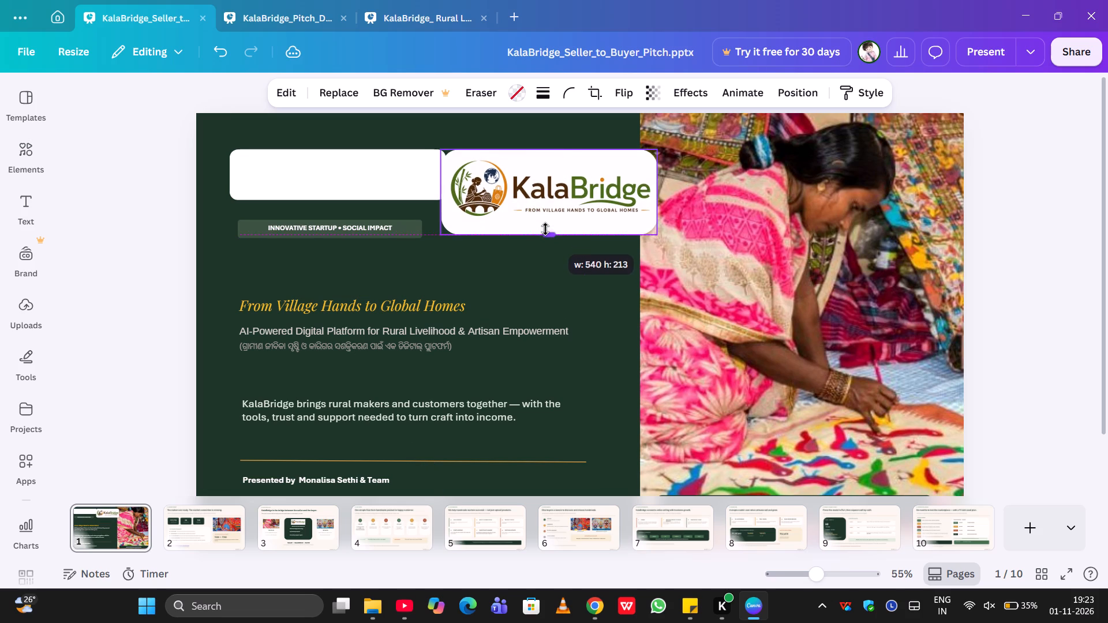
# Increase the logo's corner rounding to about 54.
pyautogui.click(570, 96)
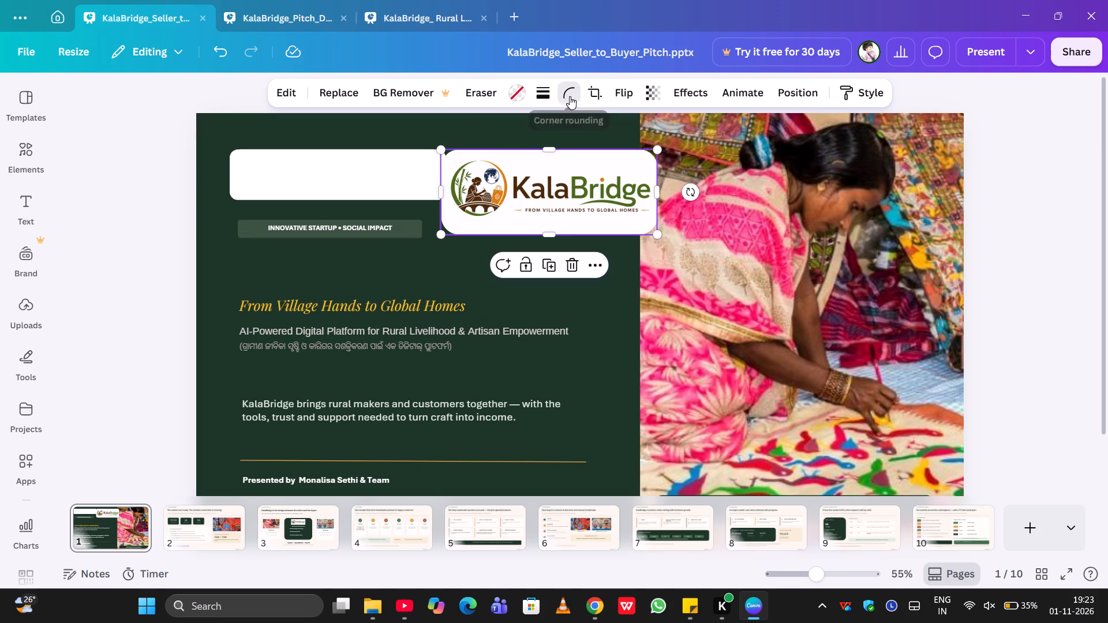
pyautogui.moveTo(542, 153); pyautogui.dragTo(553, 152)
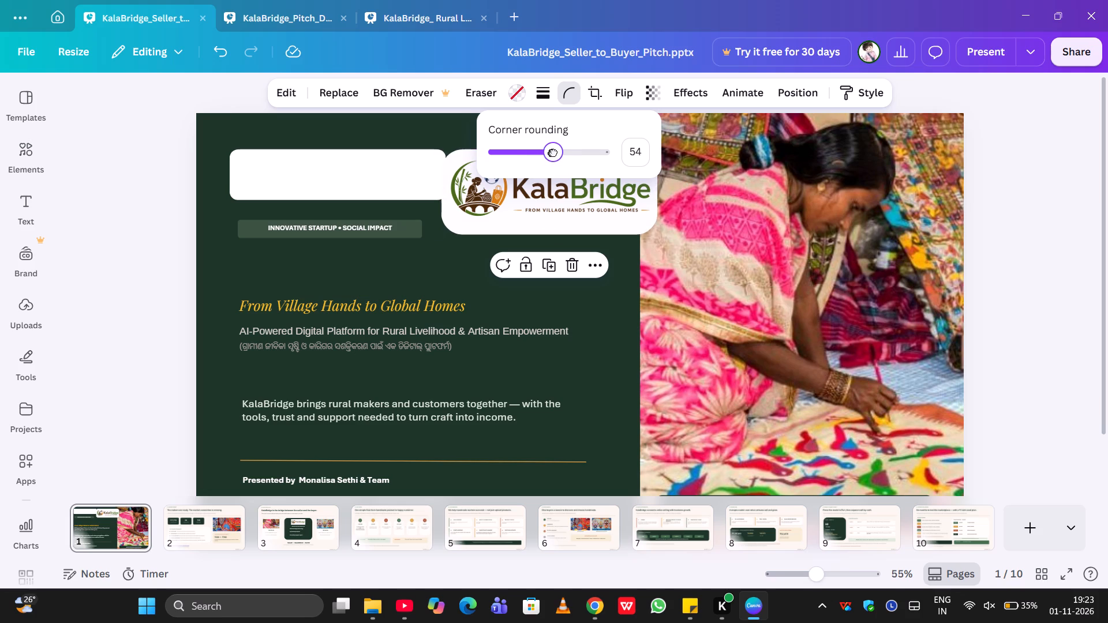
pyautogui.moveTo(553, 152); pyautogui.dragTo(556, 153)
# Move the logo back over the white panel, just above the INNOVATIVE STARTUP • SOCIAL IMPACT label.
pyautogui.moveTo(496, 201); pyautogui.dragTo(433, 179)
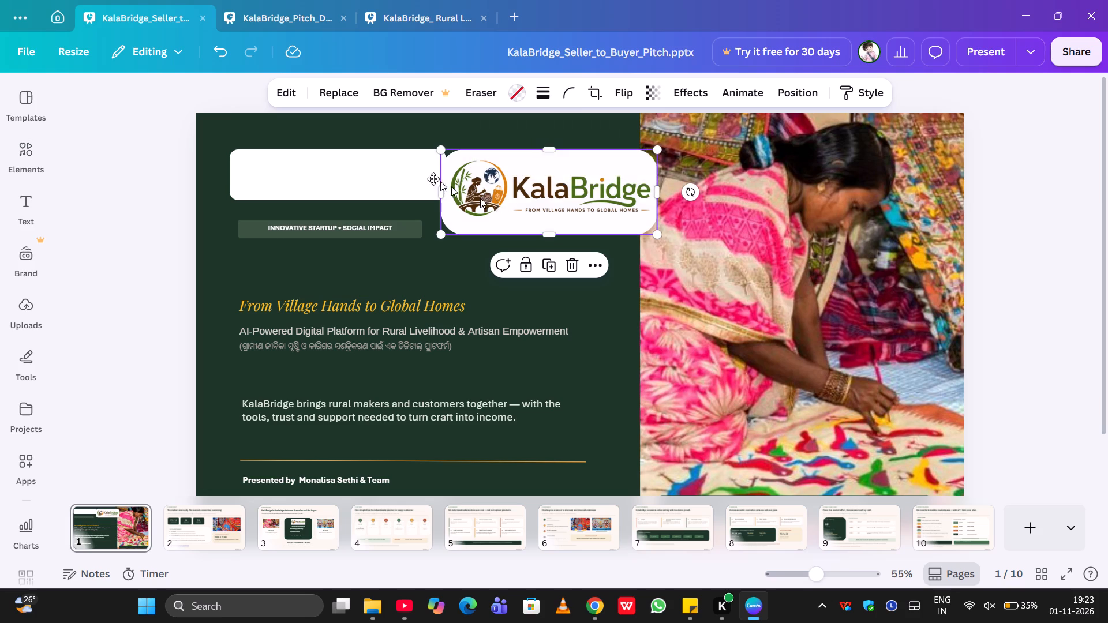
pyautogui.moveTo(433, 179); pyautogui.dragTo(285, 179)
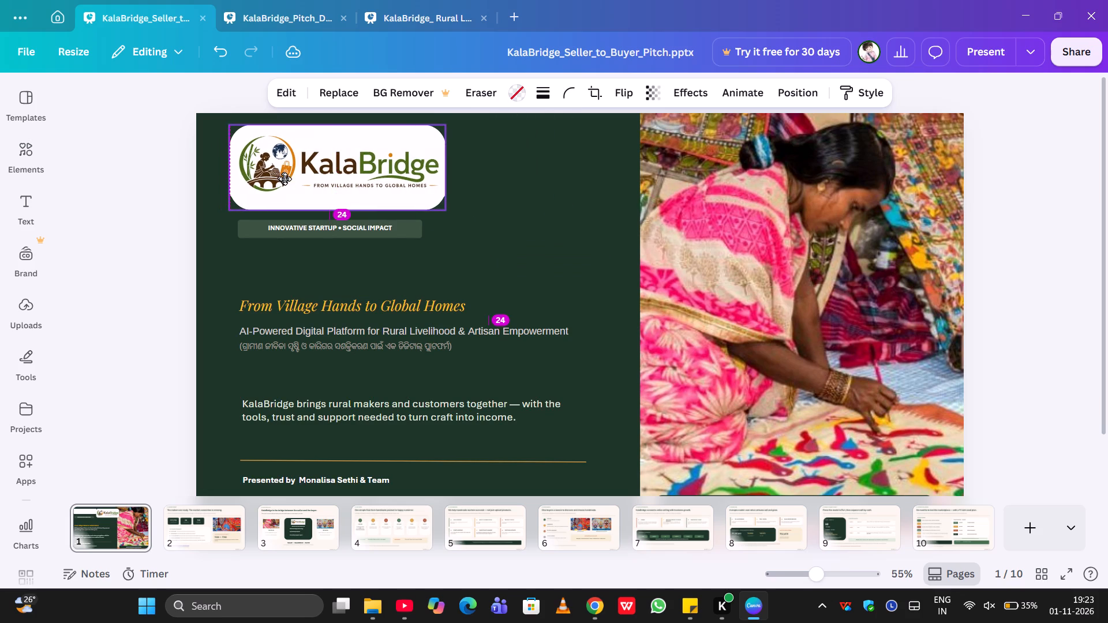
pyautogui.moveTo(285, 179); pyautogui.dragTo(285, 179)
pyautogui.click(530, 201)
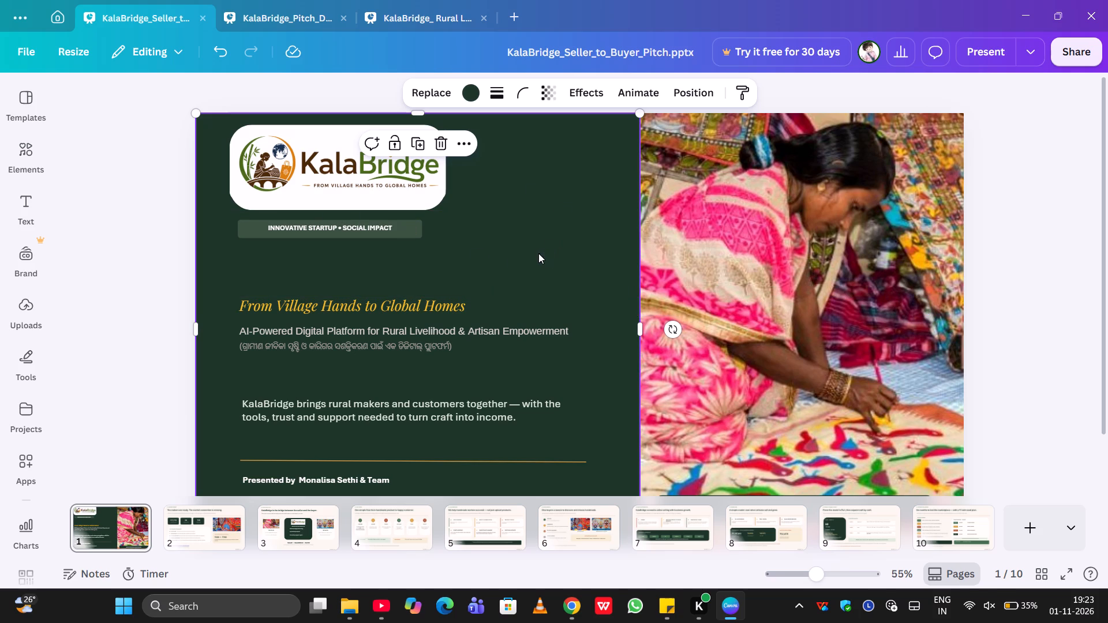
# Compare the Seller to Buyer cover's layout and text with the Pitch Deck and Rural Livelihood covers.
pyautogui.click(774, 295)
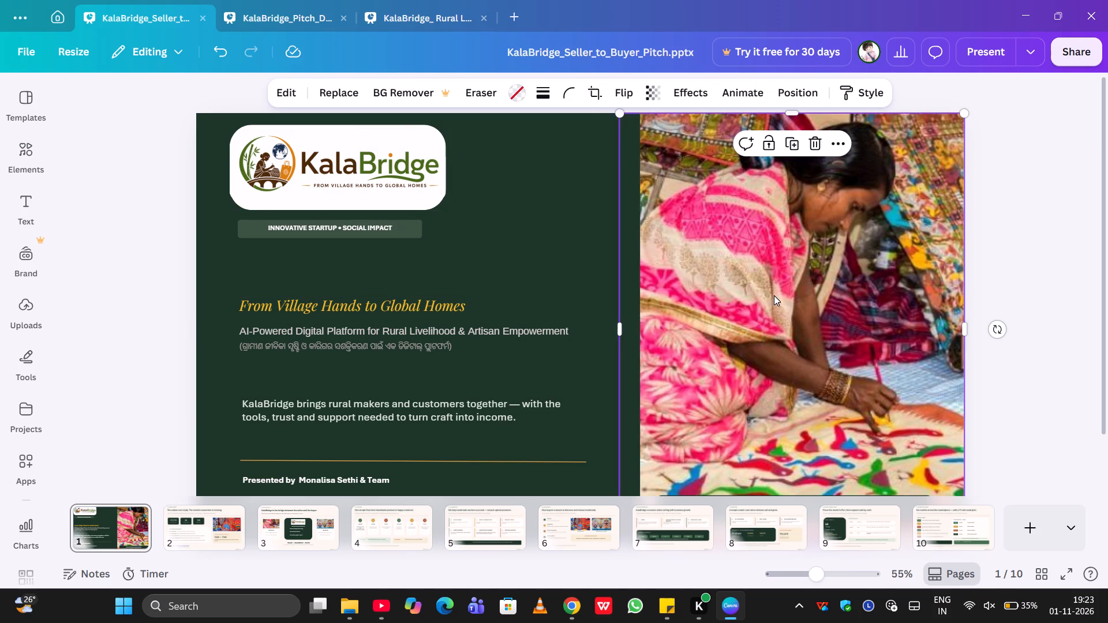
pyautogui.click(418, 310)
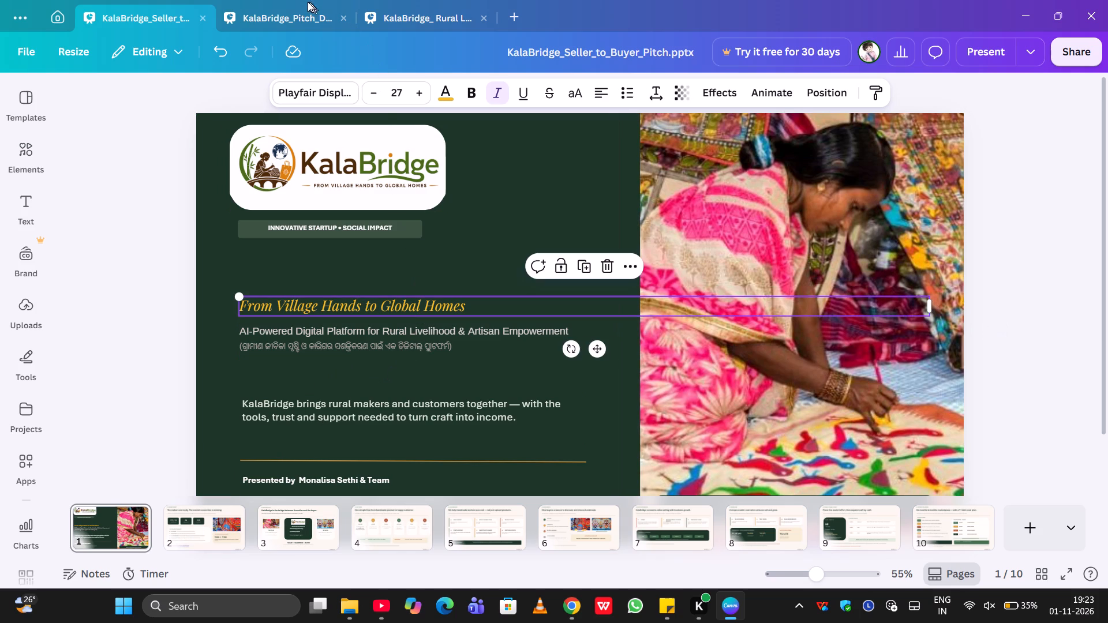
pyautogui.click(305, 12)
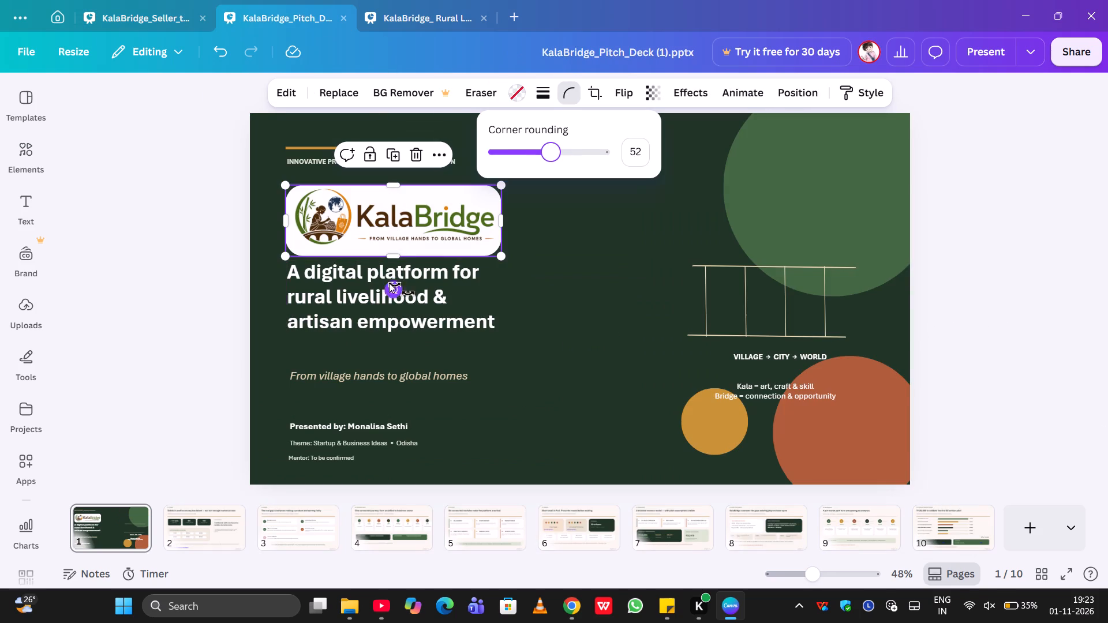
pyautogui.click(417, 17)
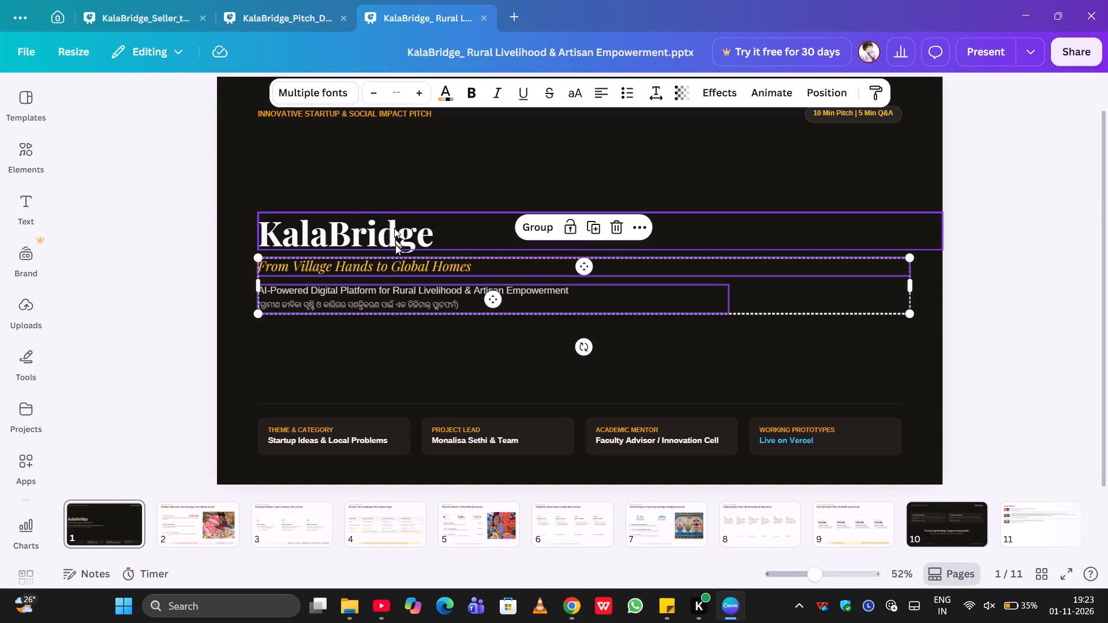
pyautogui.click(340, 436)
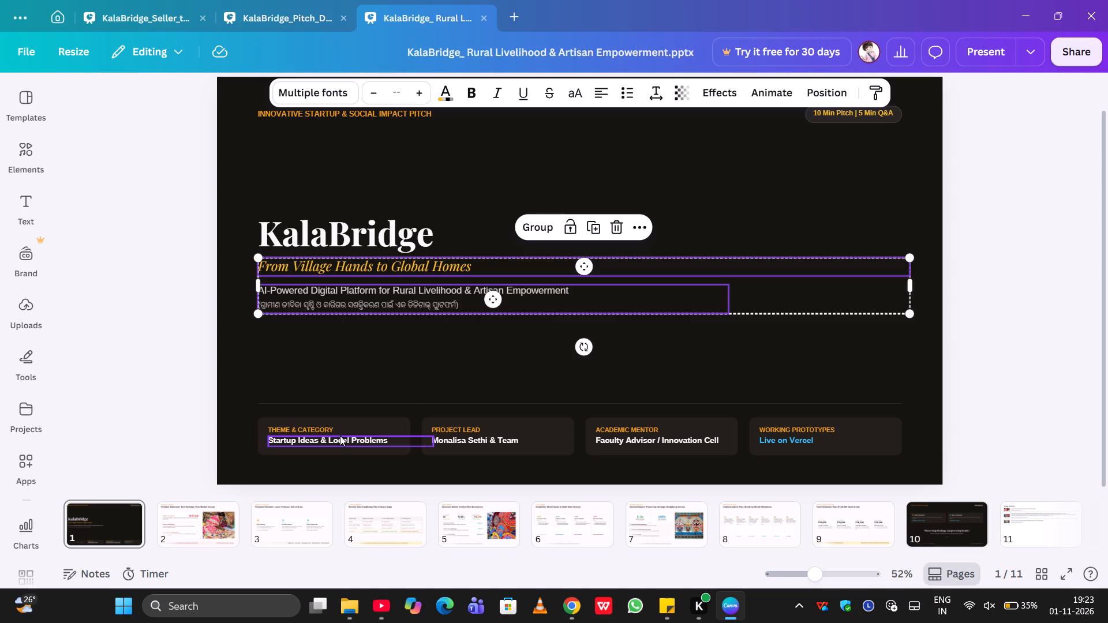
pyautogui.click(421, 333)
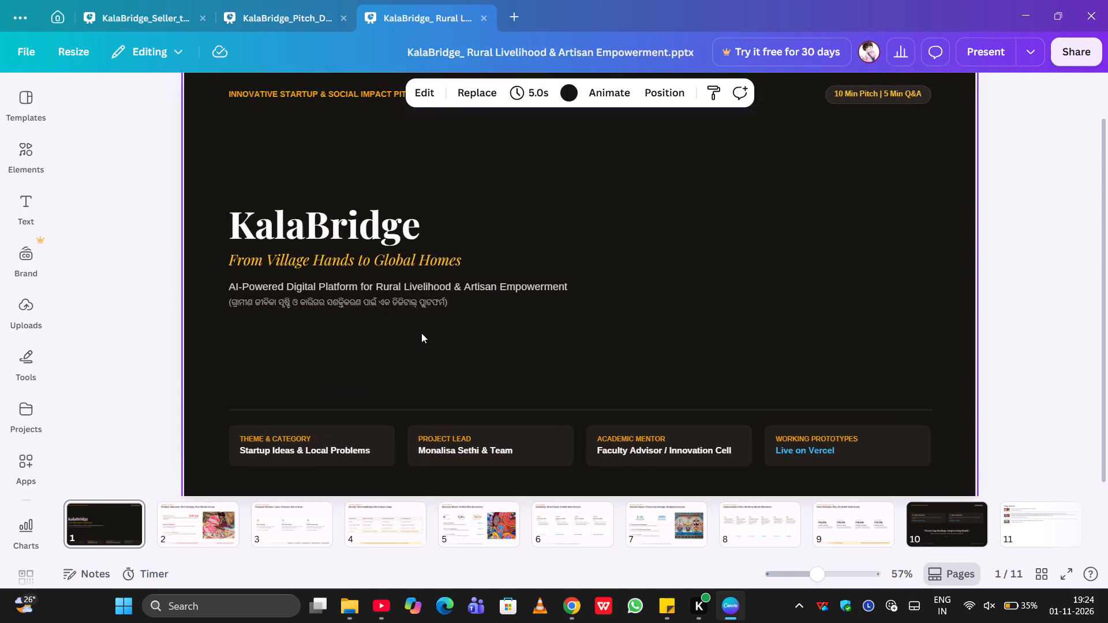
pyautogui.scroll(-1, 421, 333)
pyautogui.click(158, 20)
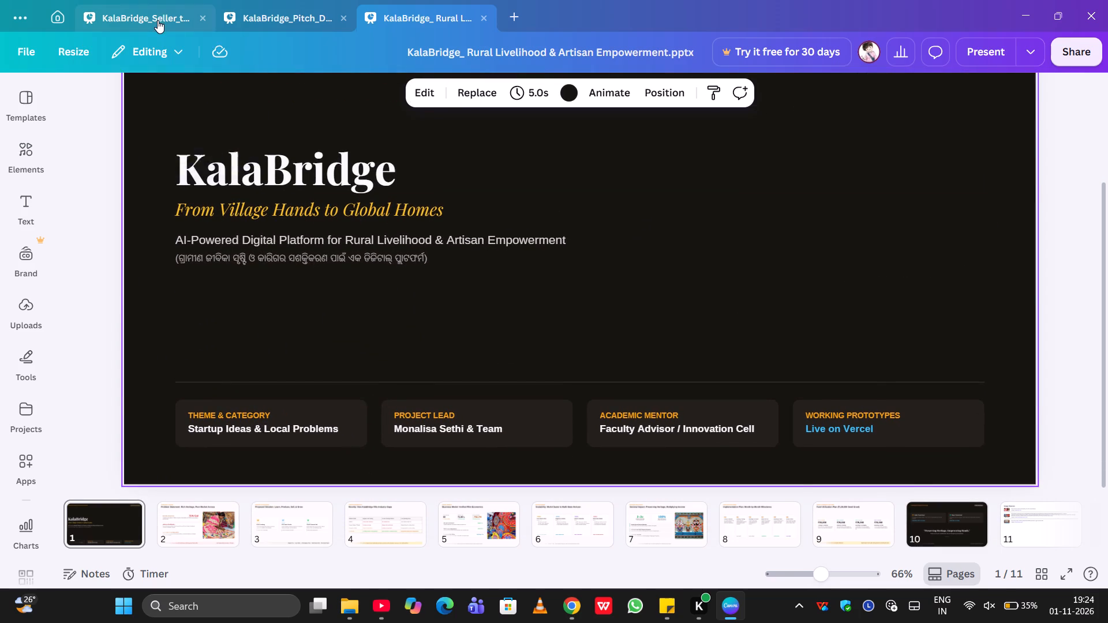
pyautogui.scroll(-1, 627, 231)
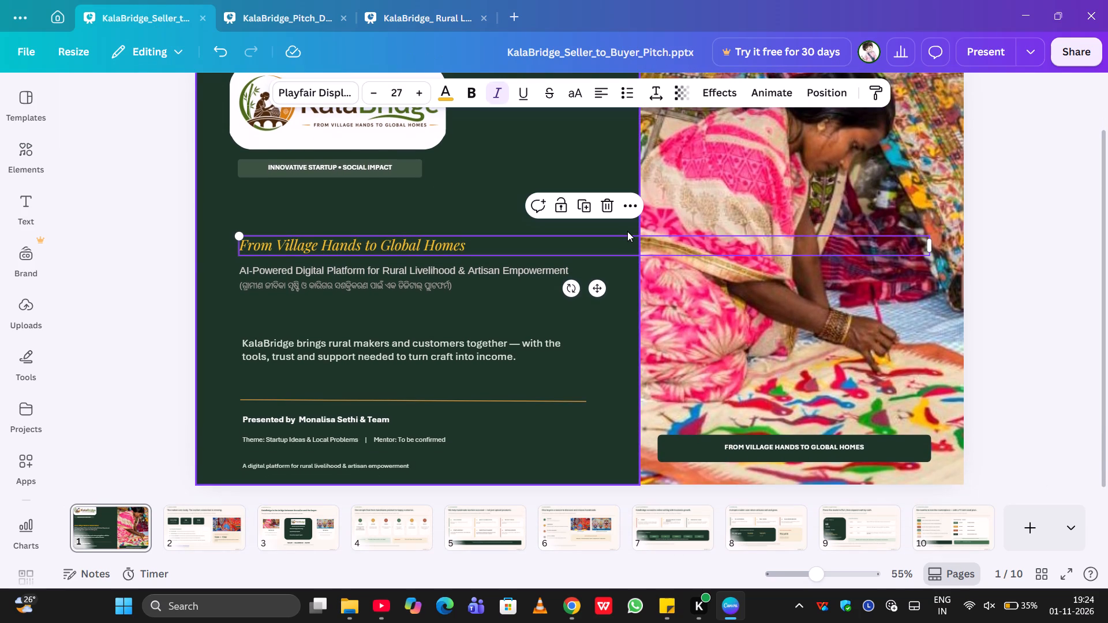
pyautogui.click(448, 9)
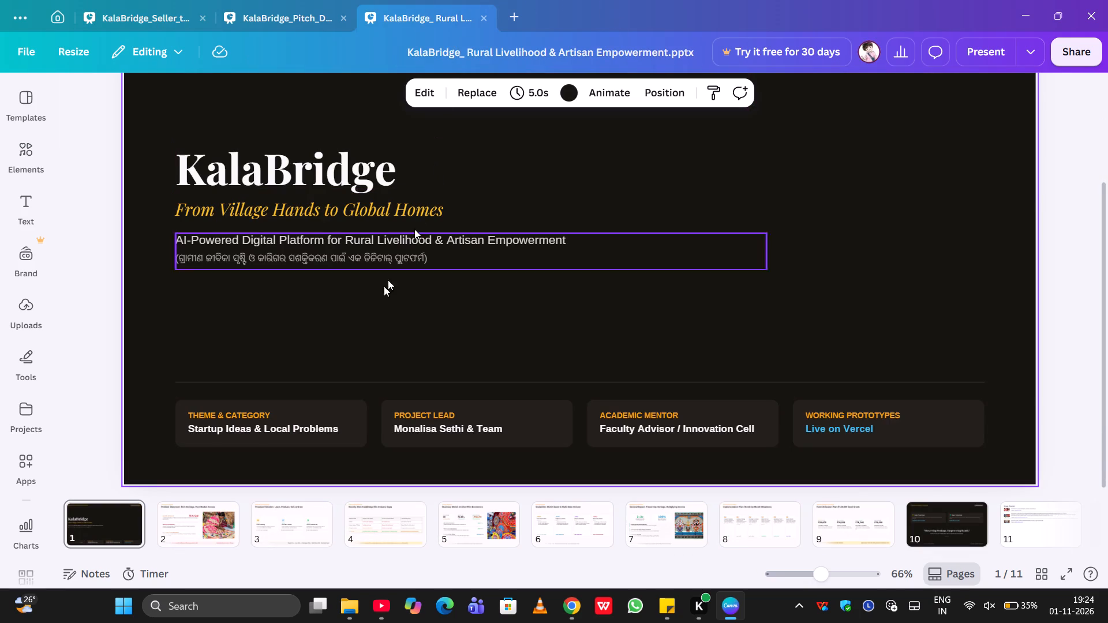
pyautogui.click(325, 377)
pyautogui.click(324, 381)
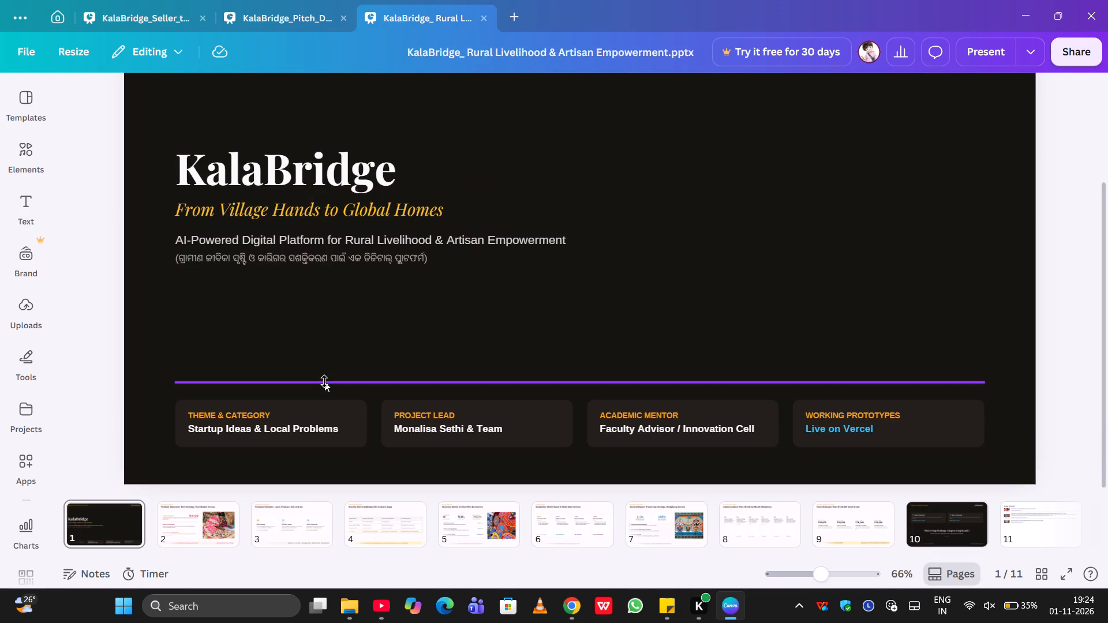
pyautogui.click(334, 328)
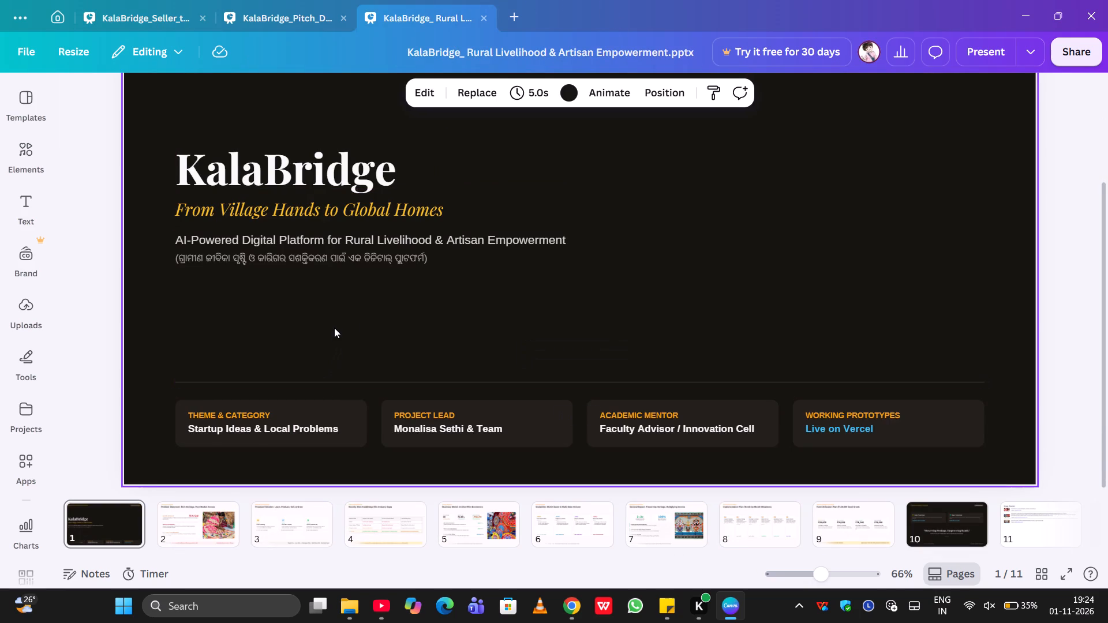
pyautogui.click(152, 18)
pyautogui.scroll(1, 394, 185)
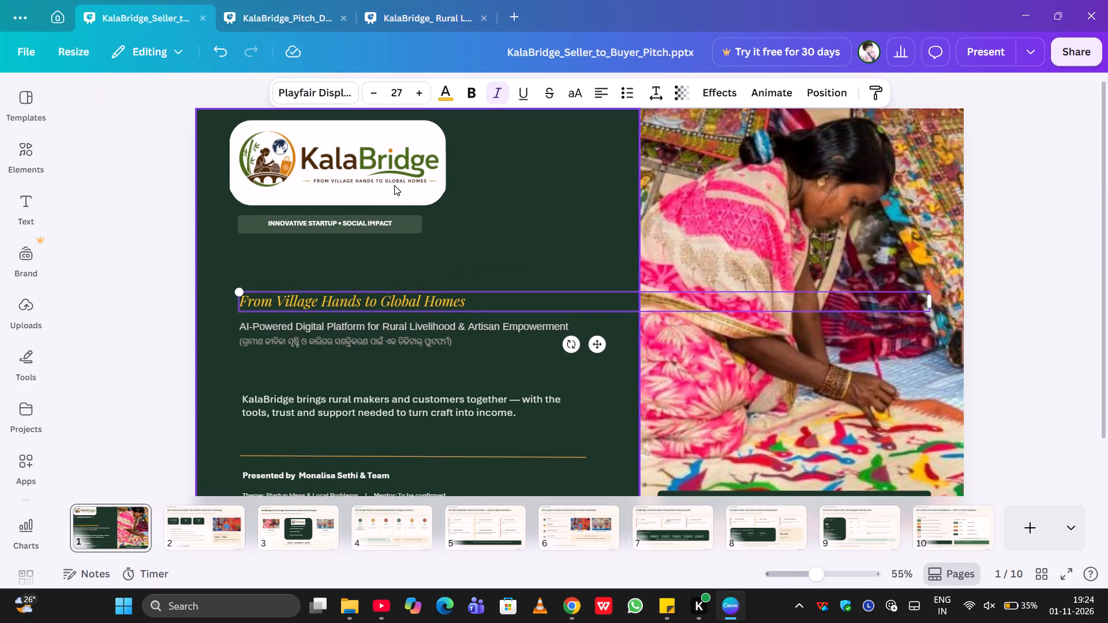
pyautogui.scroll(1, 394, 185)
pyautogui.click(396, 8)
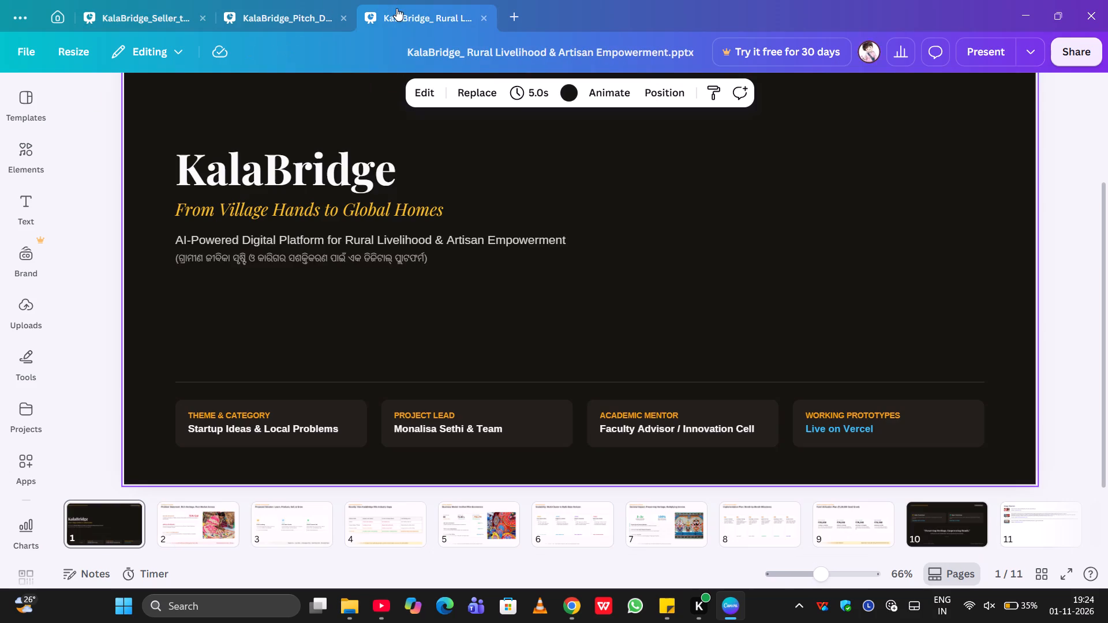
pyautogui.scroll(2, 243, 155)
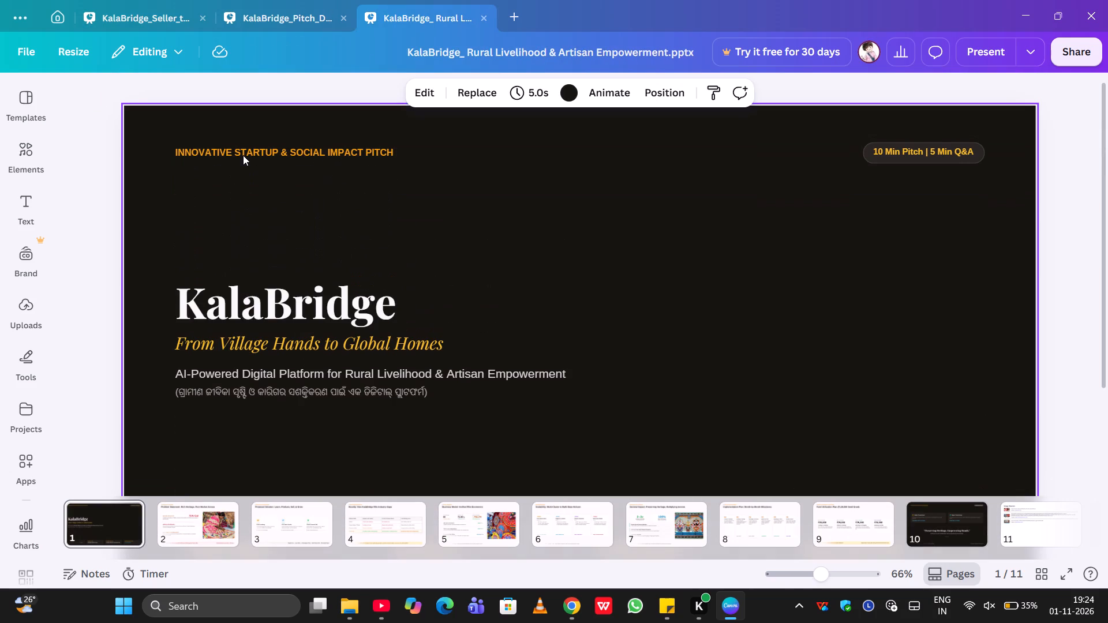
pyautogui.click(105, 21)
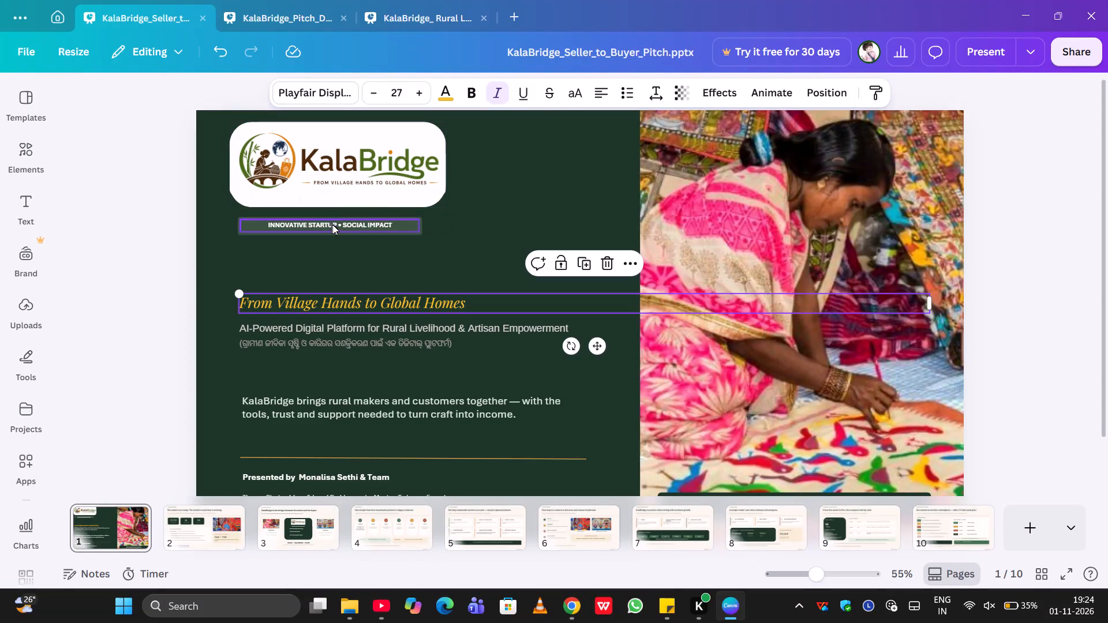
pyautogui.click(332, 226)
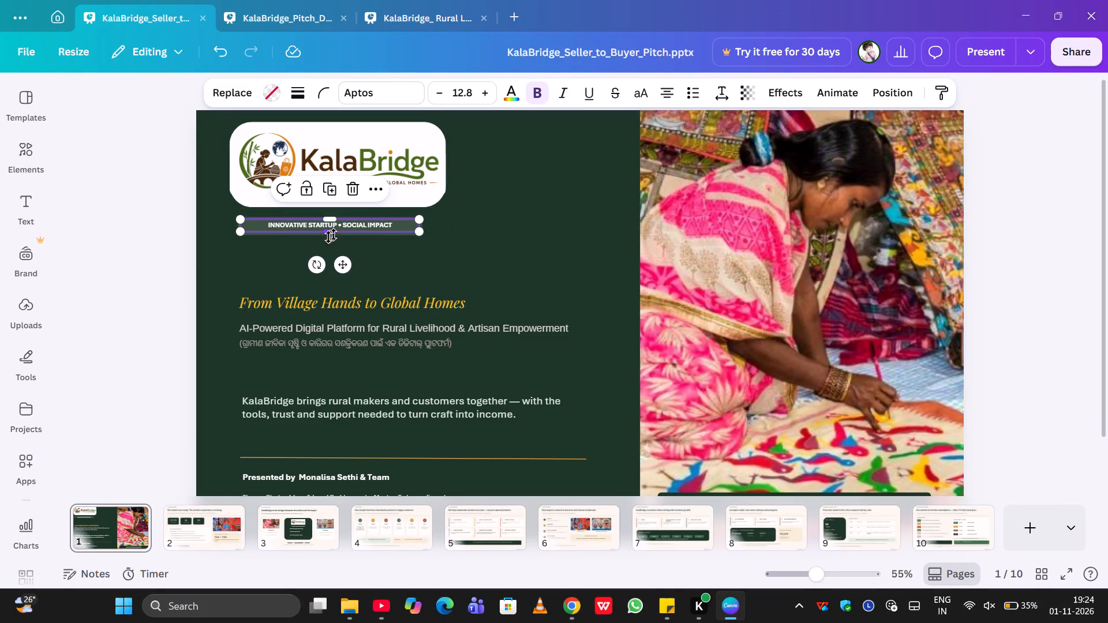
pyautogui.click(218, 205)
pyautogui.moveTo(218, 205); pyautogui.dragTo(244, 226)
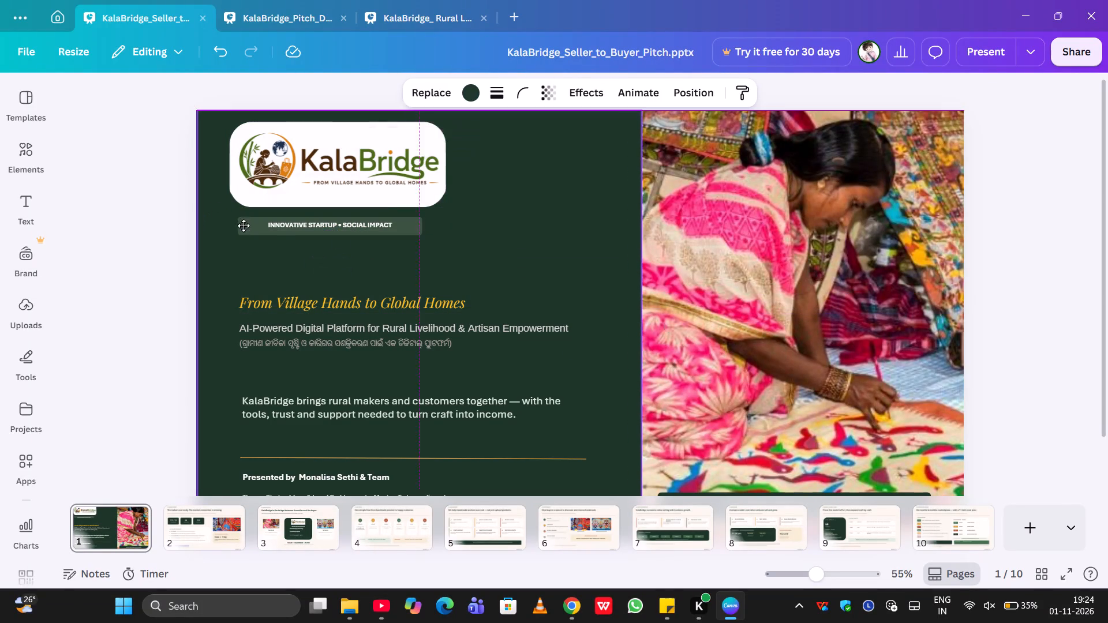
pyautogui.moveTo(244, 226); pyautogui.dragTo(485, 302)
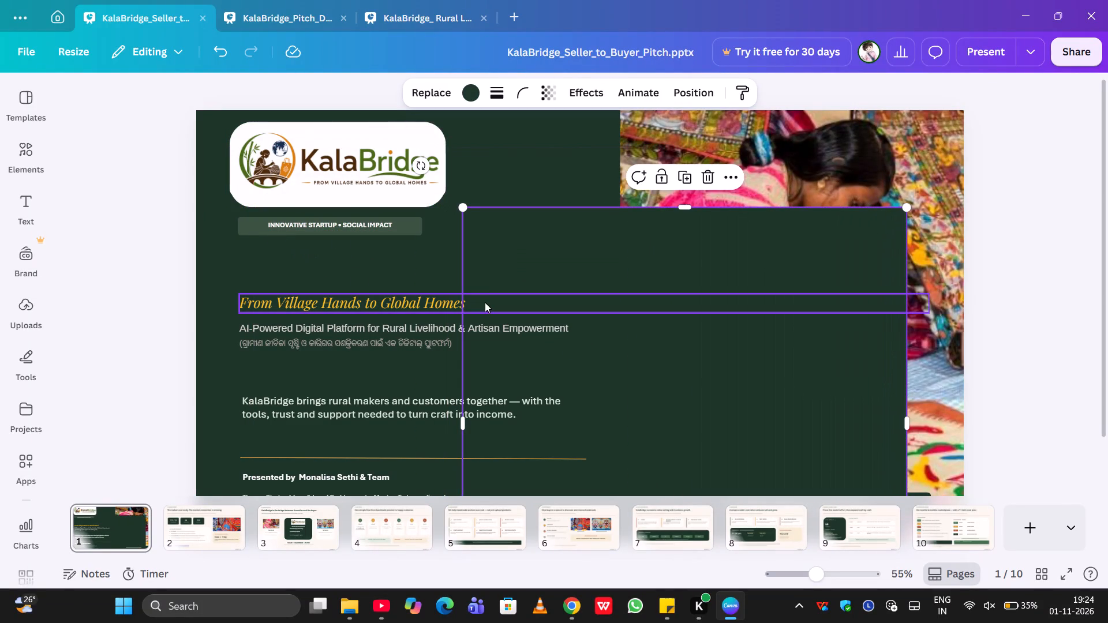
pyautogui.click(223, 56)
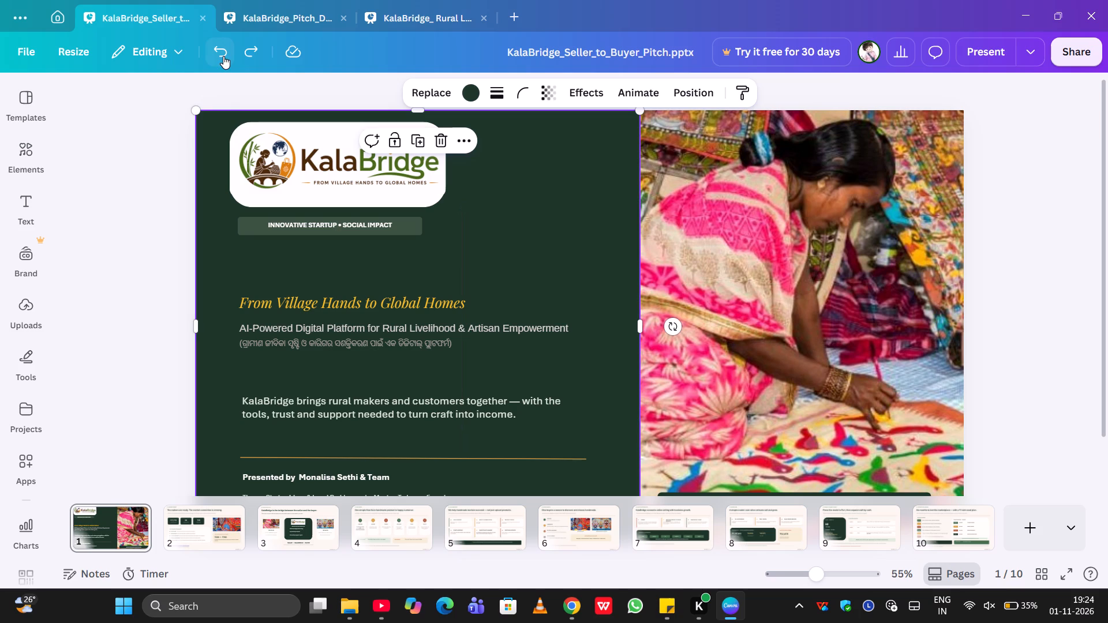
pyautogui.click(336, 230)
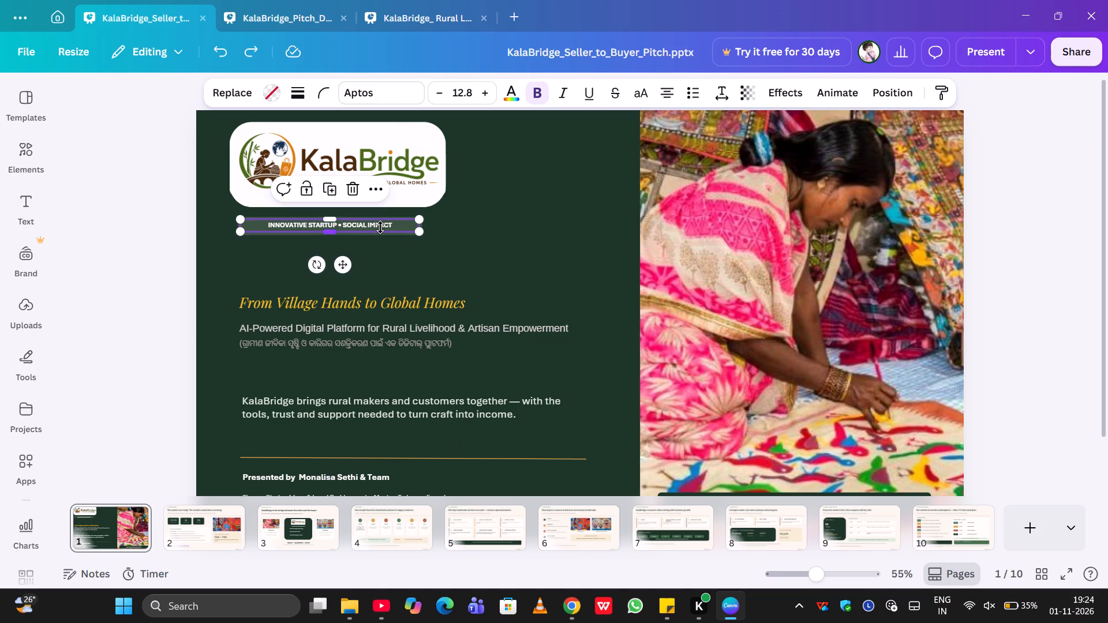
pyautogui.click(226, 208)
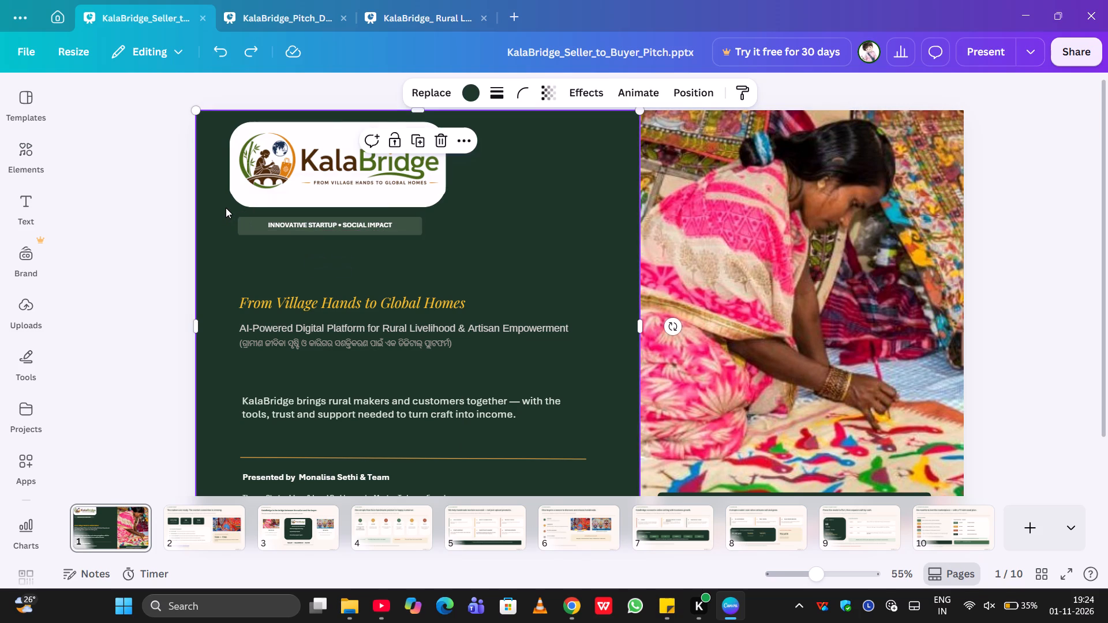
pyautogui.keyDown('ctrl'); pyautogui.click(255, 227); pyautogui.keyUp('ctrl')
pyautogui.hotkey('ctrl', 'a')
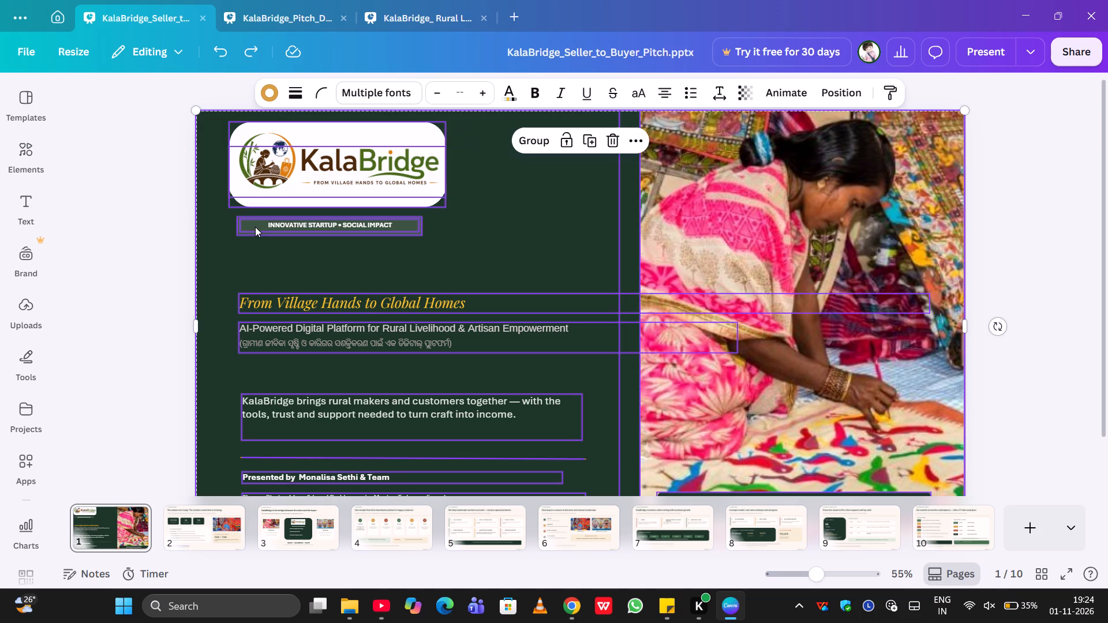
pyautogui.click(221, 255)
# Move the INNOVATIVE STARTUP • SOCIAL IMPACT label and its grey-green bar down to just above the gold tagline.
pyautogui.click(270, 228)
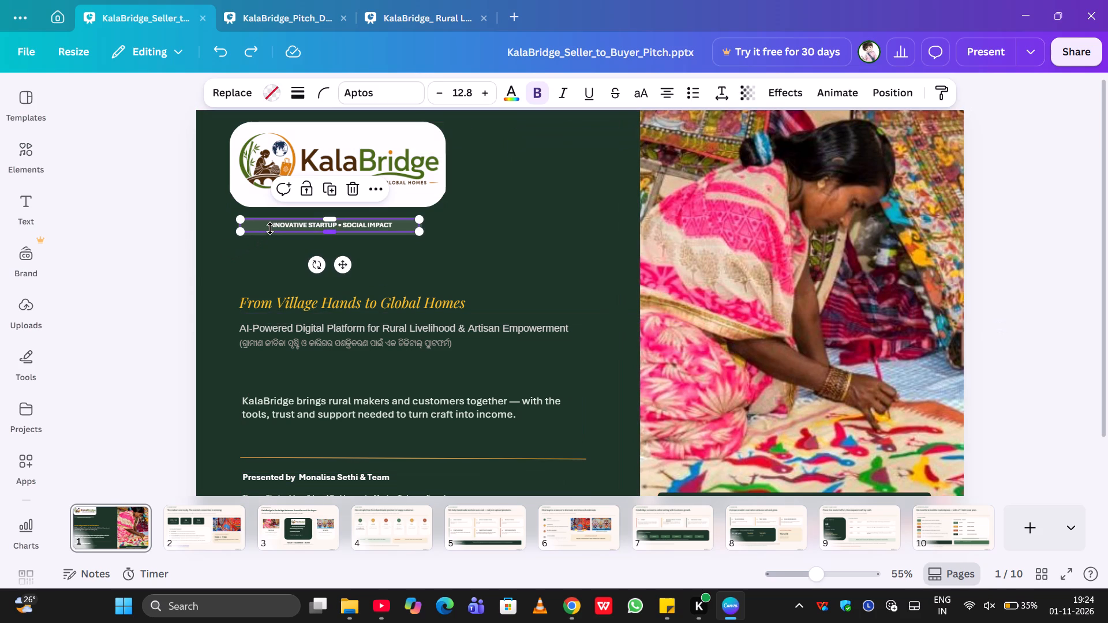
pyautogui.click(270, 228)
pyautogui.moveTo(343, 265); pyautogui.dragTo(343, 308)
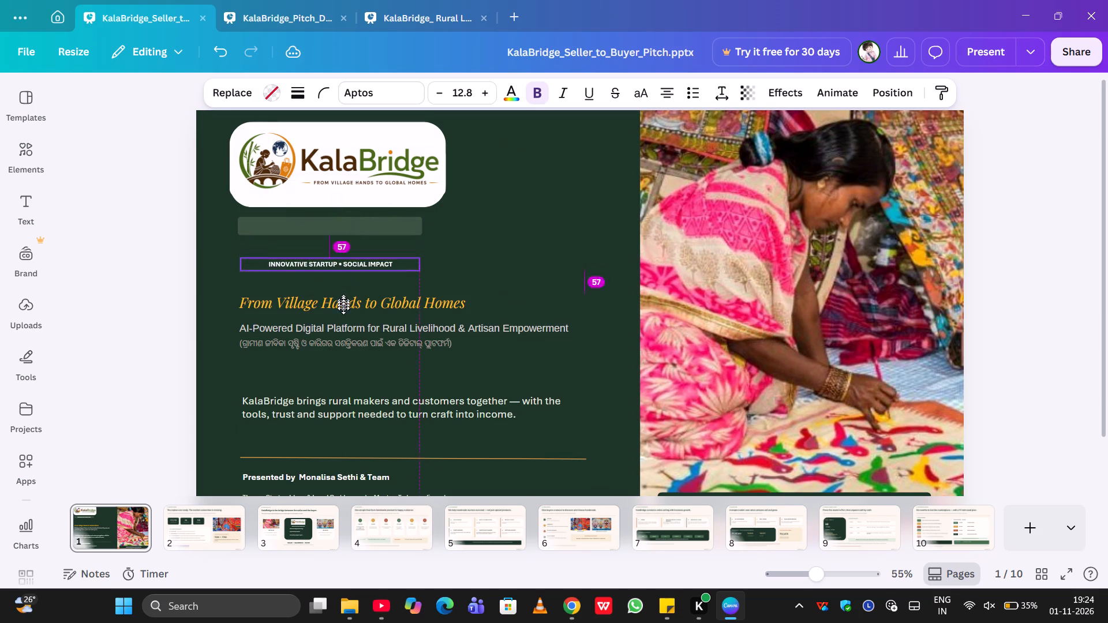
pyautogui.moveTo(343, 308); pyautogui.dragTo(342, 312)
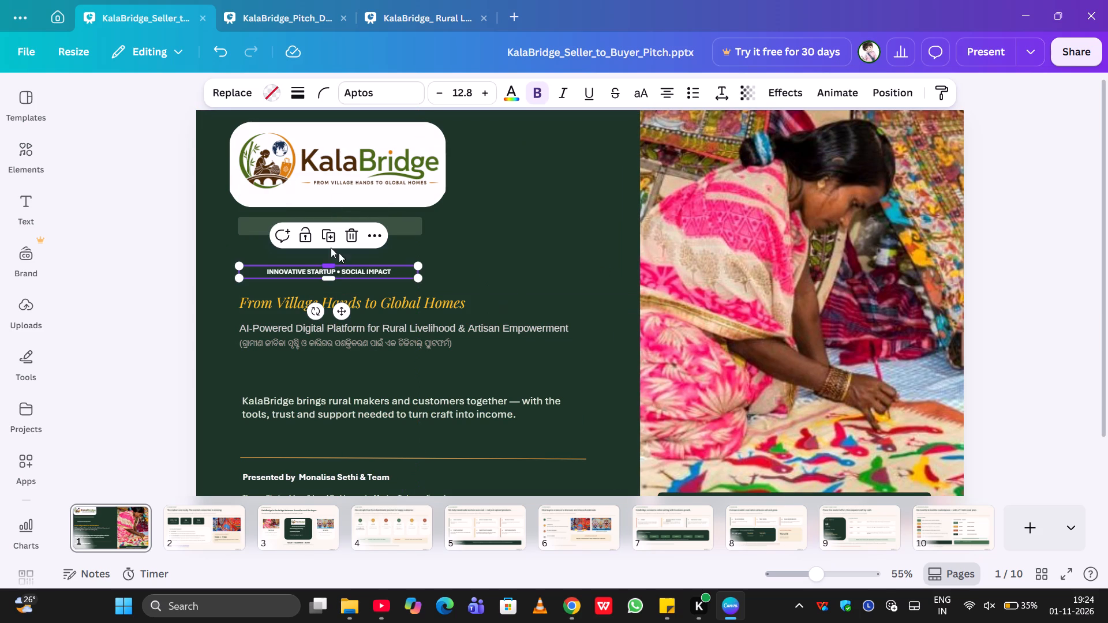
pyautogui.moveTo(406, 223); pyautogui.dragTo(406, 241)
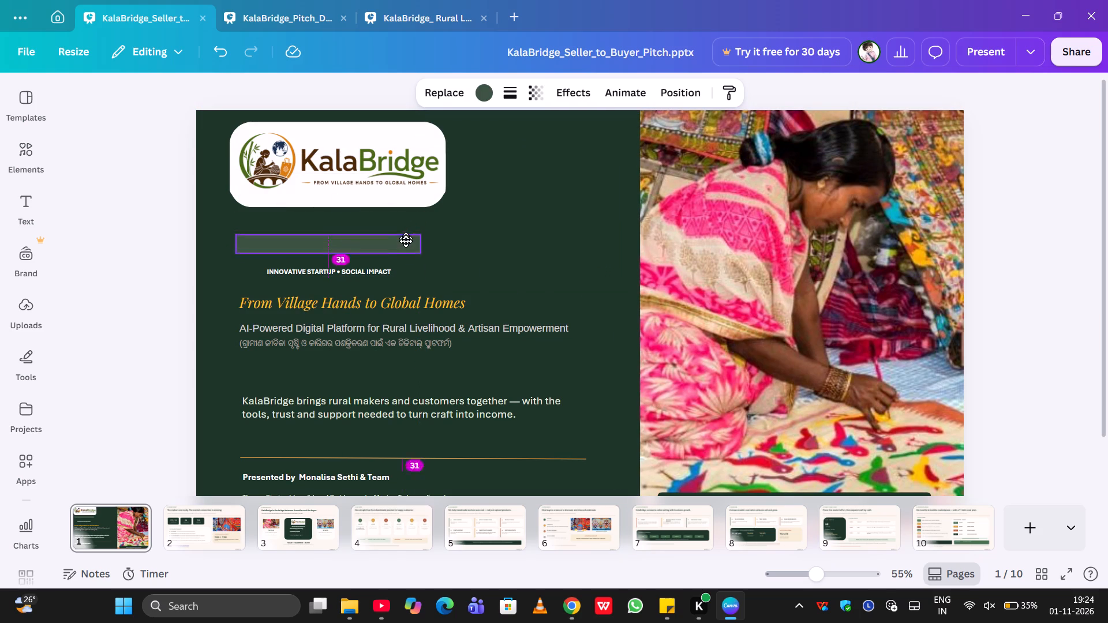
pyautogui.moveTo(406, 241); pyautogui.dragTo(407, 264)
# Move the KalaBridge logo down off the white panel to just above the gold tagline, keeping its horizontal alignment.
pyautogui.moveTo(381, 162); pyautogui.dragTo(384, 194)
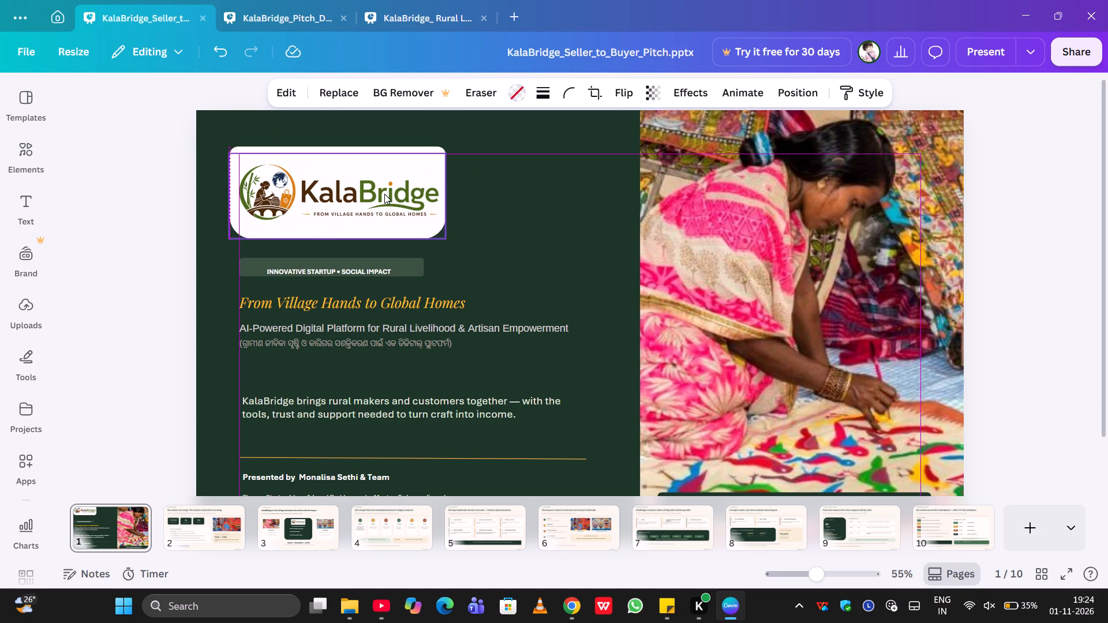
pyautogui.moveTo(384, 179); pyautogui.dragTo(381, 229)
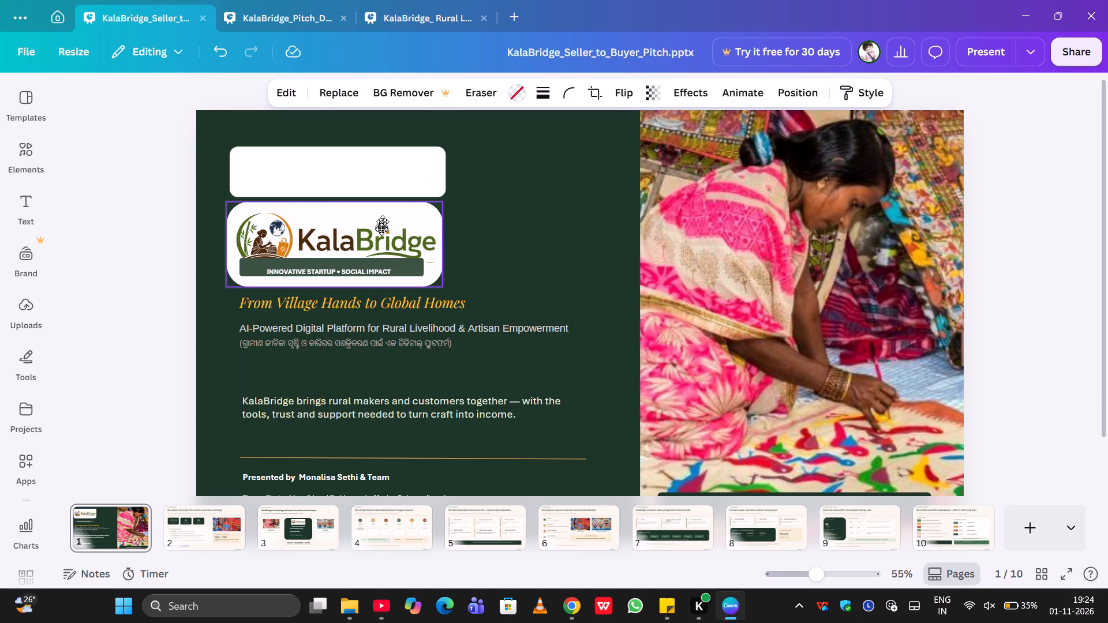
pyautogui.moveTo(381, 229); pyautogui.dragTo(381, 231)
# Delete the empty white panel above the logo.
pyautogui.click(416, 164)
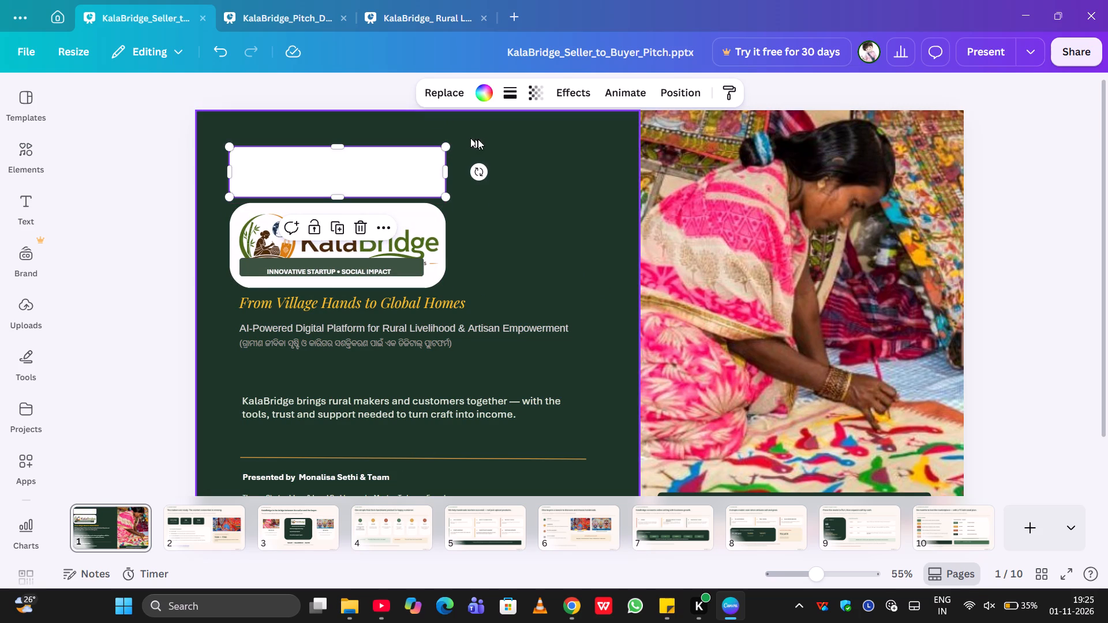
pyautogui.press('Delete')
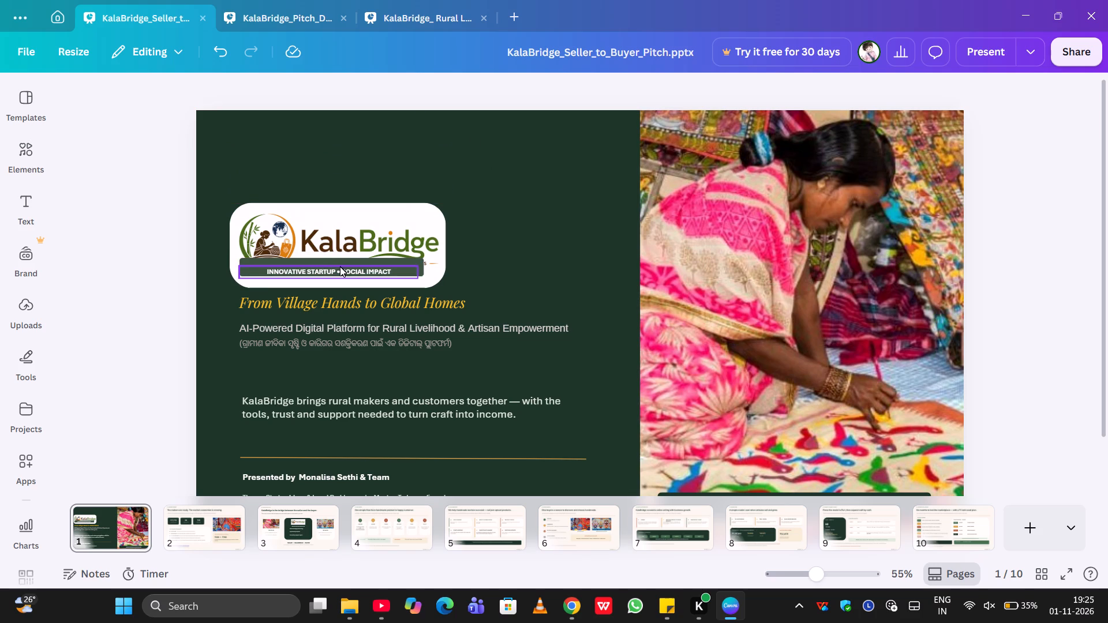
# Move the INNOVATIVE STARTUP • SOCIAL IMPACT label and its grey-green bar off the logo to near the top of the dark green area.
pyautogui.moveTo(340, 267); pyautogui.dragTo(342, 149)
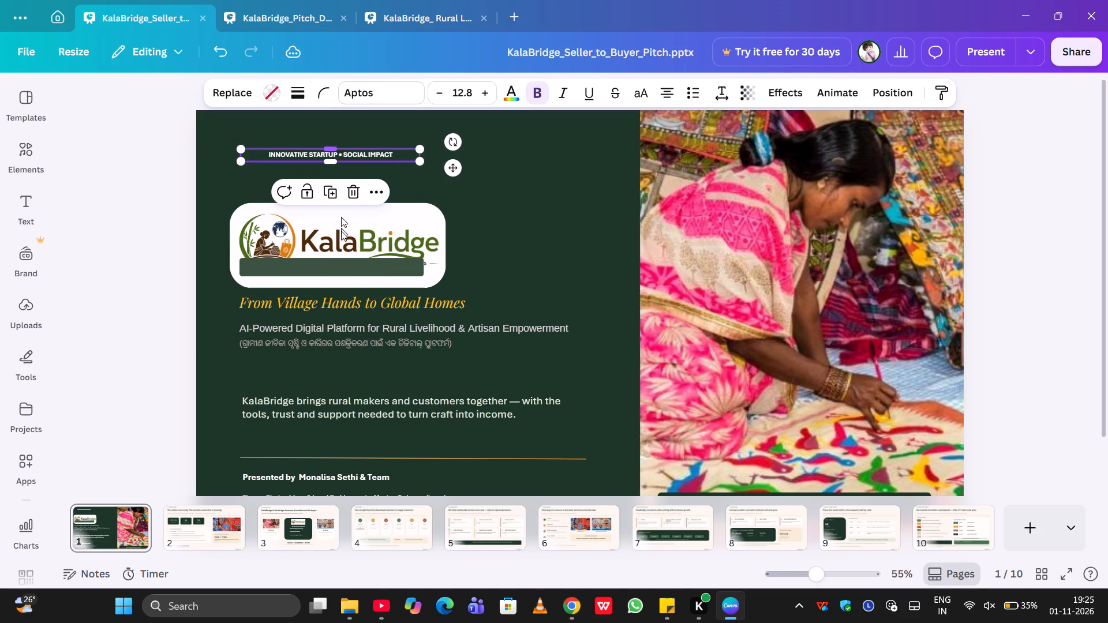
pyautogui.moveTo(347, 262); pyautogui.dragTo(350, 195)
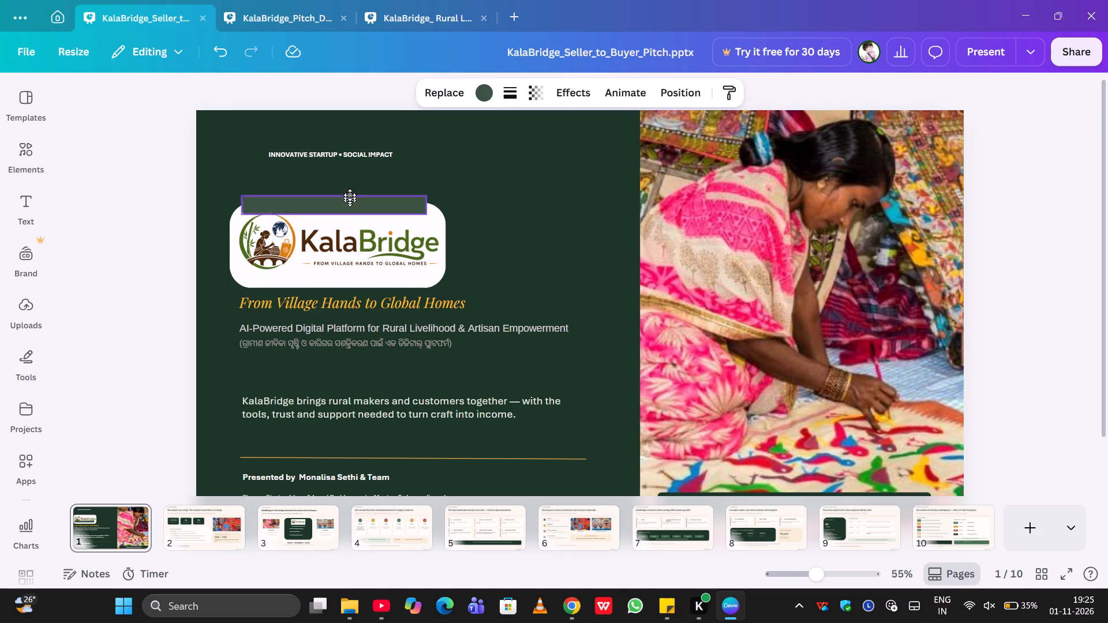
pyautogui.moveTo(350, 195); pyautogui.dragTo(351, 149)
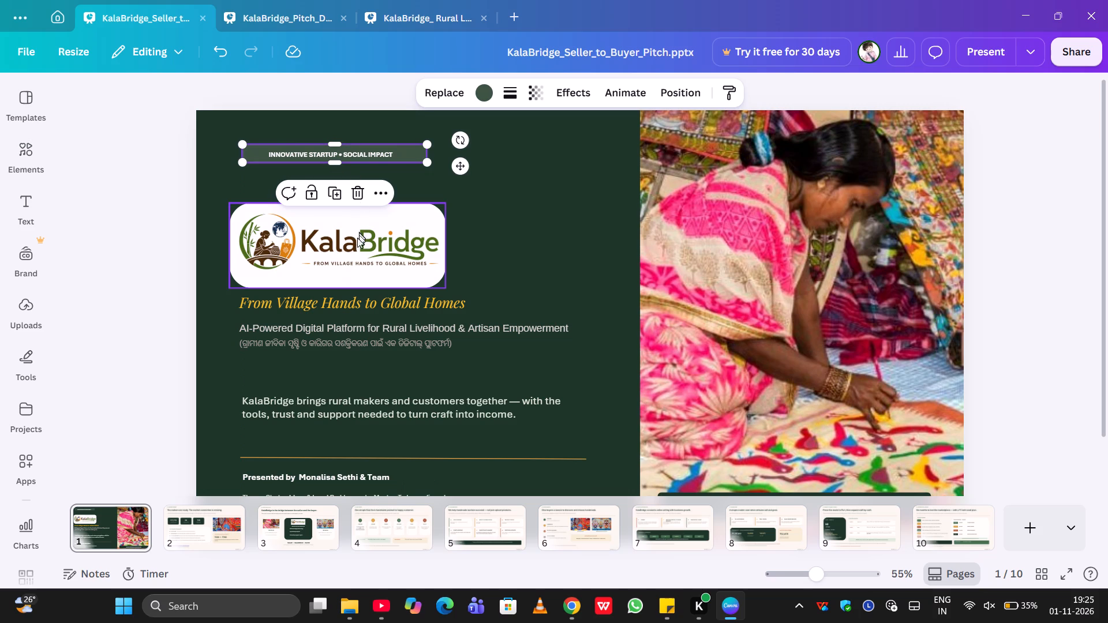
# Align the KalaBridge logo's left edge with the gold tagline and shrink it proportionally to about the grey-green bar's width.
pyautogui.moveTo(336, 257); pyautogui.dragTo(345, 253)
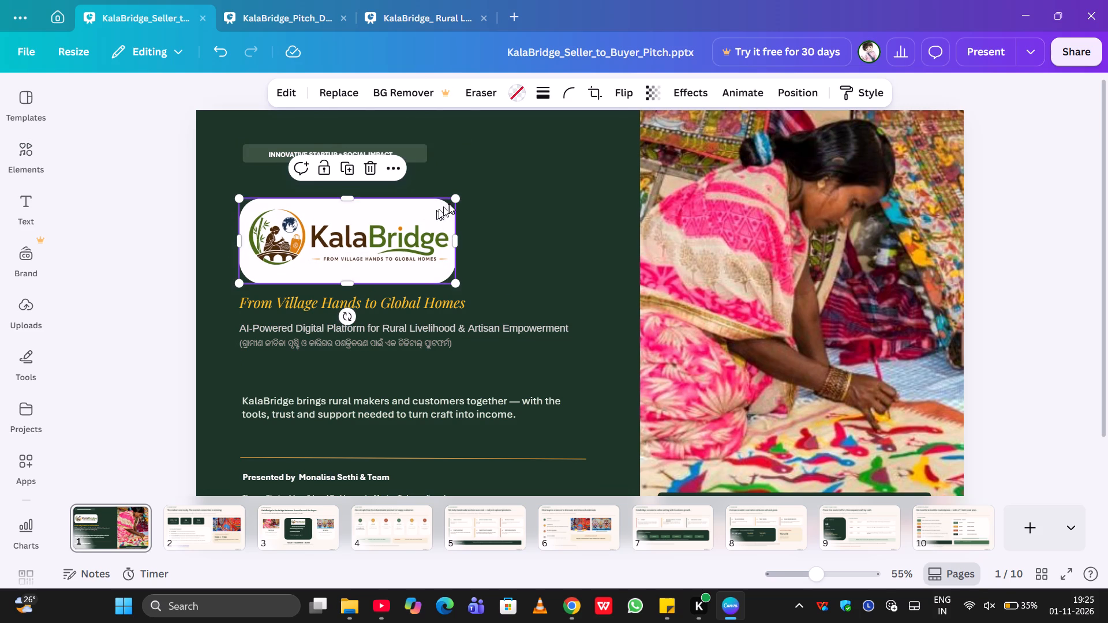
pyautogui.moveTo(454, 201); pyautogui.dragTo(435, 213)
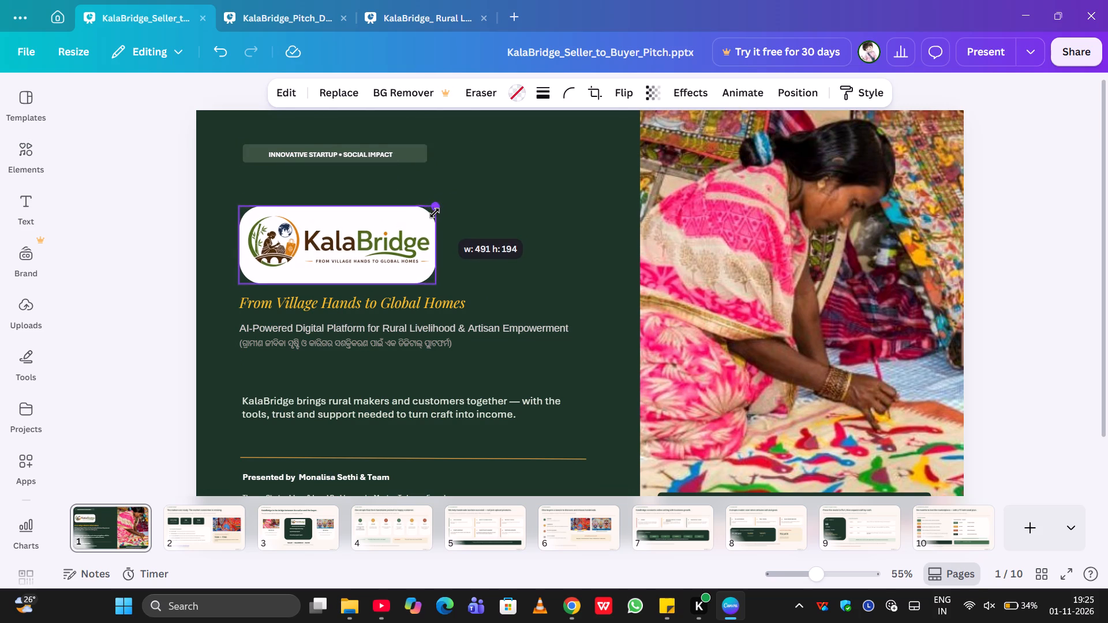
pyautogui.moveTo(435, 213); pyautogui.dragTo(427, 215)
pyautogui.click(507, 225)
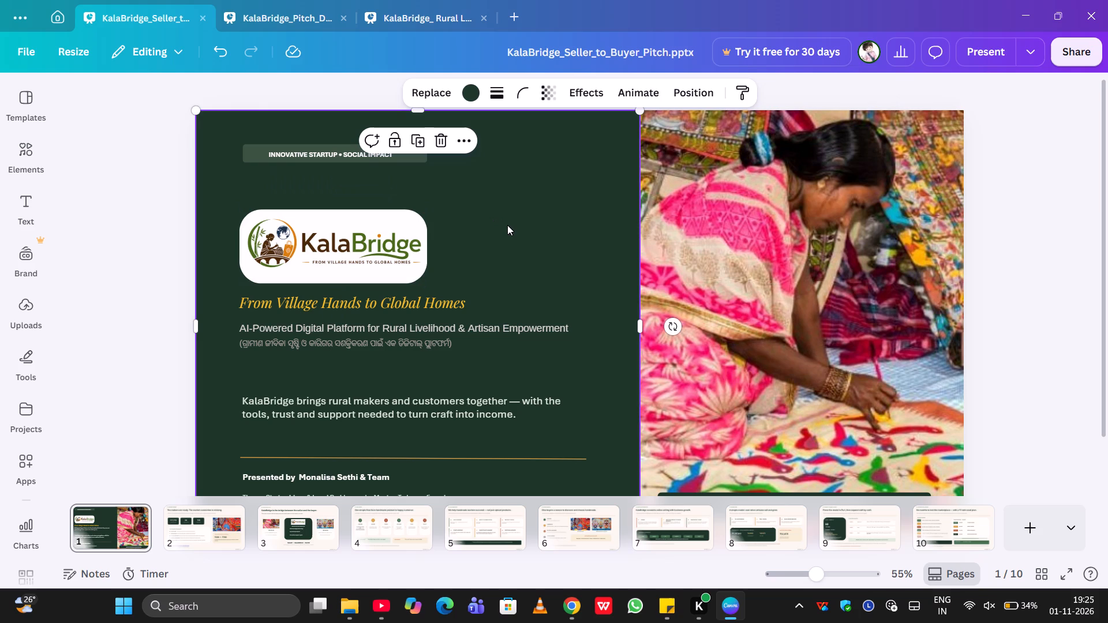
# Set the INNOVATIVE STARTUP • SOCIAL IMPACT label's font size to 16.8.
pyautogui.click(325, 156)
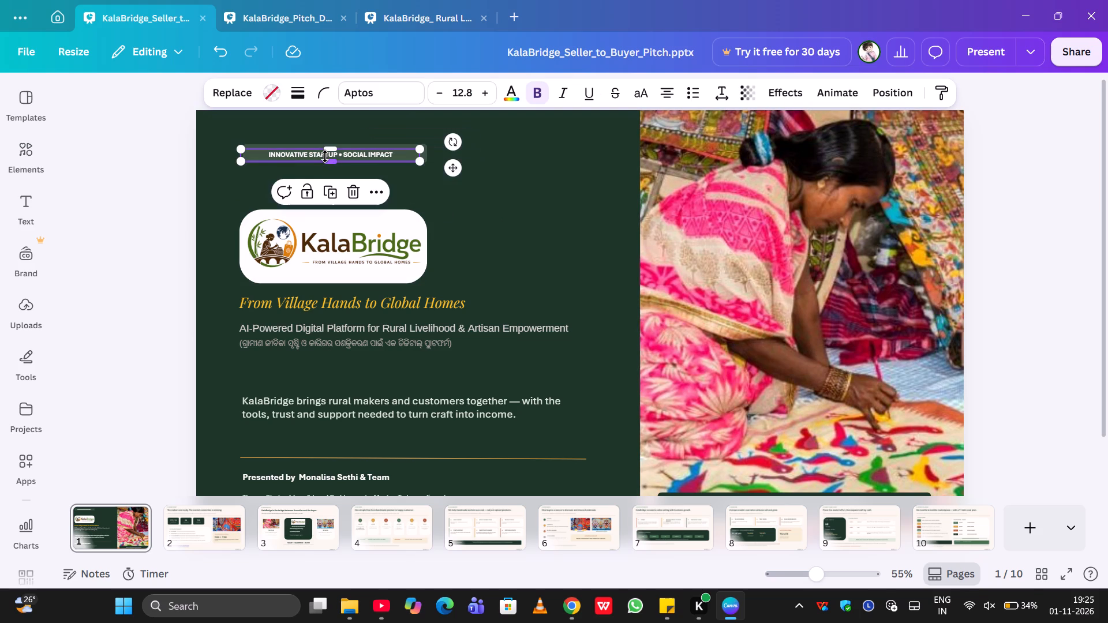
pyautogui.tripleClick(487, 92)
pyautogui.doubleClick(487, 92)
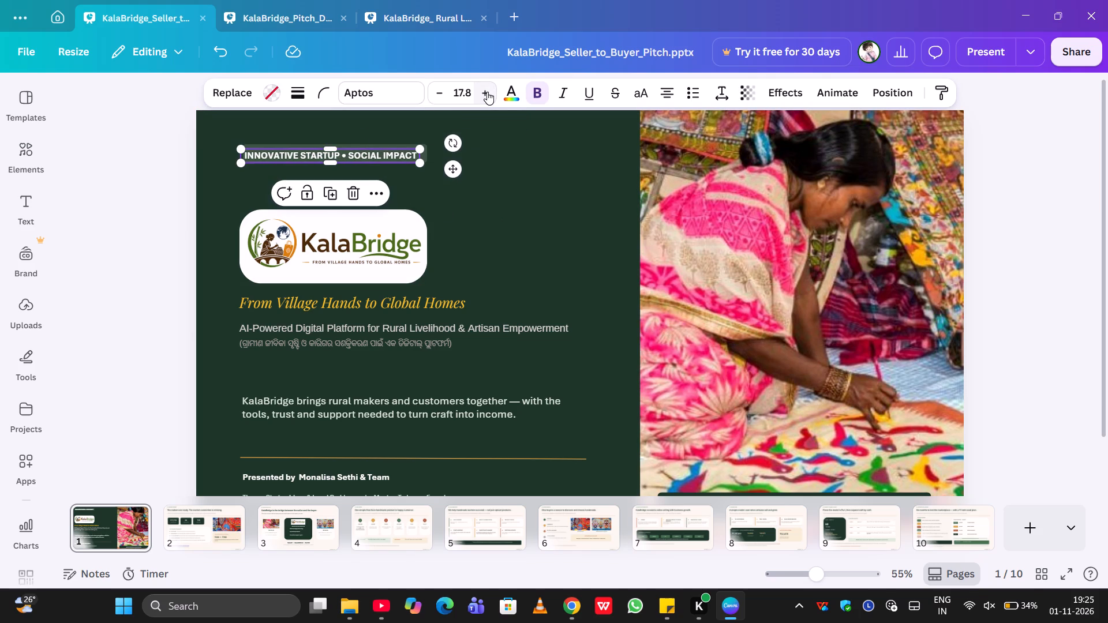
pyautogui.click(436, 96)
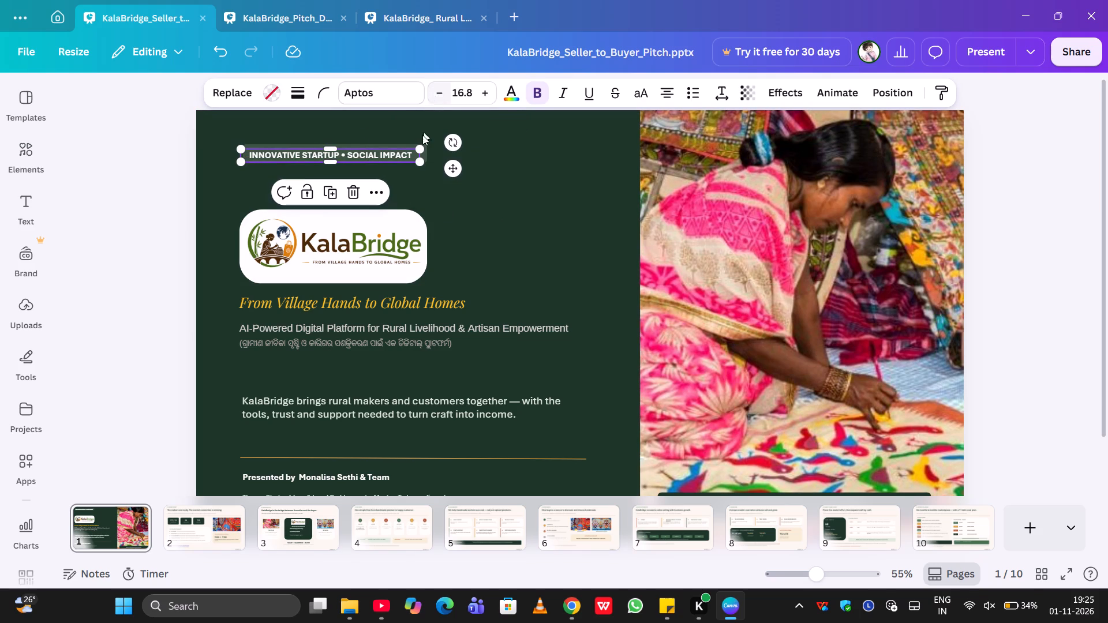
pyautogui.click(488, 198)
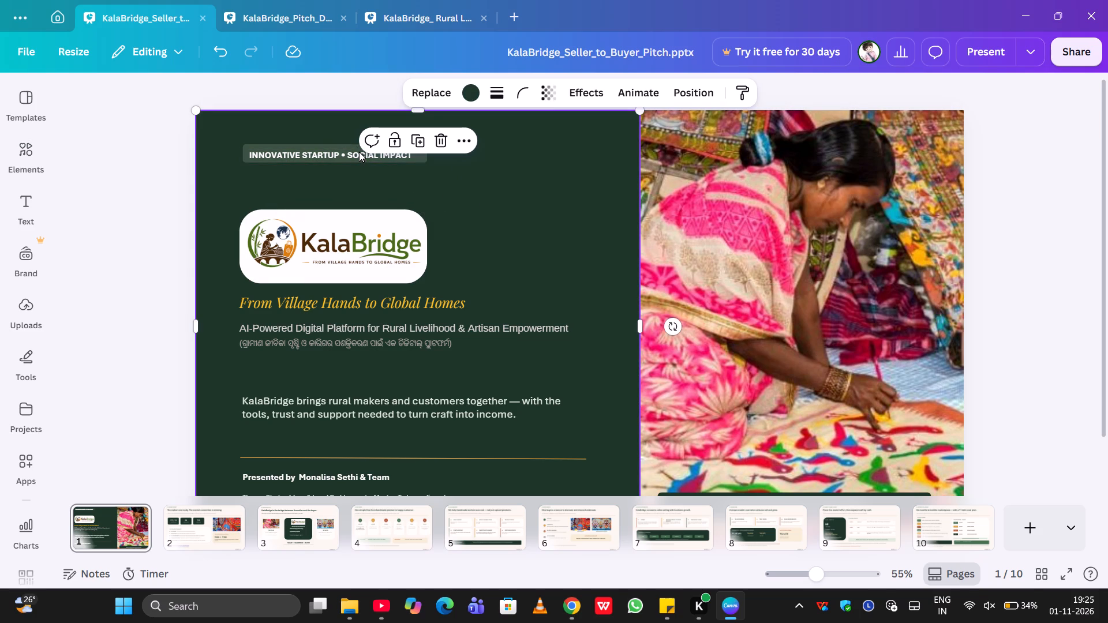
pyautogui.click(444, 216)
# Resize the grey-green bar proportionally, narrowing it so it ends just past the INNOVATIVE STARTUP • SOCIAL IMPACT text.
pyautogui.click(420, 149)
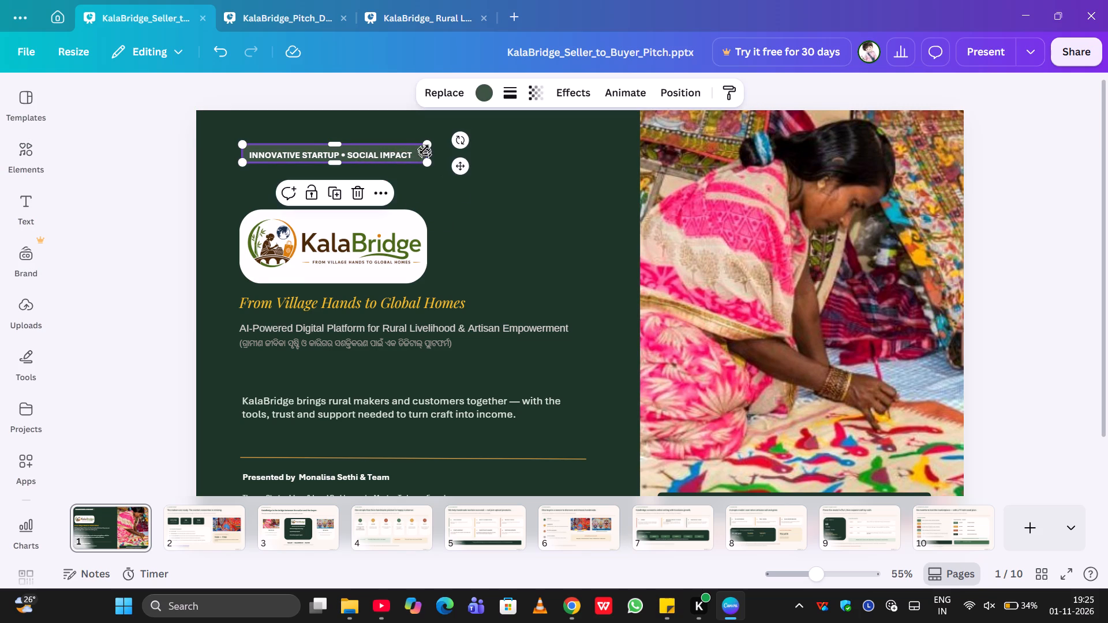
pyautogui.moveTo(424, 147); pyautogui.dragTo(454, 147)
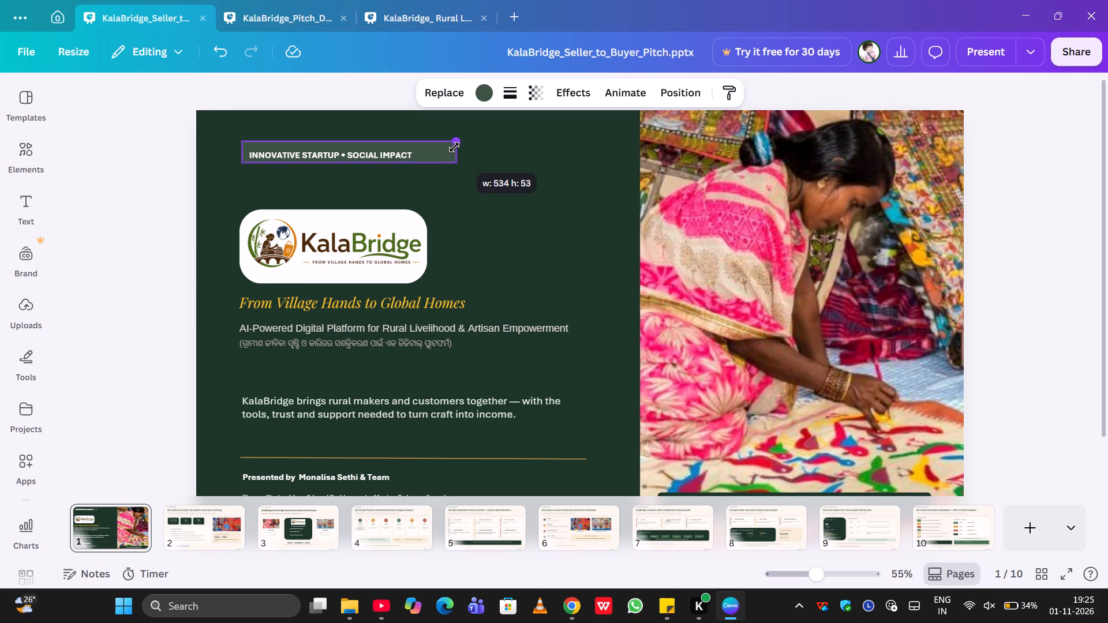
pyautogui.moveTo(454, 147); pyautogui.dragTo(458, 163)
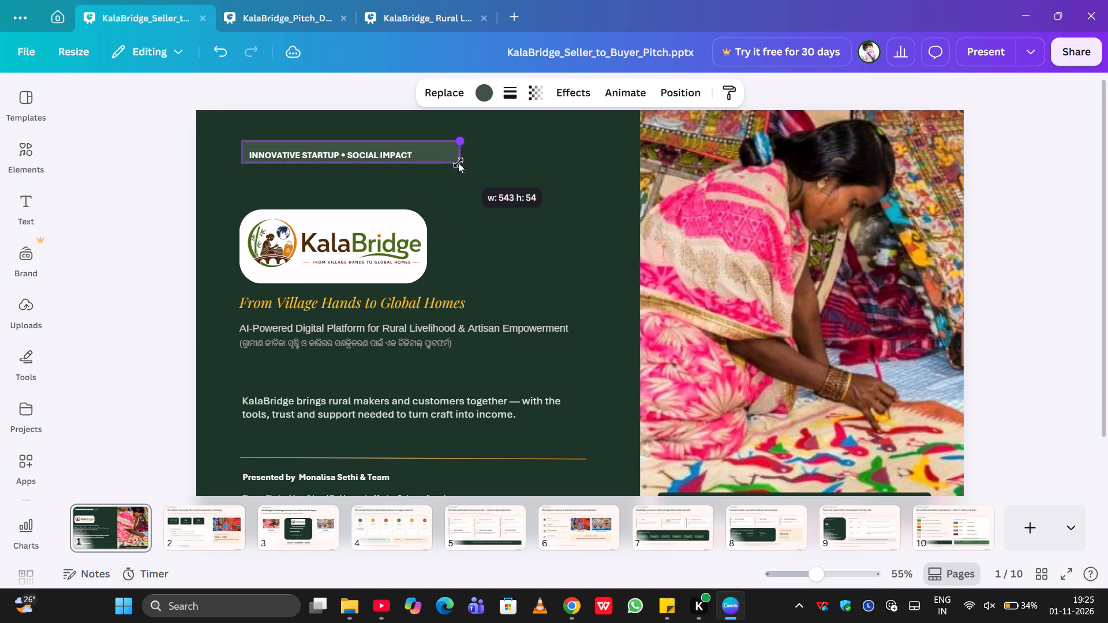
pyautogui.moveTo(458, 163); pyautogui.dragTo(432, 161)
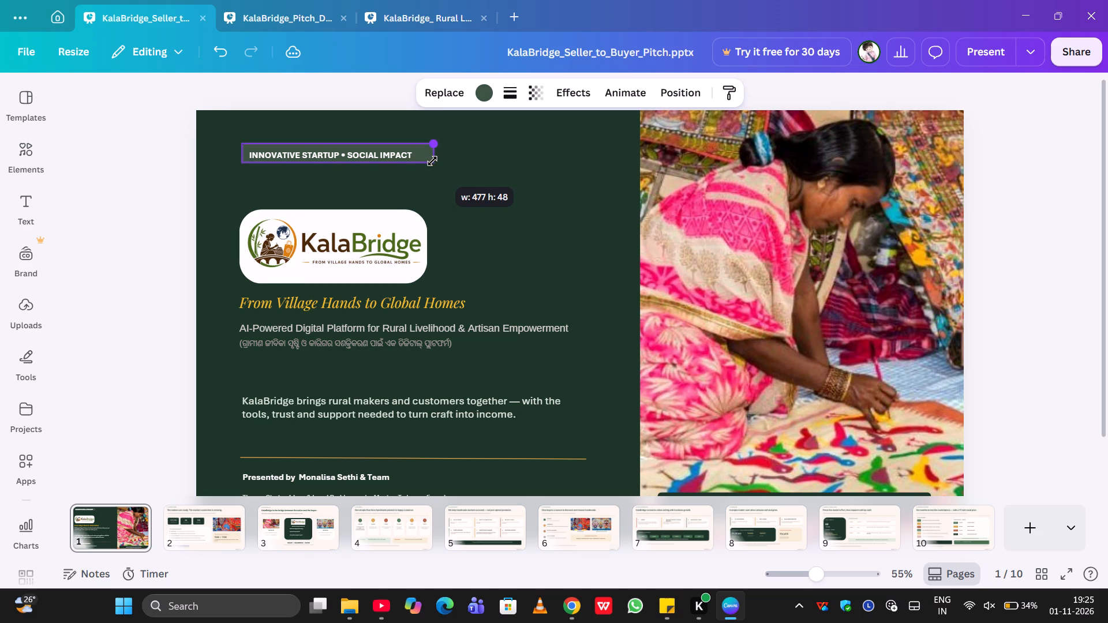
pyautogui.moveTo(432, 161); pyautogui.dragTo(414, 166)
pyautogui.click(474, 180)
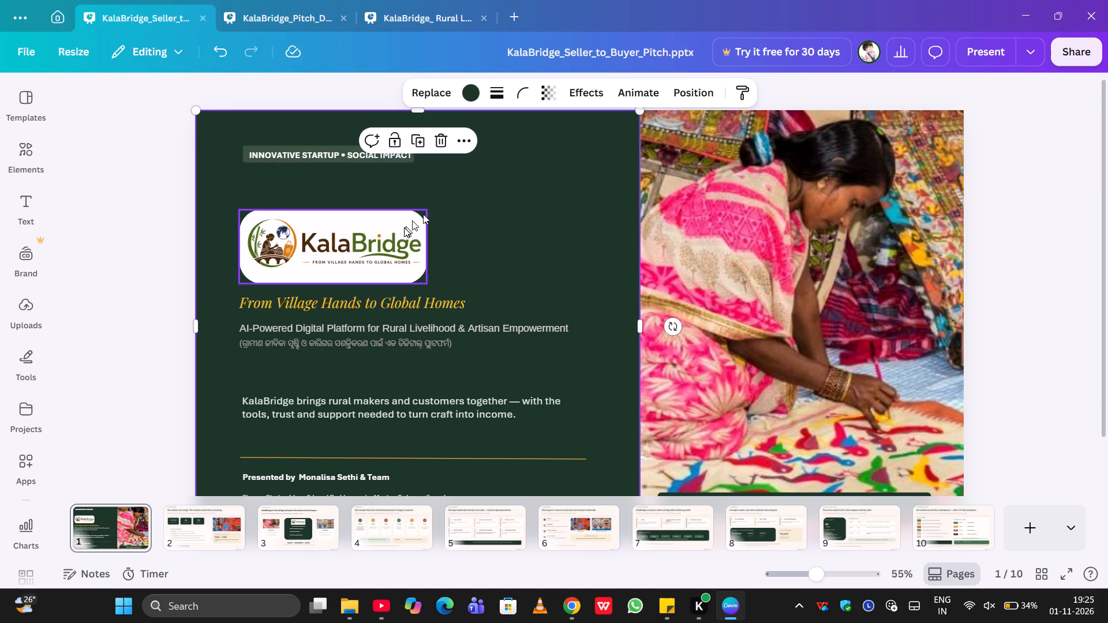
# Move the KalaBridge logo up slightly, leaving a wider gap above the gold tagline.
pyautogui.moveTo(362, 249); pyautogui.dragTo(365, 227)
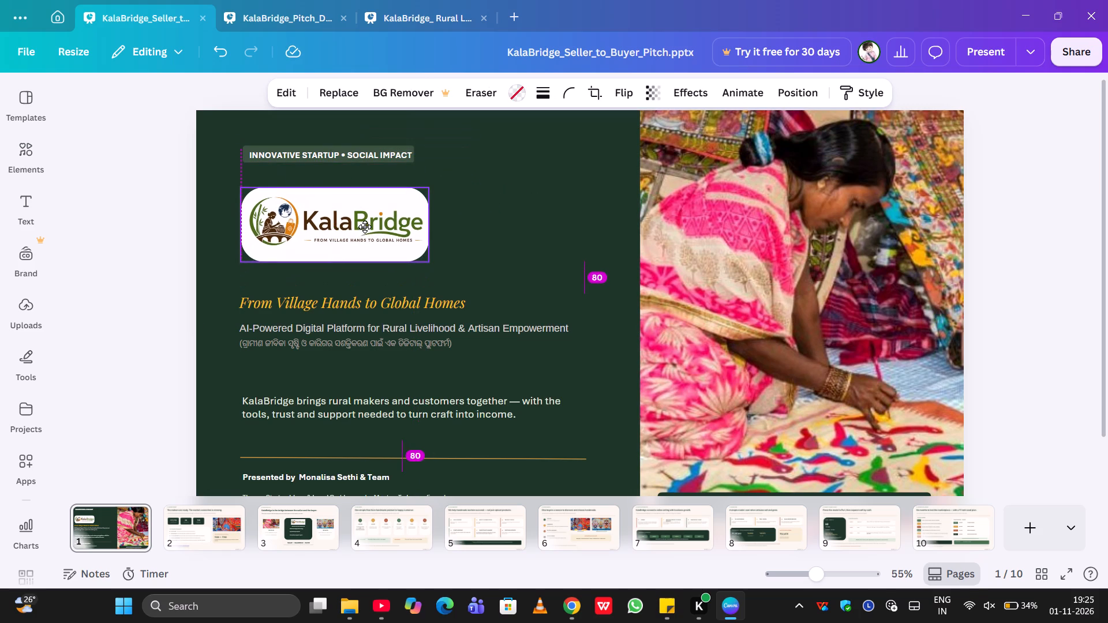
pyautogui.moveTo(365, 227); pyautogui.dragTo(365, 228)
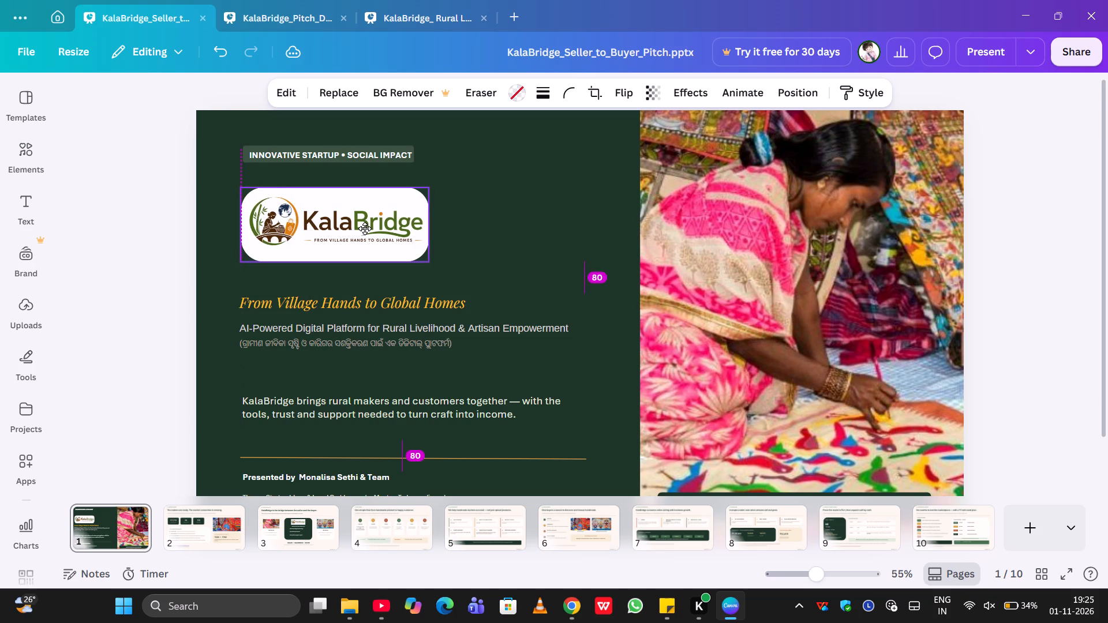
pyautogui.moveTo(365, 228); pyautogui.dragTo(365, 237)
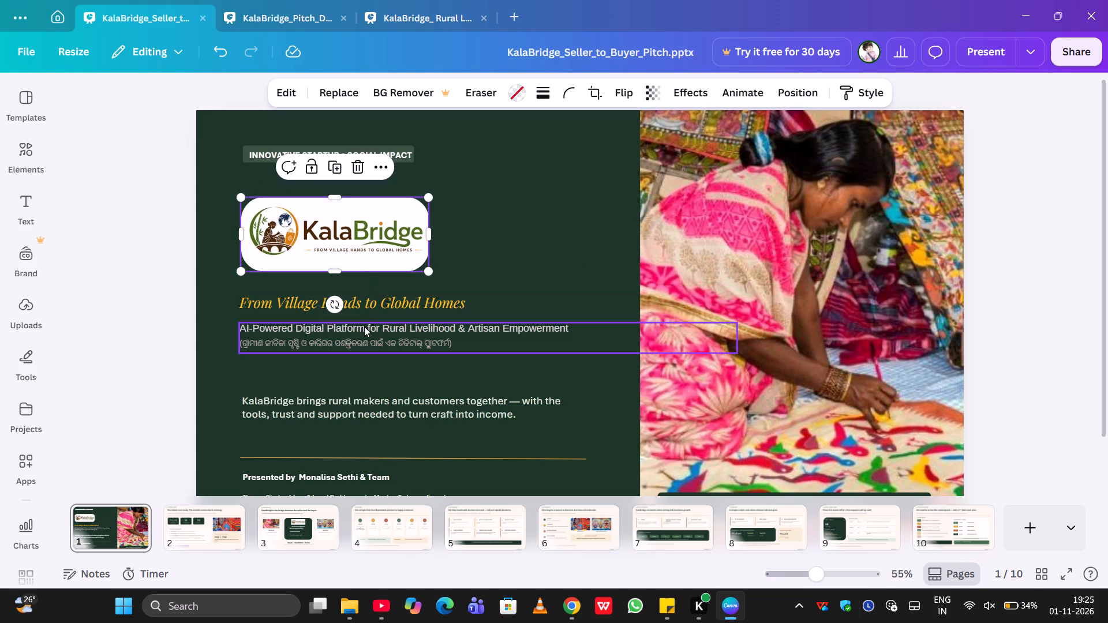
# Move the gold tagline and the AI-Powered Digital Platform text block up slightly toward the logo, keeping their left alignment.
pyautogui.click(245, 299)
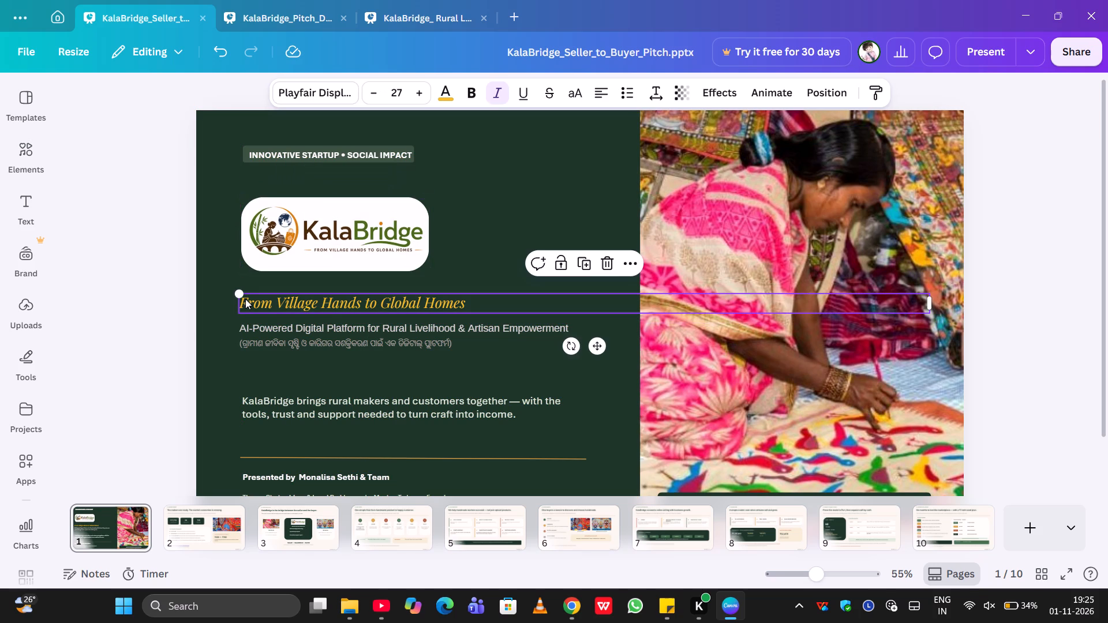
pyautogui.click(245, 299)
pyautogui.click(245, 299)
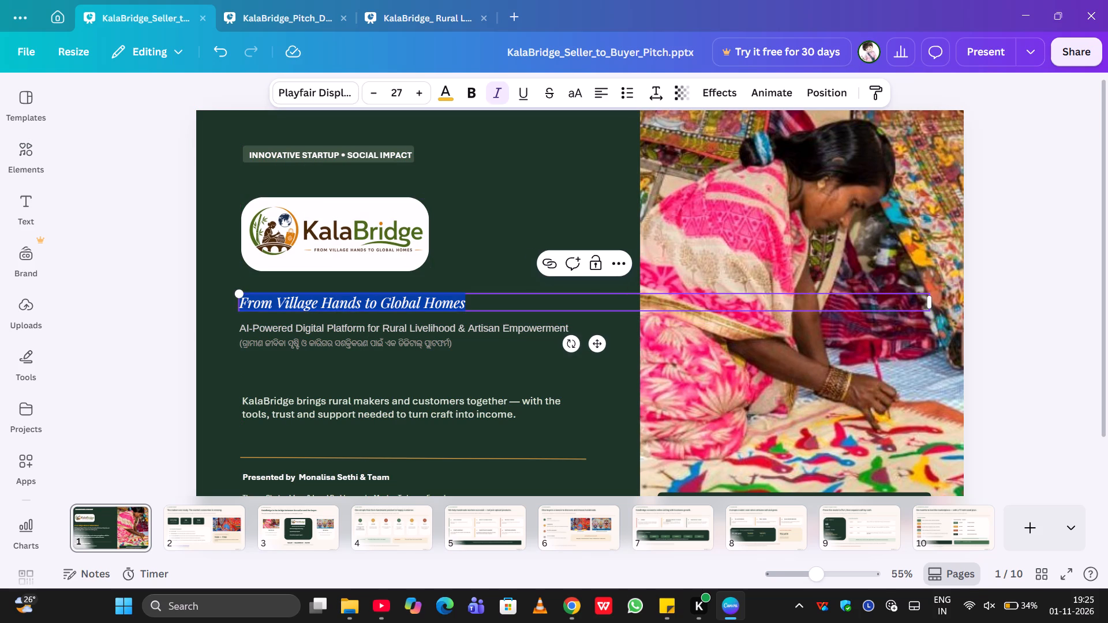
pyautogui.click(222, 301)
pyautogui.click(294, 301)
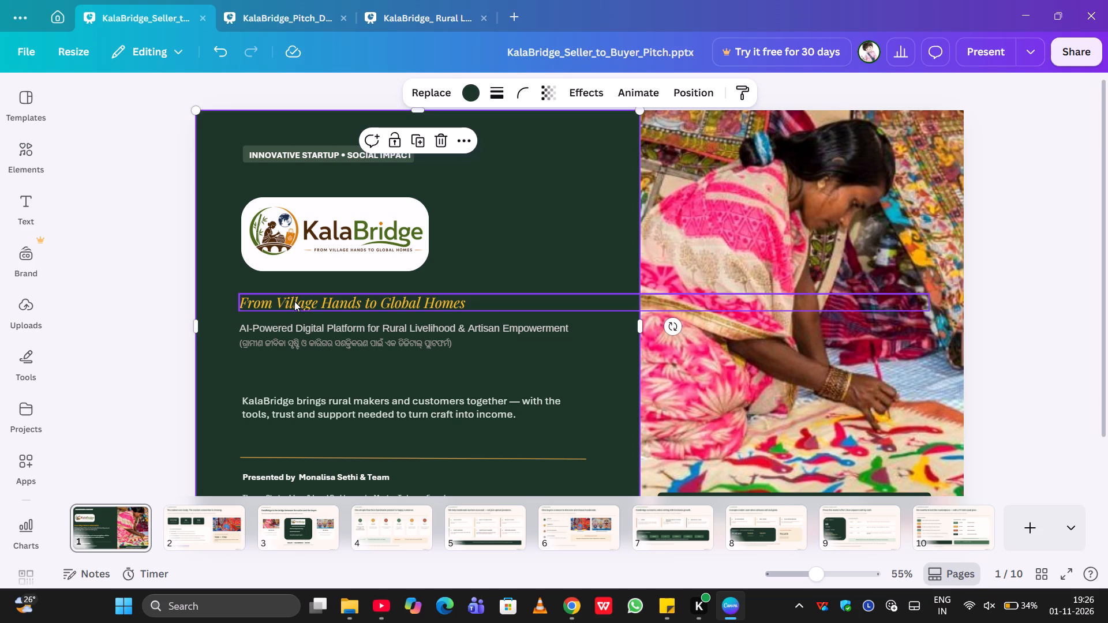
pyautogui.moveTo(294, 301); pyautogui.dragTo(294, 295)
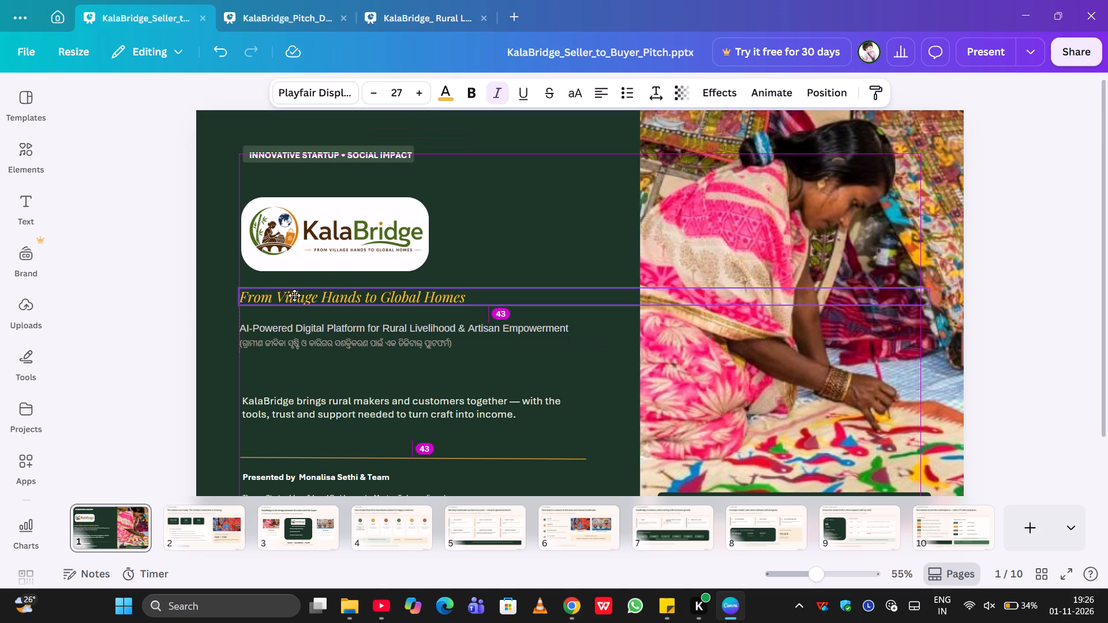
pyautogui.moveTo(294, 295); pyautogui.dragTo(294, 294)
pyautogui.moveTo(297, 328); pyautogui.dragTo(297, 322)
pyautogui.click(375, 366)
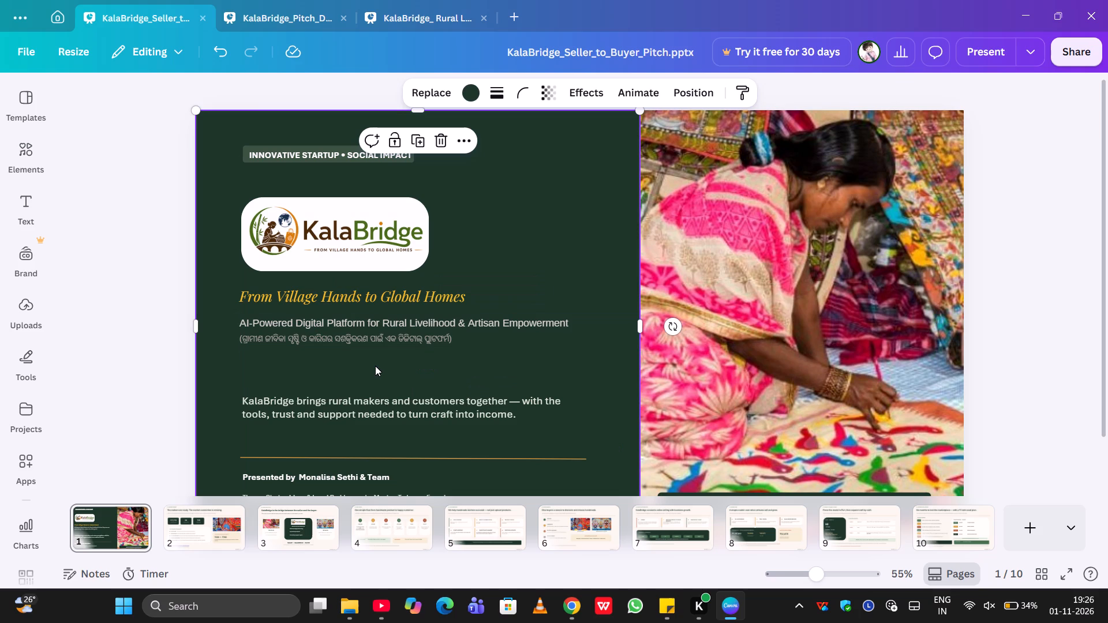
# Move the "KalaBridge brings rural makers and customers together" paragraph up below the Odia line, left-aligned with the text above.
pyautogui.click(345, 404)
pyautogui.moveTo(345, 404); pyautogui.dragTo(345, 387)
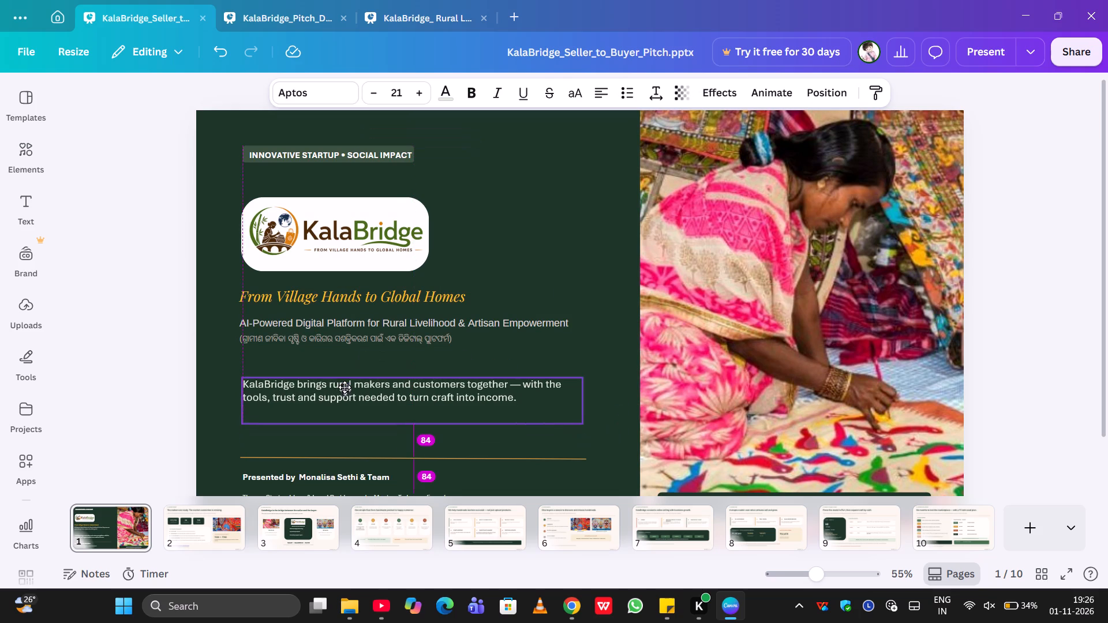
pyautogui.moveTo(345, 387); pyautogui.dragTo(343, 376)
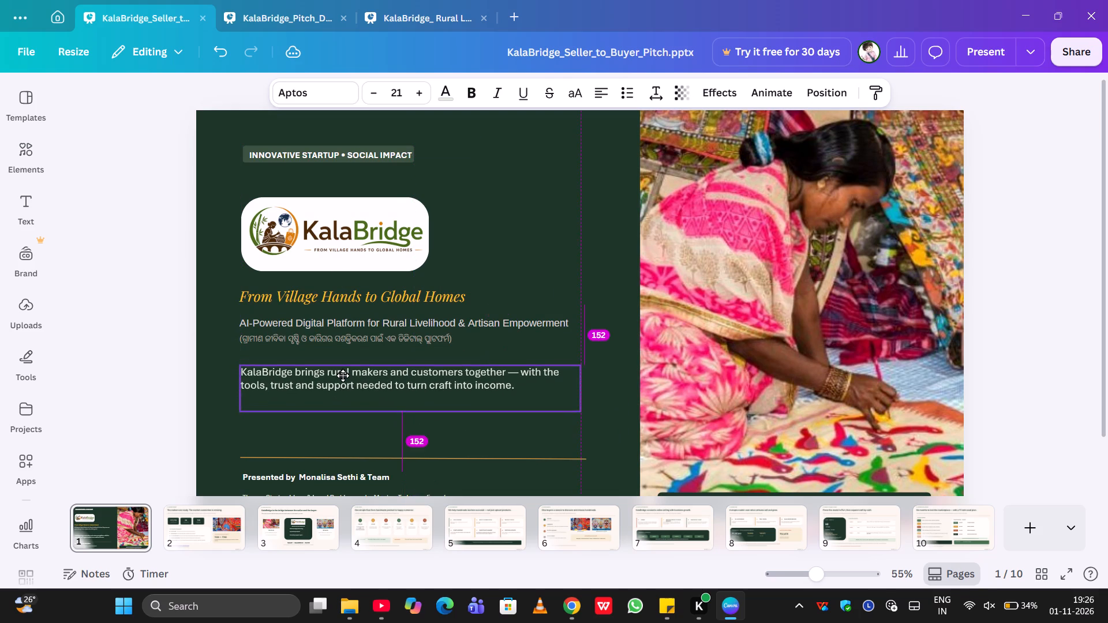
pyautogui.moveTo(343, 376); pyautogui.dragTo(339, 370)
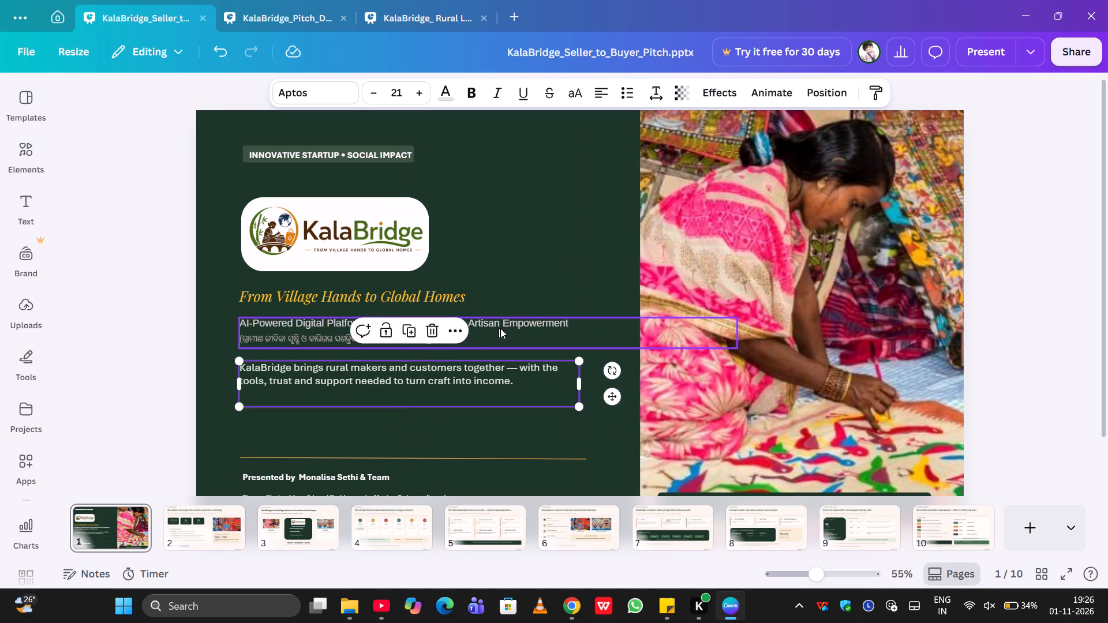
# Change the "KalaBridge brings rural makers" paragraph's font to Arimo, matching the AI-Powered Digital Platform text.
pyautogui.click(500, 328)
pyautogui.click(384, 380)
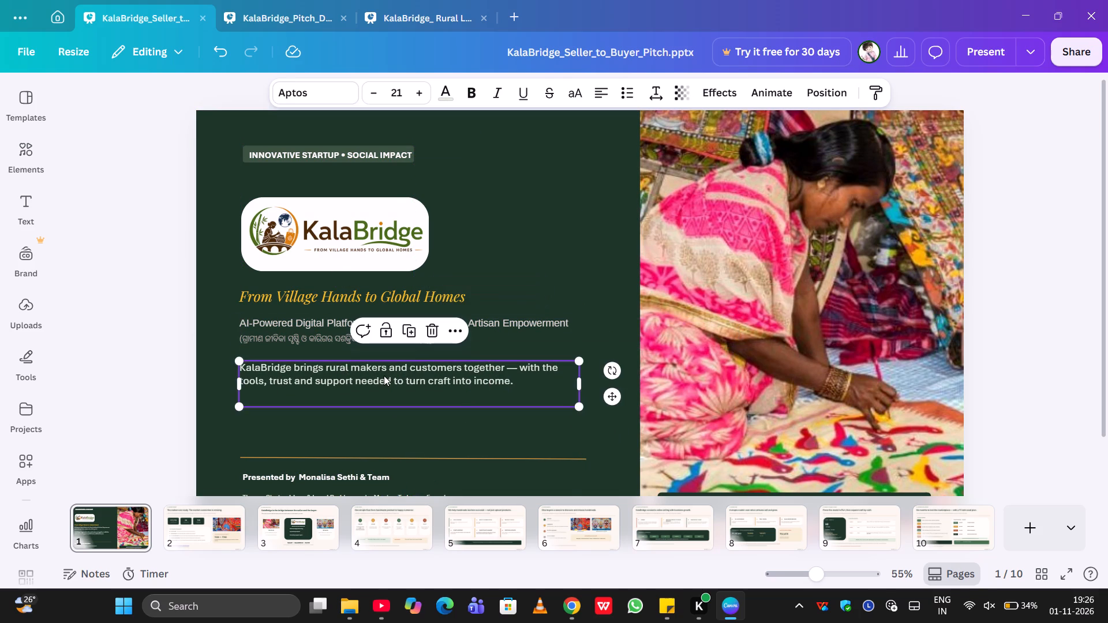
pyautogui.click(486, 321)
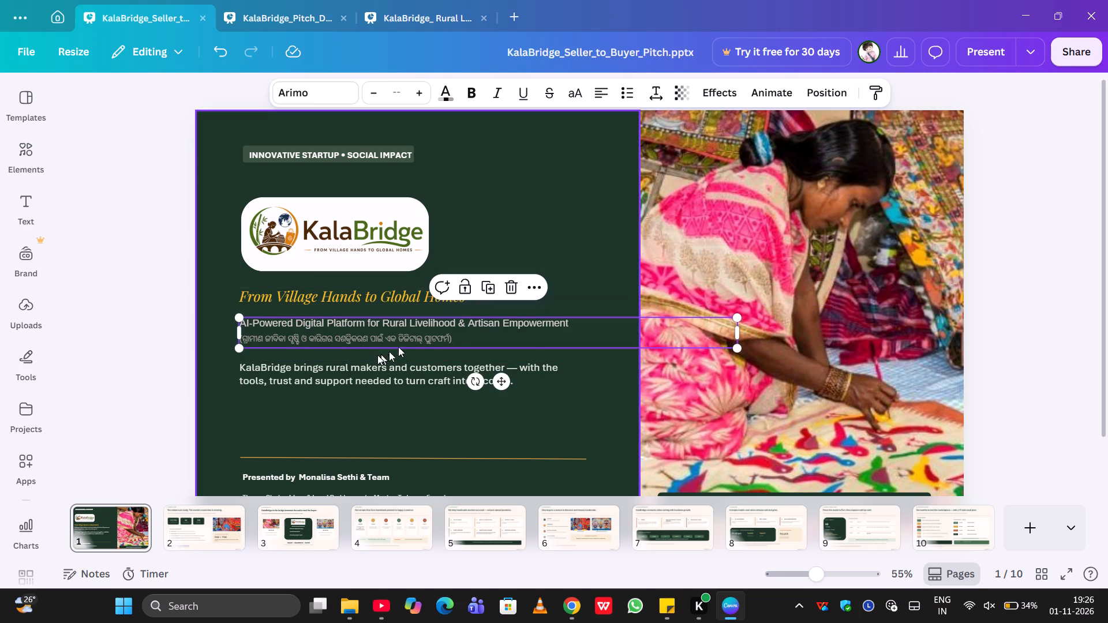
pyautogui.click(358, 367)
pyautogui.click(310, 94)
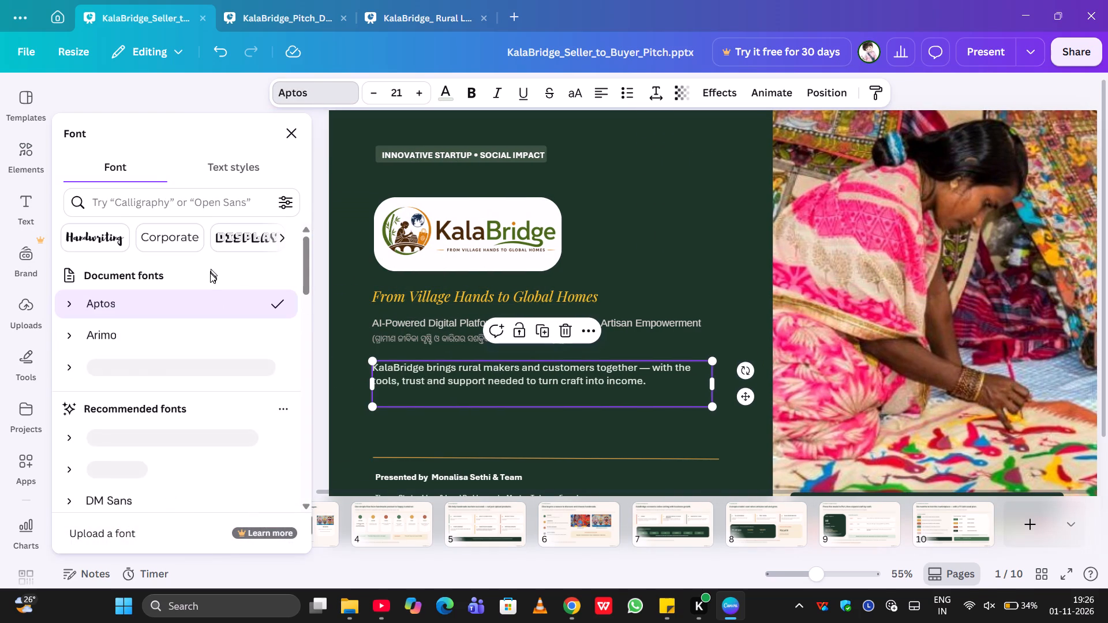
pyautogui.click(158, 331)
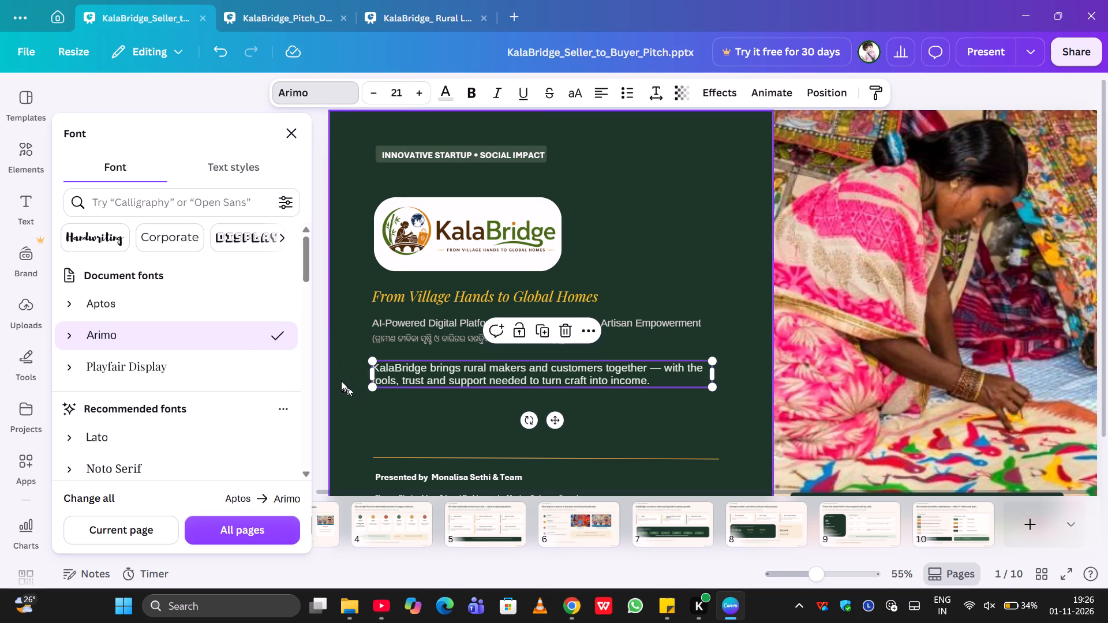
pyautogui.click(341, 381)
# Set the "KalaBridge brings rural makers" paragraph's text colour to light gray #d6d3d1.
pyautogui.click(383, 333)
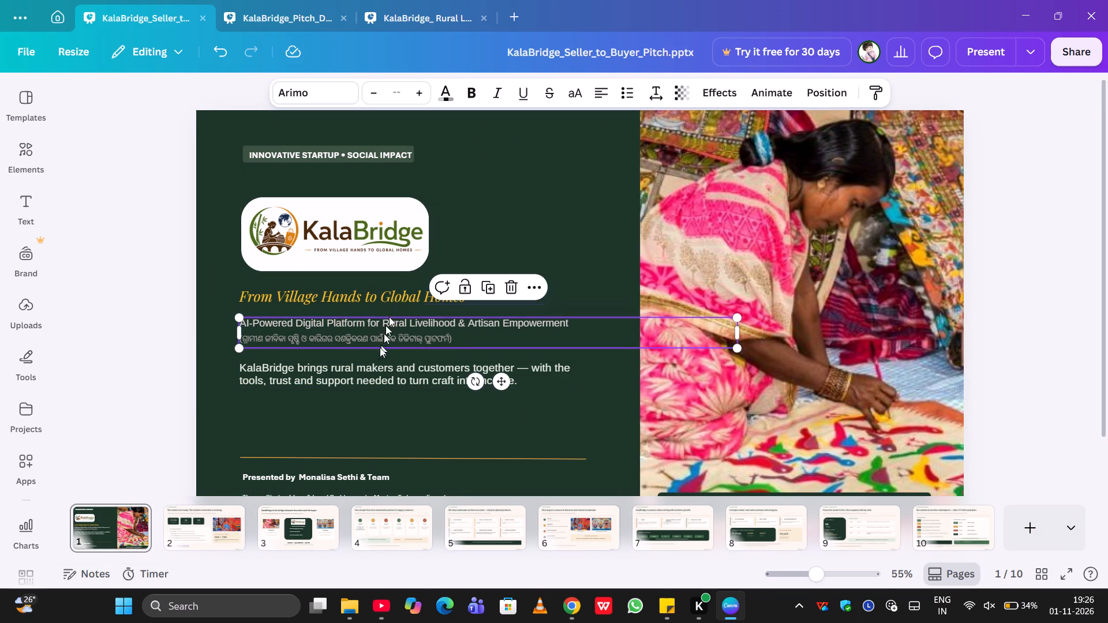
pyautogui.click(372, 368)
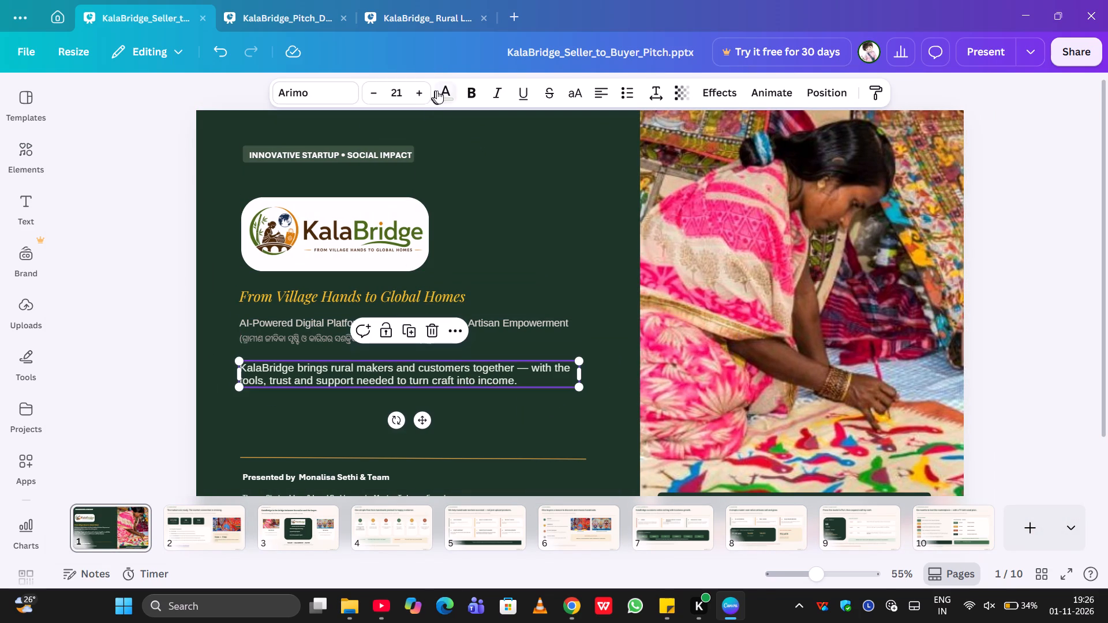
pyautogui.click(437, 91)
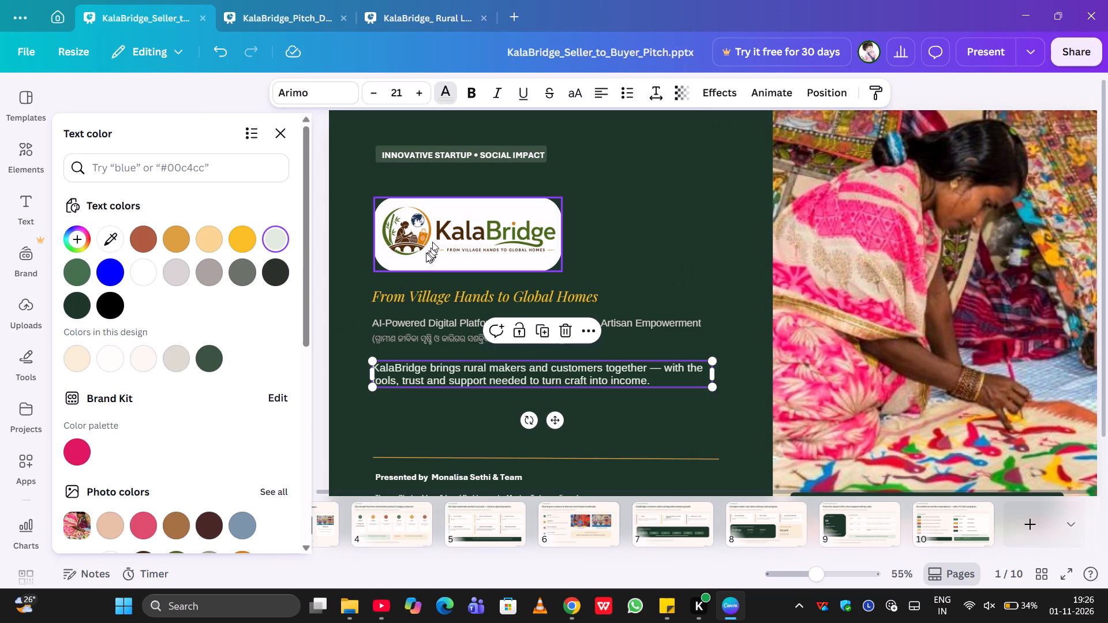
pyautogui.click(181, 274)
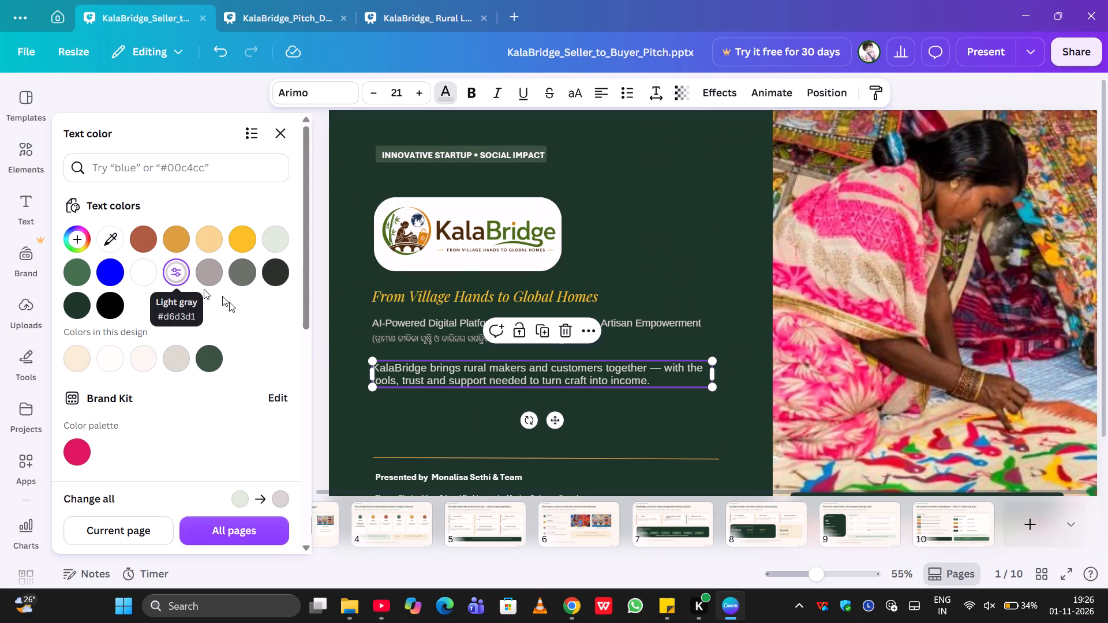
# Delete the "FROM VILLAGE HANDS TO GLOBAL HOMES" caption and its dark green bar from the bottom of the artisan photo.
pyautogui.click(332, 351)
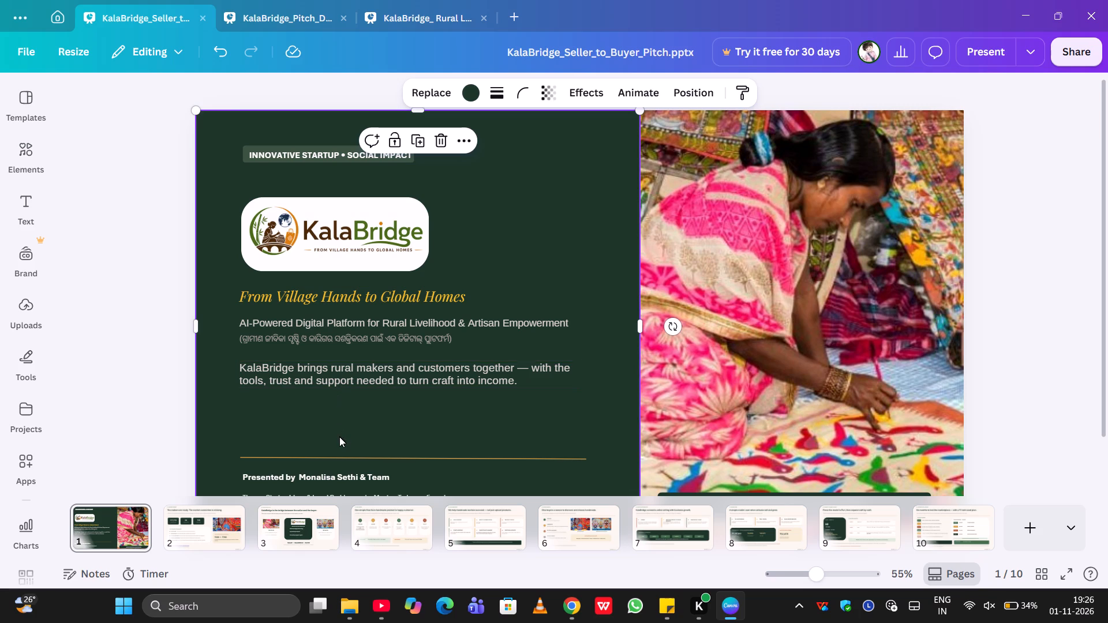
pyautogui.scroll(-1, 339, 437)
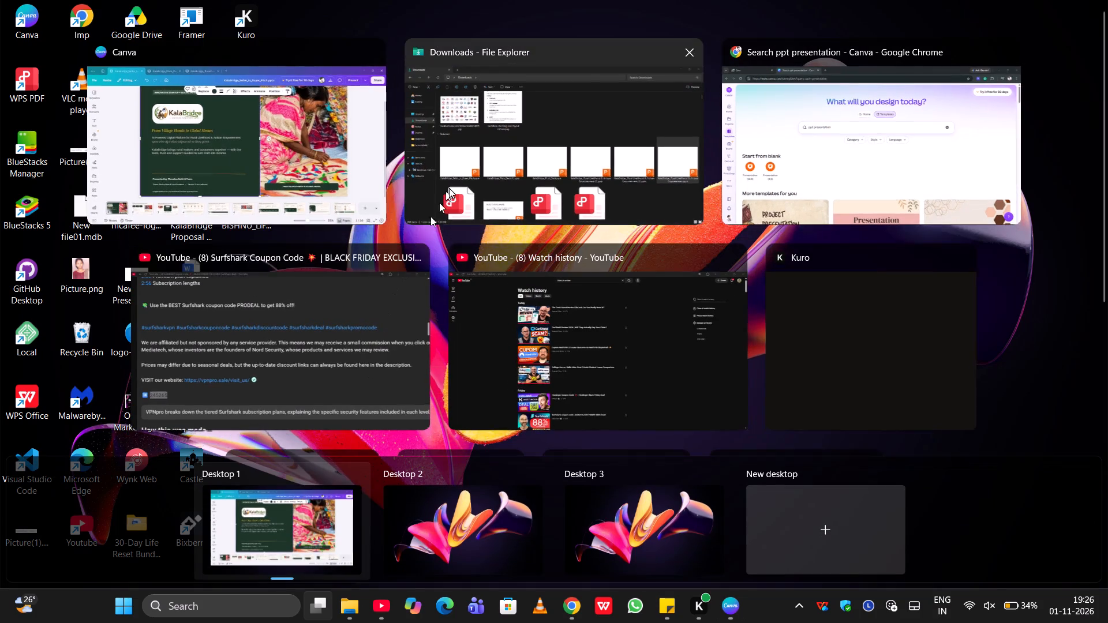
pyautogui.click(315, 181)
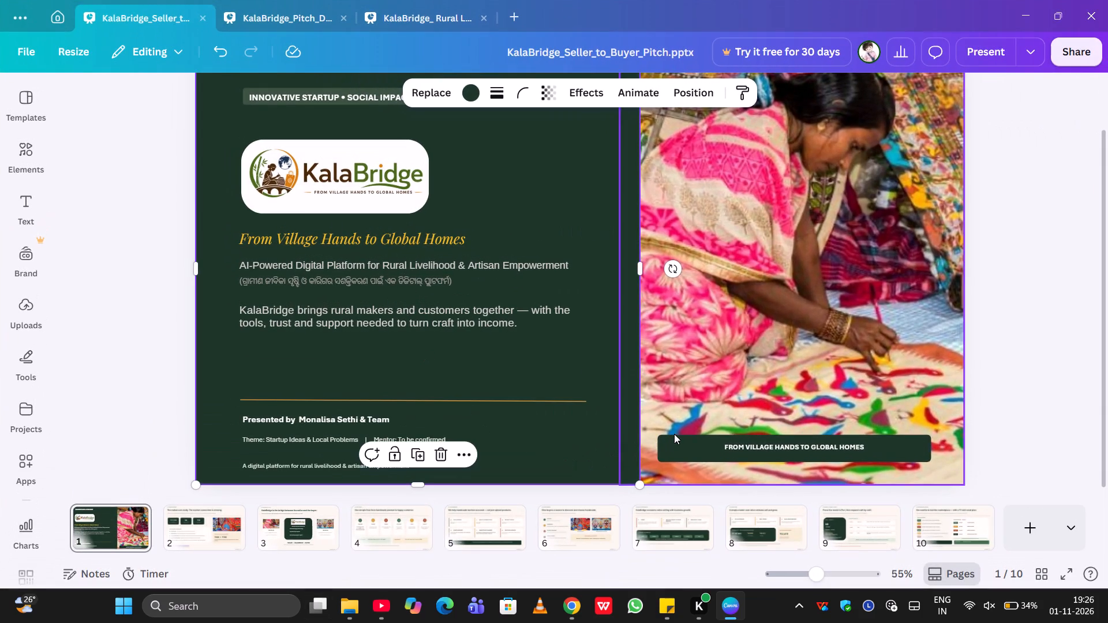
pyautogui.click(739, 448)
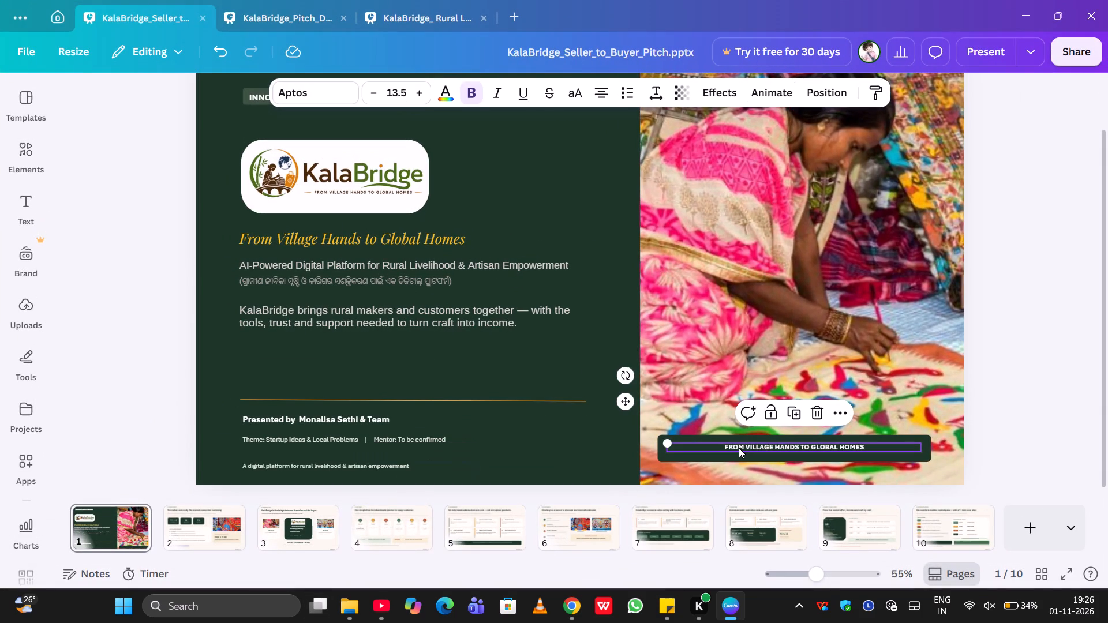
pyautogui.press('BackSpace')
pyautogui.rightClick(739, 448)
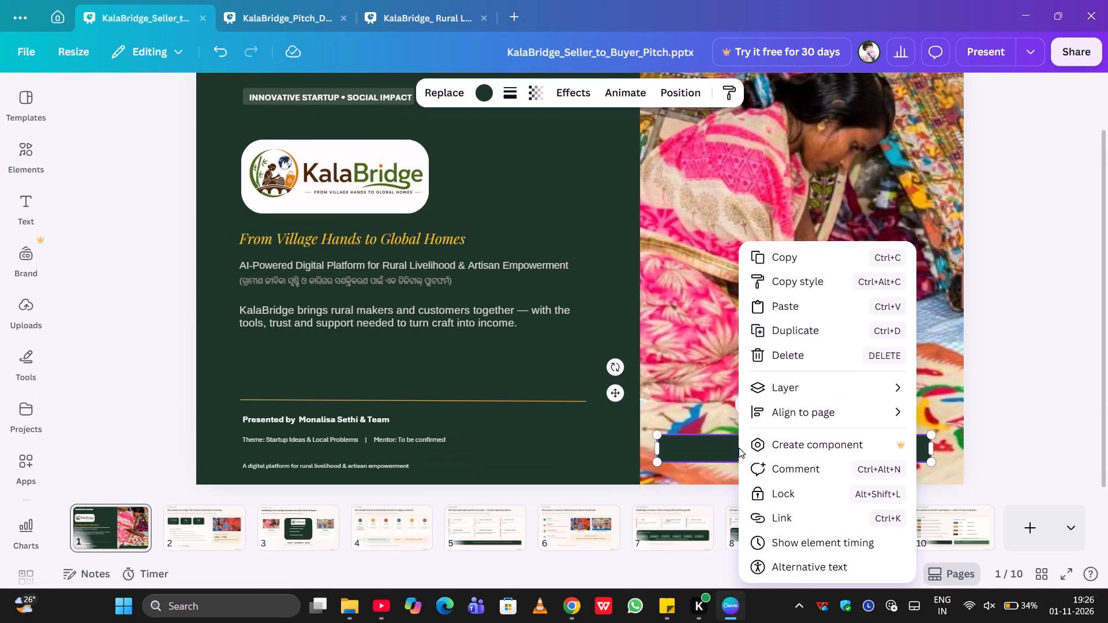
pyautogui.press('BackSpace')
pyautogui.click(672, 448)
pyautogui.press('Delete')
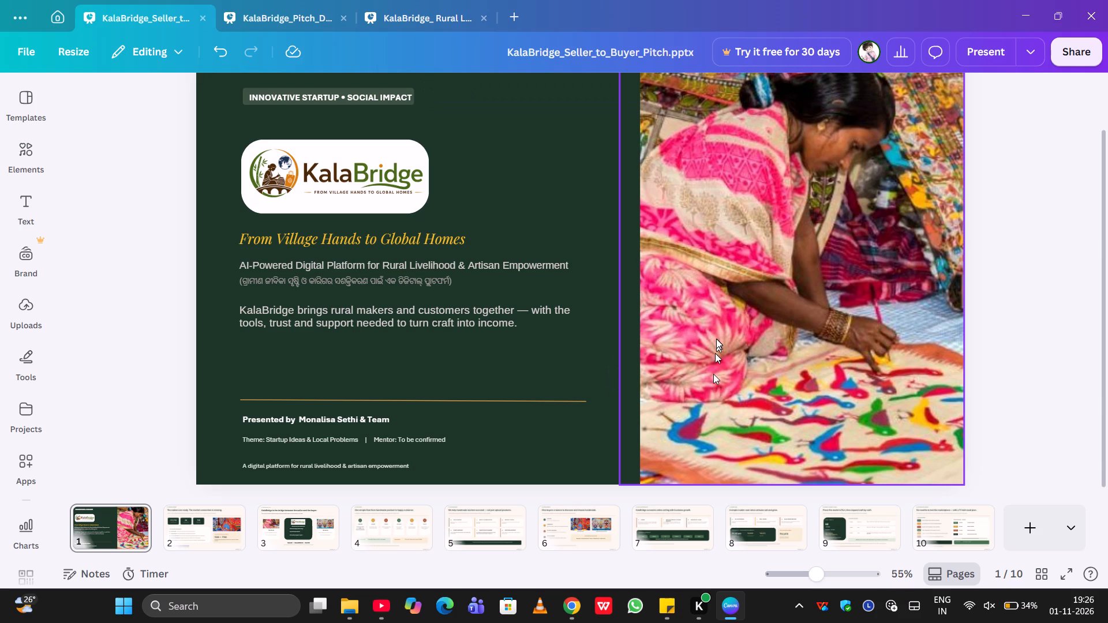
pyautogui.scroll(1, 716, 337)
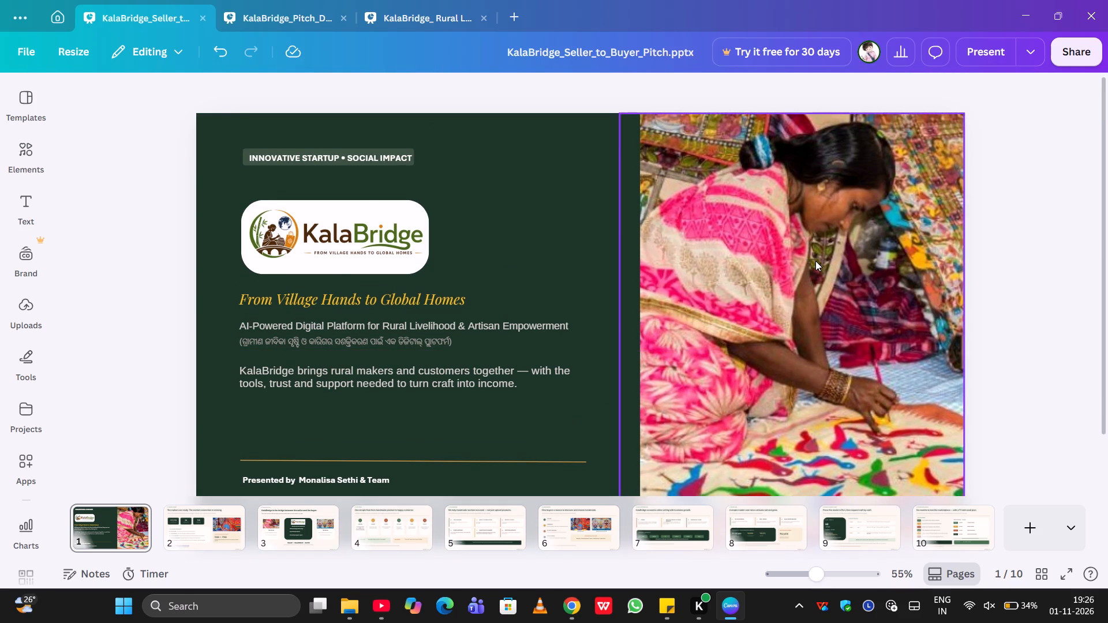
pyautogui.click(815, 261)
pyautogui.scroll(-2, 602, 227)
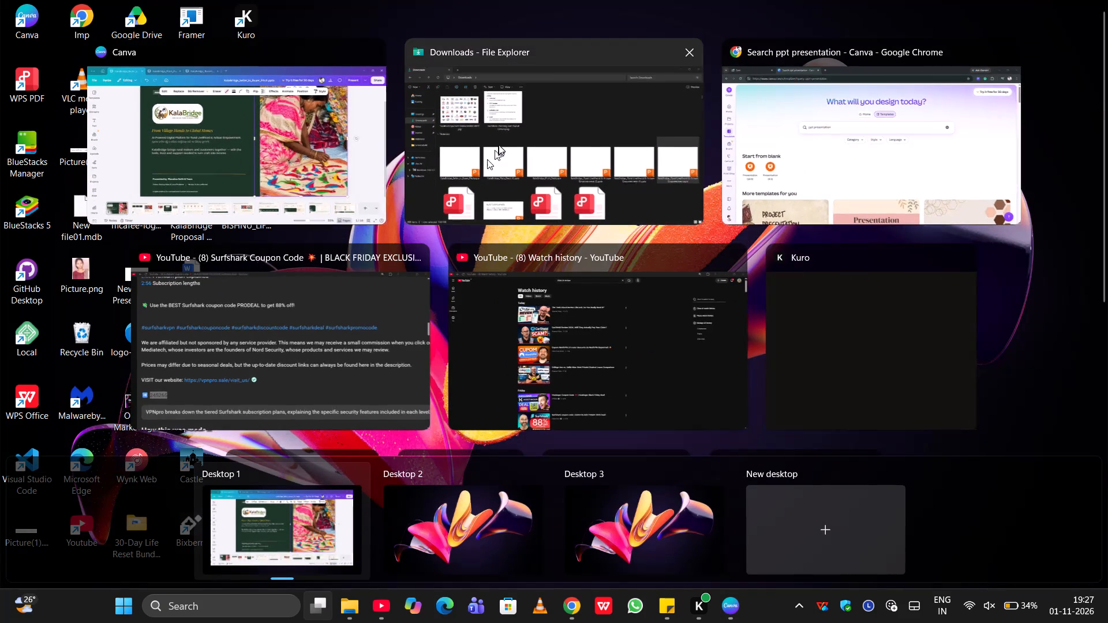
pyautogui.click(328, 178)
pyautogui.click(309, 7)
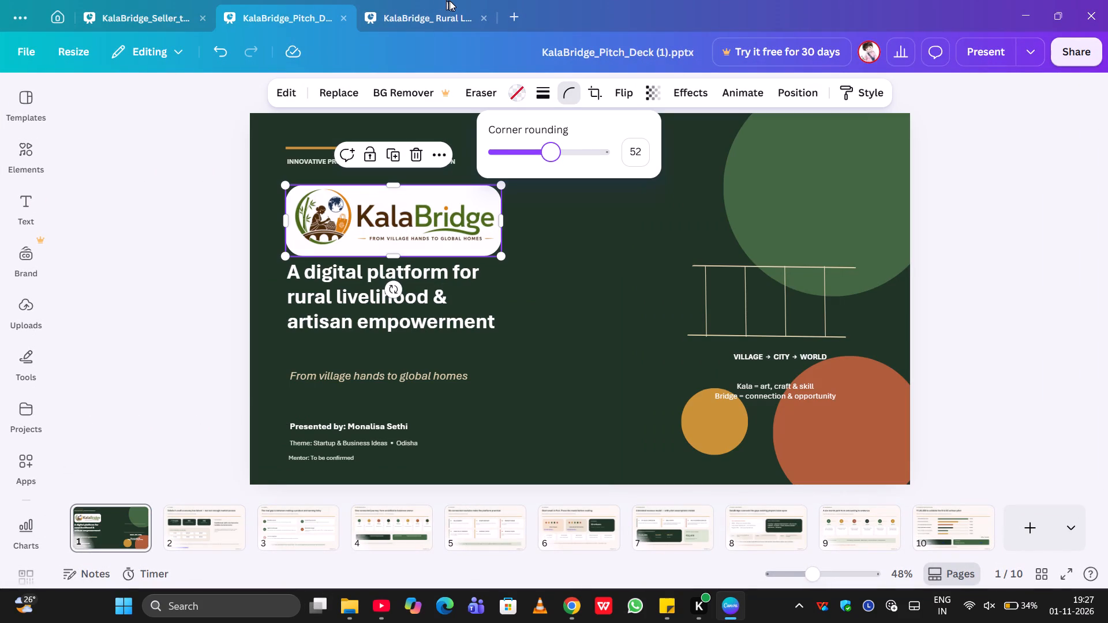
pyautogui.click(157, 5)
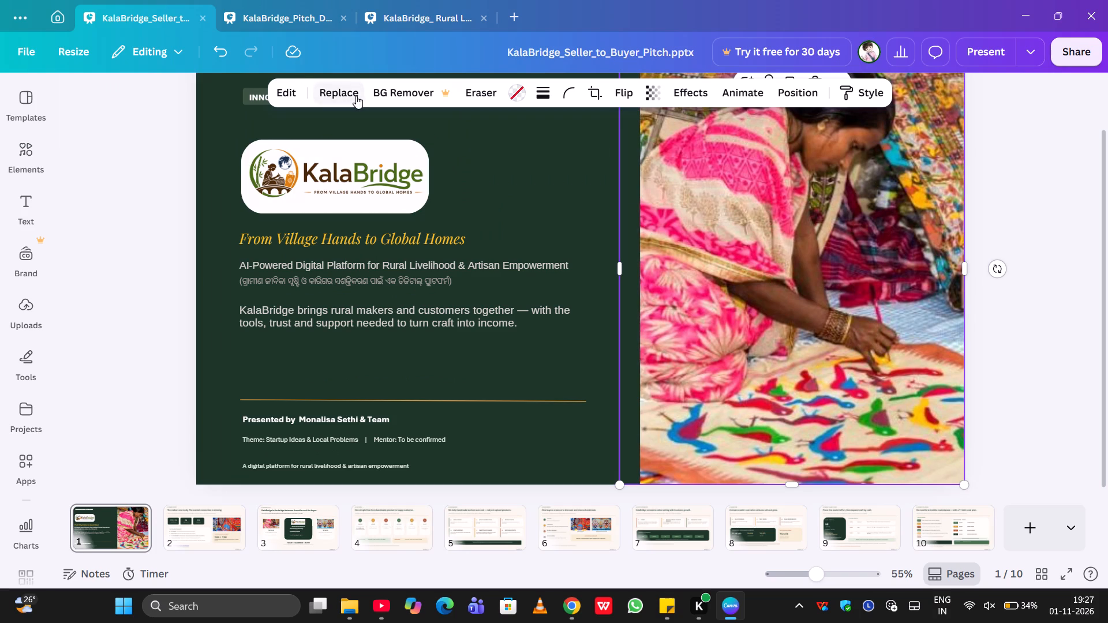
# In the Rural Livelihood & Artisan Empowerment presentation, copy the cover's bottom divider line and all four info cards with their text.
pyautogui.click(417, 20)
pyautogui.scroll(-1, 384, 341)
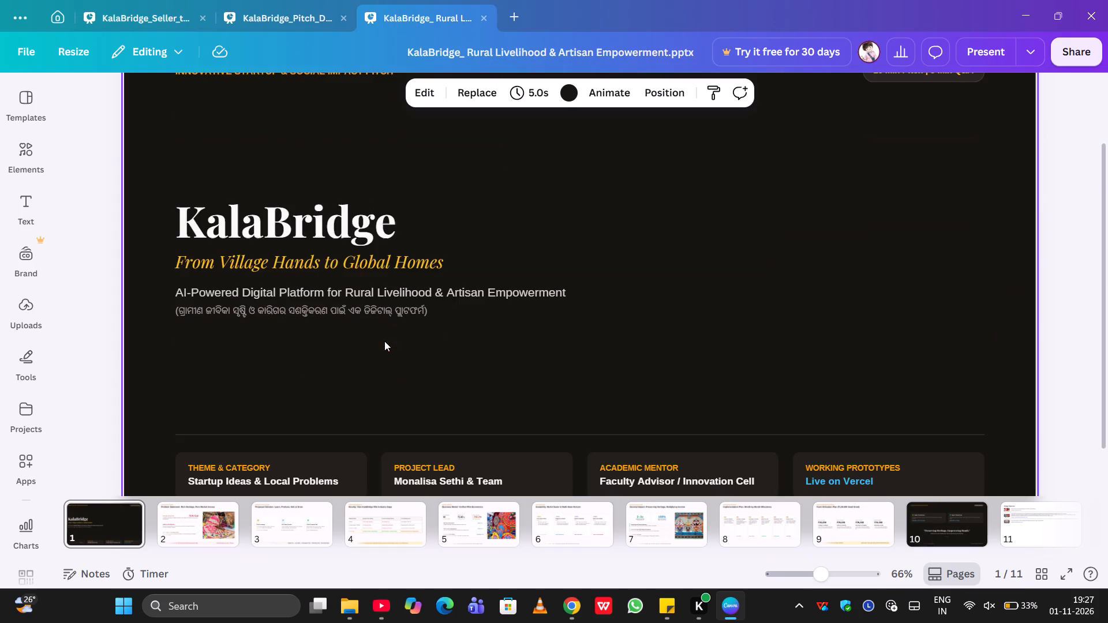
pyautogui.scroll(-1, 384, 341)
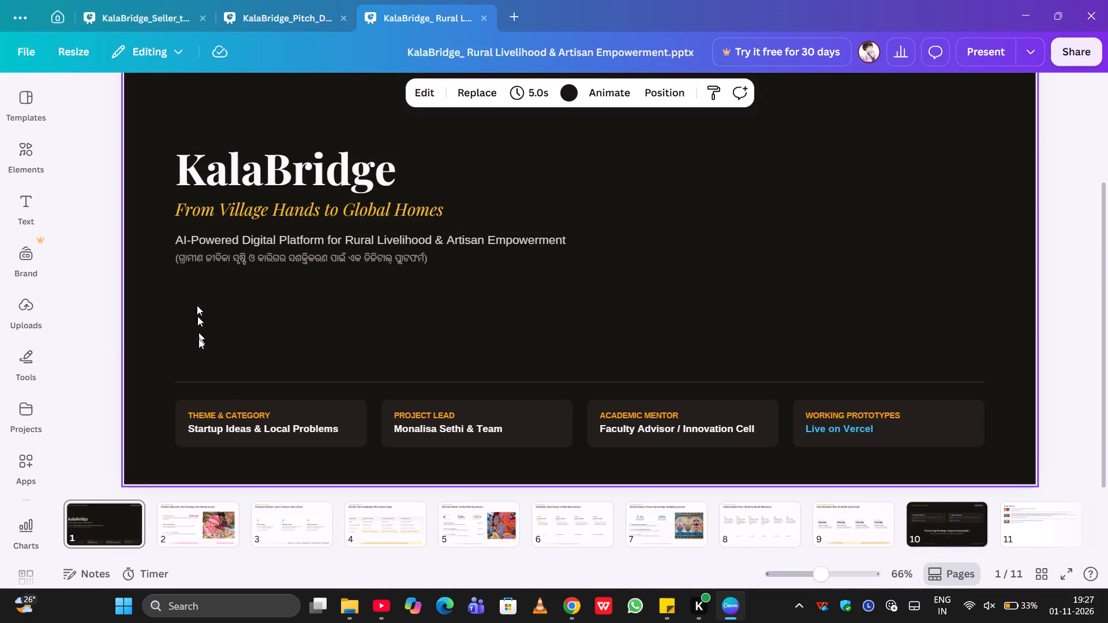
pyautogui.moveTo(205, 351); pyautogui.dragTo(345, 401)
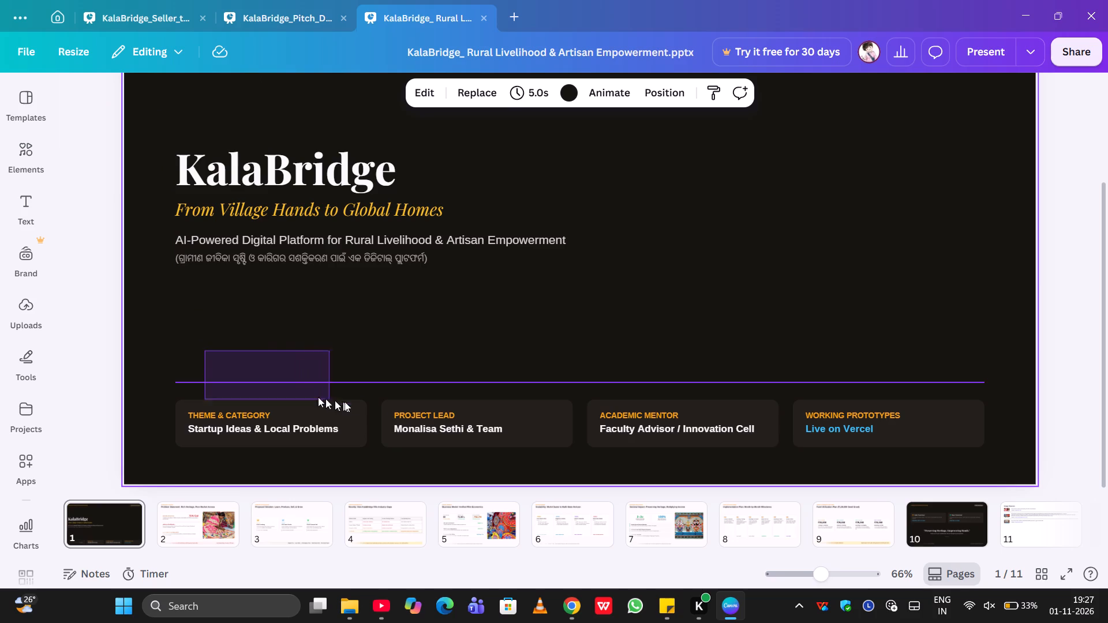
pyautogui.moveTo(345, 401); pyautogui.dragTo(936, 453)
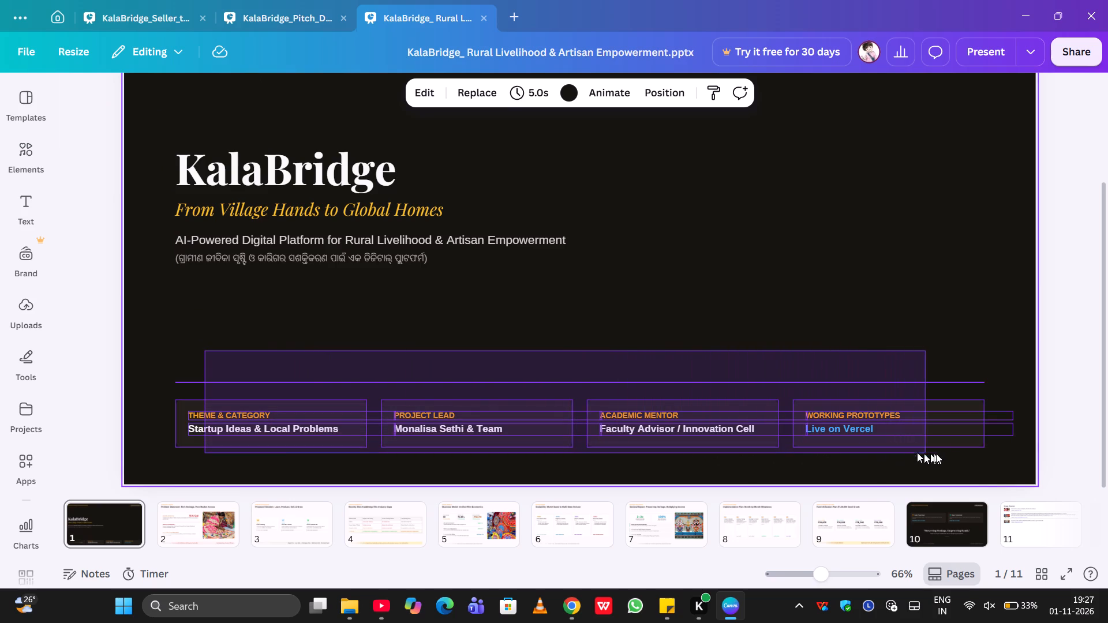
pyautogui.moveTo(936, 453); pyautogui.dragTo(979, 467)
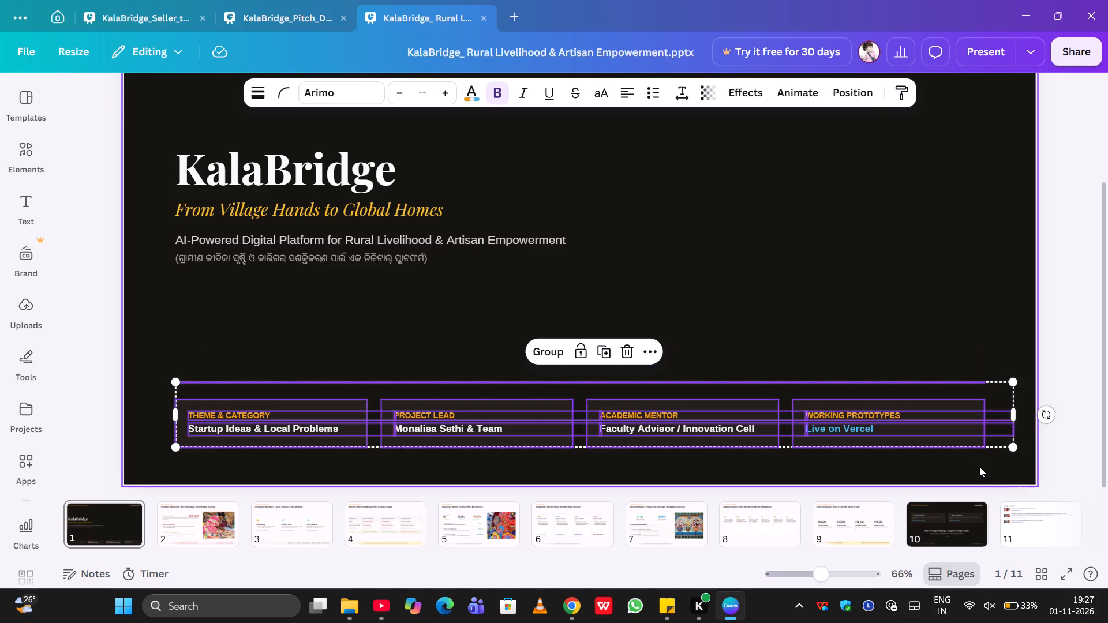
pyautogui.hotkey('ctrl', 'c')
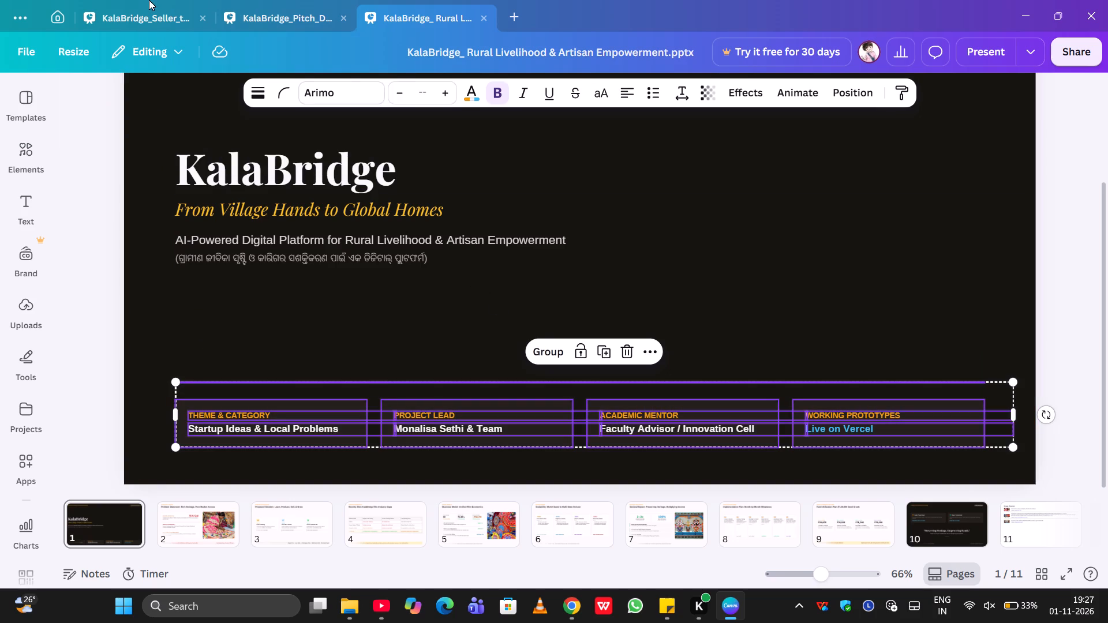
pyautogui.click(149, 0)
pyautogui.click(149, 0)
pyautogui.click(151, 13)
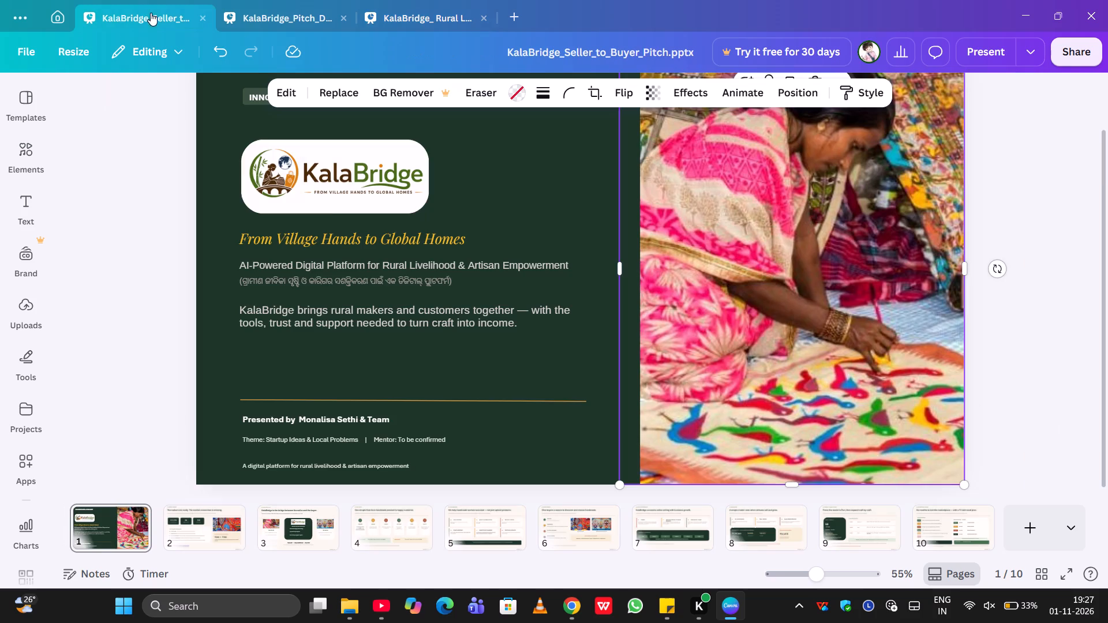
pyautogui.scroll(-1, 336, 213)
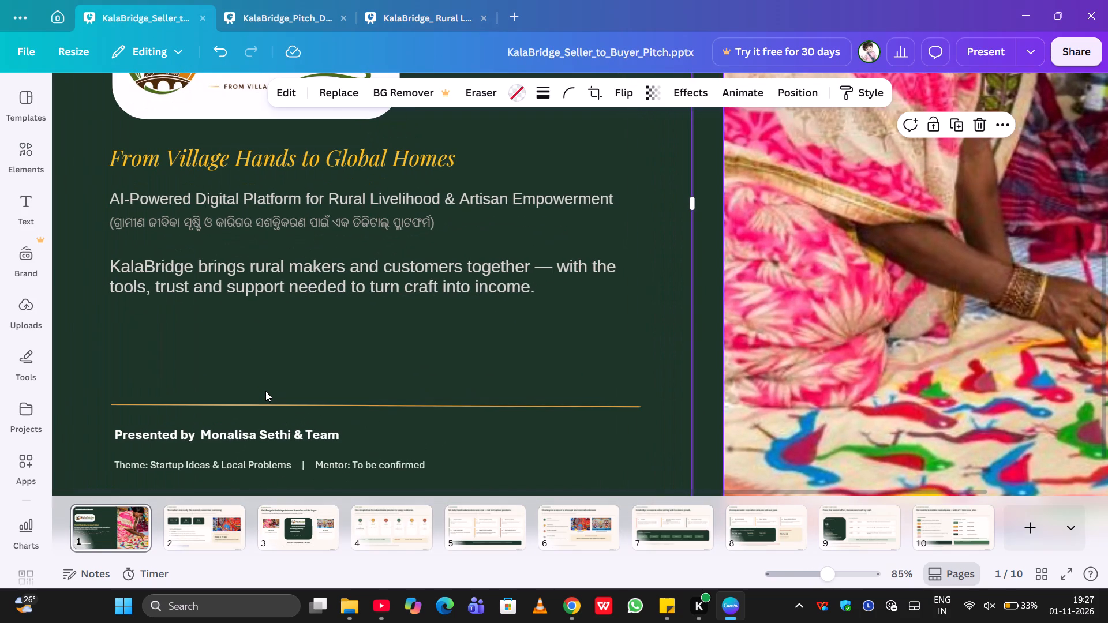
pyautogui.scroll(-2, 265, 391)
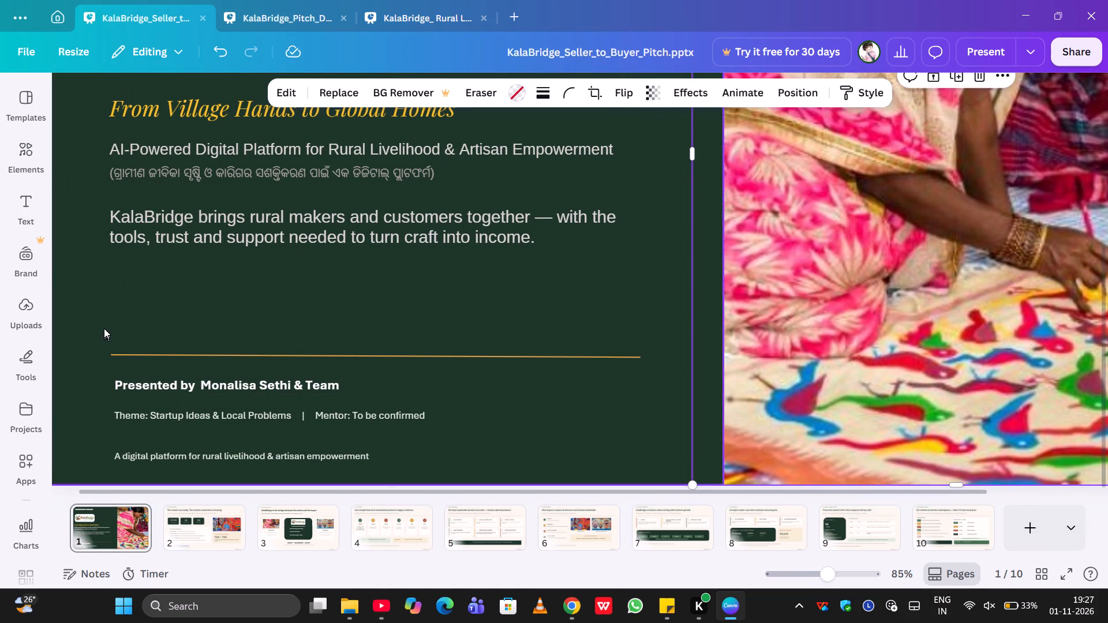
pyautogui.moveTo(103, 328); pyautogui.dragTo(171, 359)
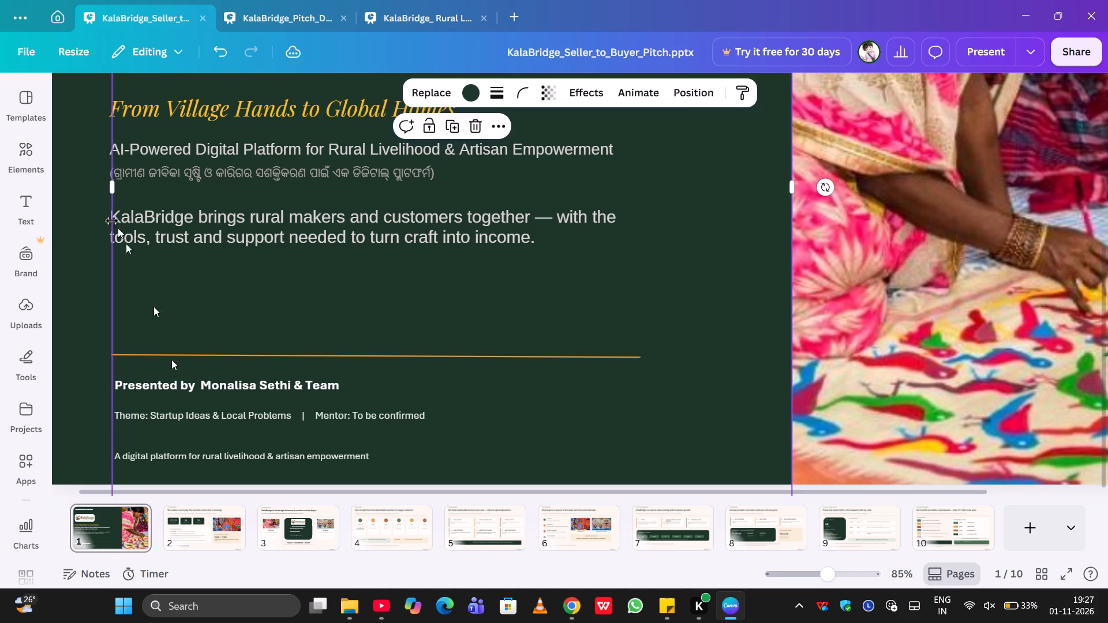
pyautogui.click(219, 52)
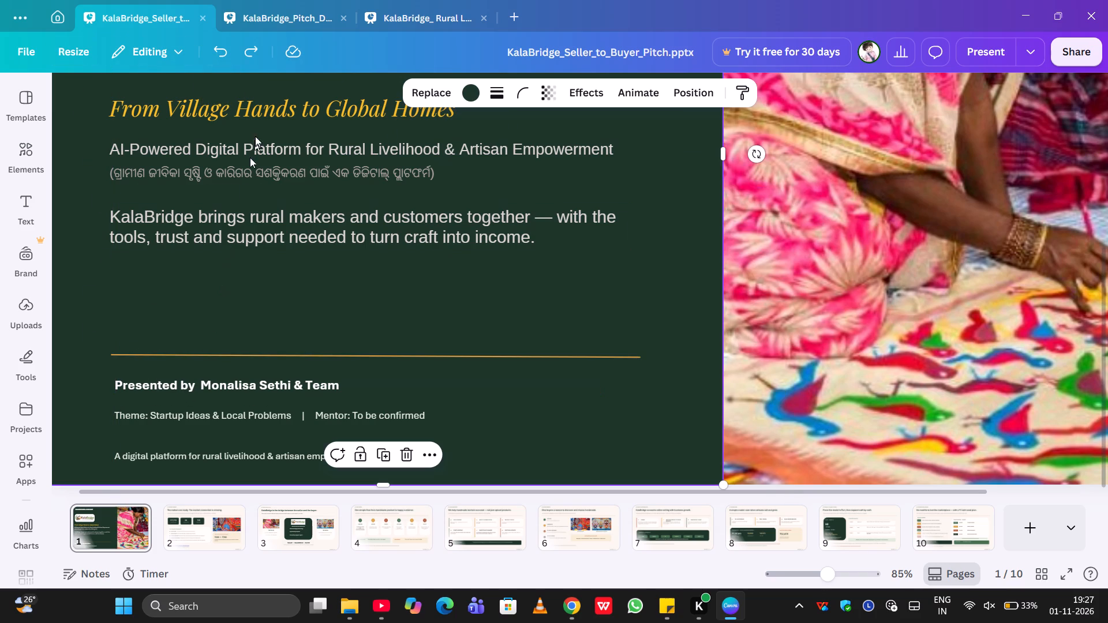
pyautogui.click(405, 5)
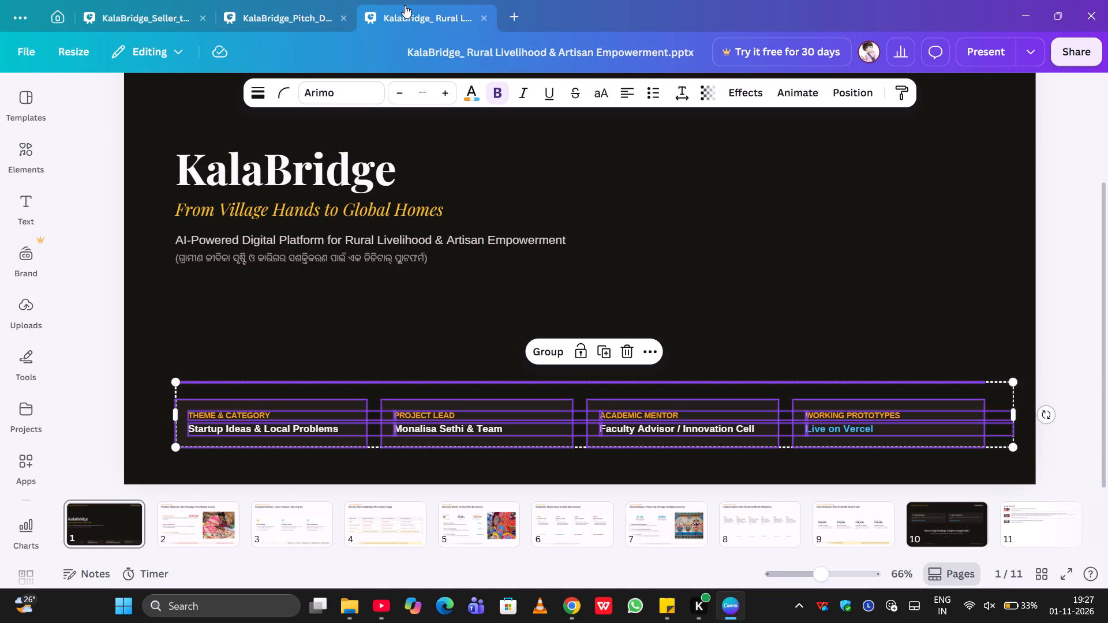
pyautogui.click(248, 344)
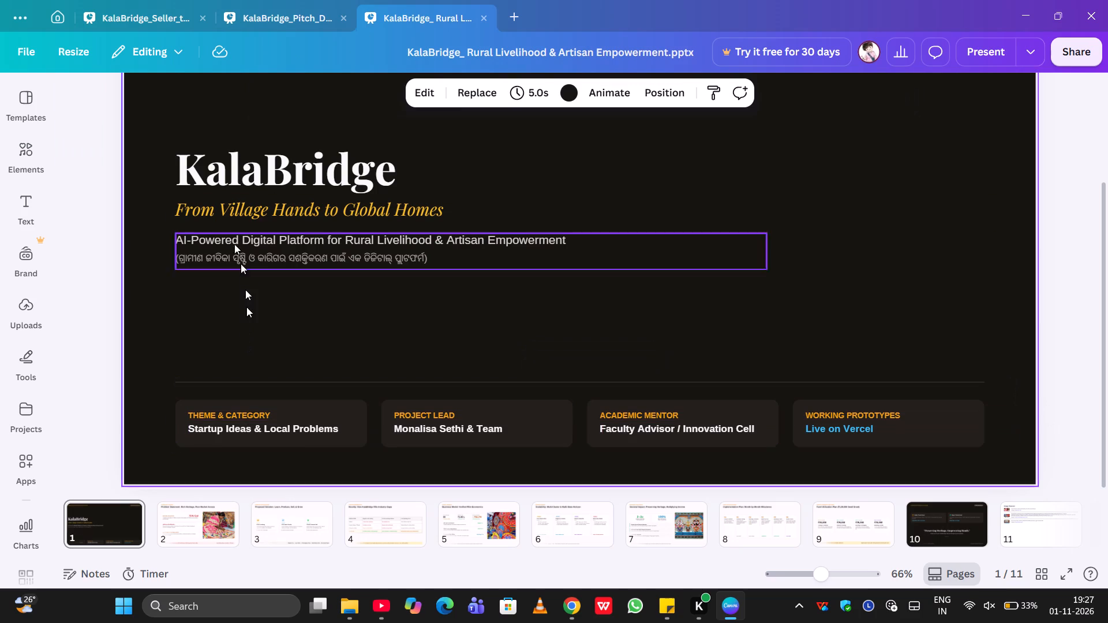
# On the Seller to Buyer Pitch cover, delete the "Presented by" line and the "Theme: Startup Ideas & Local Problems | Mentor" line.
pyautogui.click(141, 21)
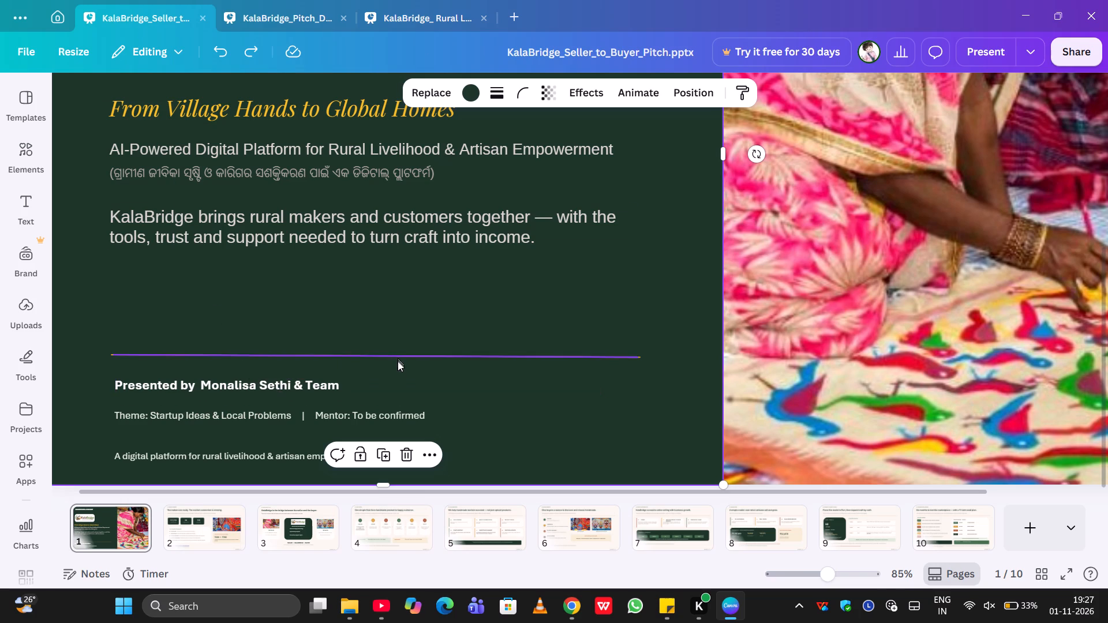
pyautogui.click(378, 383)
pyautogui.press('BackSpace')
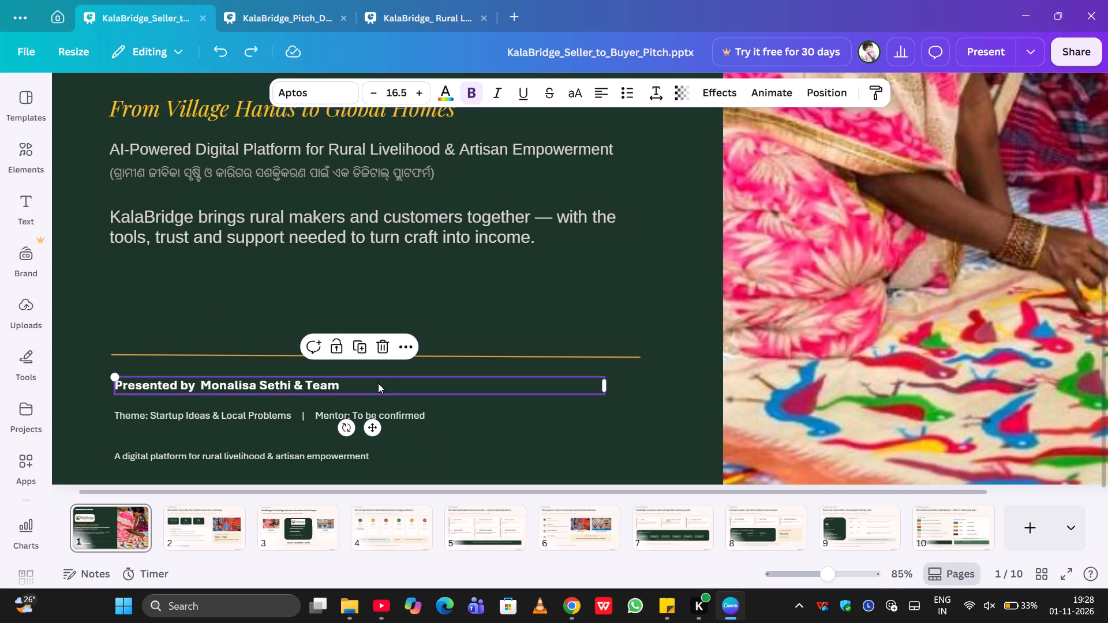
pyautogui.click(227, 413)
pyautogui.press('BackSpace')
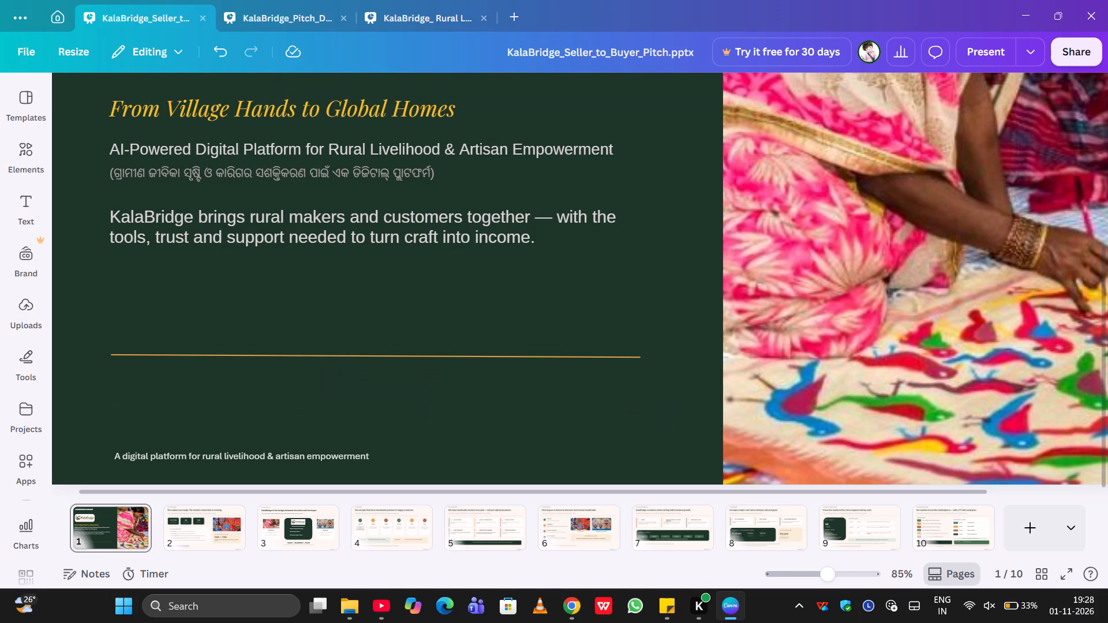
# Paste the copied divider line and four info cards onto the Seller to Buyer cover, below the gold divider.
pyautogui.click(243, 401)
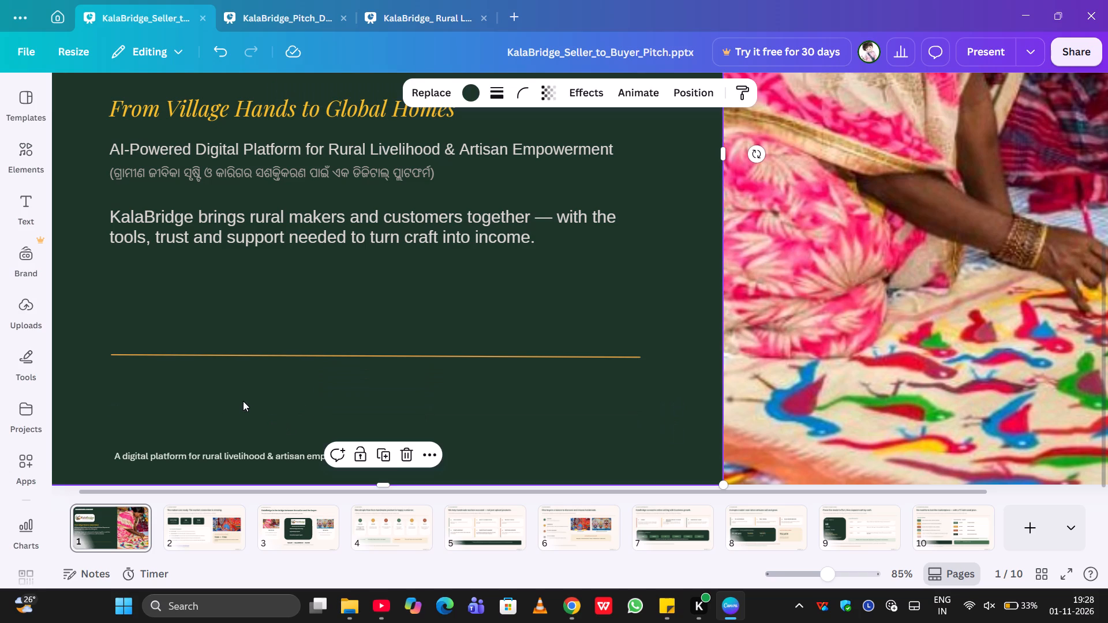
pyautogui.hotkey('ctrl', 'v')
pyautogui.click(368, 263)
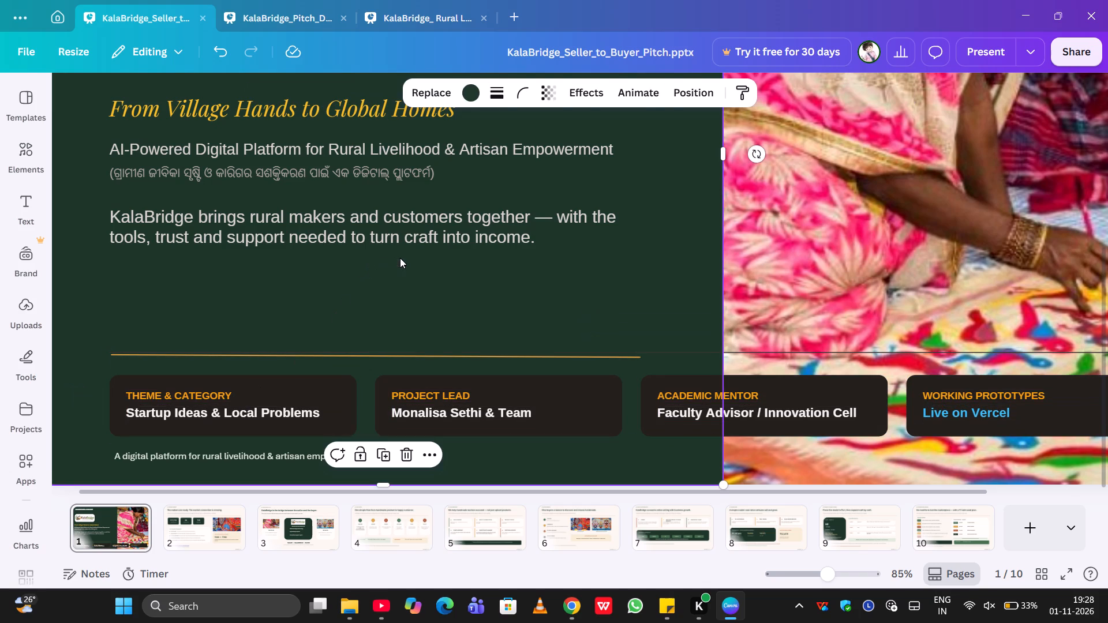
# Delete the pasted thin dark divider line above the info cards, keeping the original gold one.
pyautogui.click(655, 350)
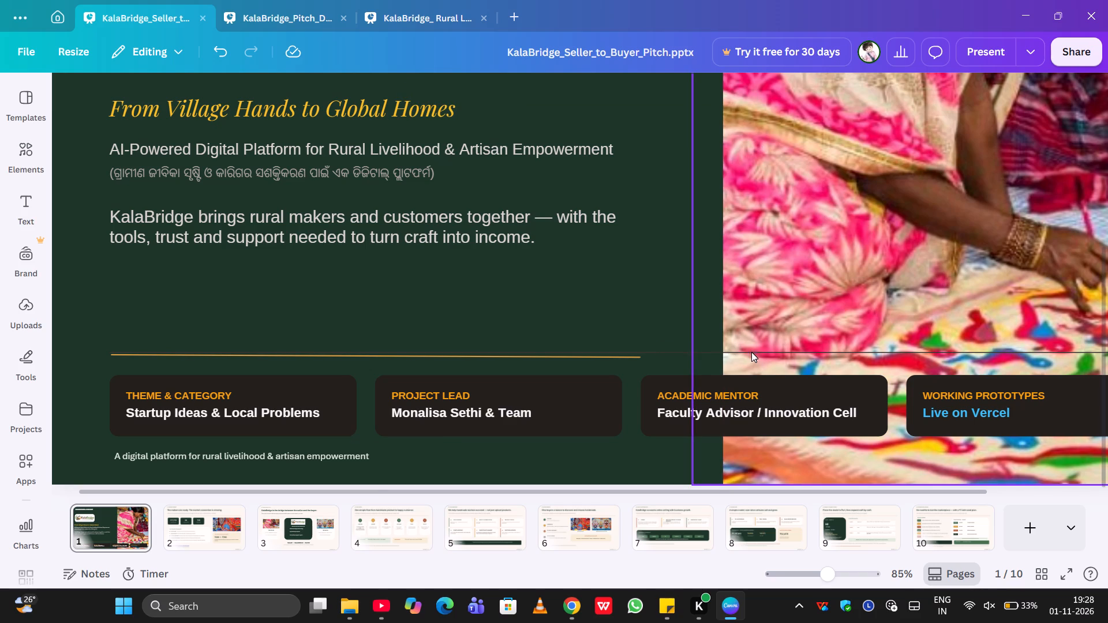
pyautogui.click(482, 297)
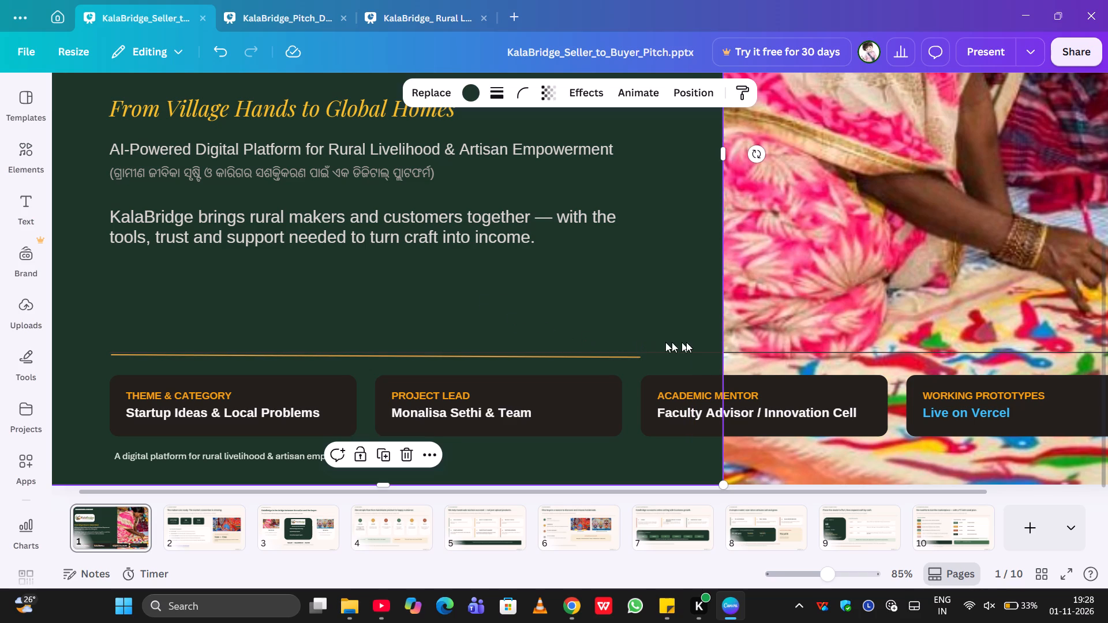
pyautogui.click(746, 351)
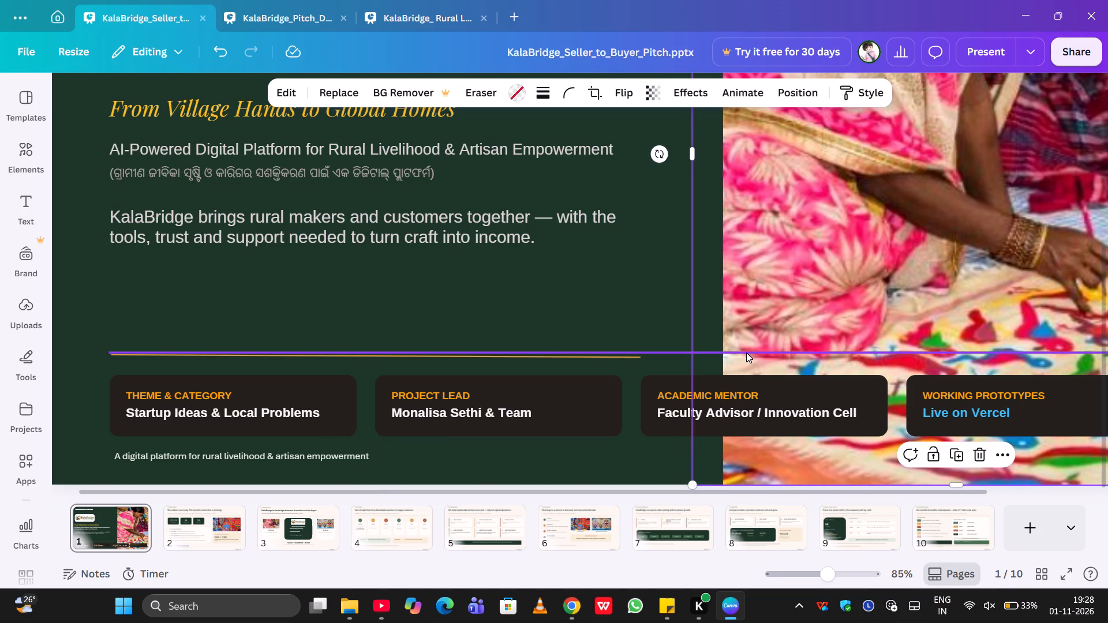
pyautogui.click(746, 352)
pyautogui.press('Delete')
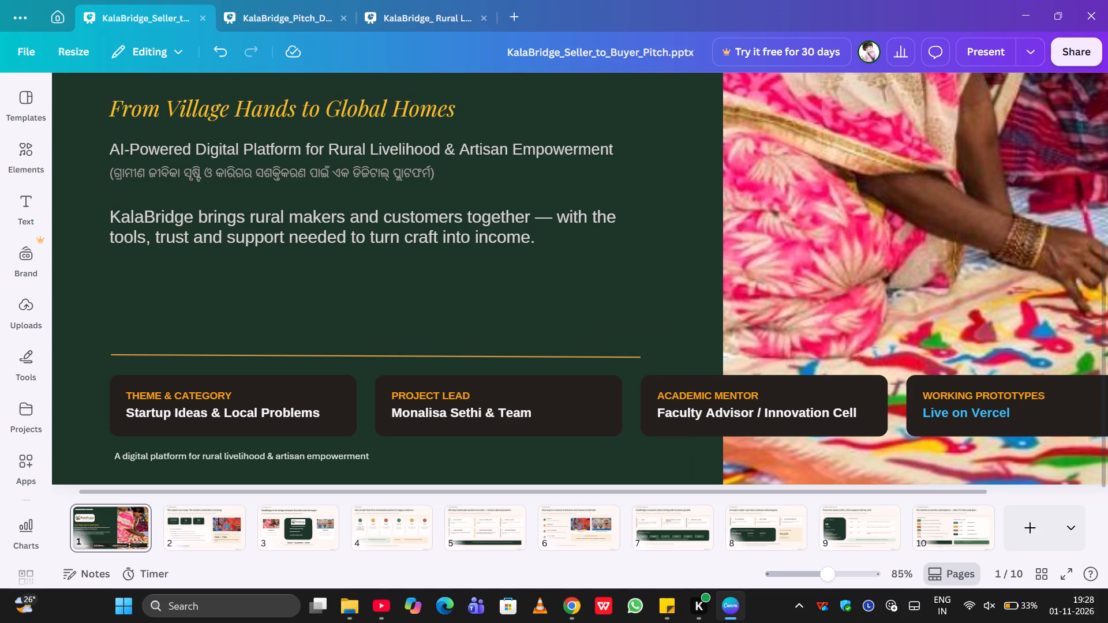
# Straighten the gold divider line and extend it to about 1,704 long, spanning the info cards up to the Working Prototypes card's outer edge.
pyautogui.click(527, 357)
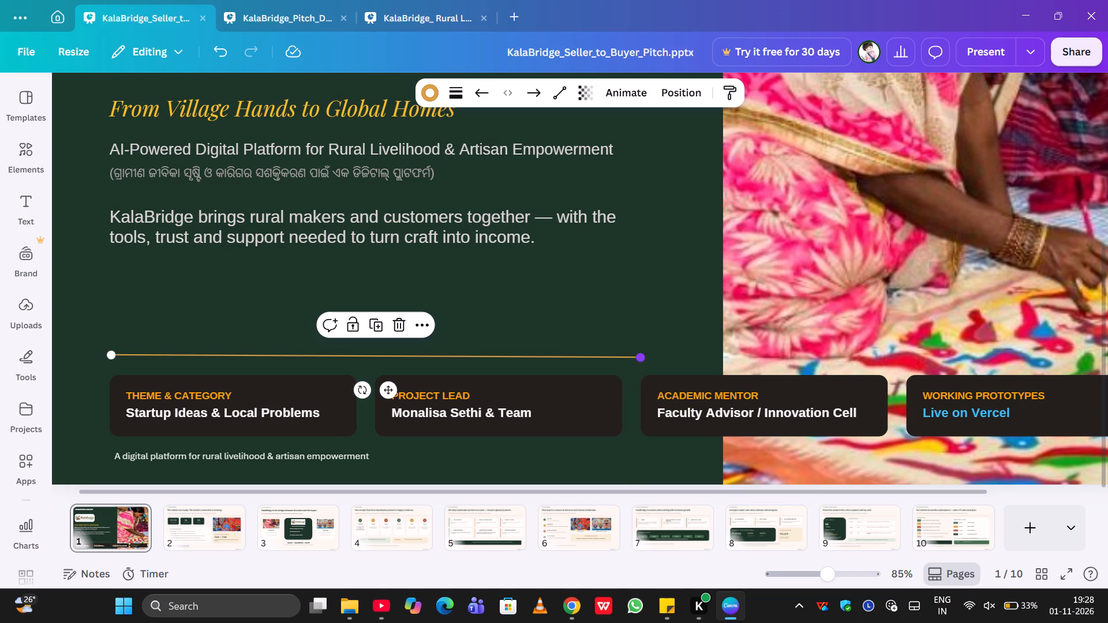
pyautogui.moveTo(639, 355); pyautogui.dragTo(979, 351)
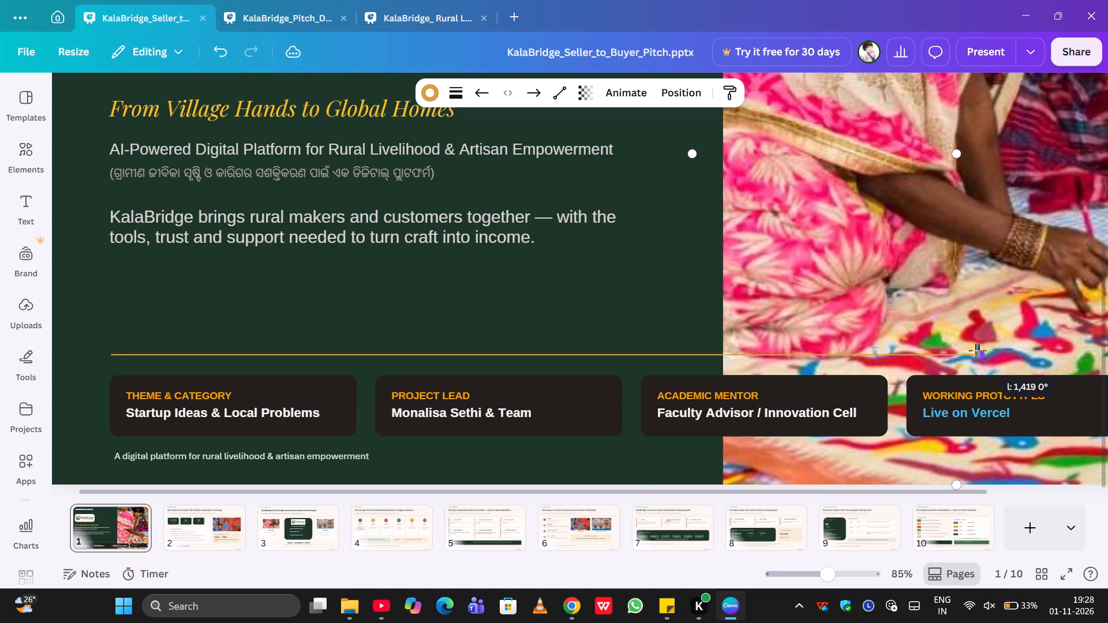
pyautogui.moveTo(979, 351); pyautogui.dragTo(1107, 352)
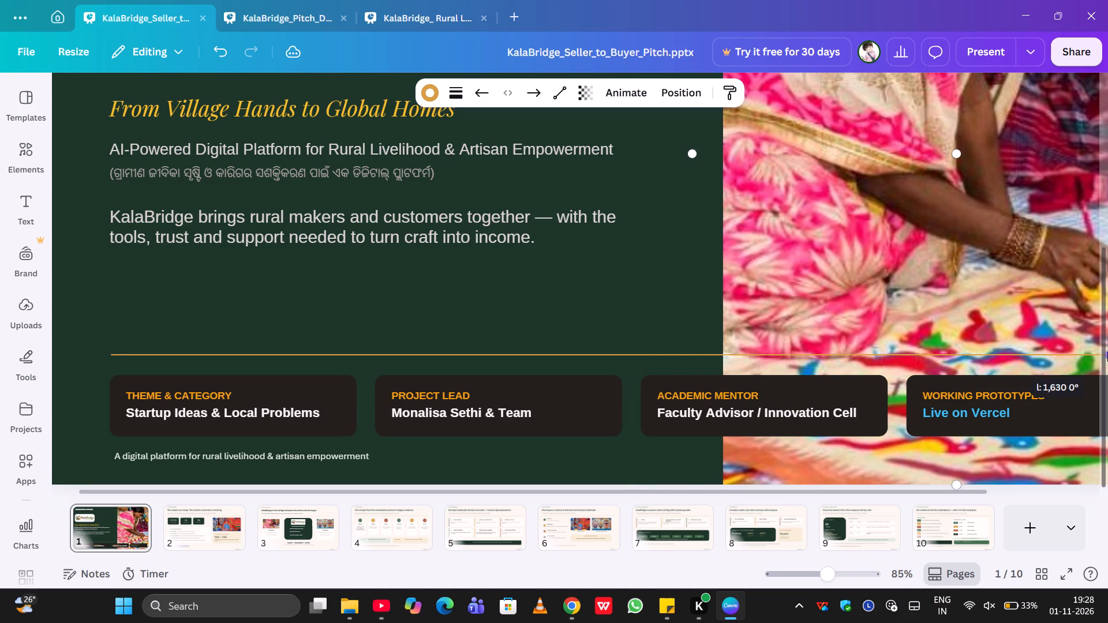
pyautogui.hscroll(-2, 770, 297)
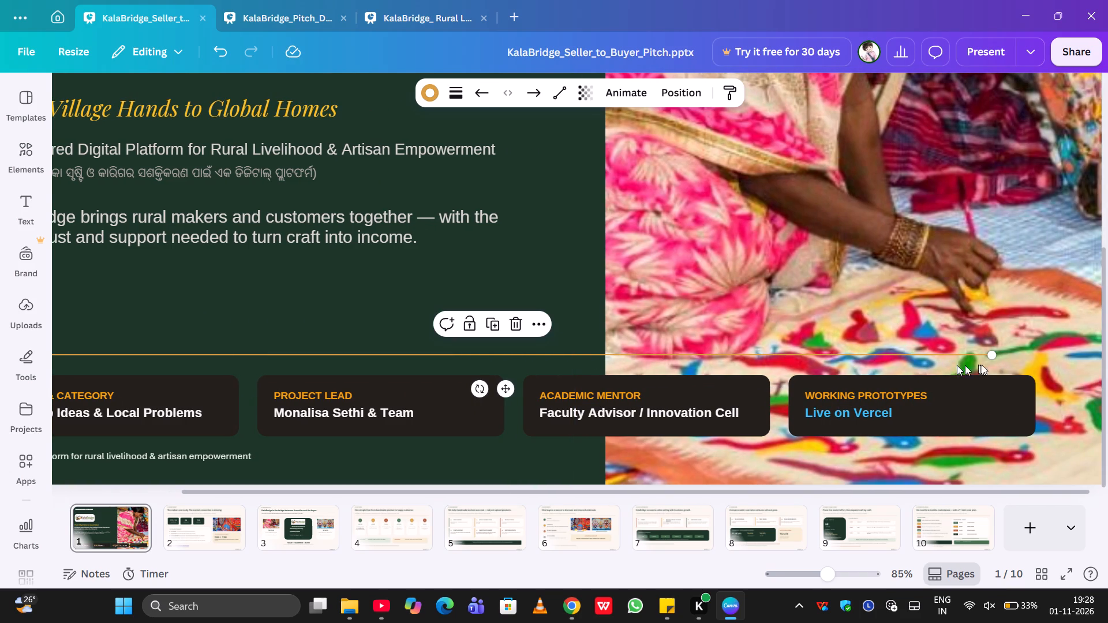
pyautogui.moveTo(996, 353); pyautogui.dragTo(1035, 350)
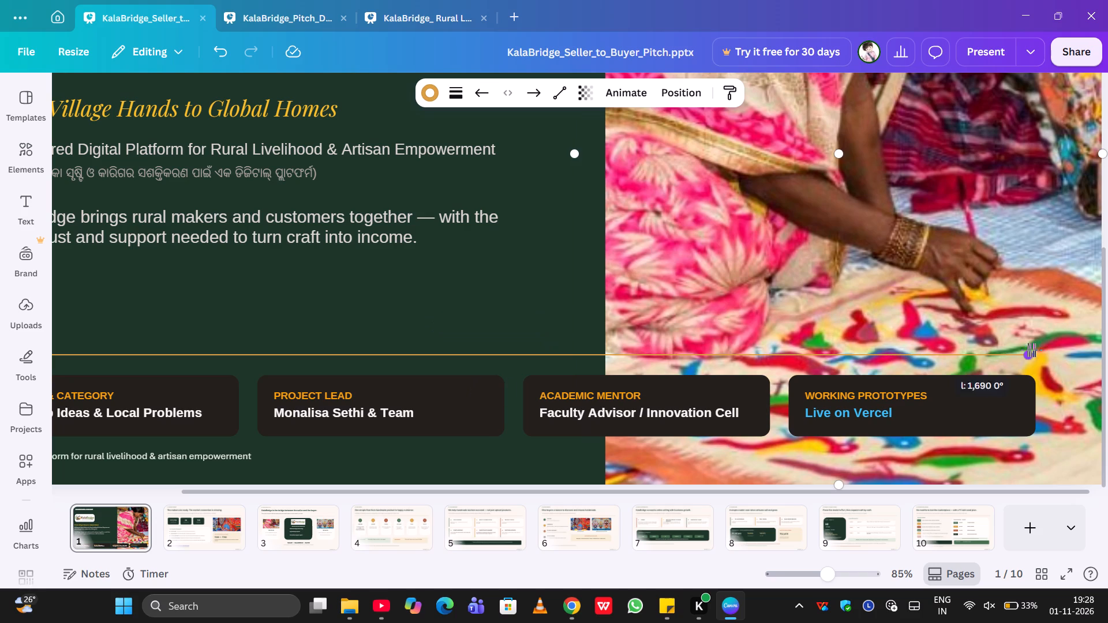
pyautogui.moveTo(1035, 350); pyautogui.dragTo(1068, 348)
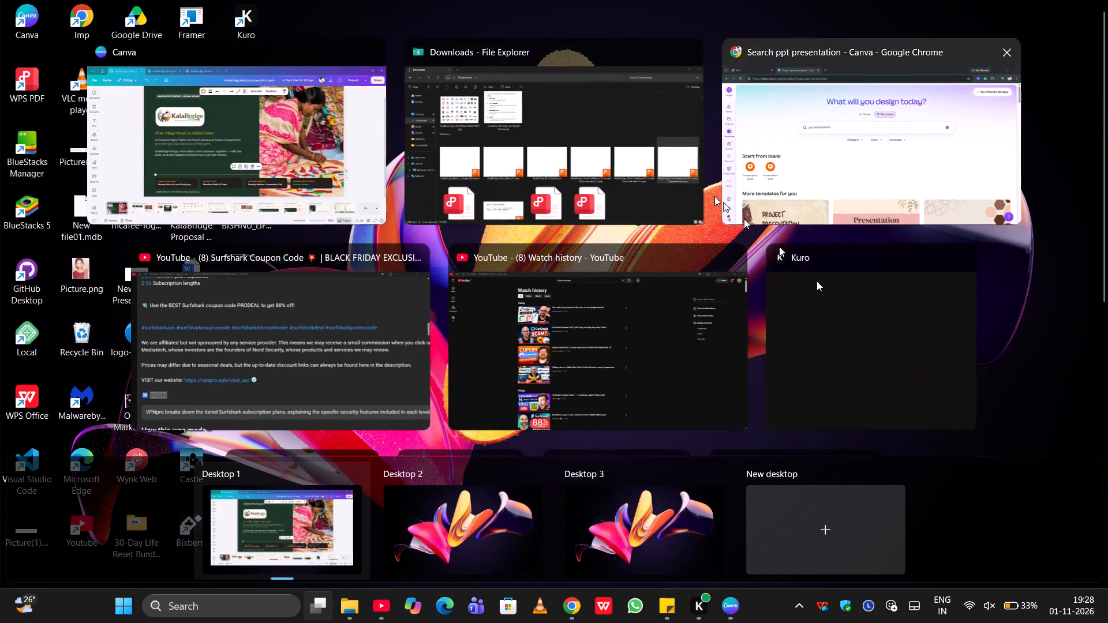
pyautogui.click(297, 137)
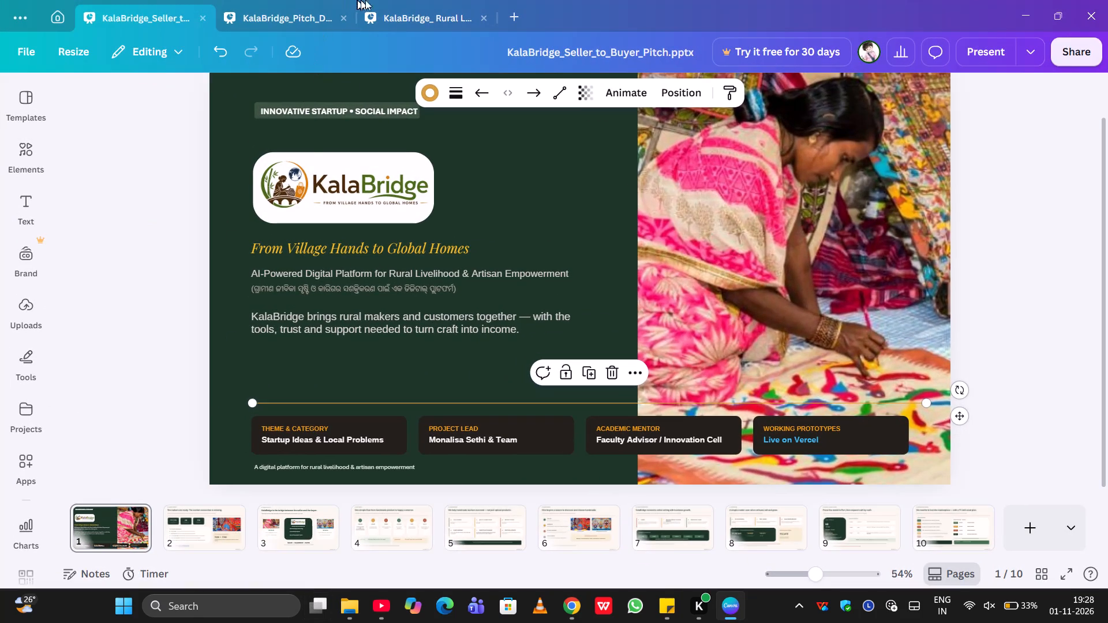
pyautogui.click(422, 8)
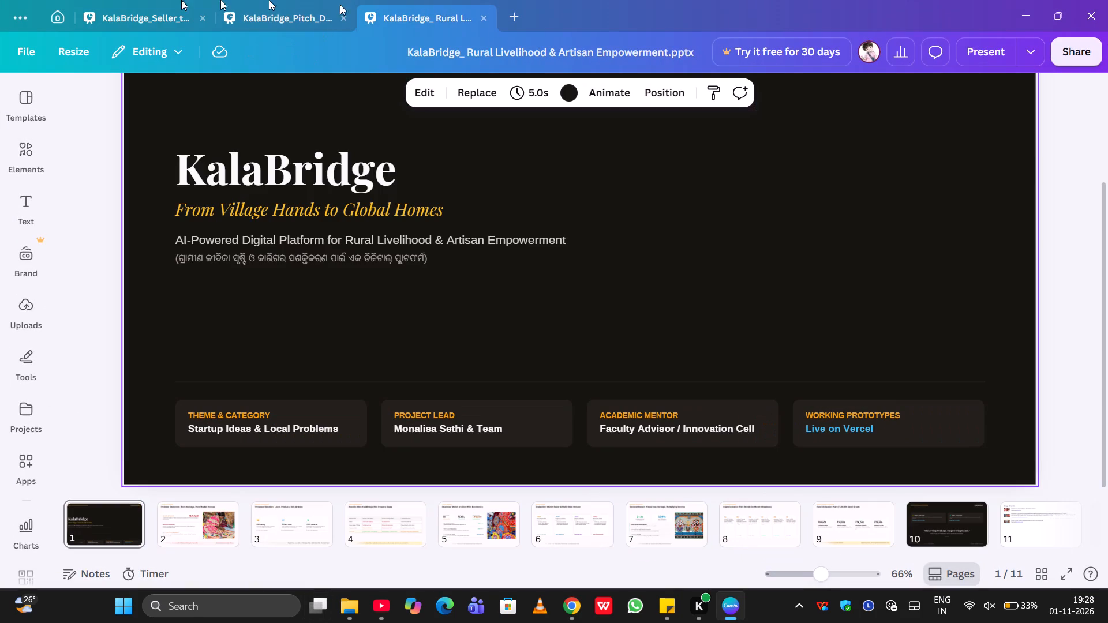
pyautogui.click(121, 13)
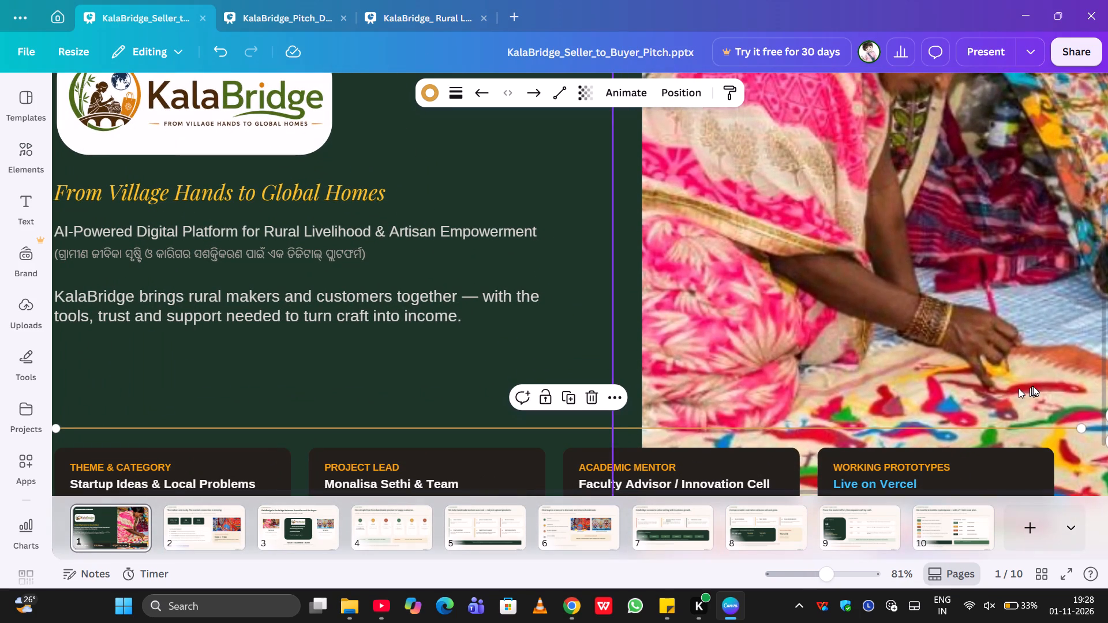
pyautogui.hscroll(-2, 1033, 386)
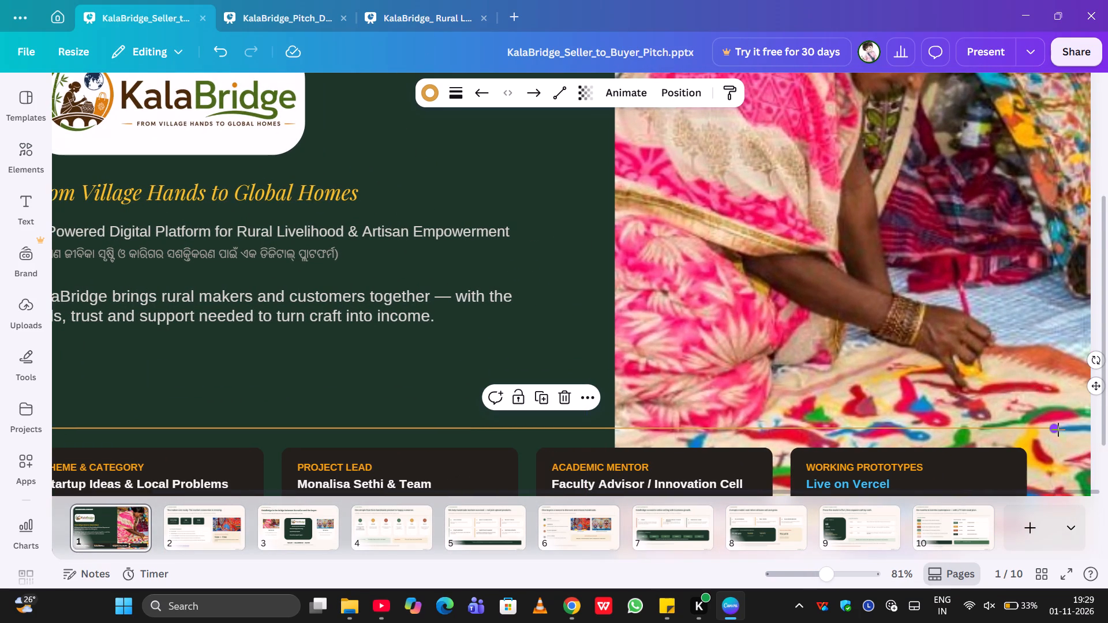
pyautogui.moveTo(1057, 429); pyautogui.dragTo(1027, 428)
pyautogui.hscroll(4, 708, 366)
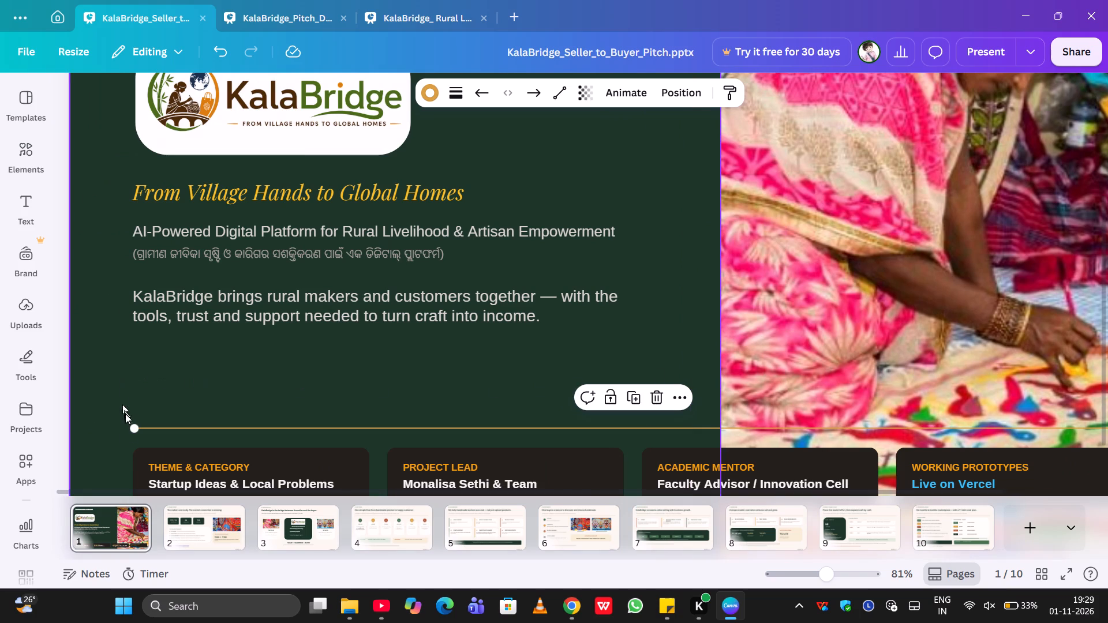
pyautogui.click(132, 427)
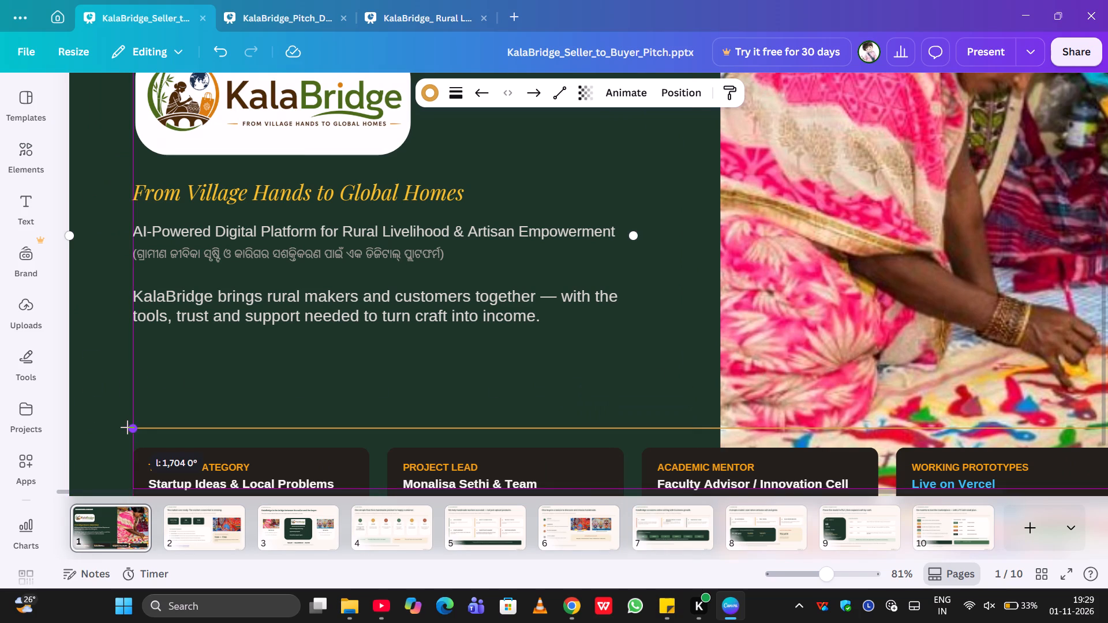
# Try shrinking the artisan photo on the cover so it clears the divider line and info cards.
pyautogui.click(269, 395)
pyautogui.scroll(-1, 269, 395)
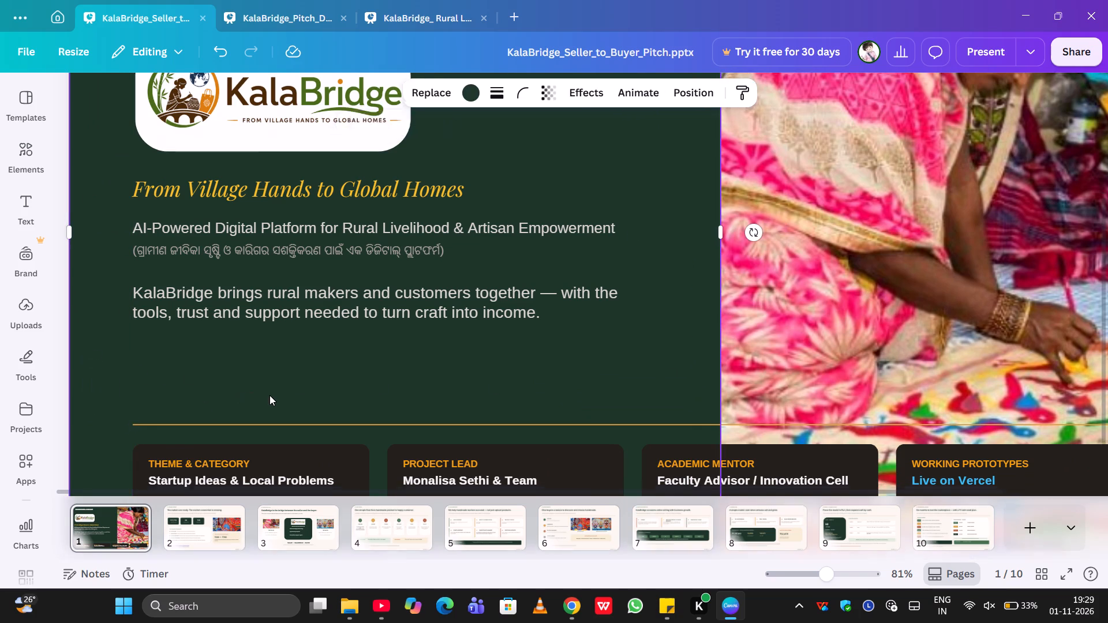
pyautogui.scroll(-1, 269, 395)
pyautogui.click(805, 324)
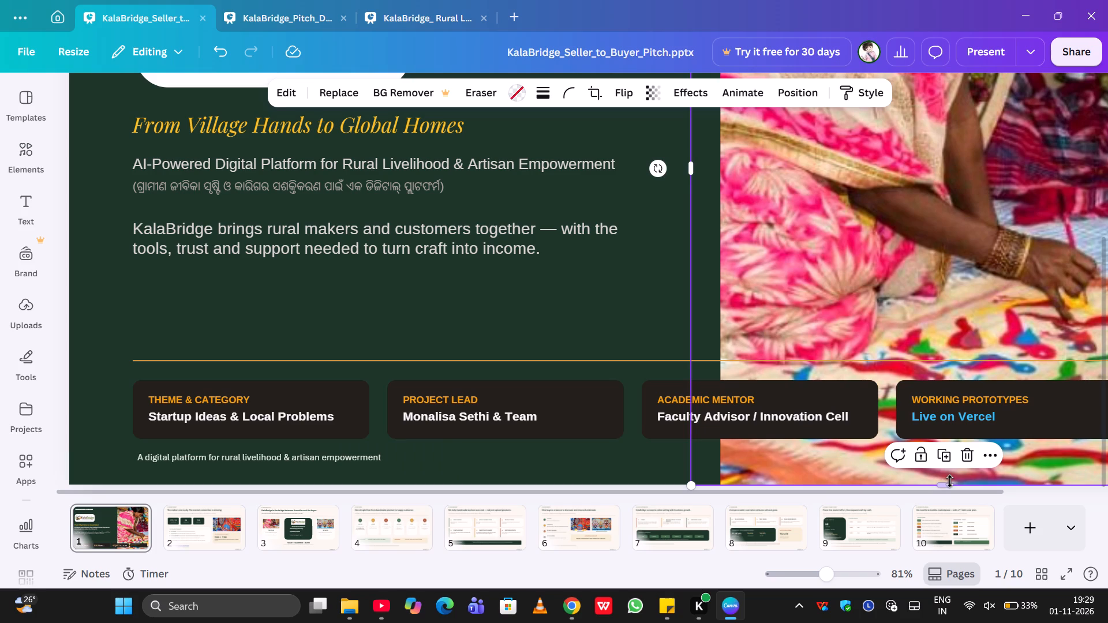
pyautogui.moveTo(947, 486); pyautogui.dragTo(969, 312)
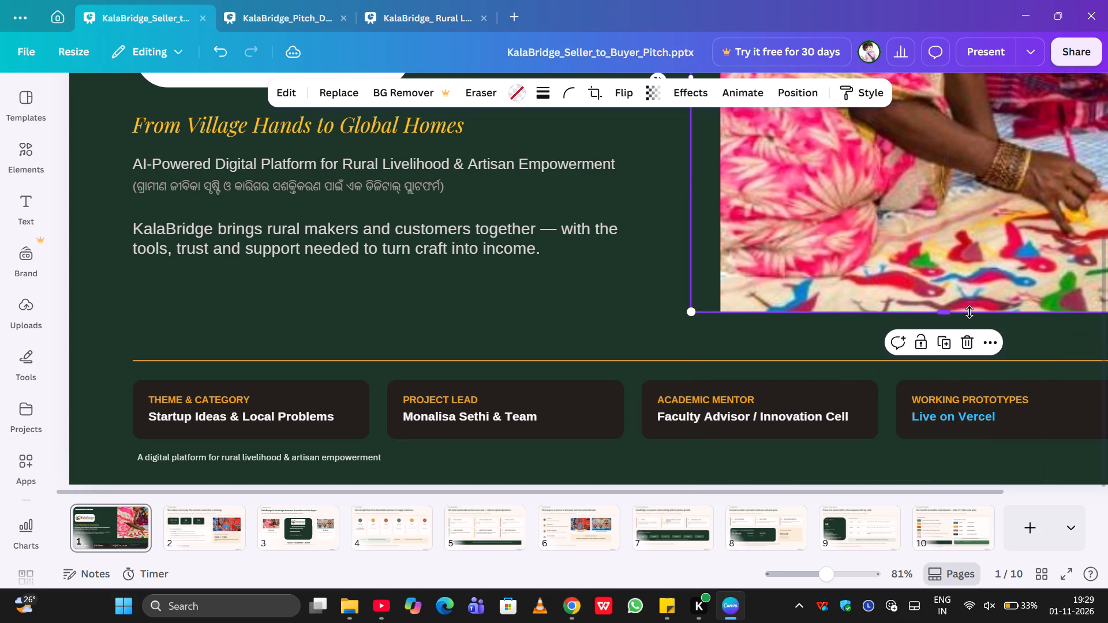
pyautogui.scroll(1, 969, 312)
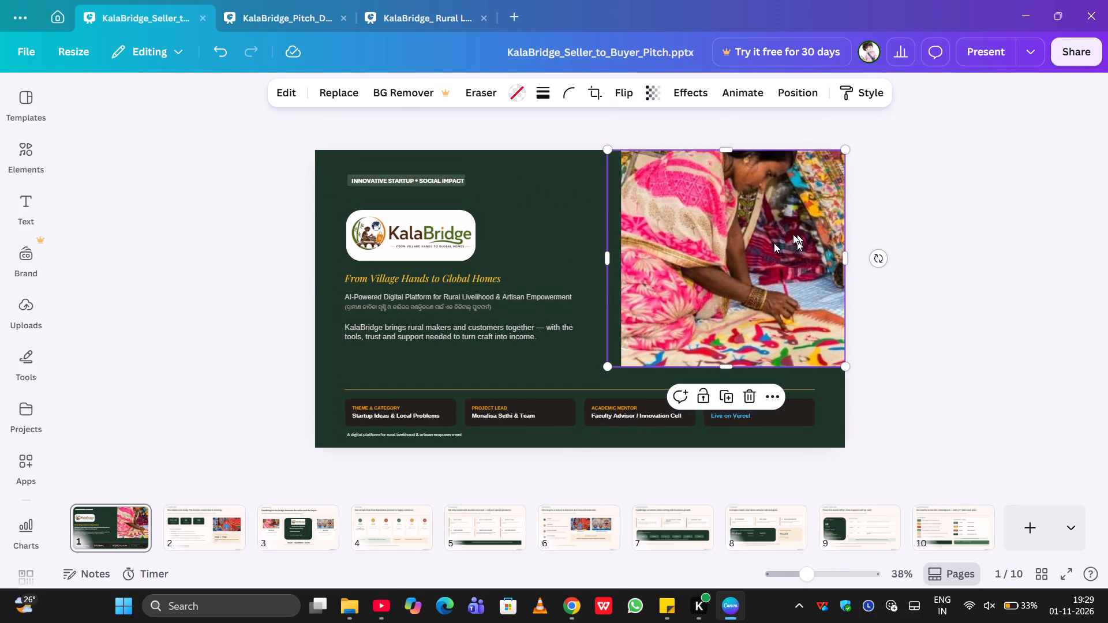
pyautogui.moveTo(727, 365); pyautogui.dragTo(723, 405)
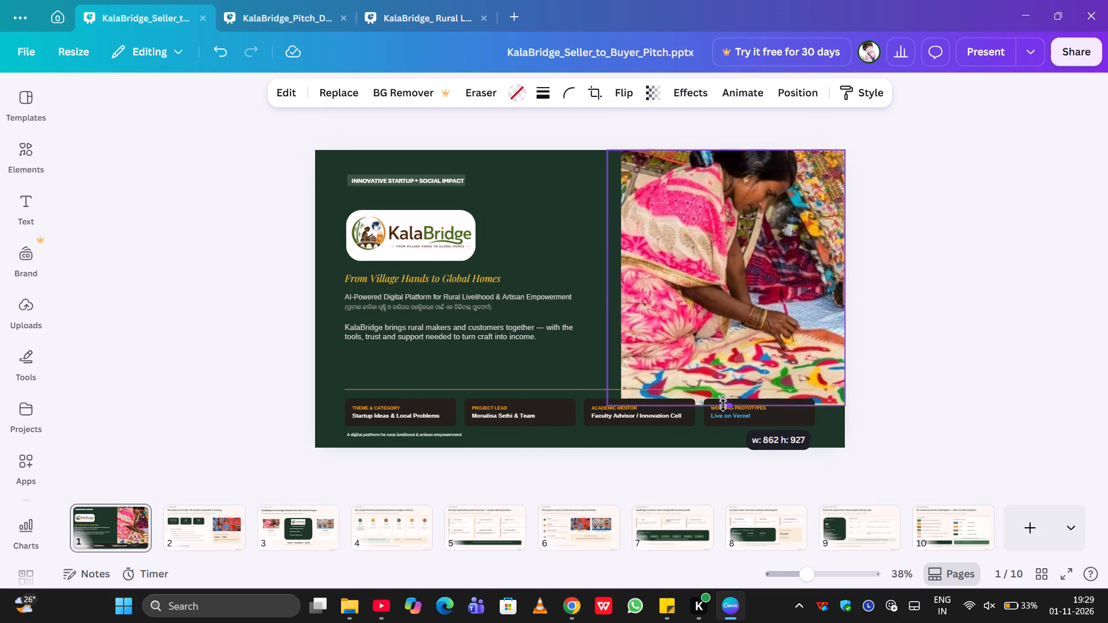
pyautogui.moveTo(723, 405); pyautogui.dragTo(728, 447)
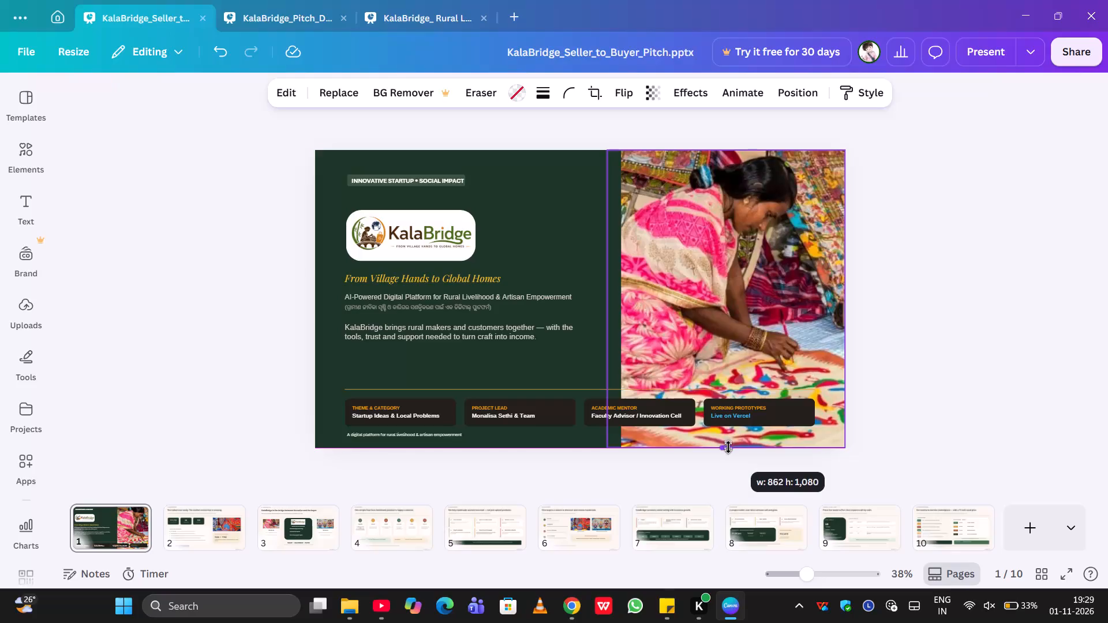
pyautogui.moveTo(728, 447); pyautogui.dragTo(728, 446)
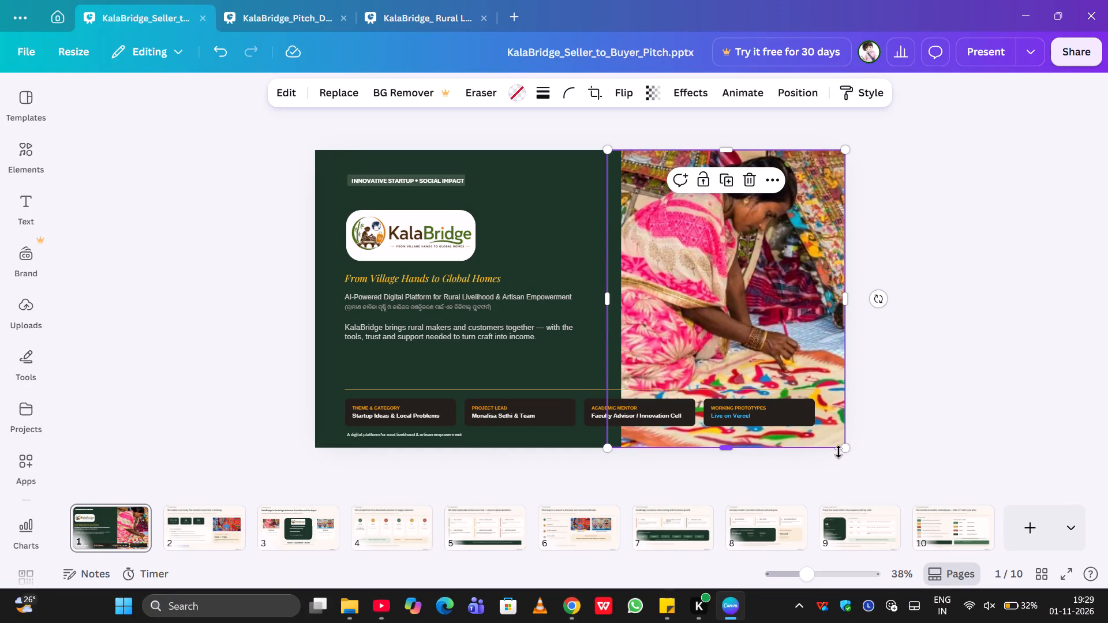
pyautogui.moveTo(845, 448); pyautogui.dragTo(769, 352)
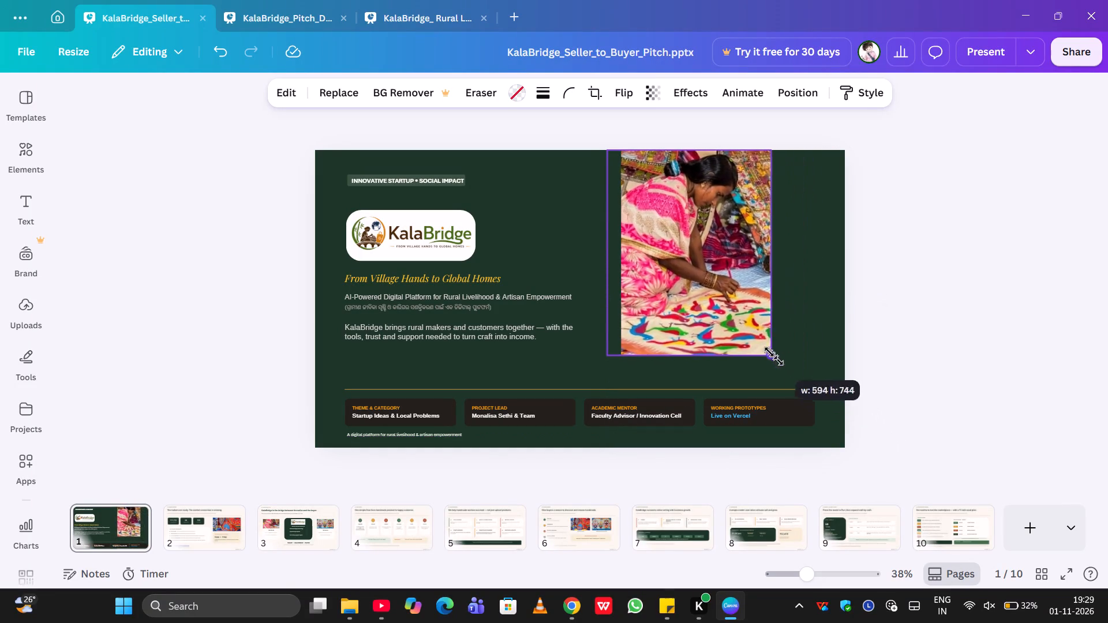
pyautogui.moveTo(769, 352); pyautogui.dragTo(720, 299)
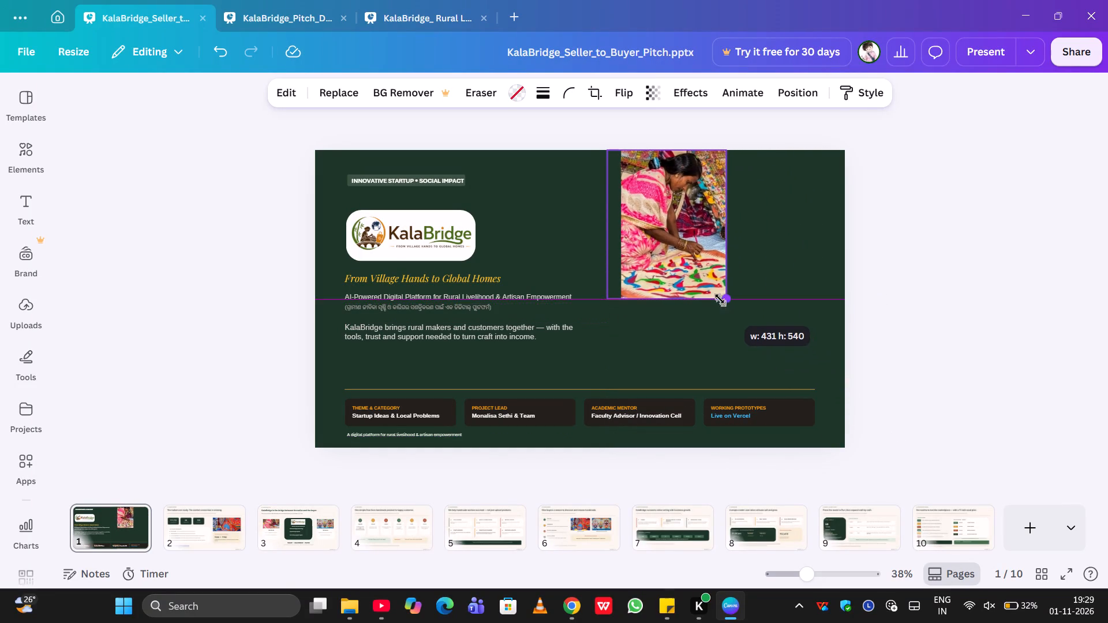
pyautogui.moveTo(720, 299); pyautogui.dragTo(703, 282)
# Delete the artisan photo from the cover.
pyautogui.click(669, 221)
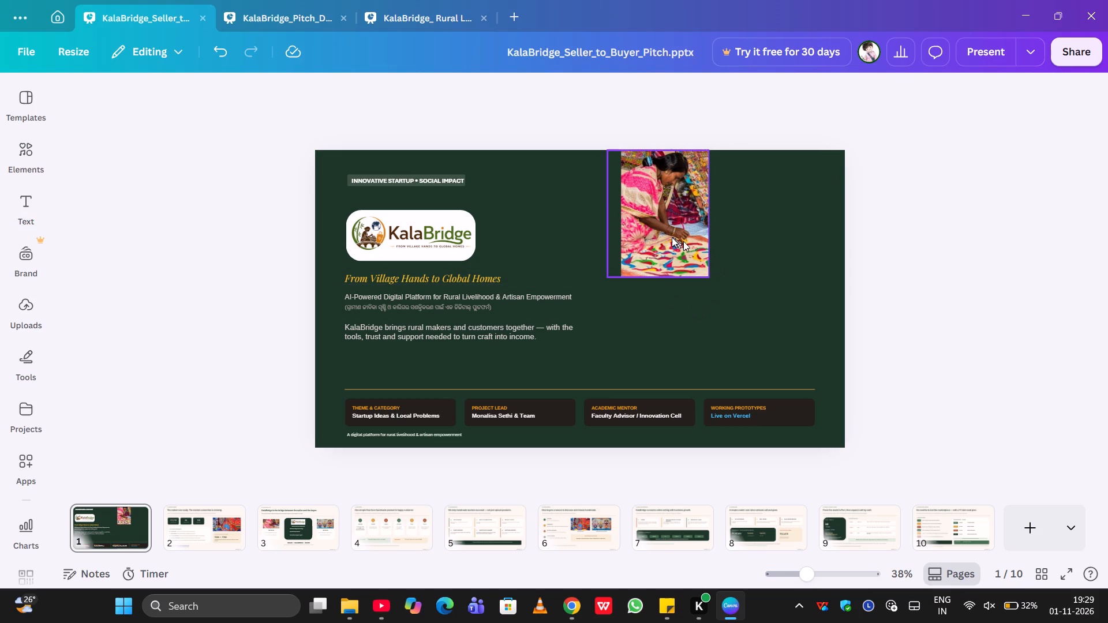
pyautogui.click(672, 237)
pyautogui.press('Delete')
pyautogui.press('Delete')
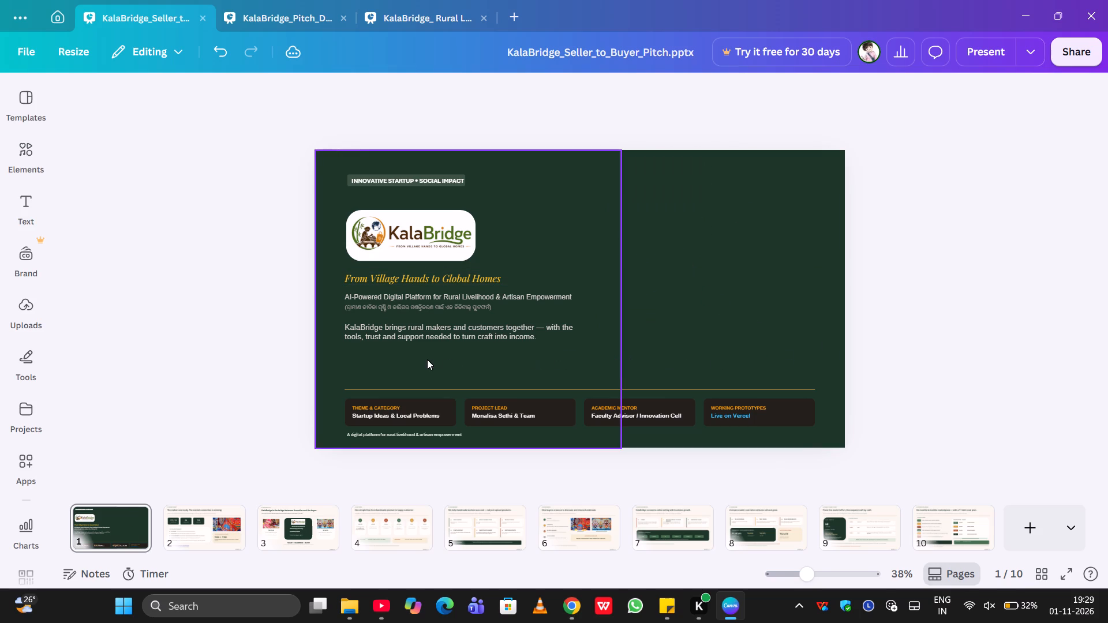
# Delete the separate dark green panel behind the cover text, leaving the full-page green background.
pyautogui.scroll(-2, 427, 359)
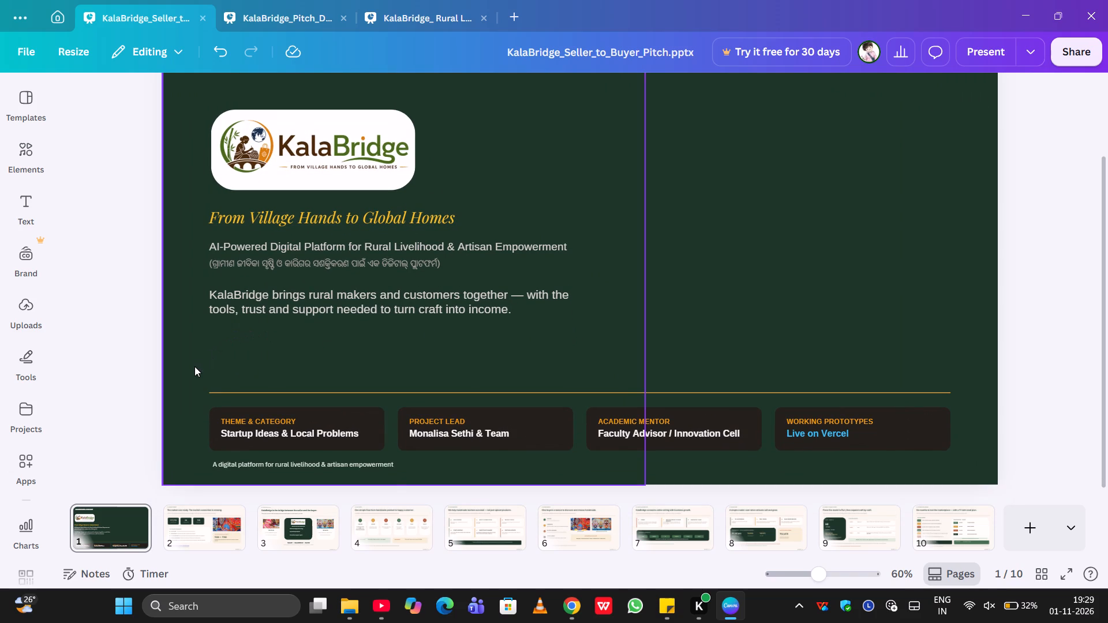
pyautogui.moveTo(194, 366); pyautogui.dragTo(621, 461)
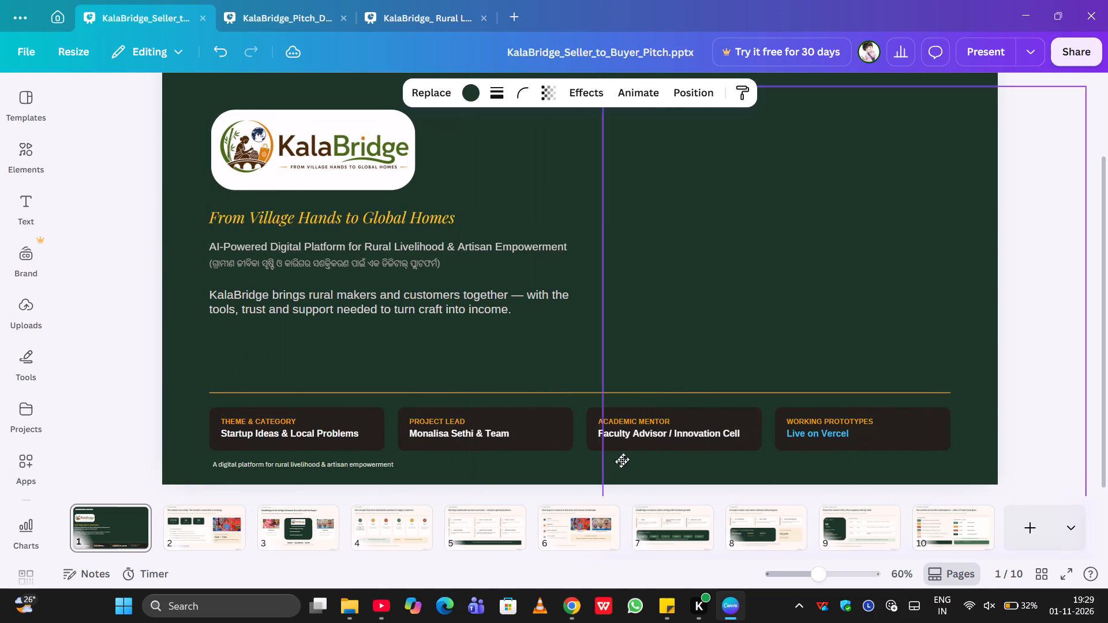
pyautogui.moveTo(621, 461); pyautogui.dragTo(545, 556)
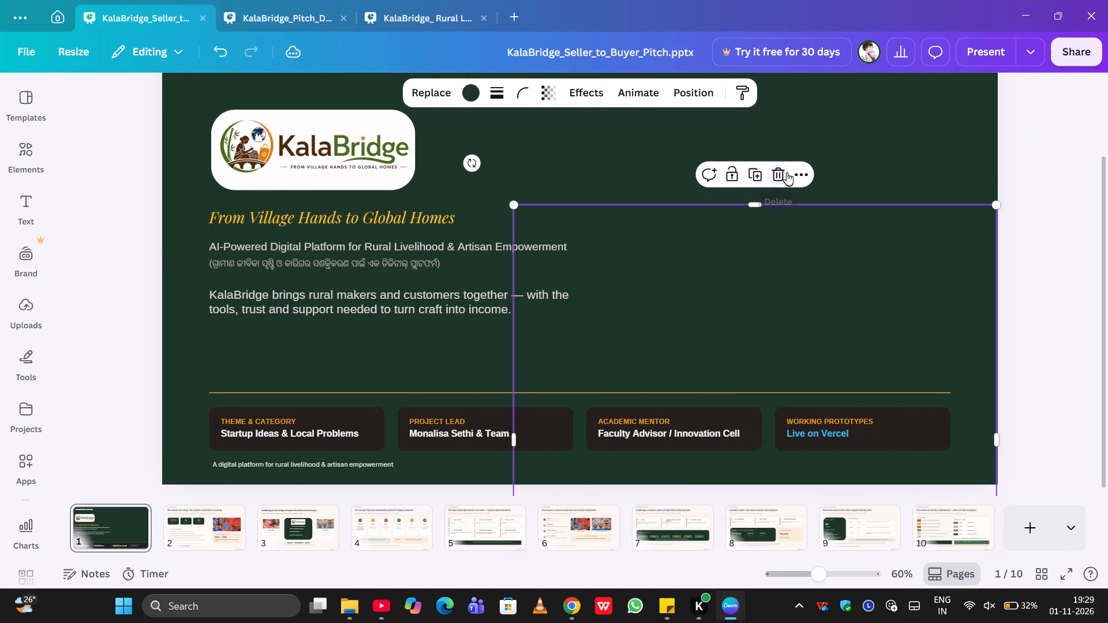
pyautogui.click(787, 172)
# Undo any shift of the full-page dark green background shape and lock it in place.
pyautogui.moveTo(201, 363); pyautogui.dragTo(402, 381)
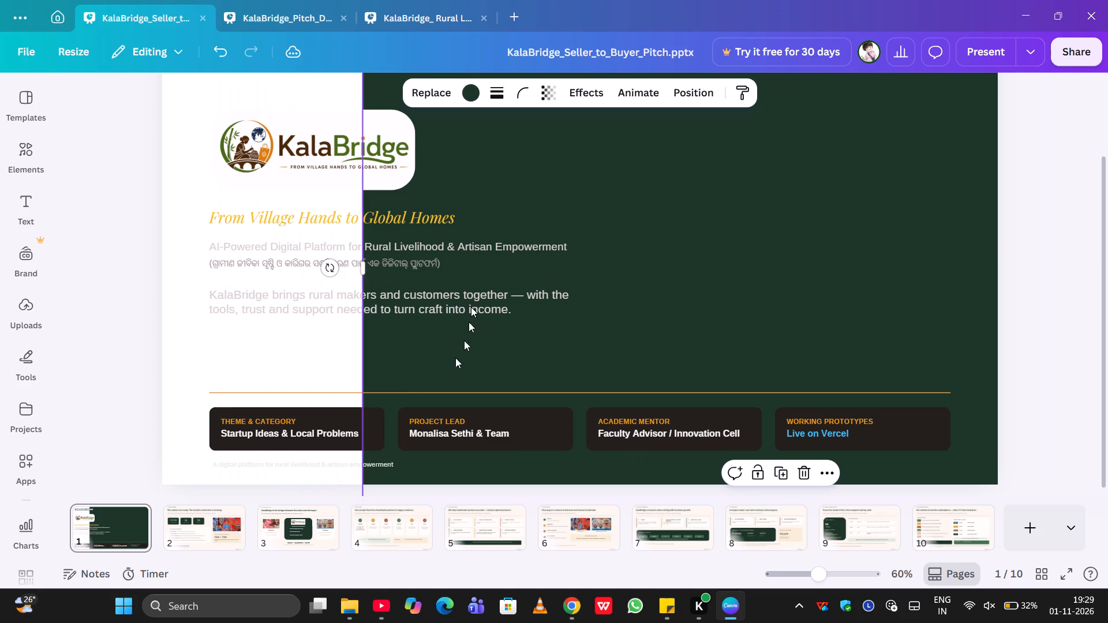
pyautogui.click(220, 55)
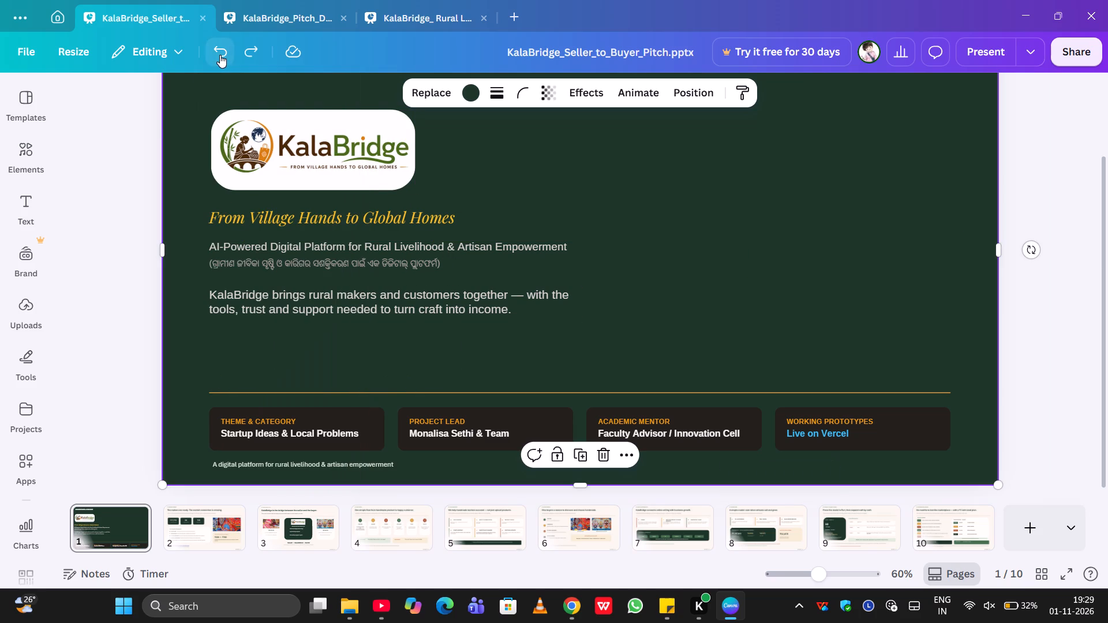
pyautogui.rightClick(713, 207)
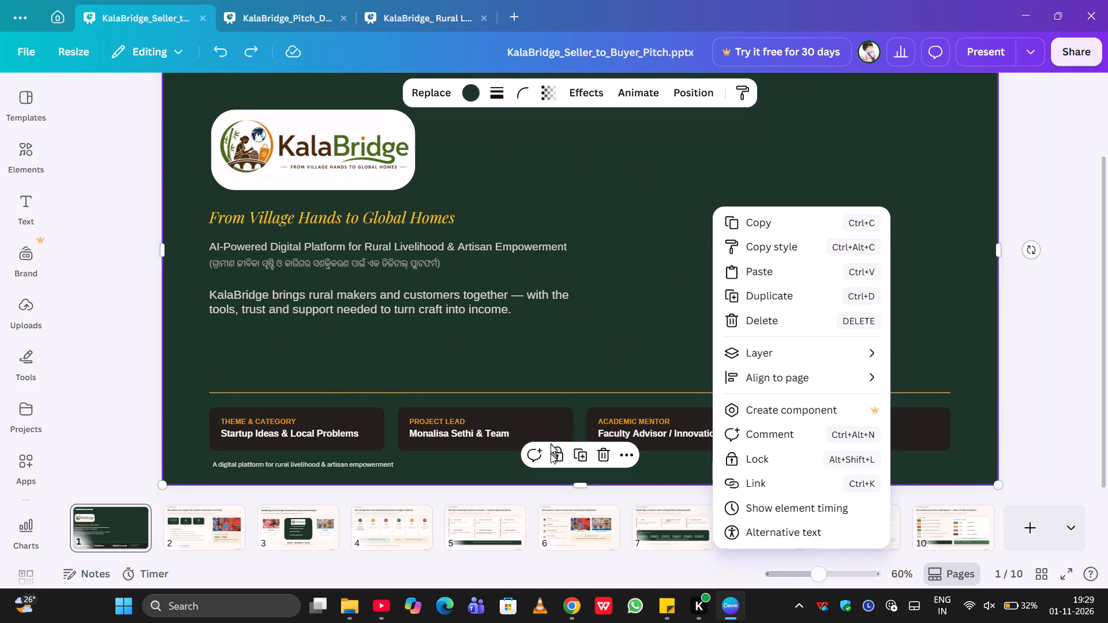
pyautogui.click(552, 455)
pyautogui.click(552, 455)
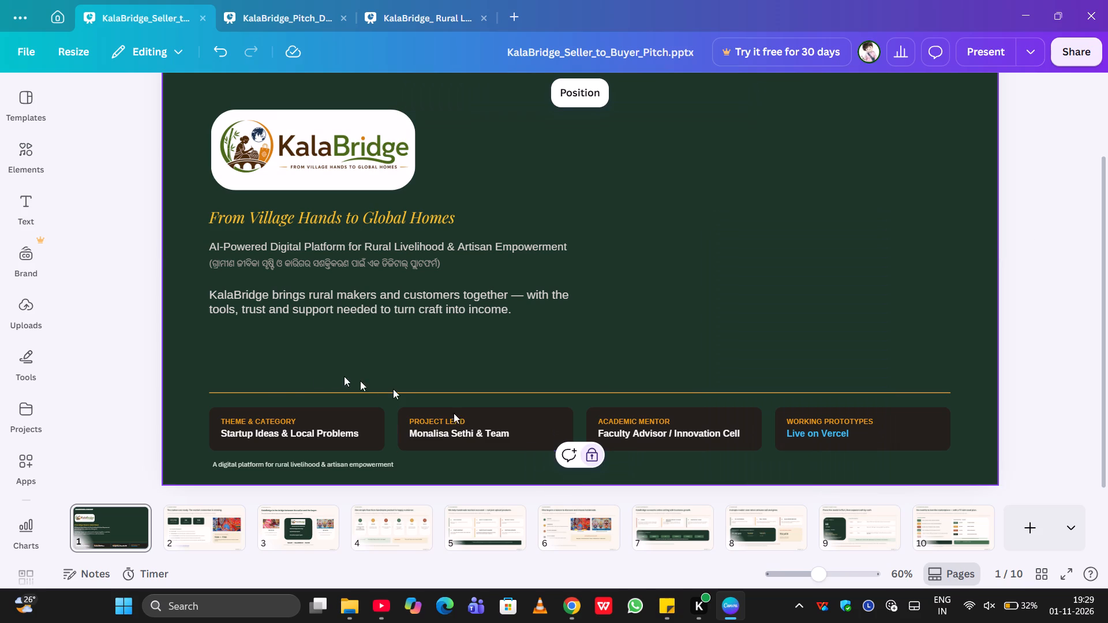
# Move the divider line and the four info cards with their text slightly up, away from the cover's footer line.
pyautogui.moveTo(193, 367); pyautogui.dragTo(709, 439)
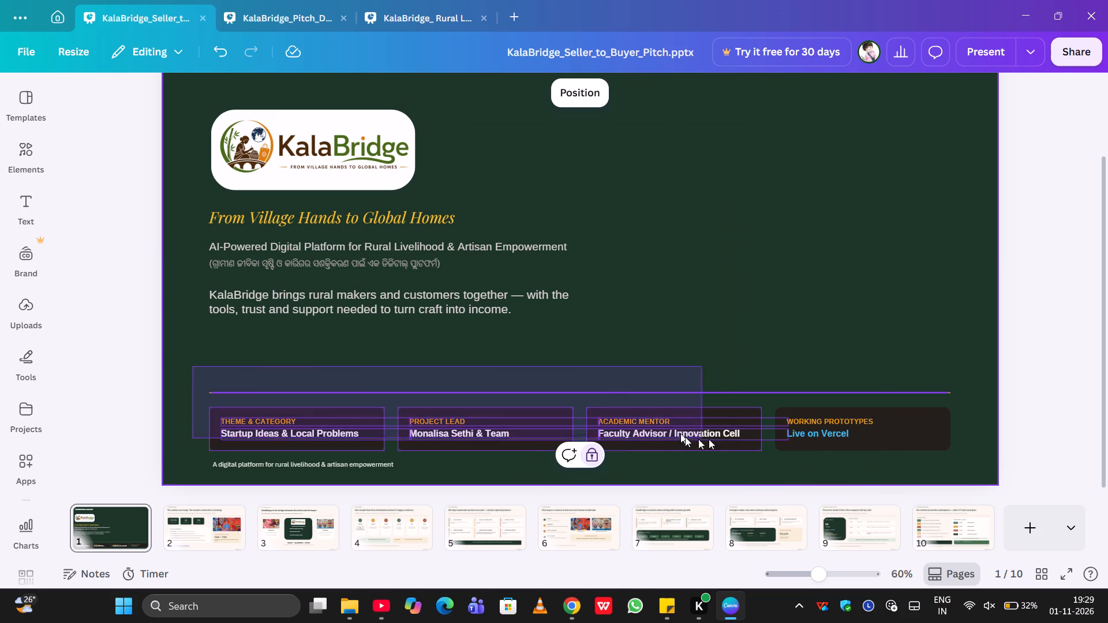
pyautogui.moveTo(709, 439); pyautogui.dragTo(1016, 453)
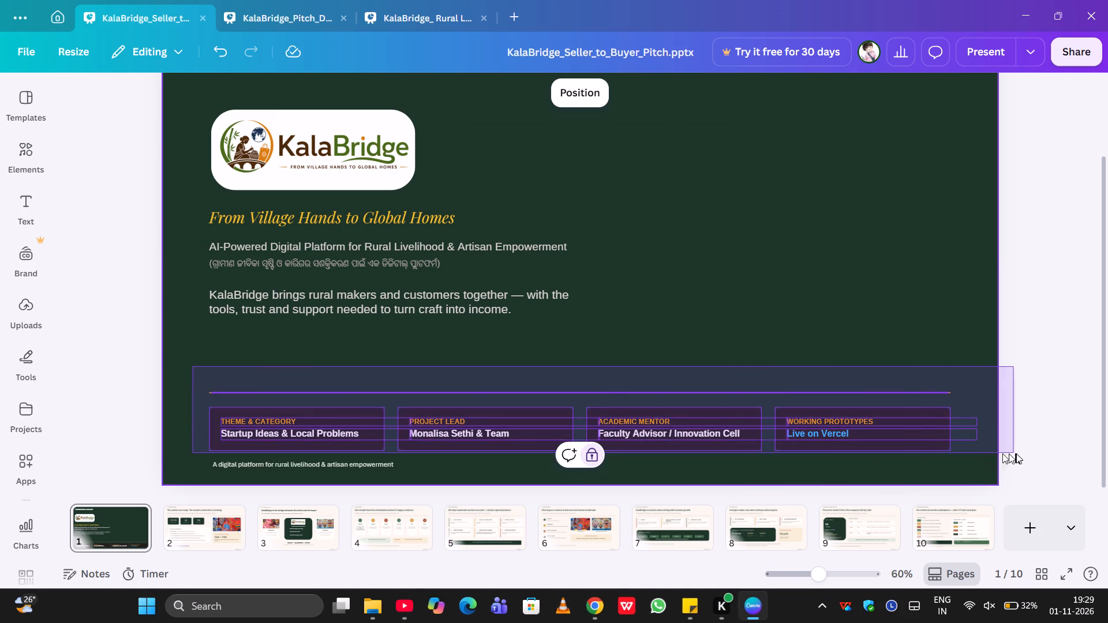
pyautogui.moveTo(1016, 453); pyautogui.dragTo(974, 457)
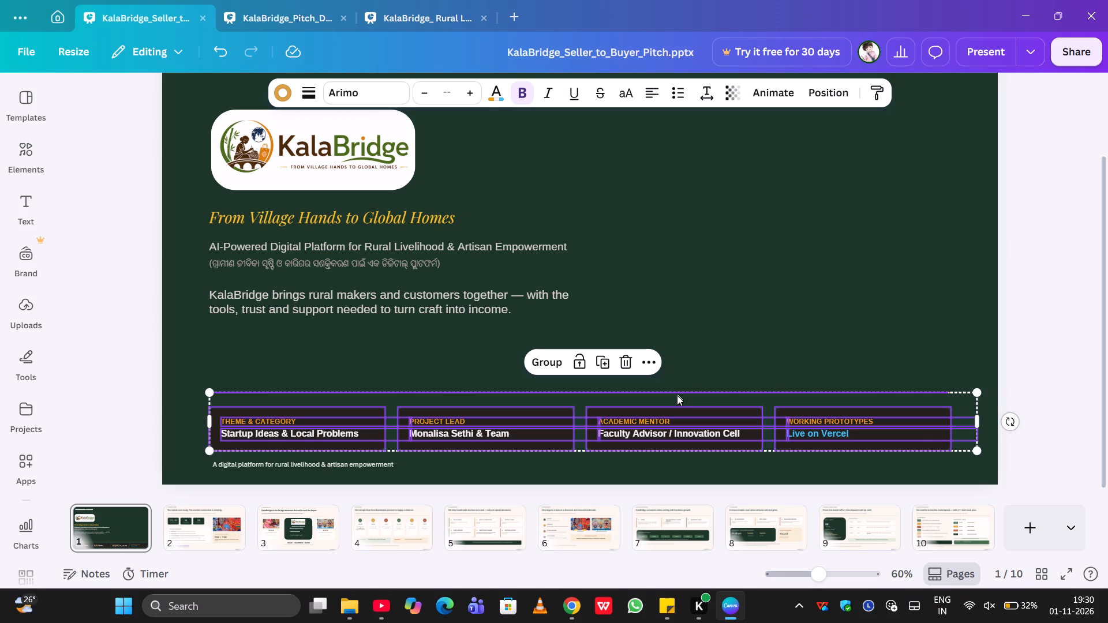
pyautogui.moveTo(677, 400); pyautogui.dragTo(678, 392)
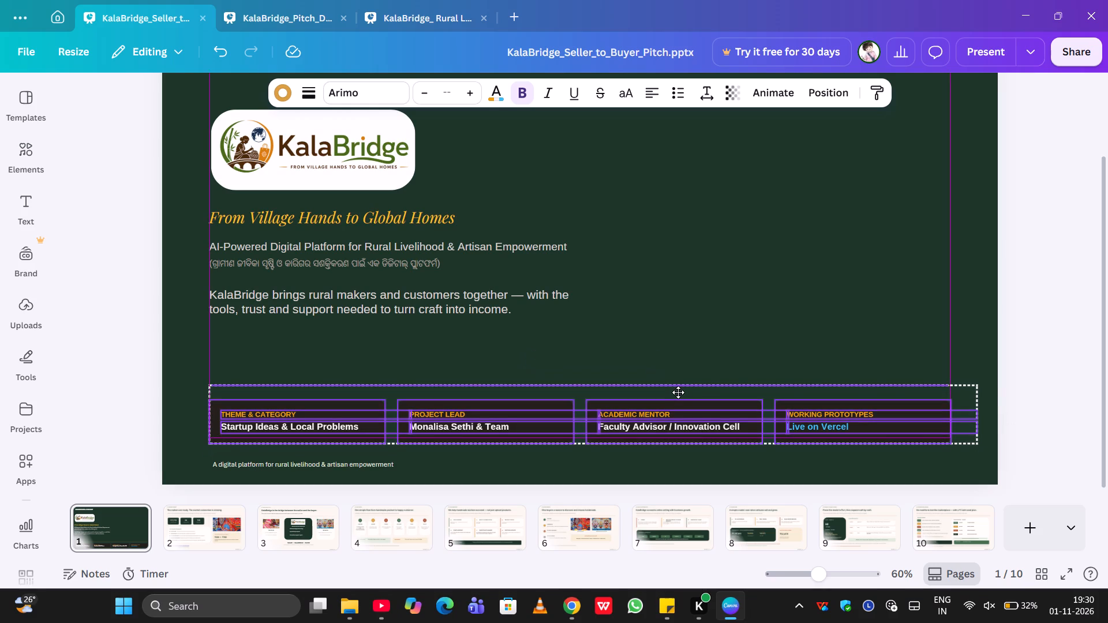
pyautogui.moveTo(678, 392); pyautogui.dragTo(677, 391)
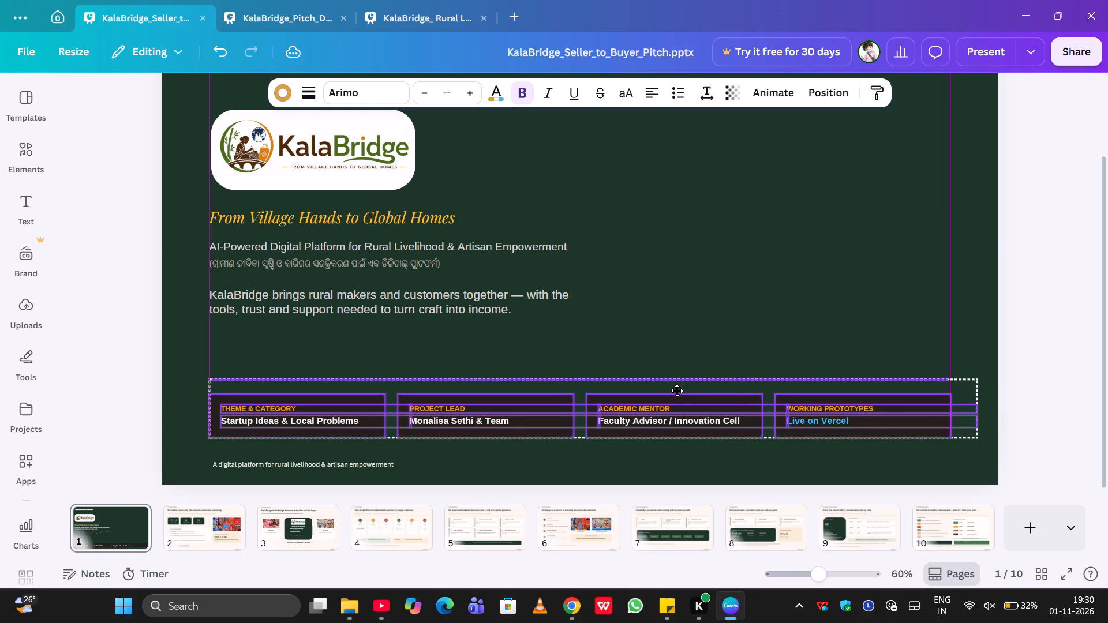
pyautogui.moveTo(677, 391); pyautogui.dragTo(677, 392)
pyautogui.click(1028, 354)
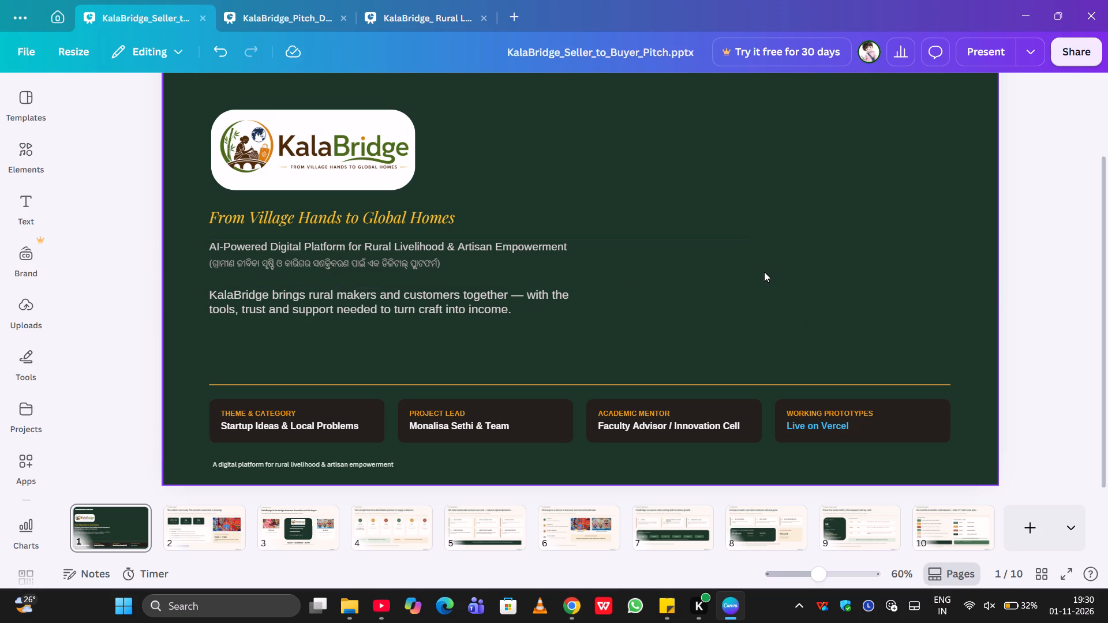
# Remove "& Team" from the Project Lead card on the cover, keeping only the lead's name.
pyautogui.scroll(2, 764, 272)
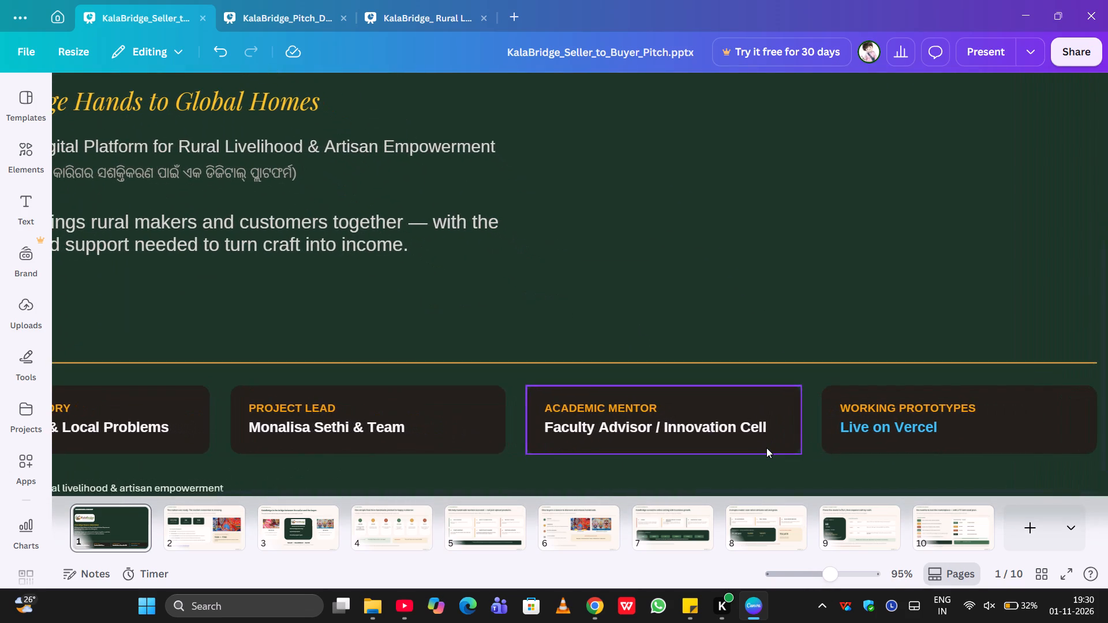
pyautogui.hscroll(2, 766, 448)
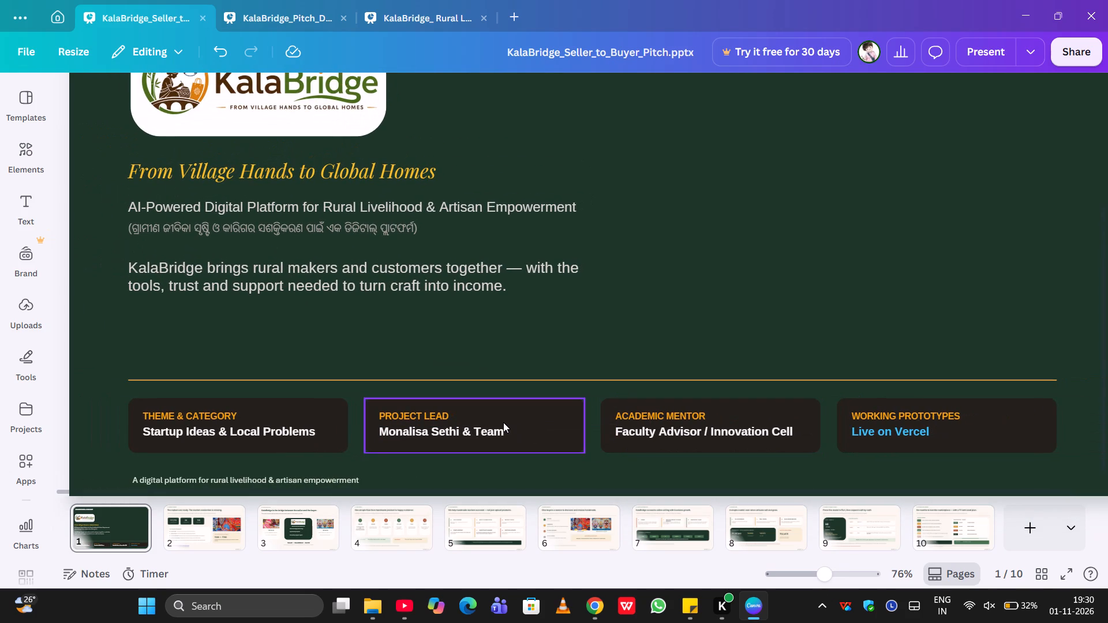
pyautogui.tripleClick(516, 431)
pyautogui.click(516, 431)
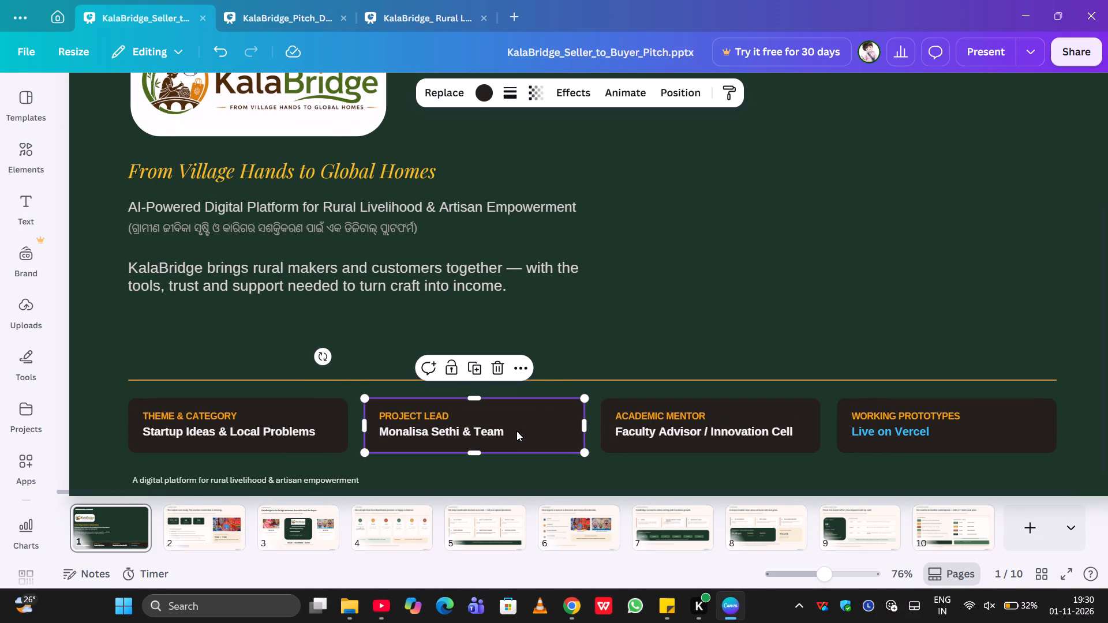
pyautogui.doubleClick(496, 431)
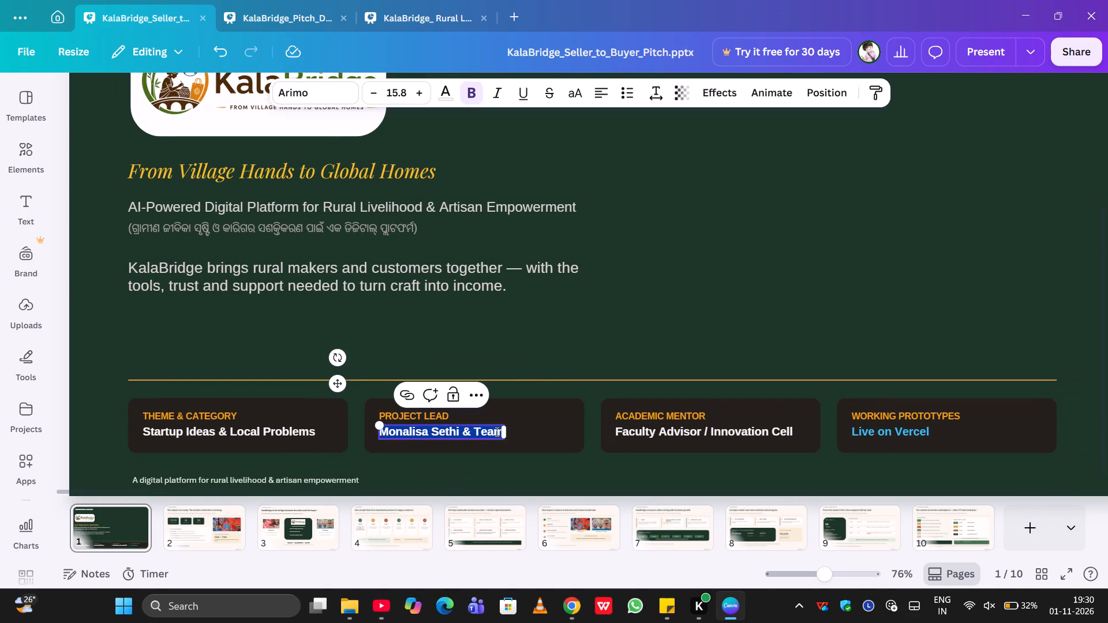
pyautogui.click(496, 431)
pyautogui.press('Right')
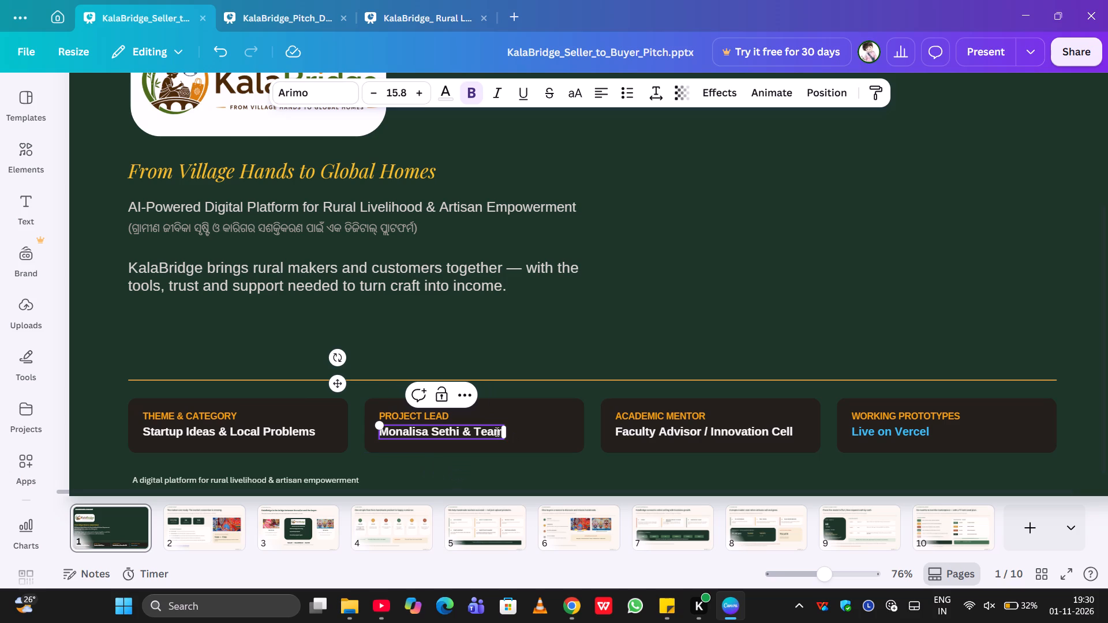
pyautogui.press('Right')
pyautogui.press('Right')
pyautogui.press('BackSpace')
pyautogui.press('BackSpace')
pyautogui.press('BackSpace')
pyautogui.press('BackSpace')
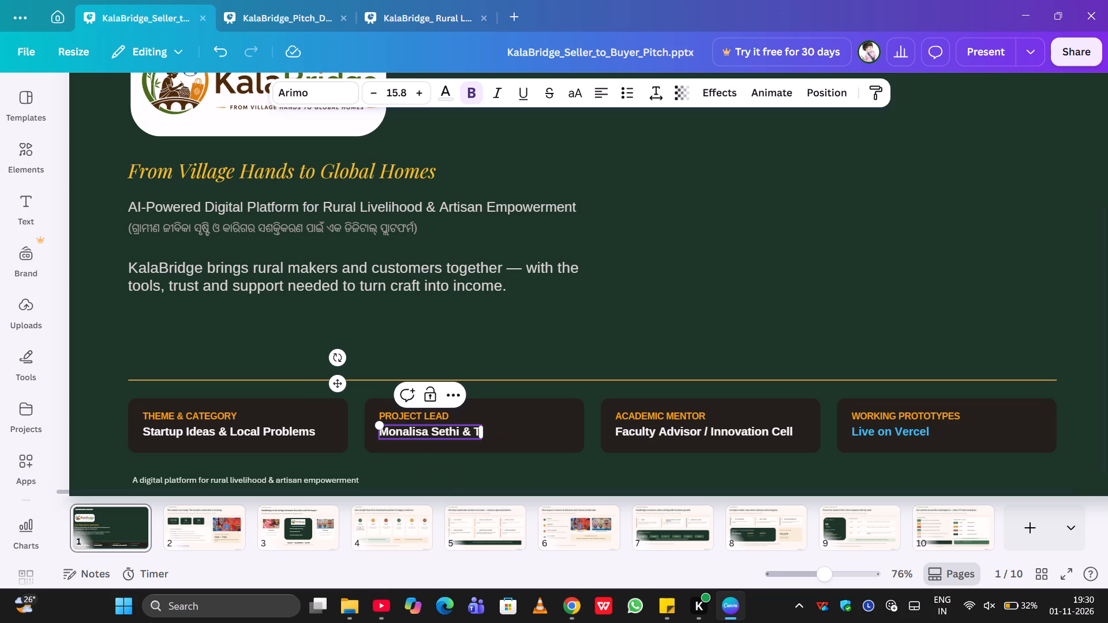
pyautogui.press('BackSpace')
pyautogui.press('BackSpace')
pyautogui.press('BackSpace')
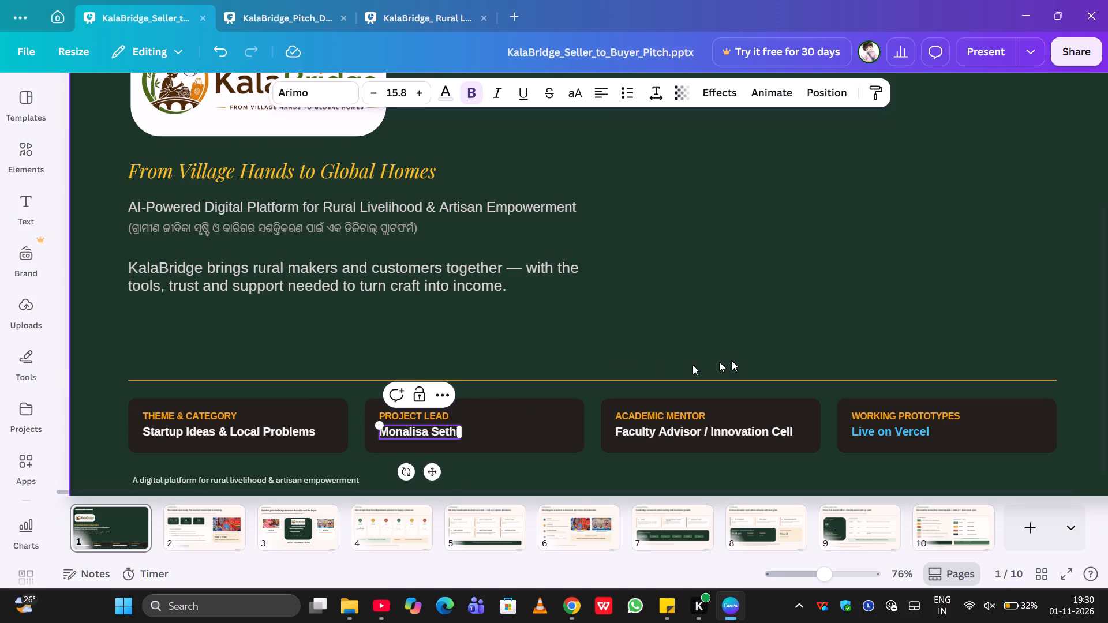
pyautogui.click(729, 345)
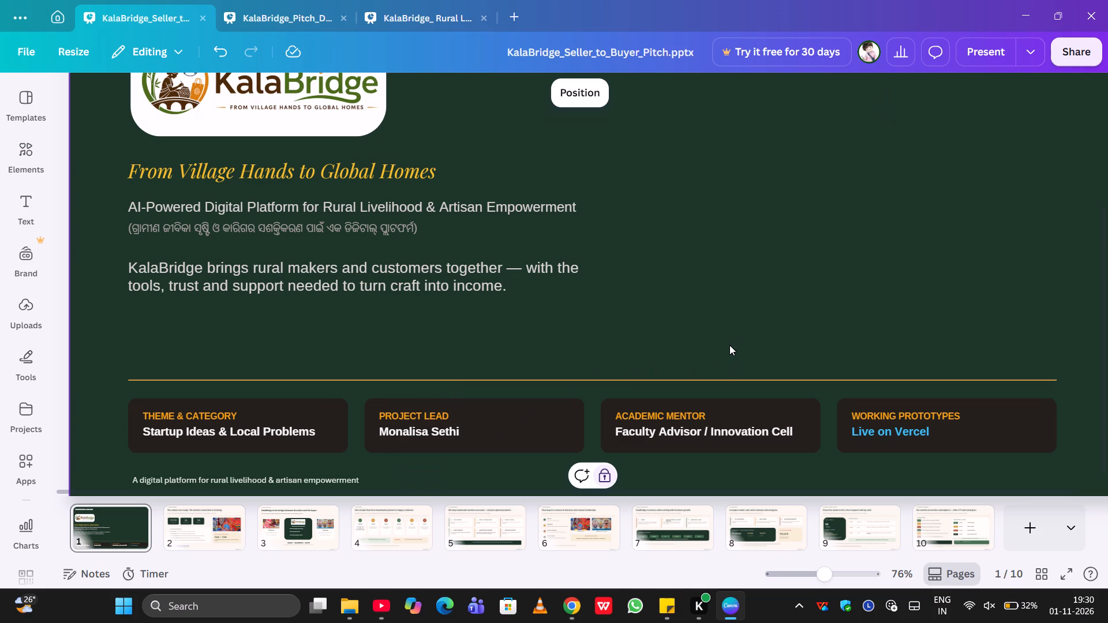
# Review the whole cover and compare it with the cover of the KalaBridge_ Rural Livelihood deck.
pyautogui.scroll(1, 729, 345)
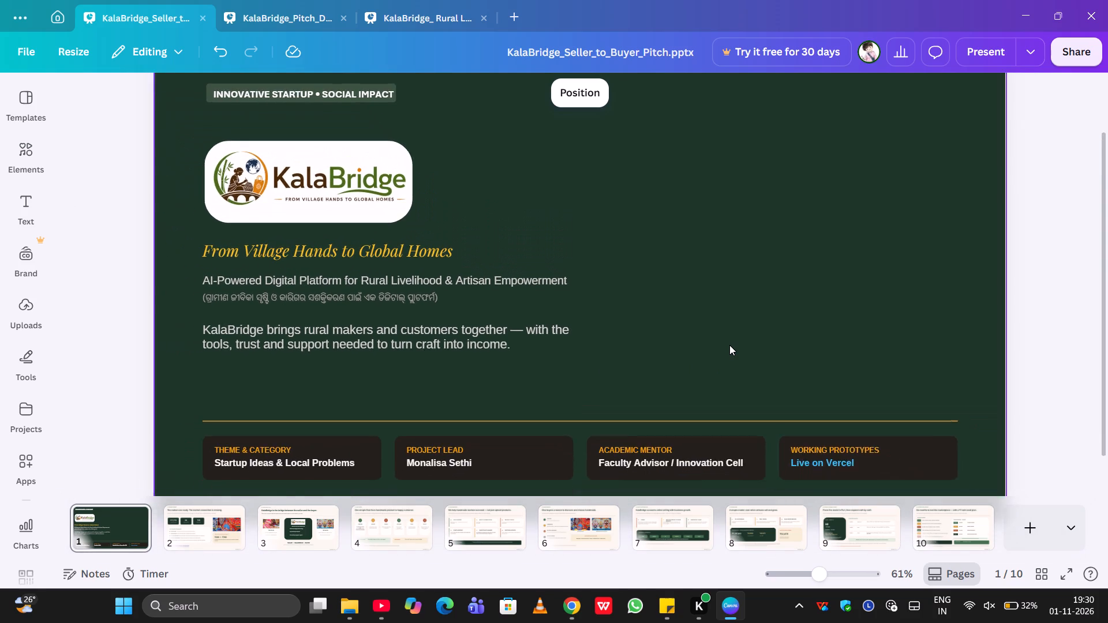
pyautogui.scroll(-1, 729, 345)
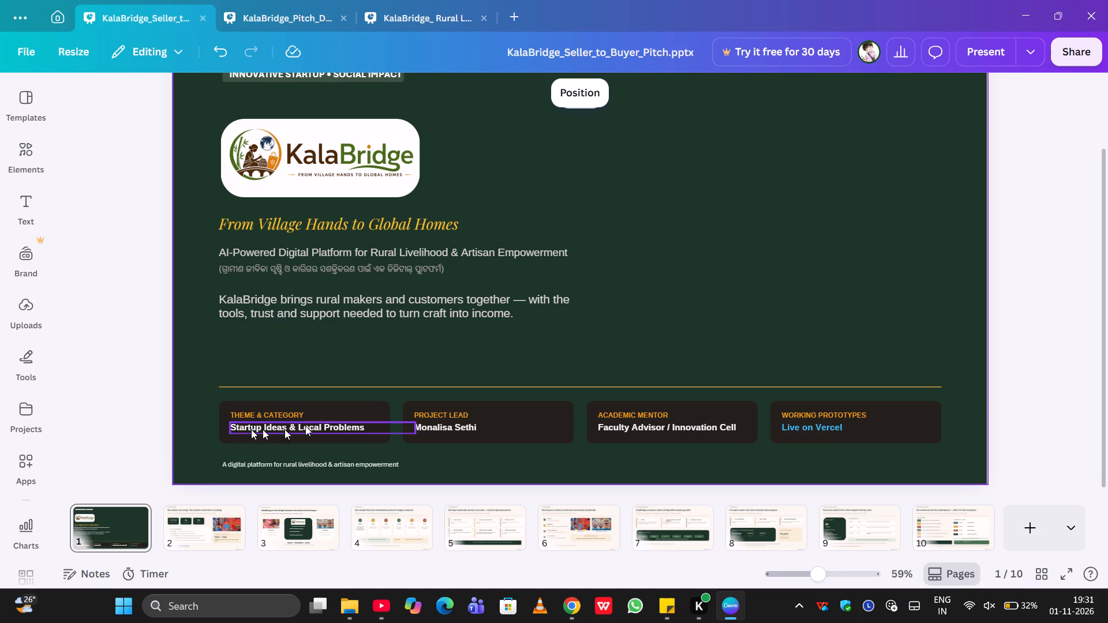
pyautogui.scroll(1, 231, 425)
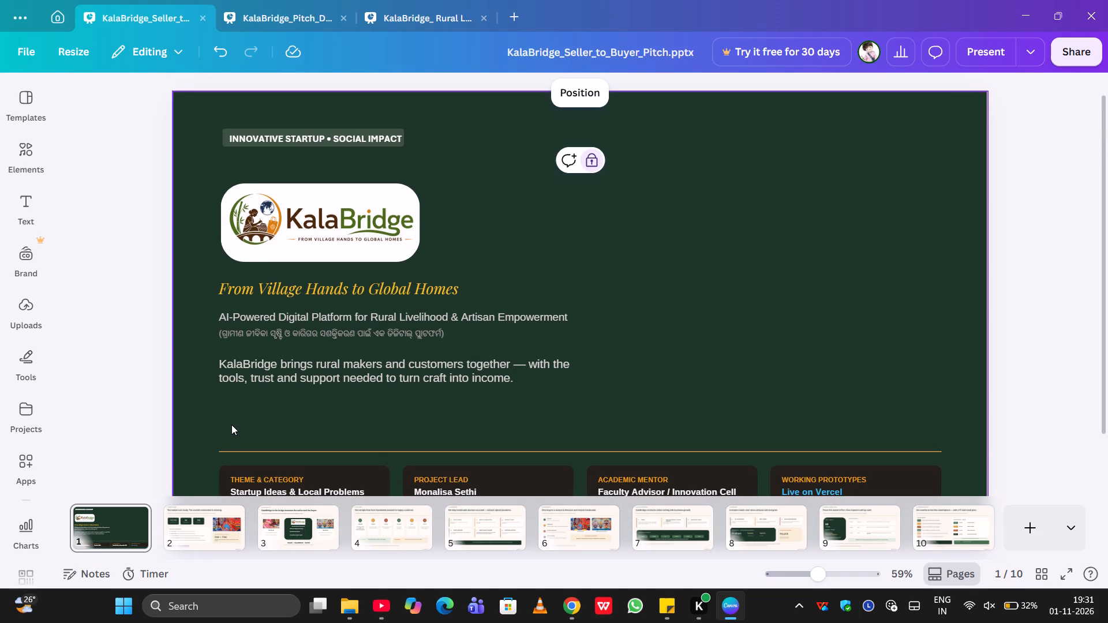
pyautogui.scroll(3, 231, 425)
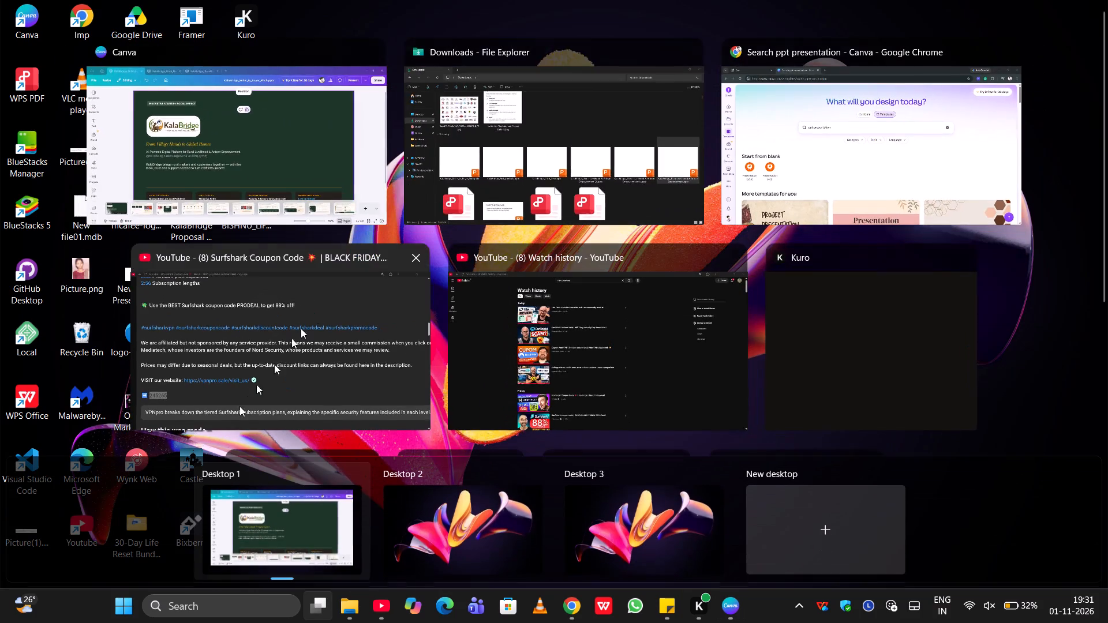
pyautogui.click(281, 166)
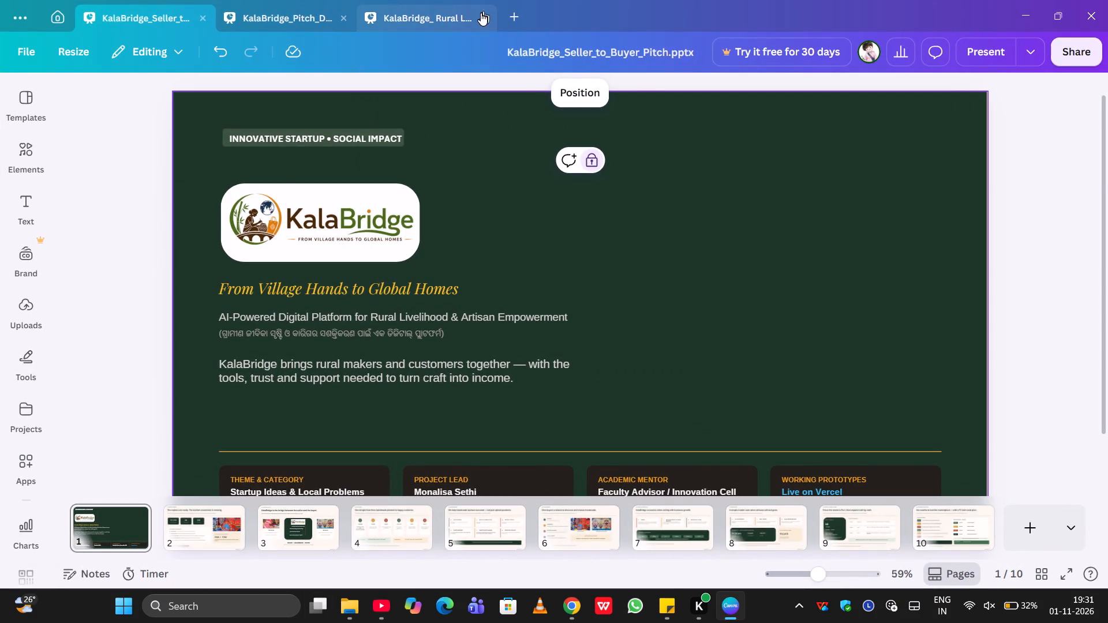
pyautogui.click(481, 13)
pyautogui.scroll(2, 309, 261)
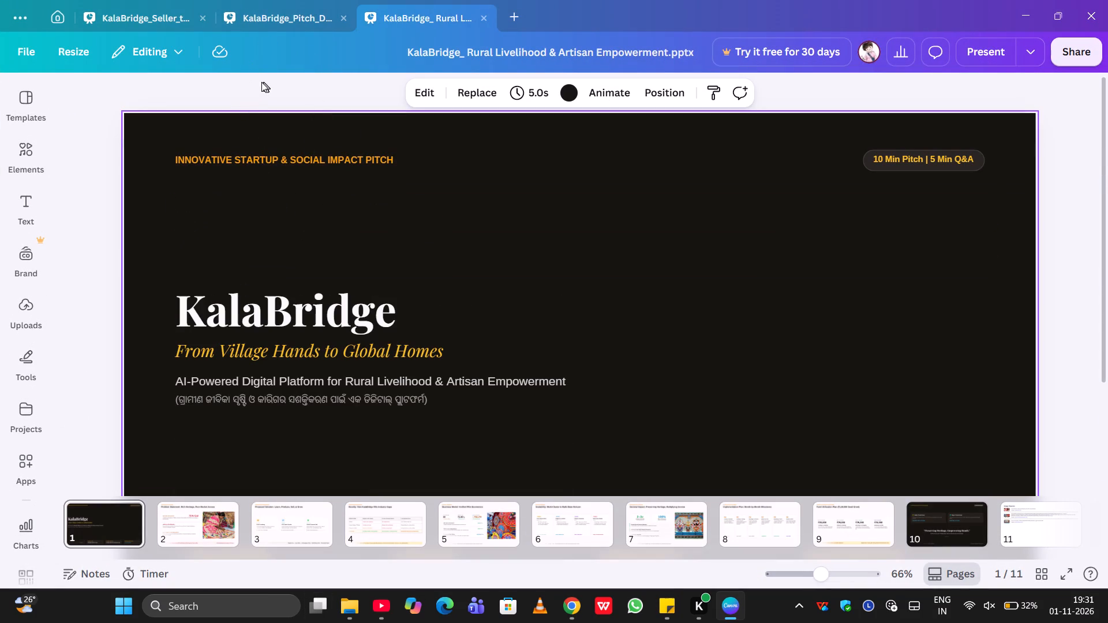
pyautogui.click(151, 11)
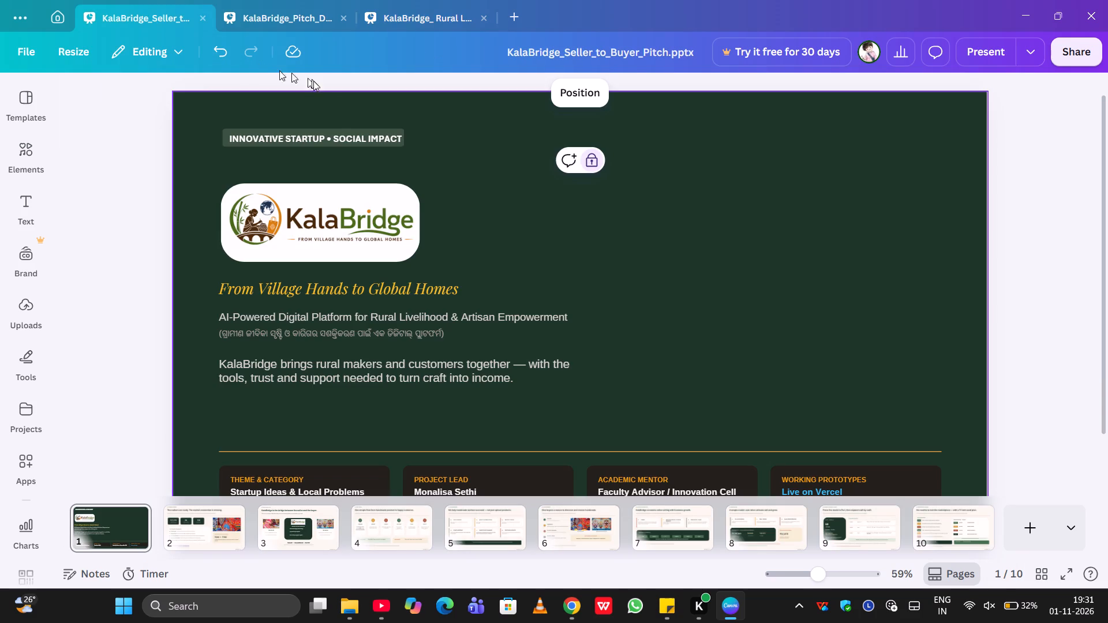
# Shrink the KalaBridge logo on the Seller to Buyer cover slightly, keeping its lower edge above the tagline in place.
pyautogui.click(349, 213)
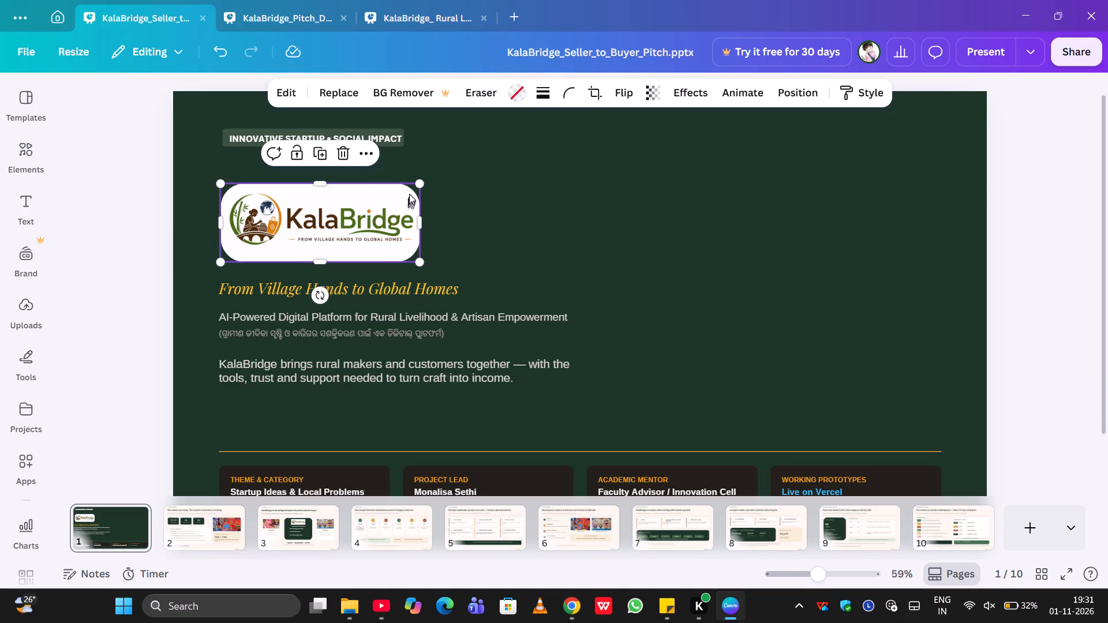
pyautogui.moveTo(418, 183); pyautogui.dragTo(417, 187)
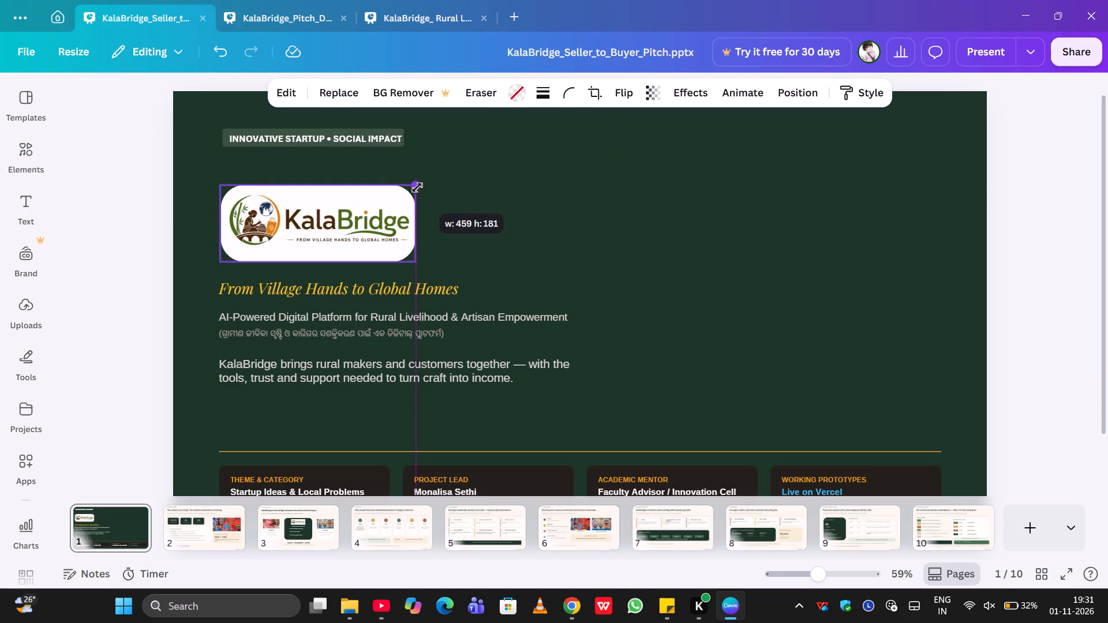
pyautogui.moveTo(417, 187); pyautogui.dragTo(415, 193)
pyautogui.click(526, 214)
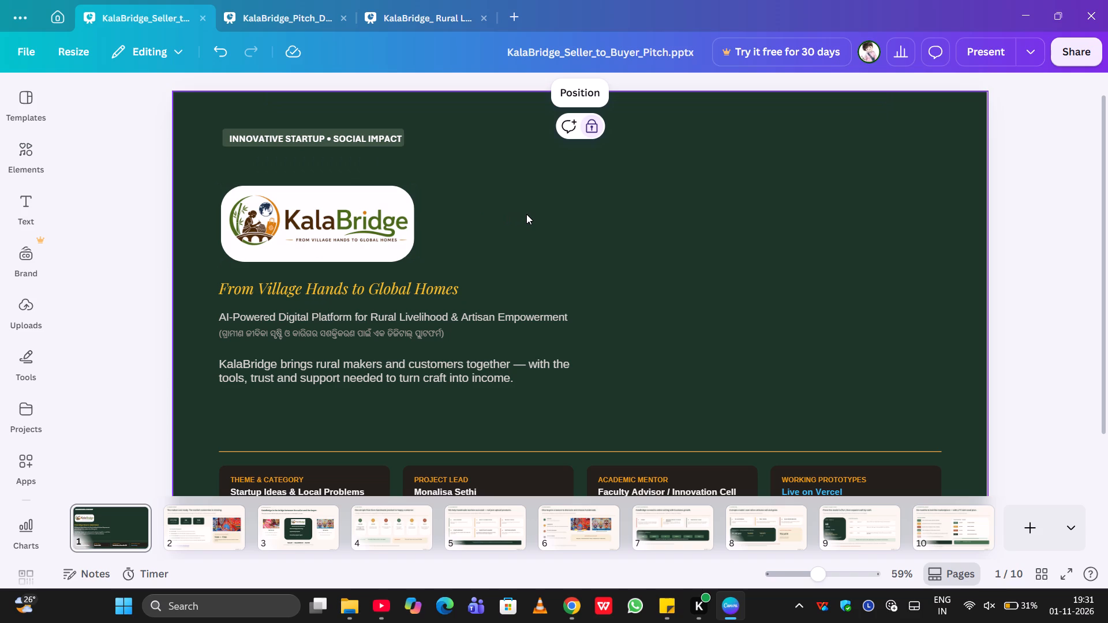
# Move the "KalaBridge brings rural makers and customers together" paragraph slightly down, toward the divider line.
pyautogui.scroll(-1, 526, 214)
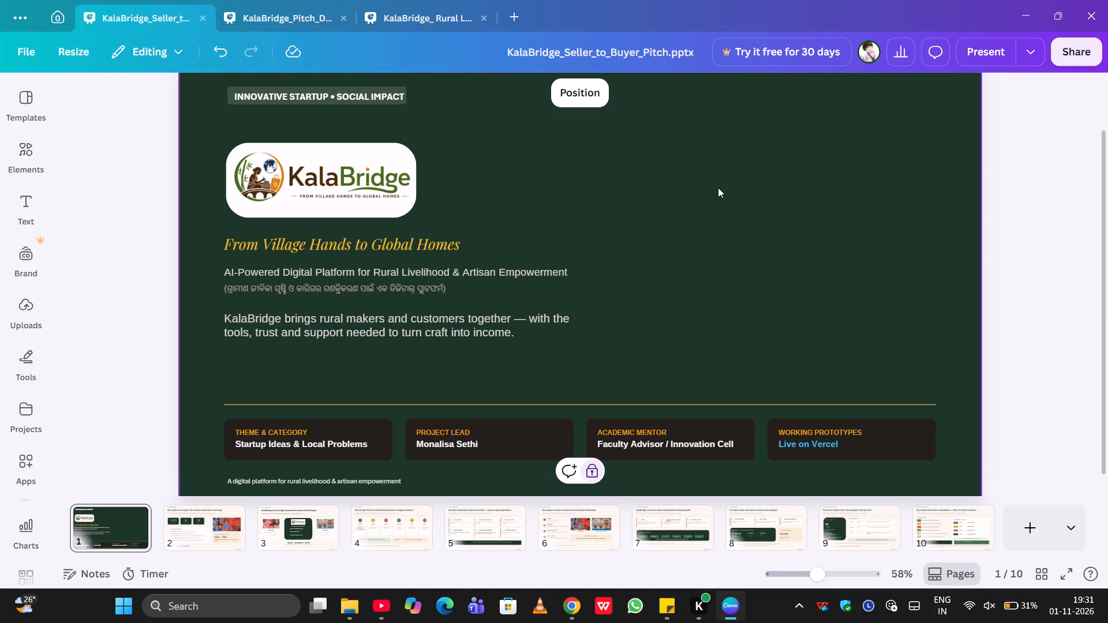
pyautogui.hscroll(1, 466, 207)
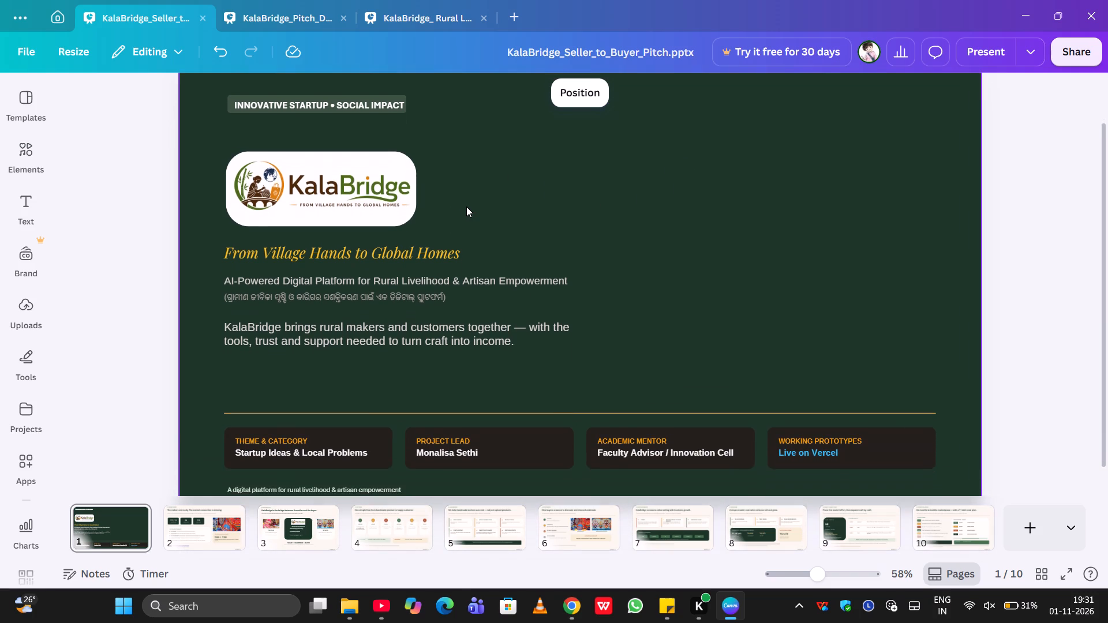
pyautogui.hscroll(1, 466, 207)
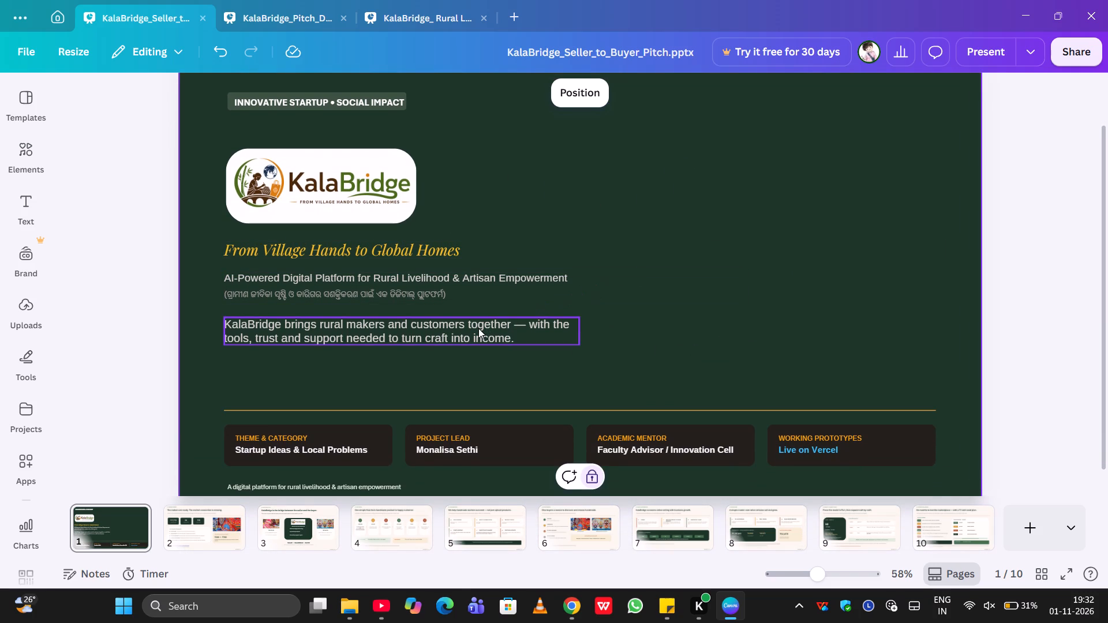
pyautogui.moveTo(478, 328); pyautogui.dragTo(479, 345)
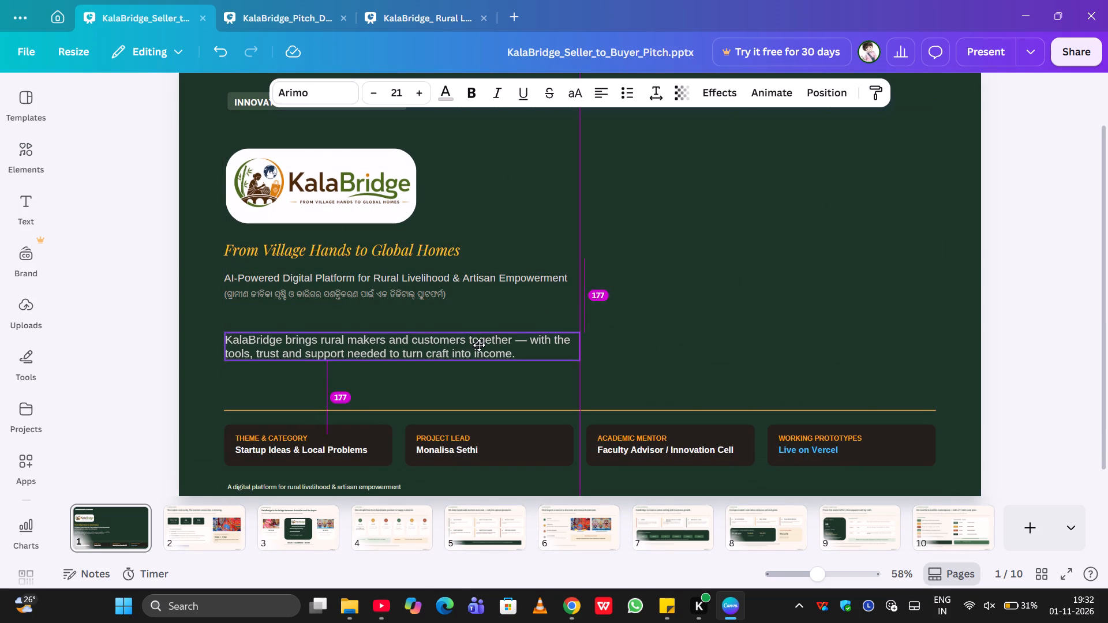
pyautogui.moveTo(479, 345); pyautogui.dragTo(480, 337)
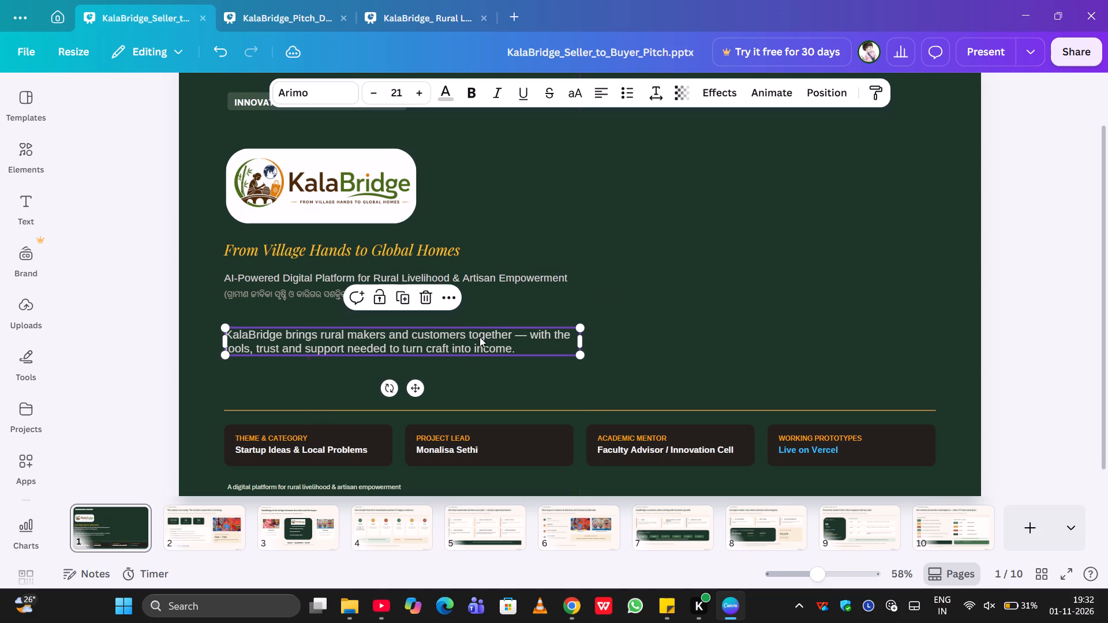
# On the KalaBridge_Pitch_Deck cover, reposition the dark green background rectangle so it sits slightly further left on the slide.
pyautogui.click(294, 13)
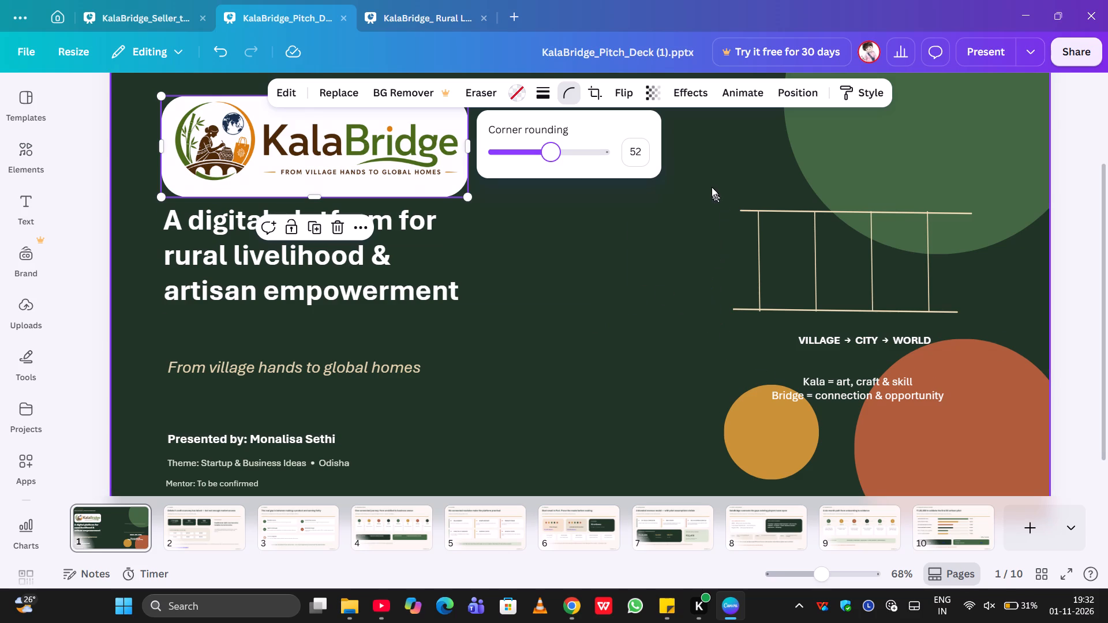
pyautogui.moveTo(712, 184); pyautogui.dragTo(817, 284)
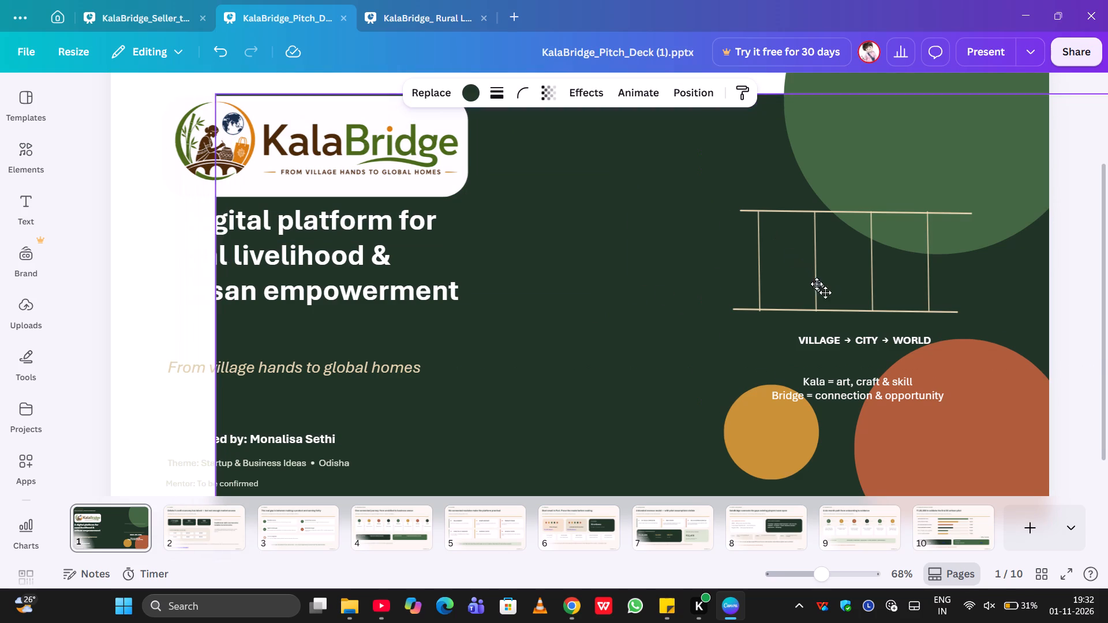
pyautogui.moveTo(817, 284); pyautogui.dragTo(680, 431)
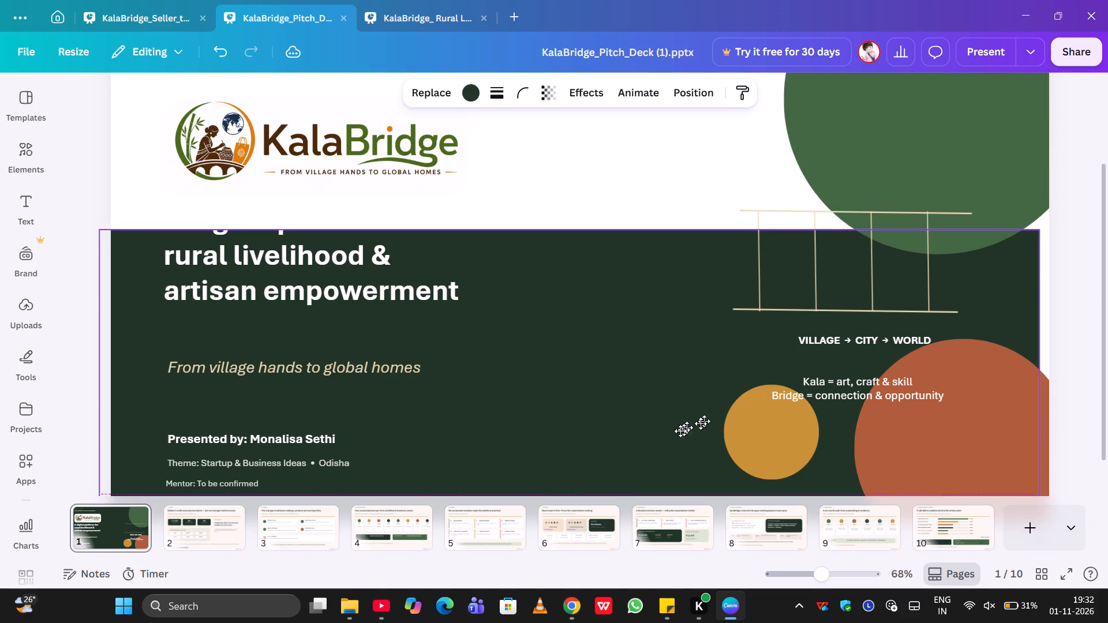
pyautogui.moveTo(680, 431); pyautogui.dragTo(816, 303)
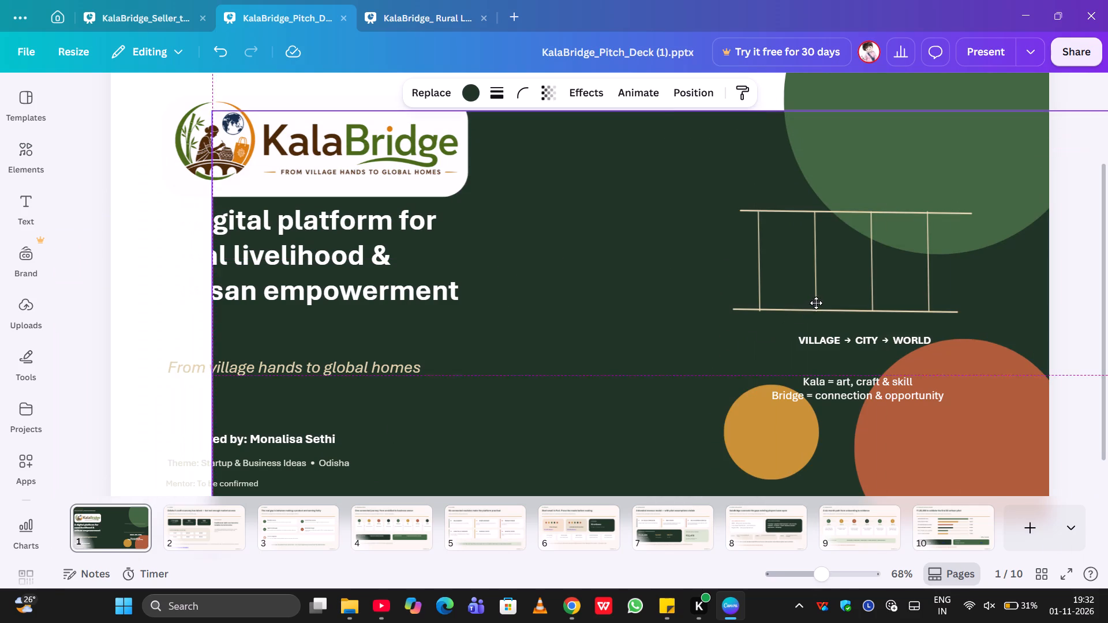
pyautogui.click(845, 399)
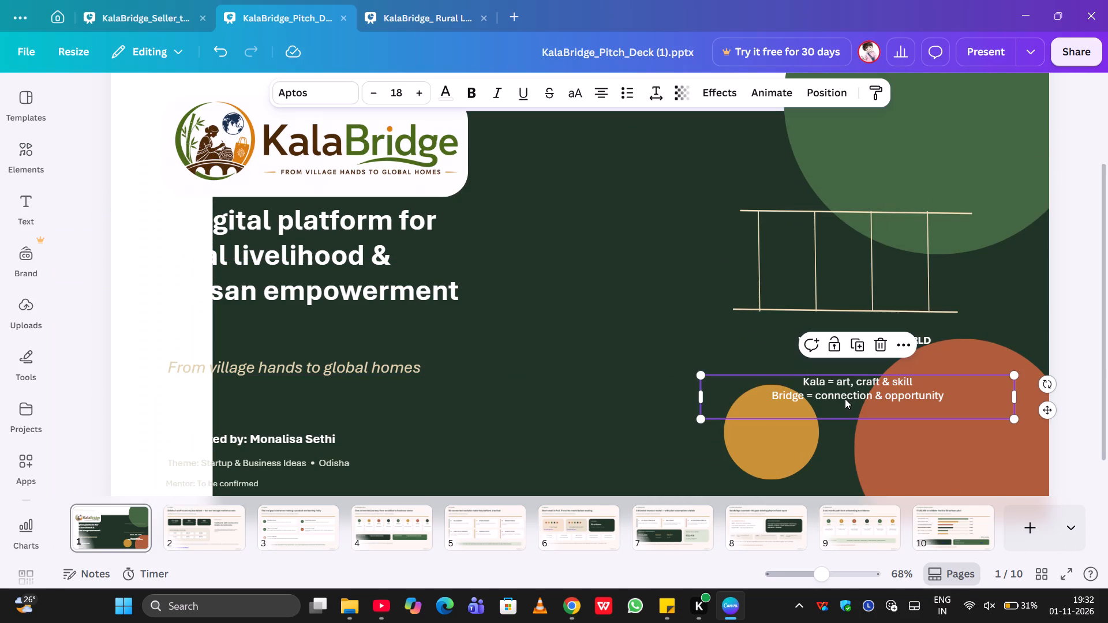
pyautogui.moveTo(647, 298); pyautogui.dragTo(531, 220)
# On the Seller to Buyer cover, move the "KalaBridge brings rural makers and customers together" paragraph down to just above the divider line.
pyautogui.click(107, 0)
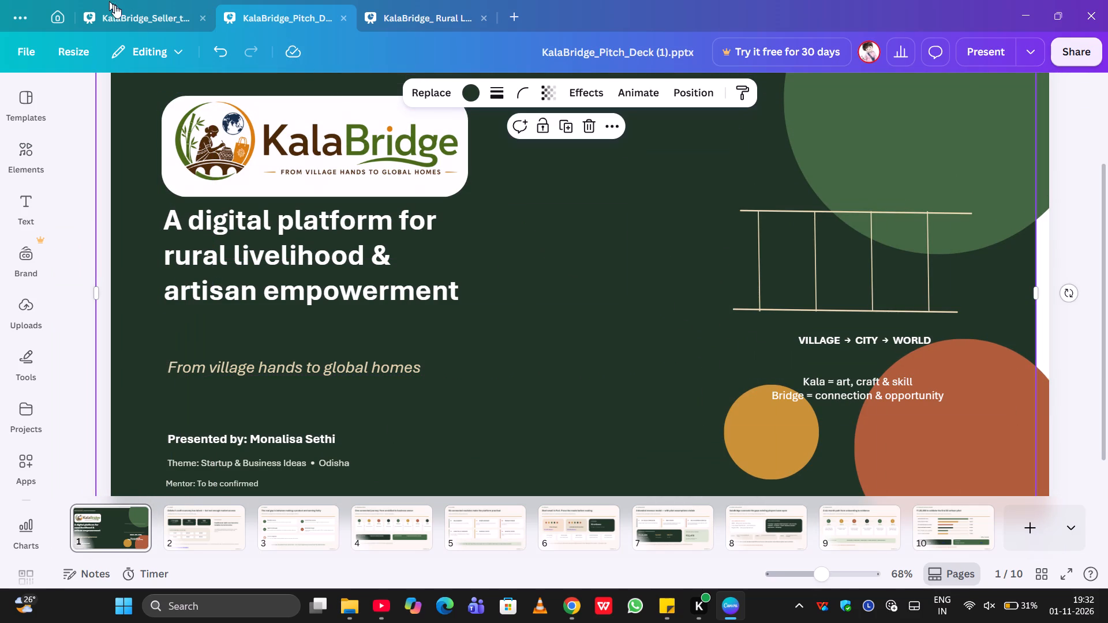
pyautogui.click(120, 6)
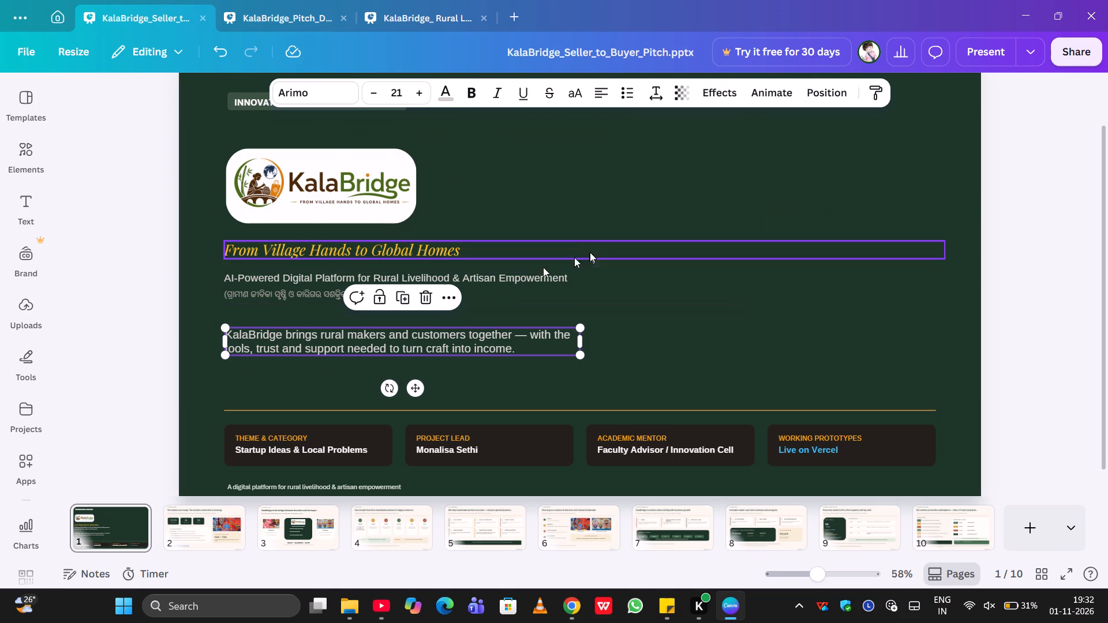
pyautogui.moveTo(521, 339); pyautogui.dragTo(521, 333)
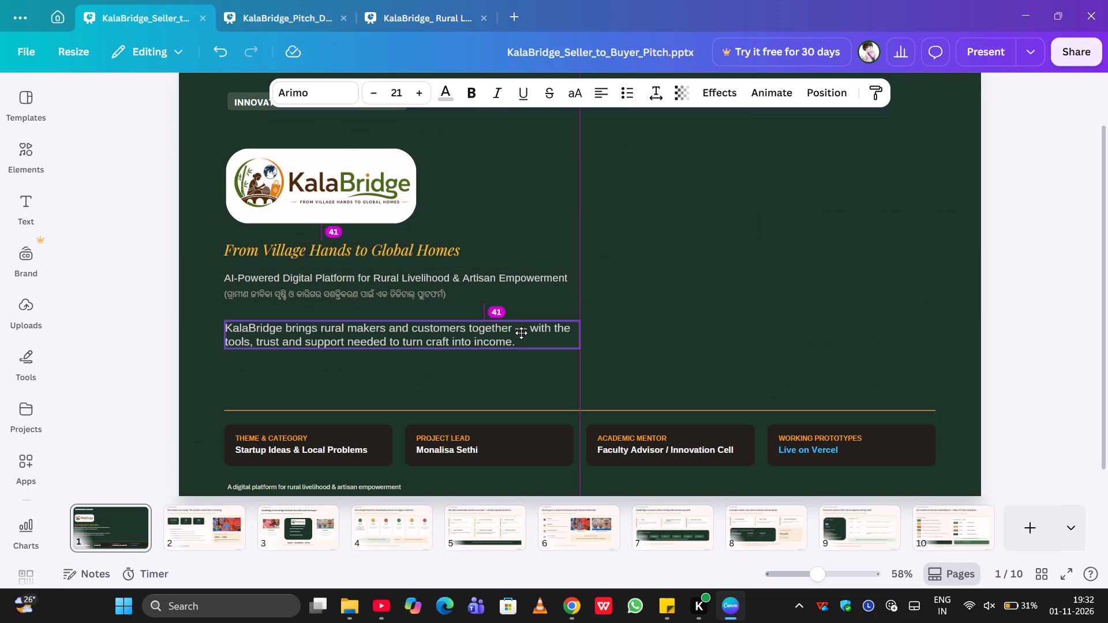
pyautogui.moveTo(521, 333); pyautogui.dragTo(521, 331)
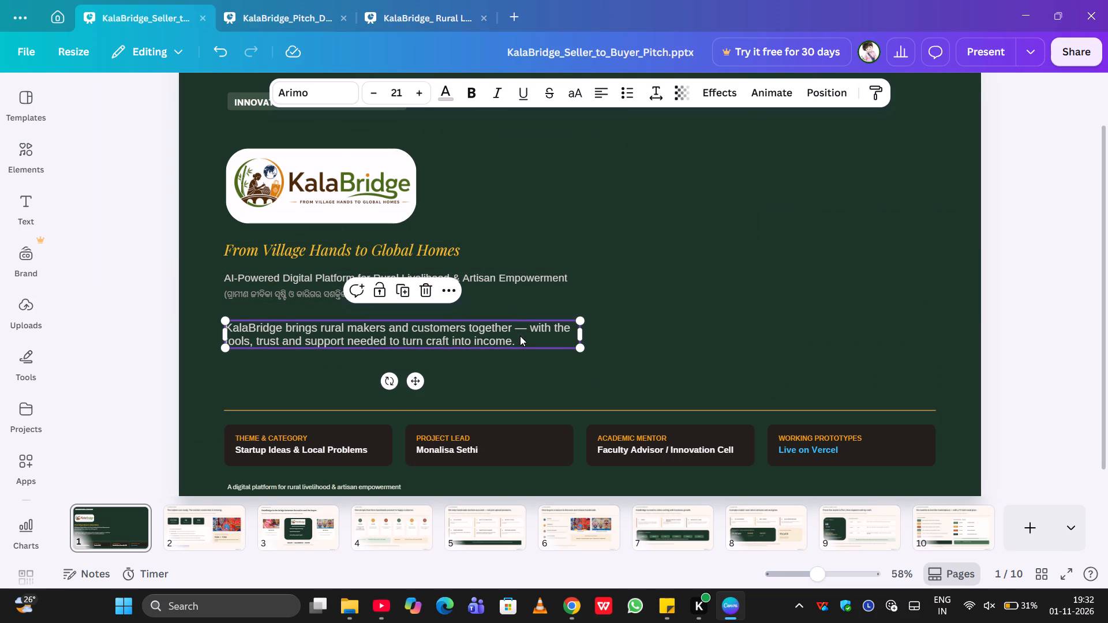
pyautogui.moveTo(520, 336); pyautogui.dragTo(521, 388)
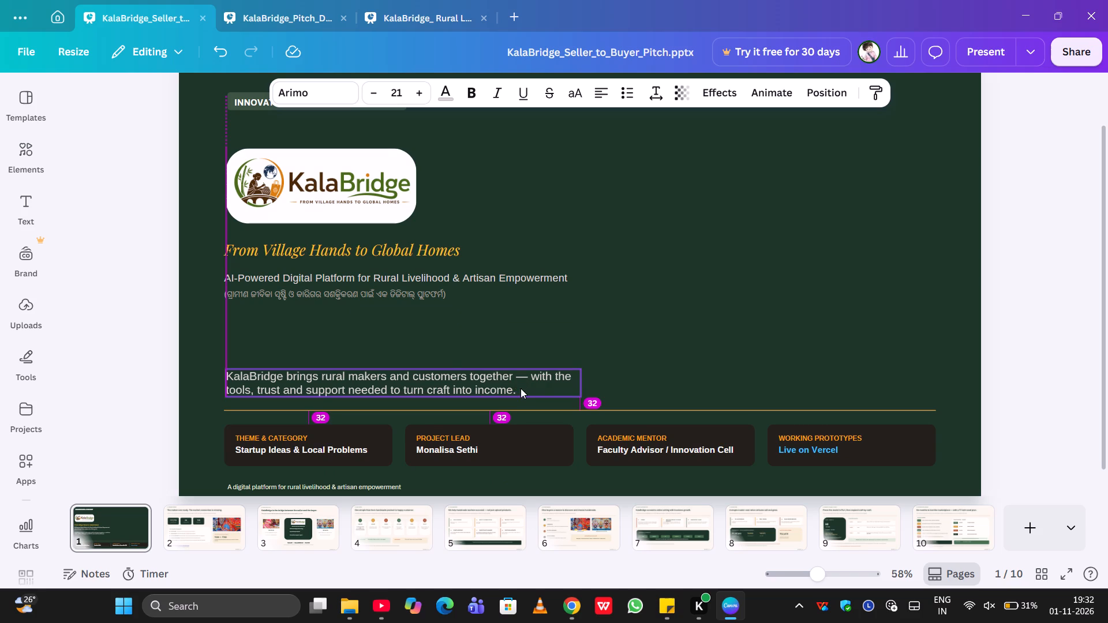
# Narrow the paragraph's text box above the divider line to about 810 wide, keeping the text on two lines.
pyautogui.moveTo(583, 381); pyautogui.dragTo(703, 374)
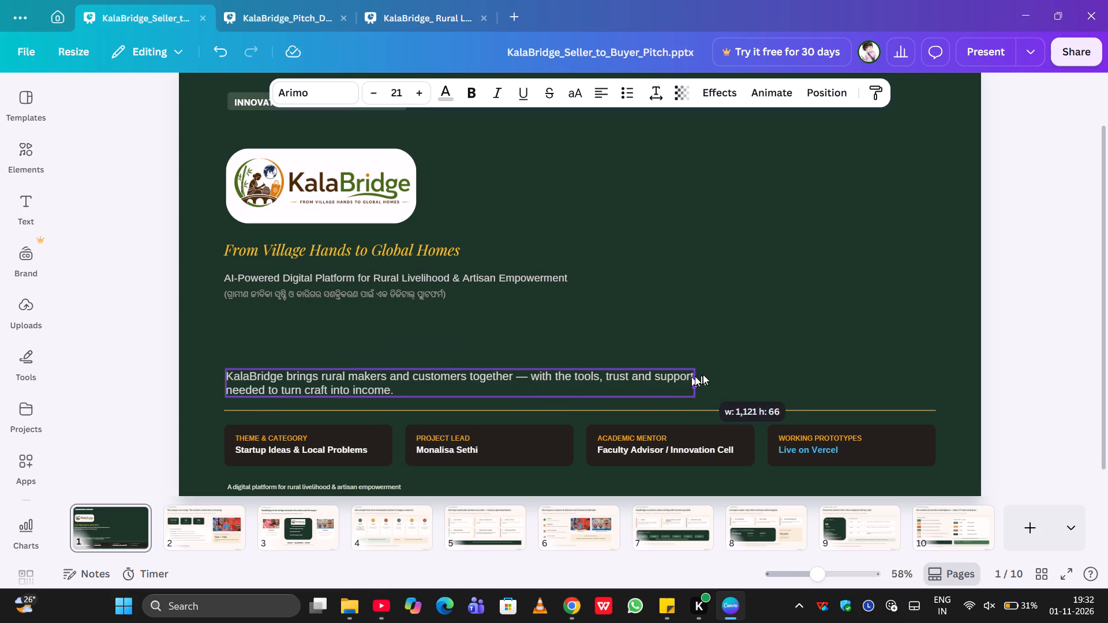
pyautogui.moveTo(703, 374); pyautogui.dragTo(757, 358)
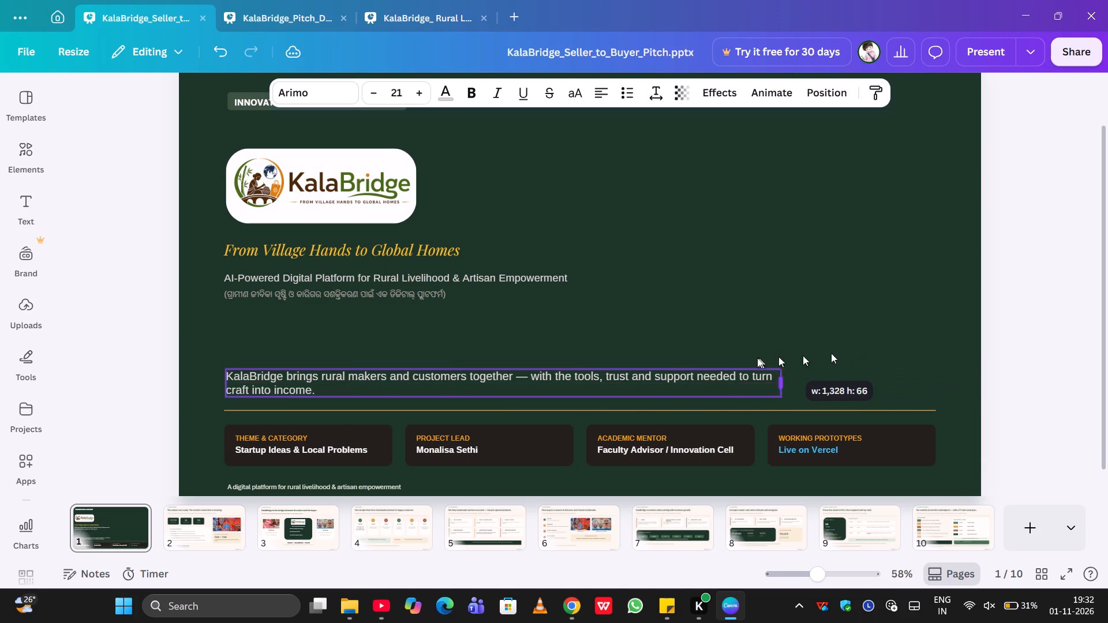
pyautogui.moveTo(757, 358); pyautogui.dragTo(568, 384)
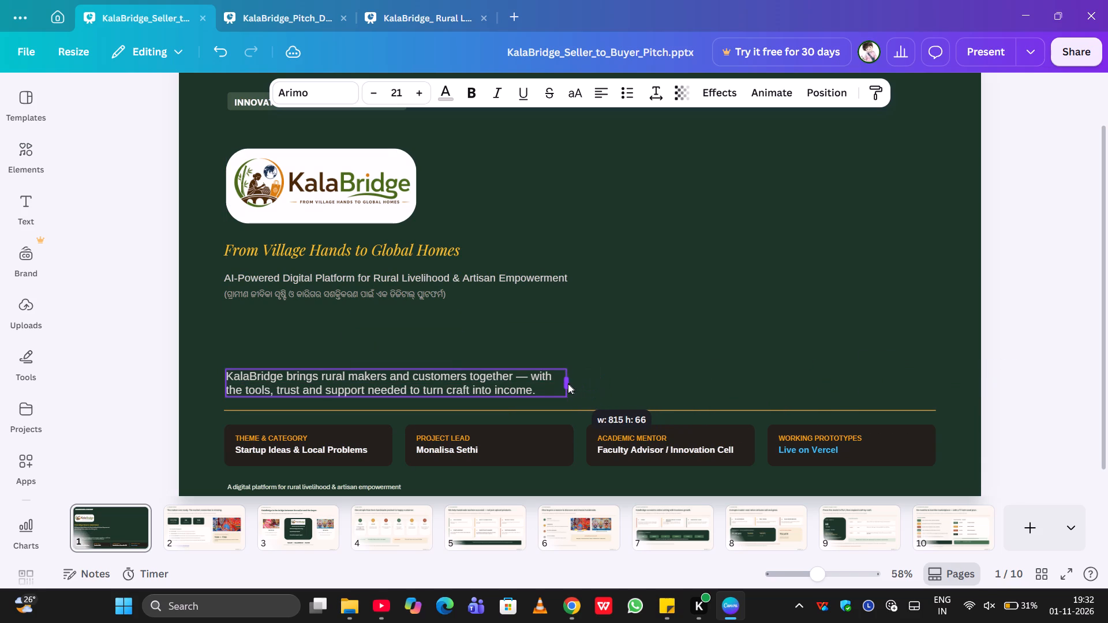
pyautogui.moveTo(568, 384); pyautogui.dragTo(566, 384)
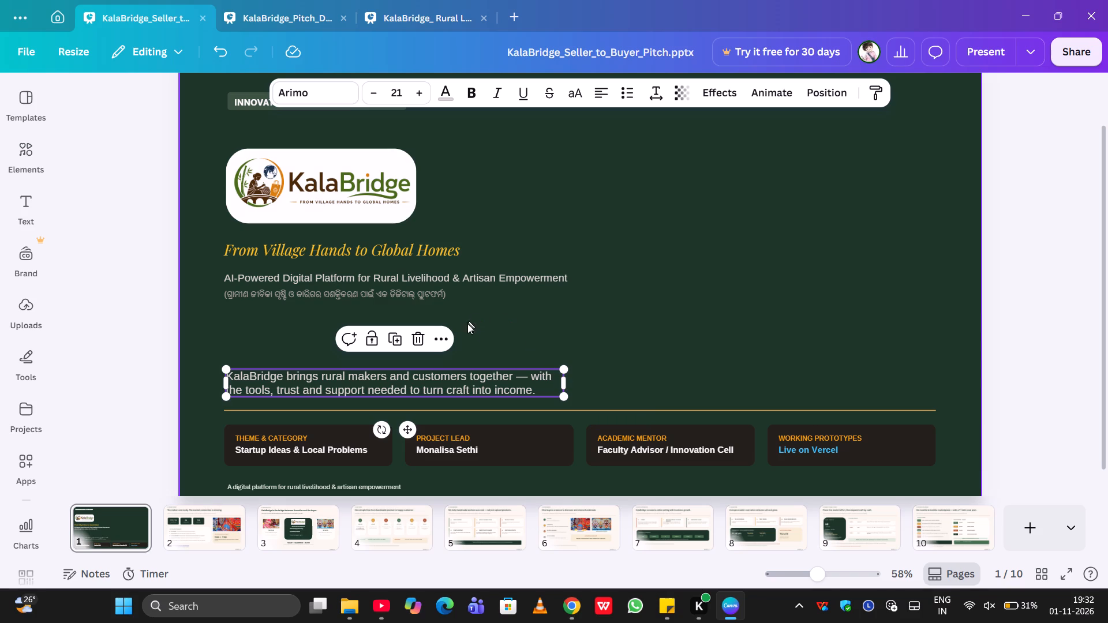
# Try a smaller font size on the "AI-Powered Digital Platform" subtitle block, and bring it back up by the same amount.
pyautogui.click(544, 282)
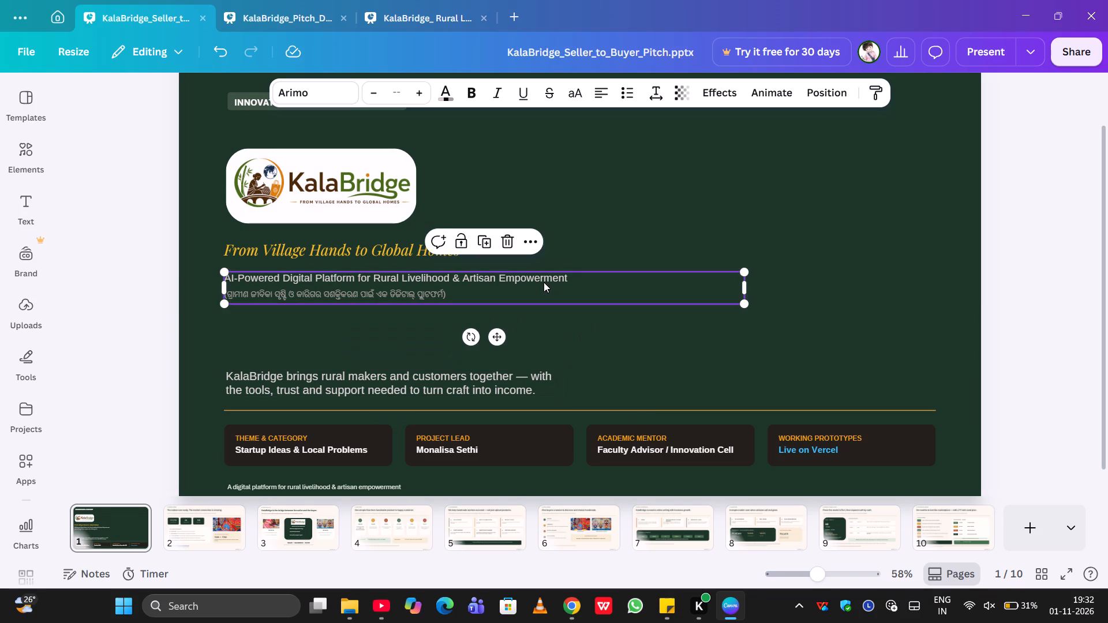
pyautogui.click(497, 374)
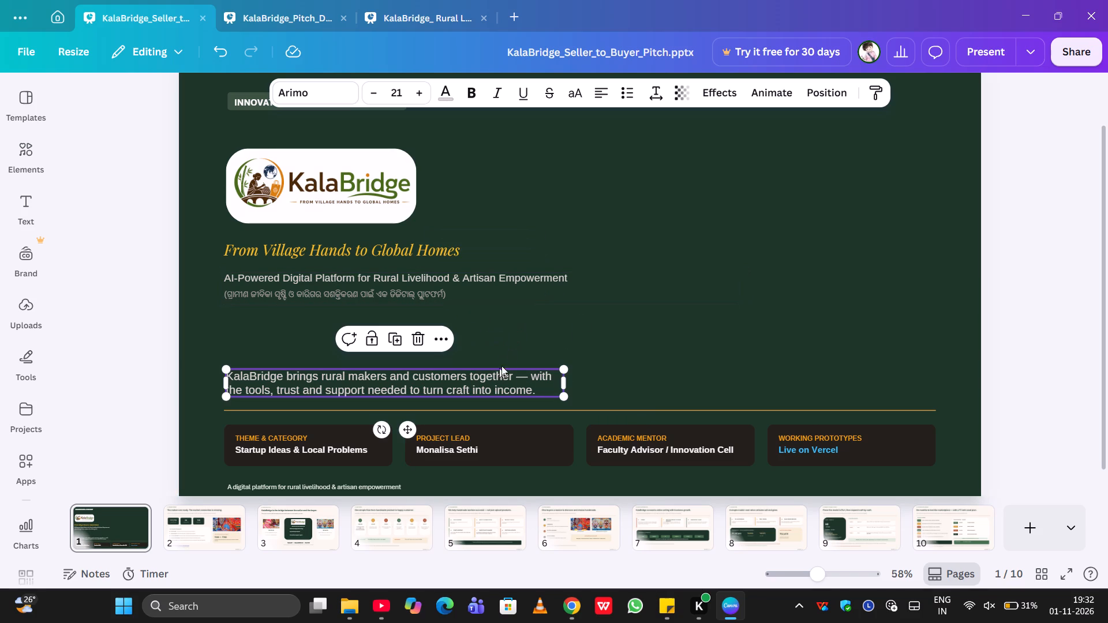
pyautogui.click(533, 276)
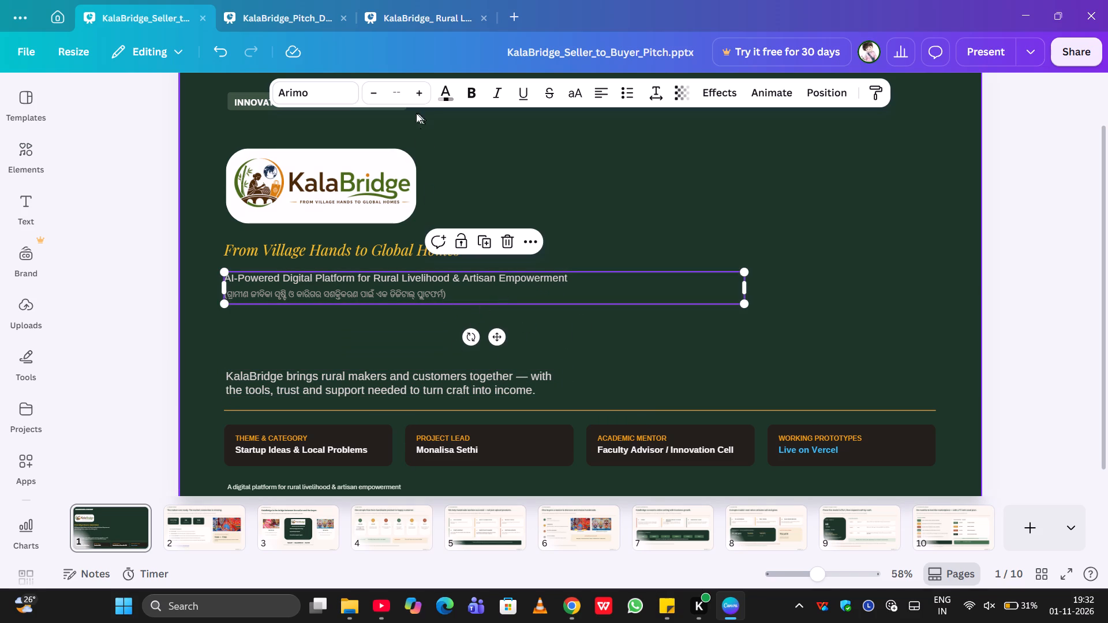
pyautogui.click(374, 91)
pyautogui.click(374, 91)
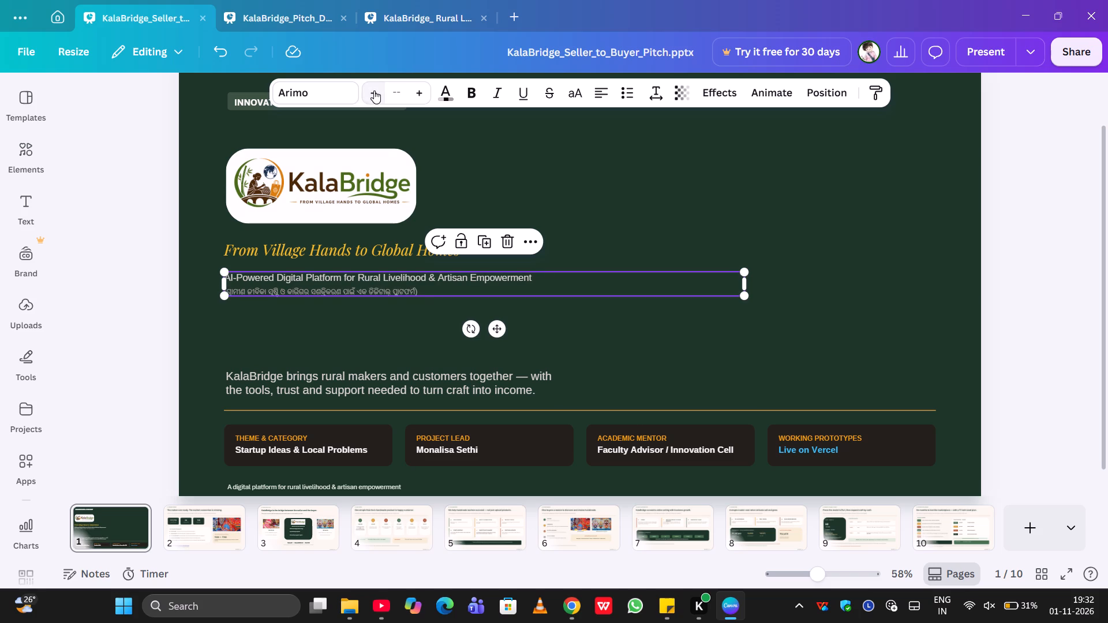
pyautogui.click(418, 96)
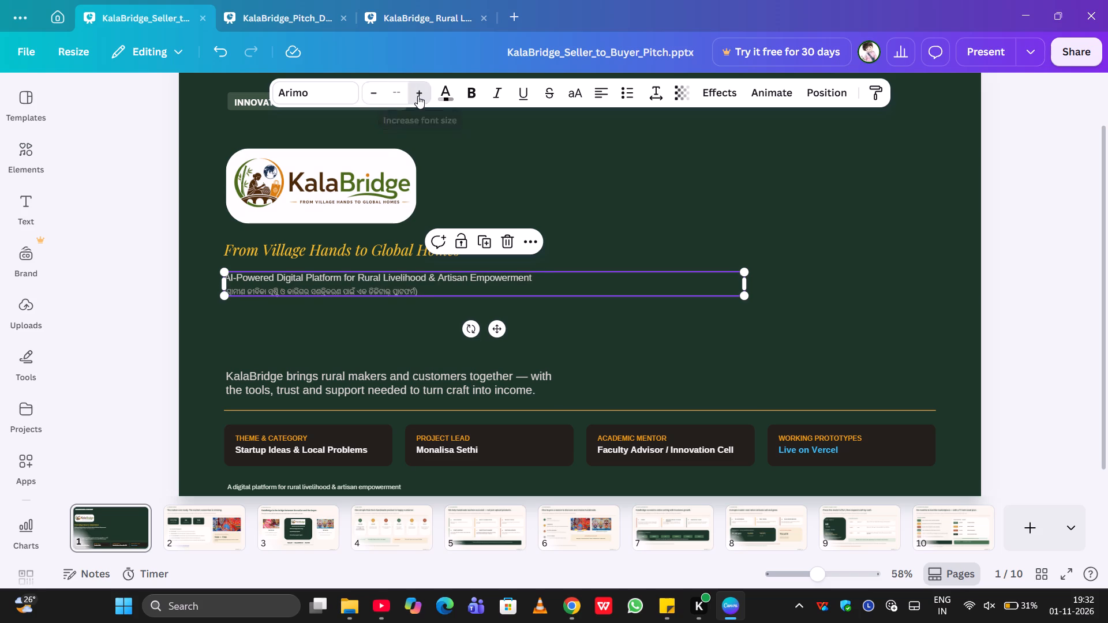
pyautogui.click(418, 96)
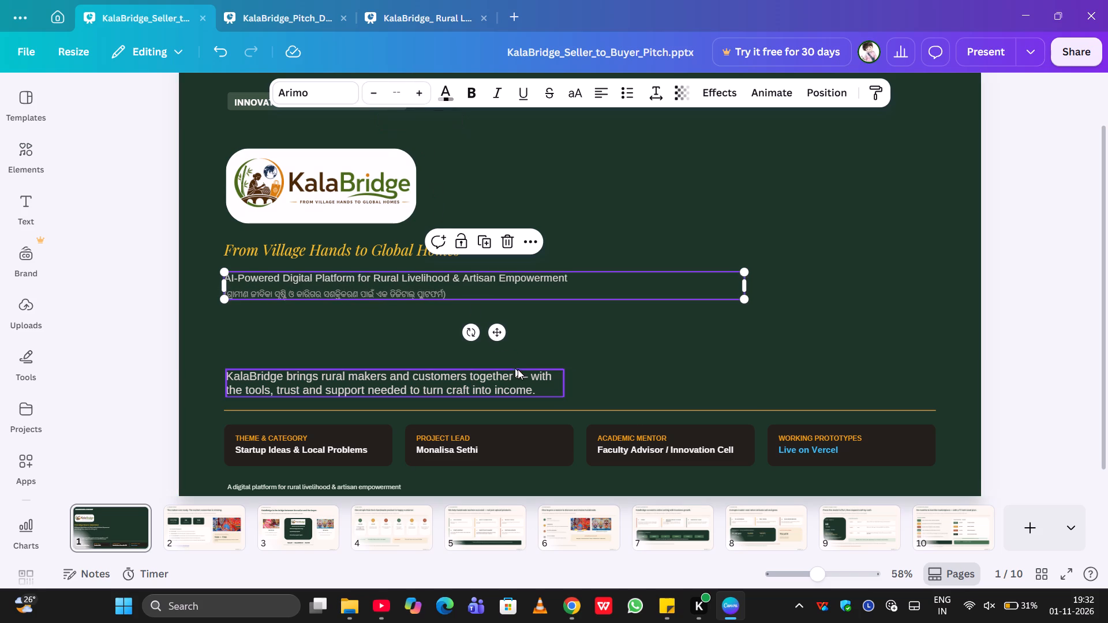
# Reduce the "KalaBridge brings rural makers and customers together" paragraph's font size to 18, checking it against the subtitle and tagline.
pyautogui.click(513, 378)
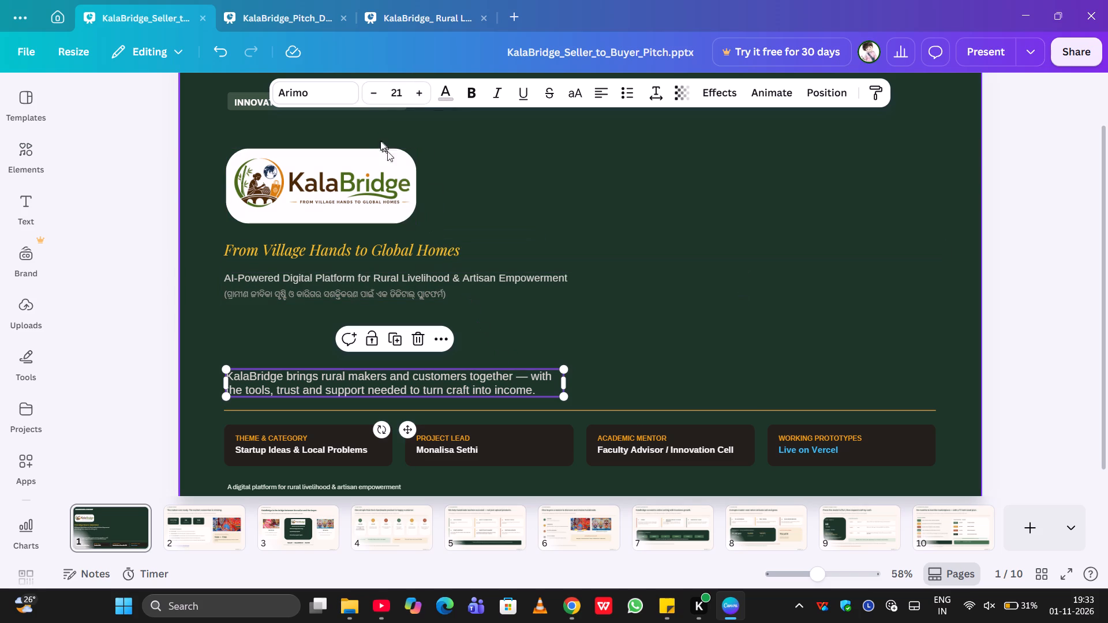
pyautogui.click(370, 95)
pyautogui.click(370, 95)
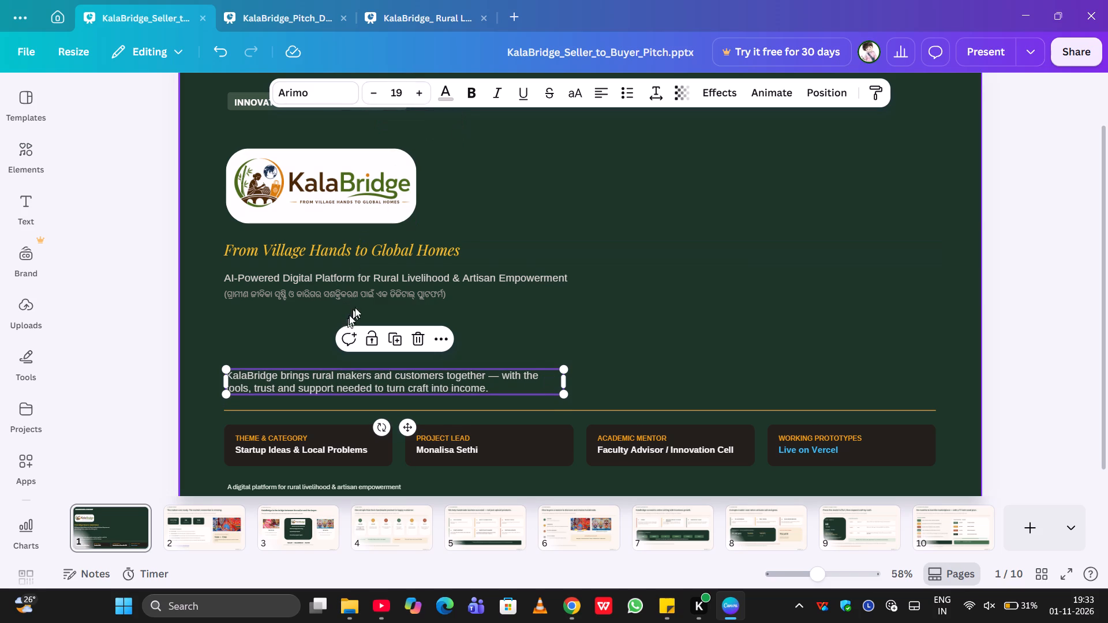
pyautogui.click(385, 288)
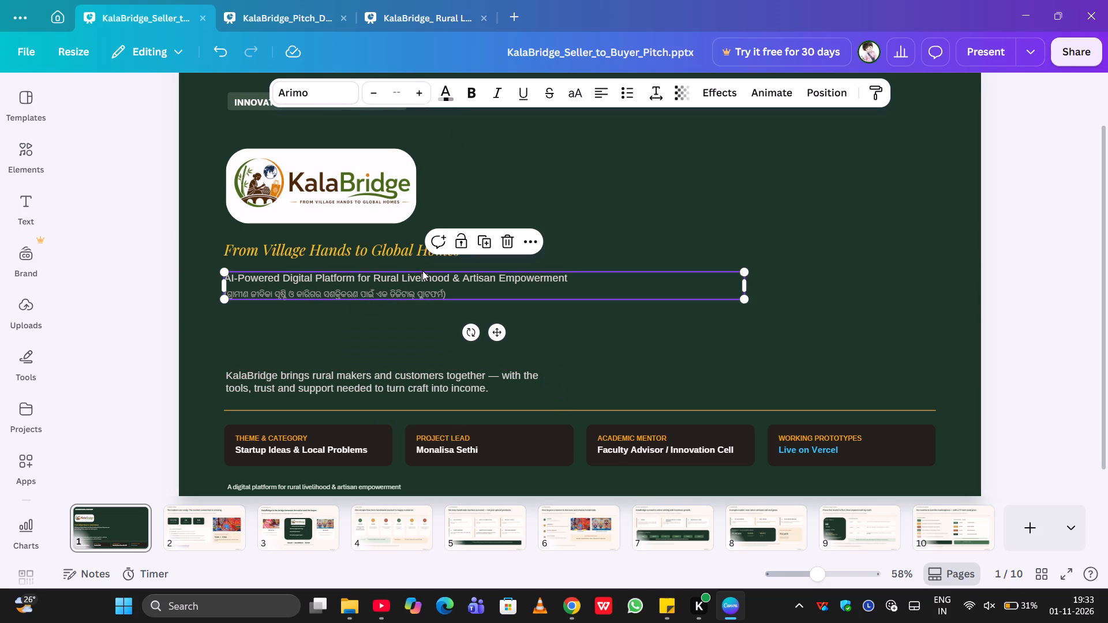
pyautogui.click(392, 249)
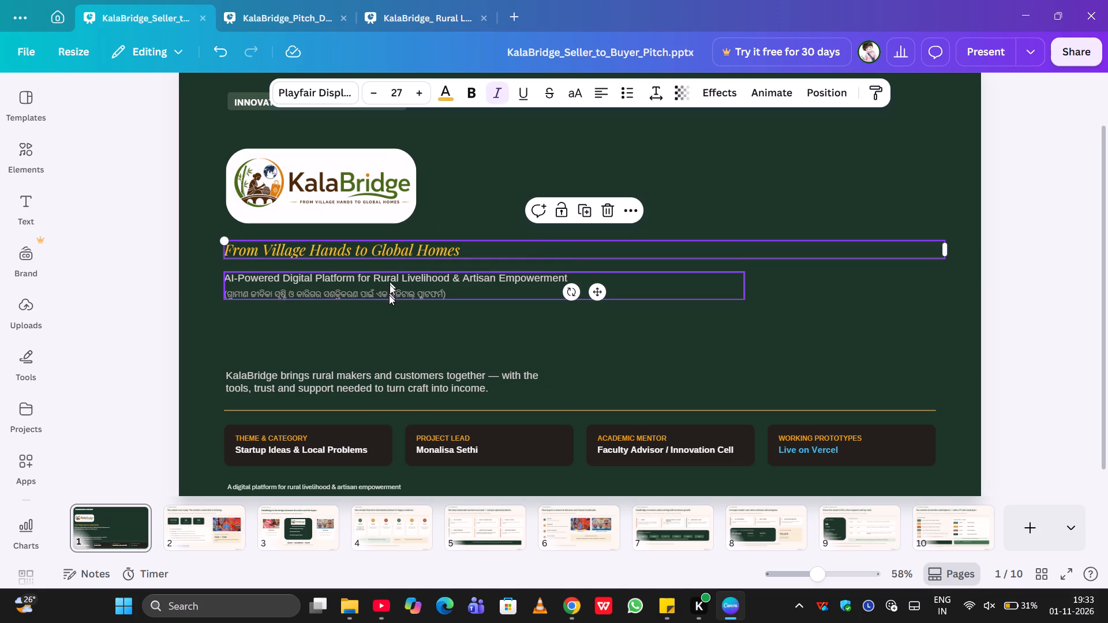
pyautogui.click(389, 295)
pyautogui.click(381, 384)
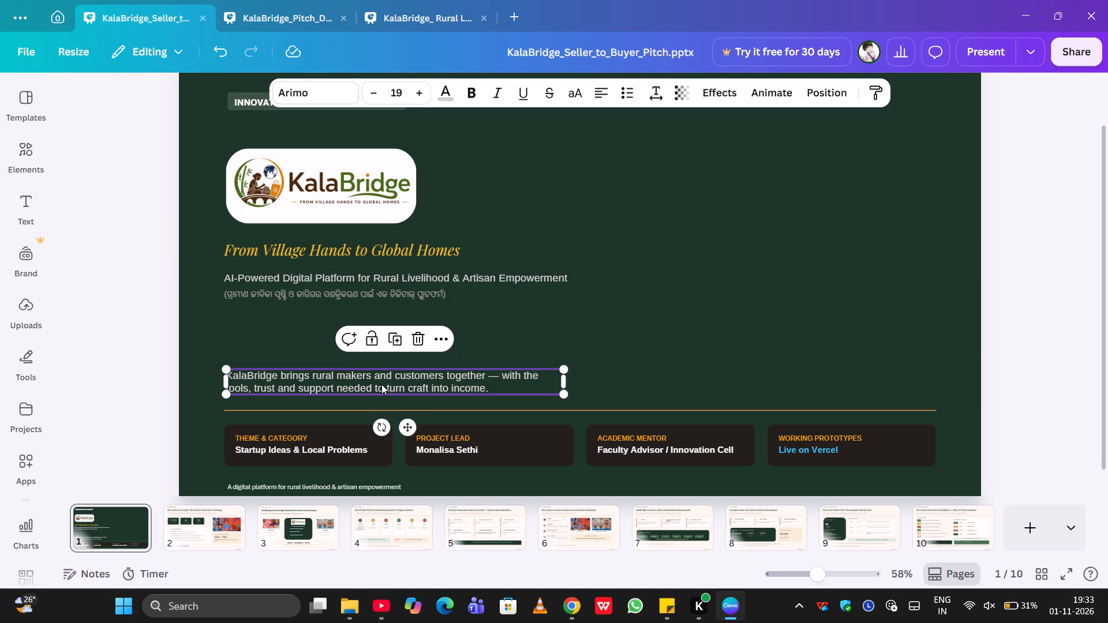
pyautogui.click(372, 92)
# Widen the paragraph's text box to about 830 so its first line ends near the subtitle's end.
pyautogui.moveTo(564, 384); pyautogui.dragTo(573, 385)
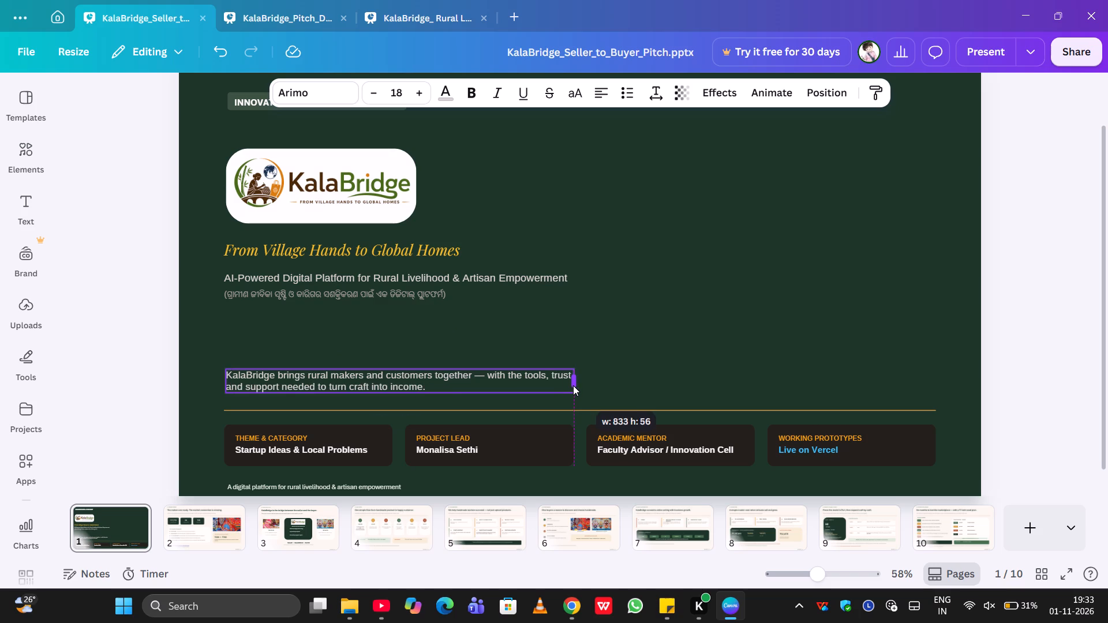
pyautogui.moveTo(573, 385); pyautogui.dragTo(571, 385)
pyautogui.click(626, 381)
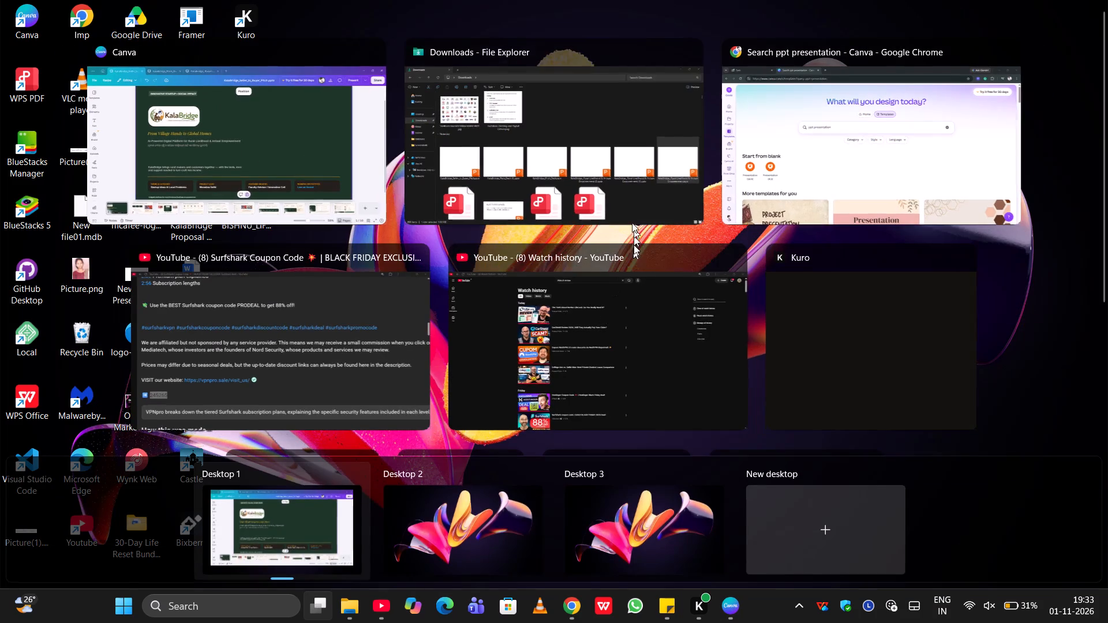
# Compare the Seller to Buyer cover with the covers of the KalaBridge_Pitch_Deck and KalaBridge_ Rural Livelihood decks.
pyautogui.click(298, 165)
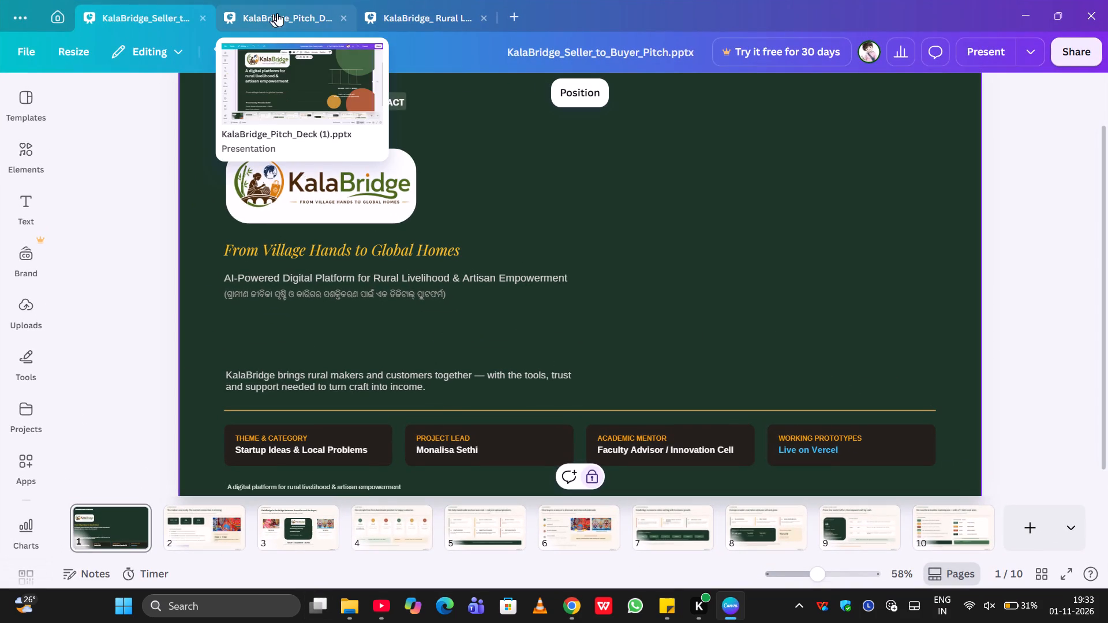
pyautogui.click(410, 17)
pyautogui.click(298, 11)
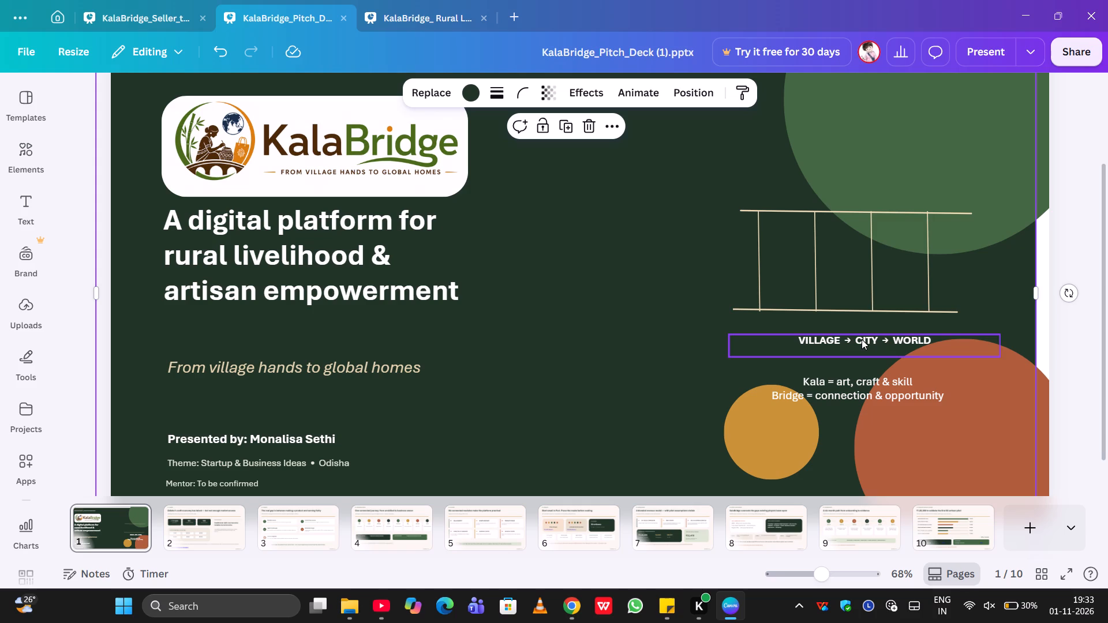
pyautogui.scroll(-1, 821, 248)
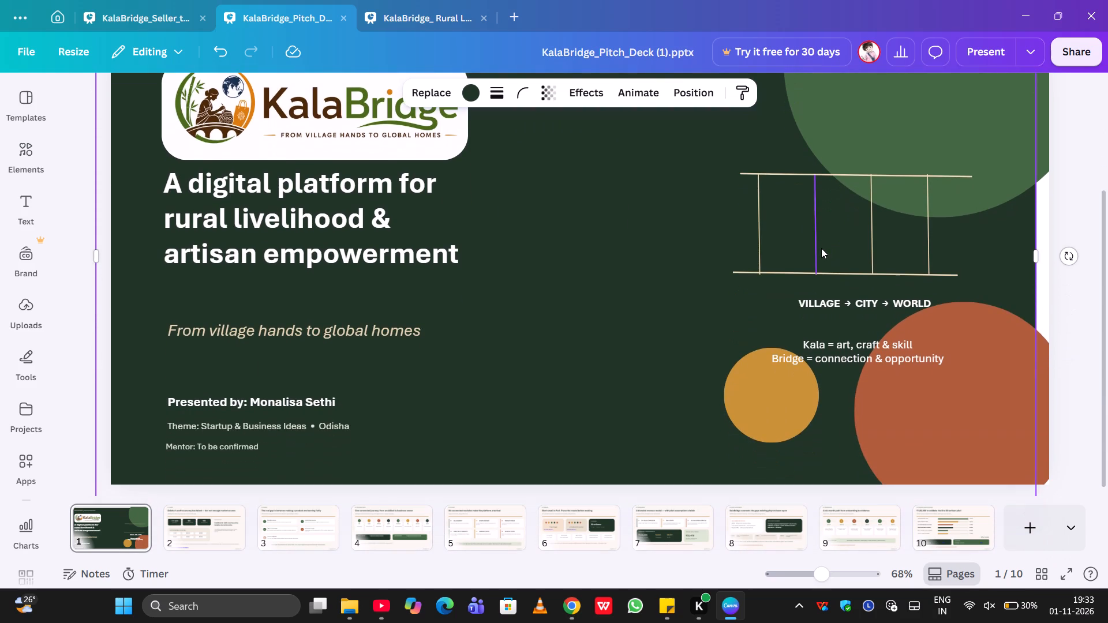
pyautogui.scroll(-1, 821, 248)
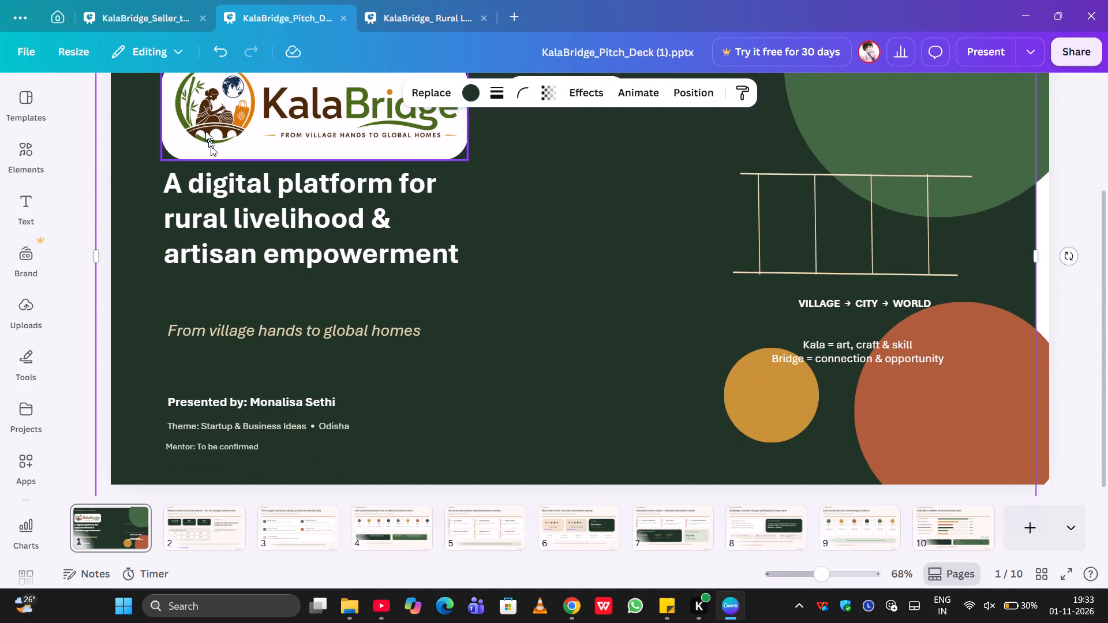
pyautogui.click(143, 10)
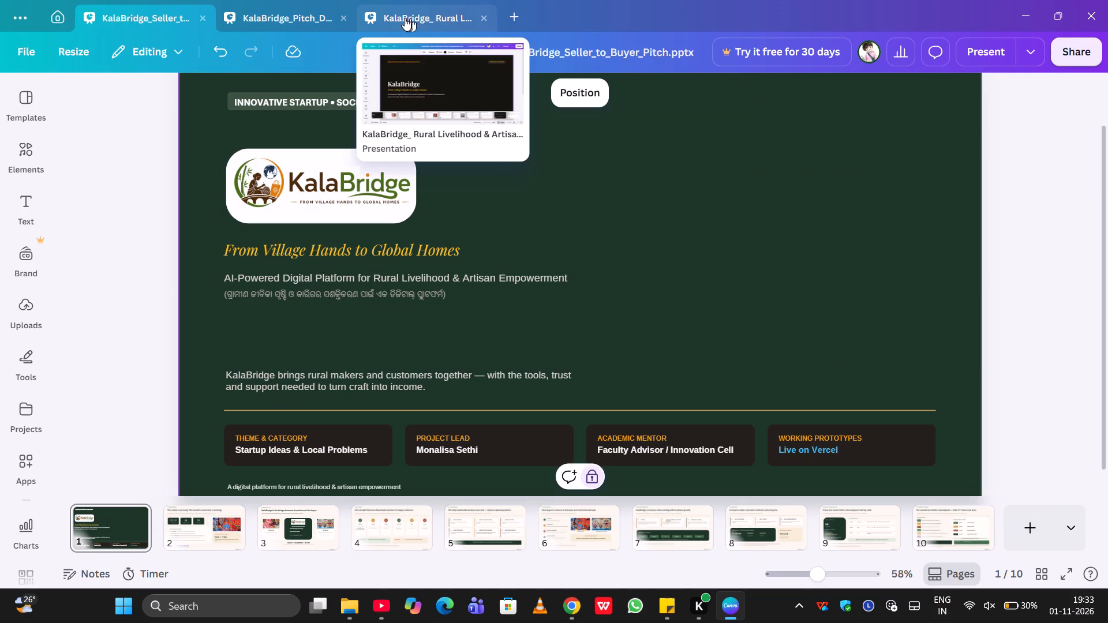
pyautogui.click(387, 17)
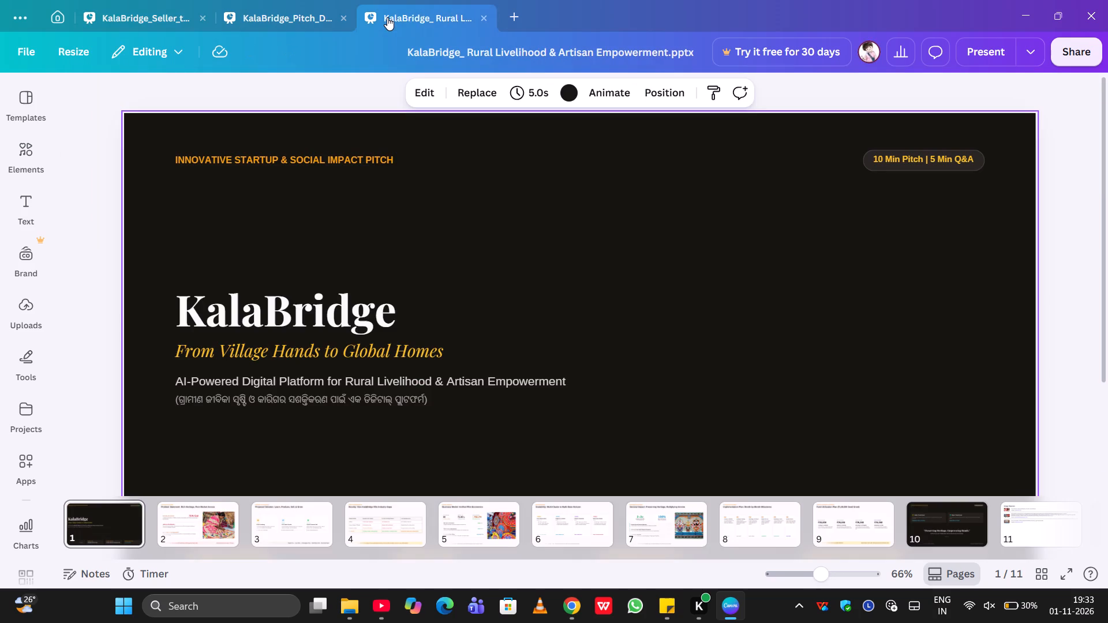
pyautogui.click(272, 17)
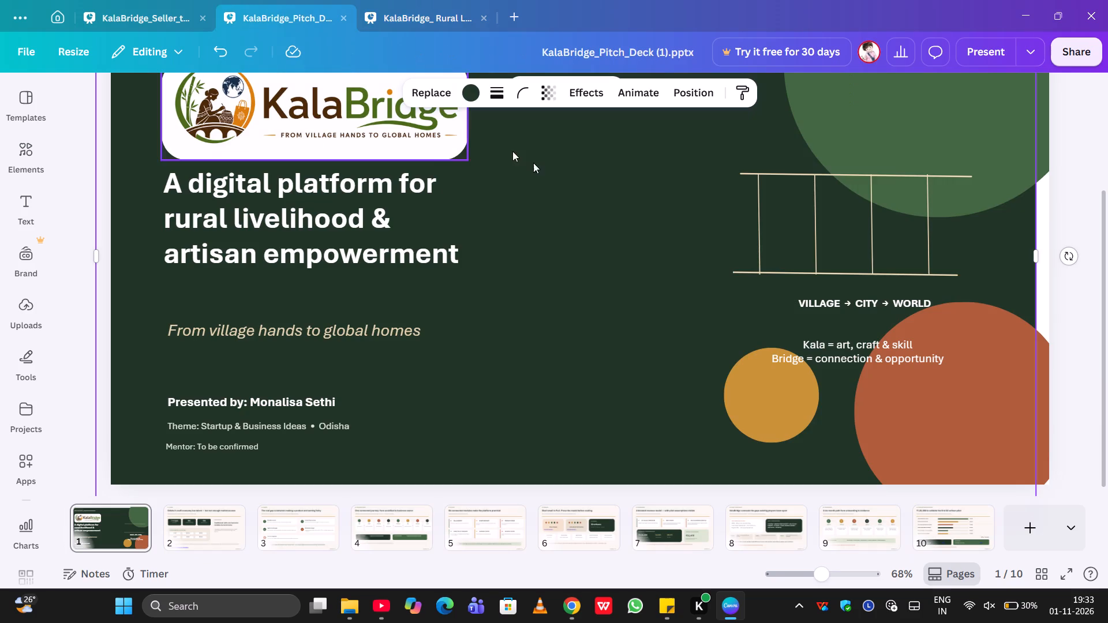
# Copy the "Kala = art, craft & skill / Bridge = connection & opportunity" text from the Pitch Deck cover and place it below the Seller cover's Odia subtitle line.
pyautogui.click(847, 346)
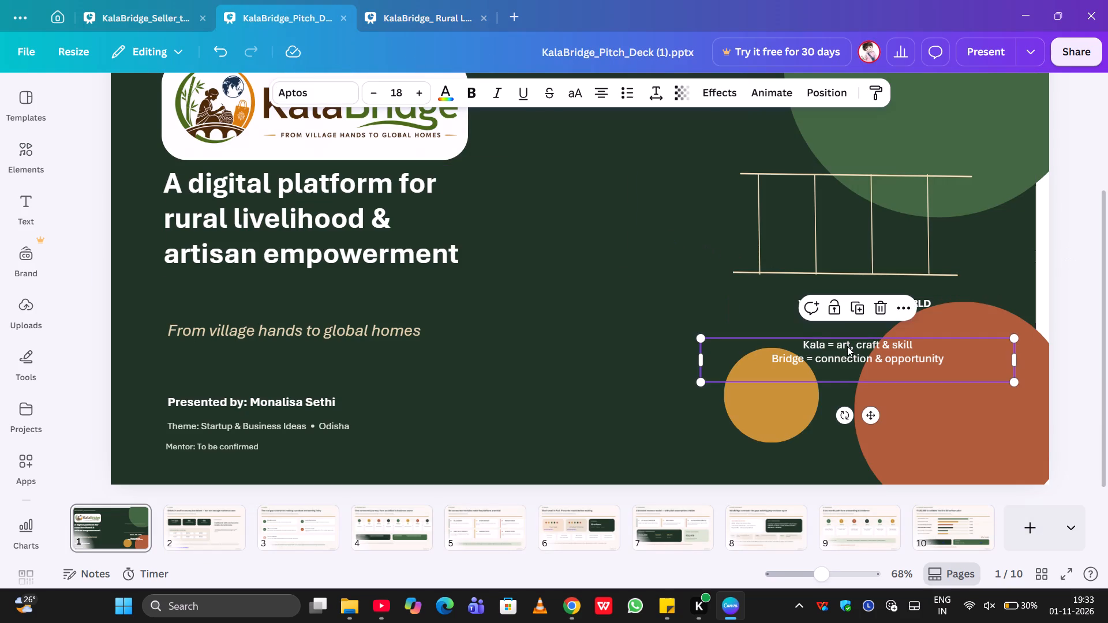
pyautogui.hotkey('ctrl', 'c')
pyautogui.click(680, 409)
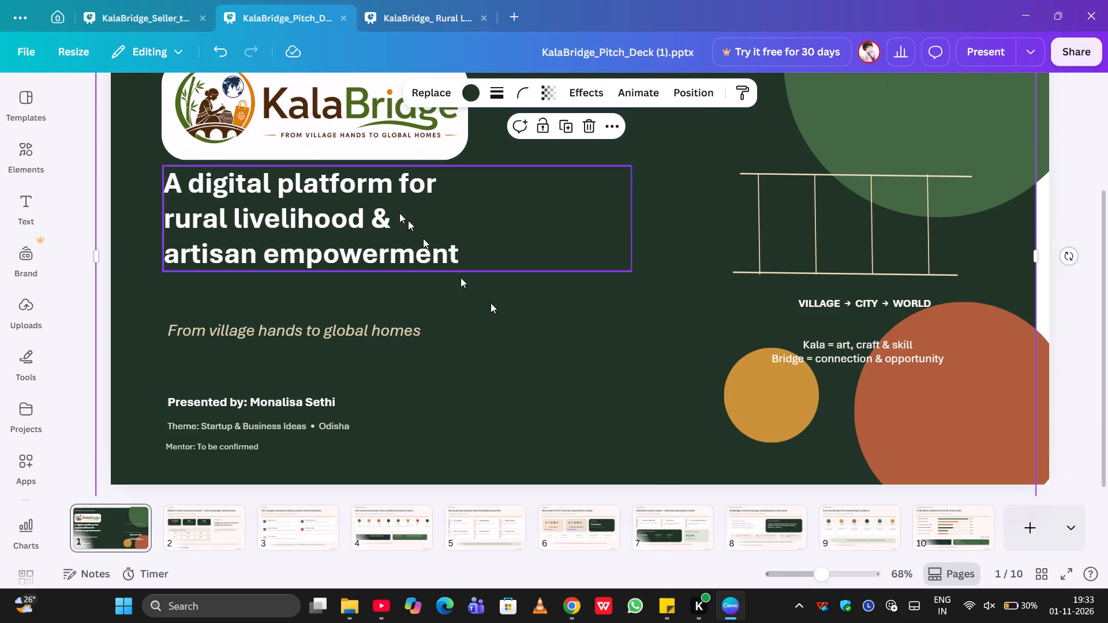
pyautogui.click(133, 14)
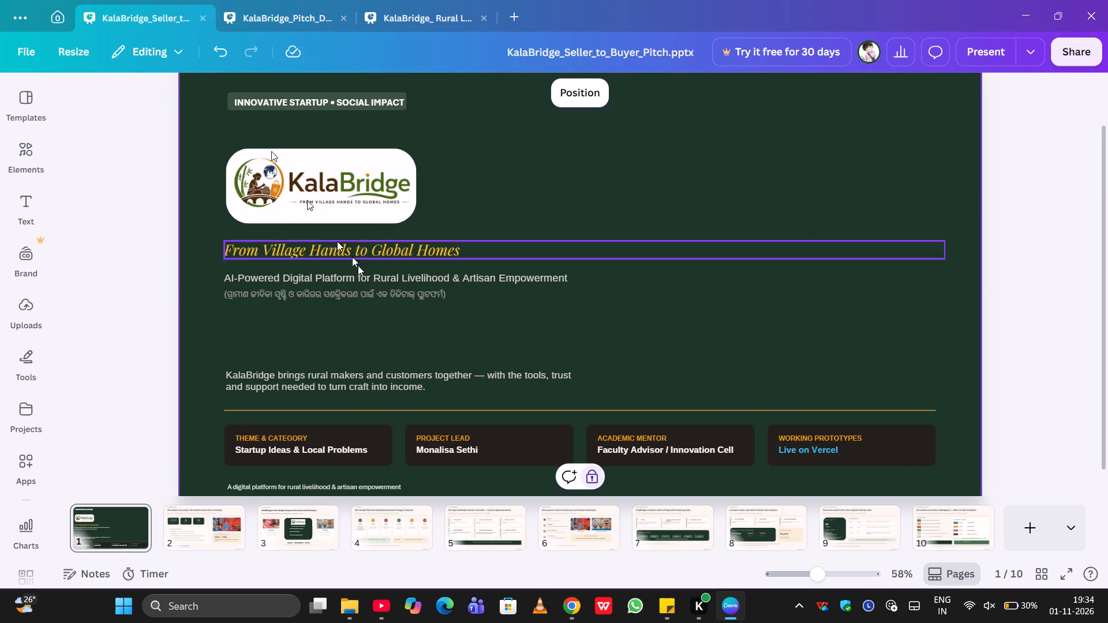
pyautogui.click(390, 339)
pyautogui.hotkey('ctrl', 'v')
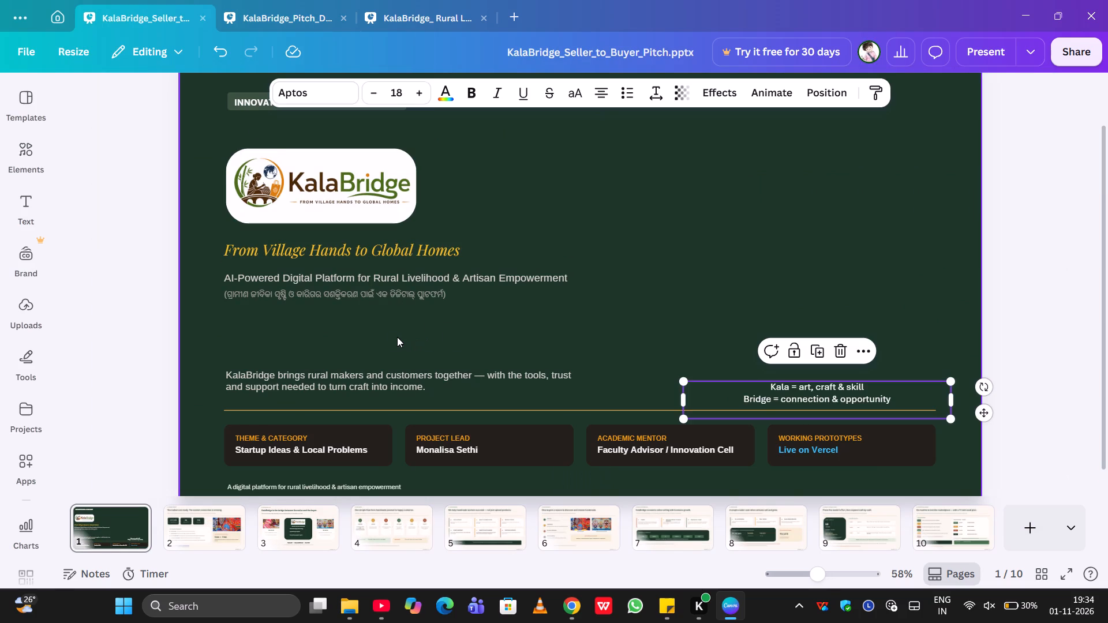
pyautogui.moveTo(724, 397); pyautogui.dragTo(560, 333)
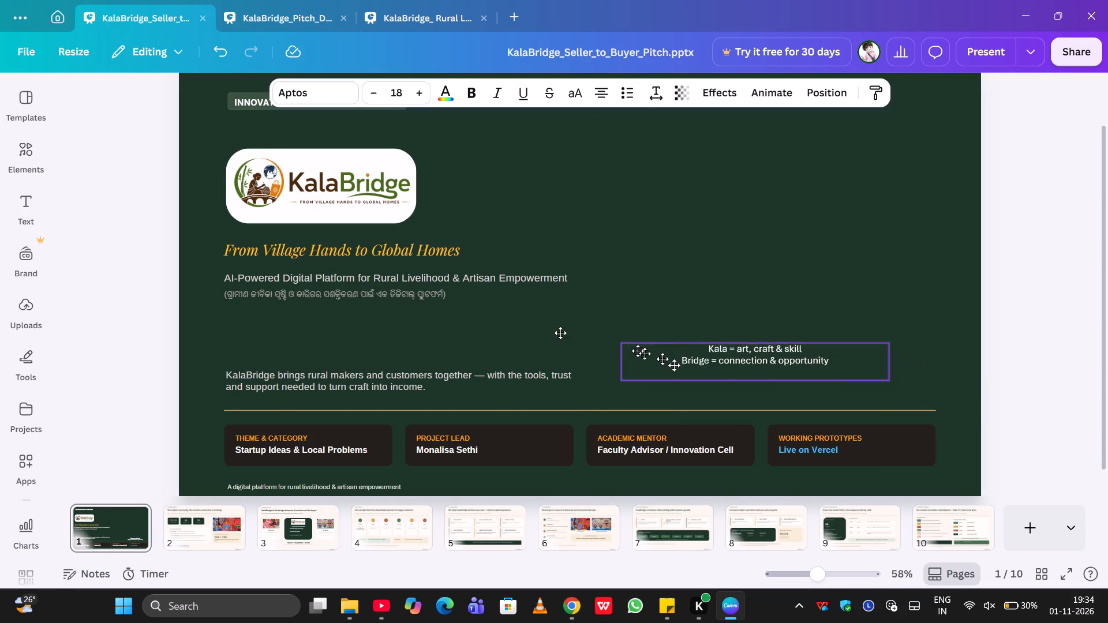
pyautogui.moveTo(560, 333); pyautogui.dragTo(234, 333)
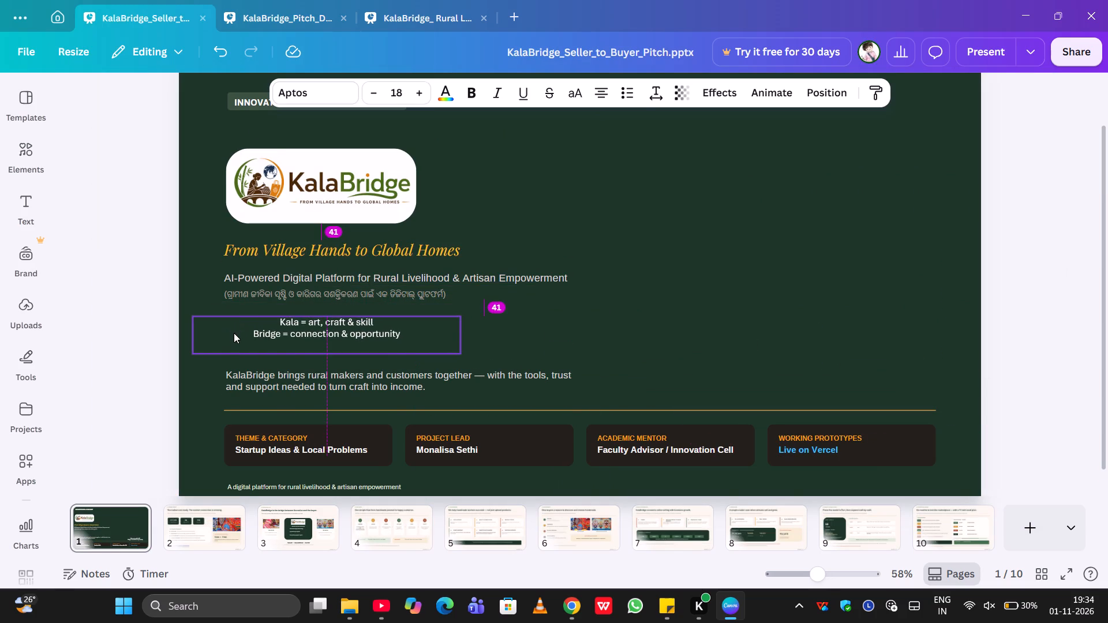
pyautogui.click(593, 317)
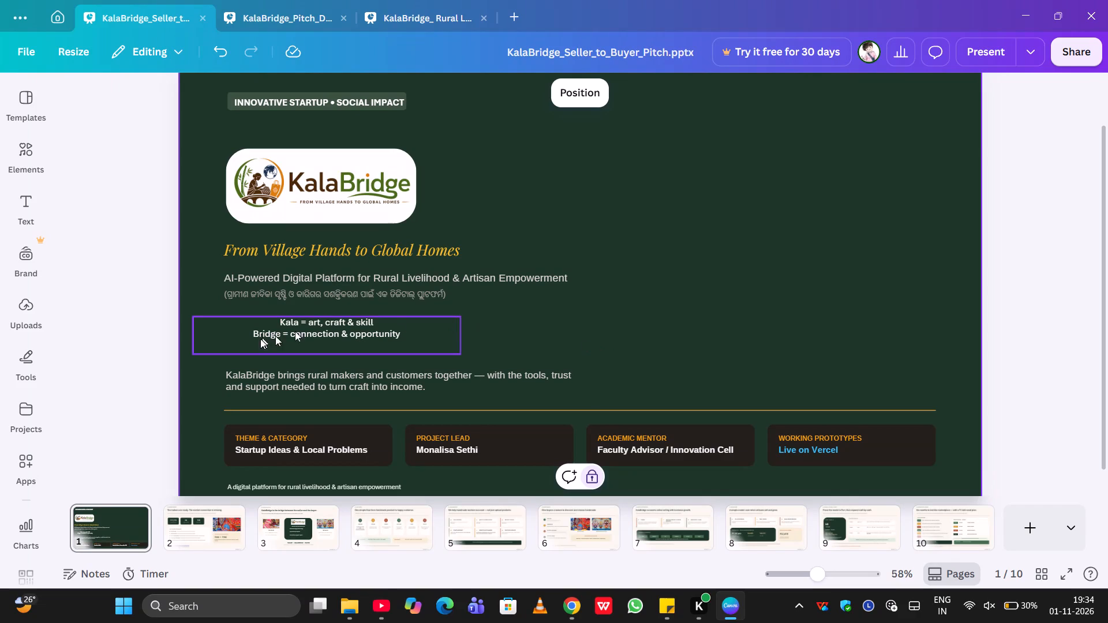
pyautogui.rightClick(316, 342)
pyautogui.click(628, 273)
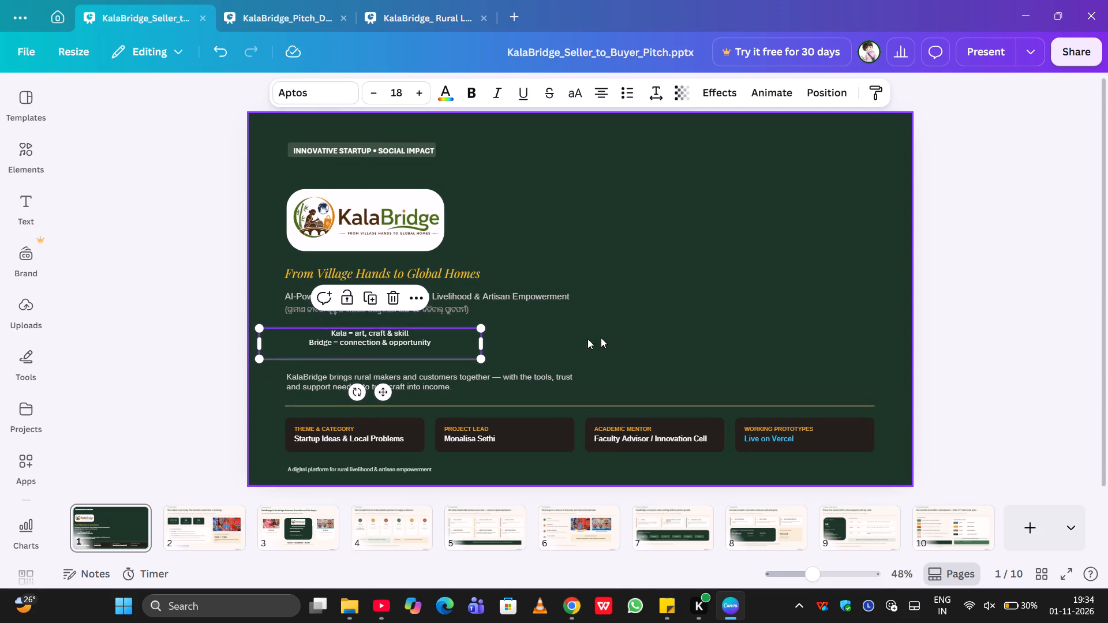
pyautogui.click(174, 328)
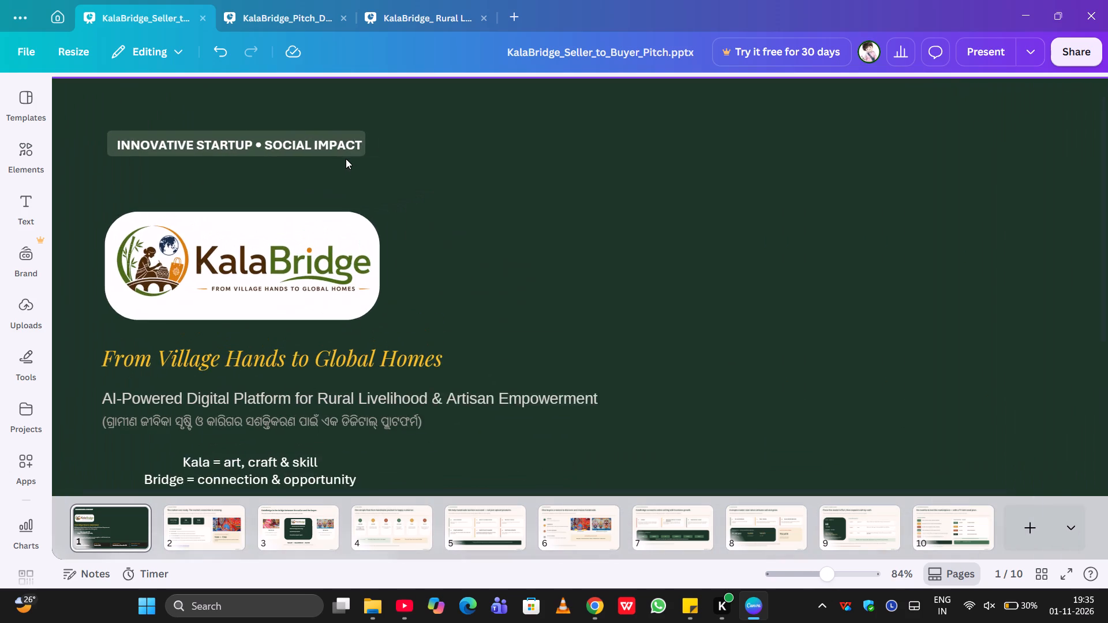
# Nudge the "INNOVATIVE STARTUP • SOCIAL IMPACT" text slightly up and left so it sits centred in its badge.
pyautogui.hscroll(2, 346, 159)
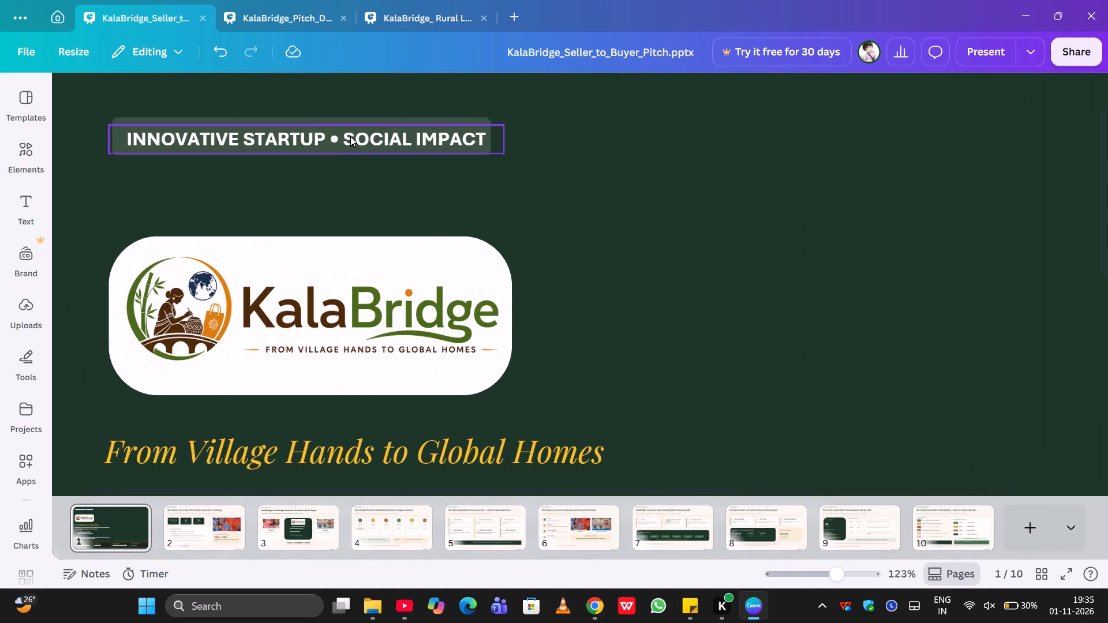
pyautogui.click(350, 136)
pyautogui.click(350, 136)
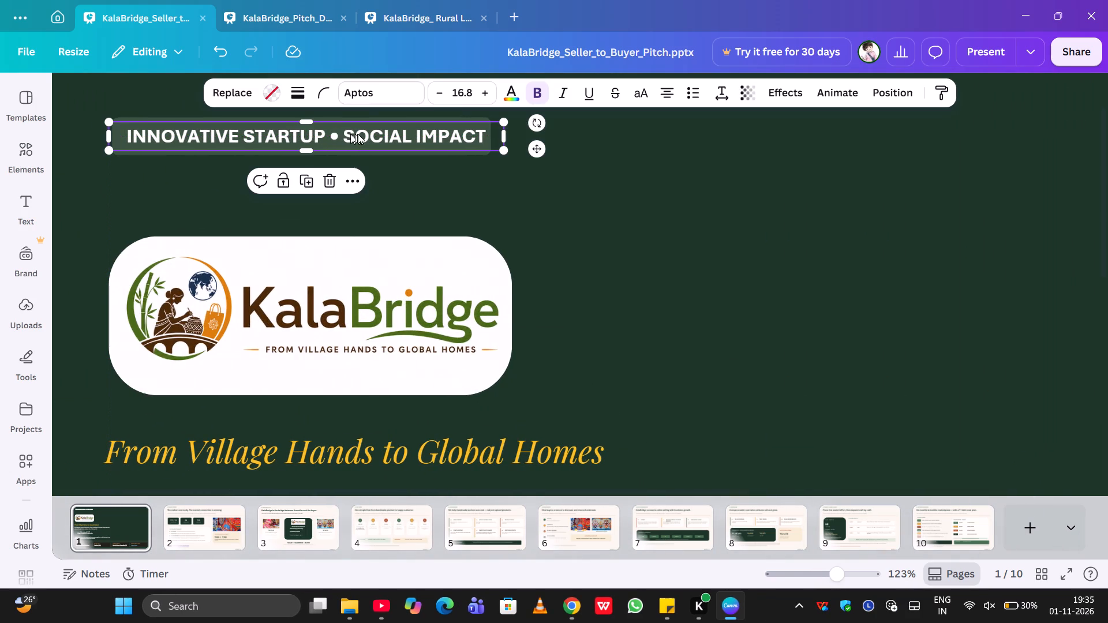
pyautogui.click(574, 204)
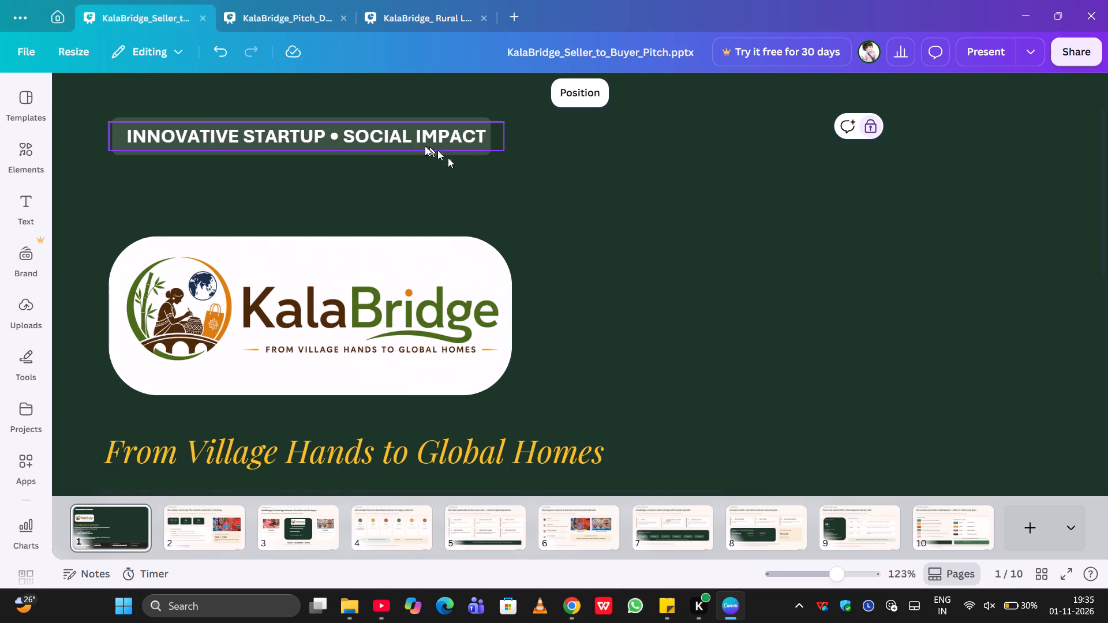
pyautogui.moveTo(411, 137); pyautogui.dragTo(406, 137)
pyautogui.click(640, 192)
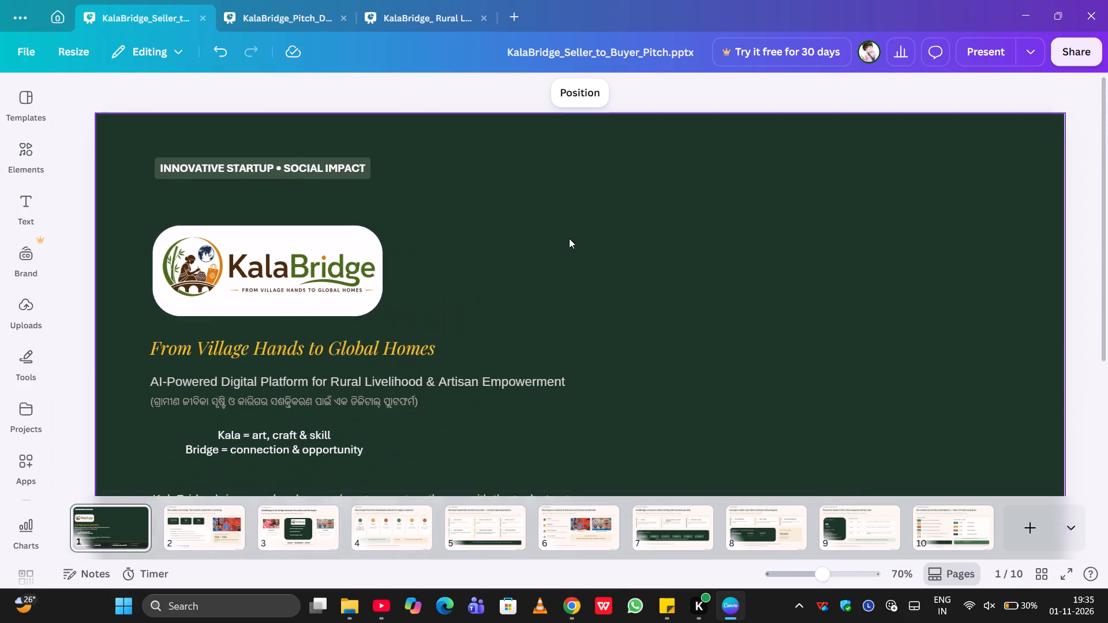
pyautogui.click(1094, 203)
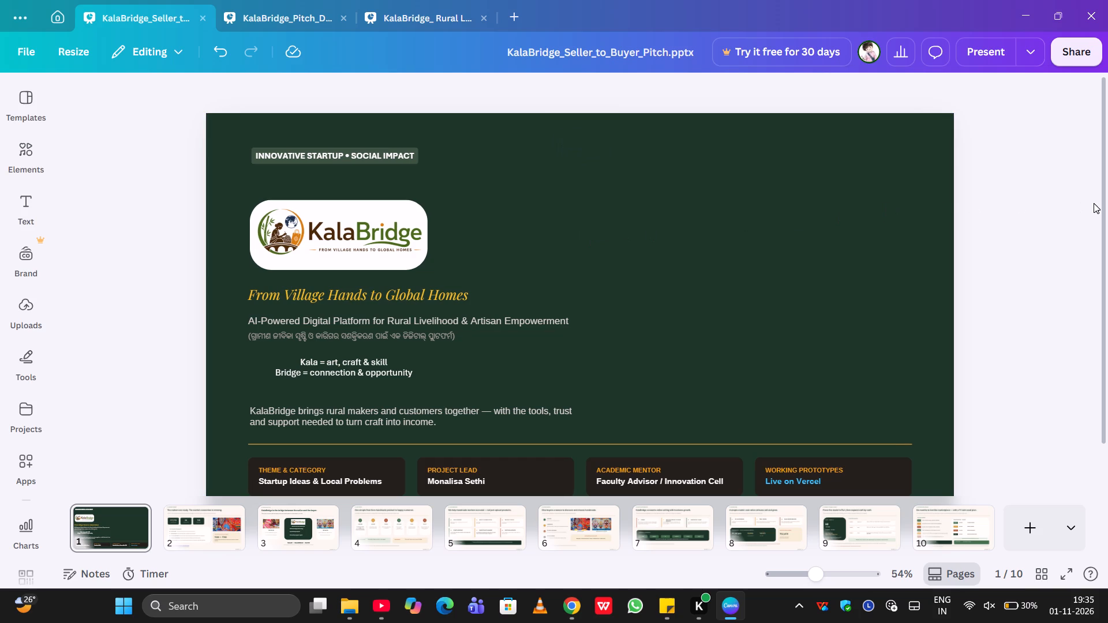
# Nudge the tagline and "AI-Powered" subtitle block slightly up and the "KalaBridge brings rural makers" paragraph slightly left to tidy their alignment and spacing.
pyautogui.scroll(-1, 632, 245)
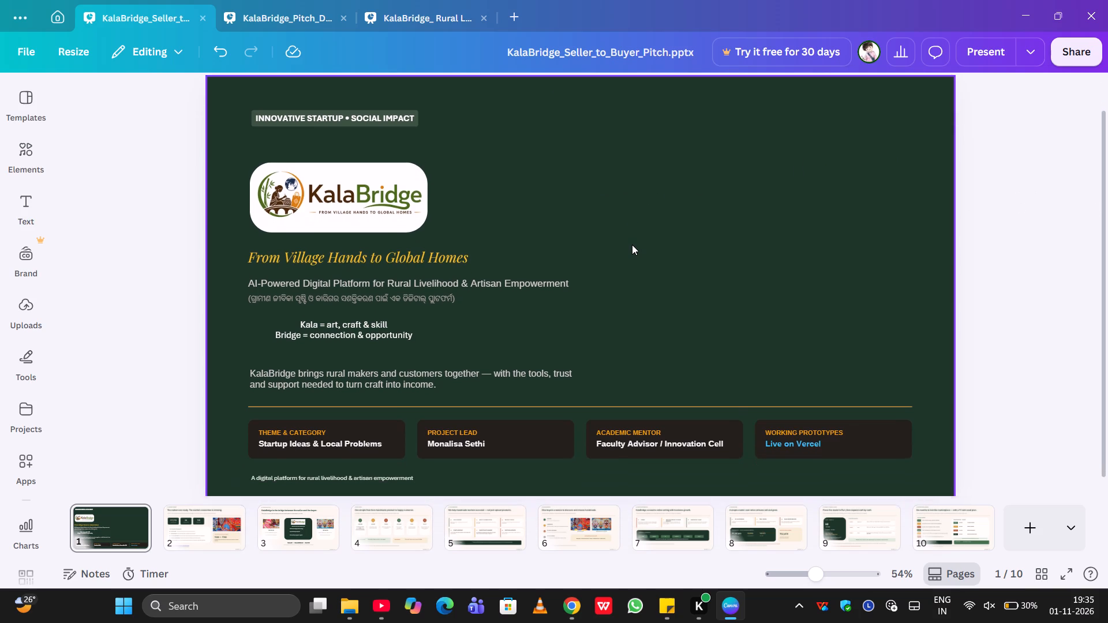
pyautogui.scroll(-2, 632, 245)
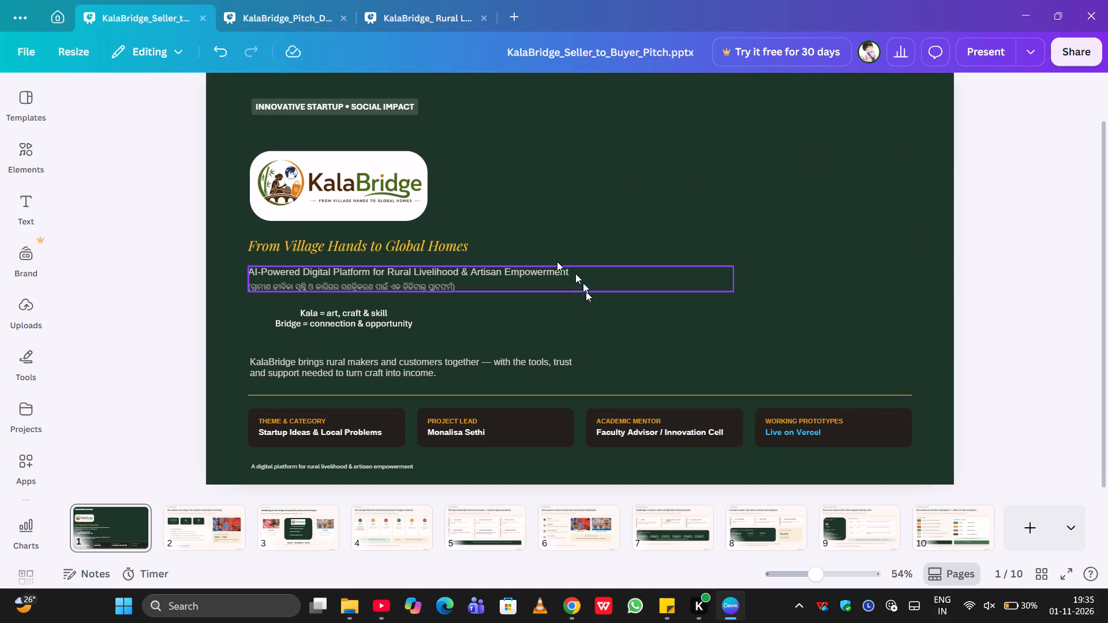
pyautogui.click(512, 243)
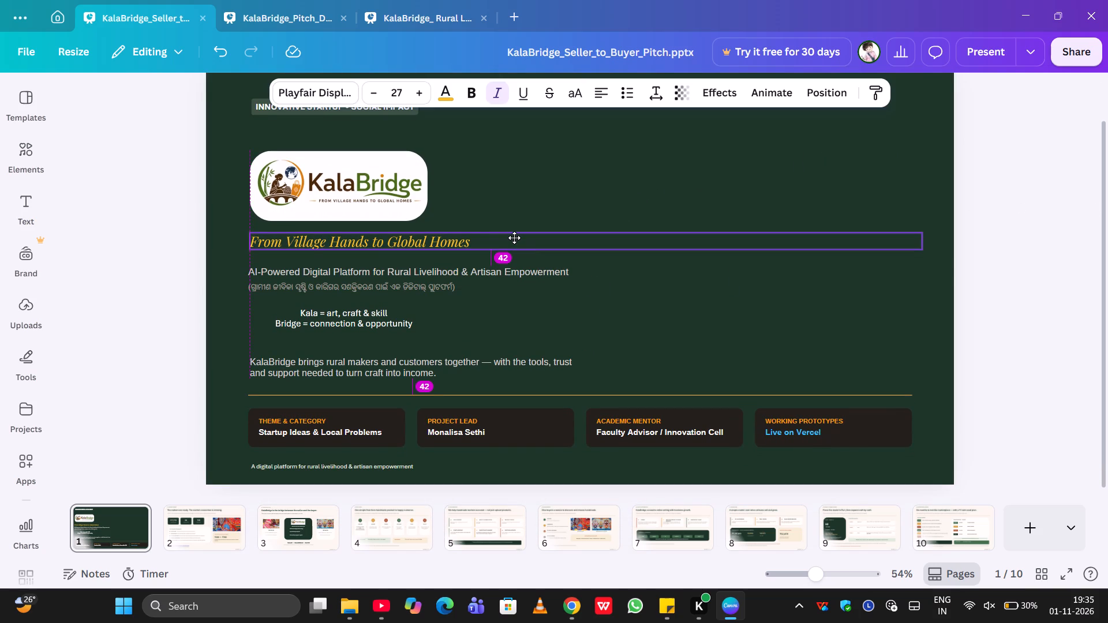
pyautogui.click(504, 276)
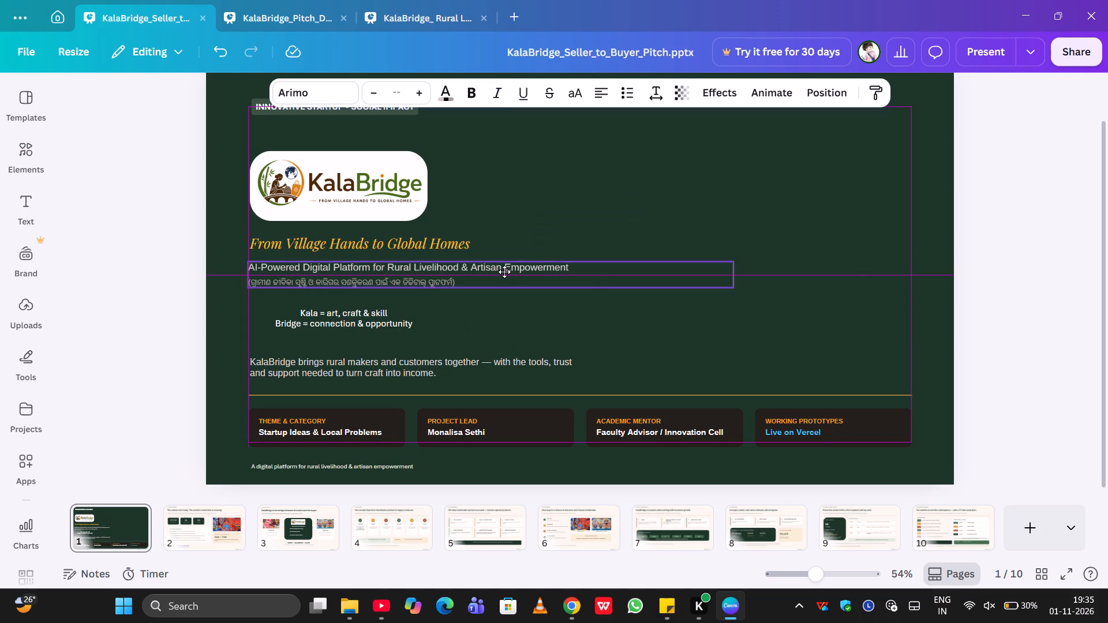
pyautogui.click(980, 272)
pyautogui.click(443, 360)
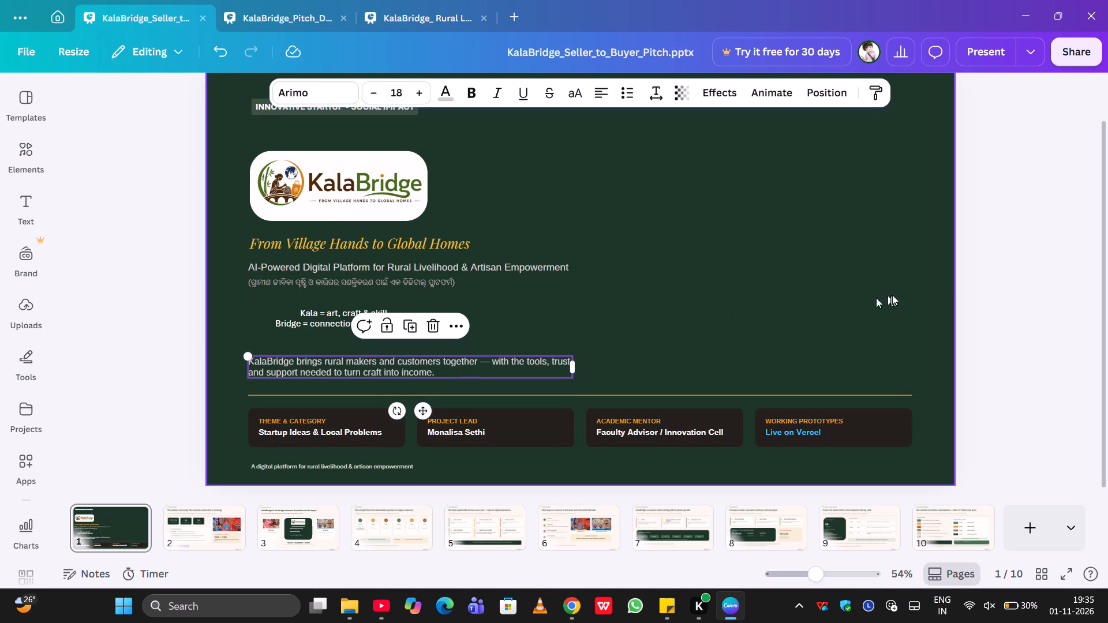
pyautogui.click(1008, 276)
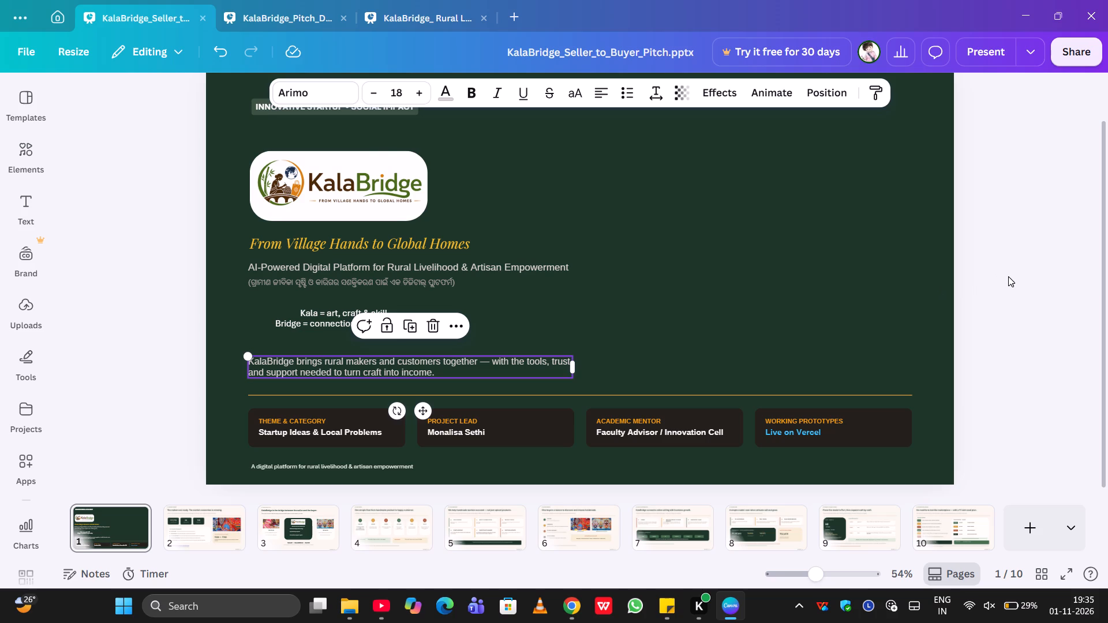
# Copy the "Kala = art, craft & skill / Bridge = connection & opportunity" text block on the Seller to Buyer cover.
pyautogui.click(373, 323)
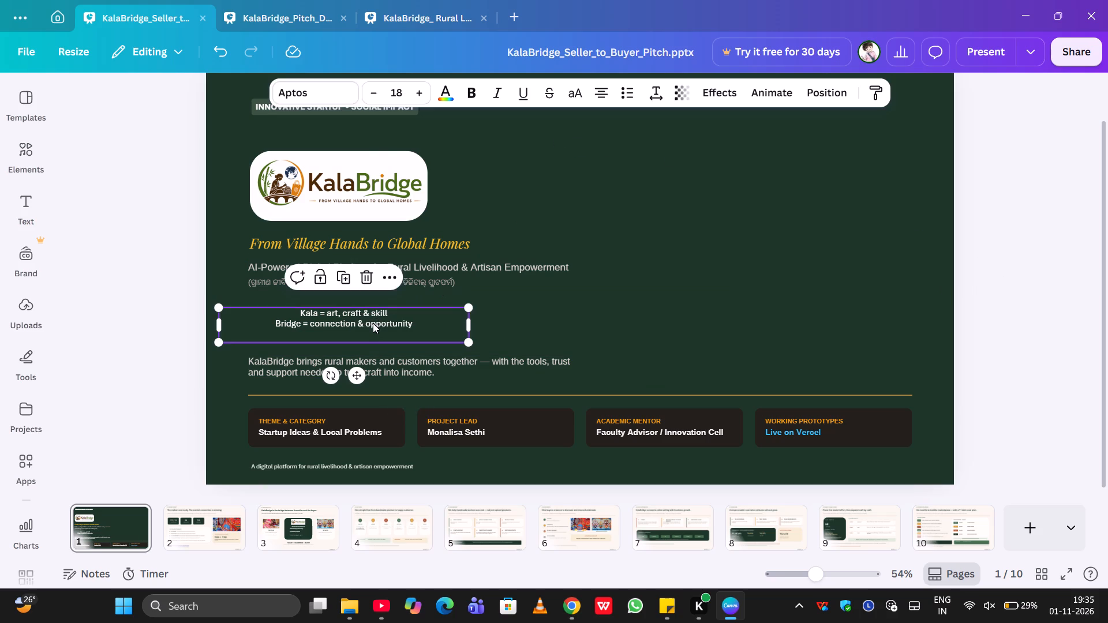
pyautogui.hotkey('ctrl', 'c')
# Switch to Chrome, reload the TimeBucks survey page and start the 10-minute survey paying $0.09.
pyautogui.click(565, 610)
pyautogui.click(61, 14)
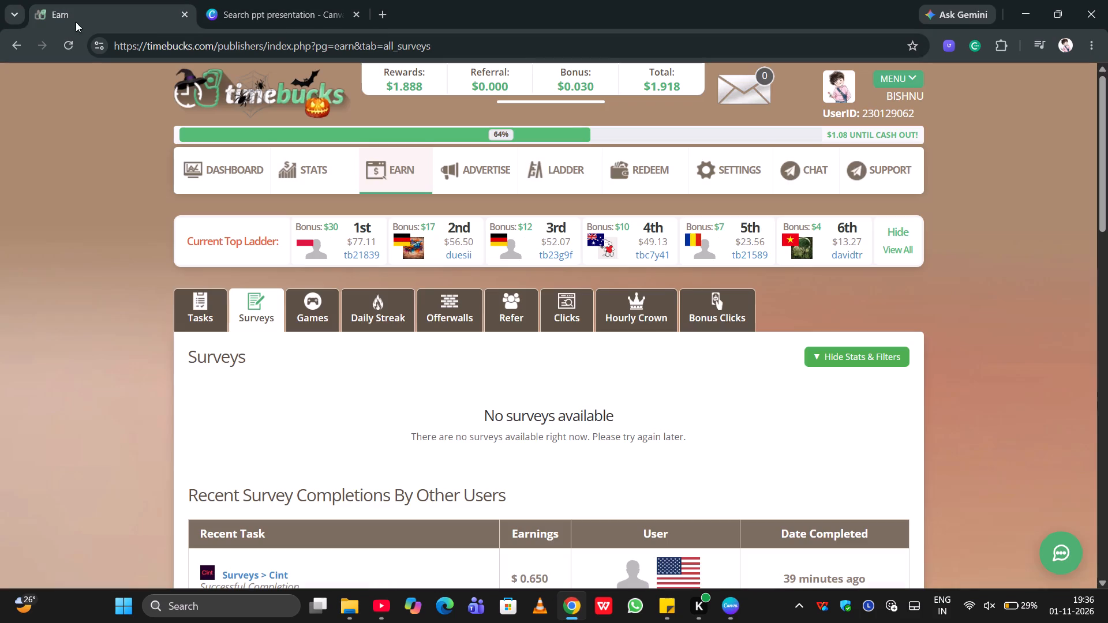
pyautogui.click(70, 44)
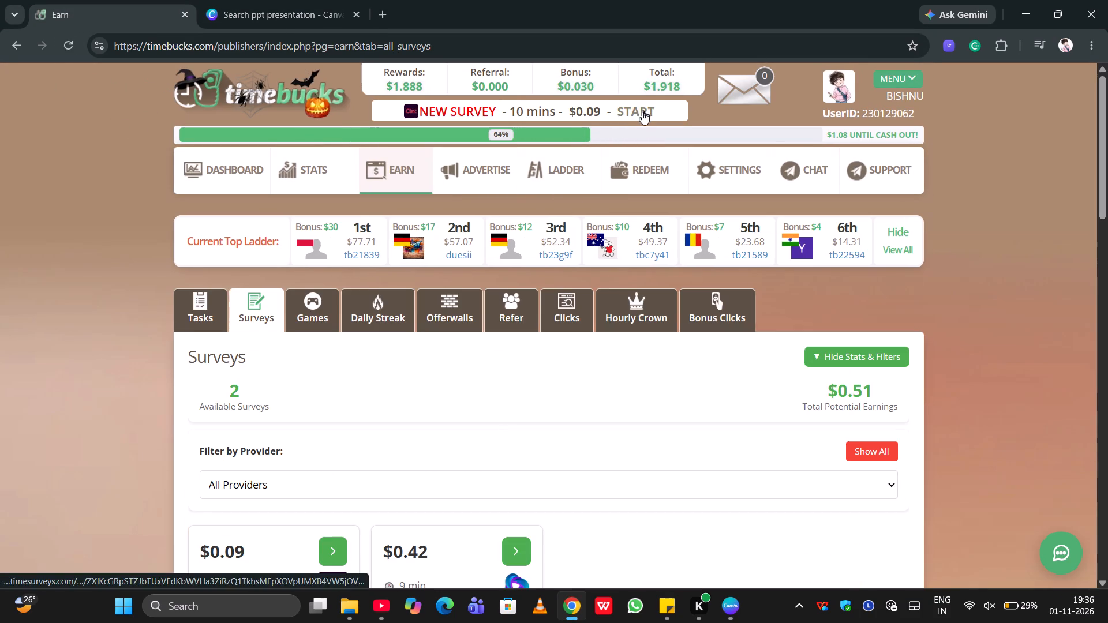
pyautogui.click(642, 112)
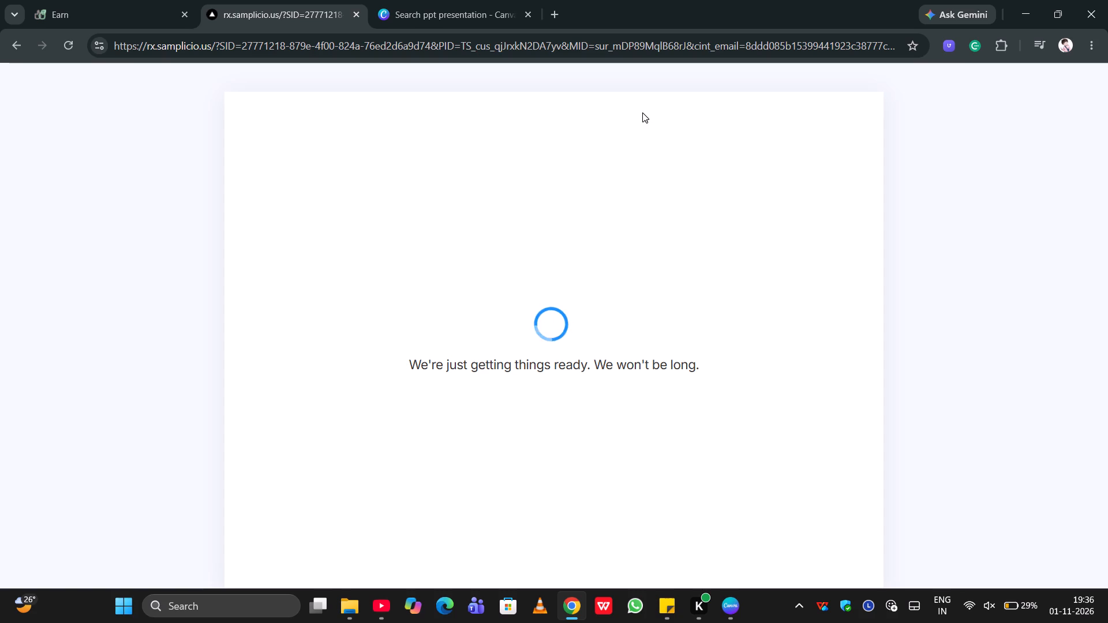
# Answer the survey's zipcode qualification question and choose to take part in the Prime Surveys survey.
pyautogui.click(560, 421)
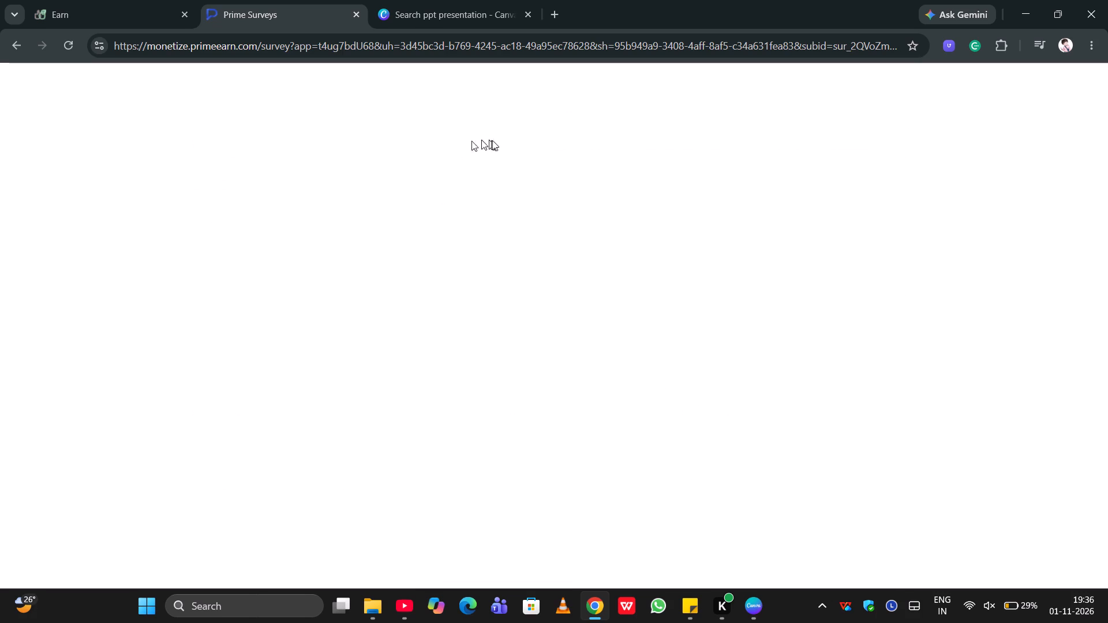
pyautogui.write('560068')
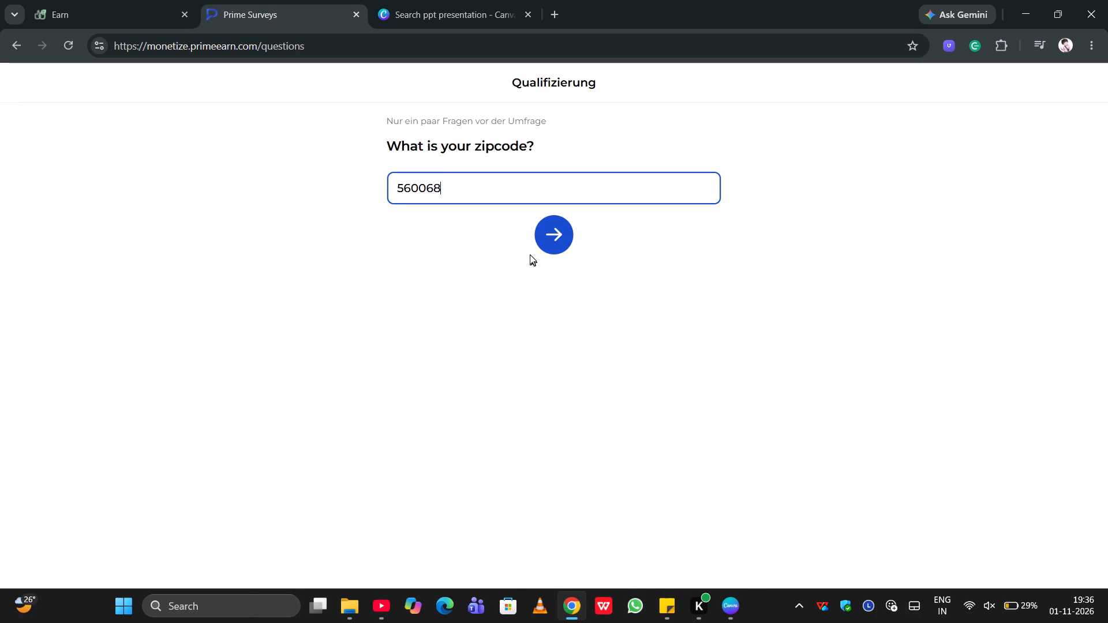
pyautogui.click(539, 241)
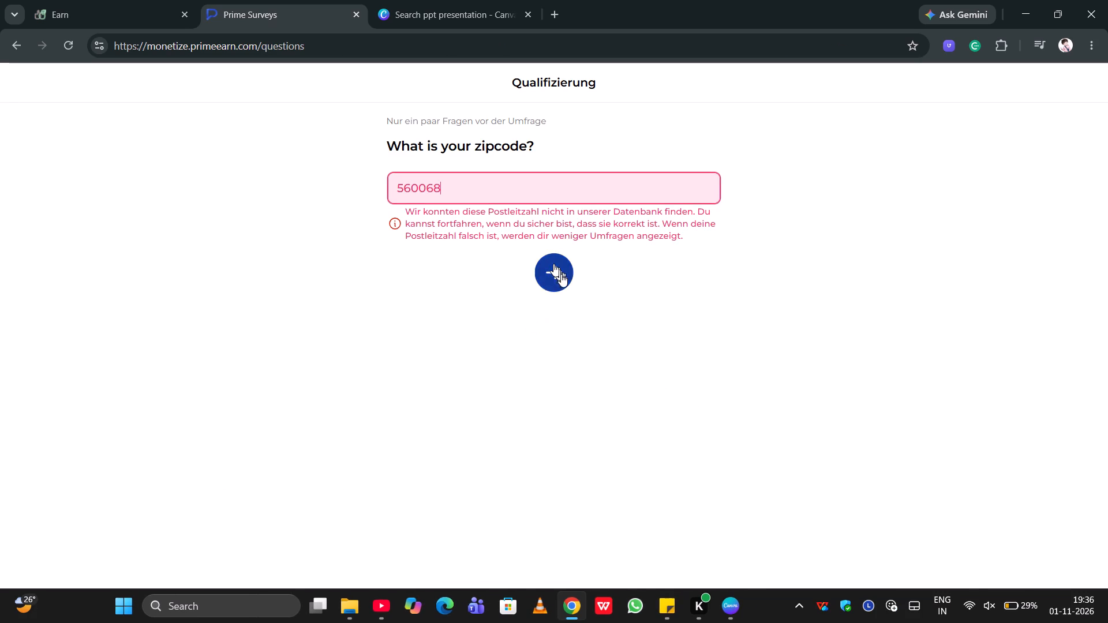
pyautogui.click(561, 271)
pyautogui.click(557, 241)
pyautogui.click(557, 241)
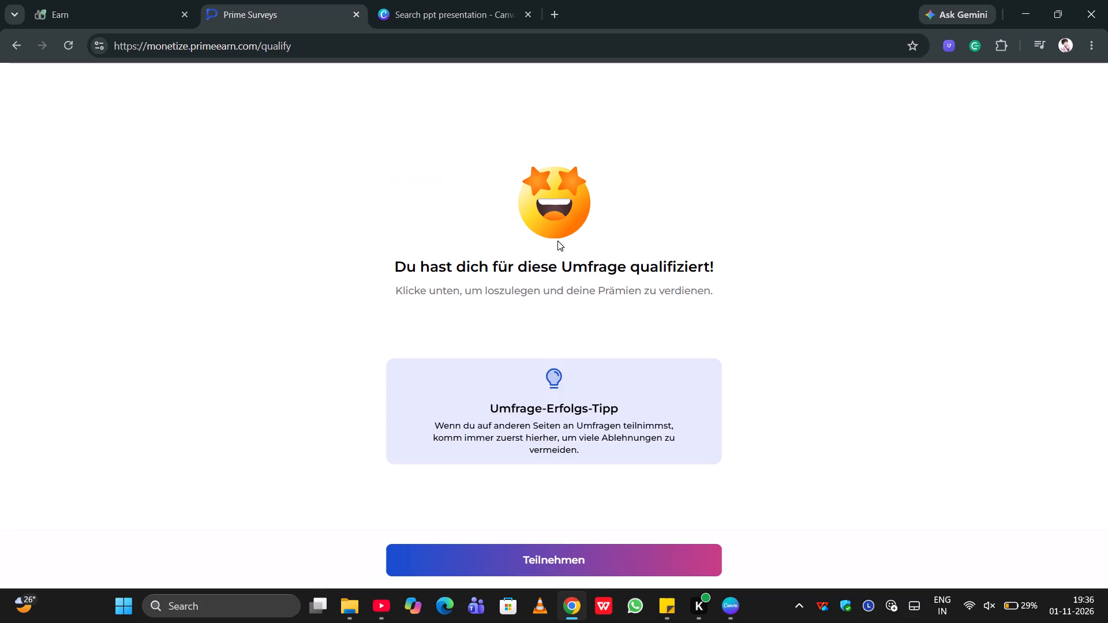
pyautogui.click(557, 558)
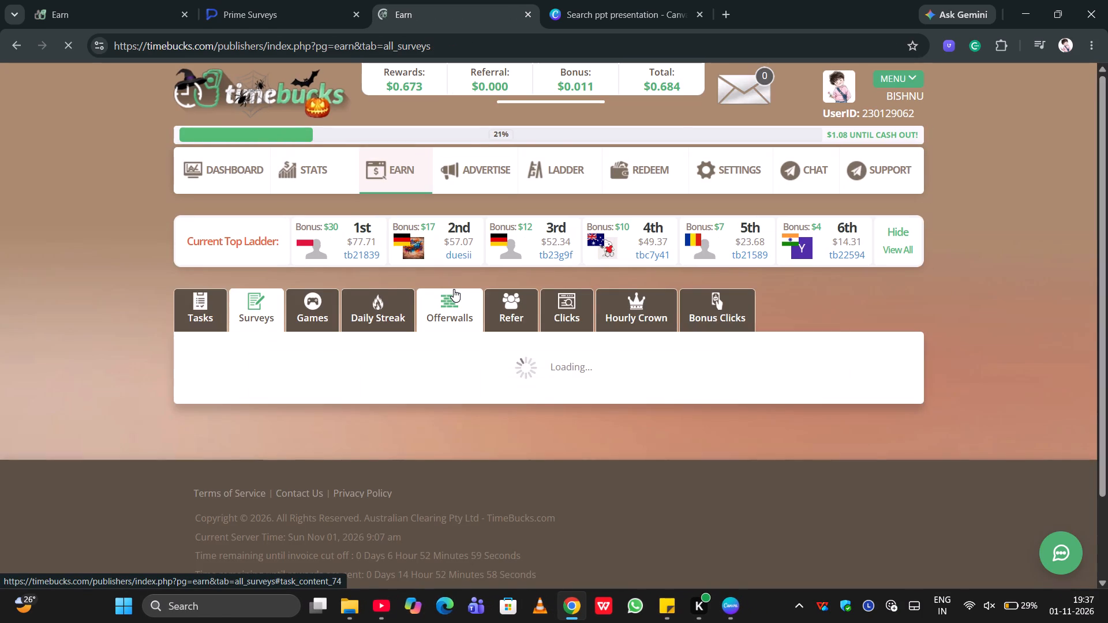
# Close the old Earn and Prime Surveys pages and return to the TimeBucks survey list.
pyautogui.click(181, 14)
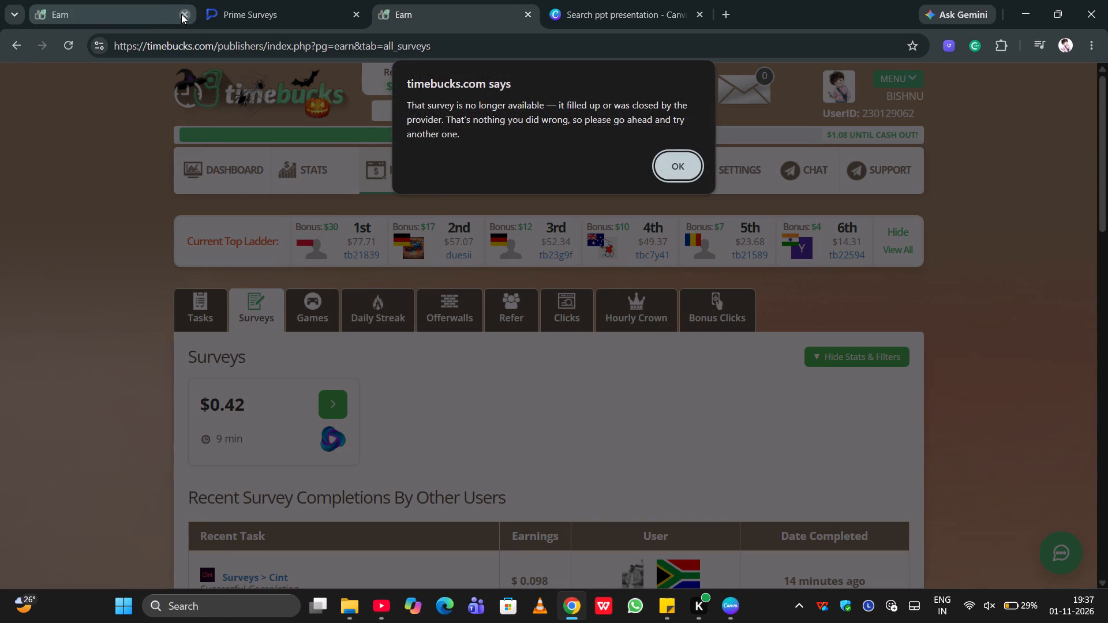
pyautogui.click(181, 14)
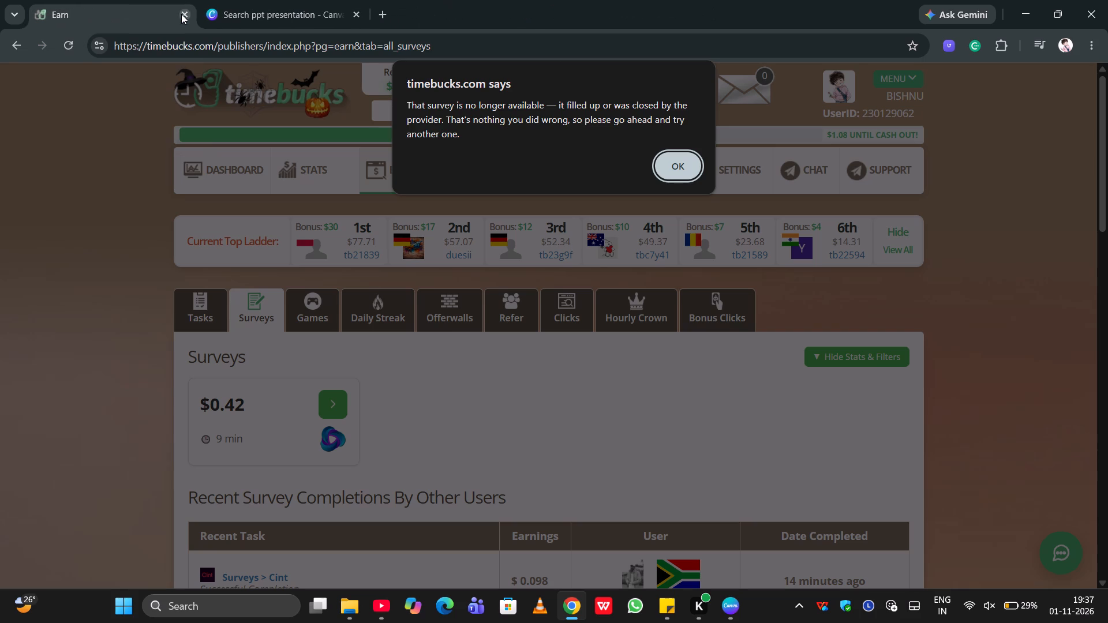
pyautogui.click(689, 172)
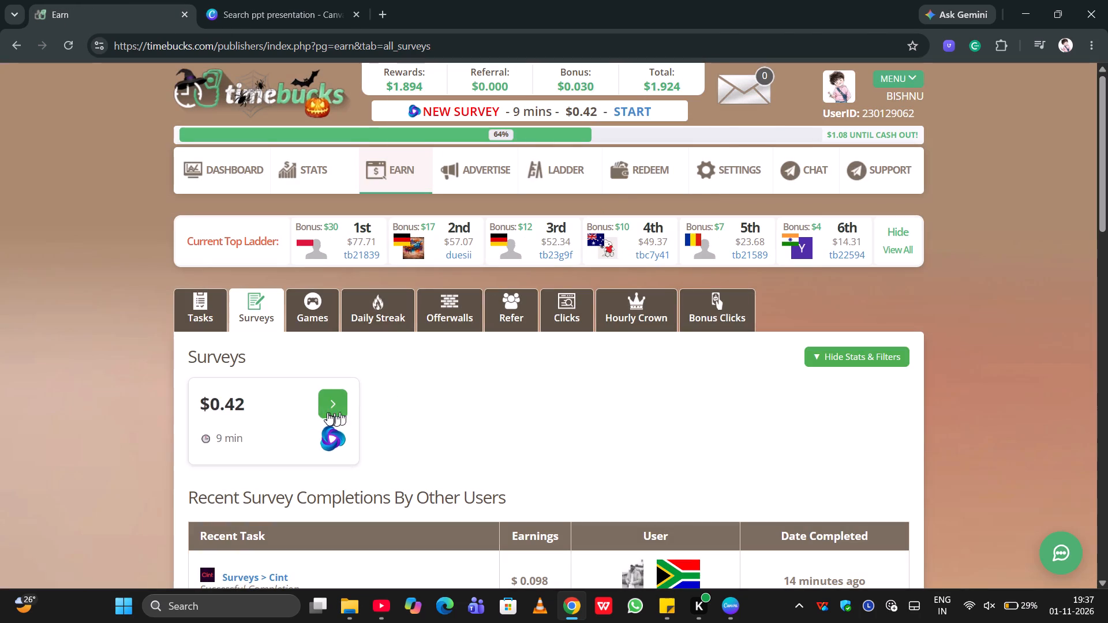
# Try the 9-minute TimeBucks survey paying $0.42, and close its page along with the Canva presentation search page.
pyautogui.click(311, 412)
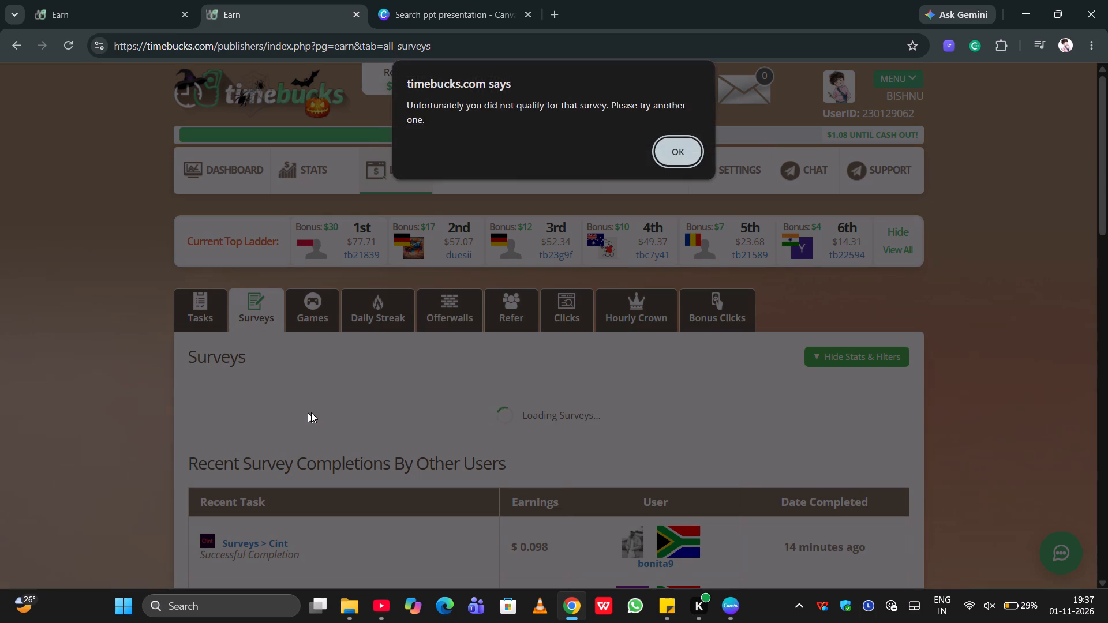
pyautogui.click(674, 155)
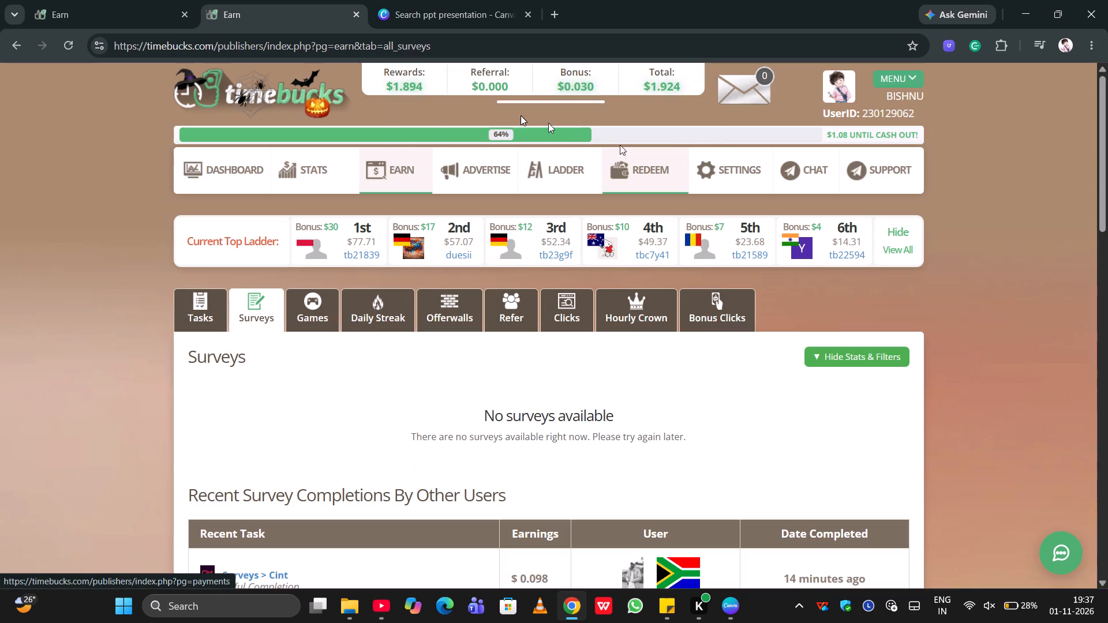
pyautogui.click(354, 16)
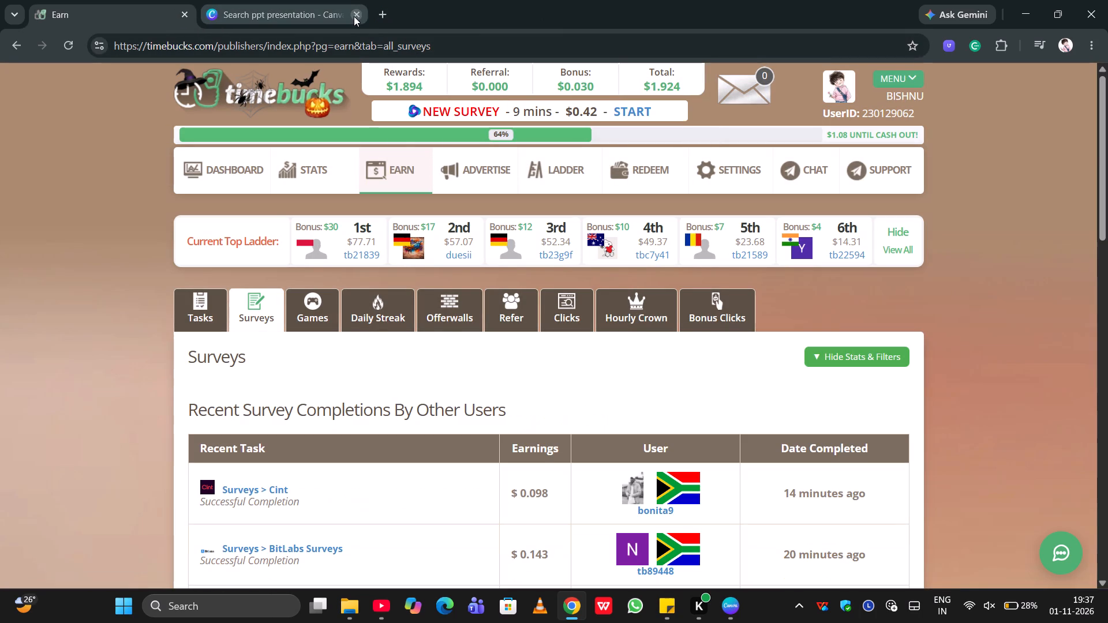
pyautogui.click(354, 16)
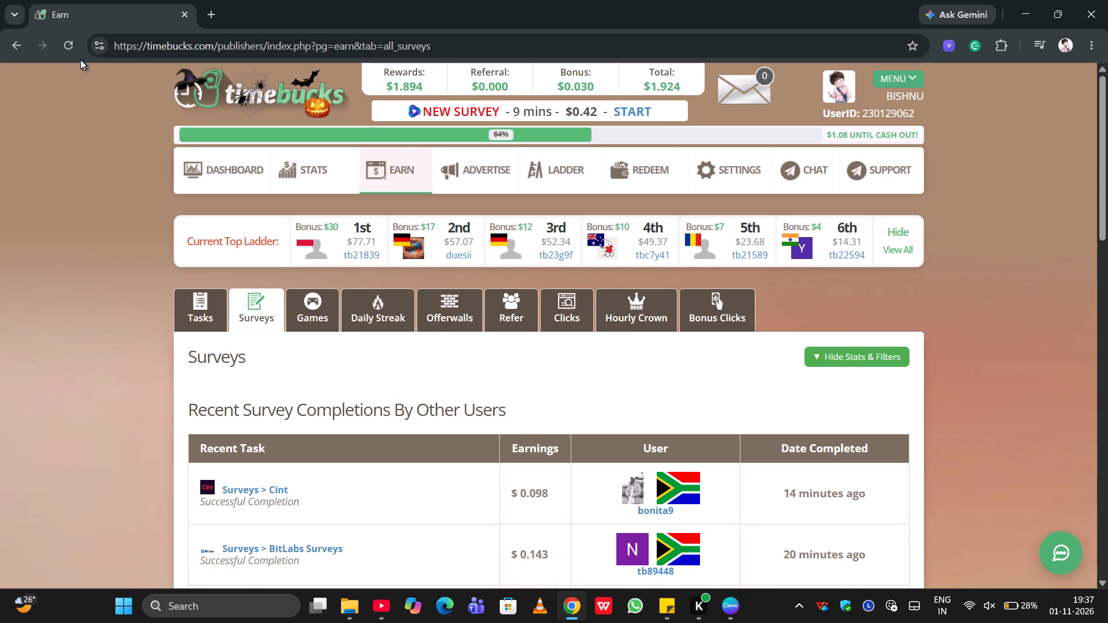
# Reload the TimeBucks survey list and open the Daily Streak section.
pyautogui.click(73, 48)
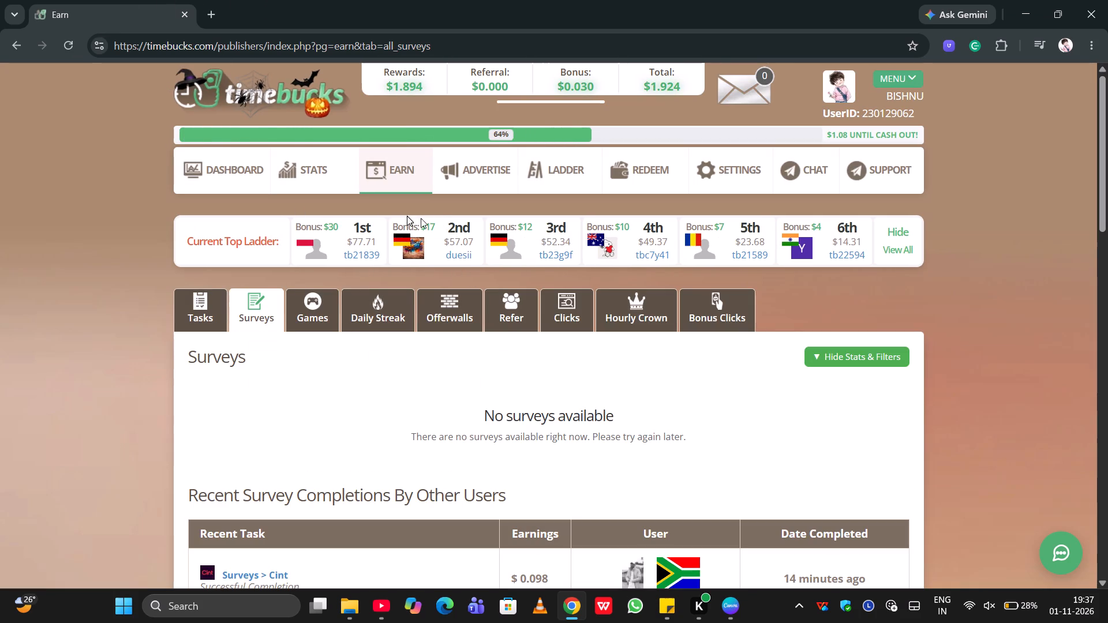
pyautogui.click(375, 311)
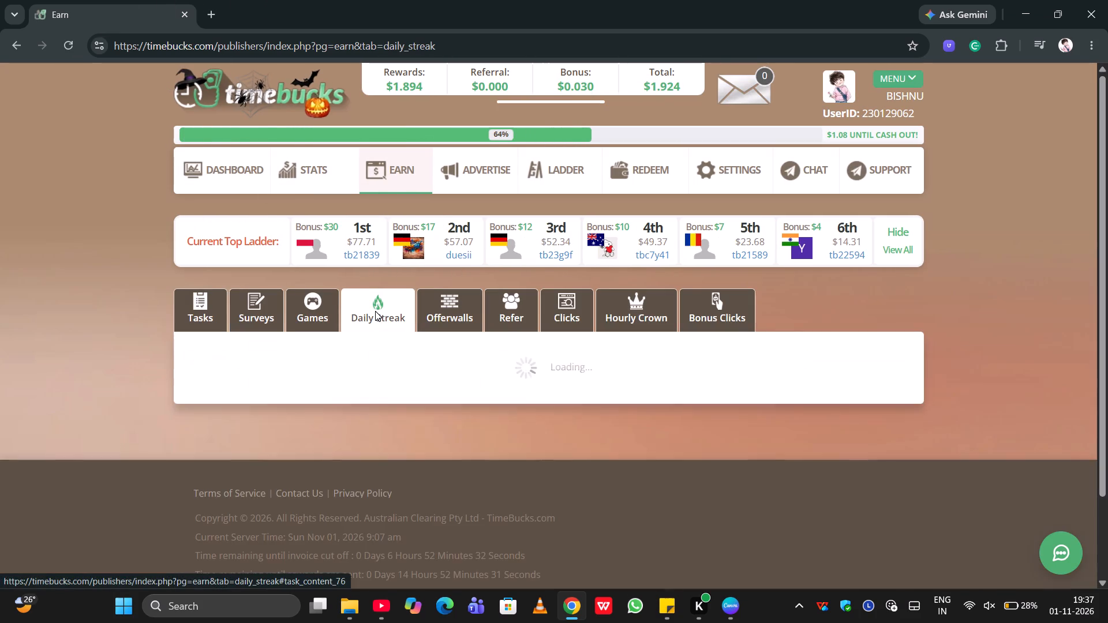
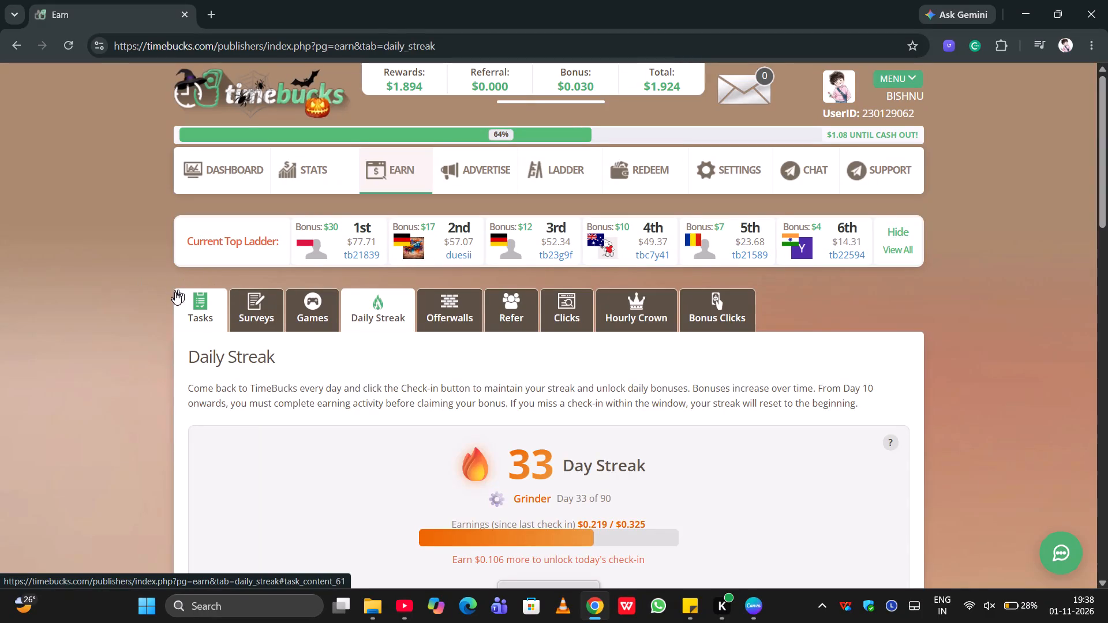
pyautogui.click(179, 297)
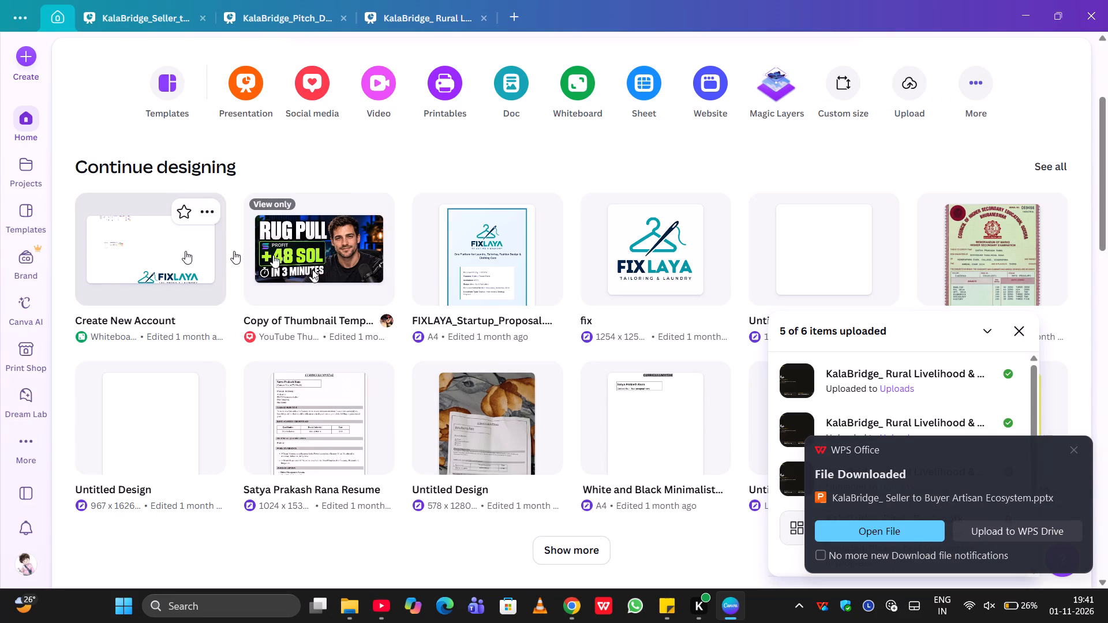
pyautogui.click(1076, 454)
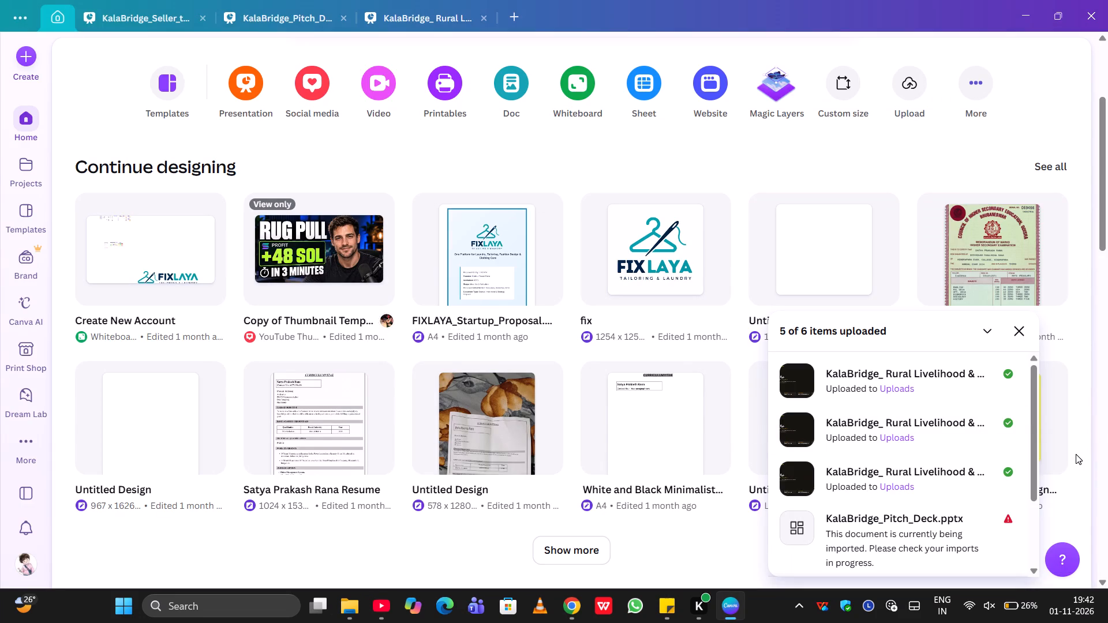
pyautogui.click(917, 102)
pyautogui.click(556, 264)
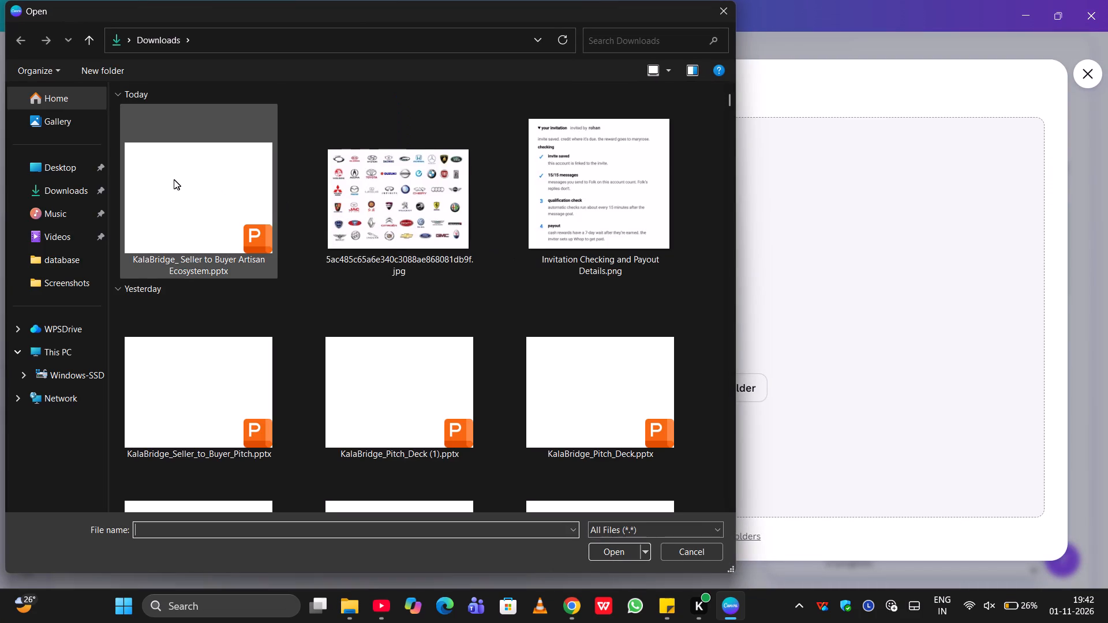
pyautogui.tripleClick(174, 179)
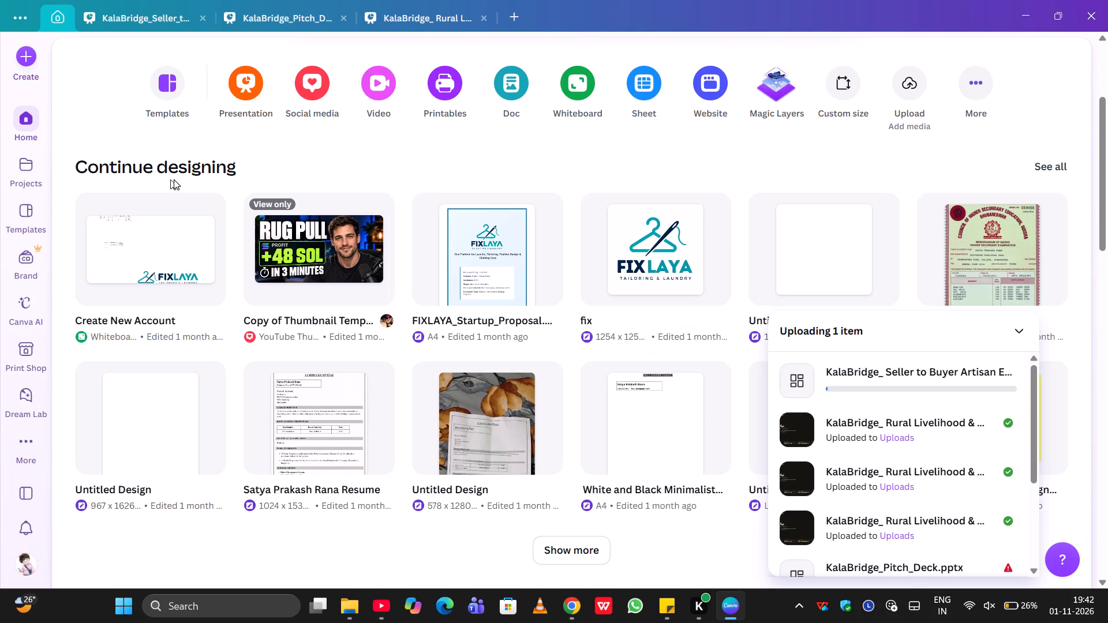
pyautogui.doubleClick(878, 373)
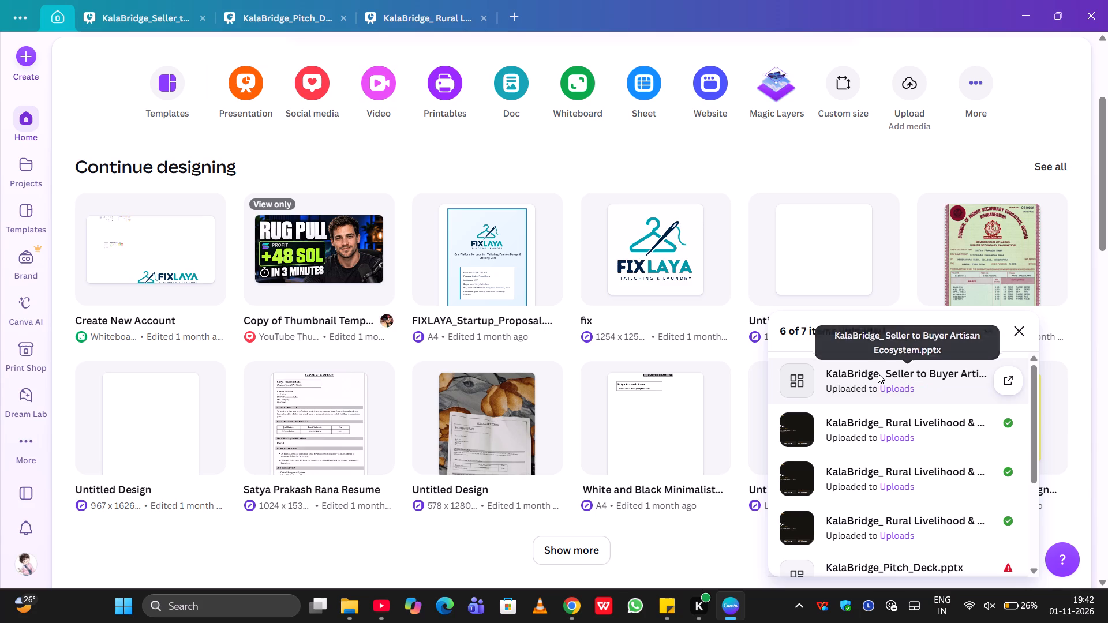
pyautogui.click(1010, 382)
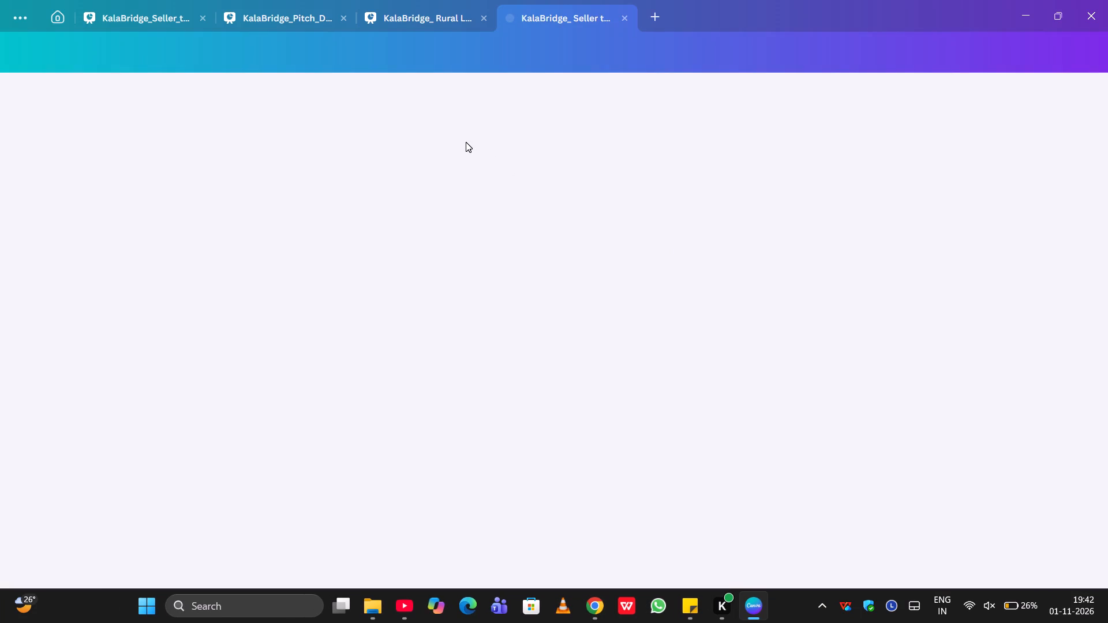
# Delete the plain "Kala = art, craft & skill / Bridge = connection & opportunity" text box from the KalaBridge_Seller_to_Buyer_Pitch cover.
pyautogui.click(155, 7)
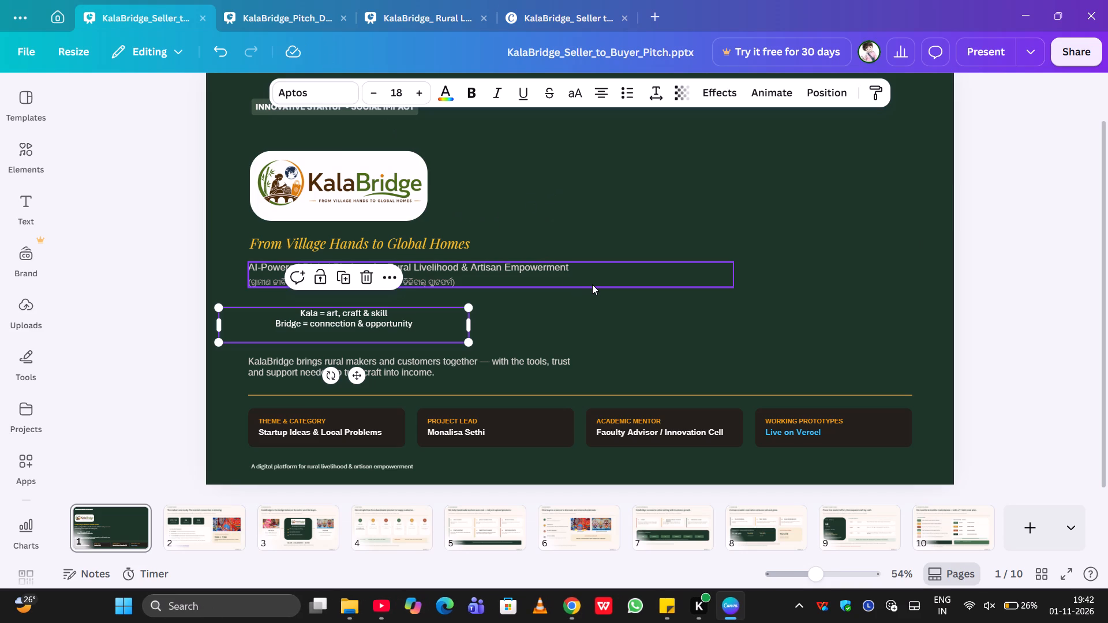
pyautogui.press('BackSpace')
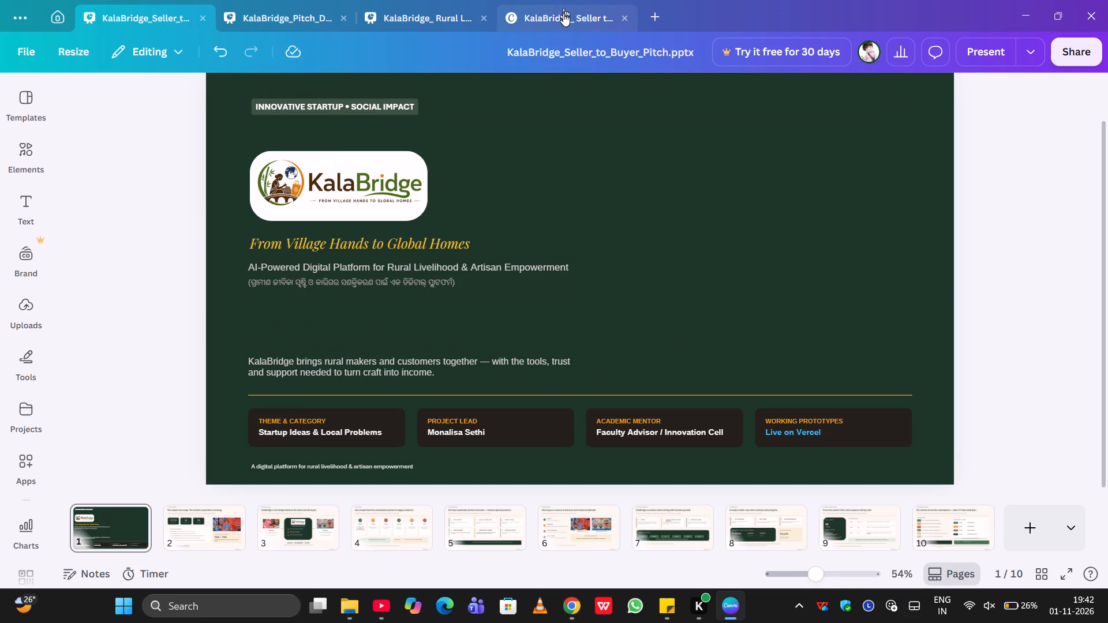
# Copy the boxed English-Odia Kala and Bridge explanation from the imported deck's first slide into the KalaBridge_Seller_to_Buyer_Pitch cover.
pyautogui.click(563, 14)
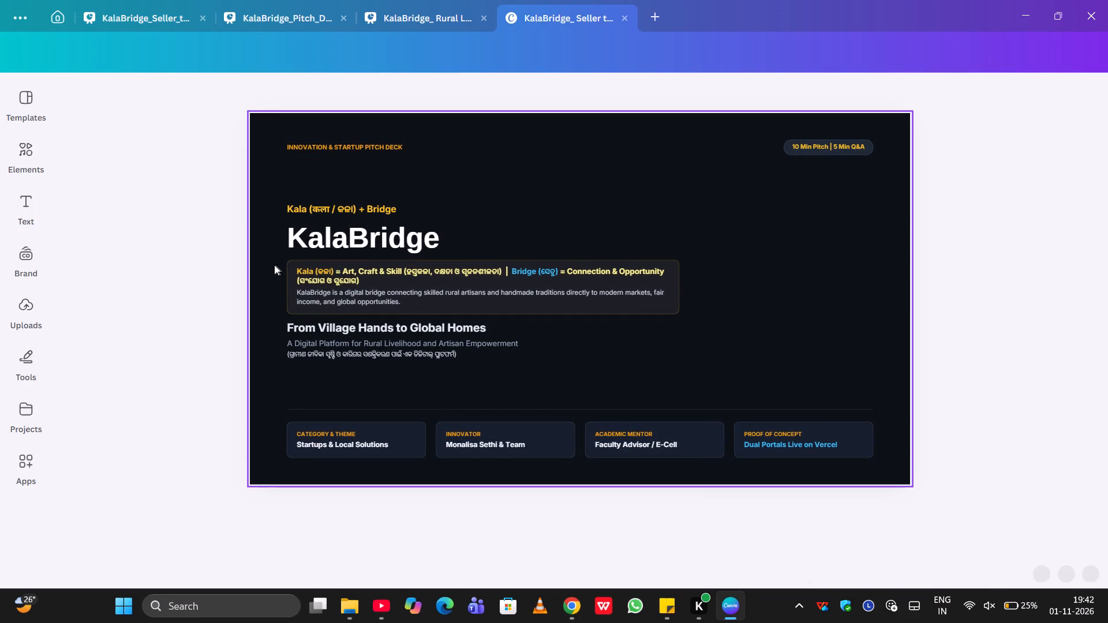
pyautogui.moveTo(274, 265); pyautogui.dragTo(673, 309)
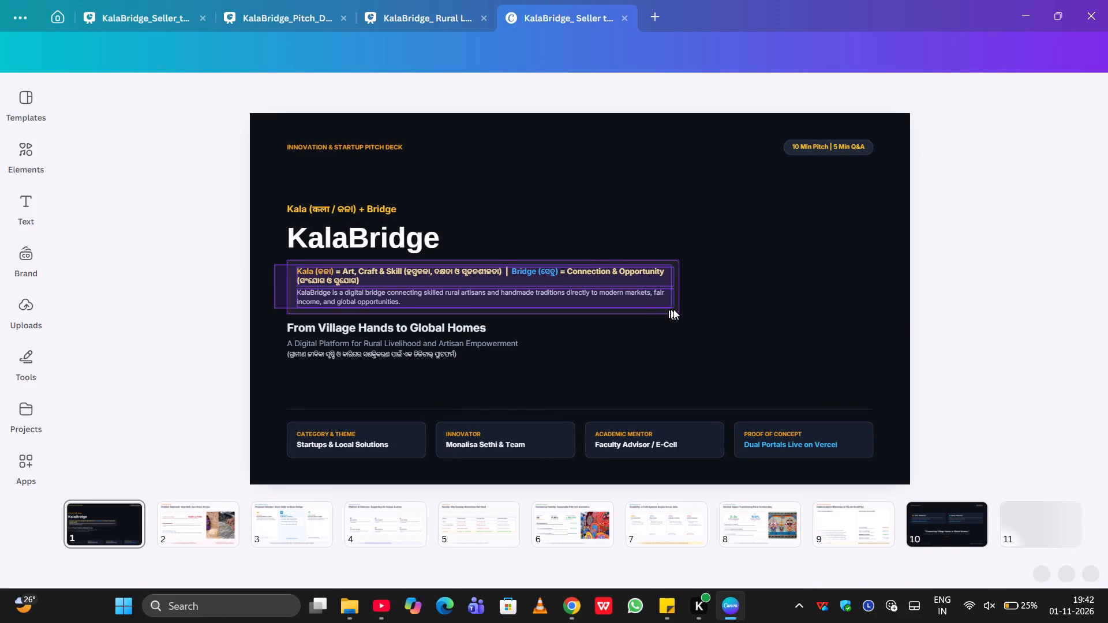
pyautogui.moveTo(673, 309); pyautogui.dragTo(685, 309)
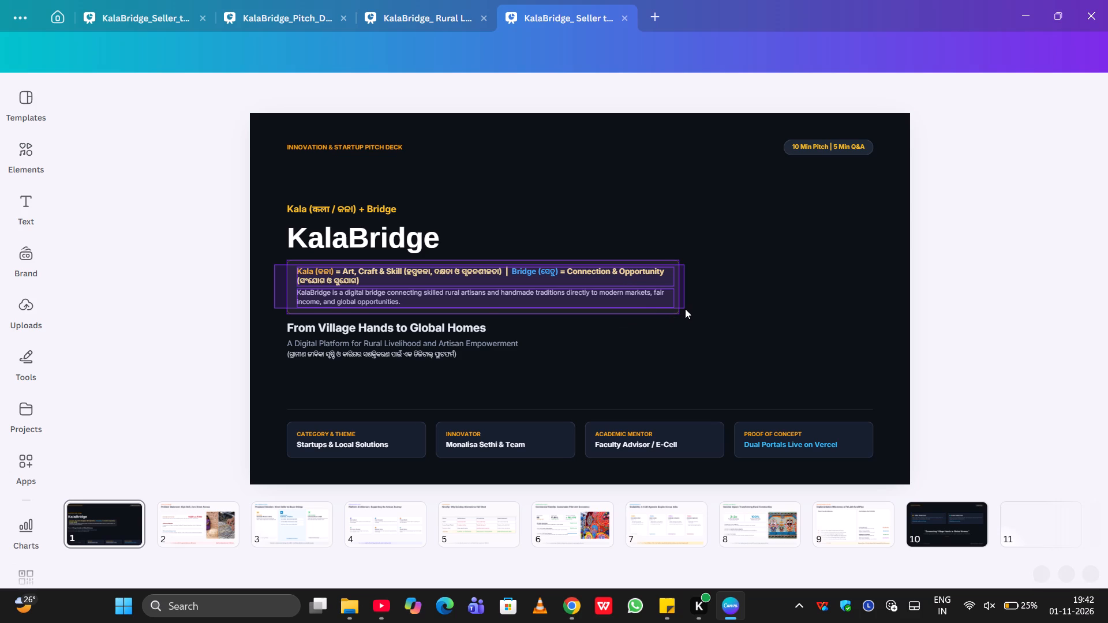
pyautogui.hotkey('ctrl', 'c')
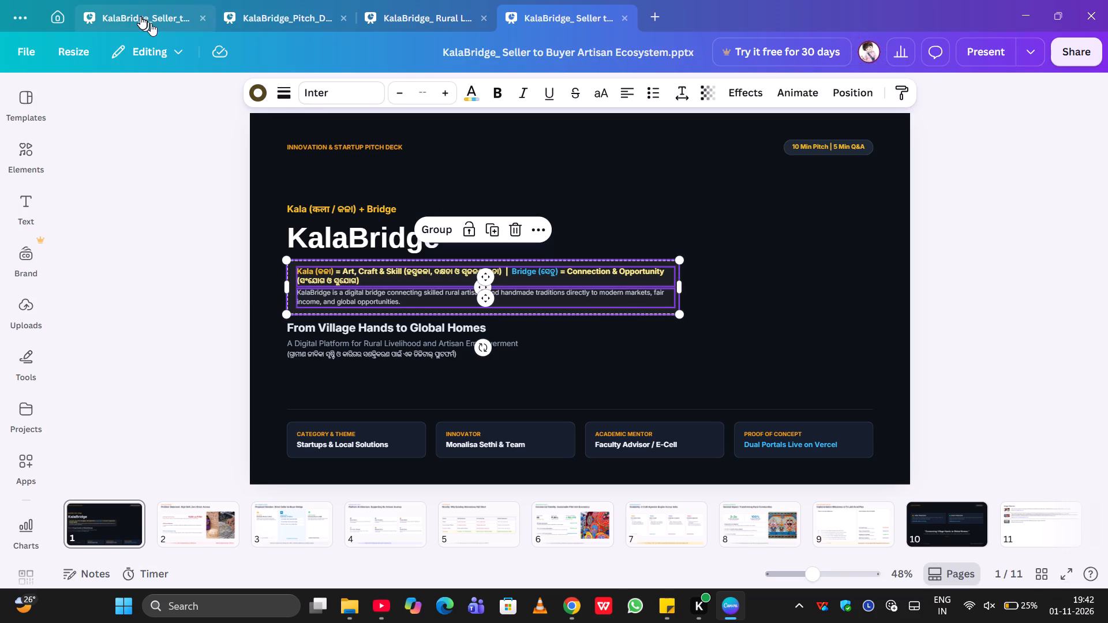
pyautogui.click(140, 16)
pyautogui.click(368, 319)
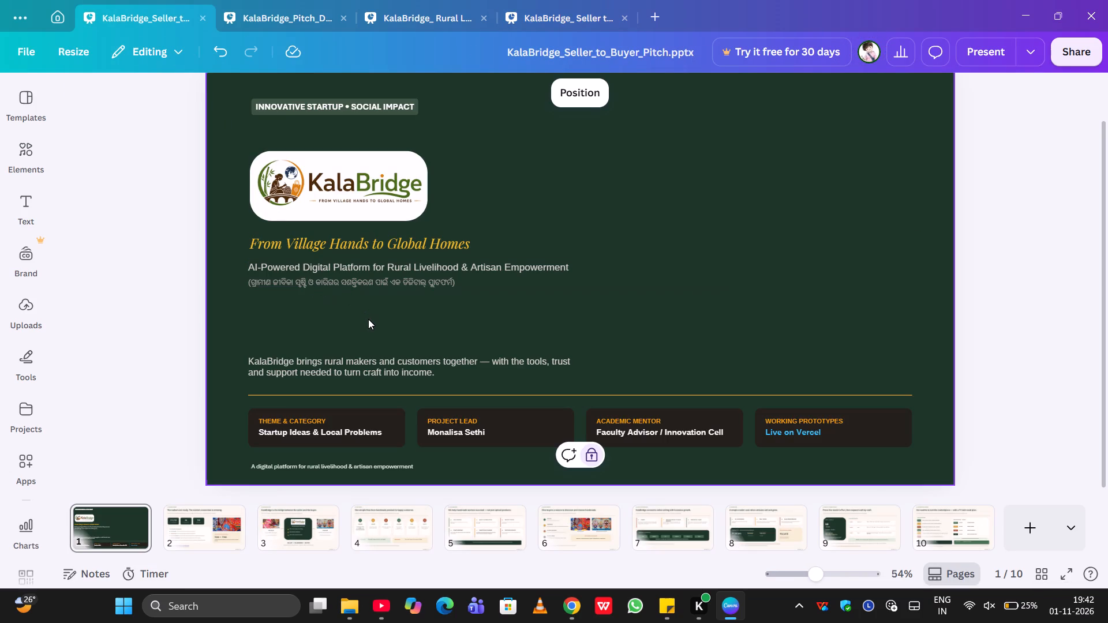
pyautogui.hotkey('ctrl', 'v')
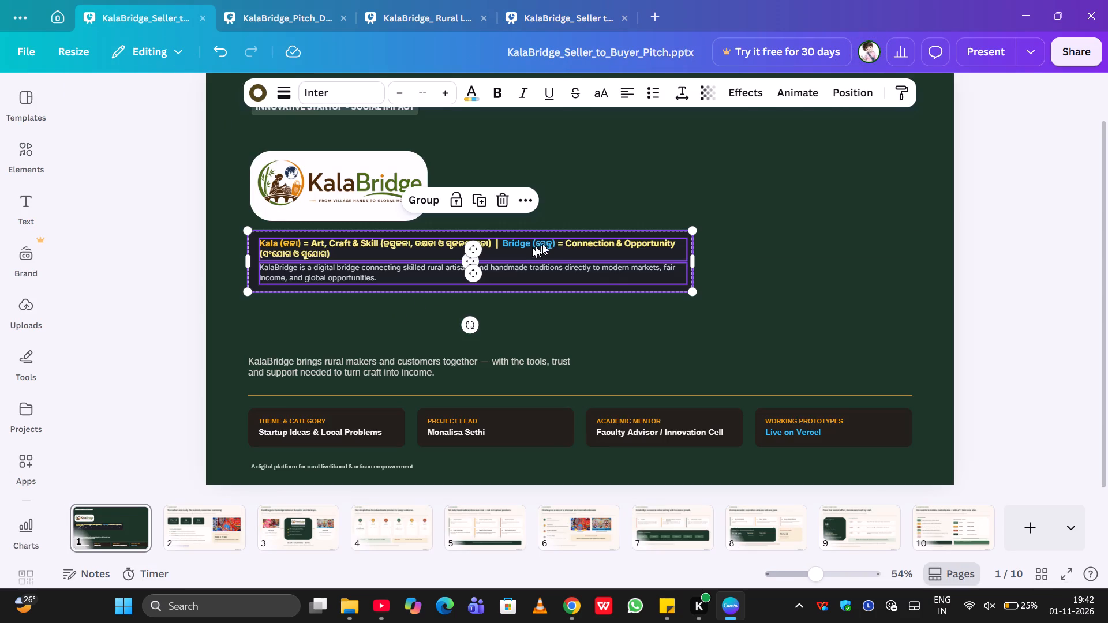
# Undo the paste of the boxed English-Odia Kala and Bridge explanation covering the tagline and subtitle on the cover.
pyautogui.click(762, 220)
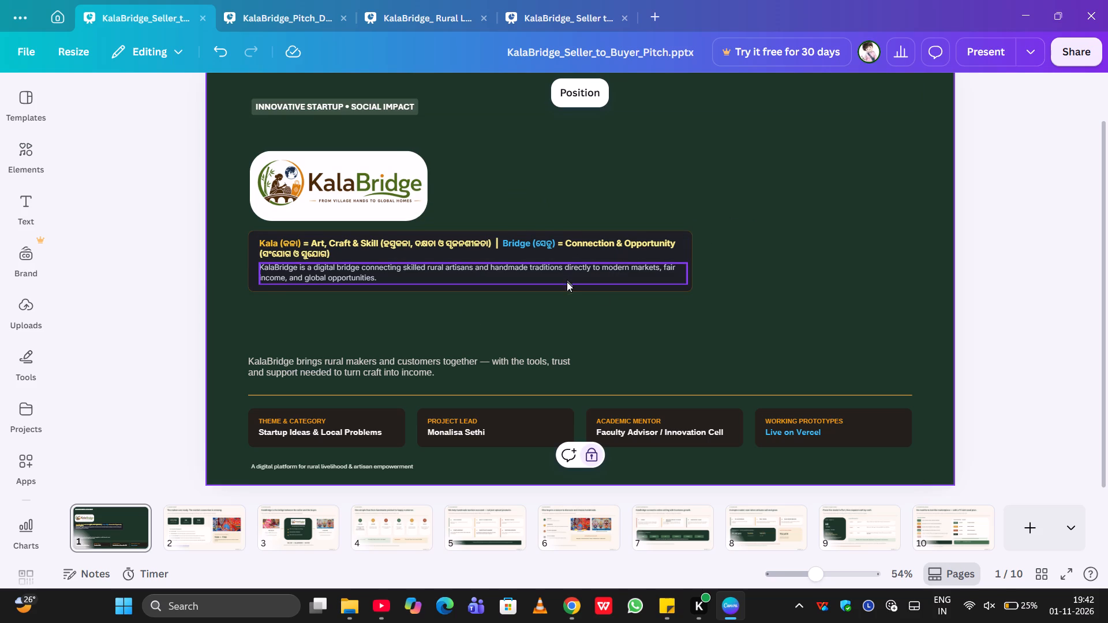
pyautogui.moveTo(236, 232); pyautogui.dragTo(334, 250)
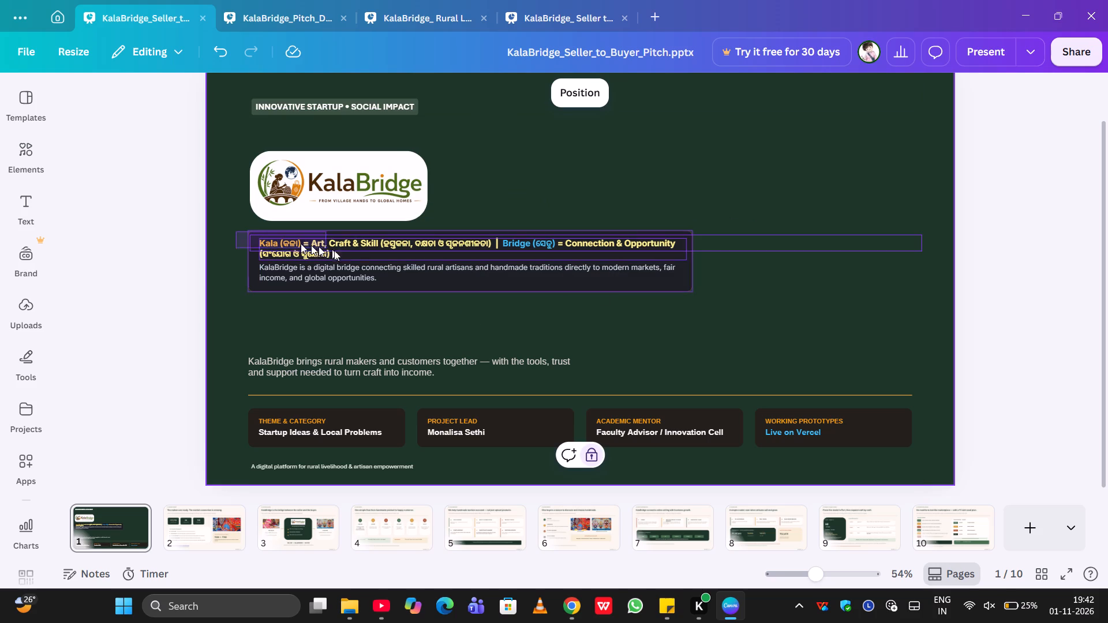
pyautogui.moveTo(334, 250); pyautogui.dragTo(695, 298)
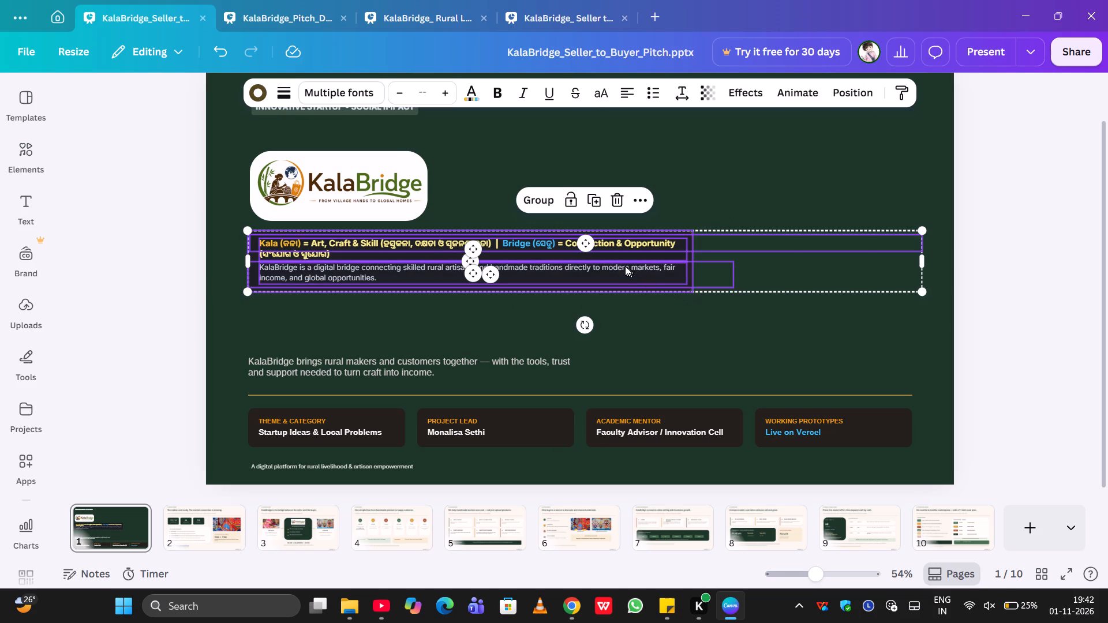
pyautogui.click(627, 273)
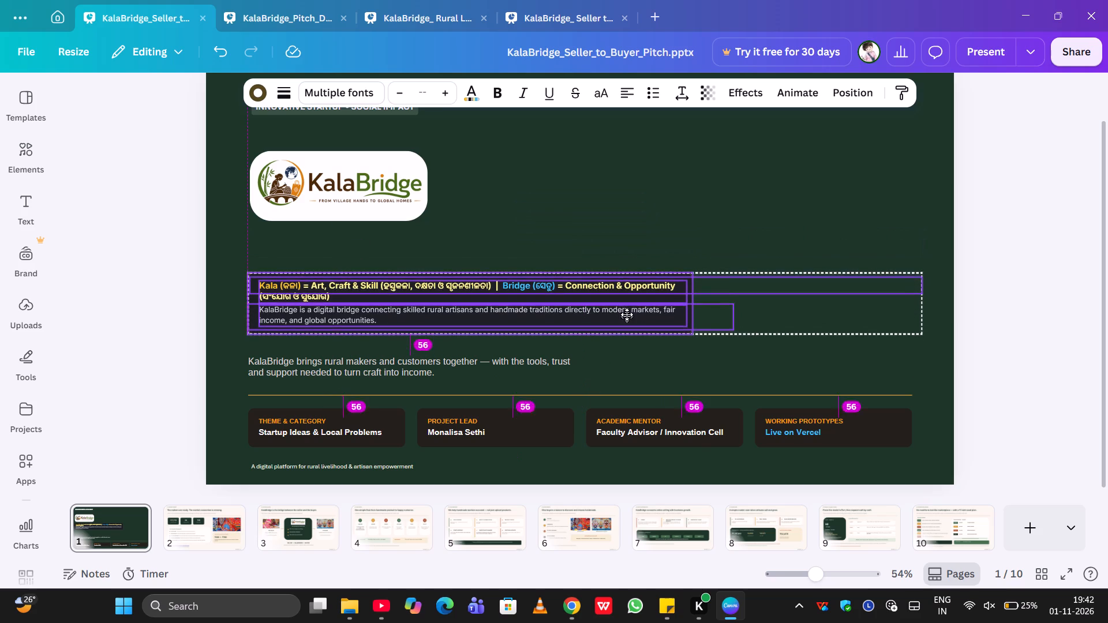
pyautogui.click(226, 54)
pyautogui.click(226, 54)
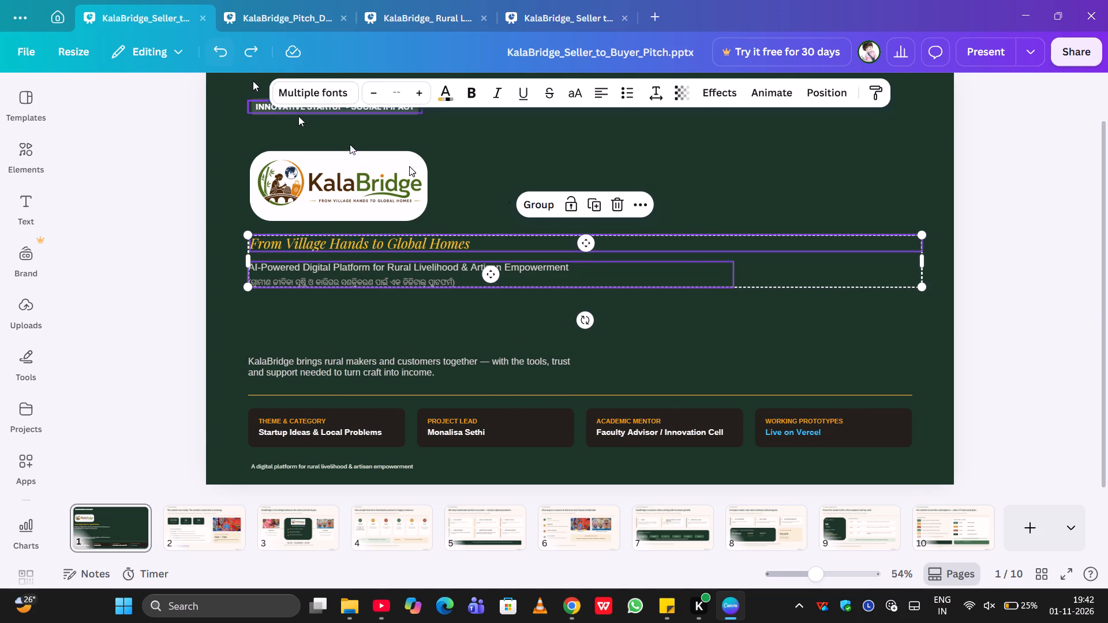
# Paste the boxed Kala and Bridge explanation again and place it between the Odia subtitle and the "KalaBridge brings rural makers" paragraph.
pyautogui.click(847, 375)
pyautogui.hotkey('ctrl', 'v')
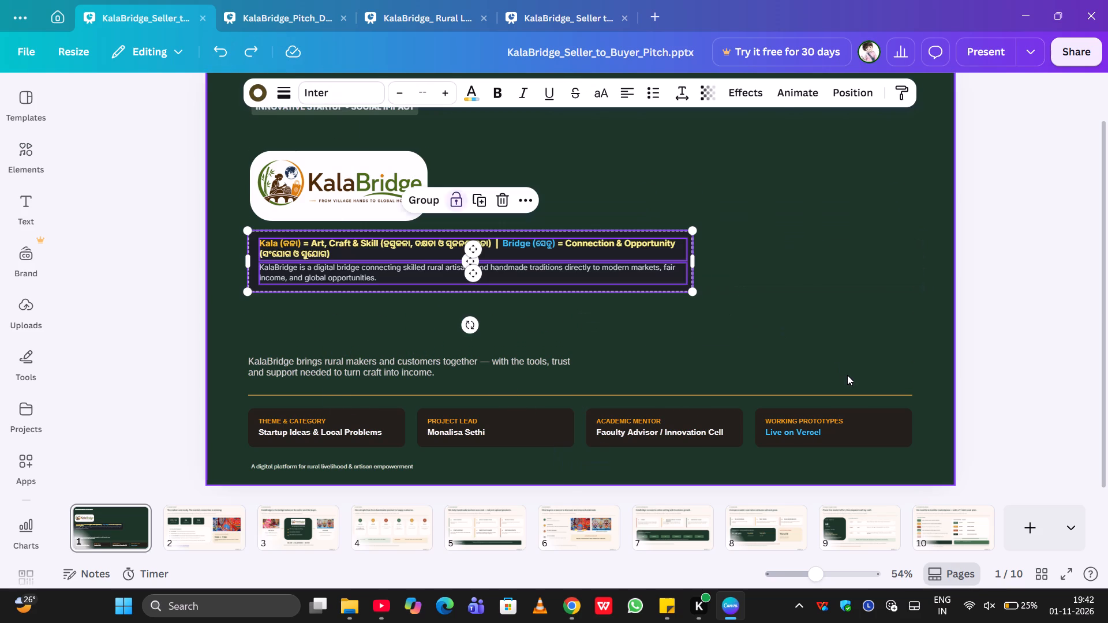
pyautogui.moveTo(604, 249); pyautogui.dragTo(607, 265)
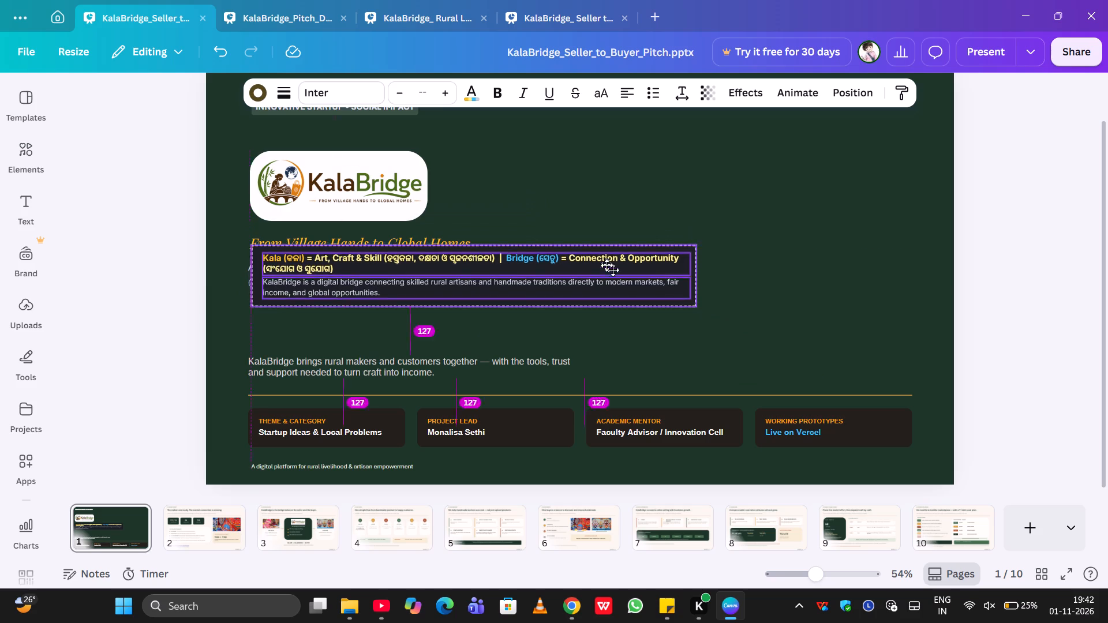
pyautogui.moveTo(607, 265); pyautogui.dragTo(602, 313)
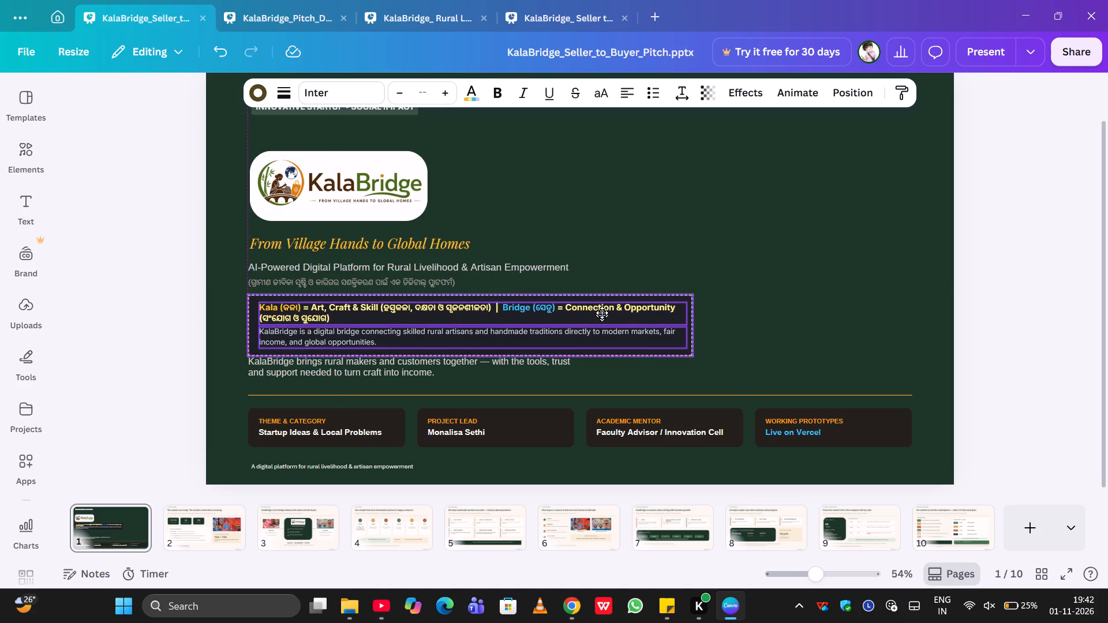
pyautogui.moveTo(602, 313); pyautogui.dragTo(598, 310)
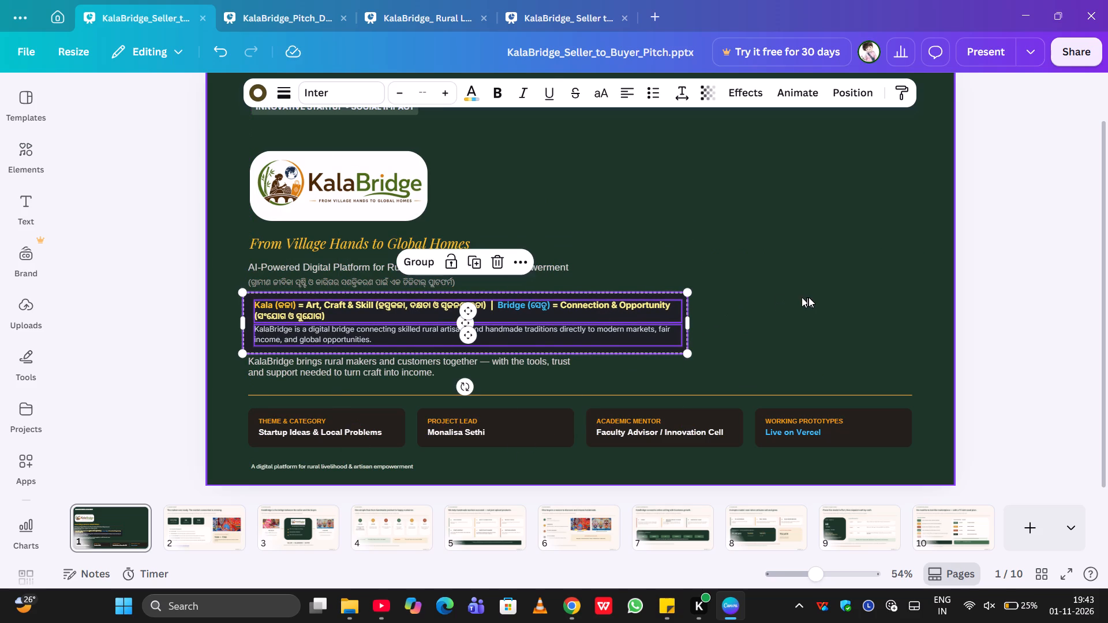
pyautogui.click(808, 297)
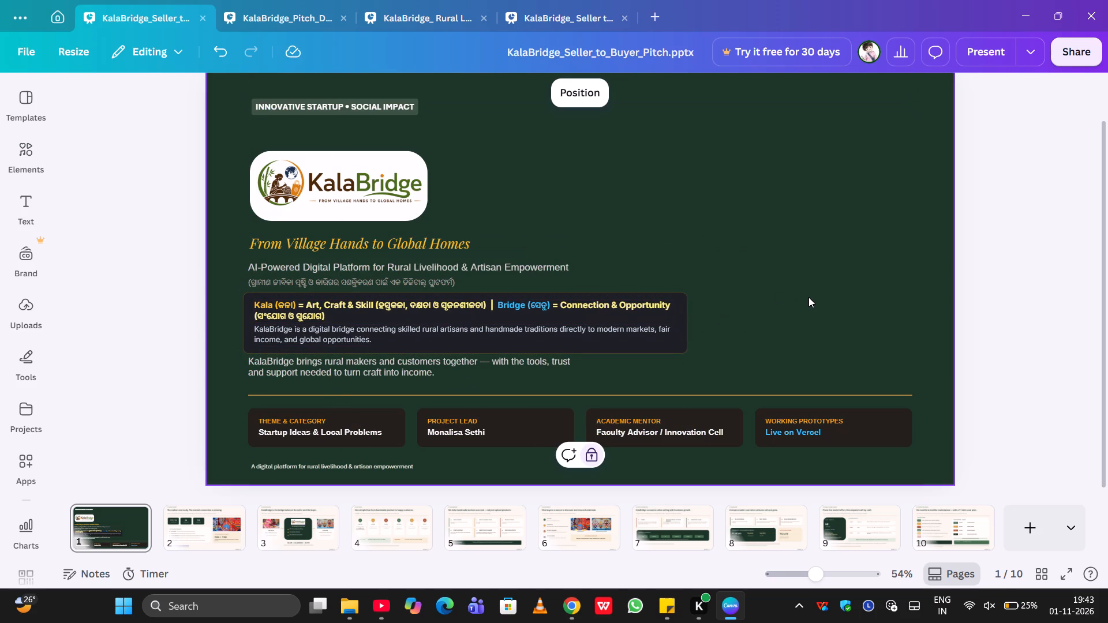
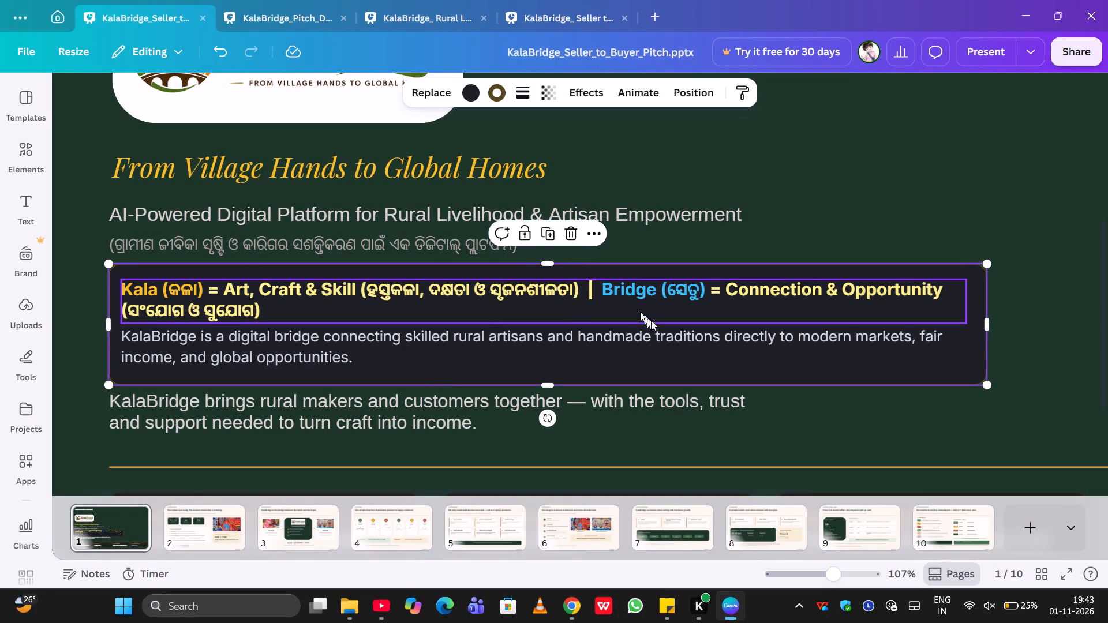
# Delete the "KalaBridge brings rural makers and customers together" paragraph below the boxed explanation.
pyautogui.click(1107, 258)
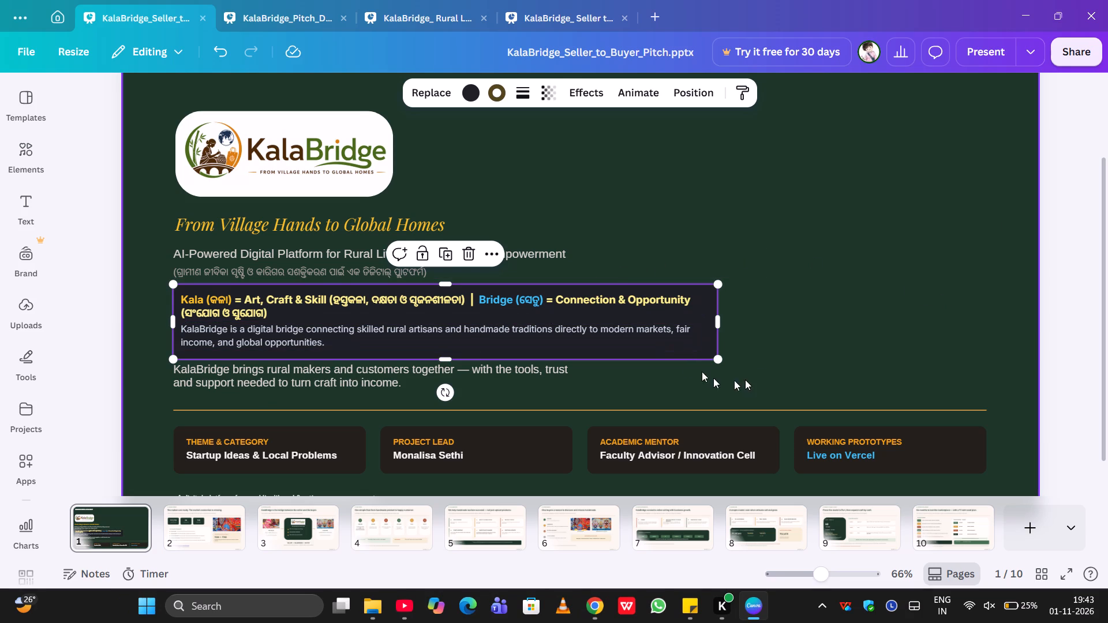
pyautogui.click(762, 367)
pyautogui.click(697, 345)
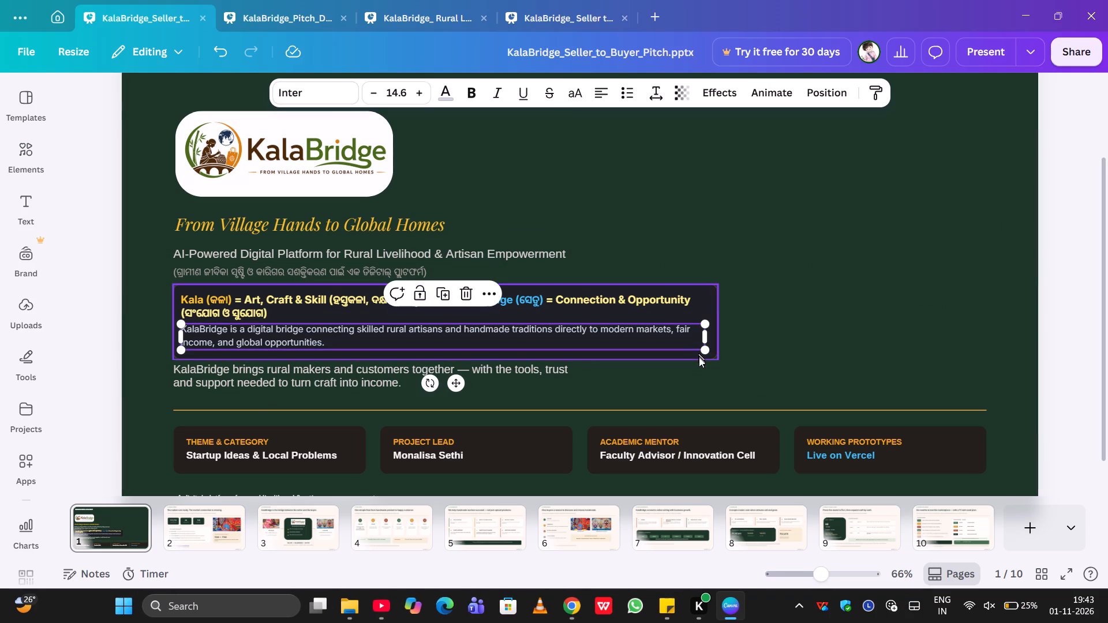
pyautogui.click(697, 354)
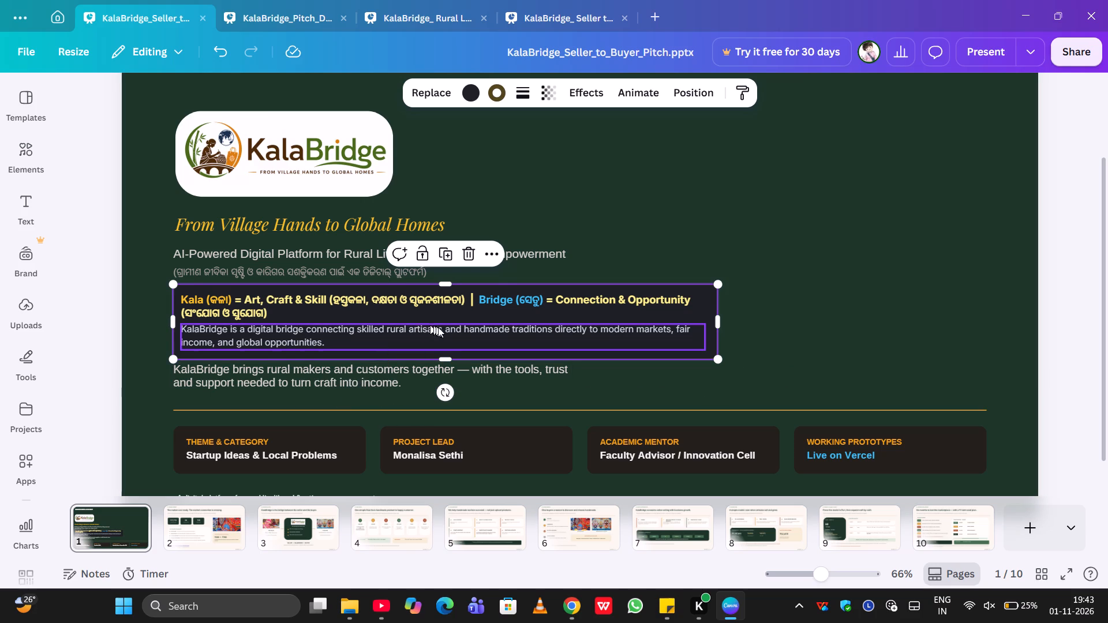
pyautogui.click(391, 378)
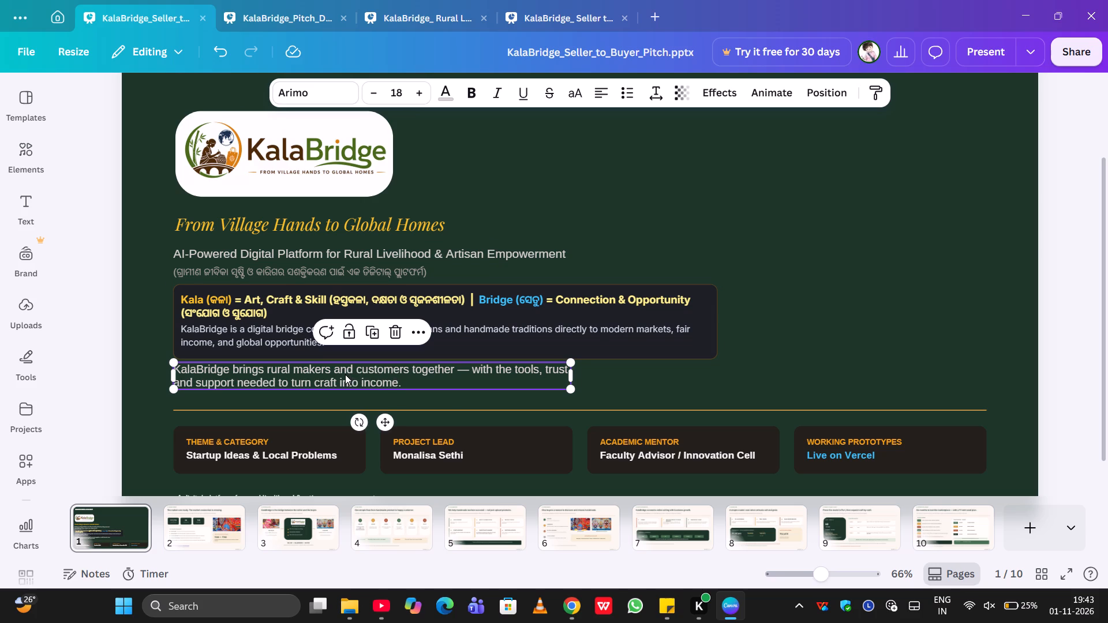
pyautogui.click(396, 329)
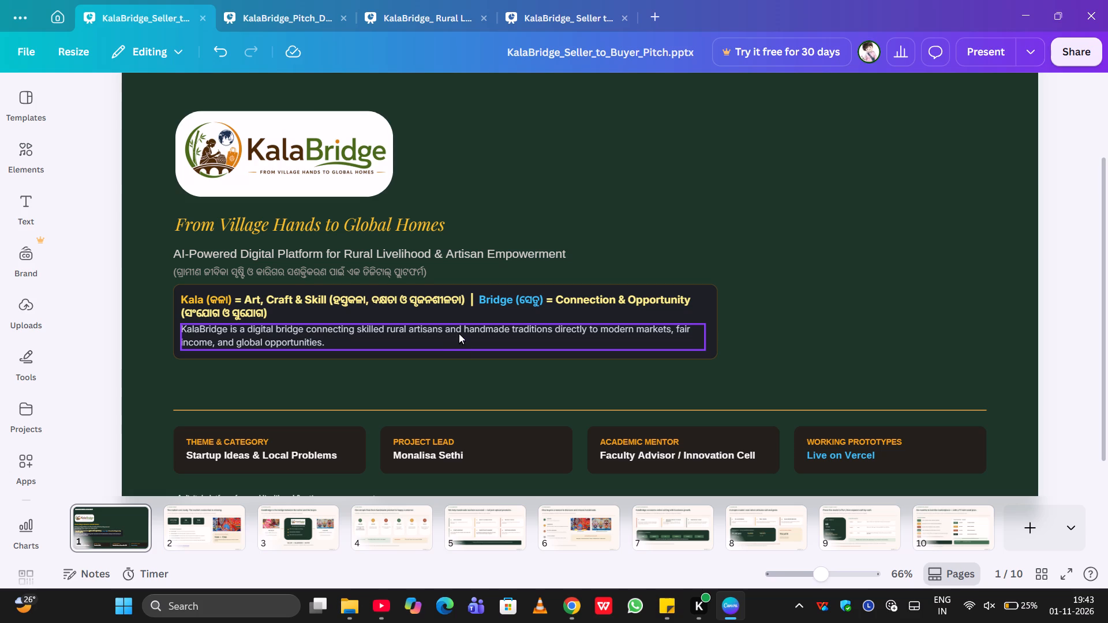
# Move the "KalaBridge is a digital bridge" text out of the dark box to just above the gold divider line.
pyautogui.moveTo(459, 344); pyautogui.dragTo(459, 359)
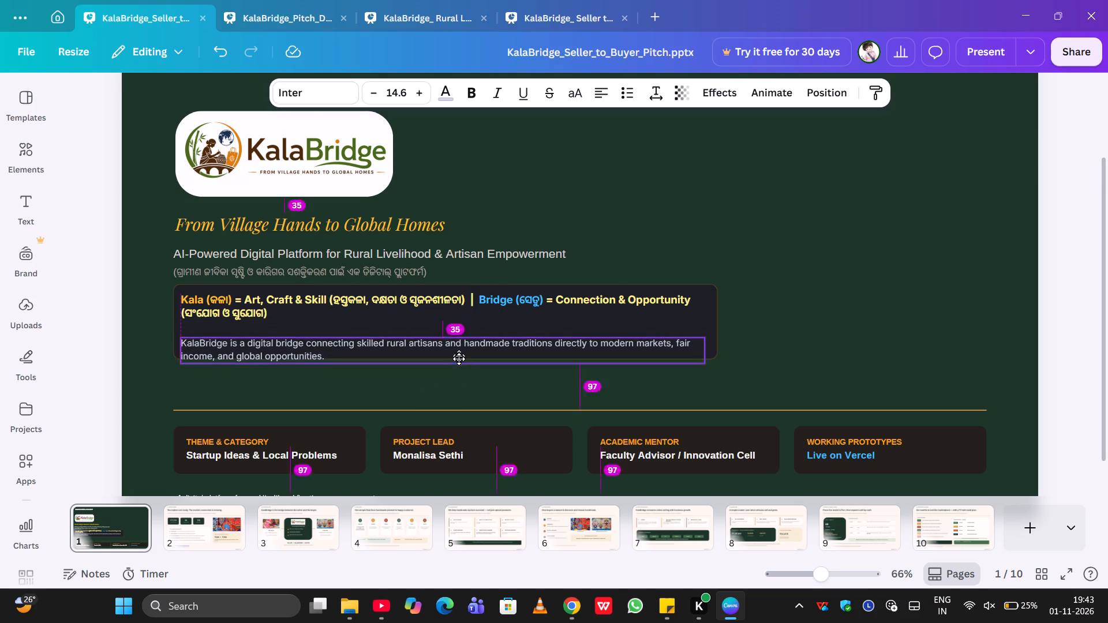
pyautogui.moveTo(459, 359); pyautogui.dragTo(459, 390)
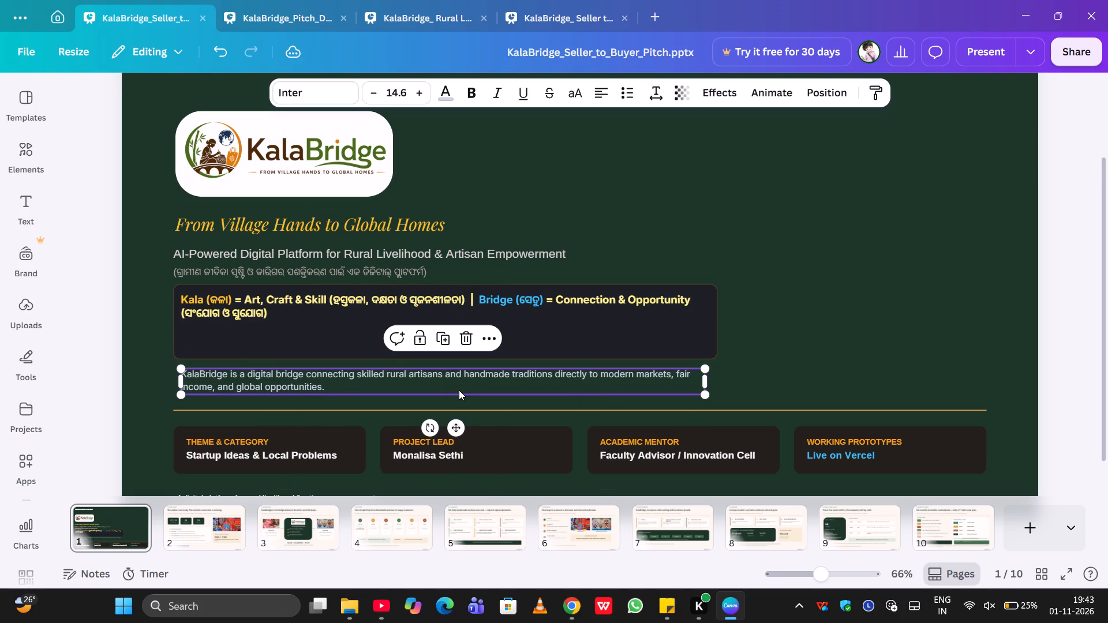
# Set the font size of the "KalaBridge is a digital bridge" text to 16.
pyautogui.click(440, 259)
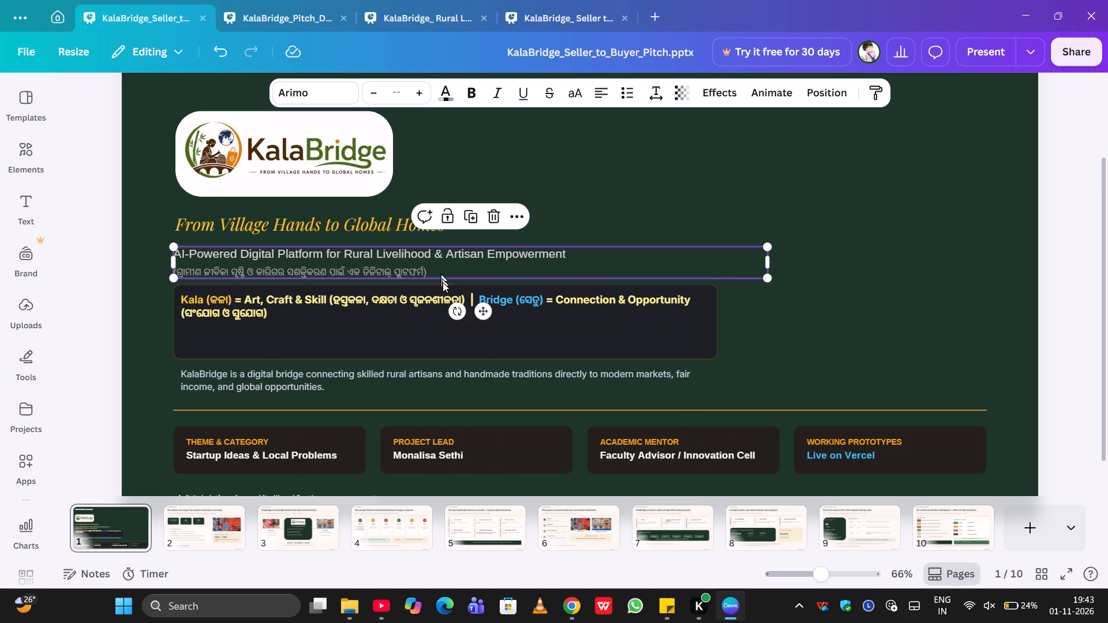
pyautogui.click(465, 384)
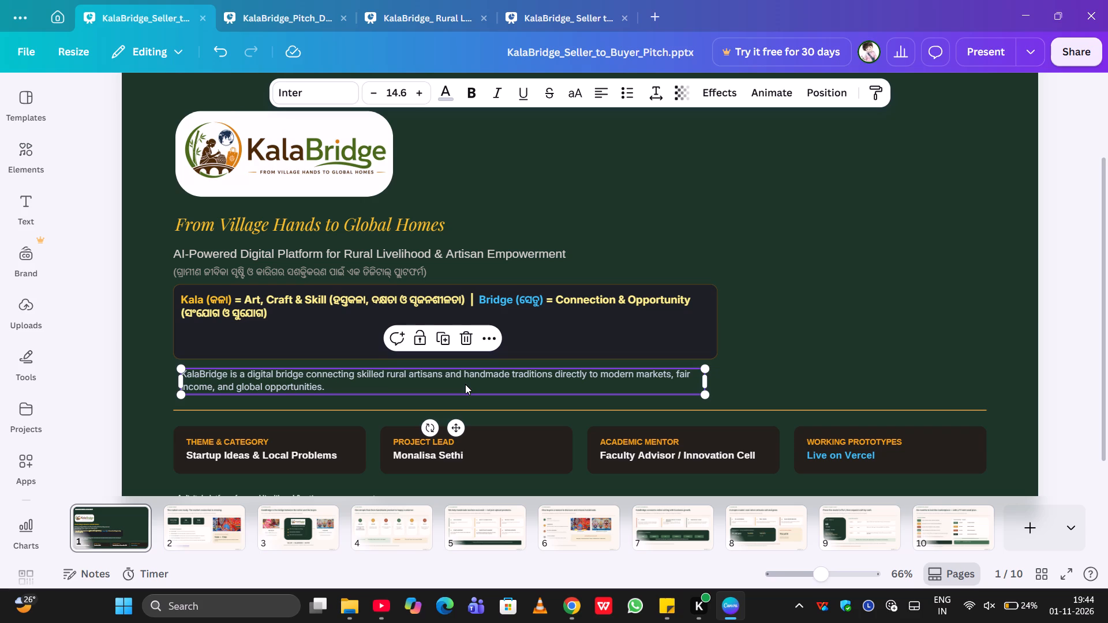
pyautogui.doubleClick(420, 97)
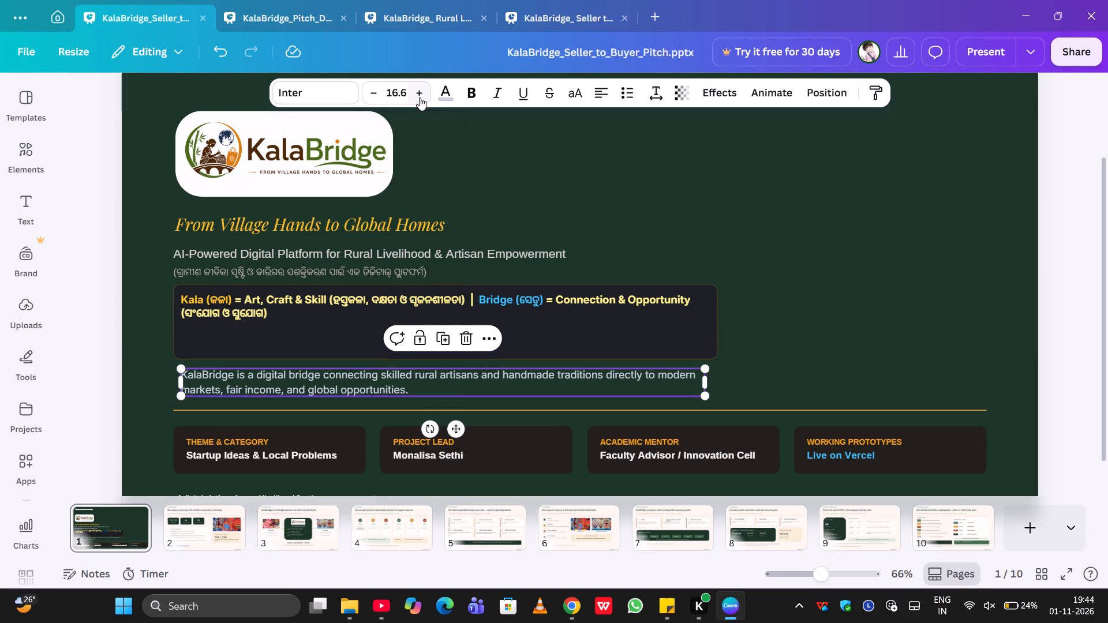
pyautogui.click(420, 97)
pyautogui.click(377, 93)
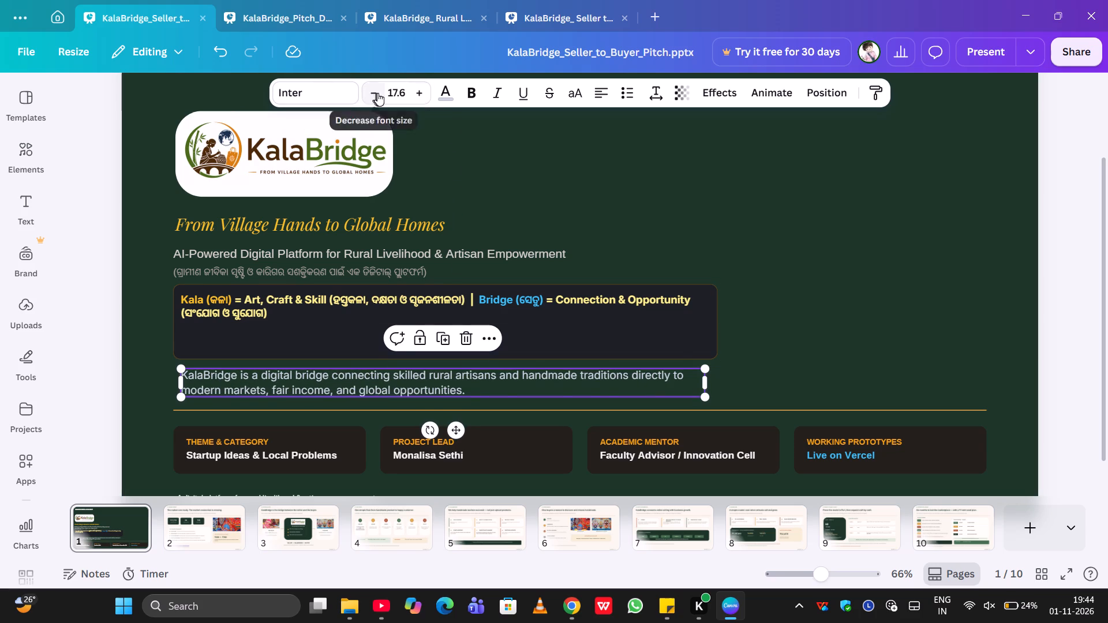
pyautogui.click(405, 97)
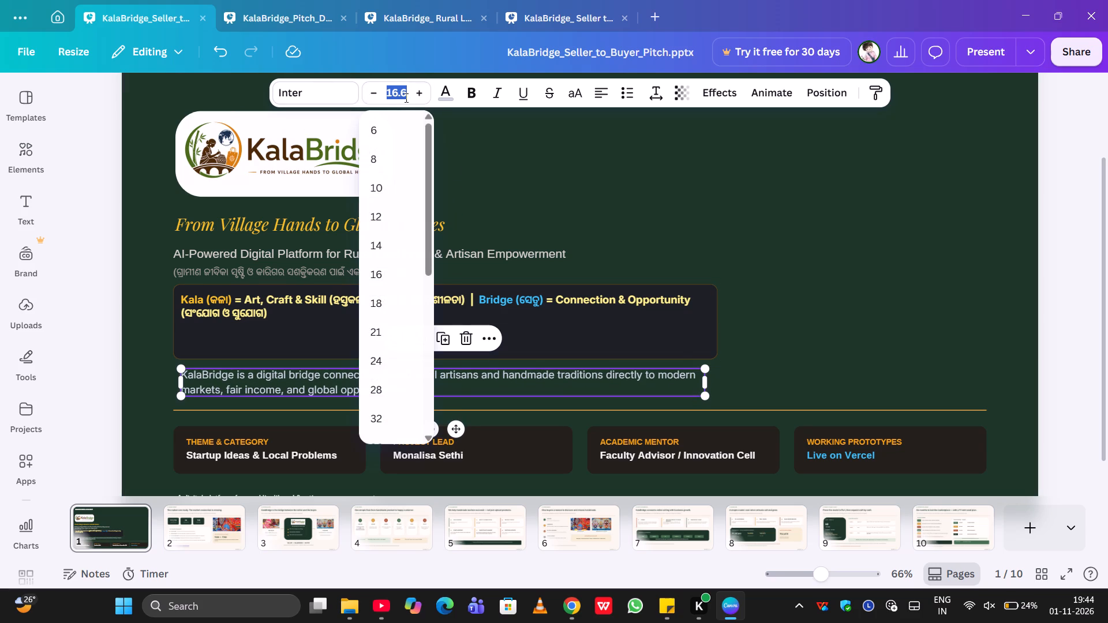
pyautogui.write('16')
pyautogui.press('Return')
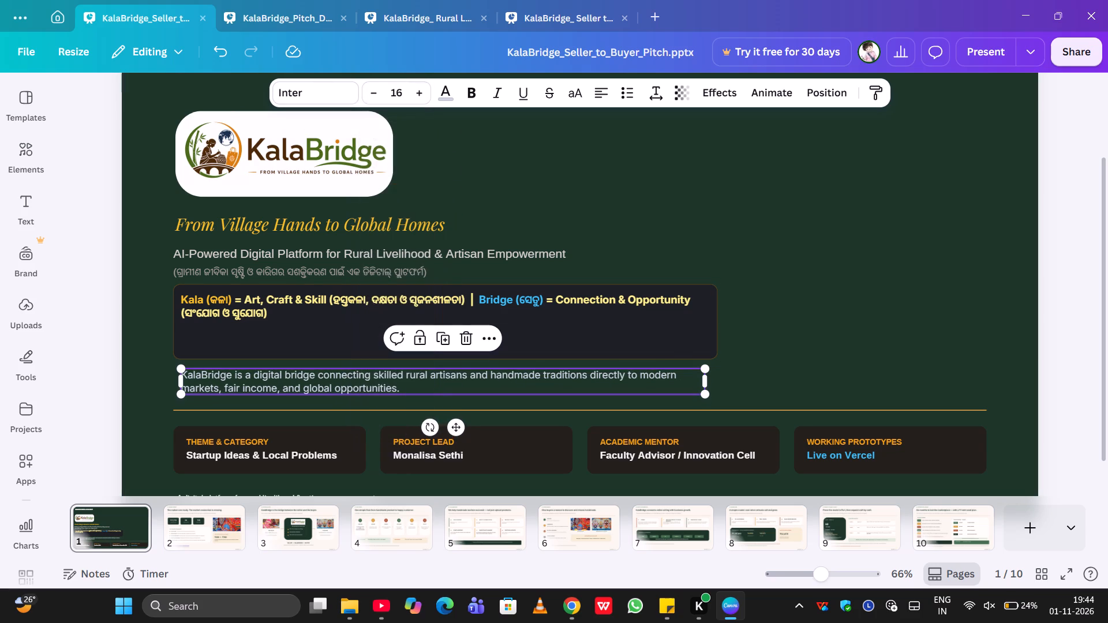
# Delete the dark rounded box behind the Kala and Bridge explanation.
pyautogui.click(735, 228)
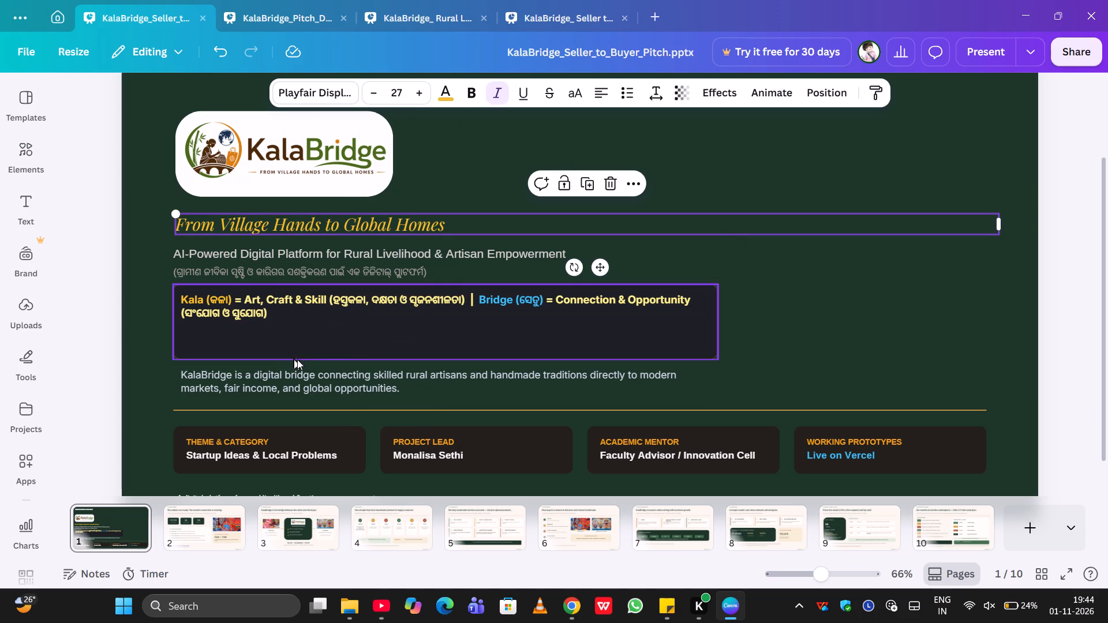
pyautogui.click(364, 344)
pyautogui.press('Delete')
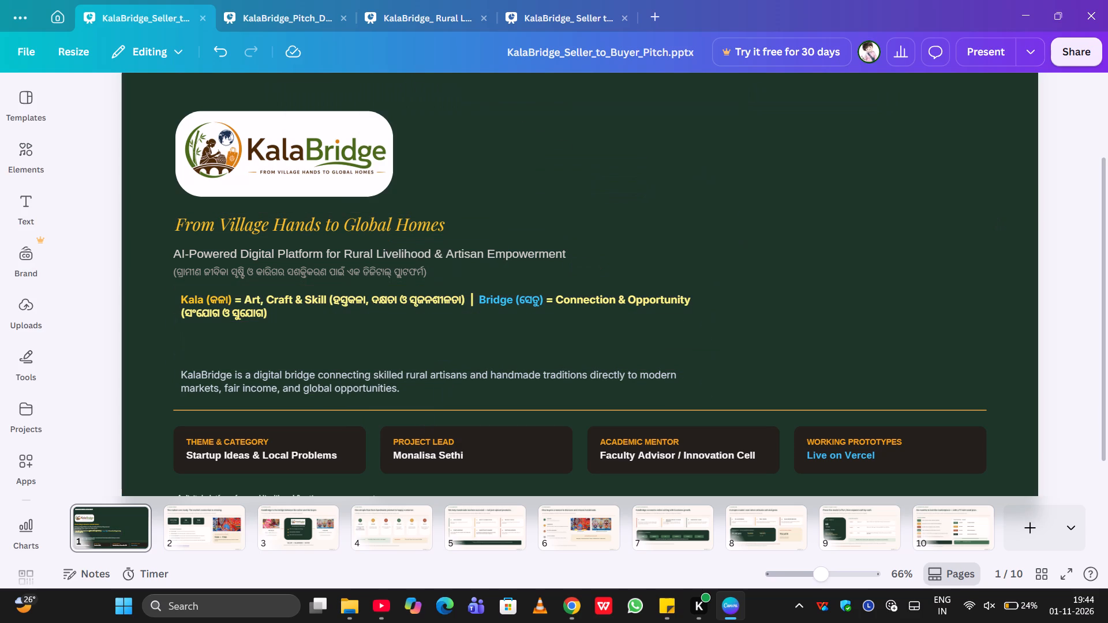
# Narrow the Kala and Bridge text box so that the Bridge definition wraps onto its own second line.
pyautogui.click(473, 301)
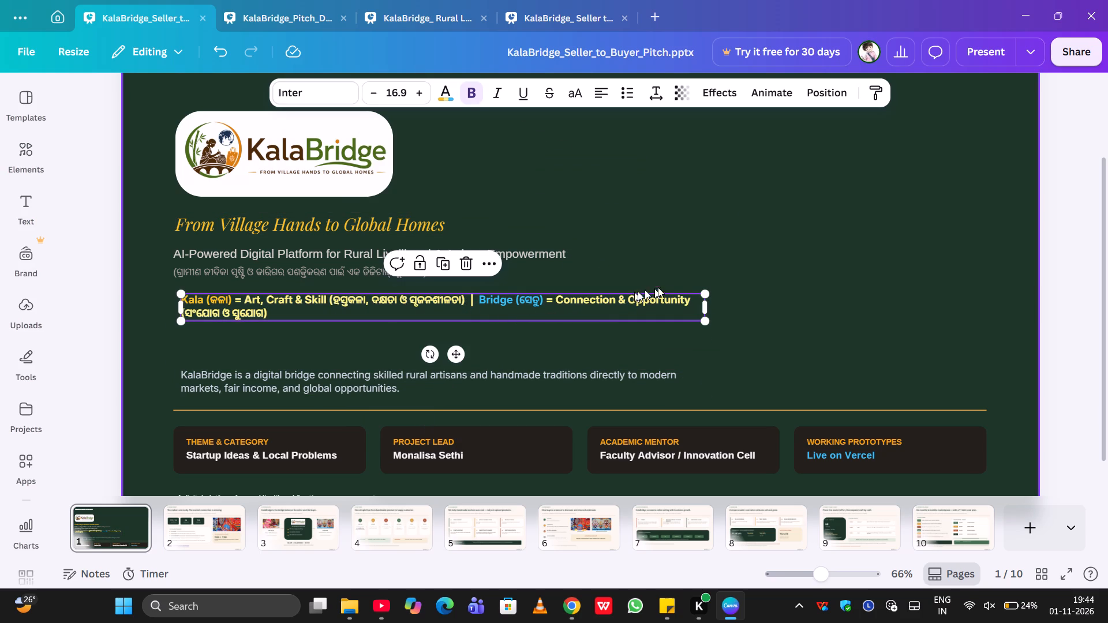
pyautogui.moveTo(713, 309); pyautogui.dragTo(613, 339)
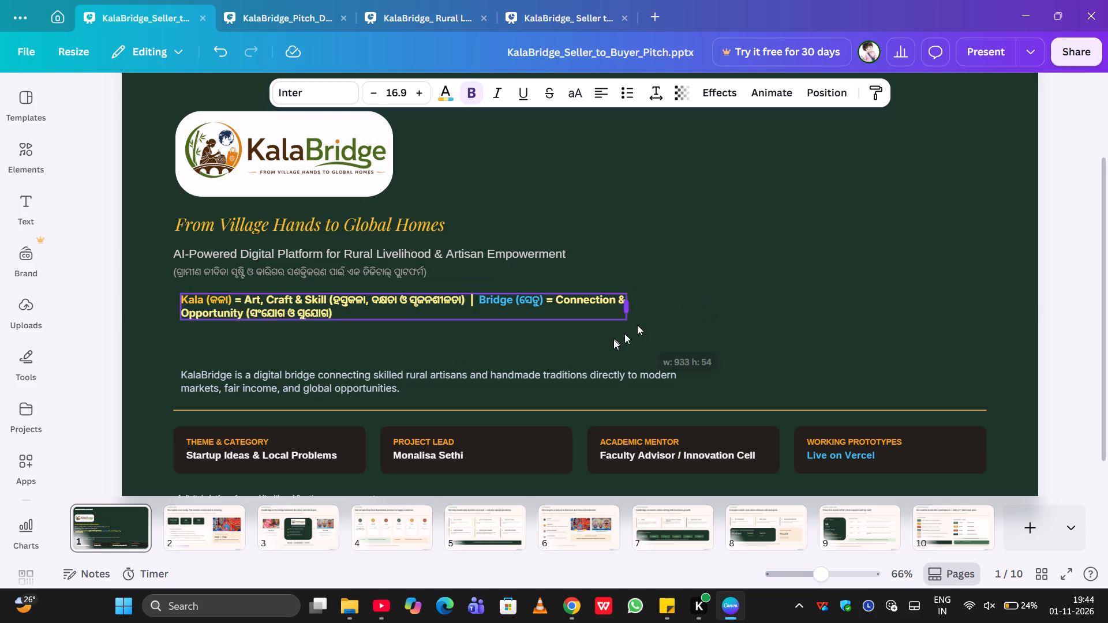
pyautogui.moveTo(613, 339); pyautogui.dragTo(495, 333)
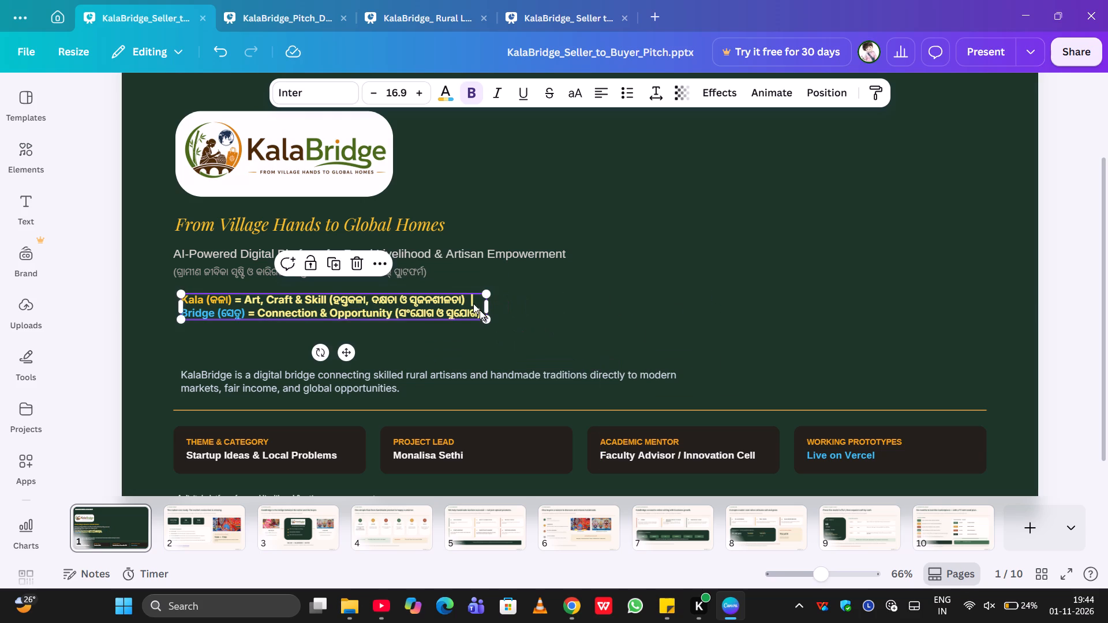
# Remove the "|" separator between the Kala and Bridge definitions.
pyautogui.click(476, 305)
pyautogui.click(474, 303)
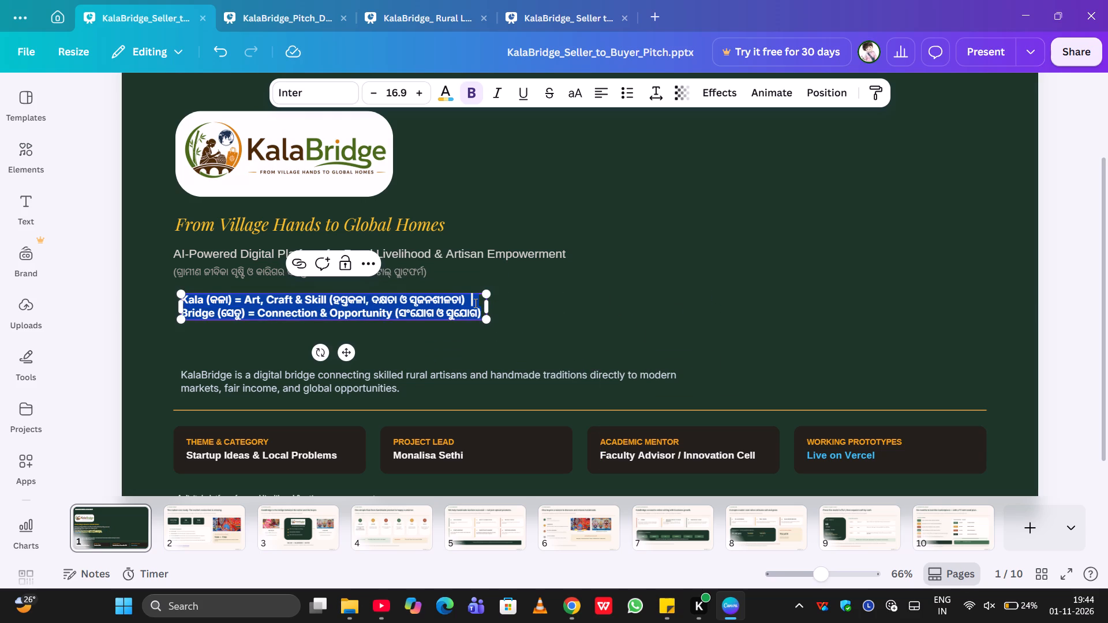
pyautogui.press('BackSpace')
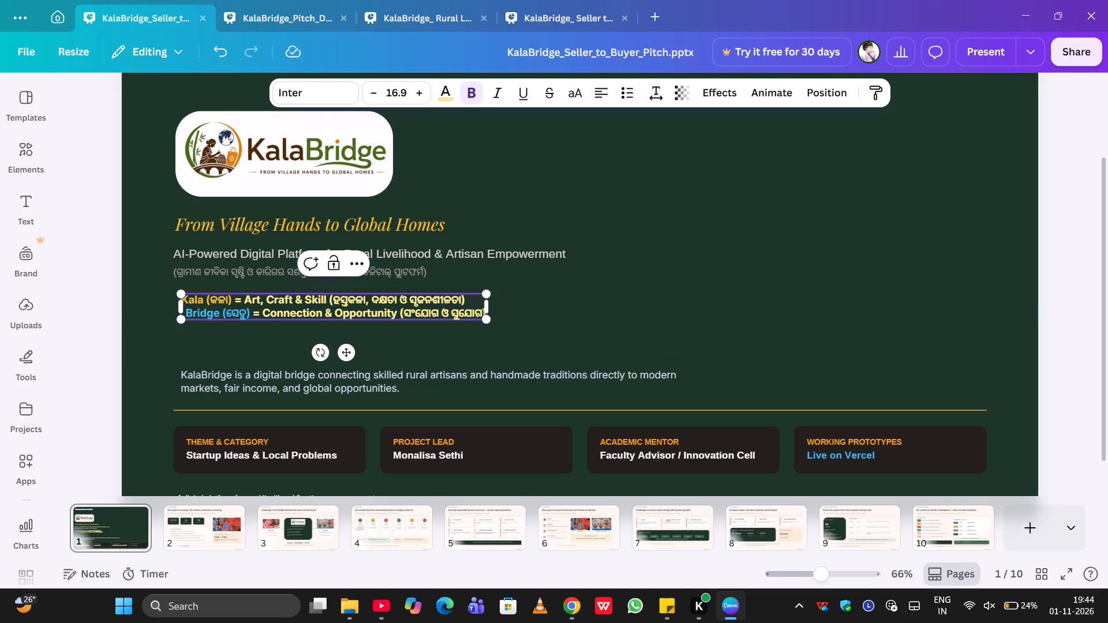
pyautogui.press('BackSpace')
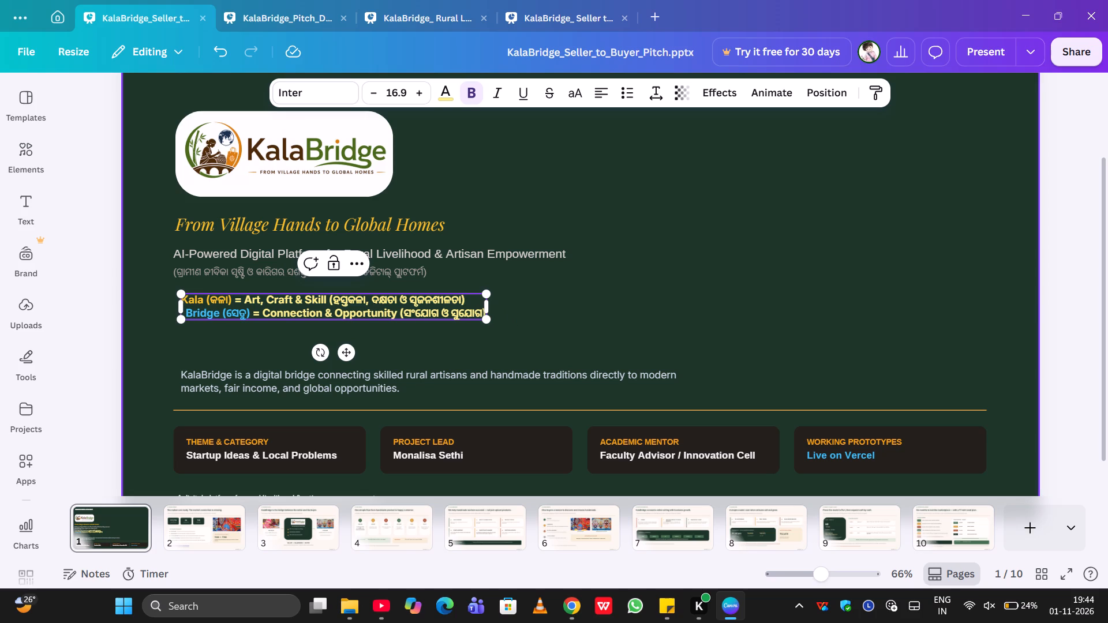
pyautogui.click(187, 314)
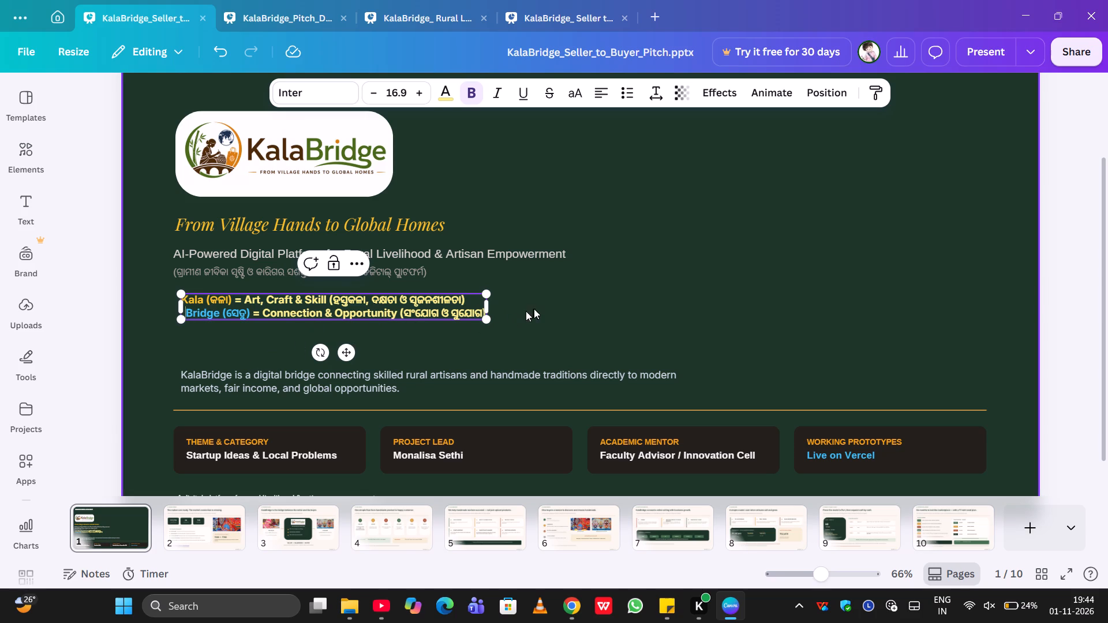
pyautogui.click(536, 310)
# Duplicate the Kala and Bridge text box and place the copy between the original and the "KalaBridge is a digital bridge" text.
pyautogui.click(410, 310)
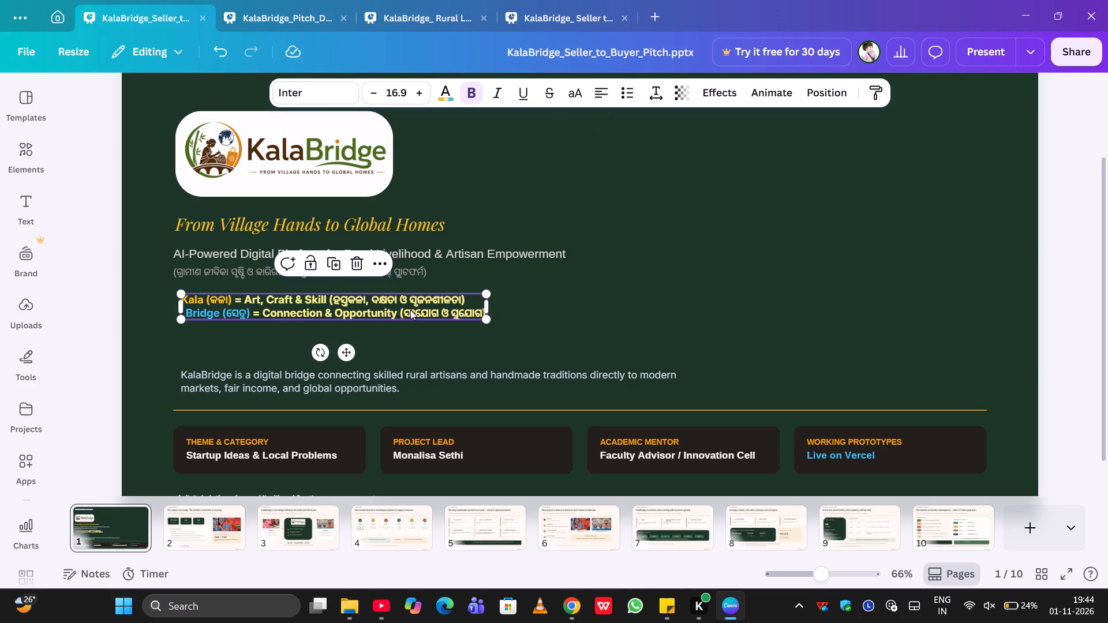
pyautogui.hotkey('ctrl', 'd')
pyautogui.moveTo(407, 313); pyautogui.dragTo(433, 326)
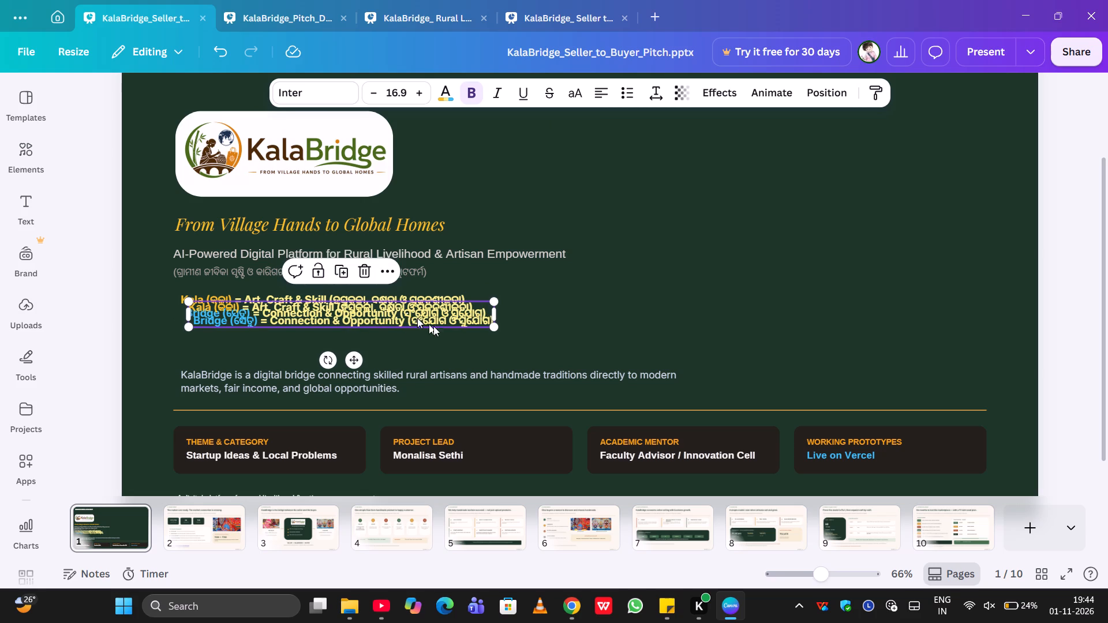
pyautogui.moveTo(433, 326); pyautogui.dragTo(470, 346)
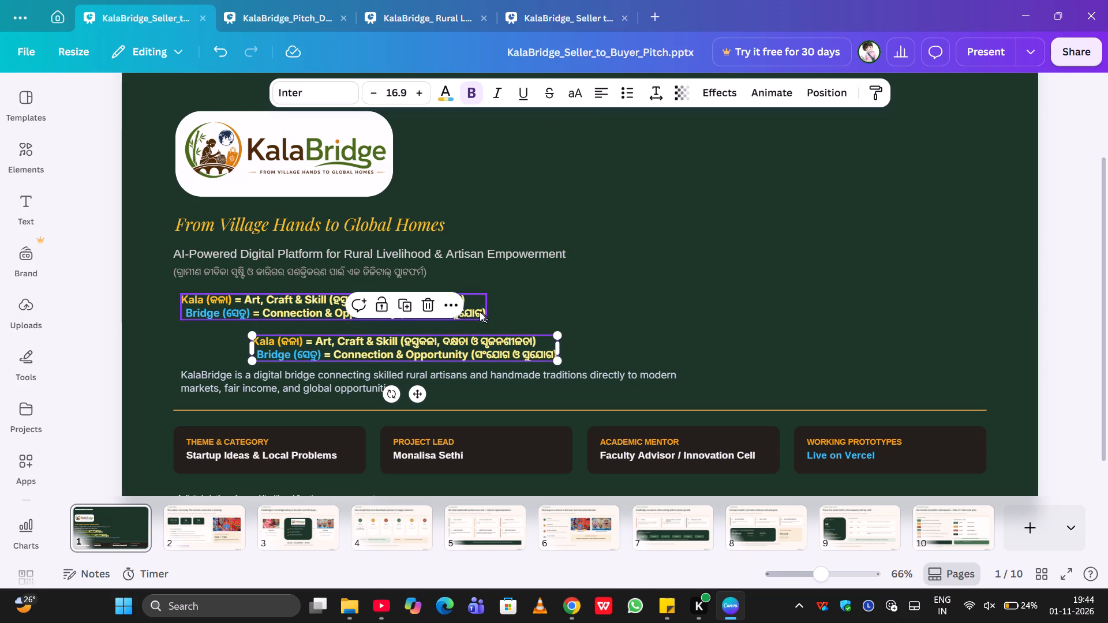
# Delete the Bridge definition from the original text box and narrow the box to fit the remaining Kala line.
pyautogui.click(480, 311)
pyautogui.click(185, 314)
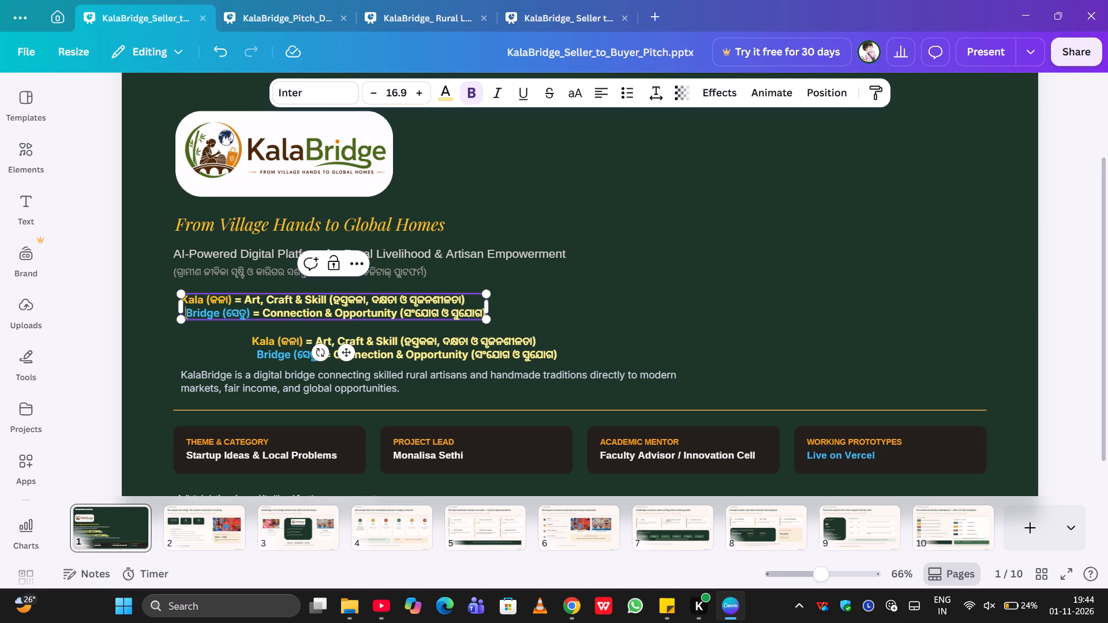
pyautogui.moveTo(185, 314); pyautogui.dragTo(501, 320)
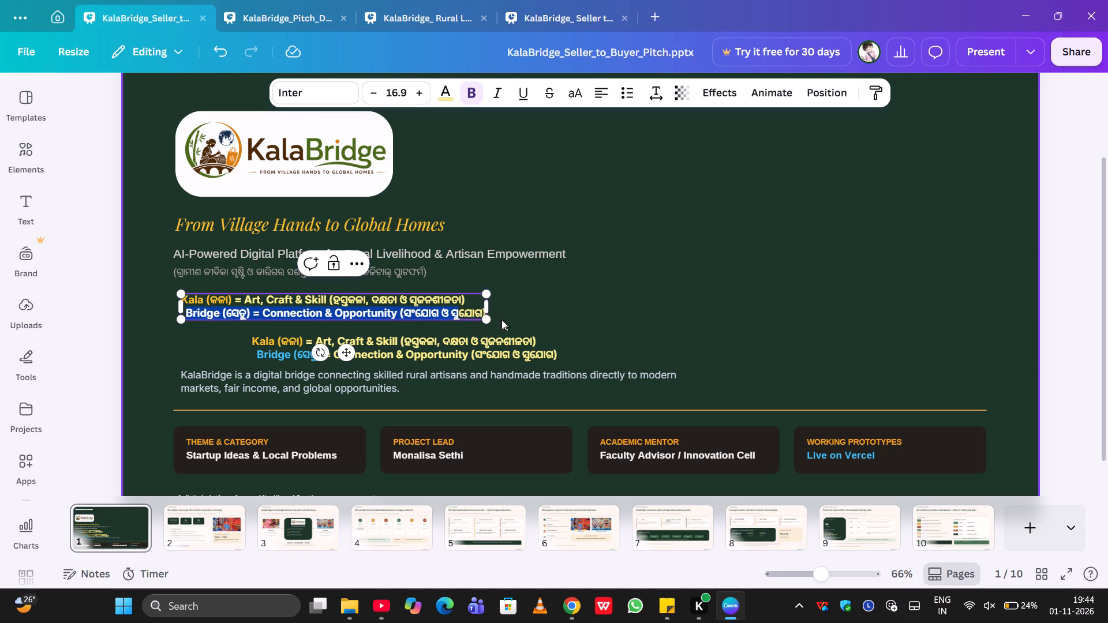
pyautogui.moveTo(501, 320); pyautogui.dragTo(482, 314)
pyautogui.press('BackSpace')
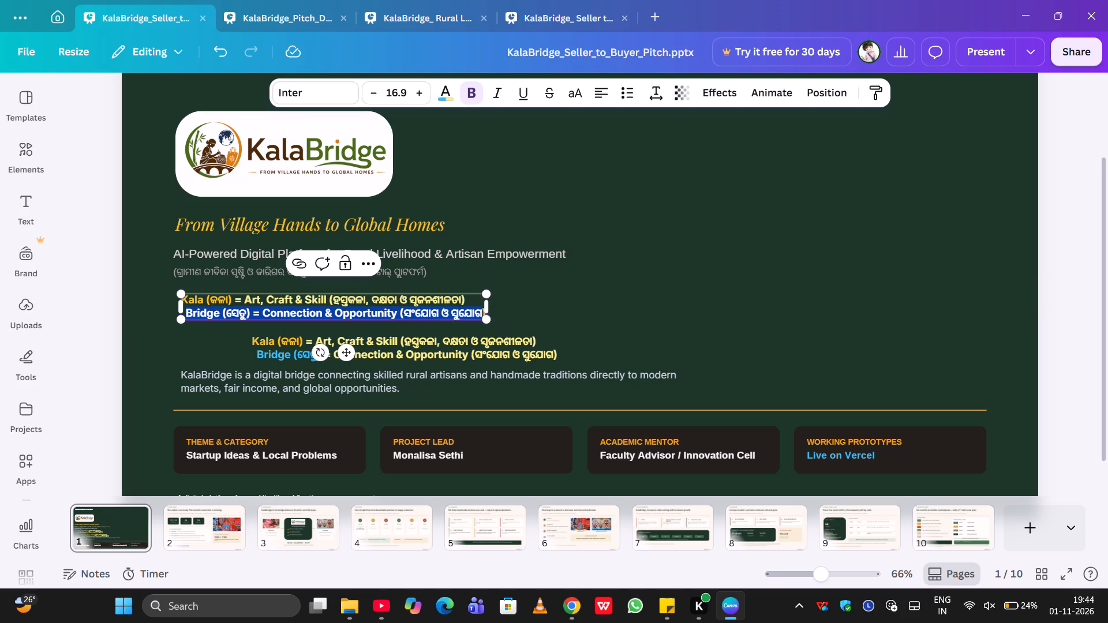
pyautogui.press('Right')
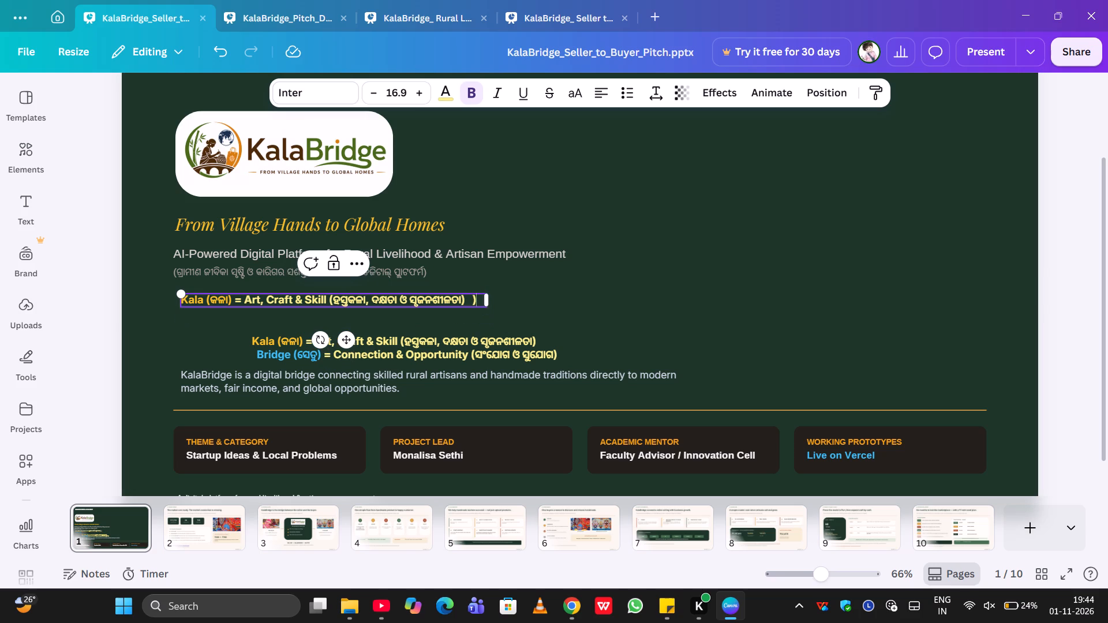
pyautogui.press('BackSpace')
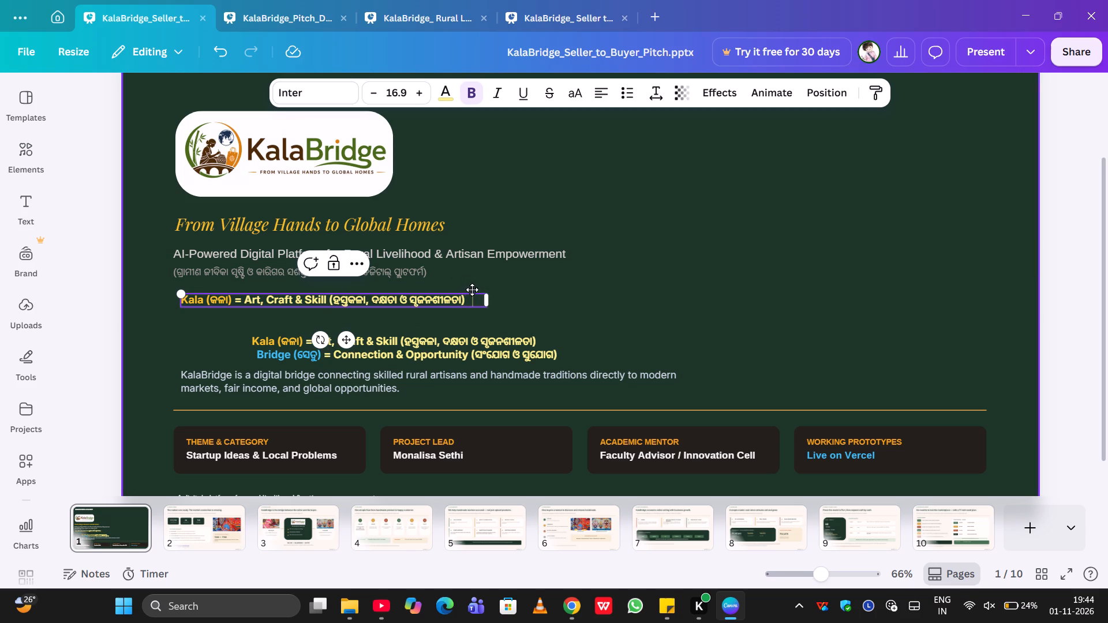
pyautogui.click(485, 301)
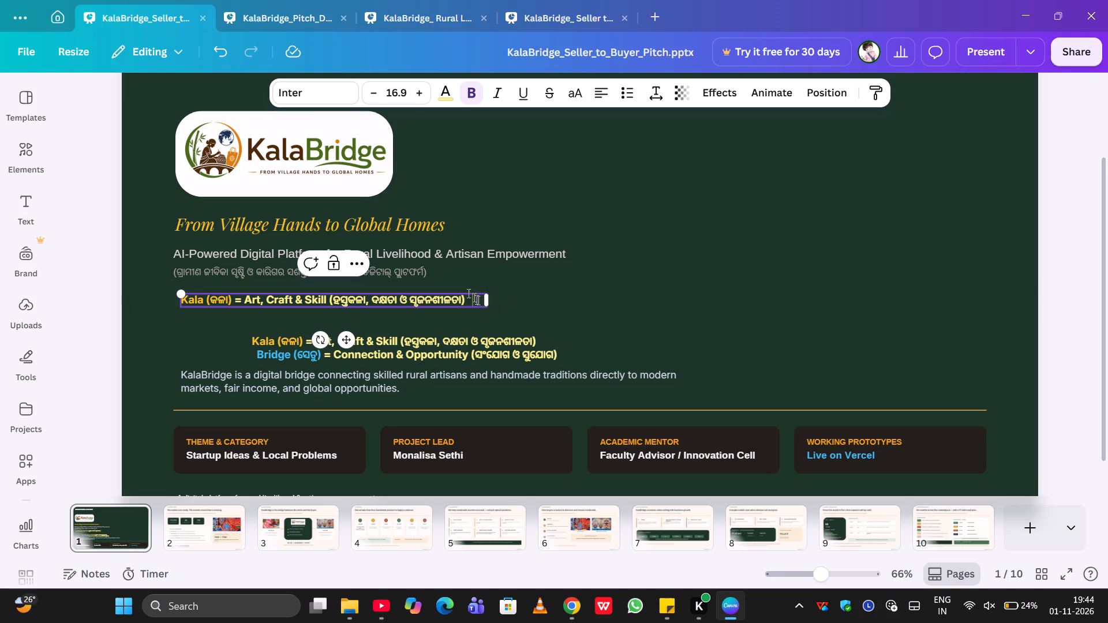
pyautogui.moveTo(489, 301); pyautogui.dragTo(481, 301)
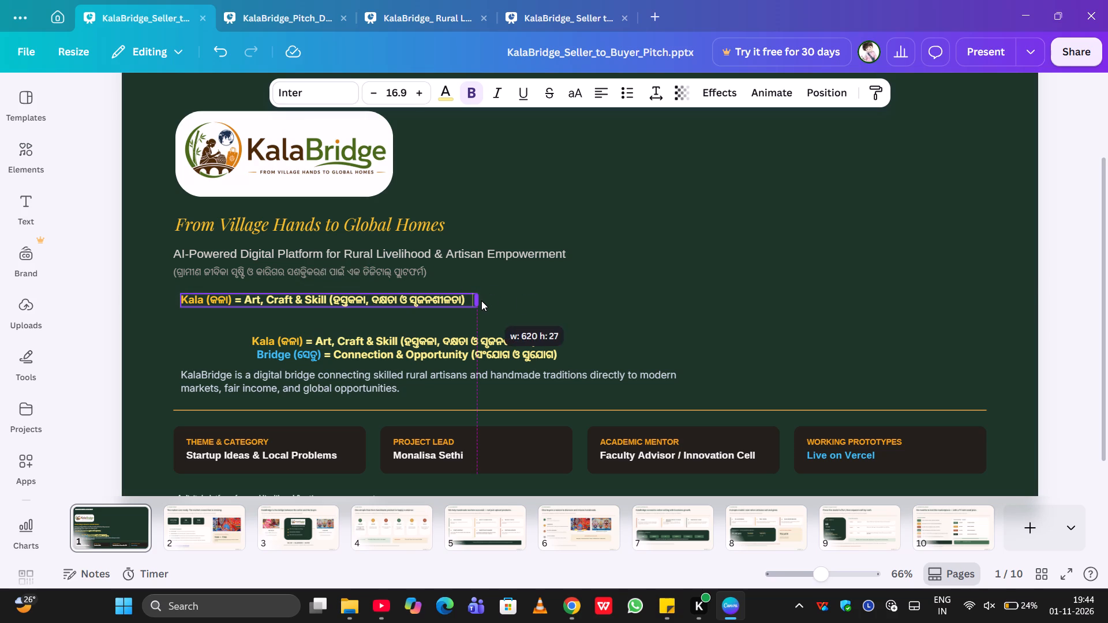
pyautogui.moveTo(481, 301); pyautogui.dragTo(484, 301)
# Delete the Kala definition from the duplicated text box, keeping only the Bridge definition.
pyautogui.click(468, 341)
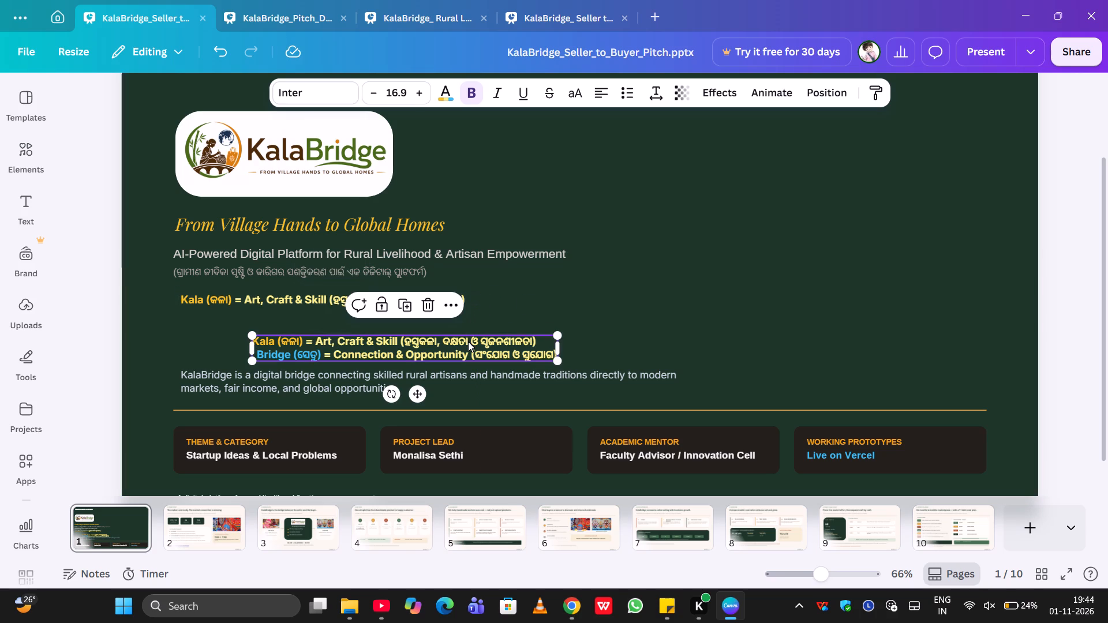
pyautogui.click(539, 342)
pyautogui.click(539, 342)
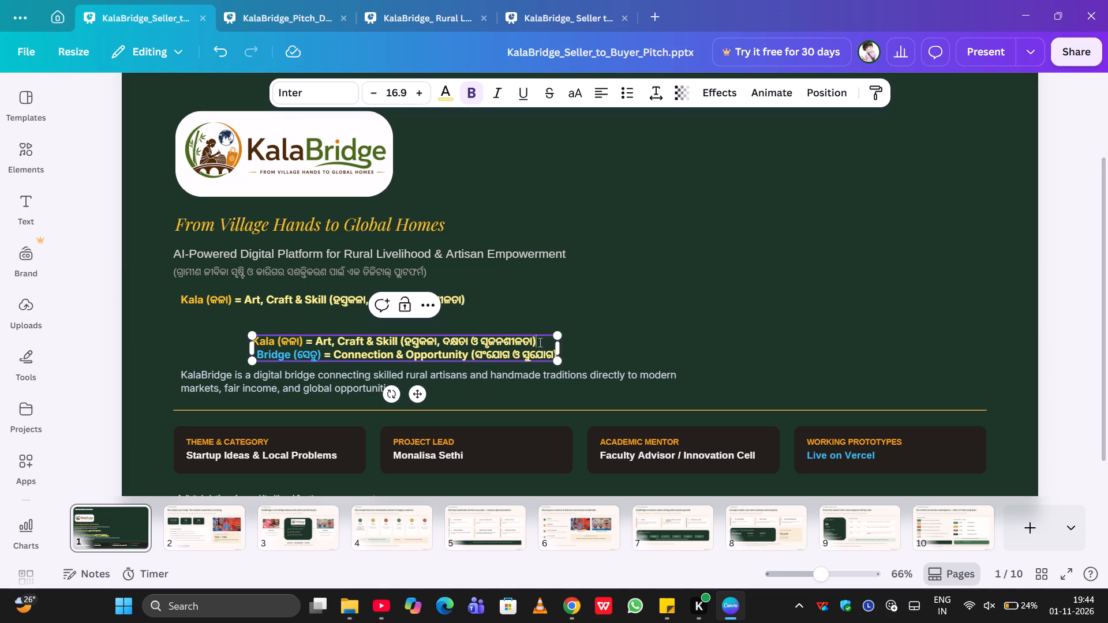
pyautogui.moveTo(539, 342); pyautogui.dragTo(261, 344)
pyautogui.press('BackSpace')
pyautogui.press('BackSpace')
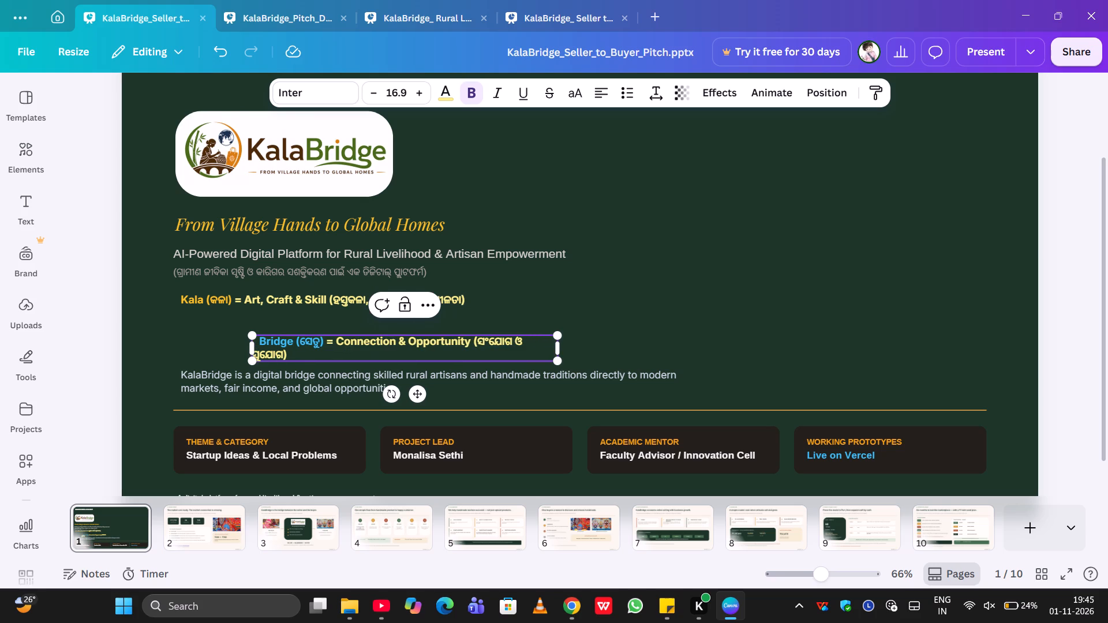
# Delete the extra leading characters before "Bridge" in the duplicated text box so the definition fits on one line.
pyautogui.press('Right')
pyautogui.press('Right')
pyautogui.press('Right')
pyautogui.press('BackSpace')
pyautogui.press('BackSpace')
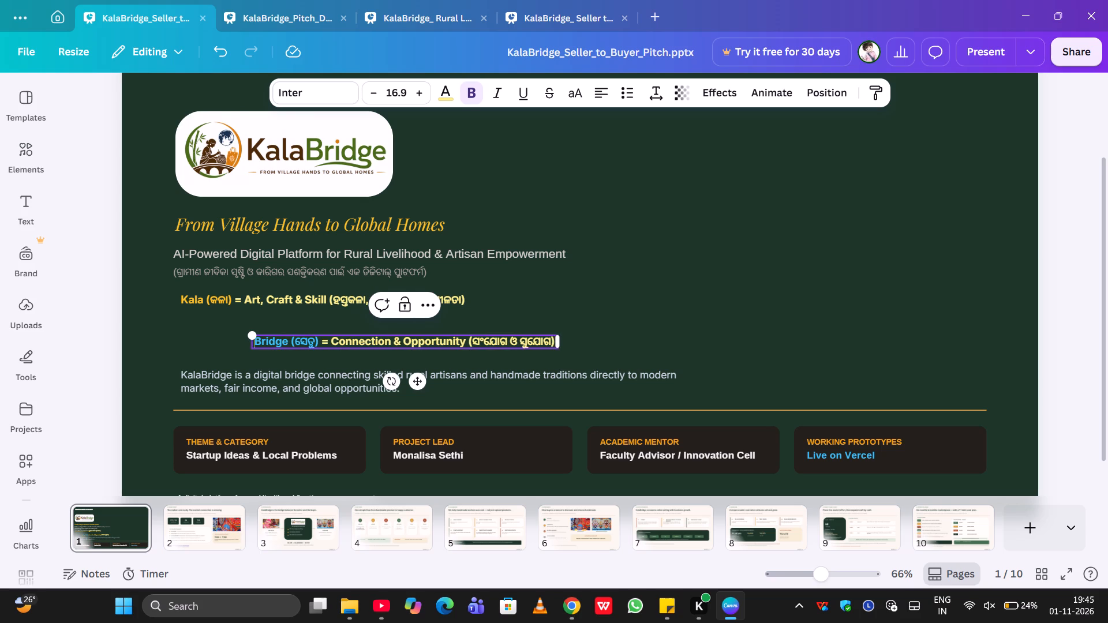
pyautogui.click(622, 321)
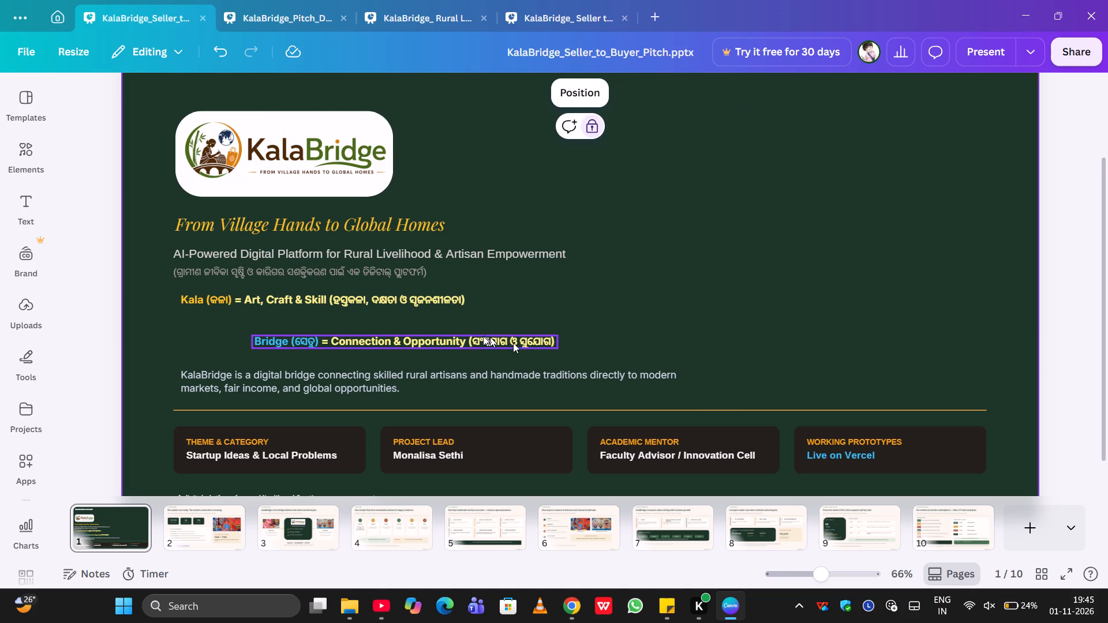
# Stack the Bridge definition directly beneath the Kala definition, lining both up near the left edge of the cover's subtitle.
pyautogui.moveTo(475, 343); pyautogui.dragTo(410, 337)
pyautogui.moveTo(417, 299); pyautogui.dragTo(409, 301)
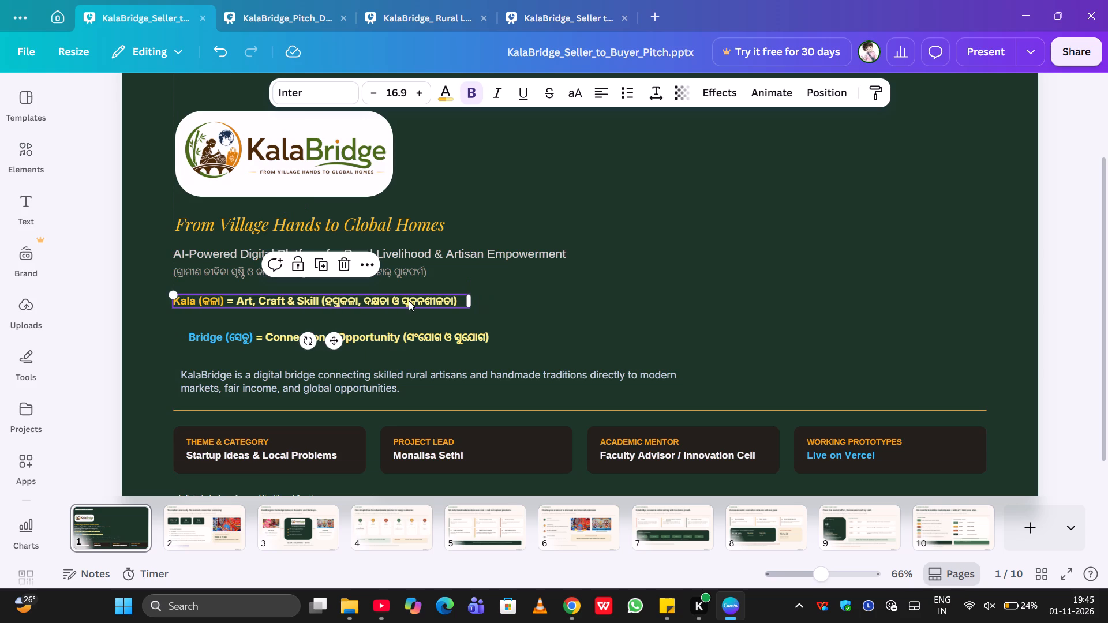
pyautogui.click(411, 336)
pyautogui.moveTo(411, 336); pyautogui.dragTo(397, 331)
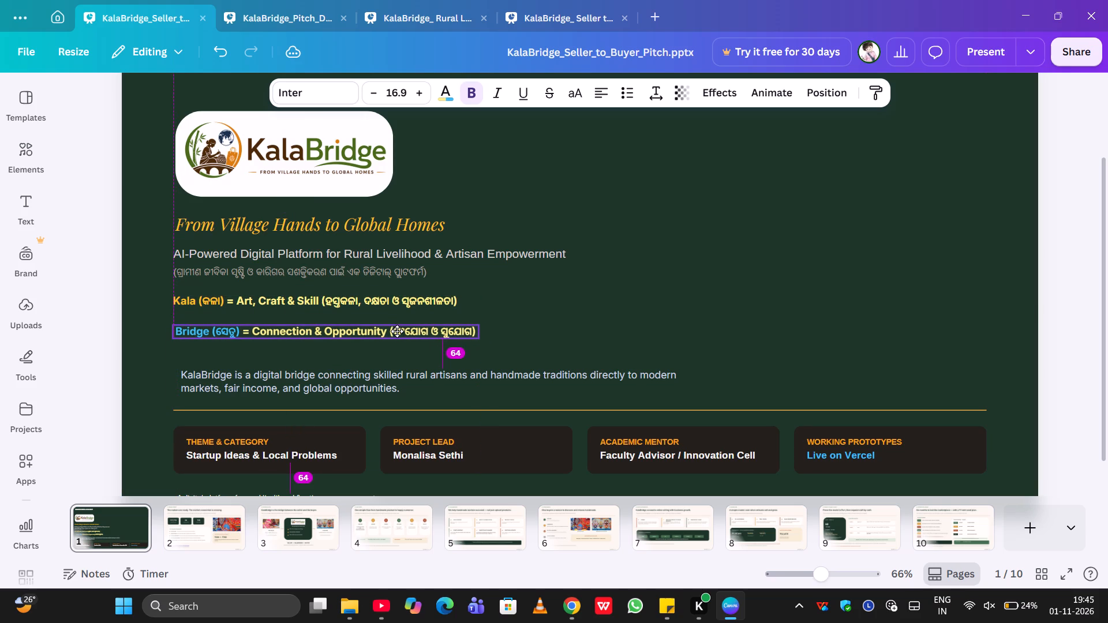
pyautogui.moveTo(397, 331); pyautogui.dragTo(399, 326)
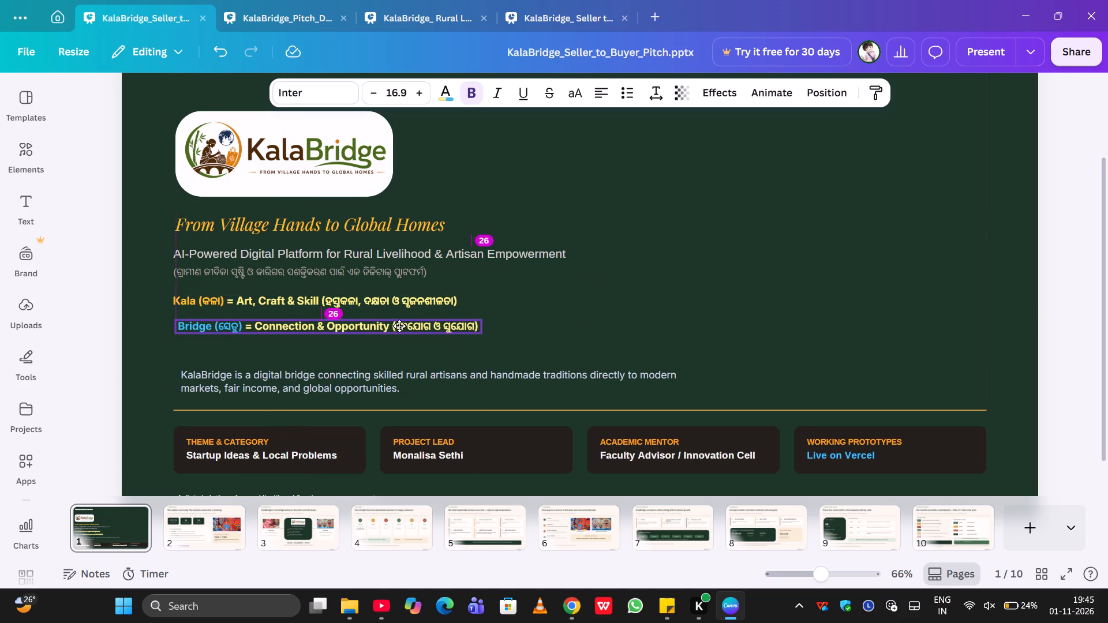
pyautogui.moveTo(399, 326); pyautogui.dragTo(398, 324)
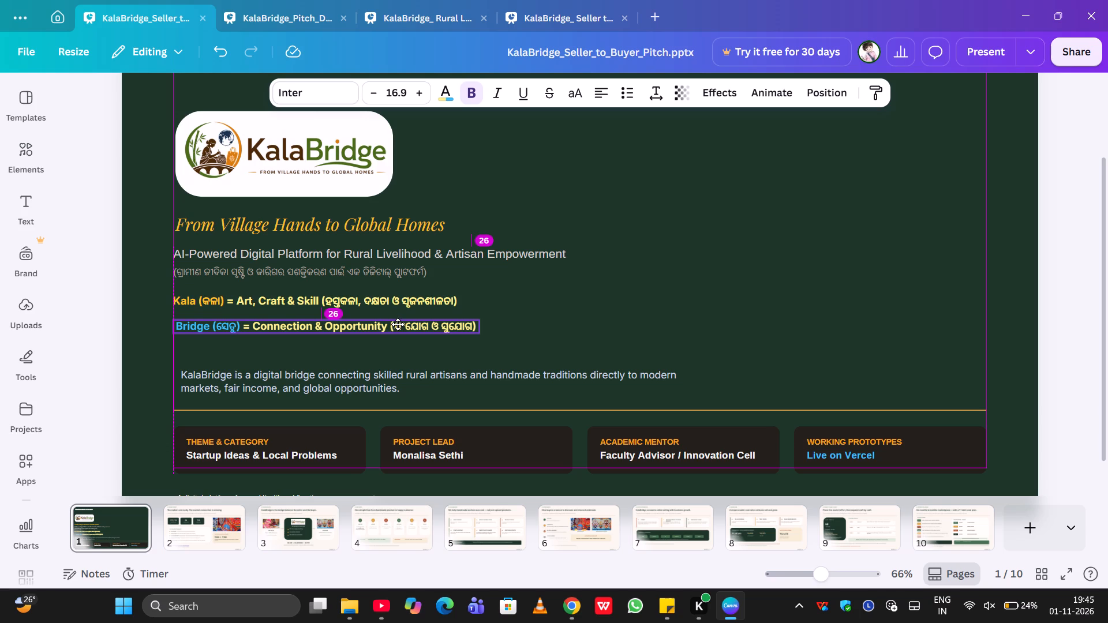
pyautogui.moveTo(398, 324); pyautogui.dragTo(397, 323)
pyautogui.click(403, 305)
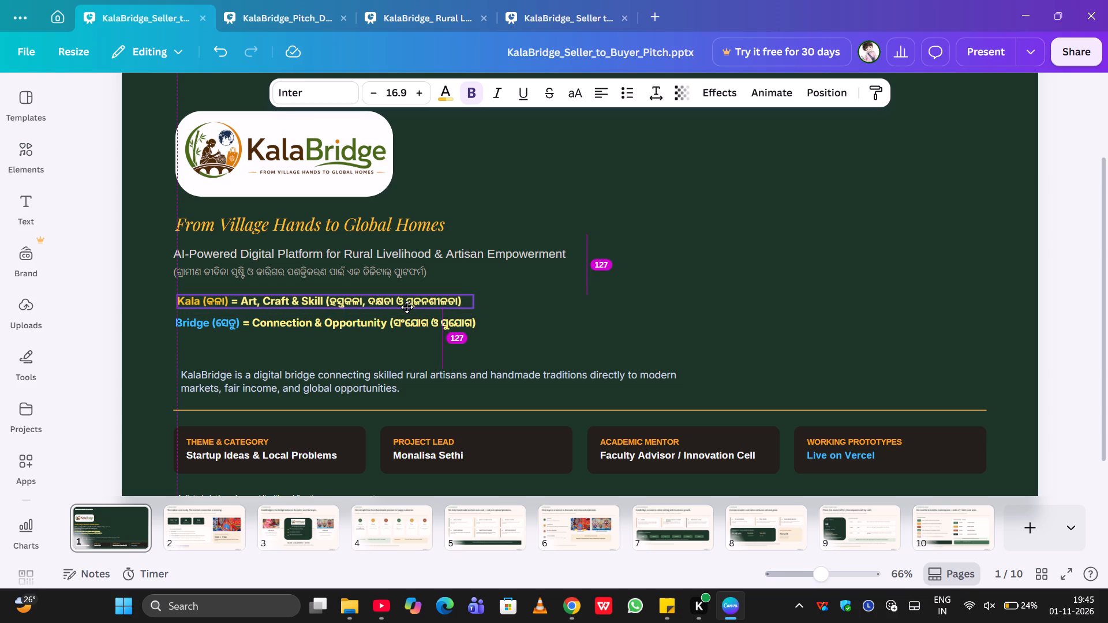
pyautogui.click(608, 292)
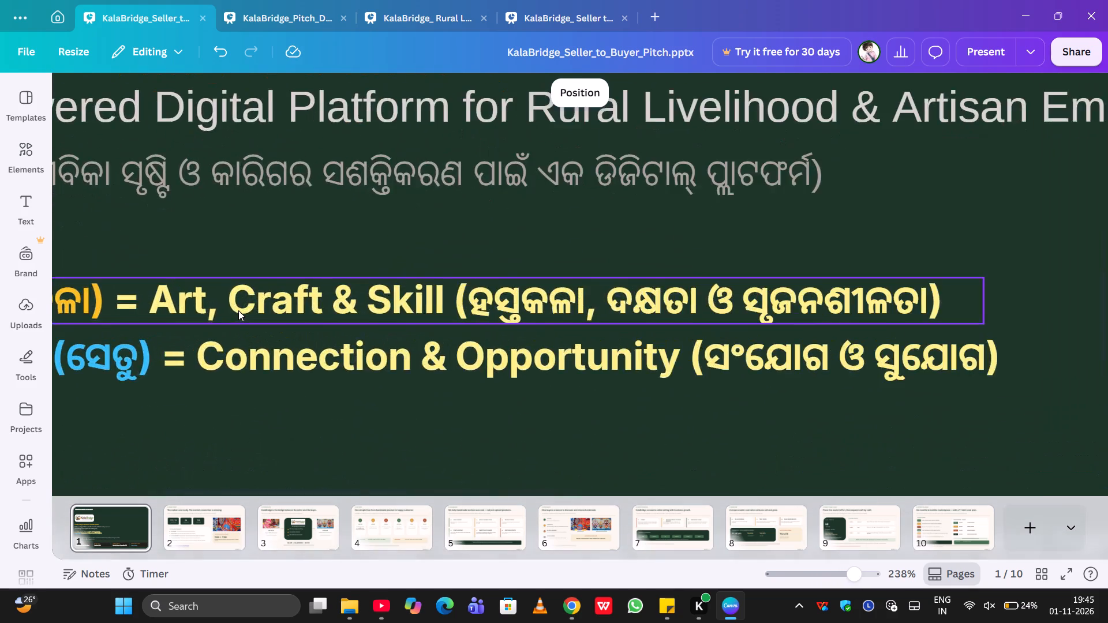
# Move the Kala definition up beneath the Odia subtitle and align its left edge with the Bridge text box.
pyautogui.hscroll(4, 238, 310)
pyautogui.moveTo(306, 302); pyautogui.dragTo(309, 290)
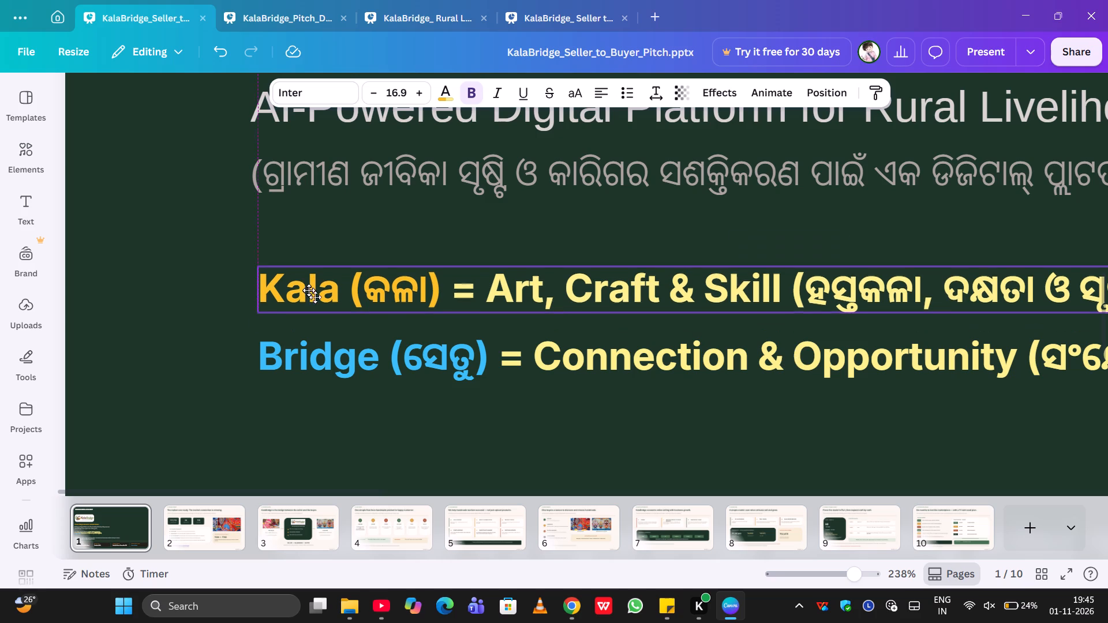
pyautogui.moveTo(309, 290); pyautogui.dragTo(307, 276)
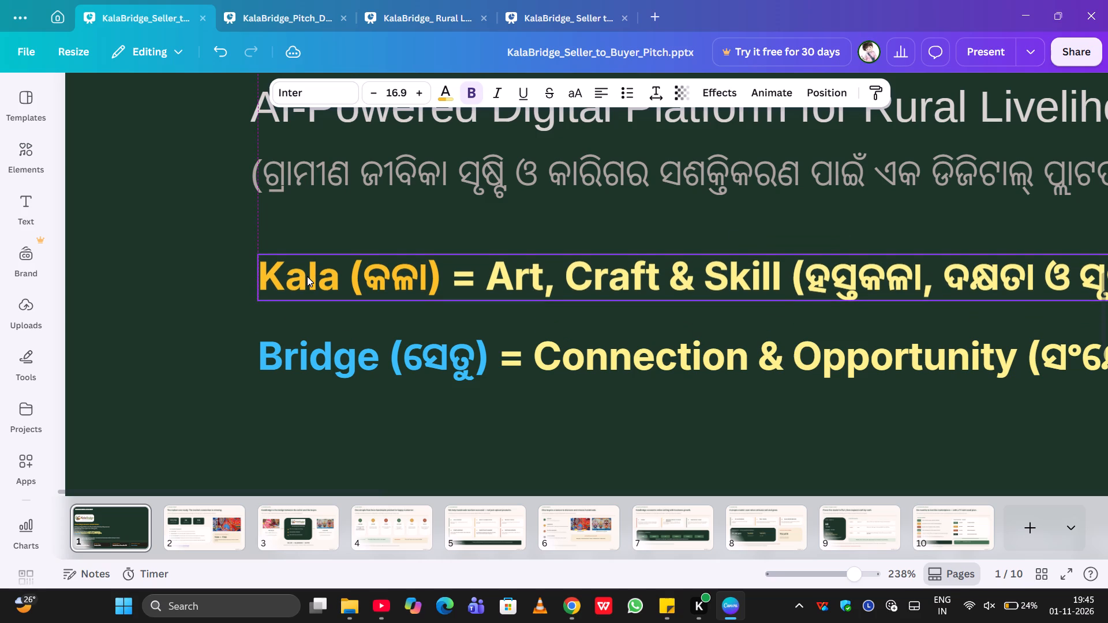
pyautogui.moveTo(307, 276); pyautogui.dragTo(300, 275)
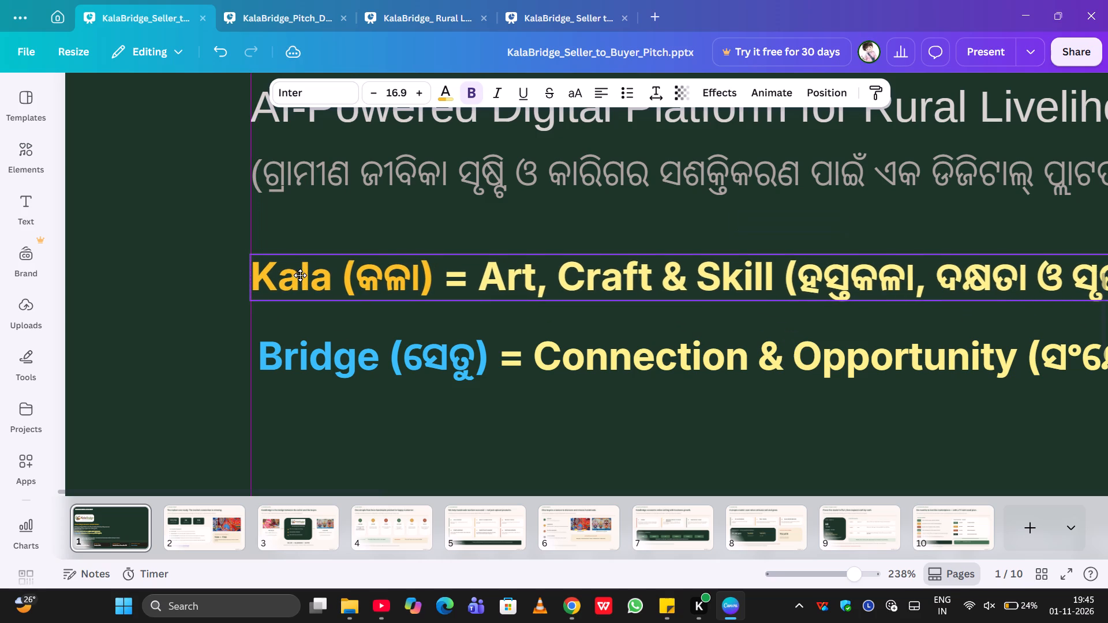
pyautogui.moveTo(300, 275); pyautogui.dragTo(298, 265)
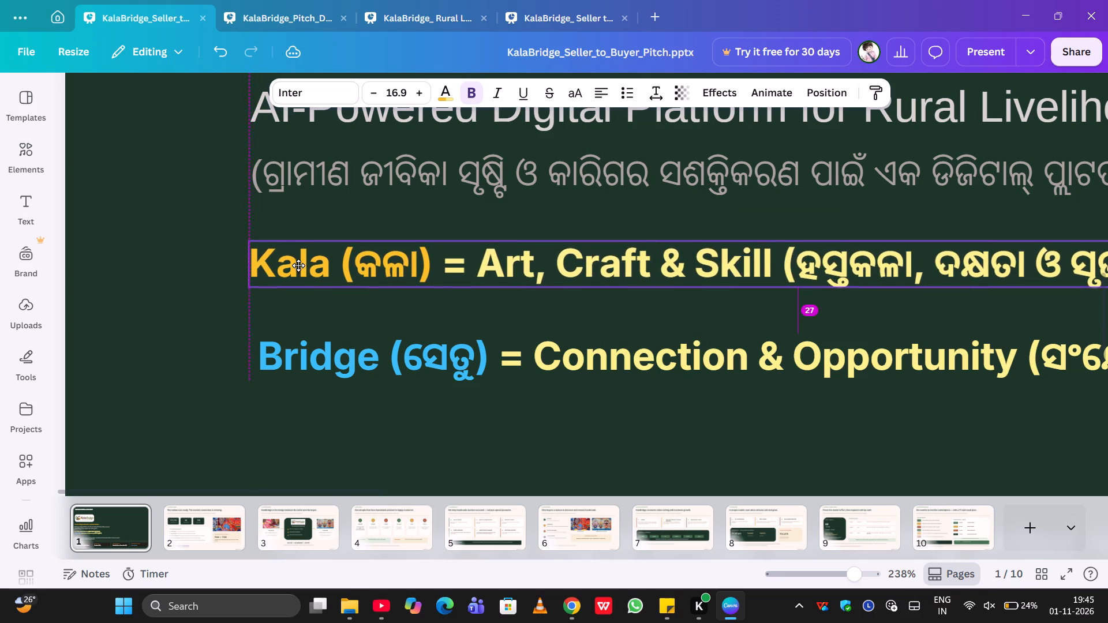
pyautogui.moveTo(298, 265); pyautogui.dragTo(298, 266)
# Delete the remaining leading space before "Bridge" so its text starts flush with the Kala definition.
pyautogui.click(310, 361)
pyautogui.click(310, 361)
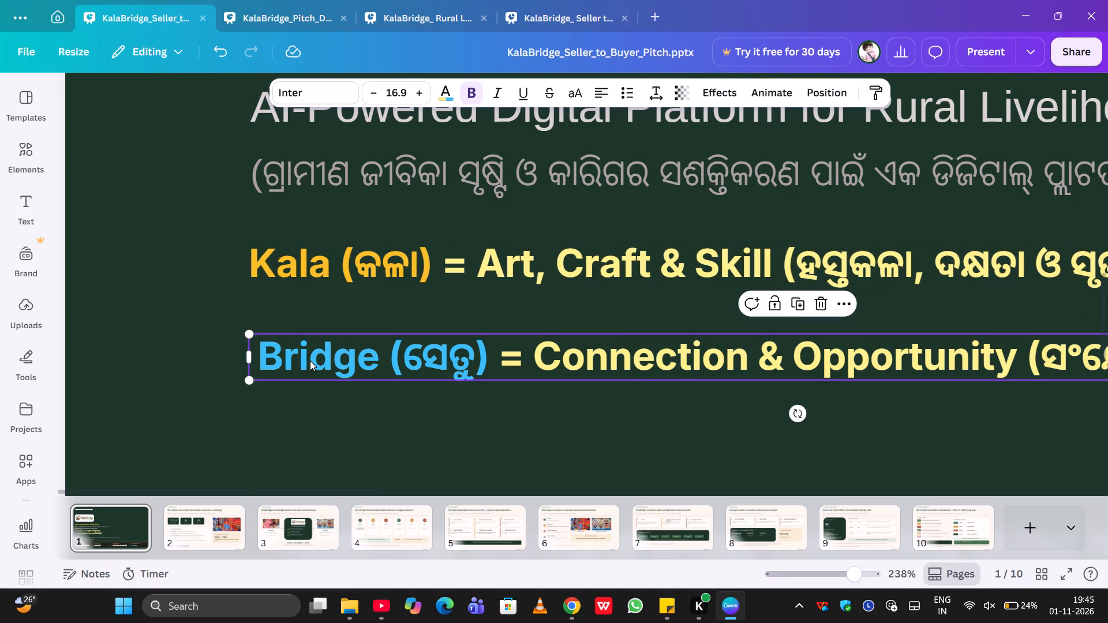
pyautogui.click(259, 355)
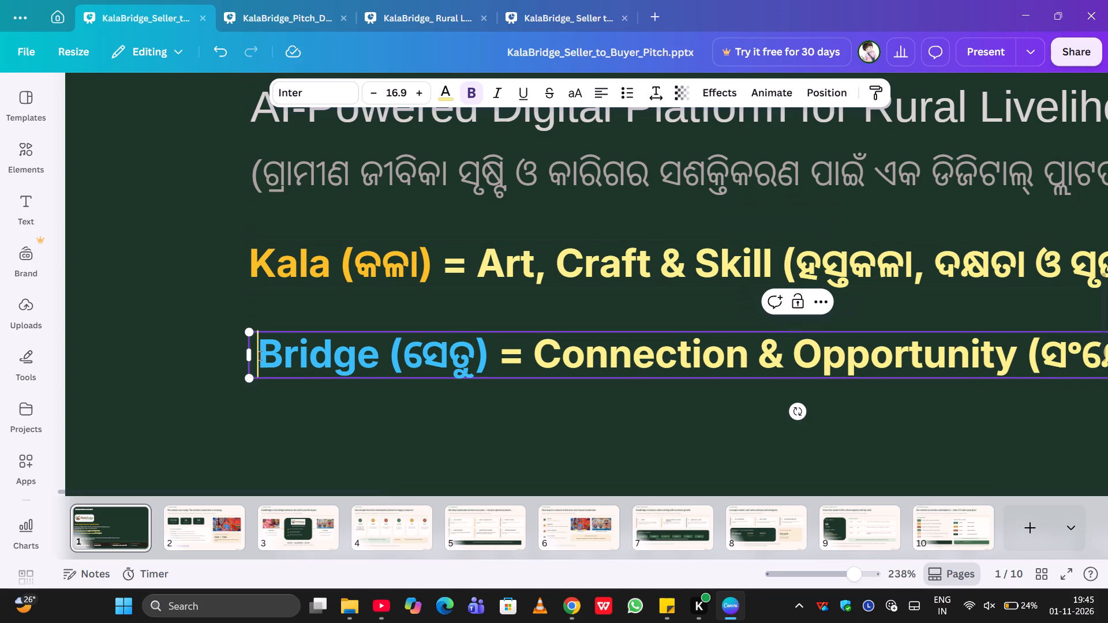
pyautogui.press('BackSpace')
pyautogui.click(153, 351)
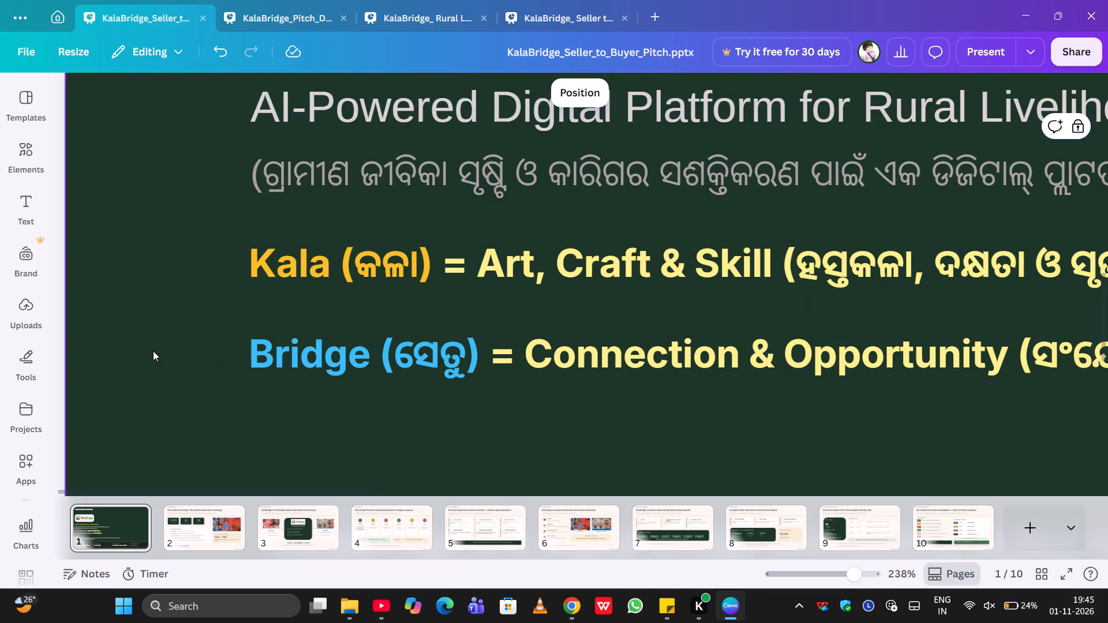
# Move the Bridge definition up closer to the Kala line, keeping their left edges aligned.
pyautogui.moveTo(300, 370); pyautogui.dragTo(300, 348)
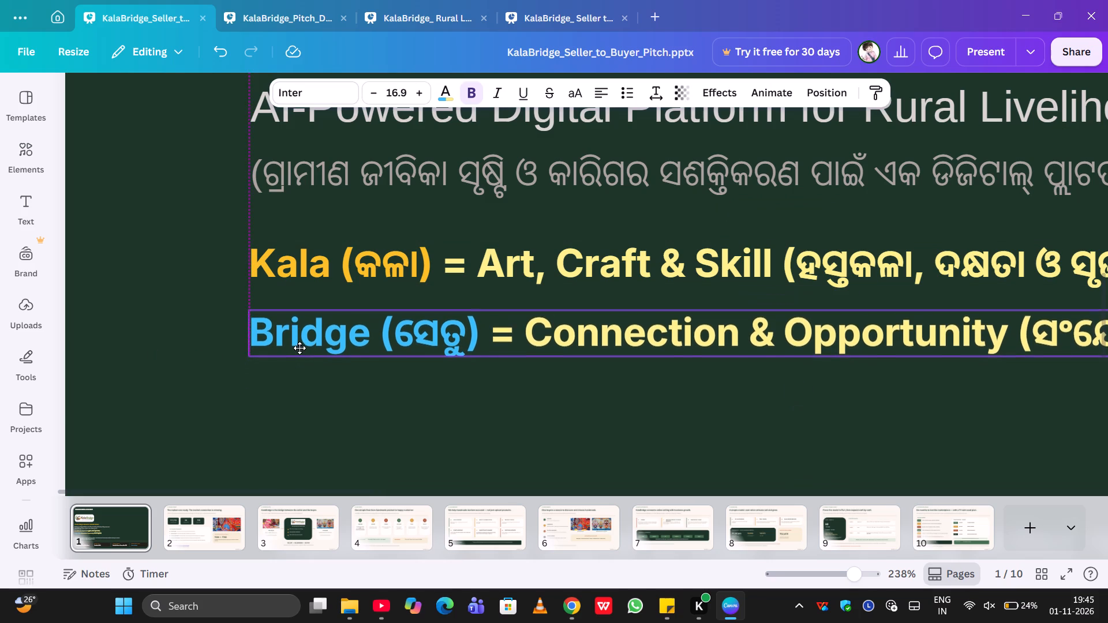
pyautogui.moveTo(300, 348); pyautogui.dragTo(299, 351)
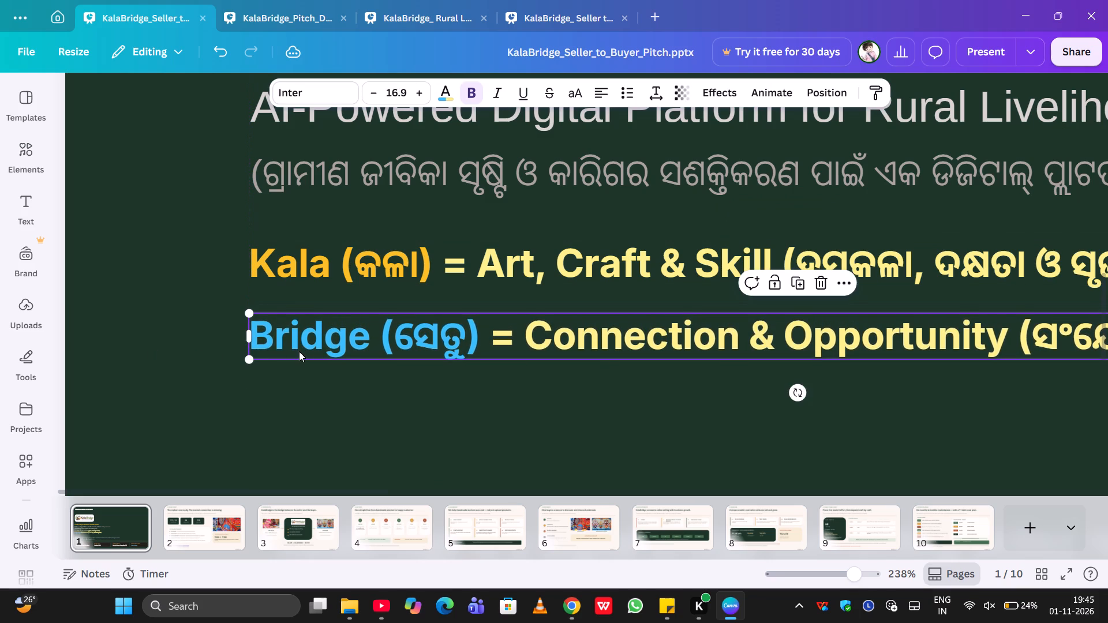
pyautogui.click(360, 423)
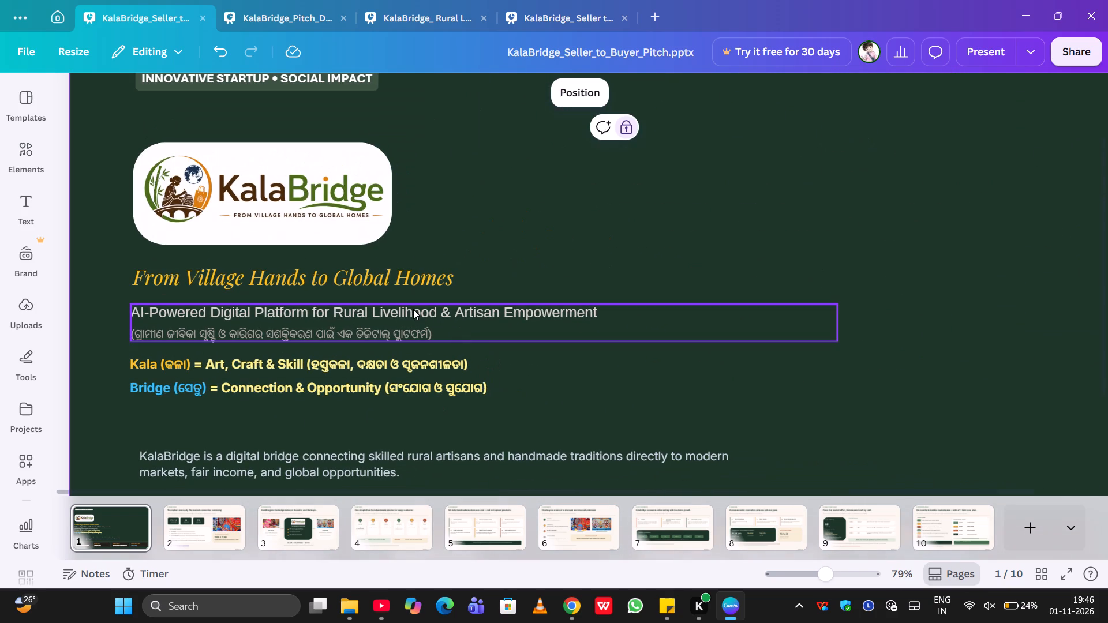
# Set the font size of the Kala definition to 16.
pyautogui.click(413, 309)
pyautogui.click(398, 377)
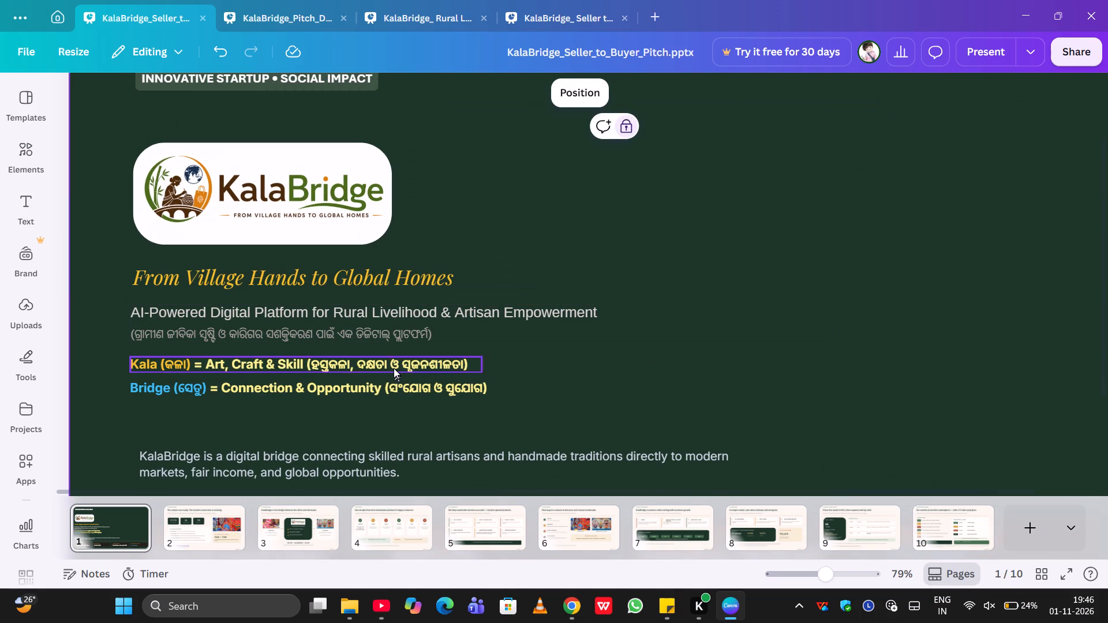
pyautogui.click(394, 367)
pyautogui.click(402, 95)
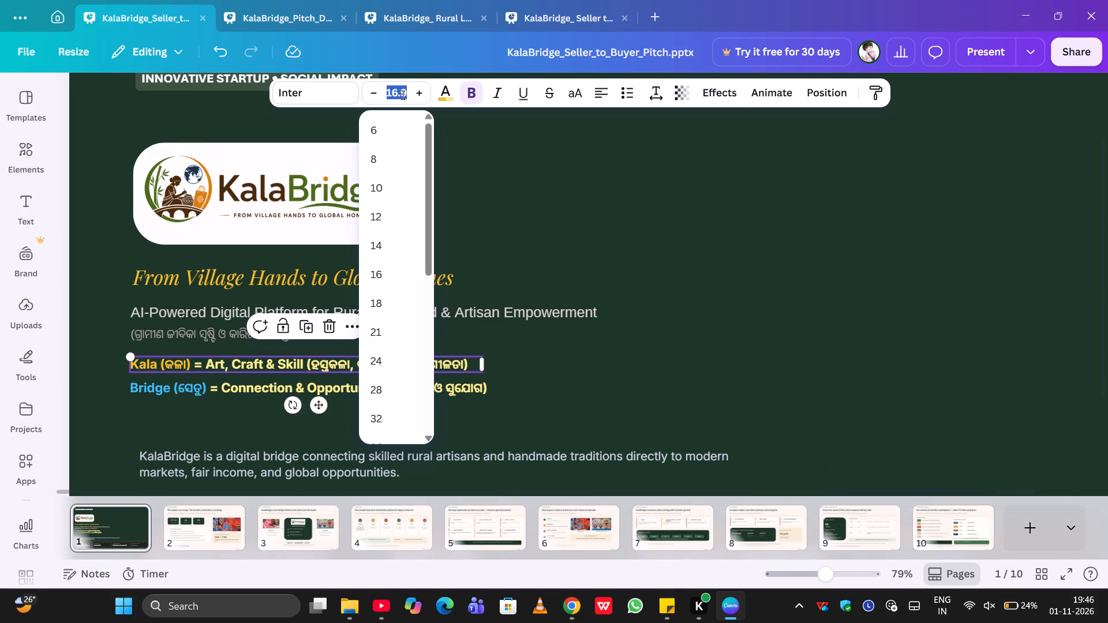
pyautogui.write('16')
pyautogui.click(691, 231)
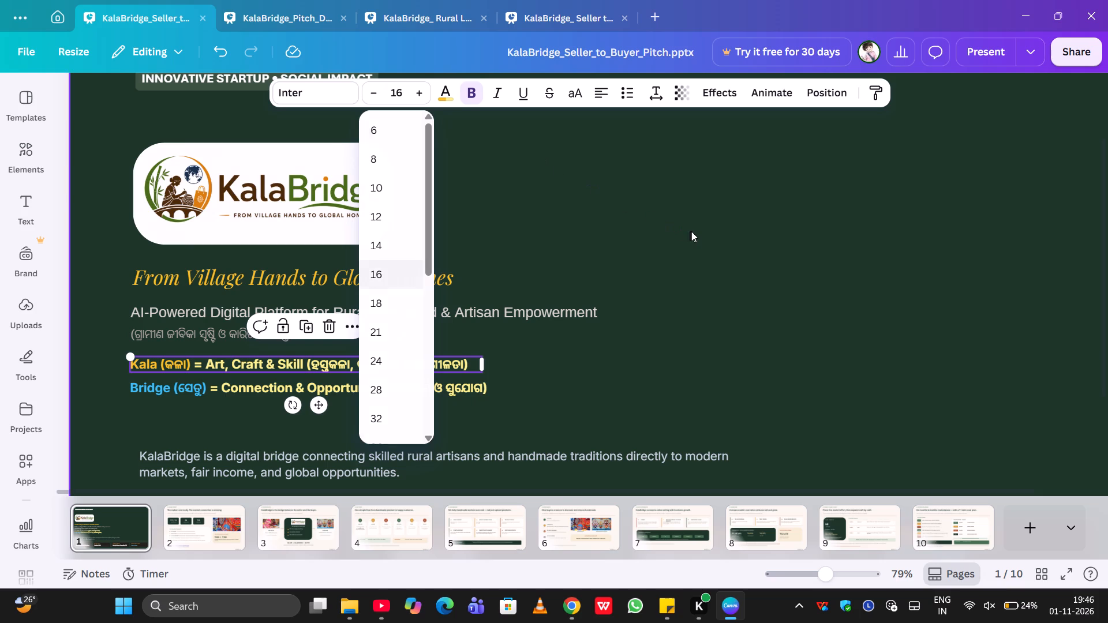
pyautogui.click(395, 369)
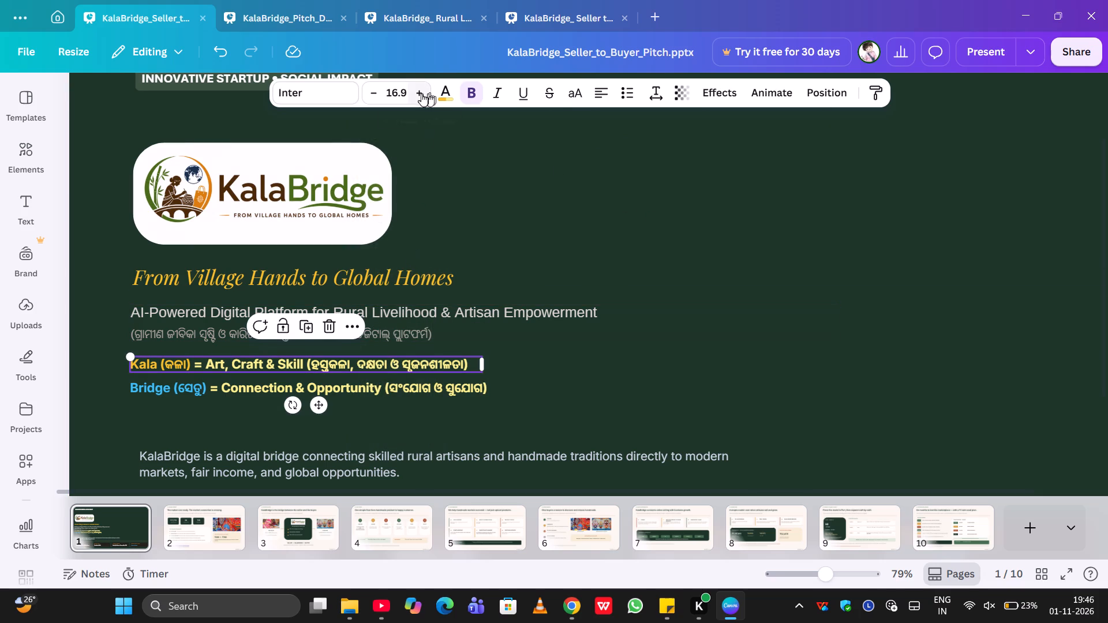
pyautogui.click(400, 91)
pyautogui.write('16')
pyautogui.press('Return')
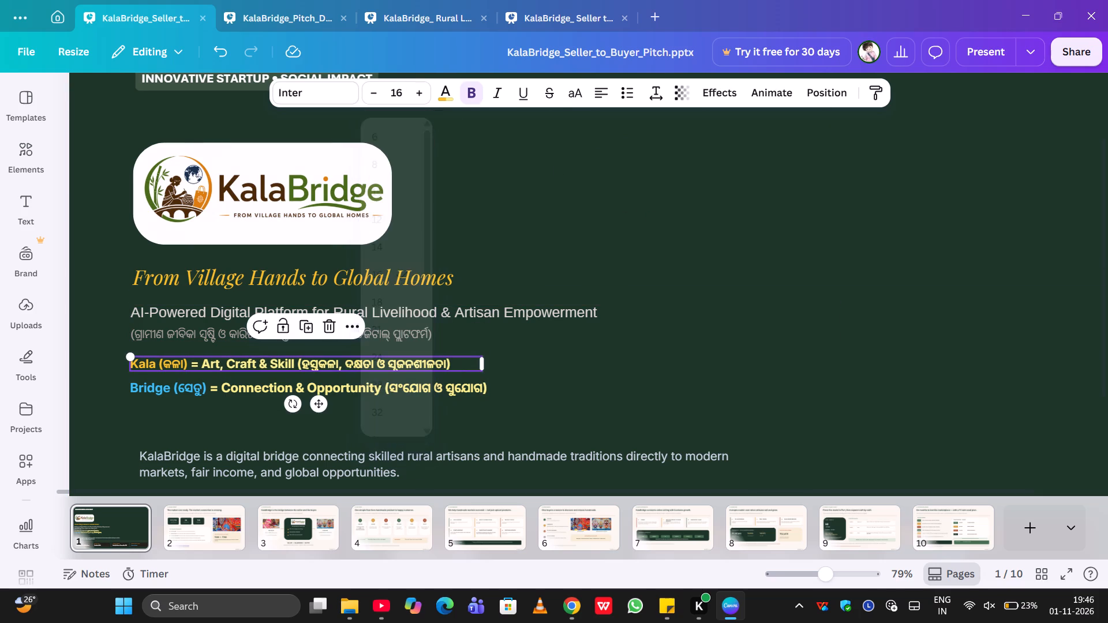
# Set the font size of the Bridge definition to 16.
pyautogui.click(427, 388)
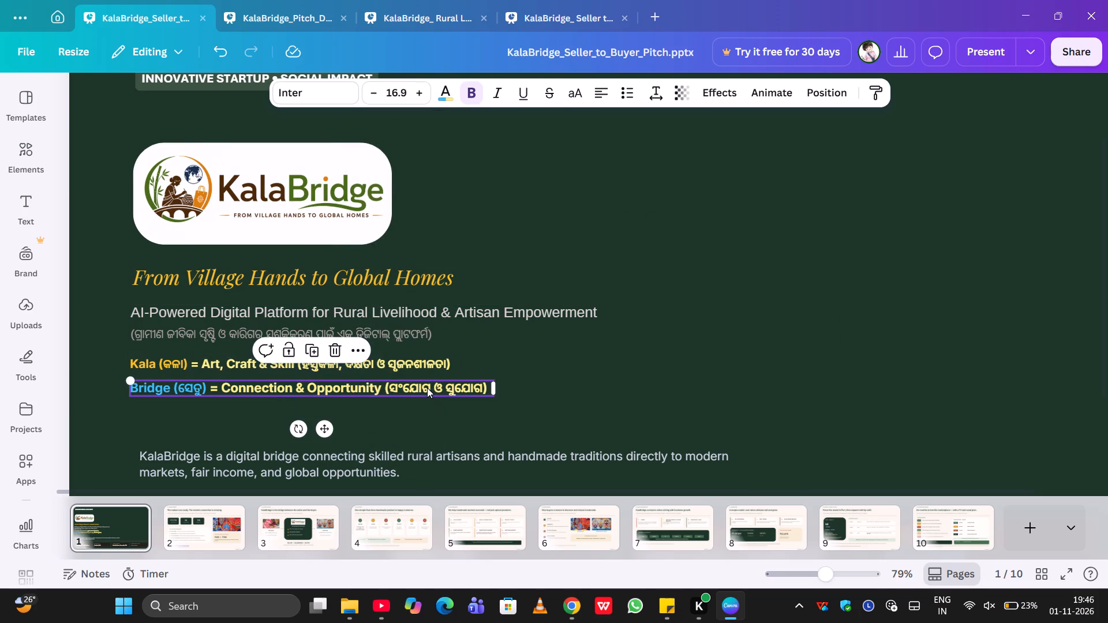
pyautogui.click(400, 89)
pyautogui.write('16')
pyautogui.press('Return')
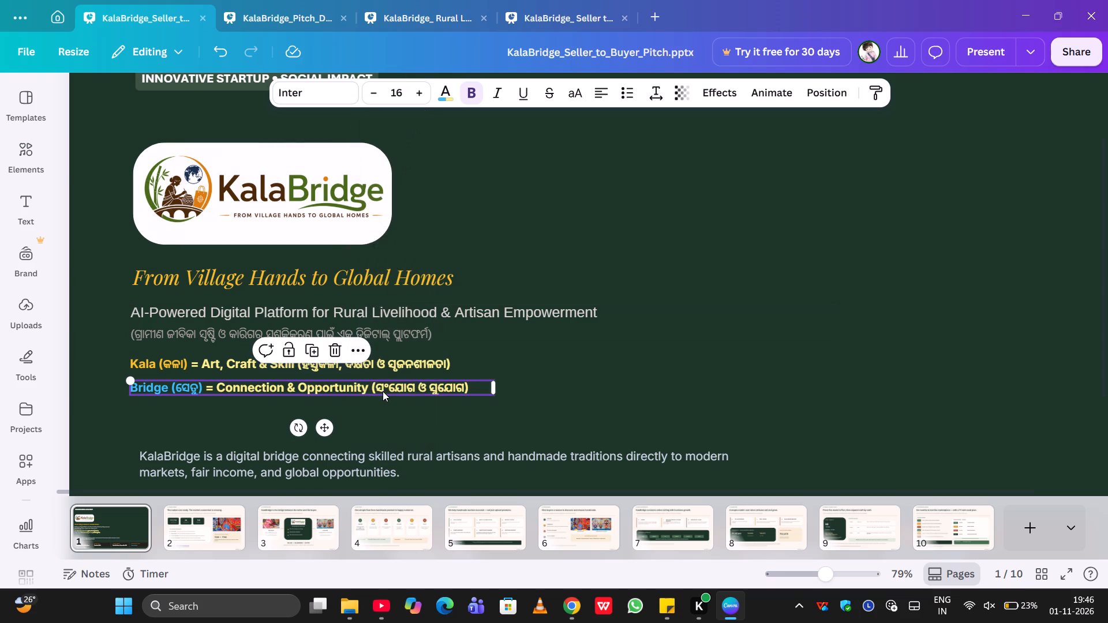
# Set the font size of the "KalaBridge is a digital bridge" description to 14.
pyautogui.click(379, 463)
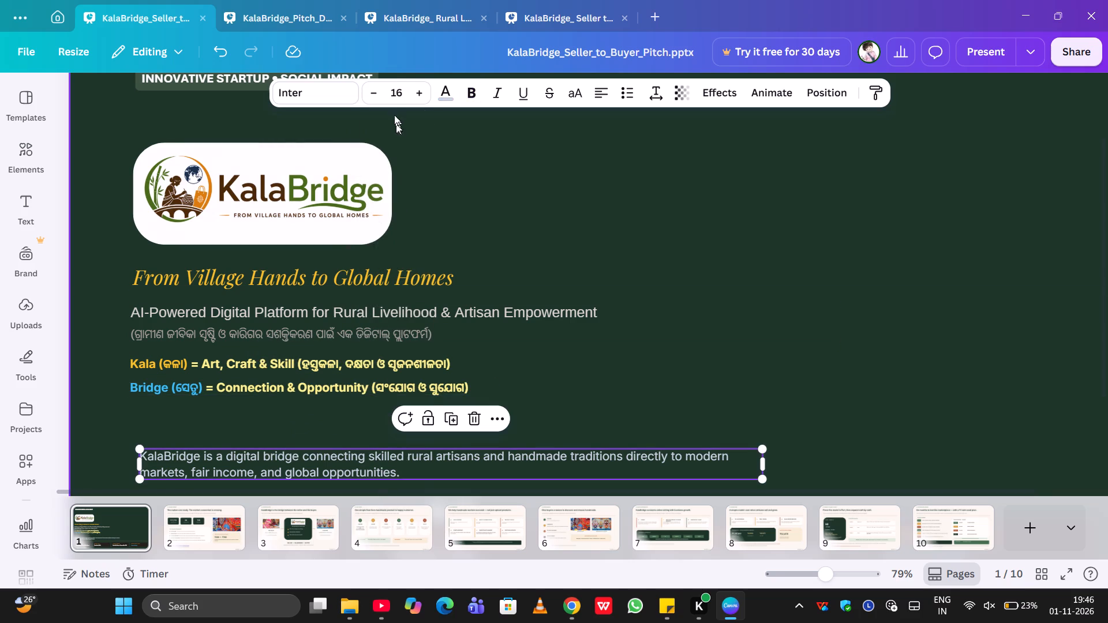
pyautogui.click(394, 85)
pyautogui.write('14')
pyautogui.press('Return')
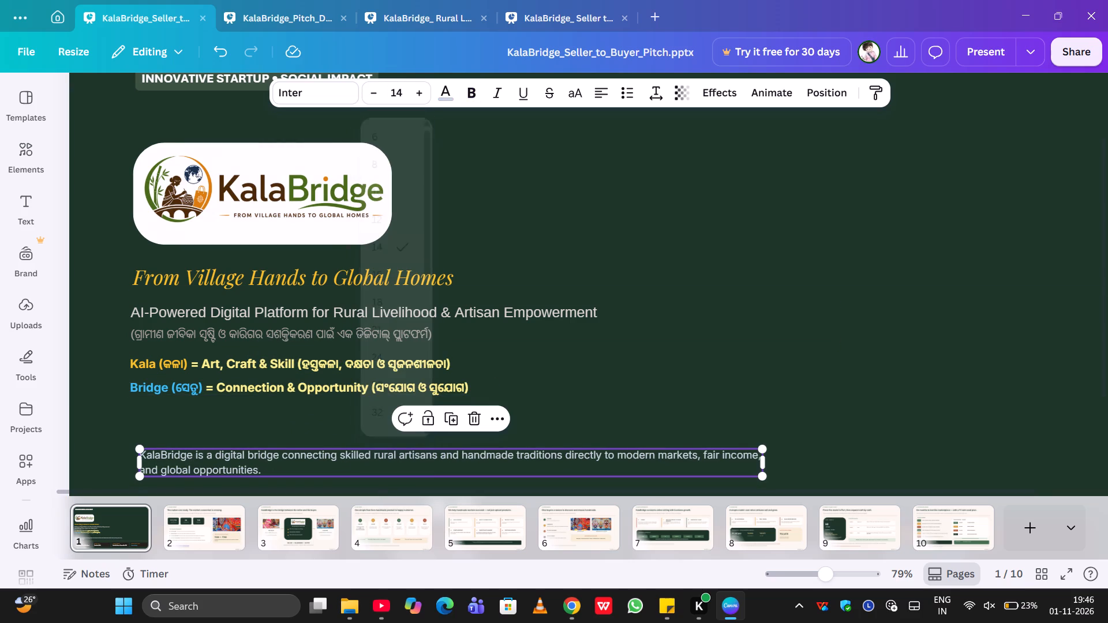
pyautogui.click(792, 380)
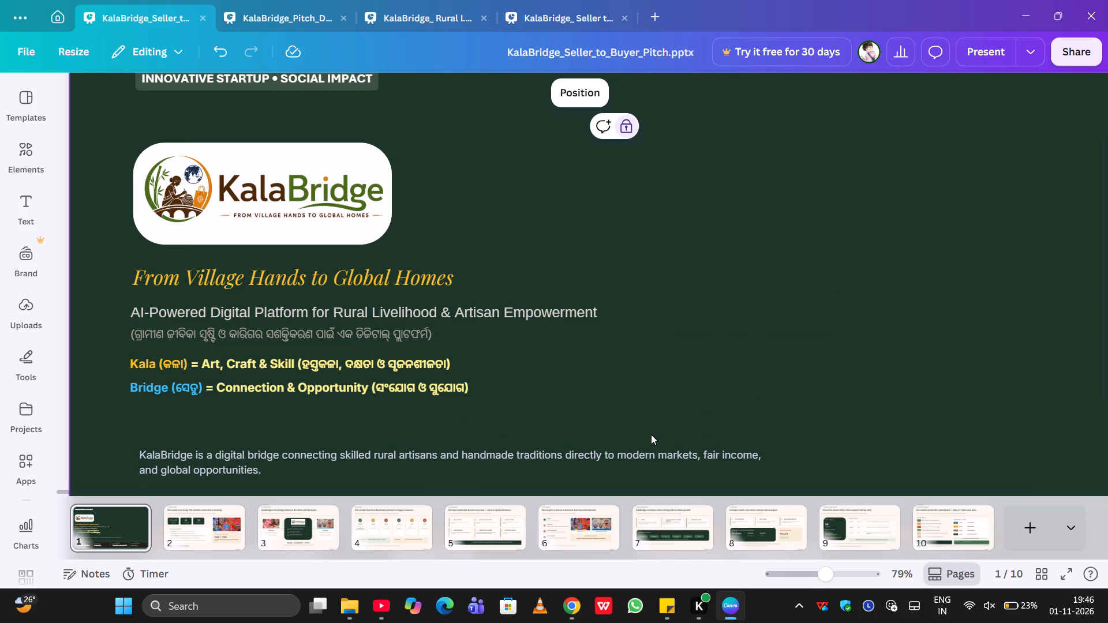
# Narrow the KalaBridge description box to about 853 wide and move it up, left-aligned beneath the Bridge definition.
pyautogui.click(650, 449)
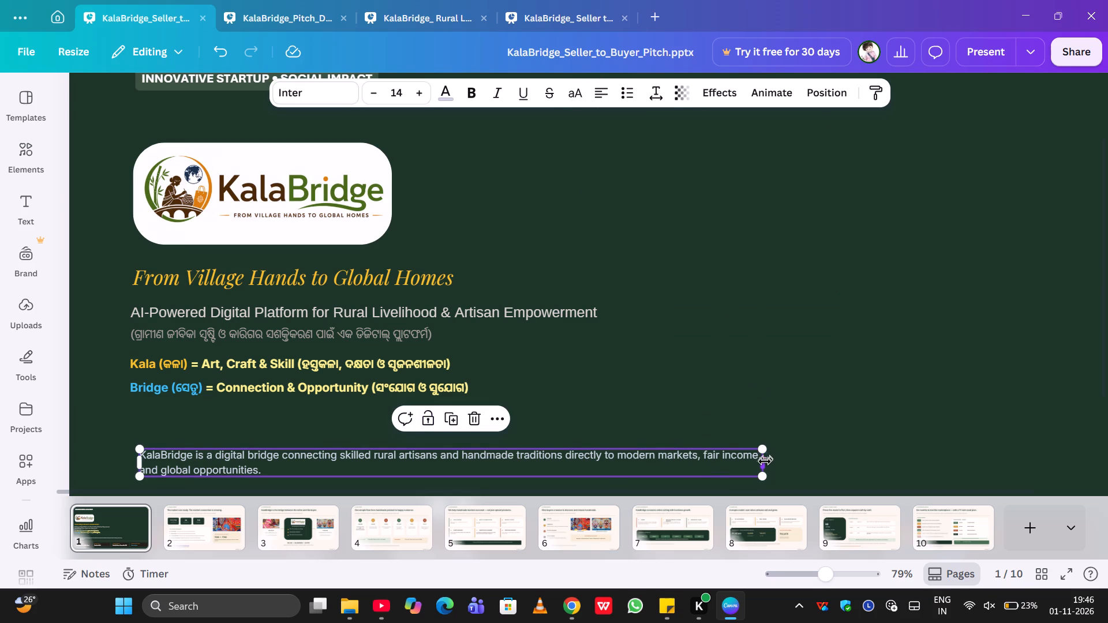
pyautogui.moveTo(763, 463); pyautogui.dragTo(654, 468)
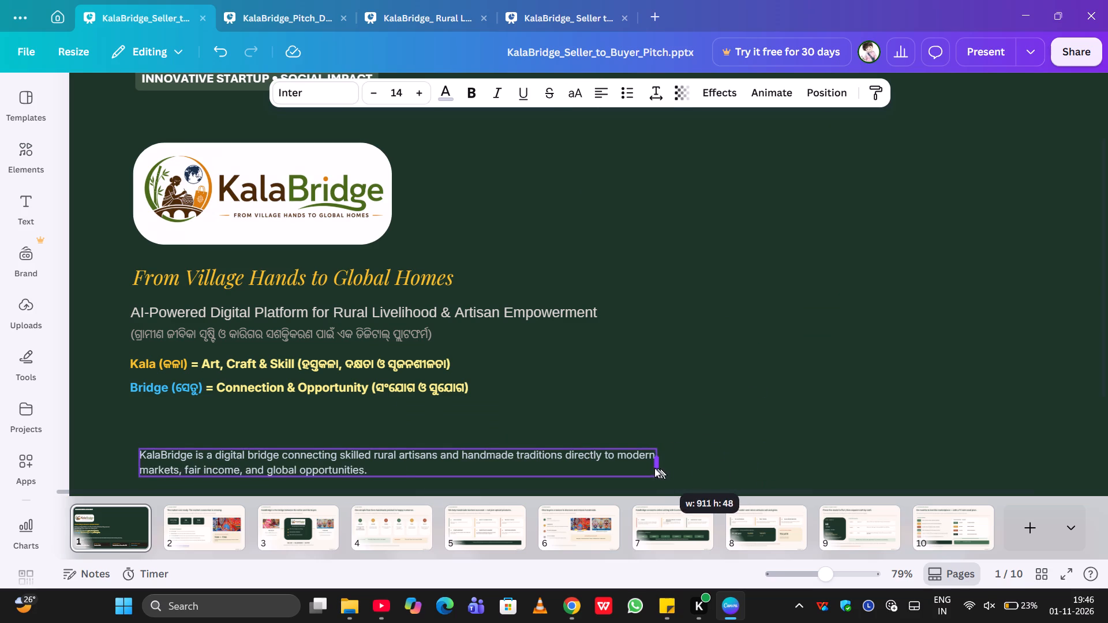
pyautogui.moveTo(654, 468); pyautogui.dragTo(643, 466)
pyautogui.moveTo(559, 472); pyautogui.dragTo(534, 459)
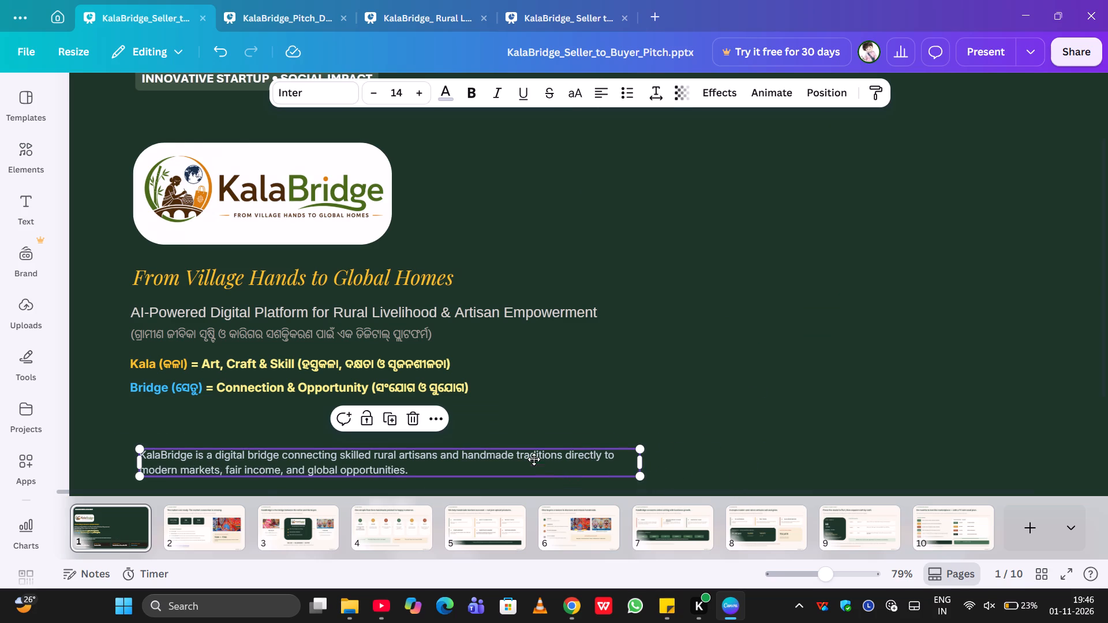
pyautogui.moveTo(534, 459); pyautogui.dragTo(551, 447)
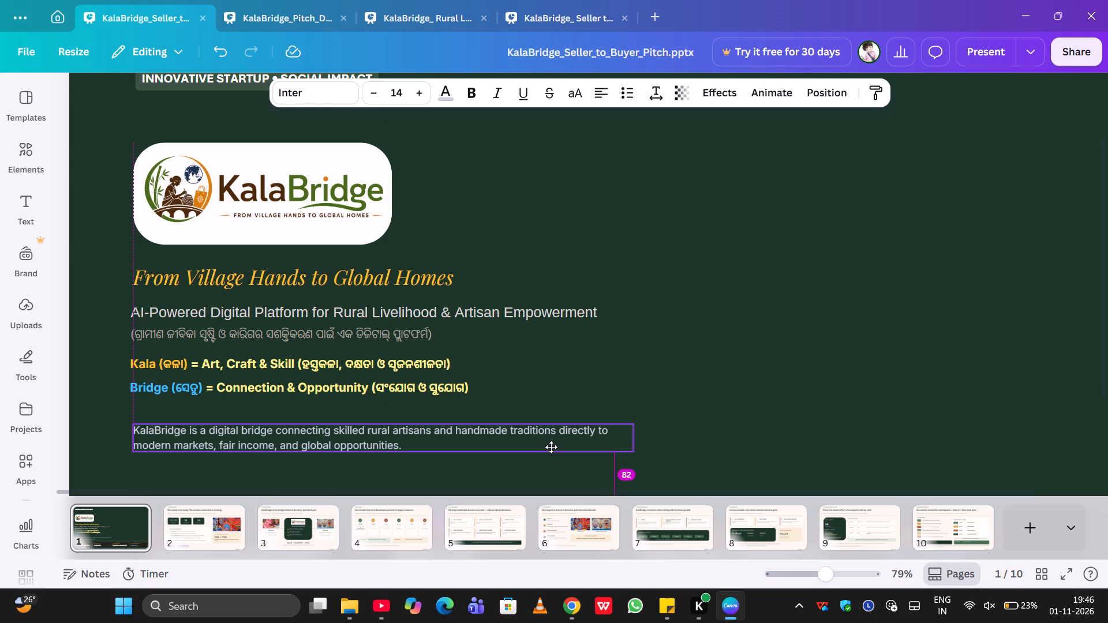
pyautogui.moveTo(551, 447); pyautogui.dragTo(549, 452)
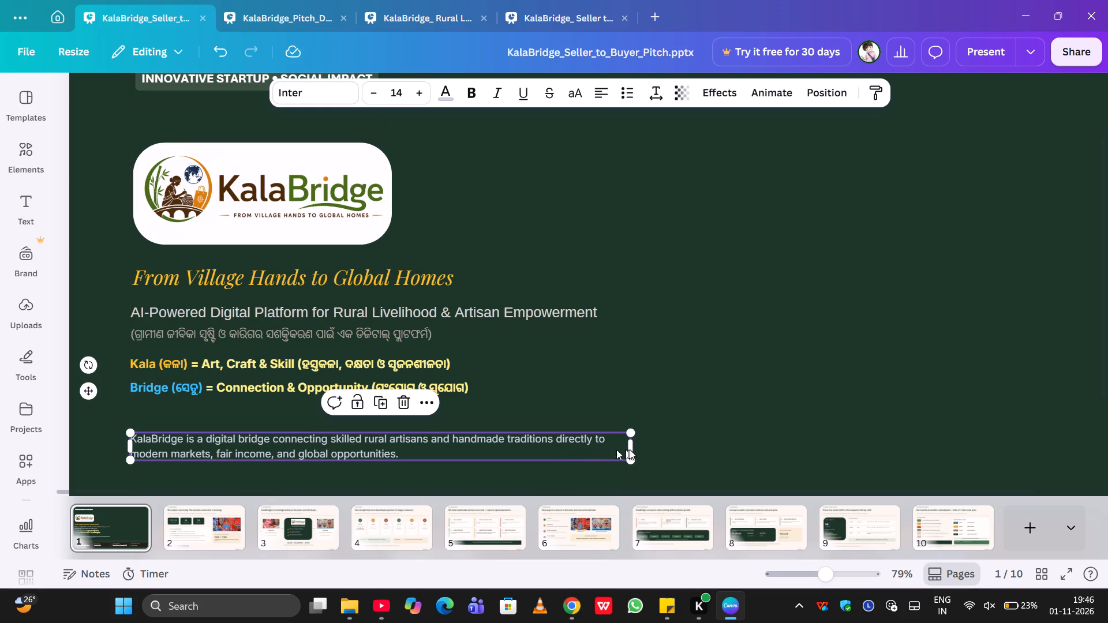
pyautogui.moveTo(632, 443); pyautogui.dragTo(611, 445)
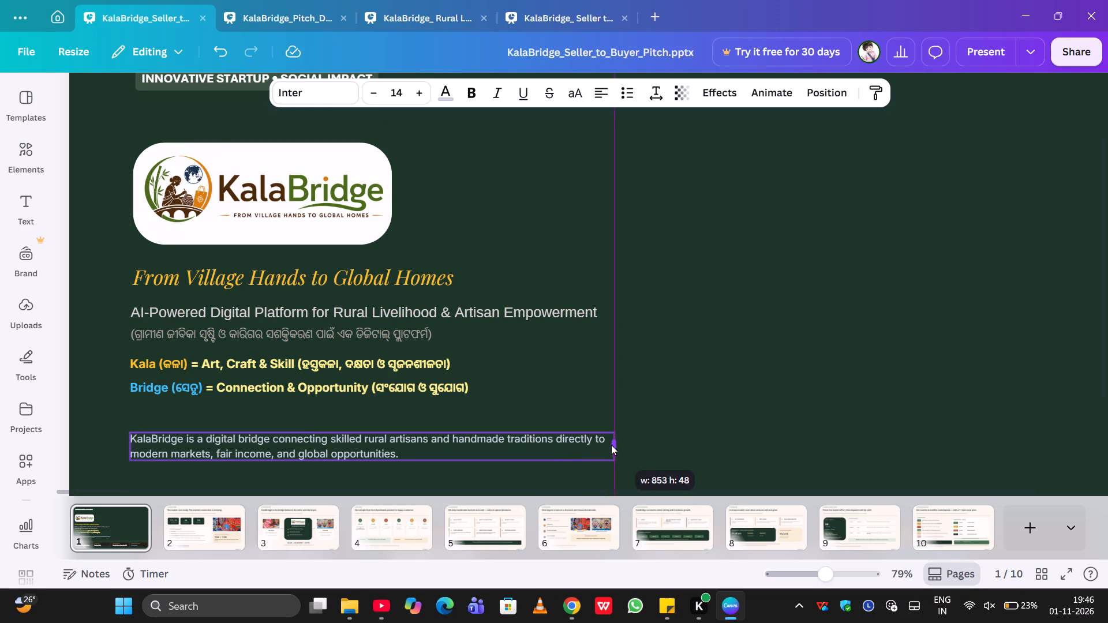
# Narrow the KalaBridge description box slightly so its edge meets the end of the first text line.
pyautogui.moveTo(611, 445); pyautogui.dragTo(604, 446)
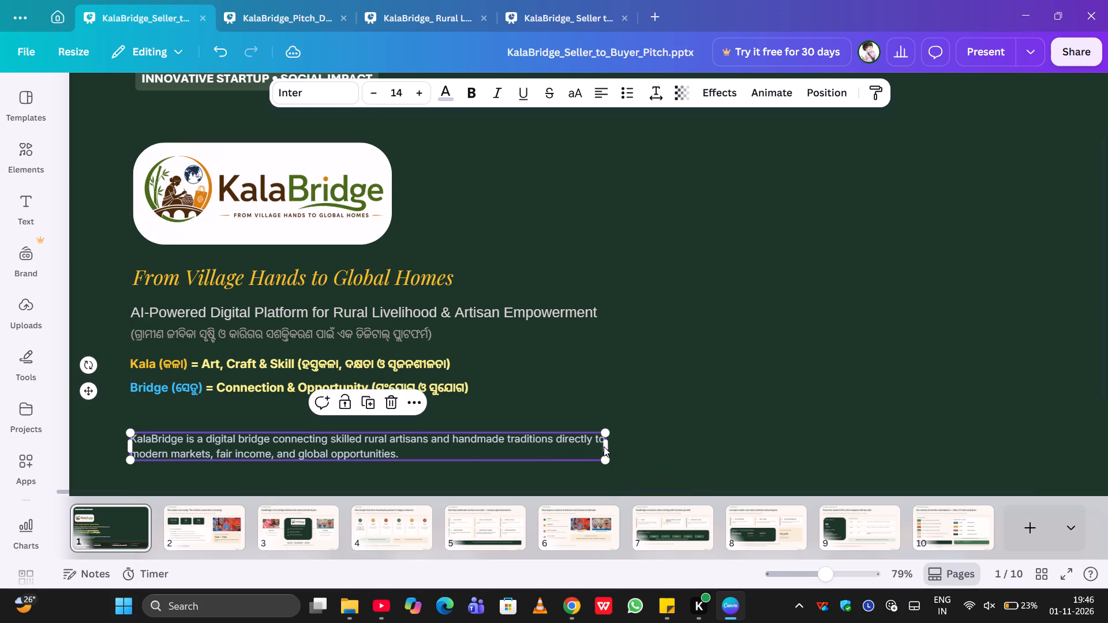
pyautogui.click(683, 427)
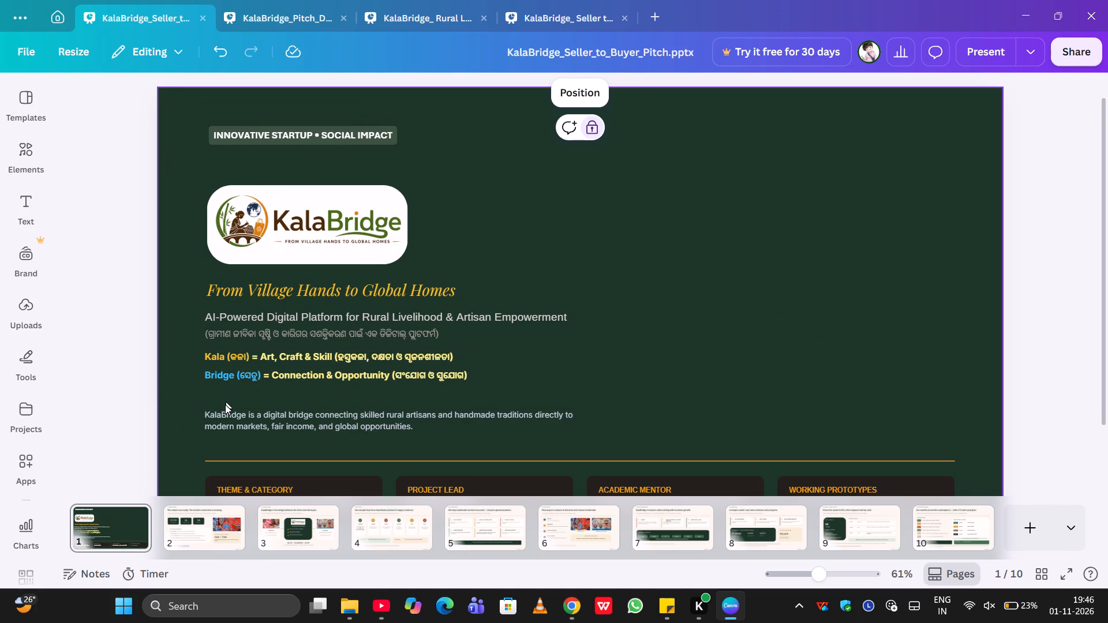
# Copy the dark rounded rectangle behind the definitions on the Seller to Buyer Artisan Ecosystem cover and paste it onto the KalaBridge_Seller_to_Buyer_Pitch cover.
pyautogui.hscroll(1, 225, 404)
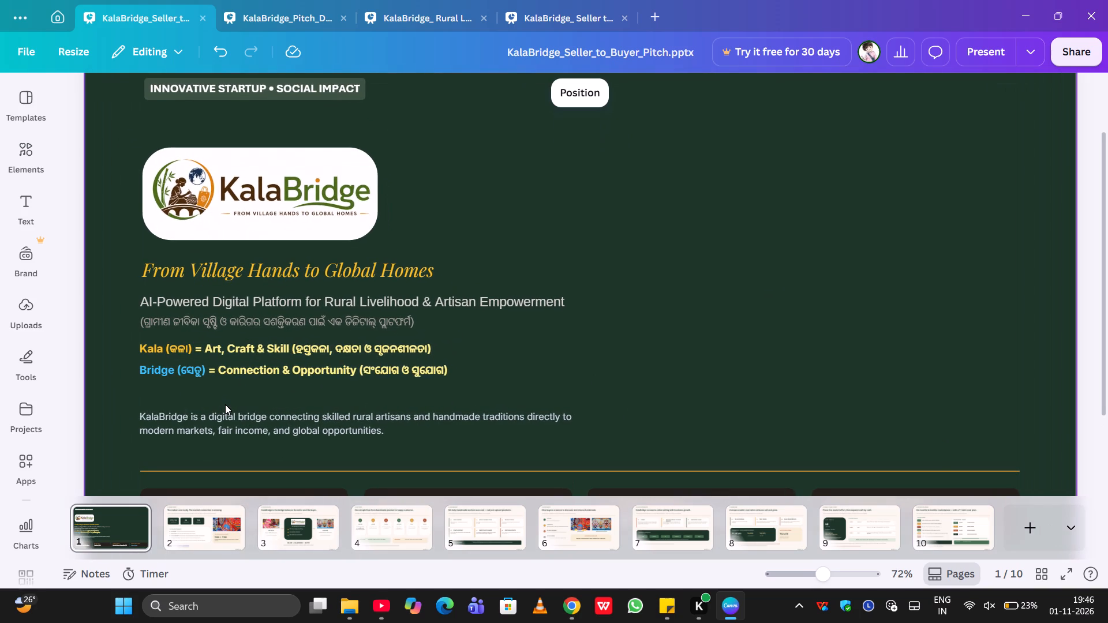
pyautogui.hscroll(1, 225, 404)
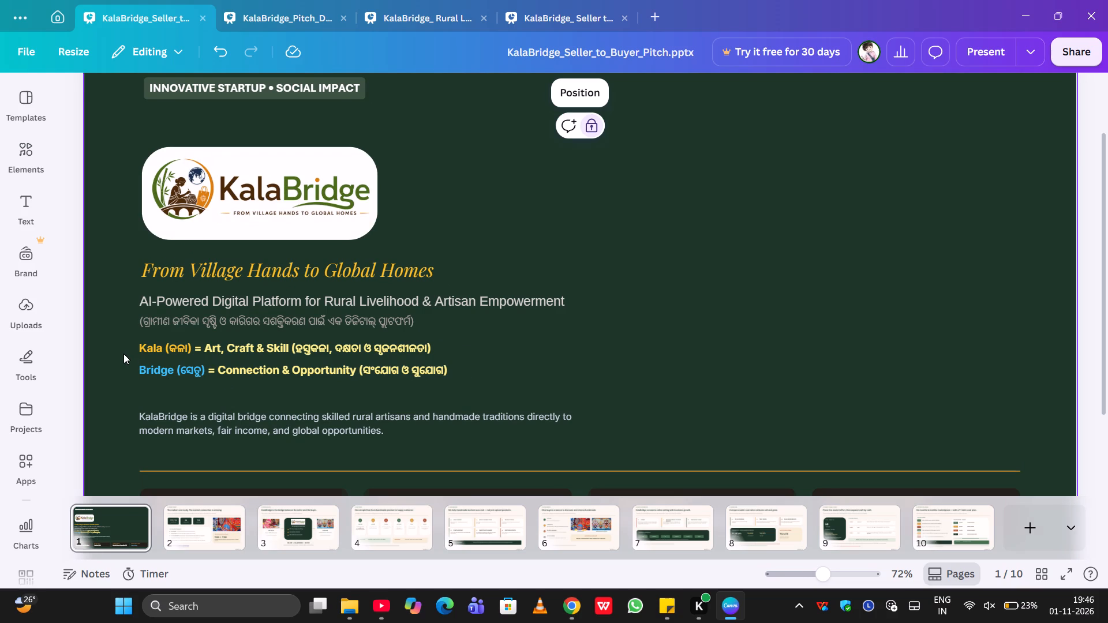
pyautogui.hscroll(1, 123, 354)
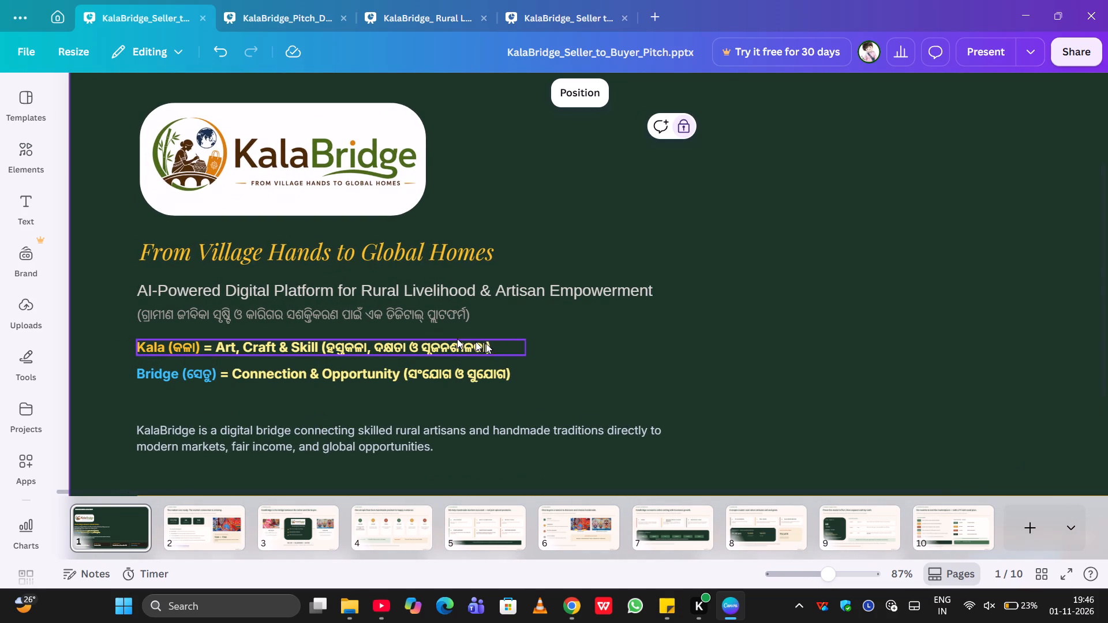
pyautogui.click(542, 17)
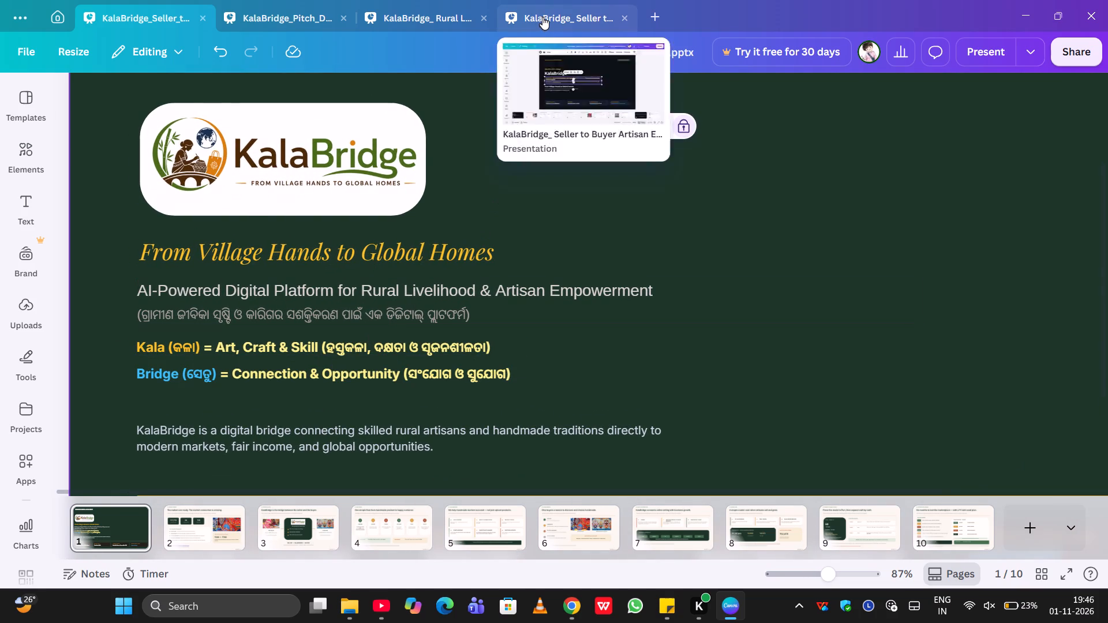
pyautogui.click(800, 239)
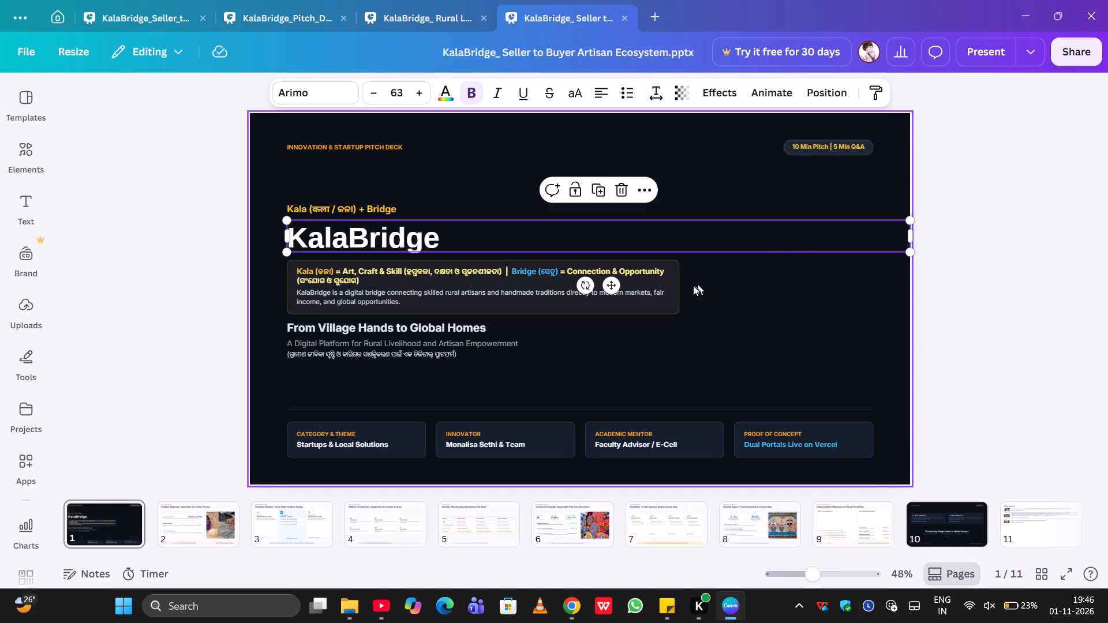
pyautogui.click(673, 305)
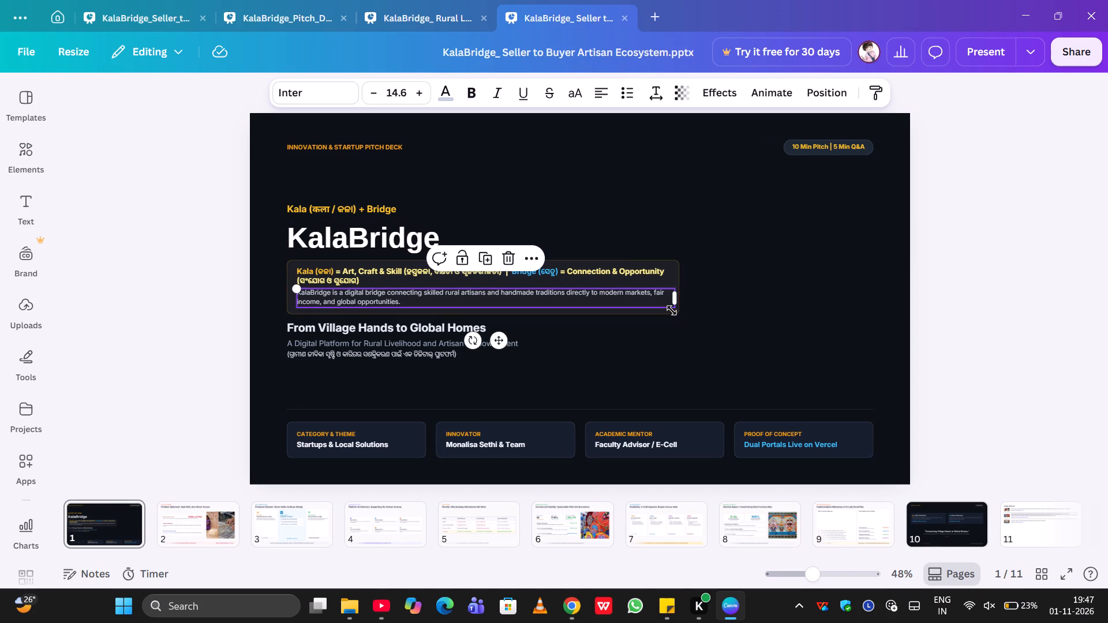
pyautogui.click(671, 314)
pyautogui.hotkey('ctrl', 'c')
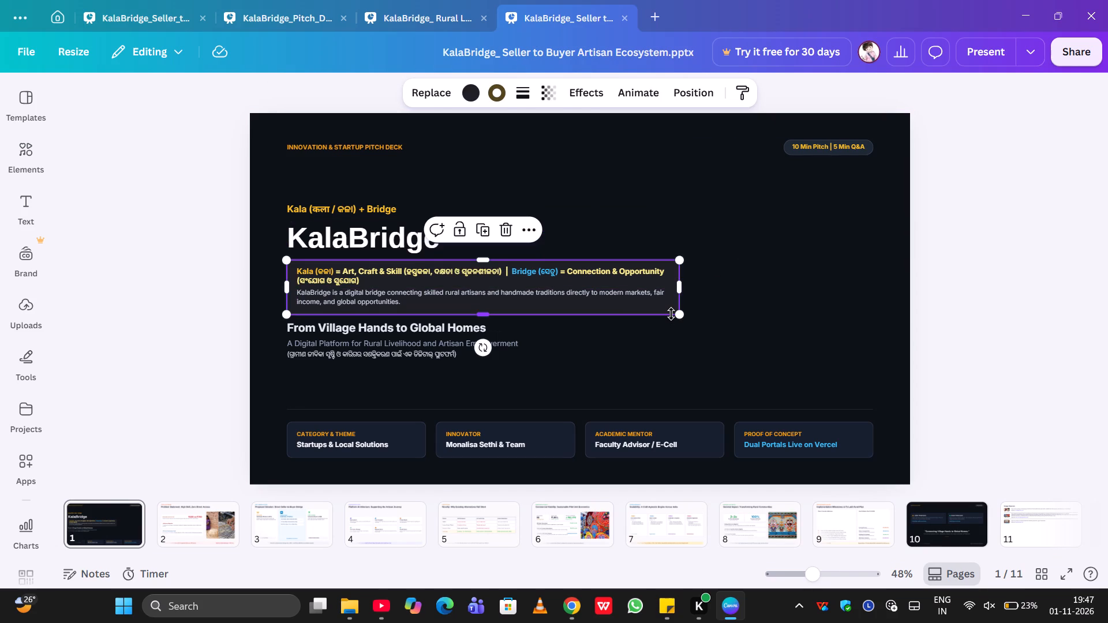
pyautogui.click(99, 12)
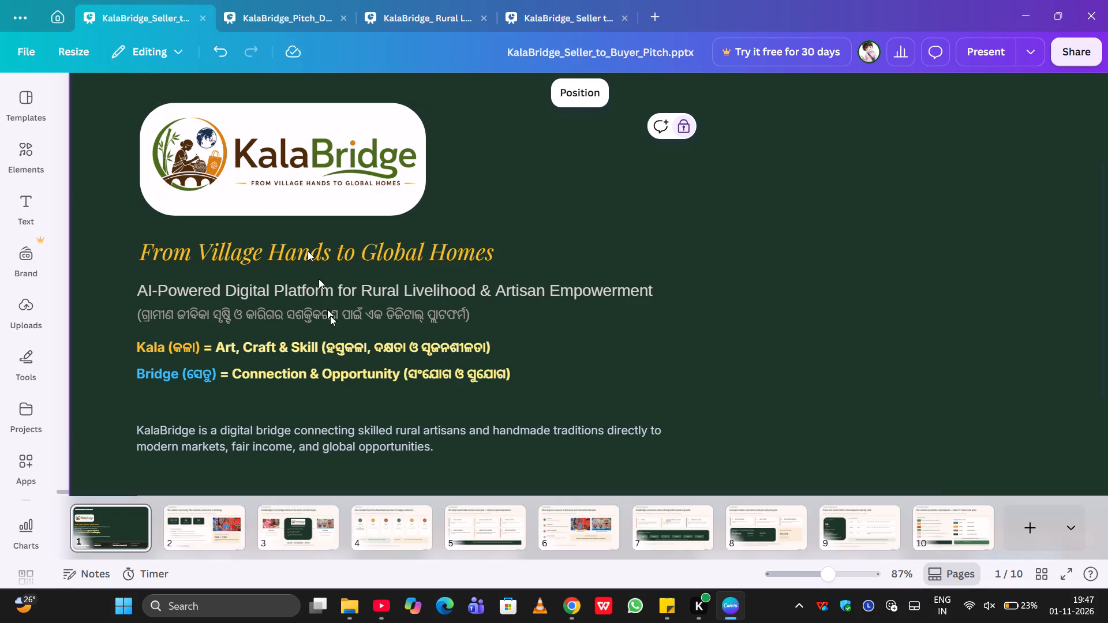
pyautogui.click(580, 354)
pyautogui.hotkey('ctrl', 'v')
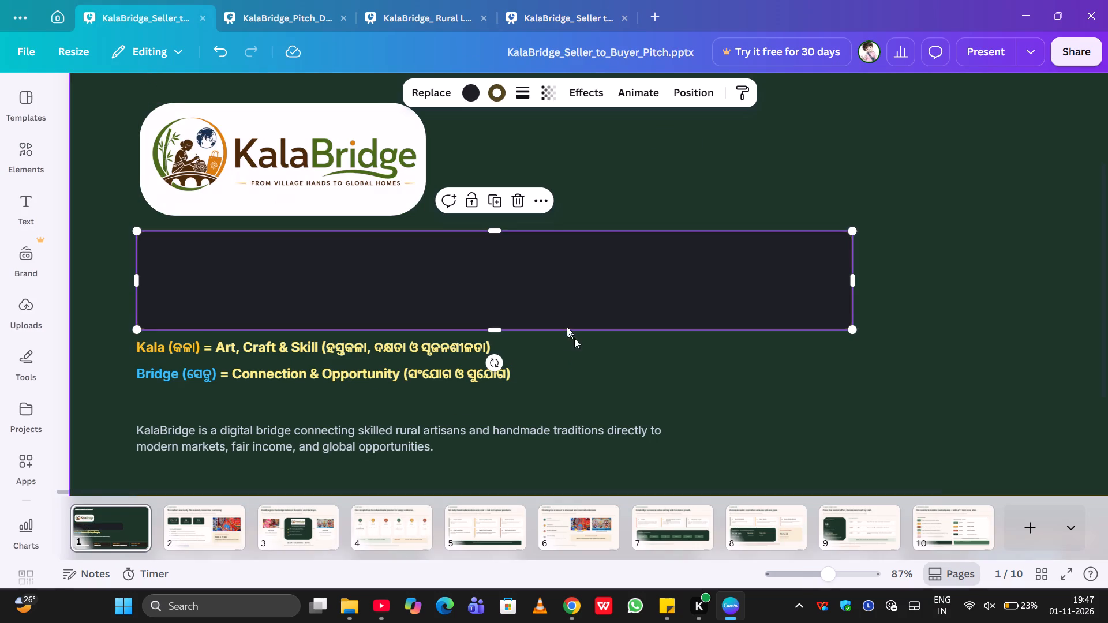
# Narrow the pasted dark rectangle to about the Bridge definition's width and move it over both definitions, aligned with their starting edge.
pyautogui.moveTo(855, 279); pyautogui.dragTo(575, 282)
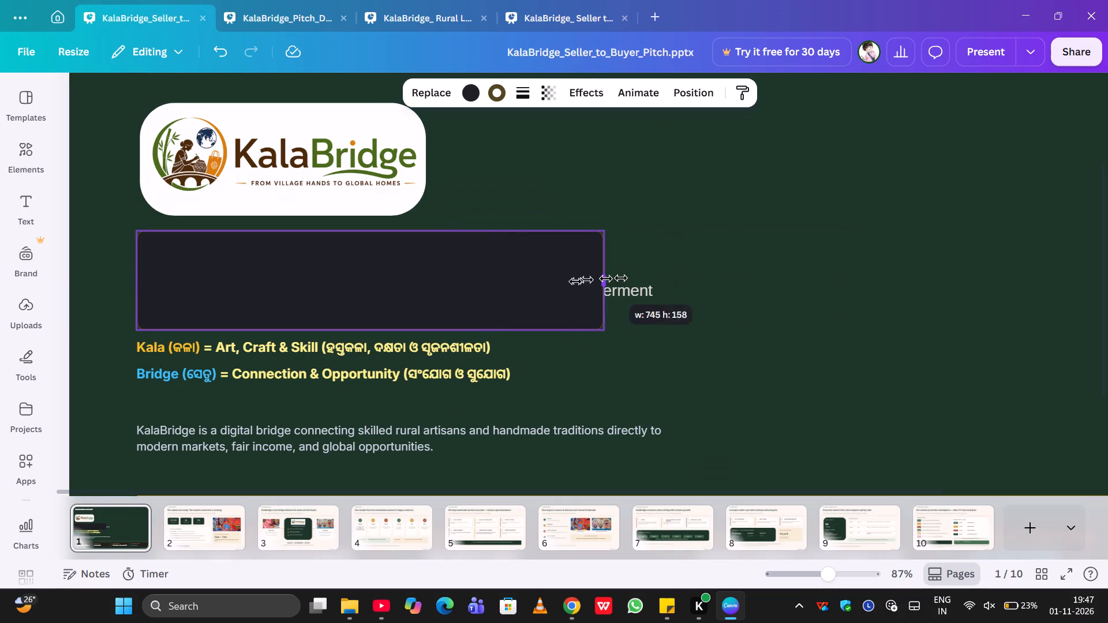
pyautogui.moveTo(575, 282); pyautogui.dragTo(515, 286)
pyautogui.moveTo(380, 261); pyautogui.dragTo(384, 321)
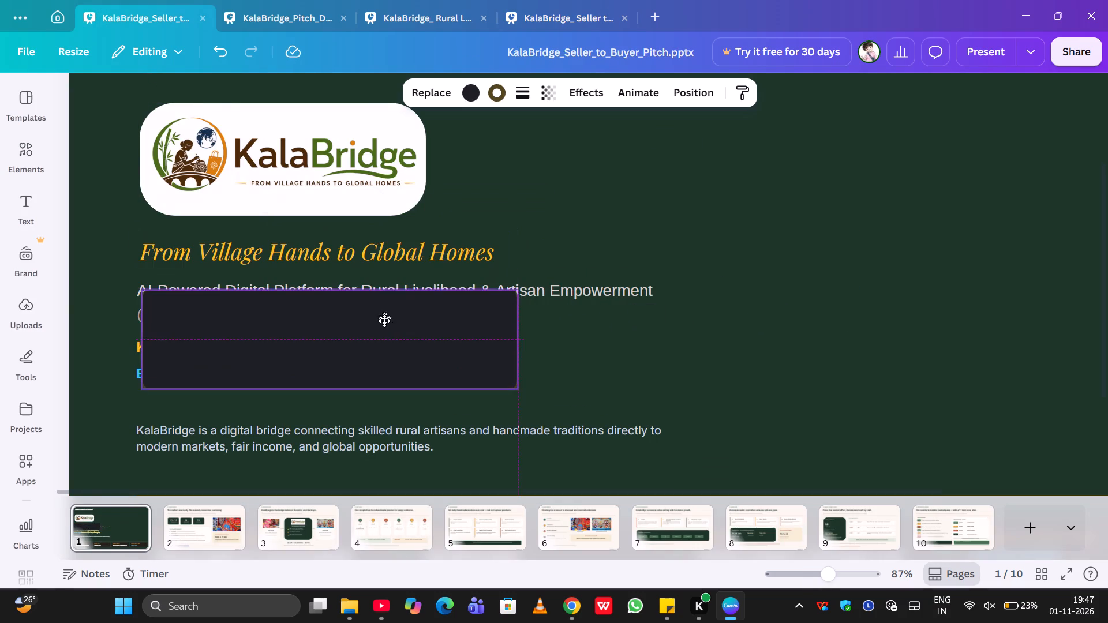
pyautogui.moveTo(384, 321); pyautogui.dragTo(376, 347)
# Send the dark rectangle backward in the layer order so it sits directly behind the Kala and Bridge definitions.
pyautogui.rightClick(376, 347)
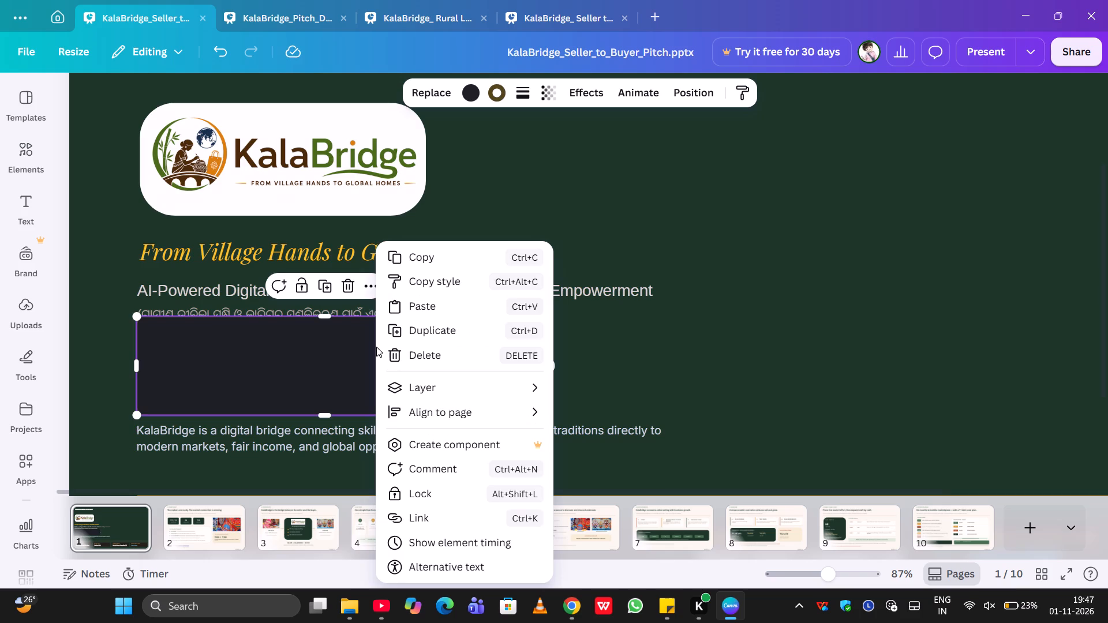
pyautogui.click(481, 392)
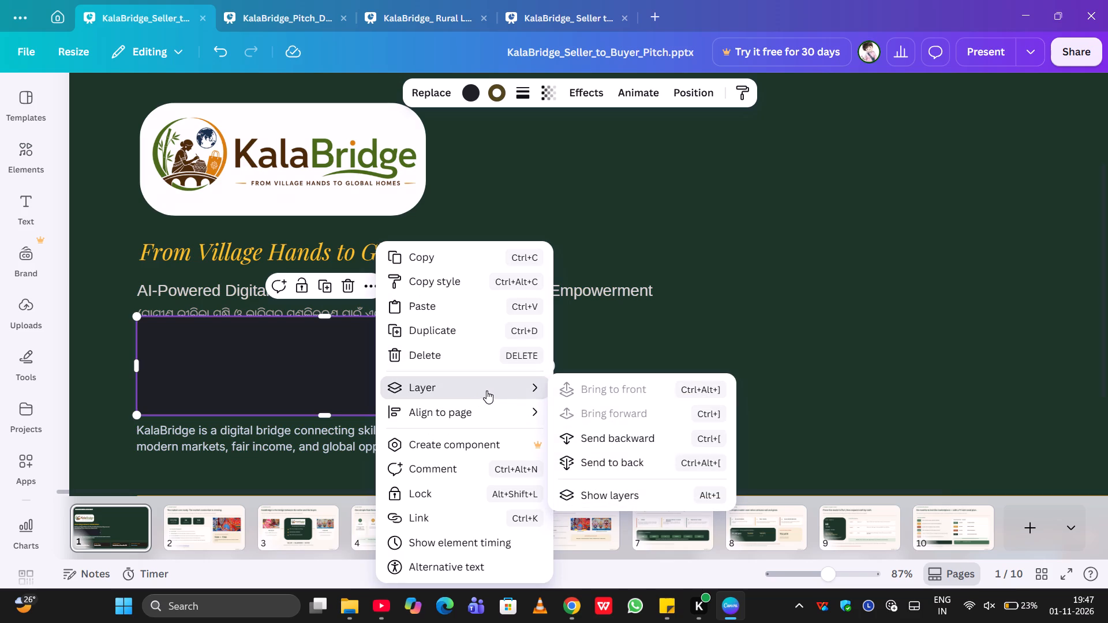
pyautogui.click(602, 458)
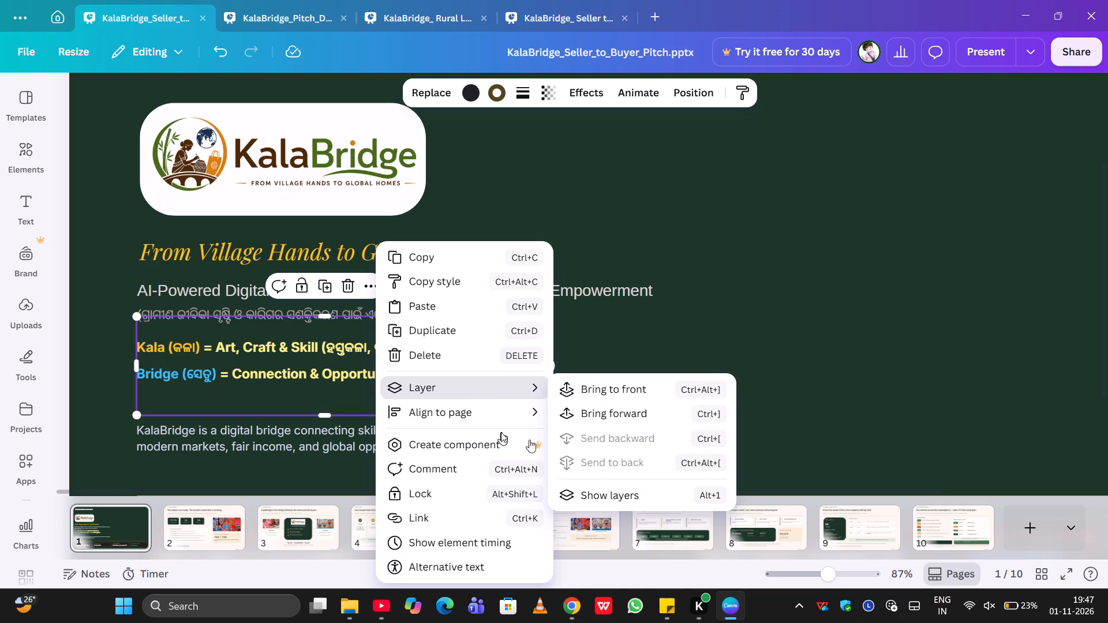
pyautogui.click(508, 383)
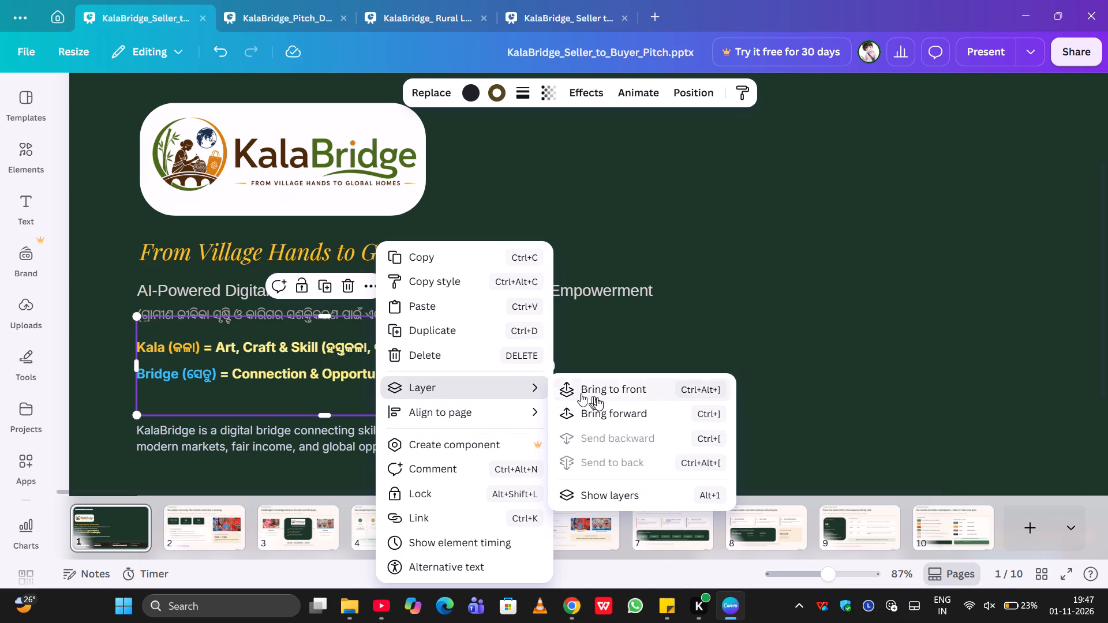
pyautogui.click(597, 397)
pyautogui.click(608, 441)
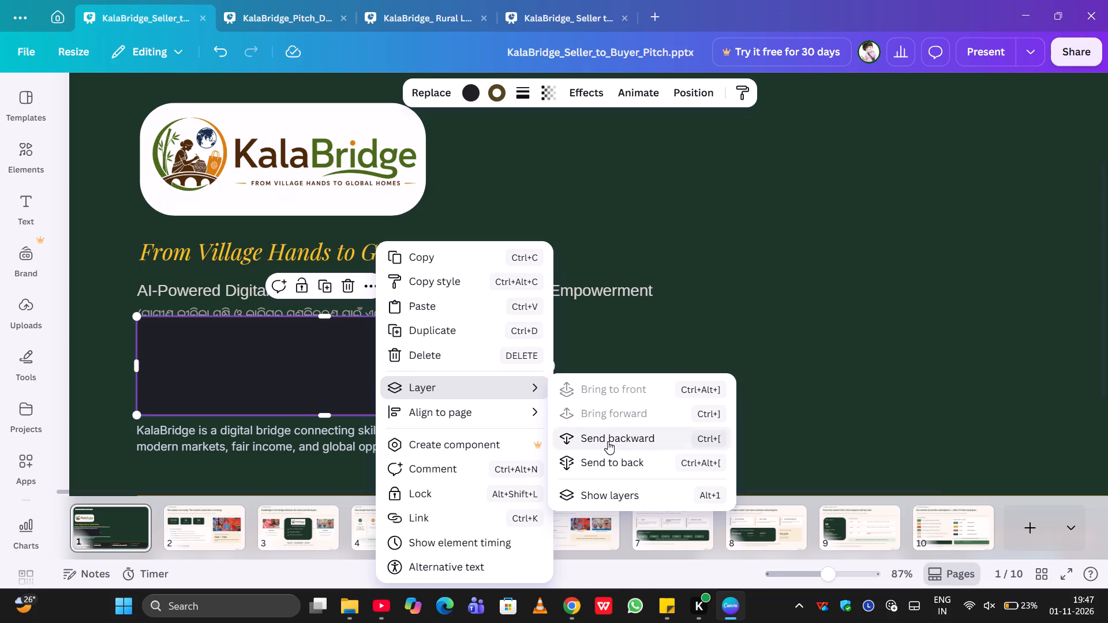
pyautogui.click(518, 381)
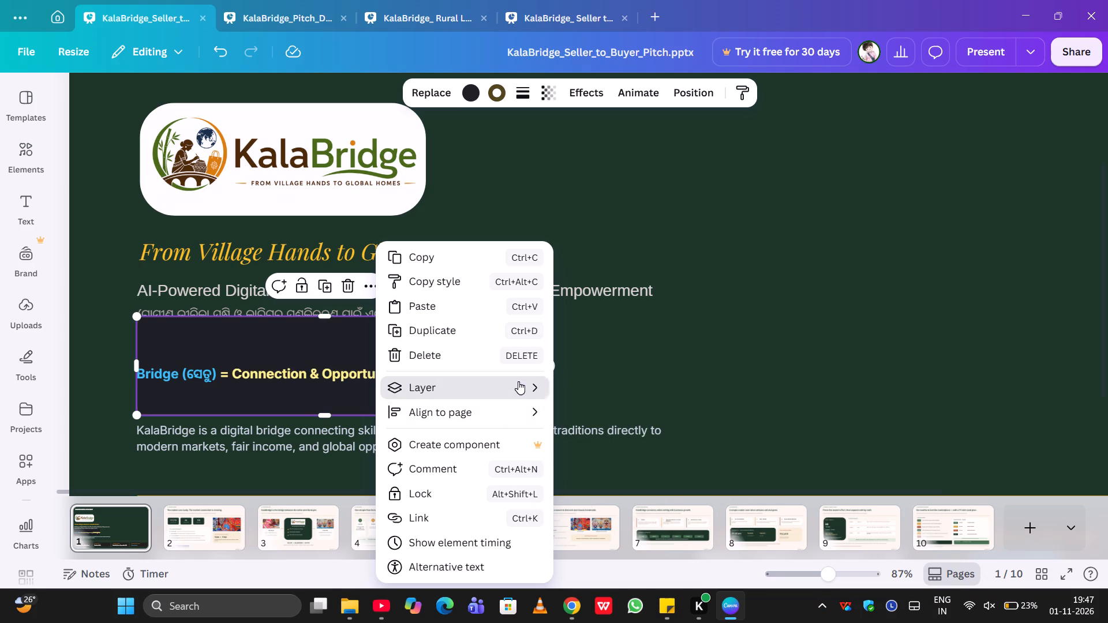
pyautogui.click(618, 438)
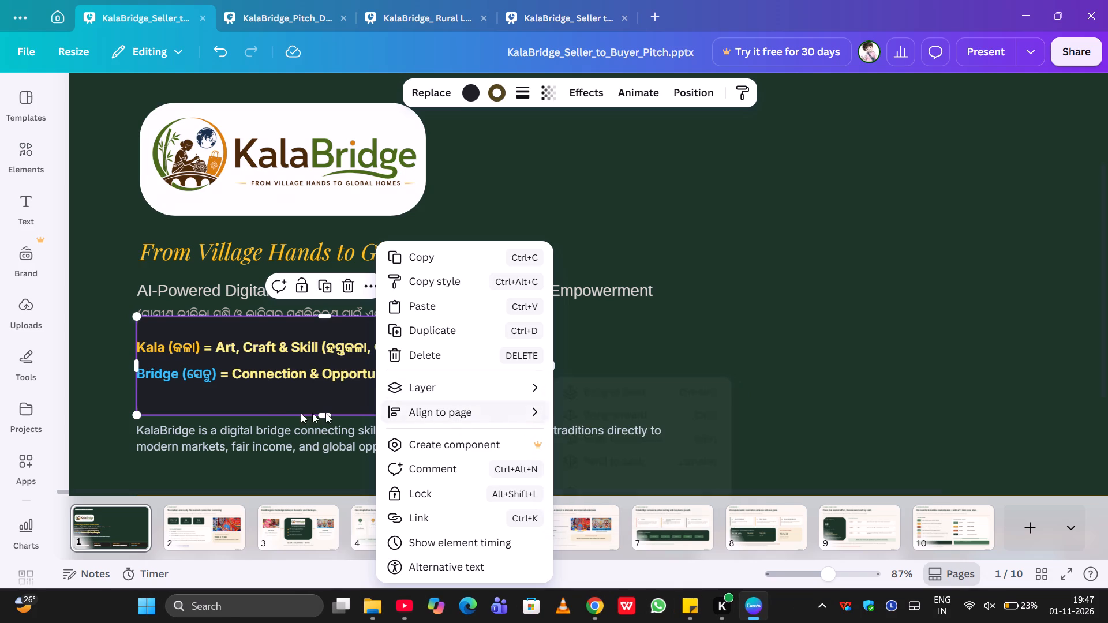
pyautogui.click(66, 352)
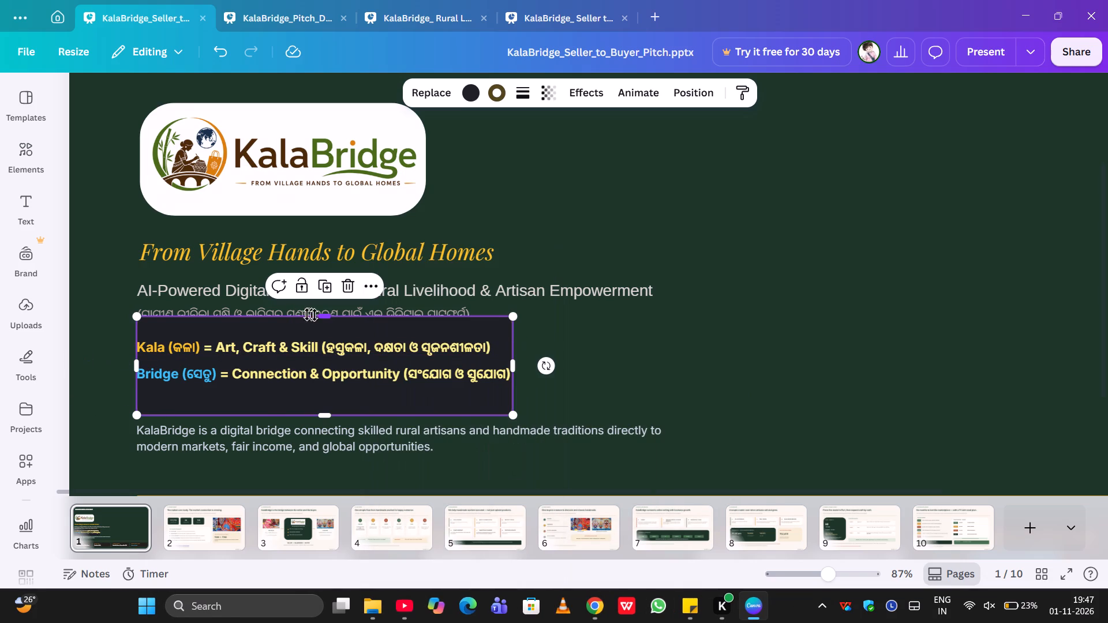
# Lower the dark rectangle's top edge to clear the Odia subtitle and extend its width slightly past the Bridge definition.
pyautogui.moveTo(322, 321); pyautogui.dragTo(320, 336)
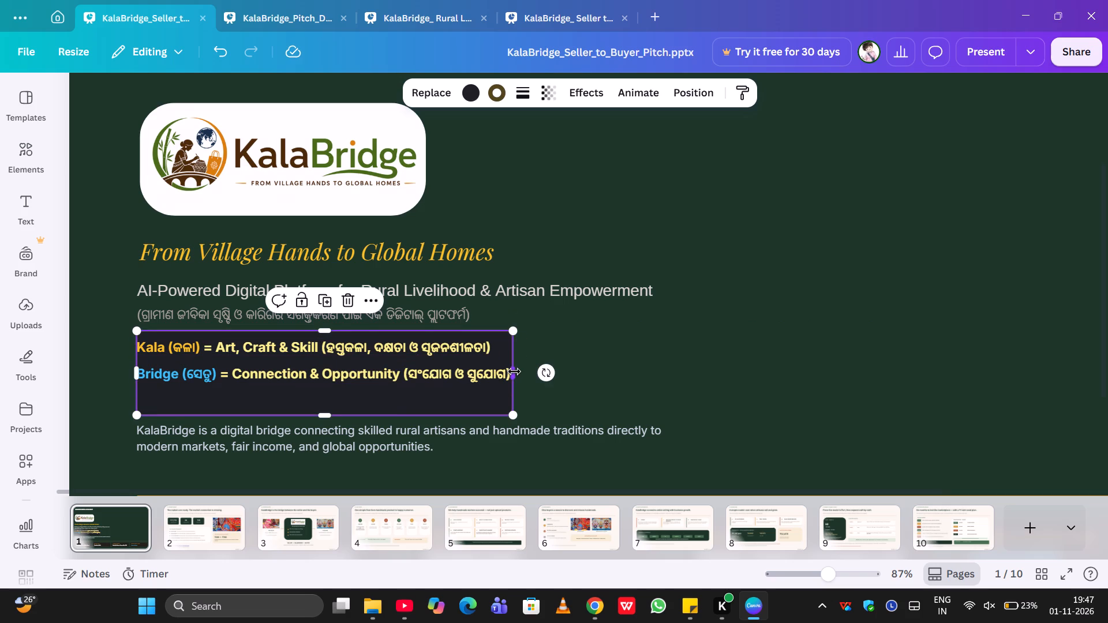
pyautogui.moveTo(514, 371); pyautogui.dragTo(520, 374)
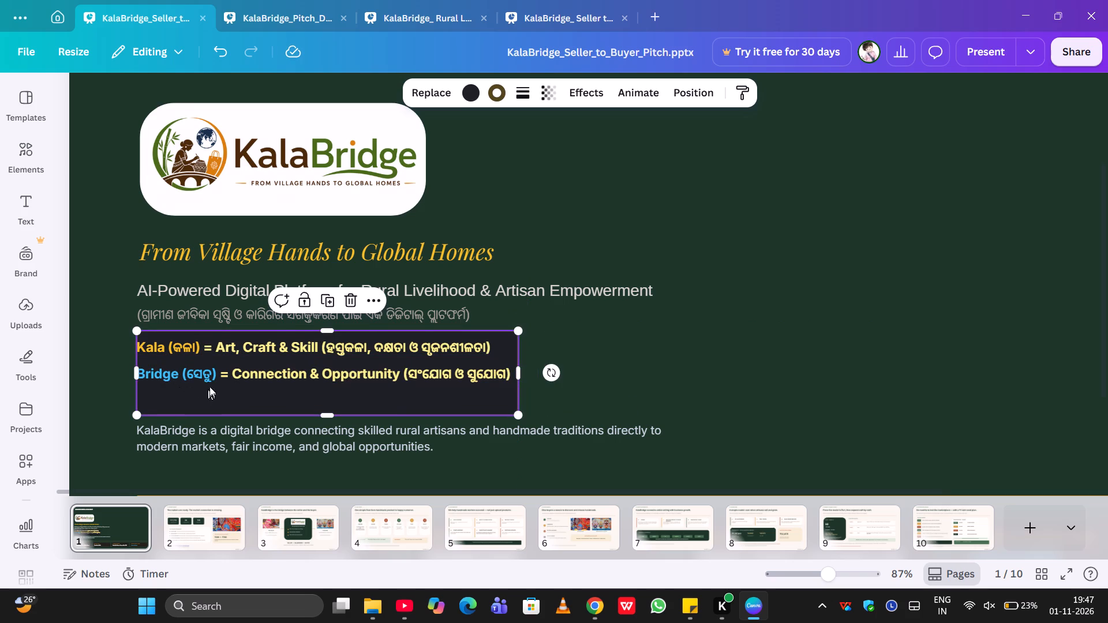
pyautogui.click(188, 347)
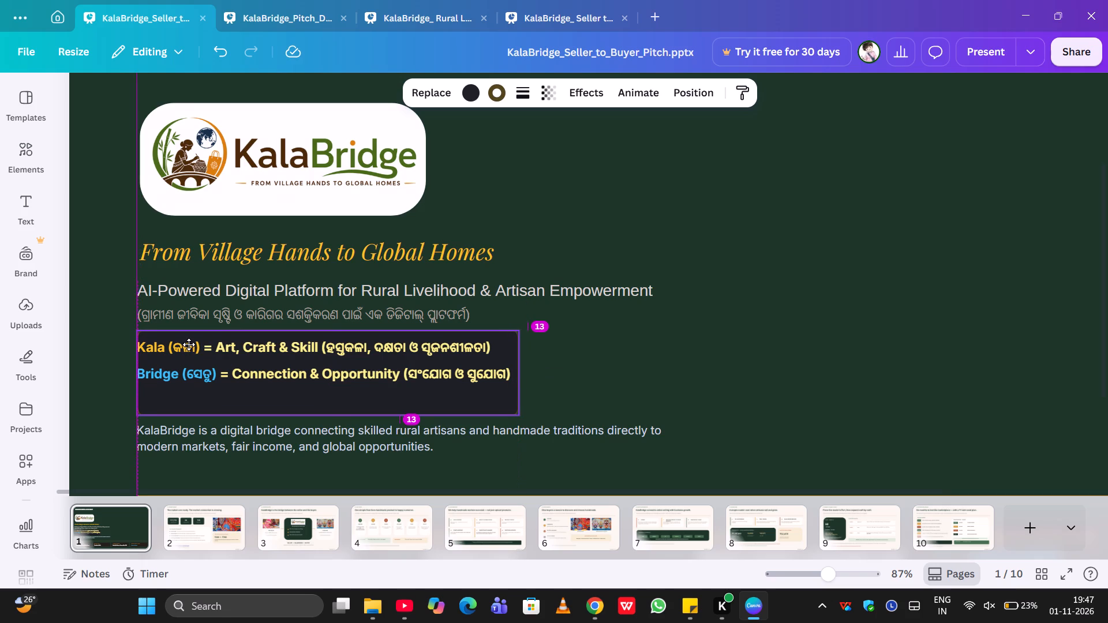
pyautogui.click(669, 366)
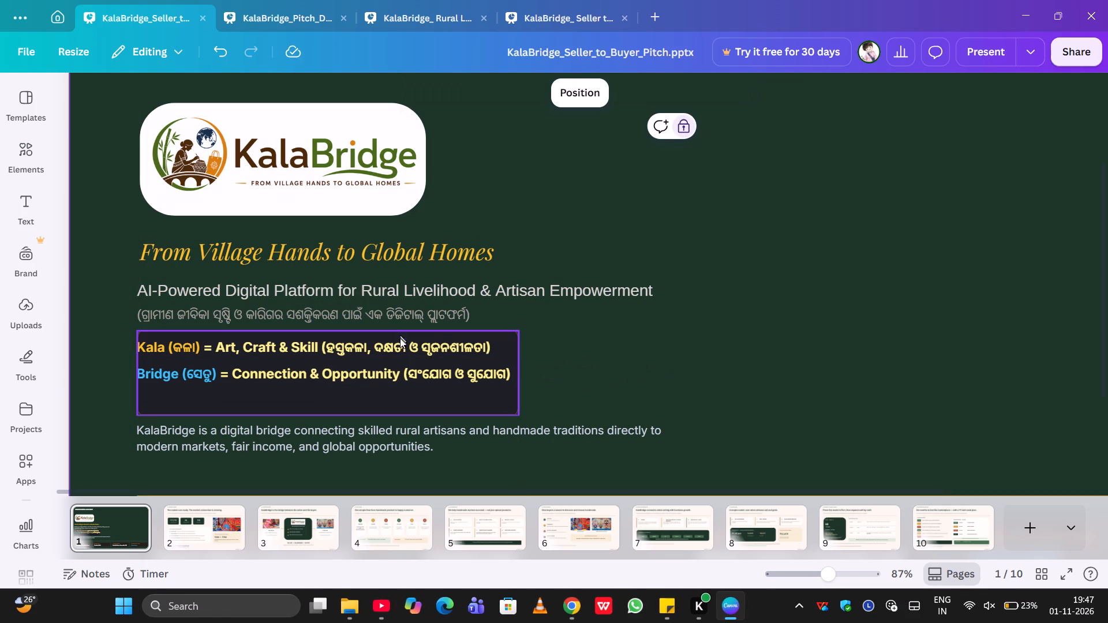
# Move the Kala and Bridge definitions slightly inward in the dark rectangle, left-aligned with each other and with a little more space between them.
pyautogui.click(400, 347)
pyautogui.moveTo(400, 347); pyautogui.dragTo(406, 347)
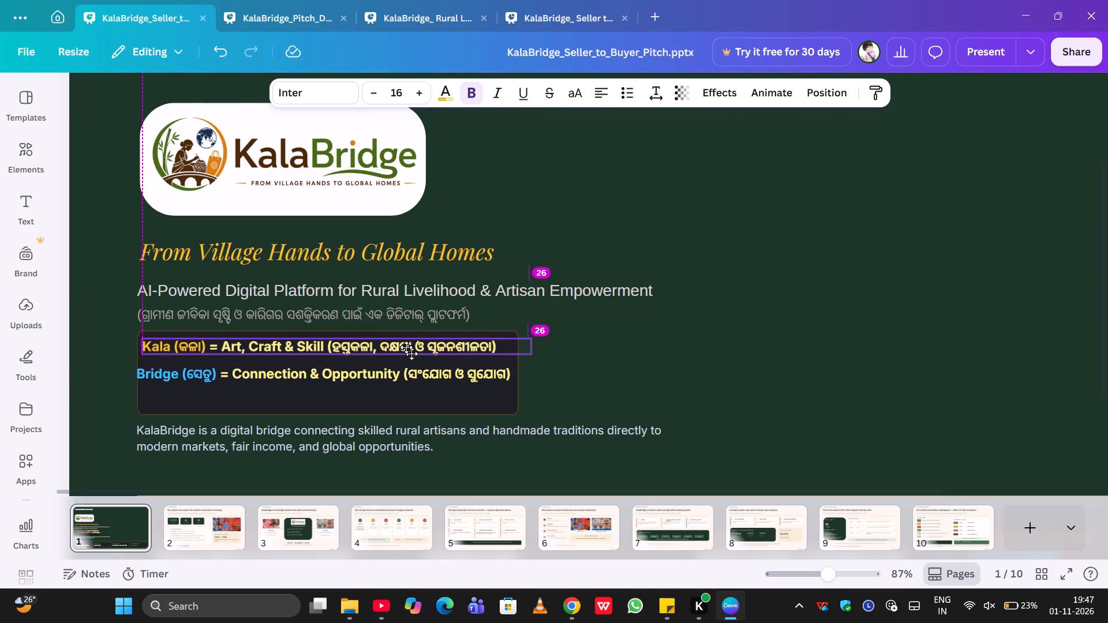
pyautogui.moveTo(406, 347); pyautogui.dragTo(411, 345)
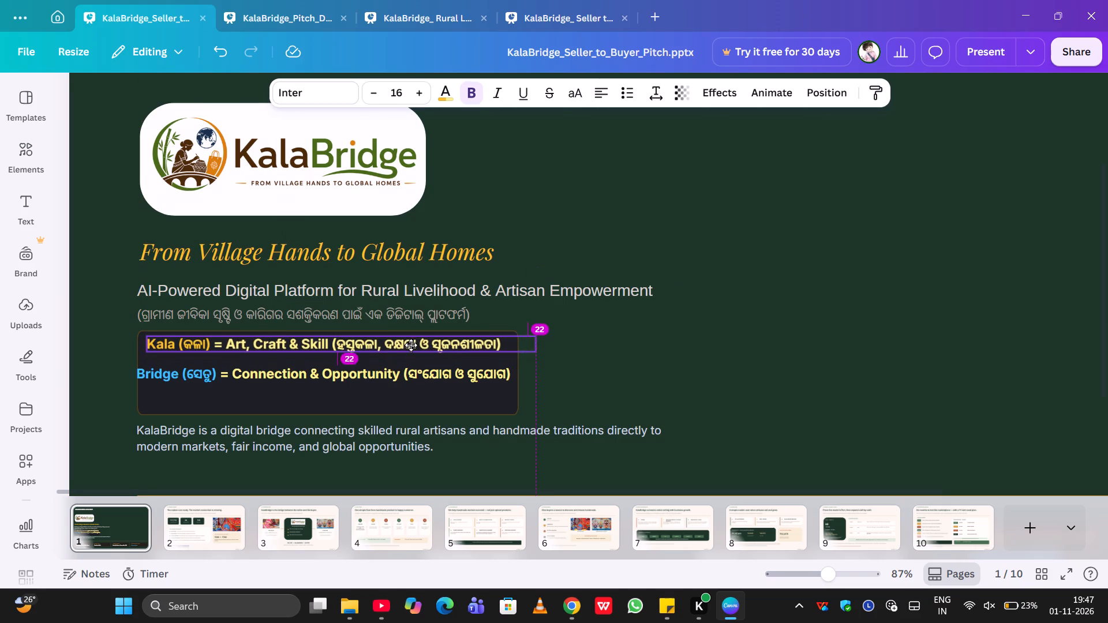
pyautogui.moveTo(411, 345); pyautogui.dragTo(410, 348)
pyautogui.moveTo(411, 377); pyautogui.dragTo(421, 382)
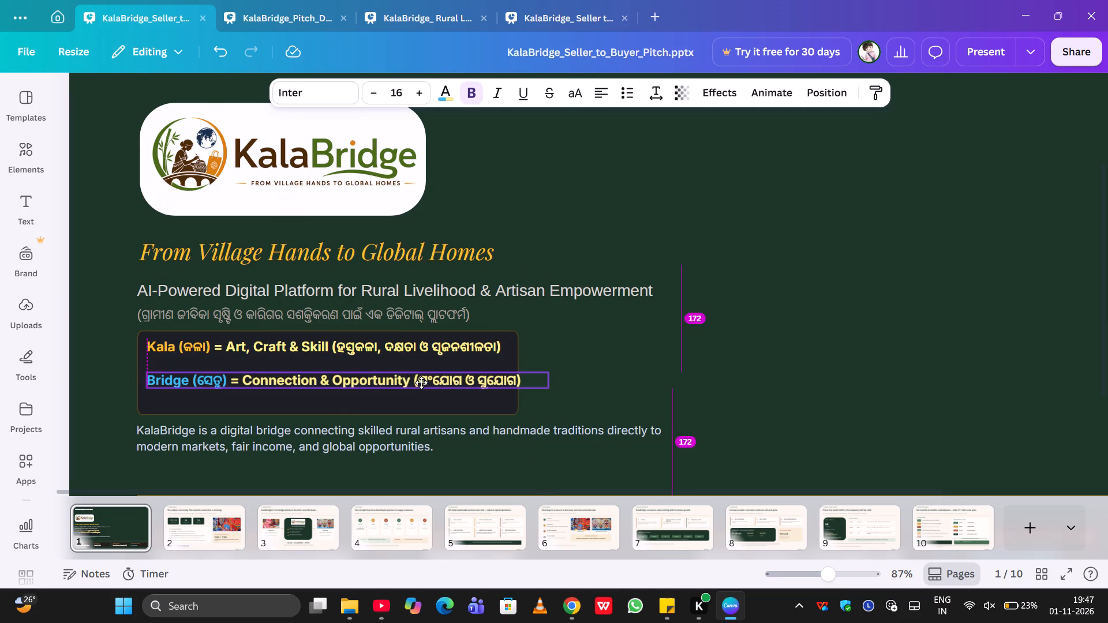
pyautogui.moveTo(421, 382); pyautogui.dragTo(422, 381)
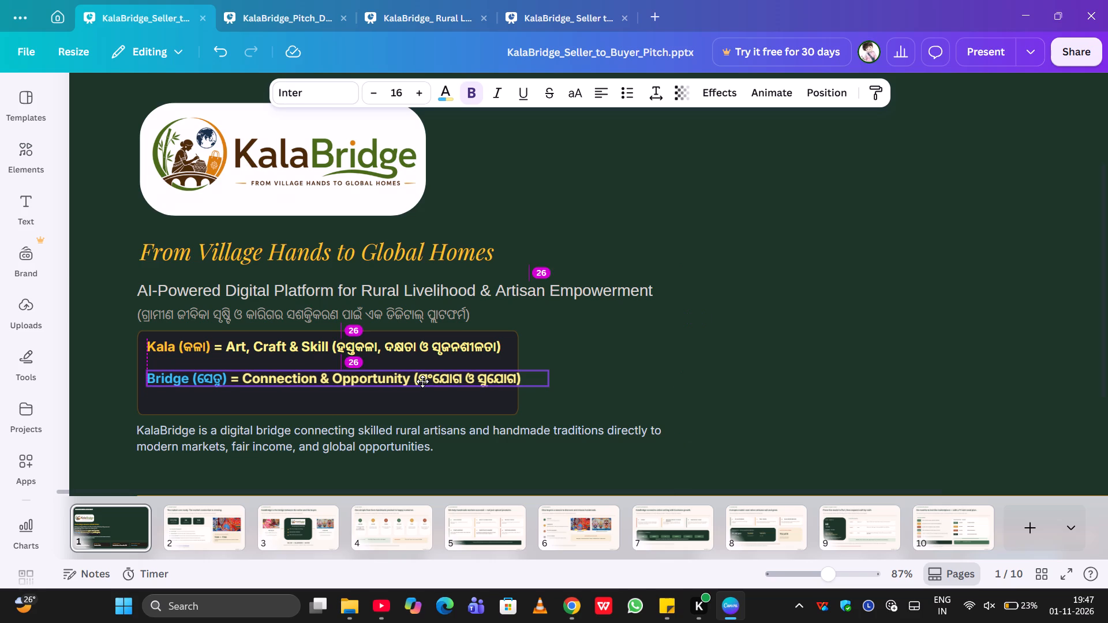
pyautogui.moveTo(422, 381); pyautogui.dragTo(422, 378)
# Shorten the dark rectangle from its bottom edge and widen it slightly so it fits around both definitions.
pyautogui.click(407, 398)
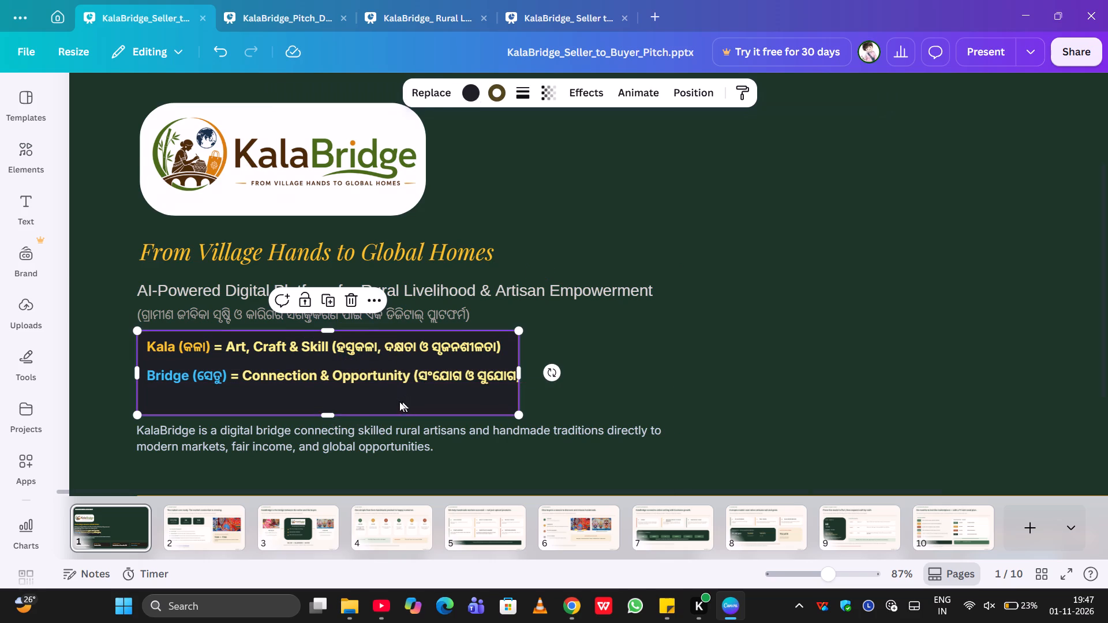
pyautogui.moveTo(332, 416); pyautogui.dragTo(335, 396)
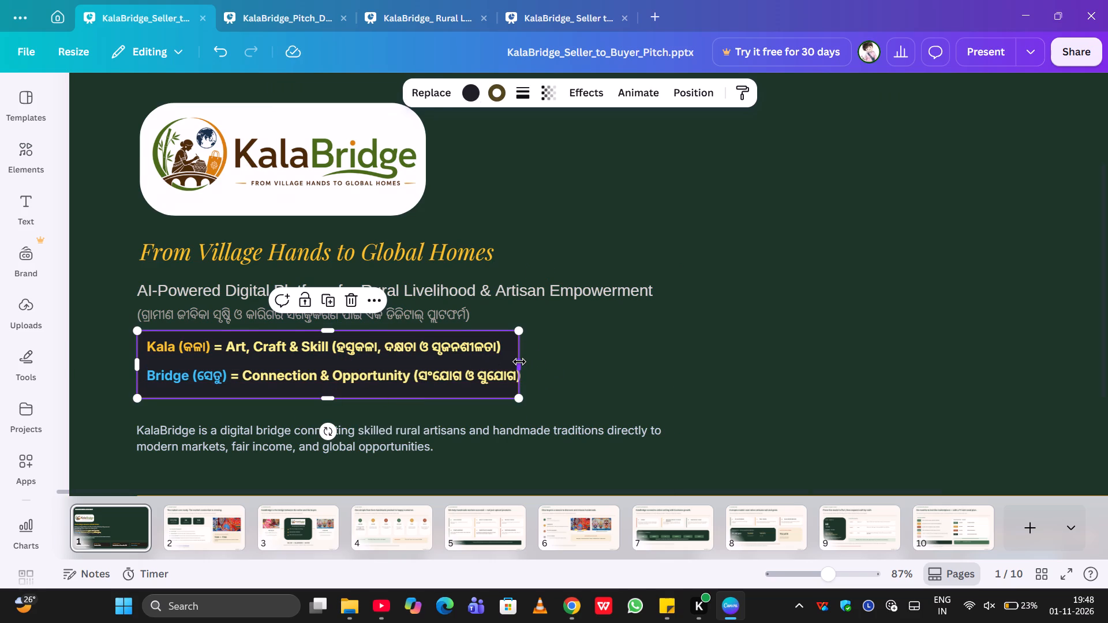
pyautogui.moveTo(519, 362); pyautogui.dragTo(528, 362)
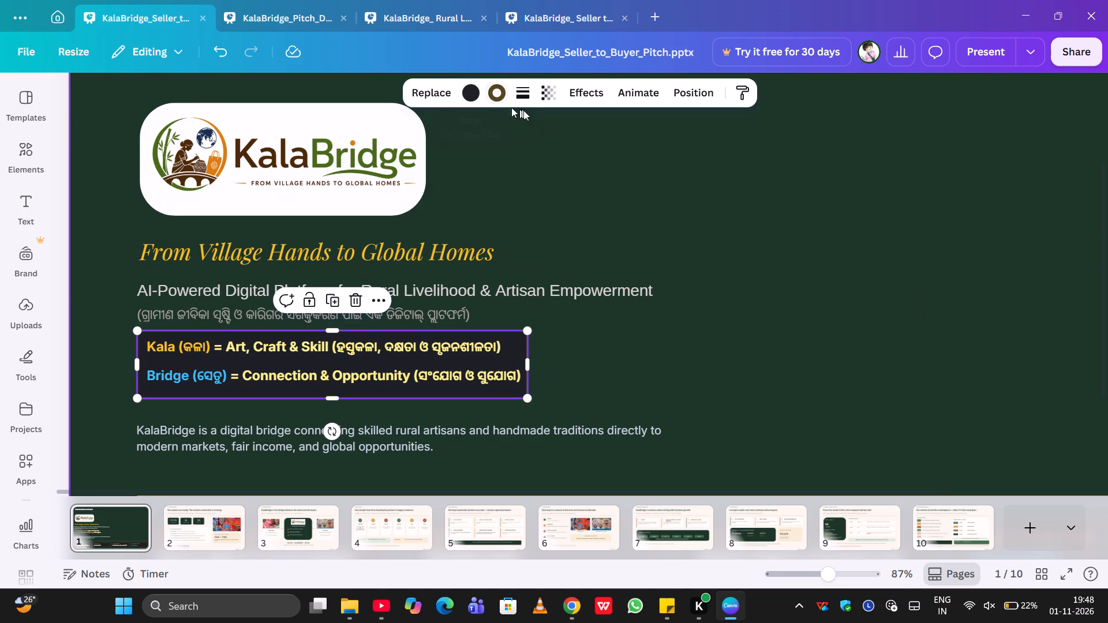
# Thicken the dark rectangle's brown solid border to a stroke weight of 6.
pyautogui.click(697, 315)
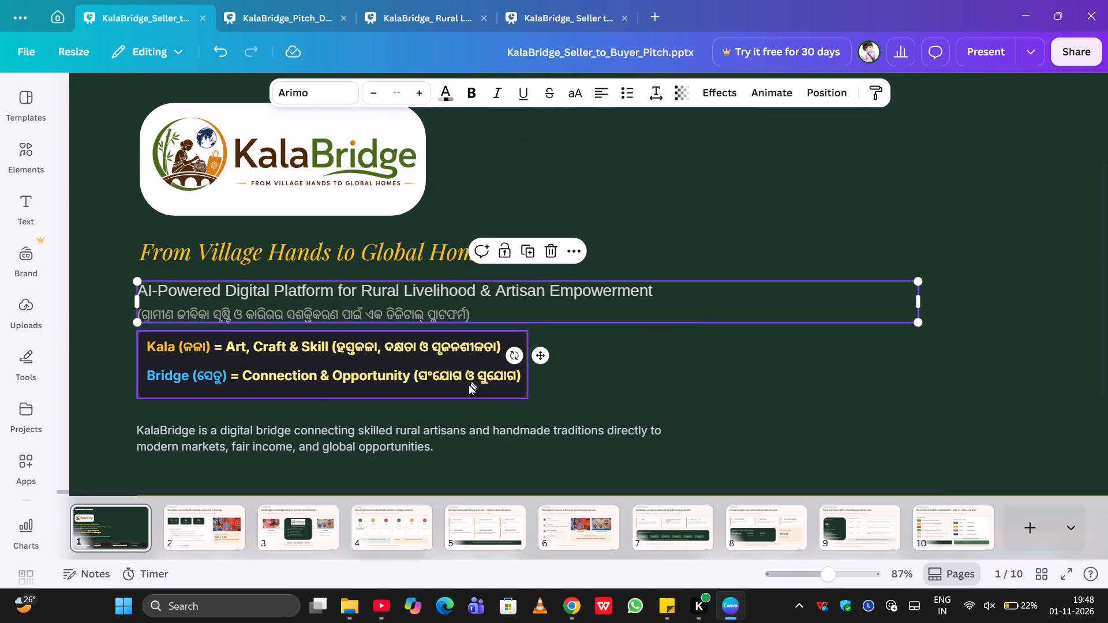
pyautogui.click(467, 392)
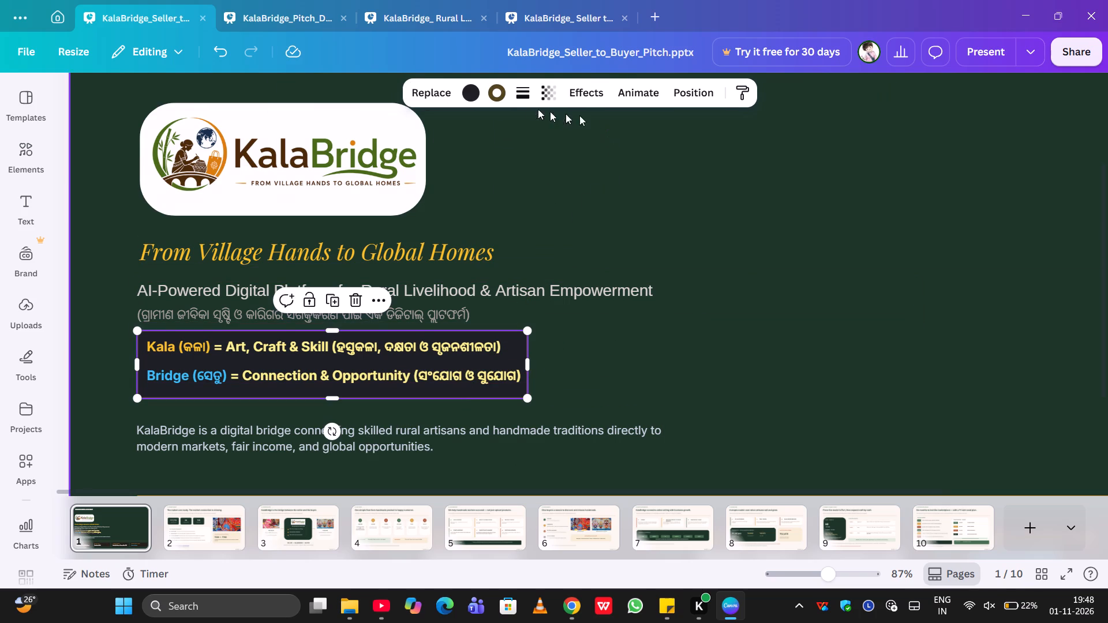
pyautogui.click(523, 93)
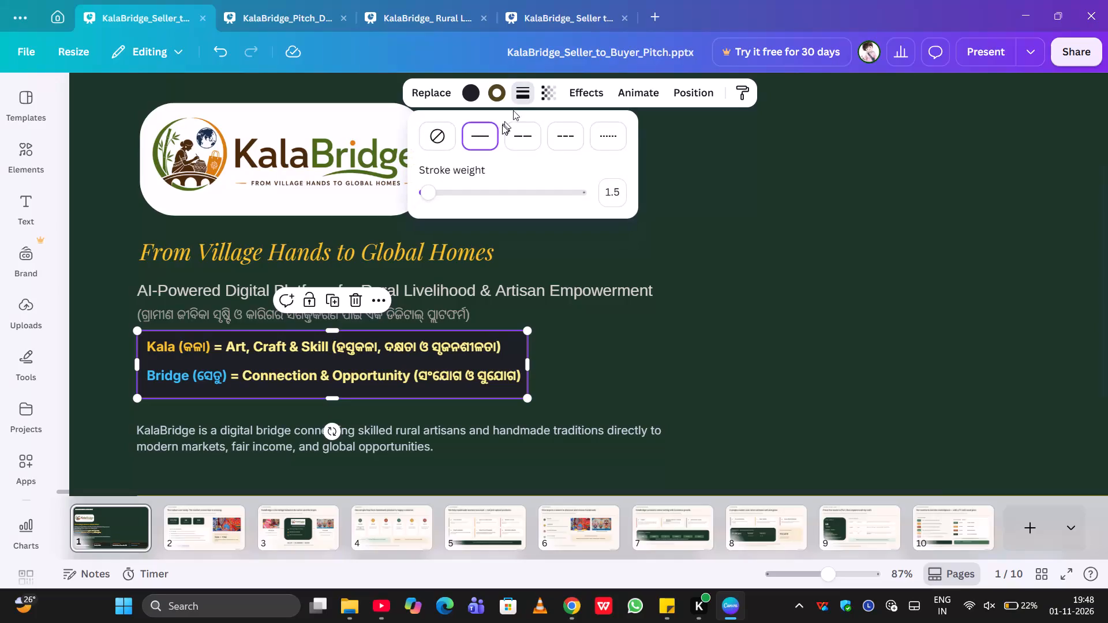
pyautogui.click(431, 201)
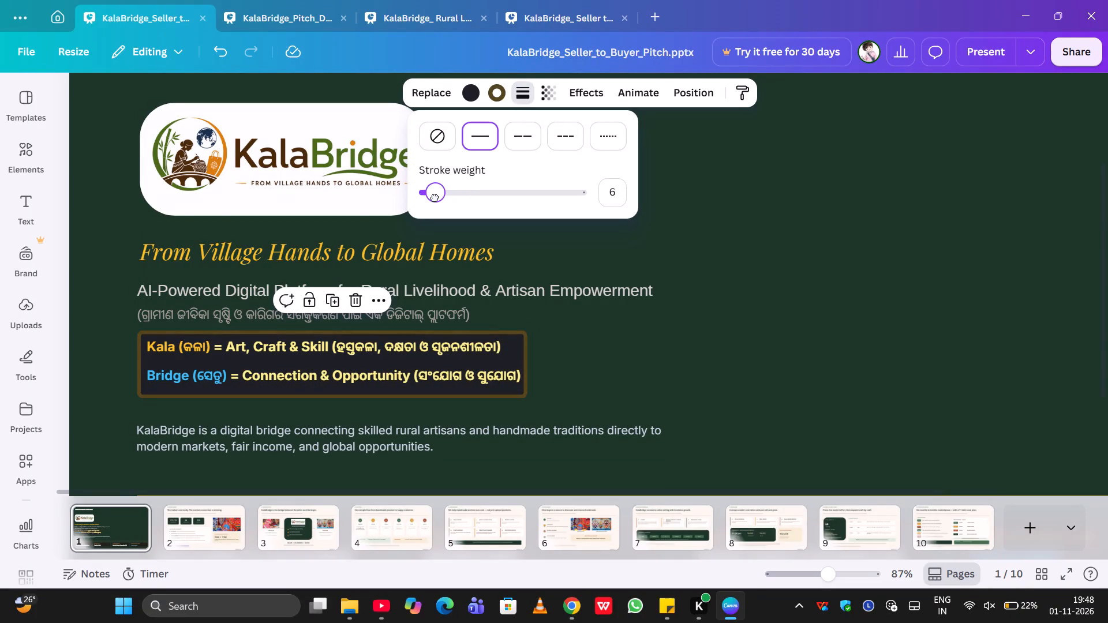
pyautogui.click(689, 379)
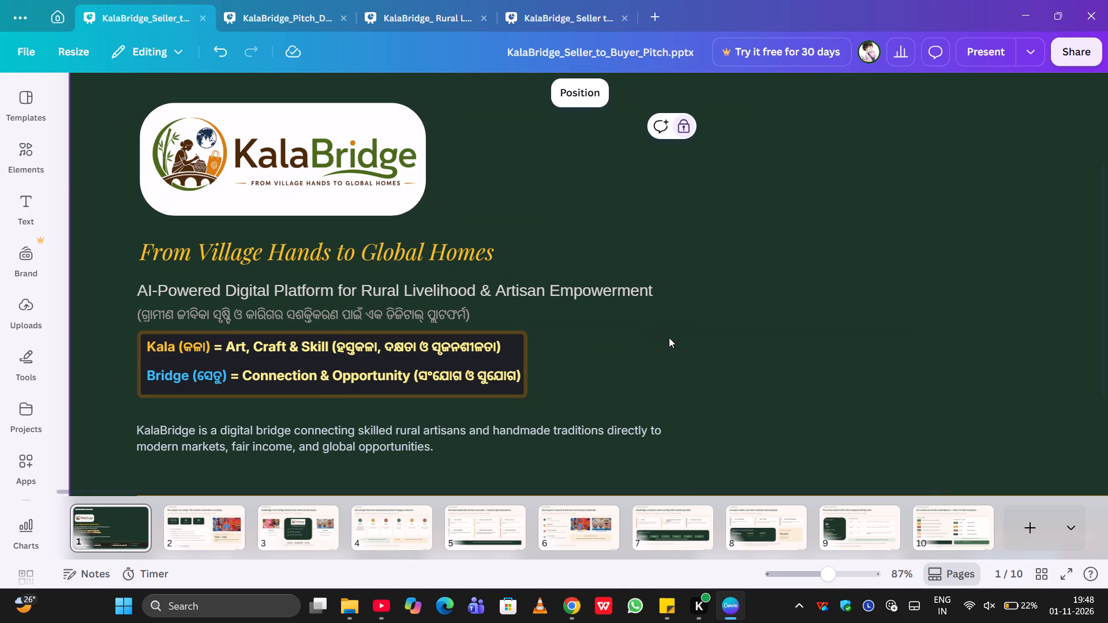
# Move the Kala definition slightly down inside the dark rectangle, closer to the Bridge definition and still left-aligned with it.
pyautogui.hscroll(2, 669, 337)
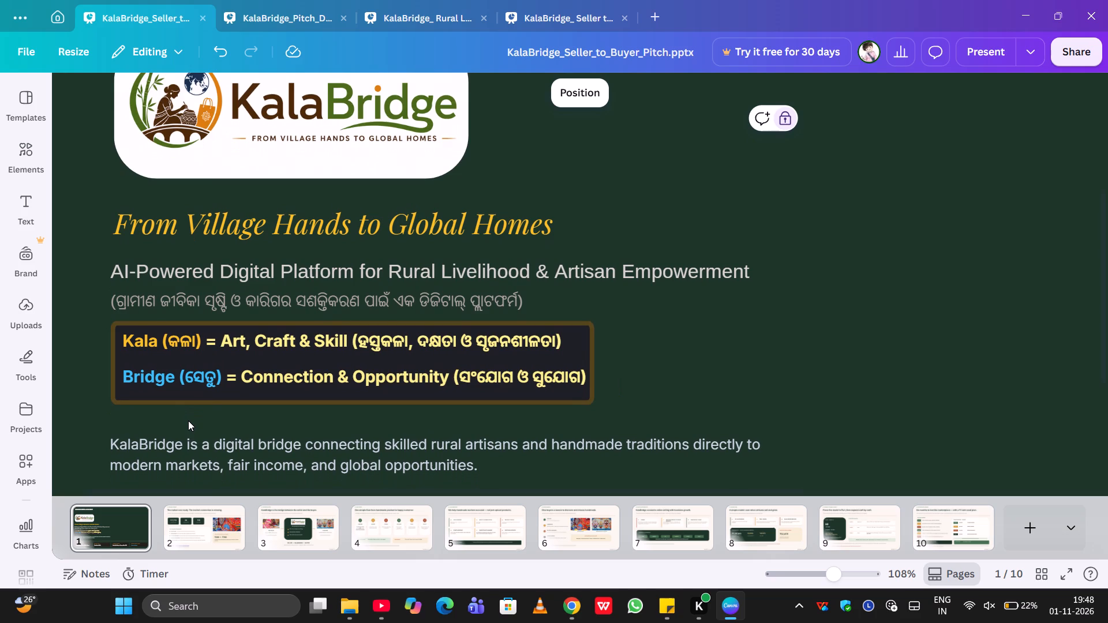
pyautogui.scroll(-1, 188, 421)
pyautogui.click(241, 395)
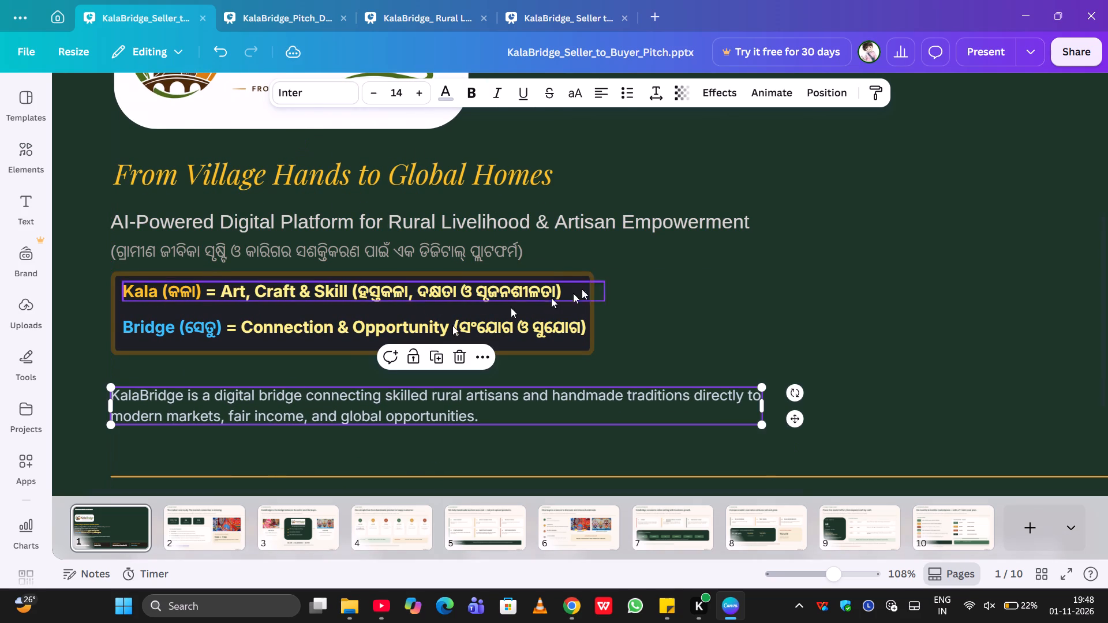
pyautogui.click(668, 275)
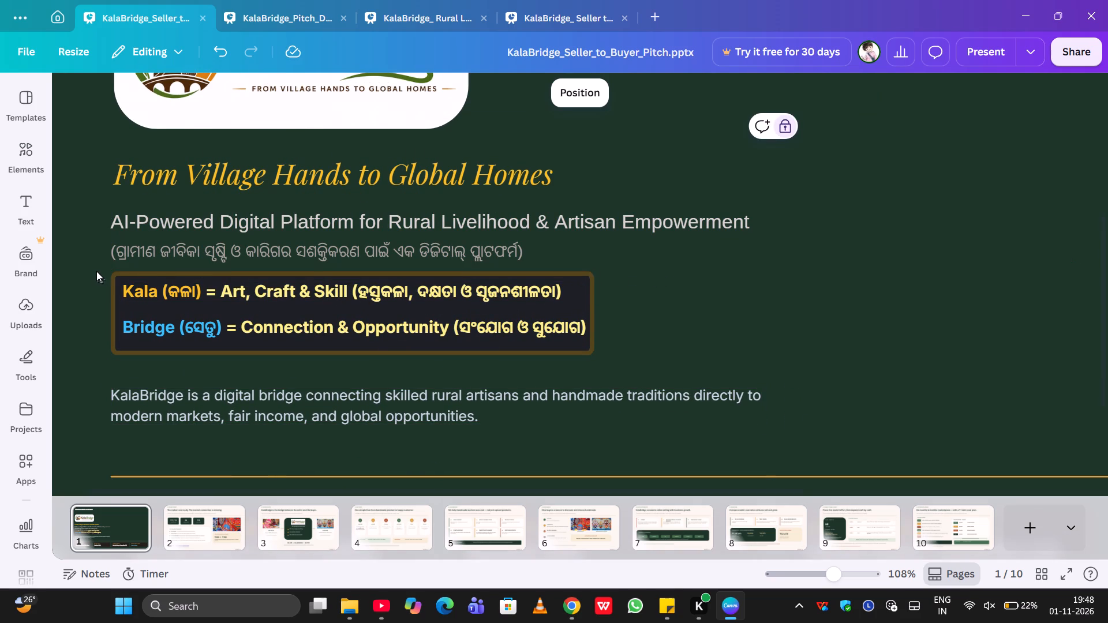
pyautogui.moveTo(96, 269); pyautogui.dragTo(594, 363)
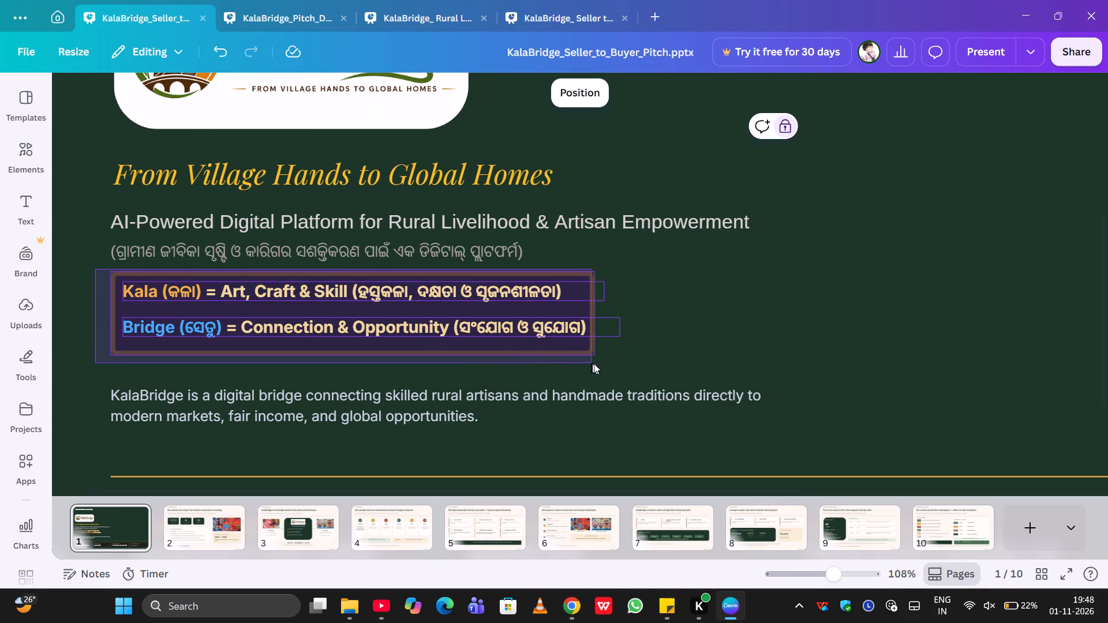
pyautogui.moveTo(594, 363); pyautogui.dragTo(62, 301)
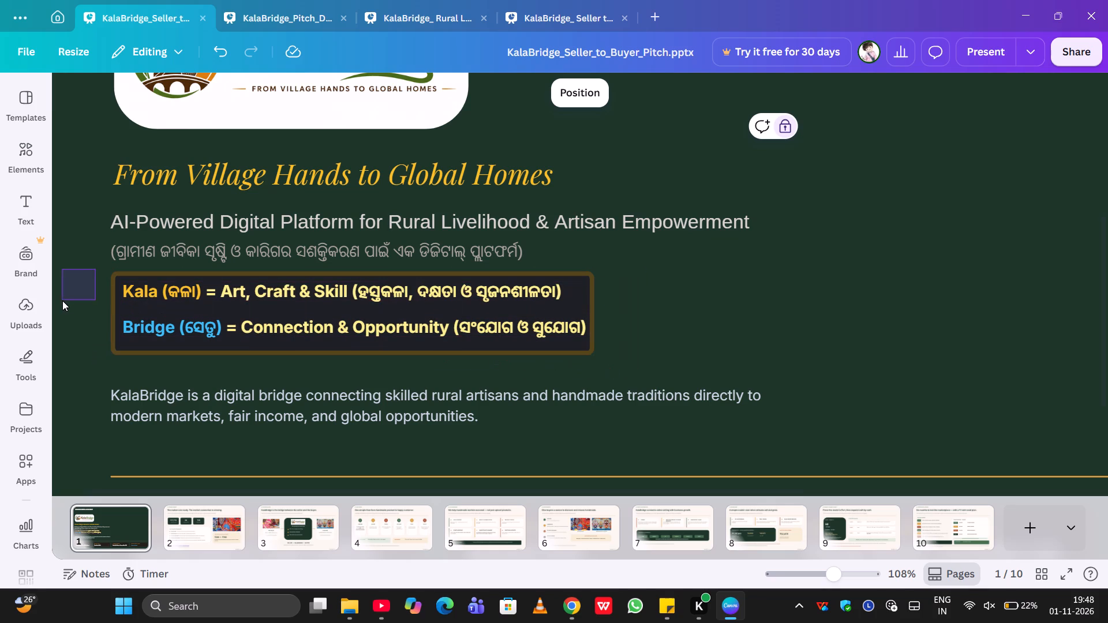
pyautogui.click(155, 294)
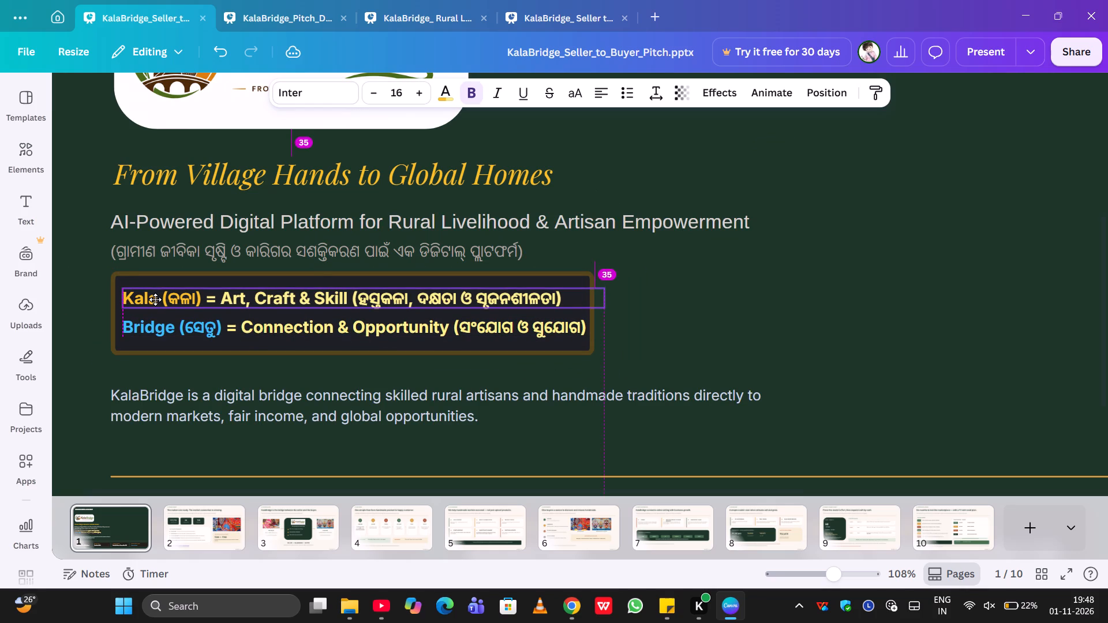
pyautogui.click(159, 324)
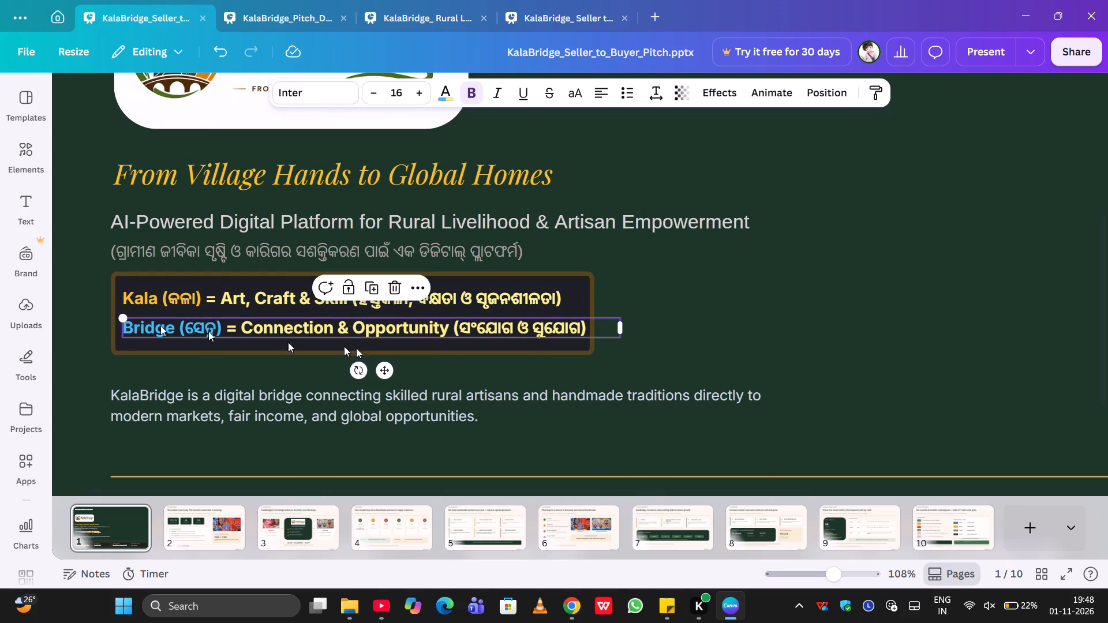
pyautogui.click(712, 367)
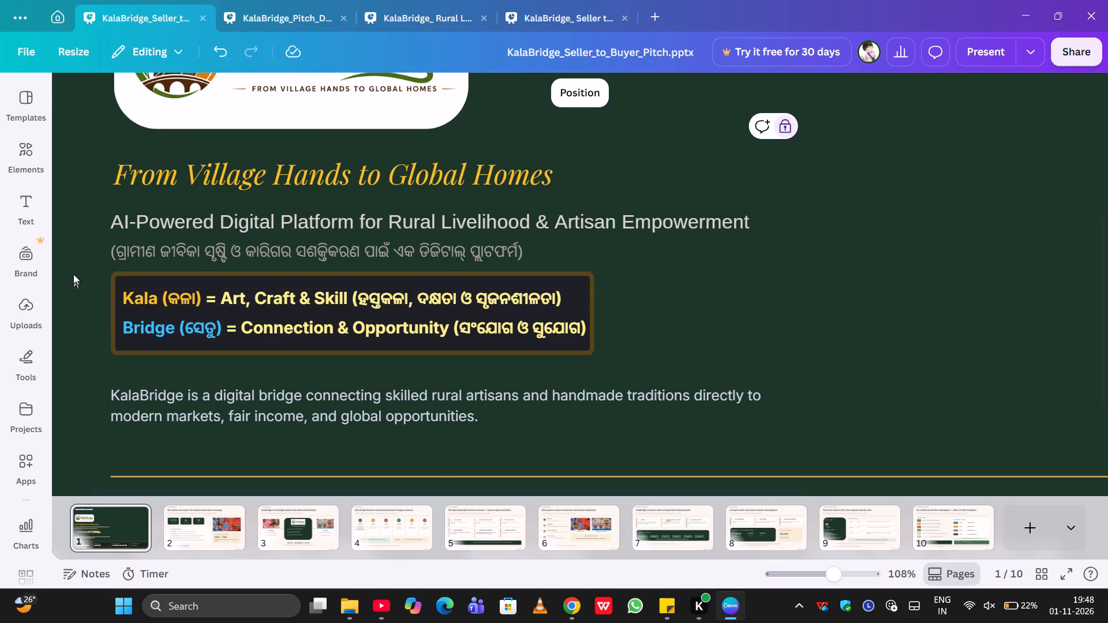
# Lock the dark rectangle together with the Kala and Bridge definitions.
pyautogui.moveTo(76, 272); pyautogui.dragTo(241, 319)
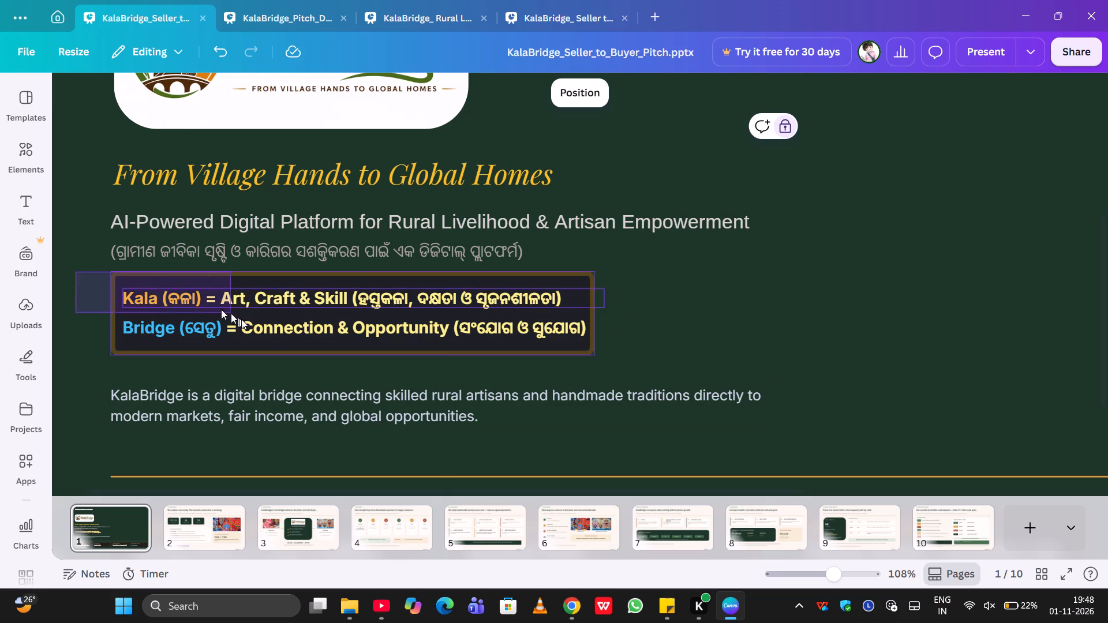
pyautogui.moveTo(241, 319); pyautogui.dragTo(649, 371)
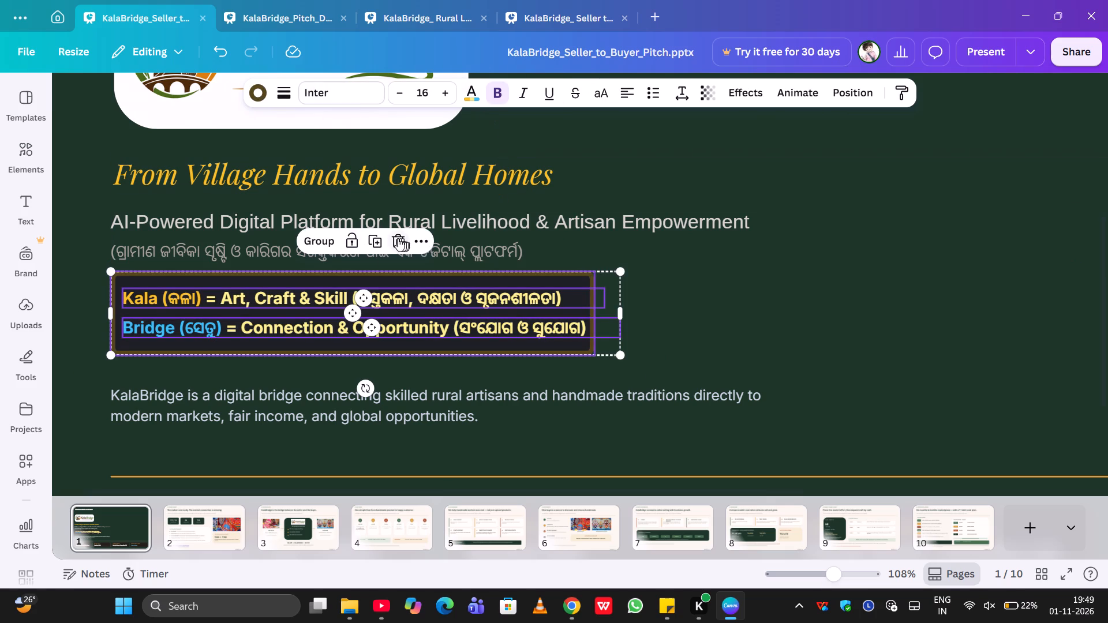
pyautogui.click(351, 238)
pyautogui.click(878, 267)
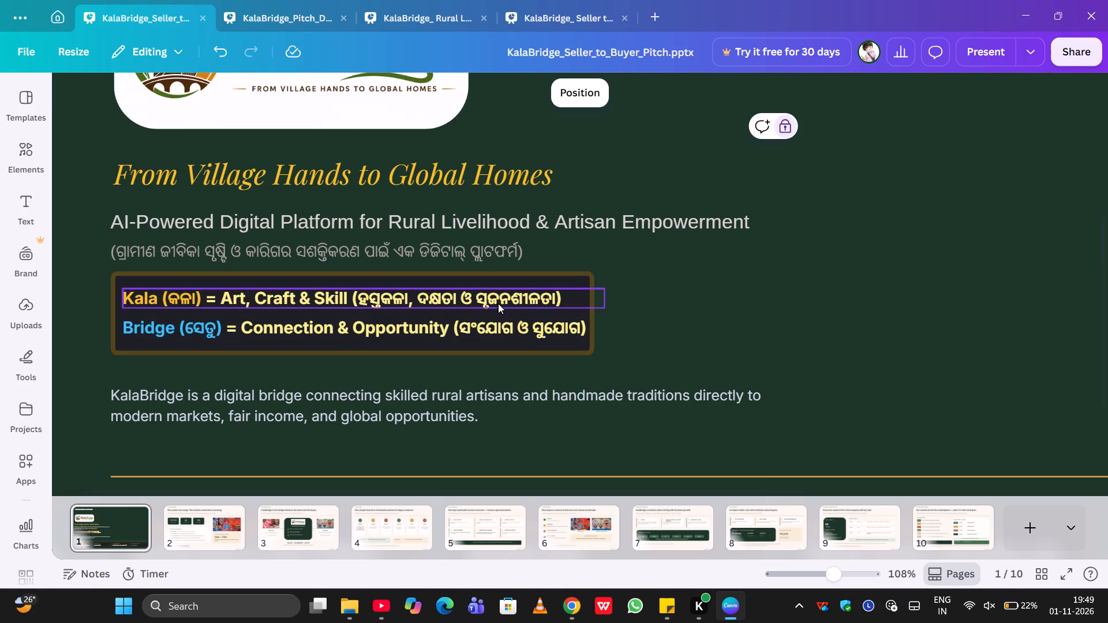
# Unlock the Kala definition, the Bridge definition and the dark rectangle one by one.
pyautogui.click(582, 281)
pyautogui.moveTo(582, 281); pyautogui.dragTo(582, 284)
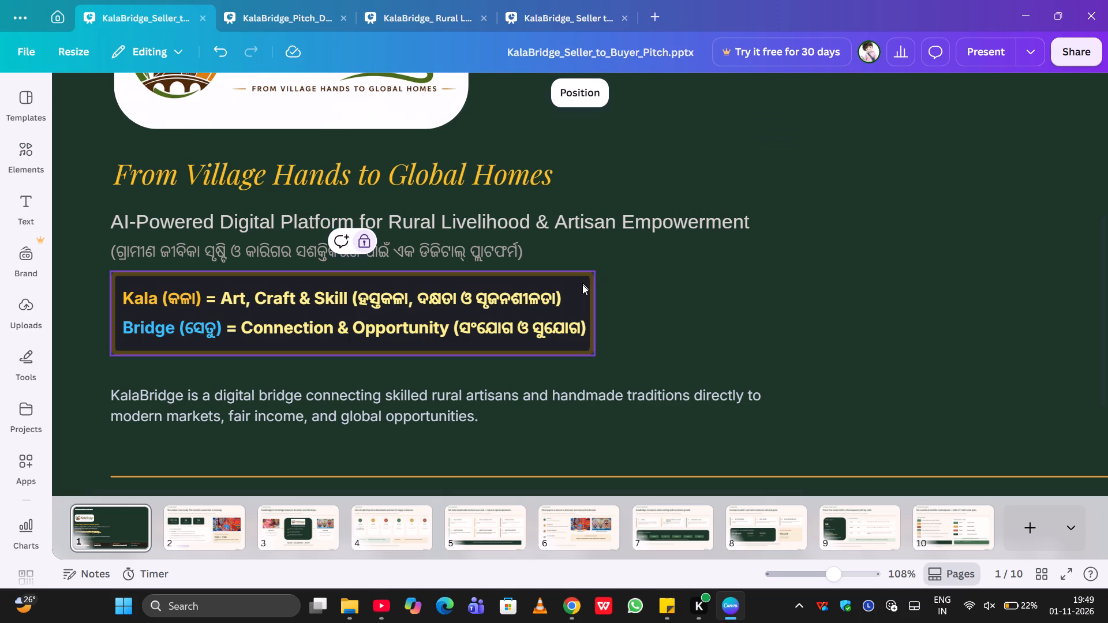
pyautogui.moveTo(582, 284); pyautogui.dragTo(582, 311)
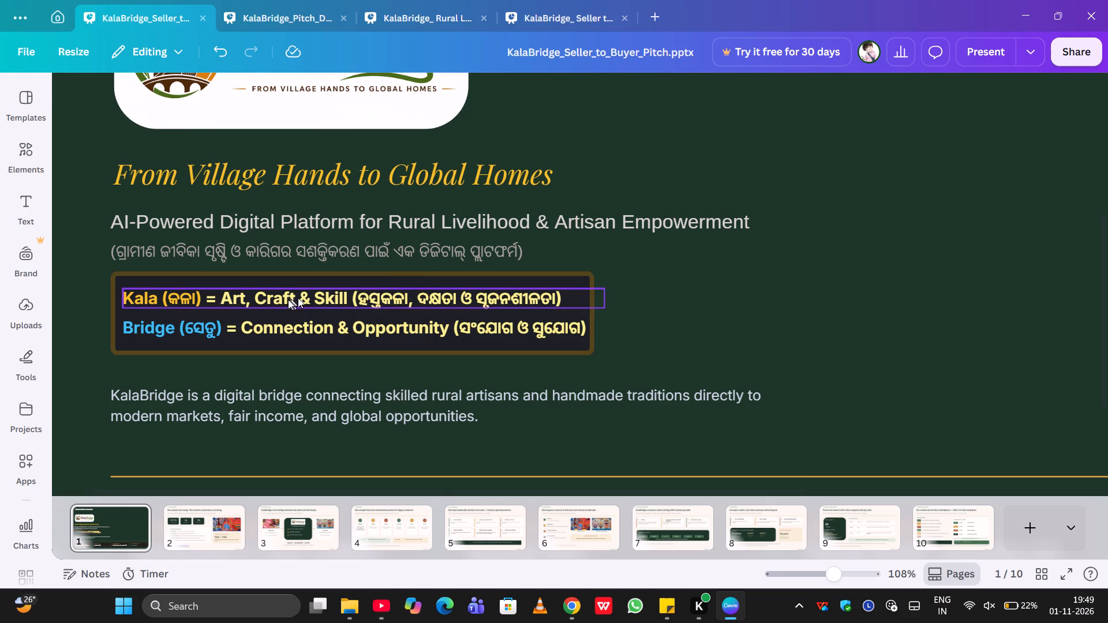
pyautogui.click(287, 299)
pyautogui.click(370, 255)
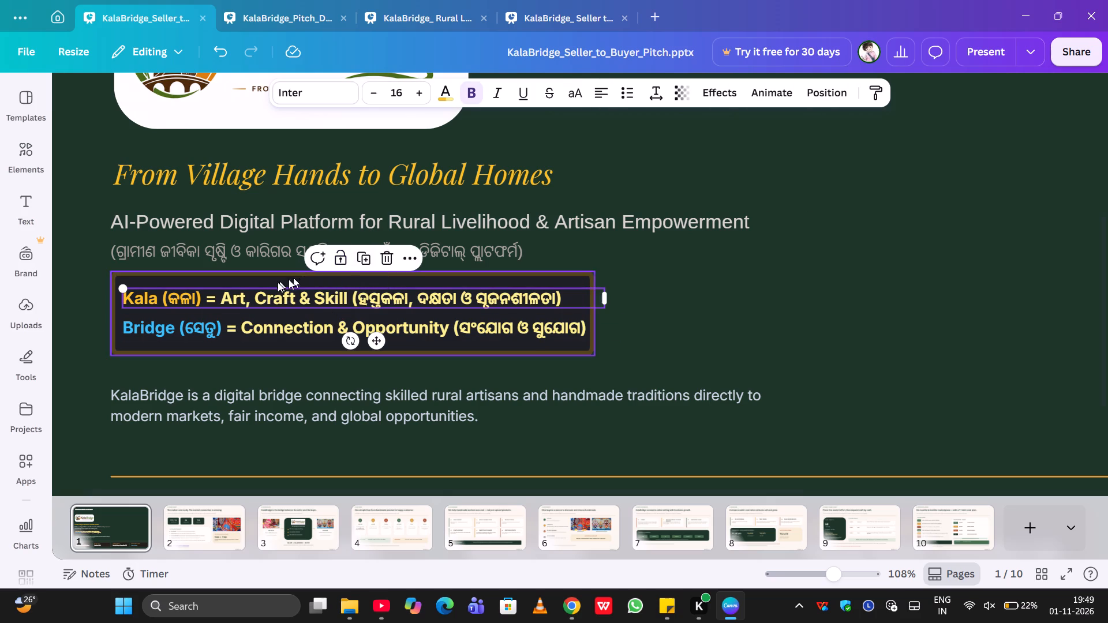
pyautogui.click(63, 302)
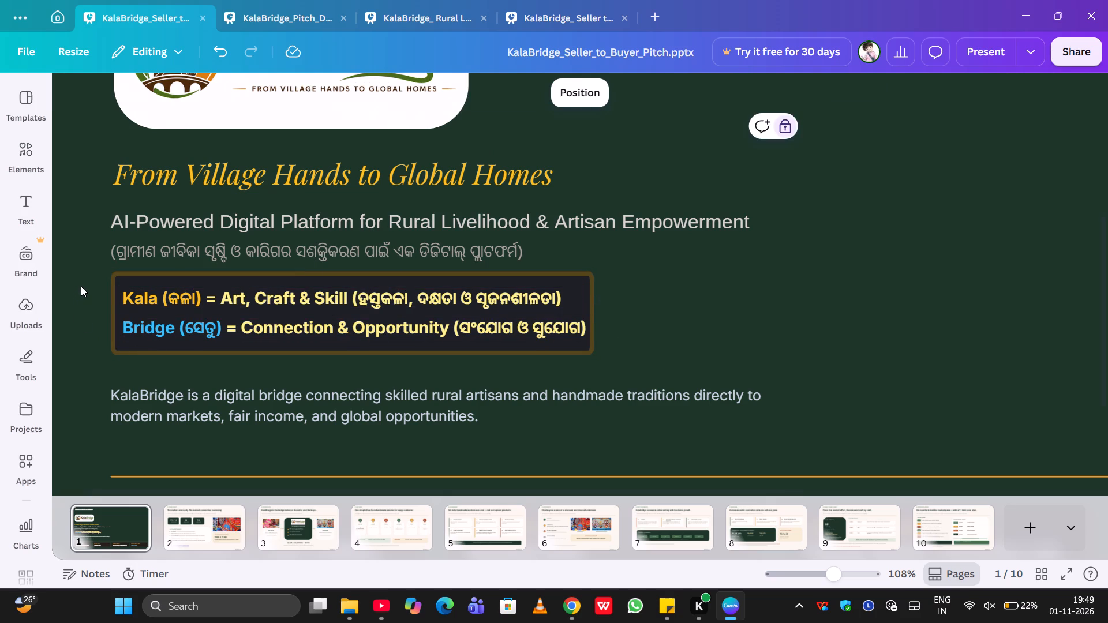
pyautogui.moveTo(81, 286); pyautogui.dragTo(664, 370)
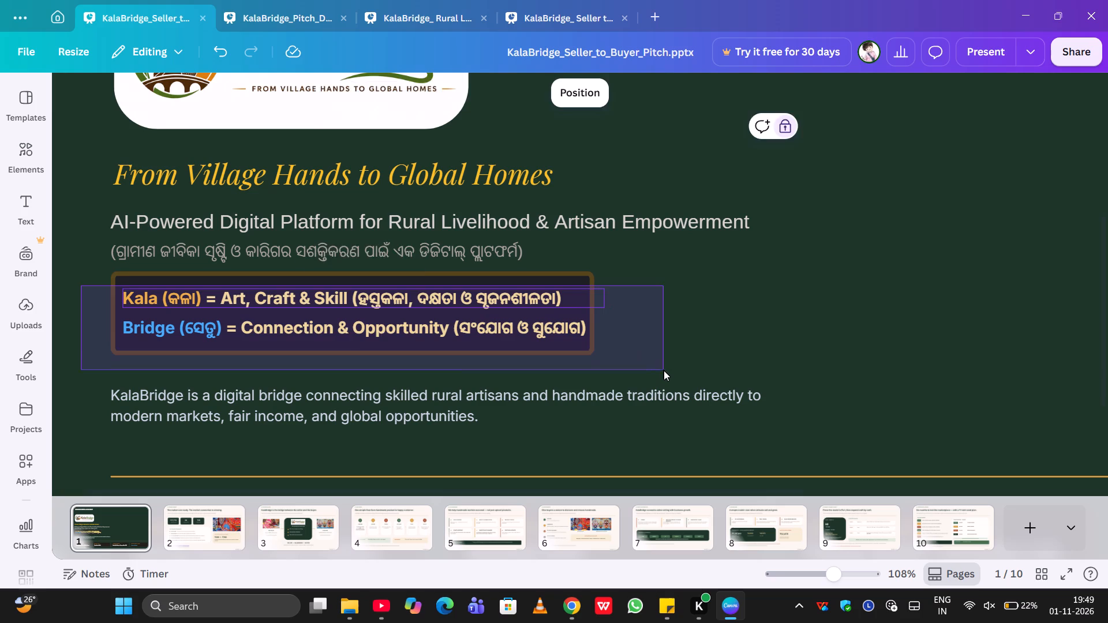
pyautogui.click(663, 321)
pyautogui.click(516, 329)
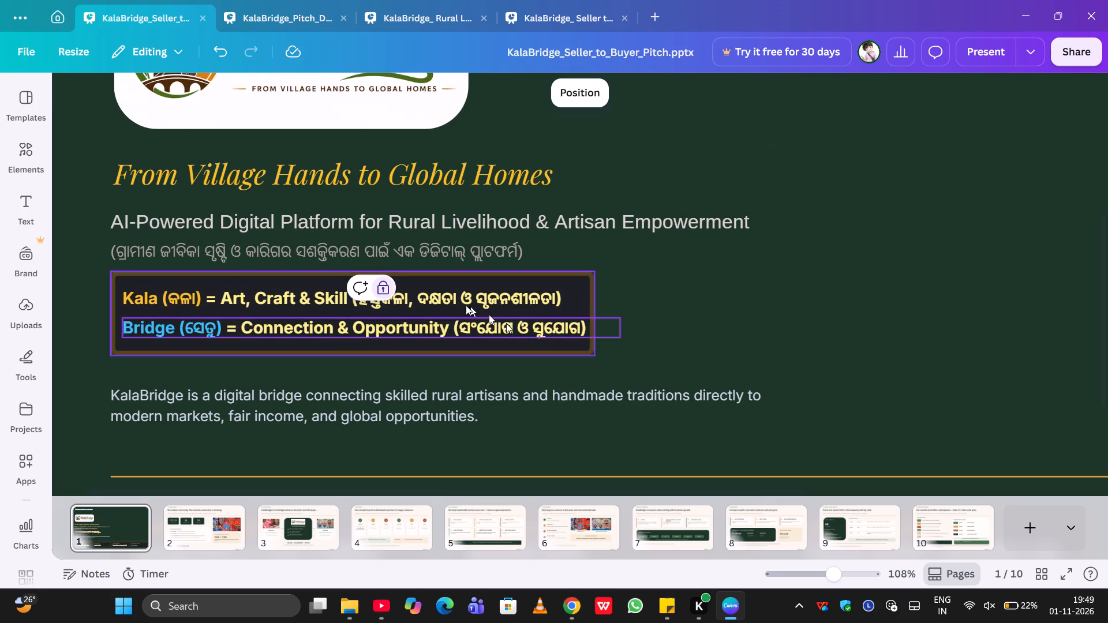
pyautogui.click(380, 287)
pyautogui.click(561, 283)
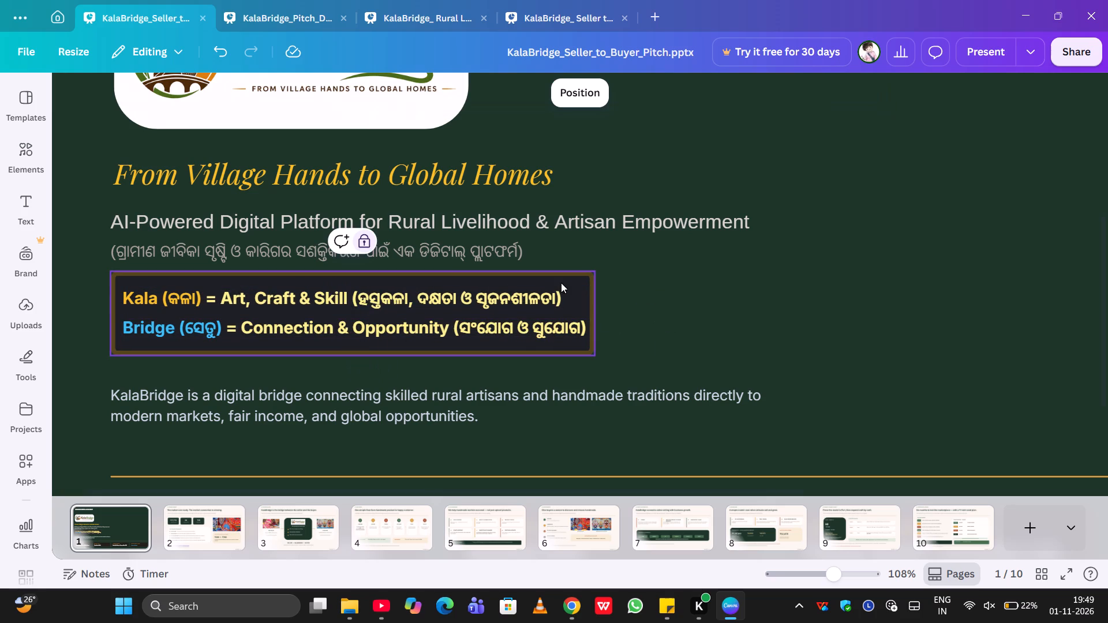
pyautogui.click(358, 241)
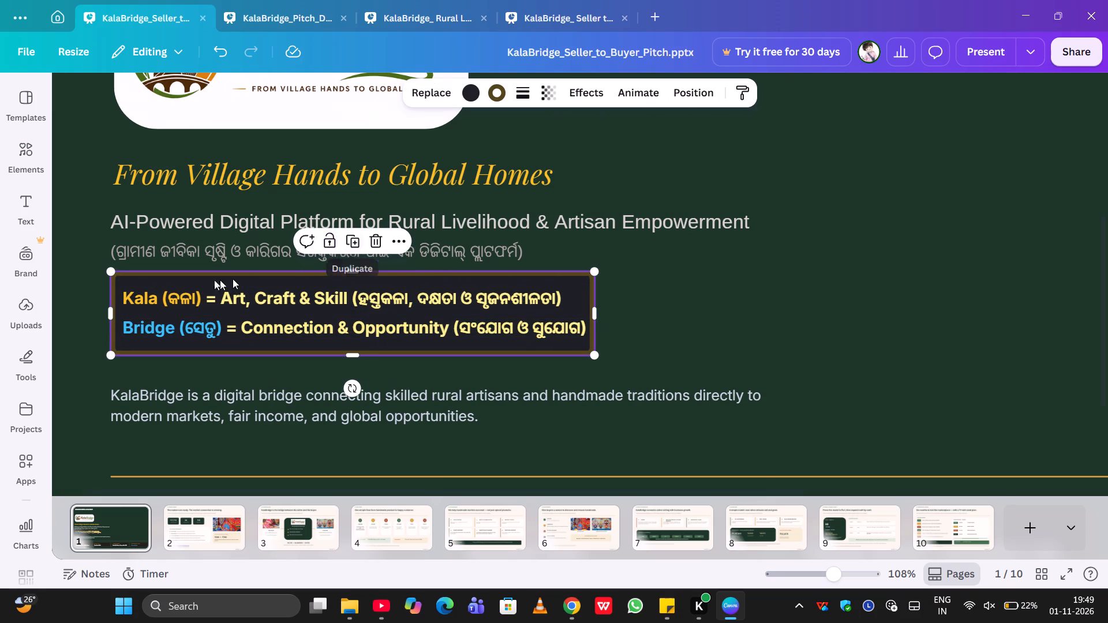
# Group the dark rectangle with the Kala and Bridge definitions.
pyautogui.click(83, 294)
pyautogui.moveTo(82, 267); pyautogui.dragTo(667, 386)
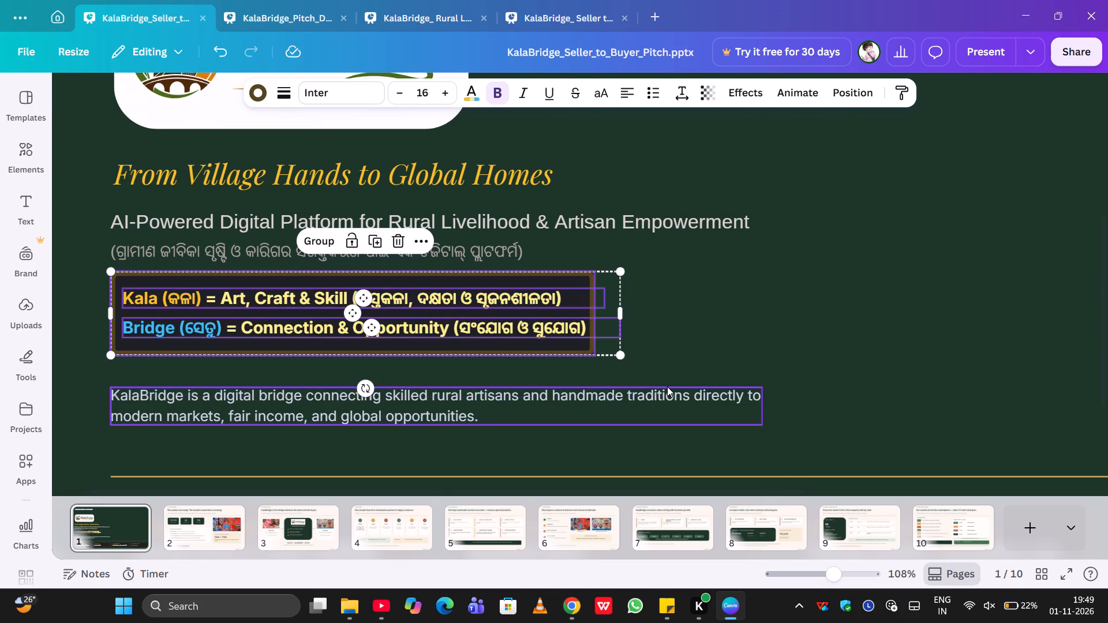
pyautogui.click(328, 242)
pyautogui.click(765, 333)
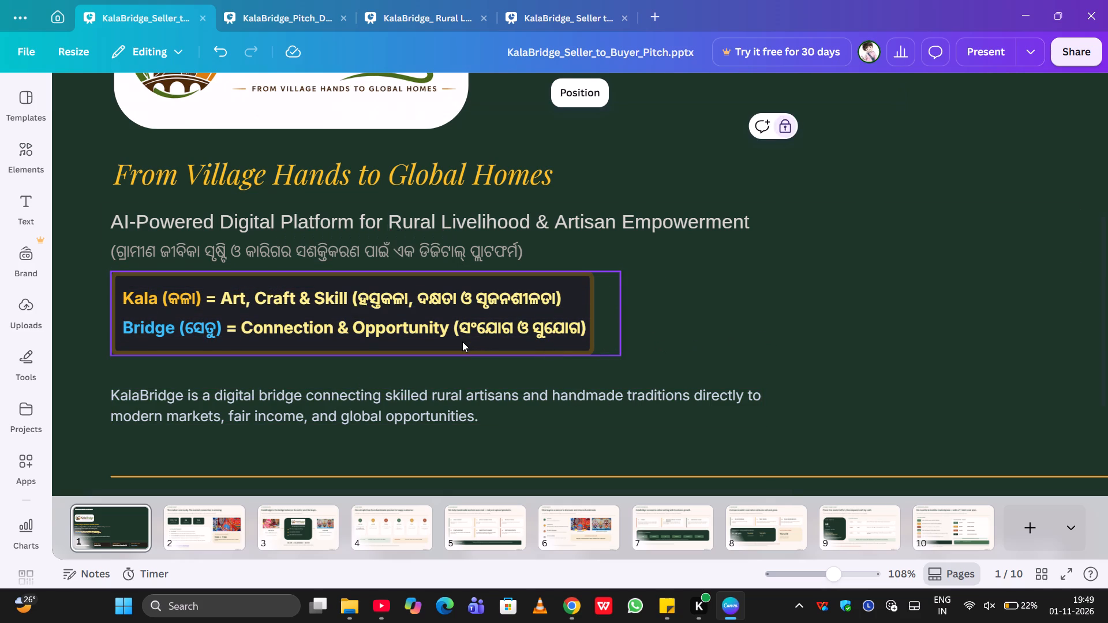
# Move the grouped definitions box slightly down, roughly midway between the Odia subtitle and the KalaBridge description.
pyautogui.moveTo(462, 341); pyautogui.dragTo(463, 352)
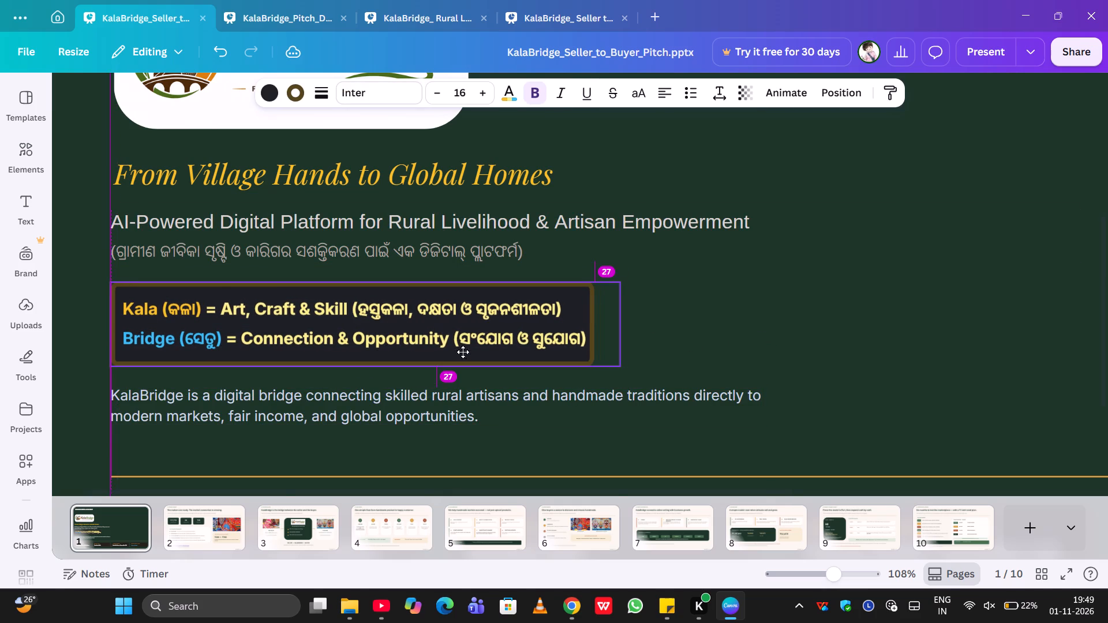
pyautogui.moveTo(463, 352); pyautogui.dragTo(463, 348)
pyautogui.click(834, 315)
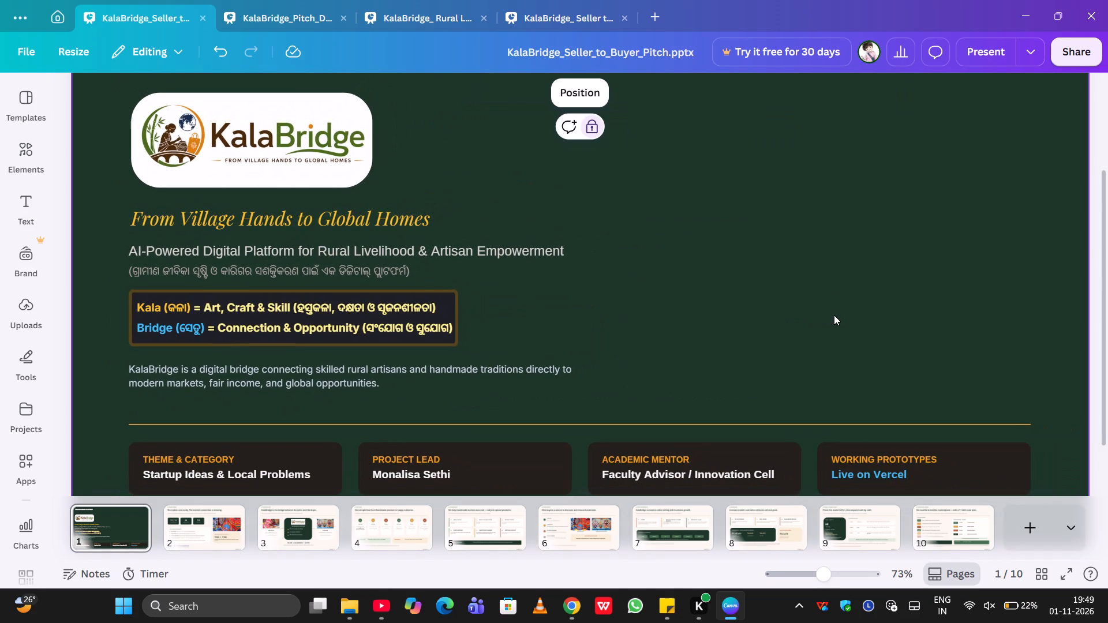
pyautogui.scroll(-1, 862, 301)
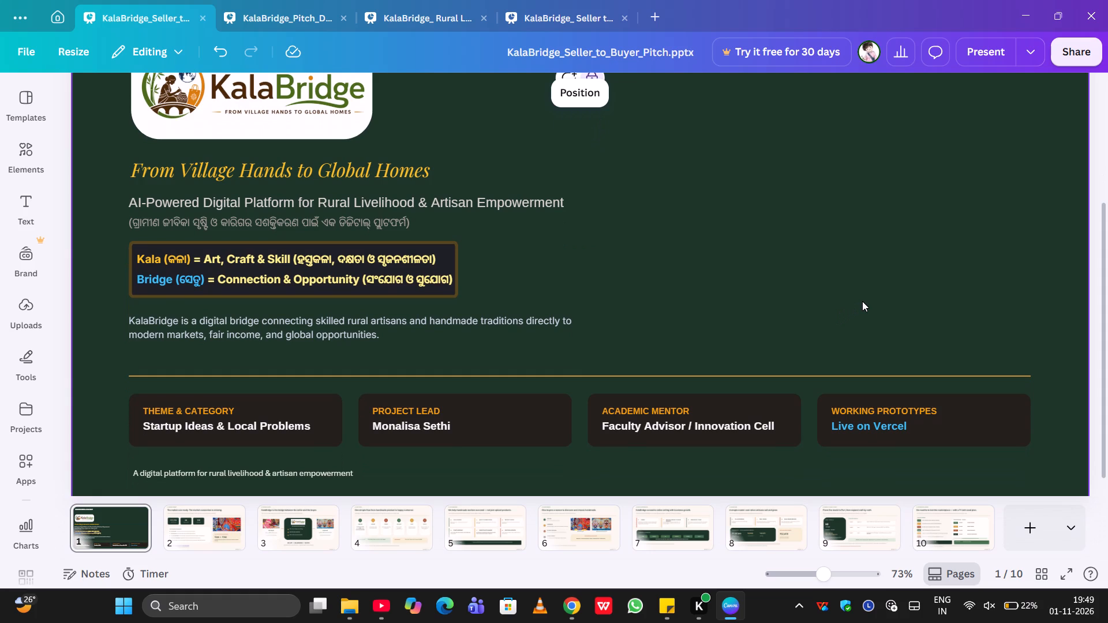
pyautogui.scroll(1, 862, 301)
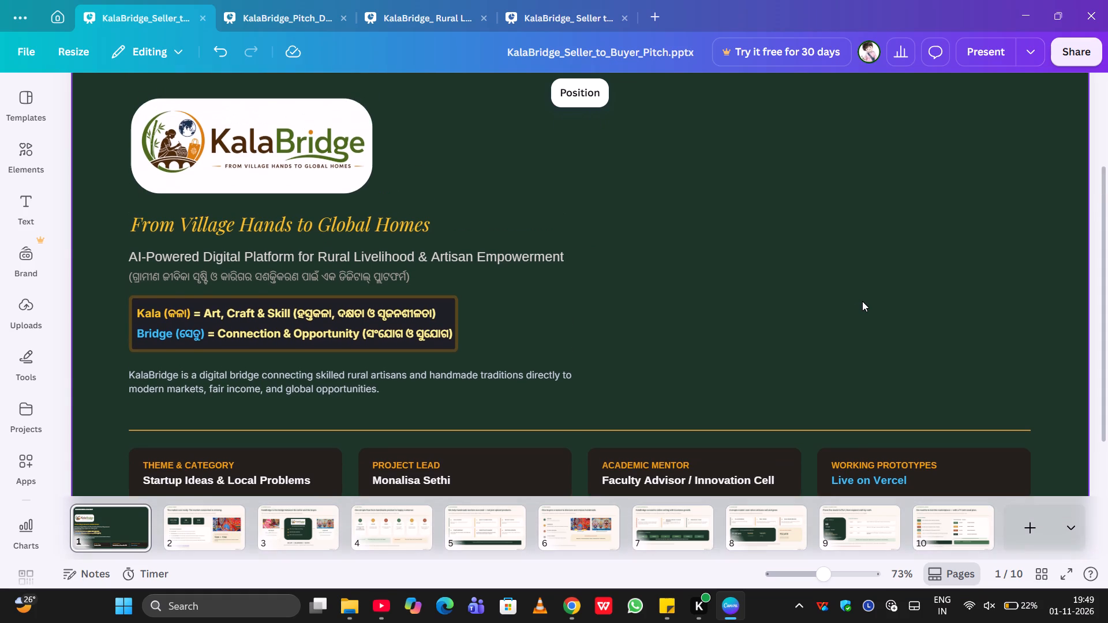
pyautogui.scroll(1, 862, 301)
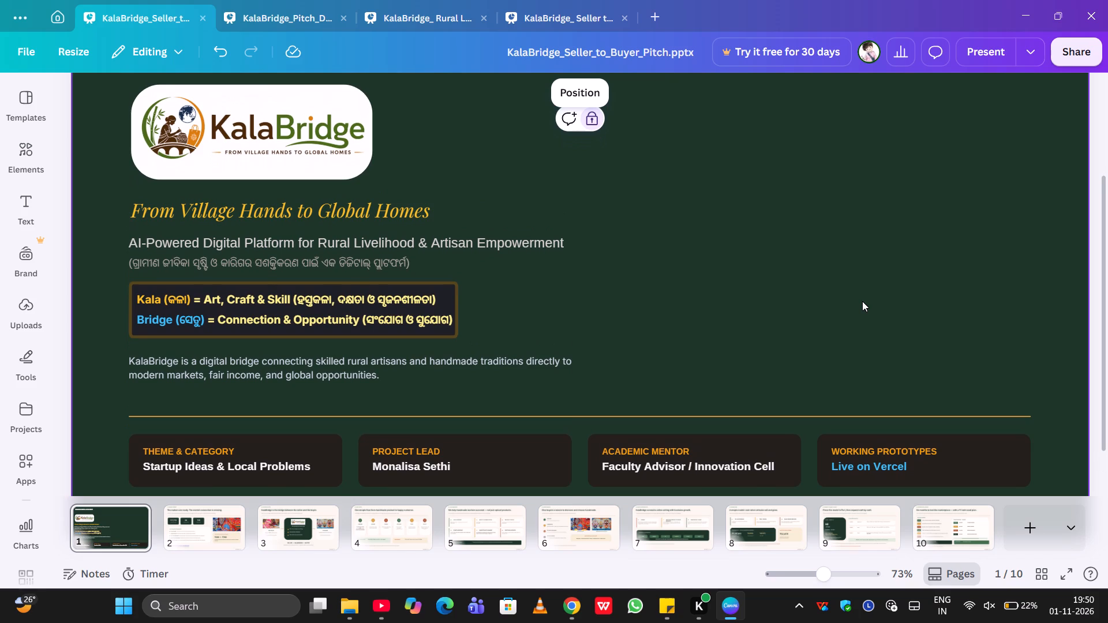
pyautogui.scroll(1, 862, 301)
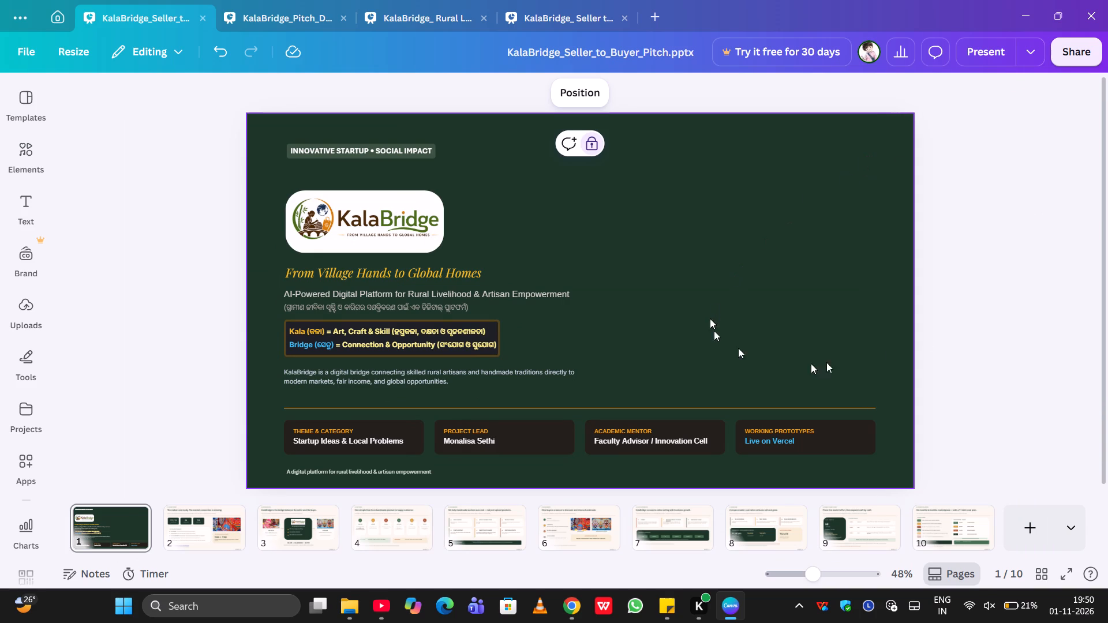
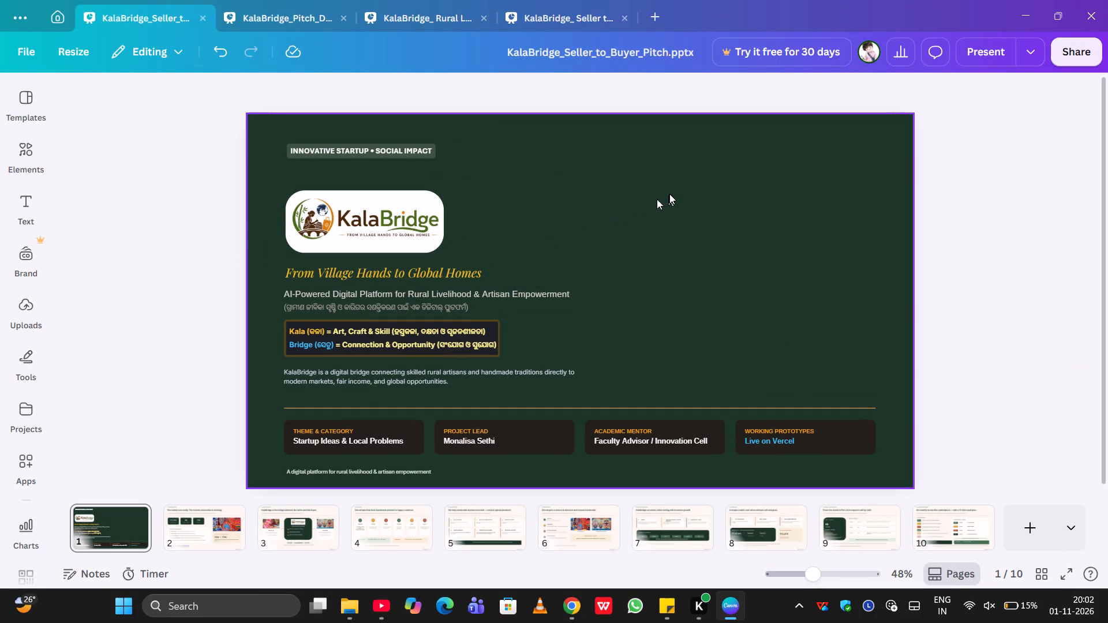
pyautogui.click(24, 315)
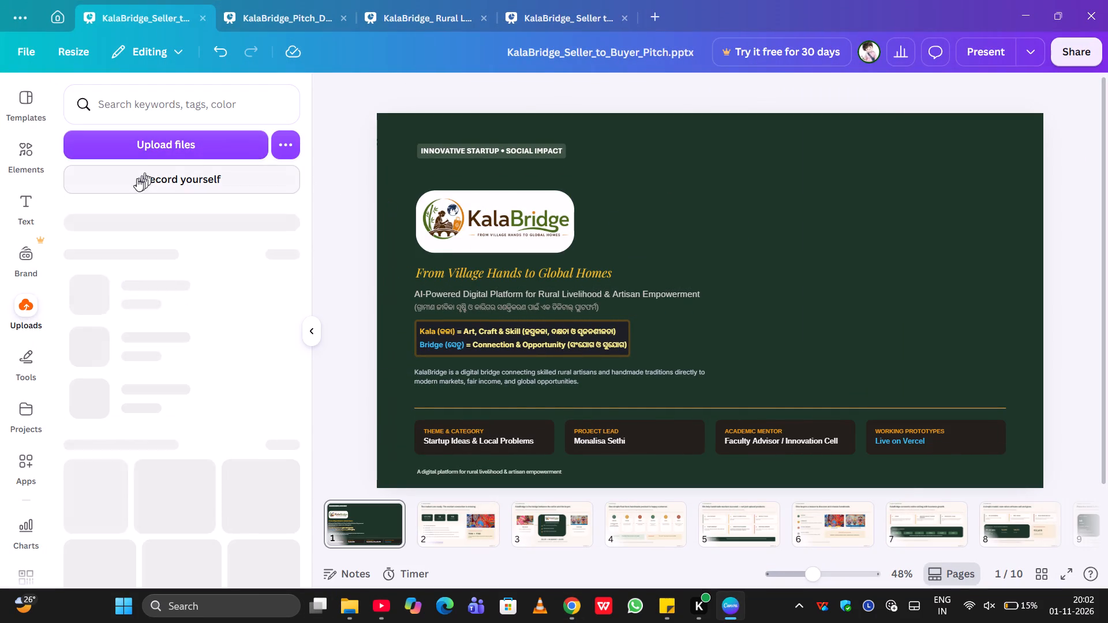
pyautogui.click(204, 143)
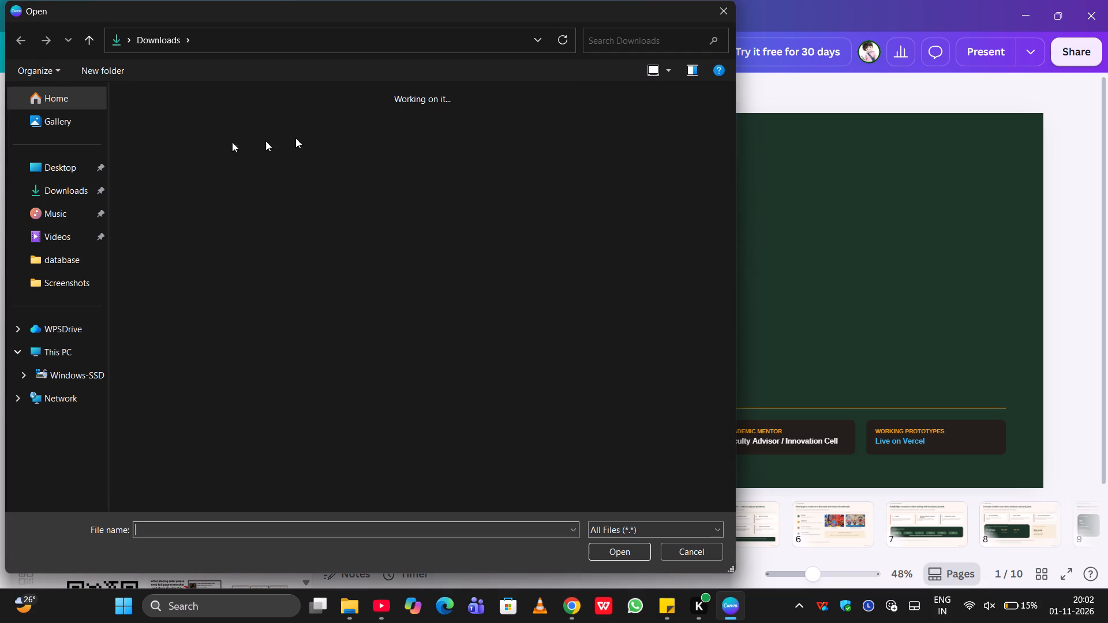
pyautogui.tripleClick(192, 194)
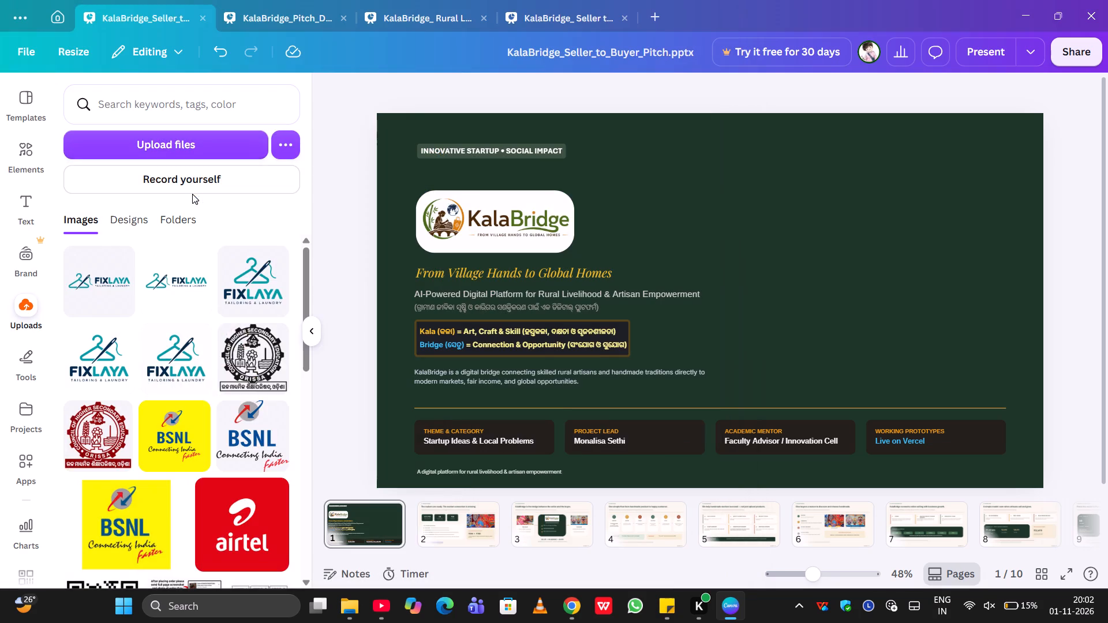
pyautogui.moveTo(100, 275); pyautogui.dragTo(771, 185)
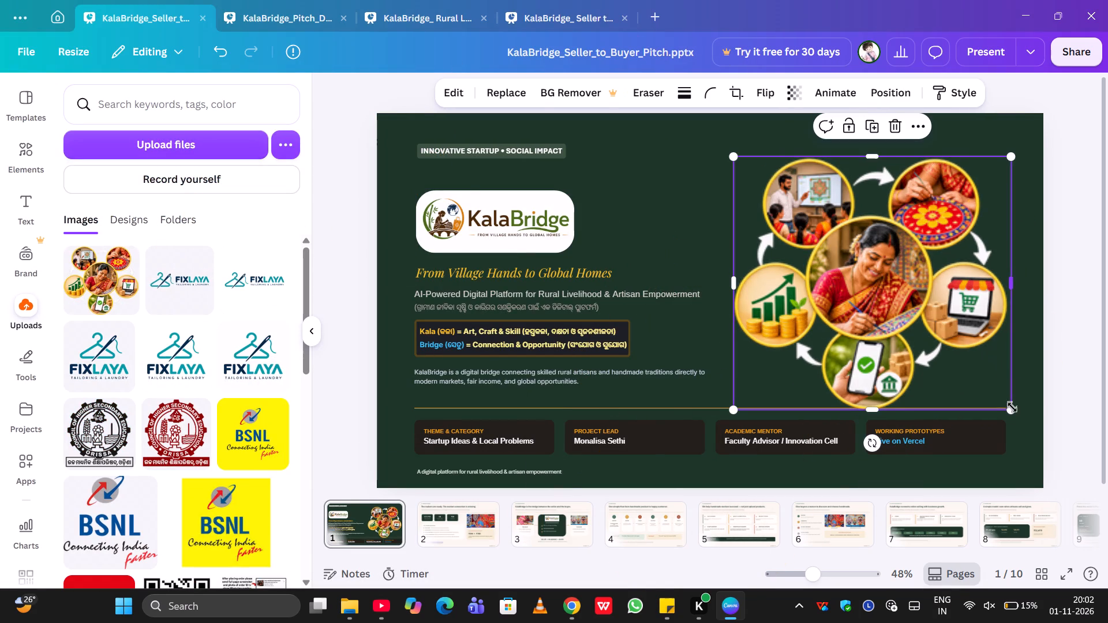
# Shrink the workflow image to sit above the gold divider line, with its outer edge aligned to the line's end.
pyautogui.moveTo(1010, 413); pyautogui.dragTo(1005, 395)
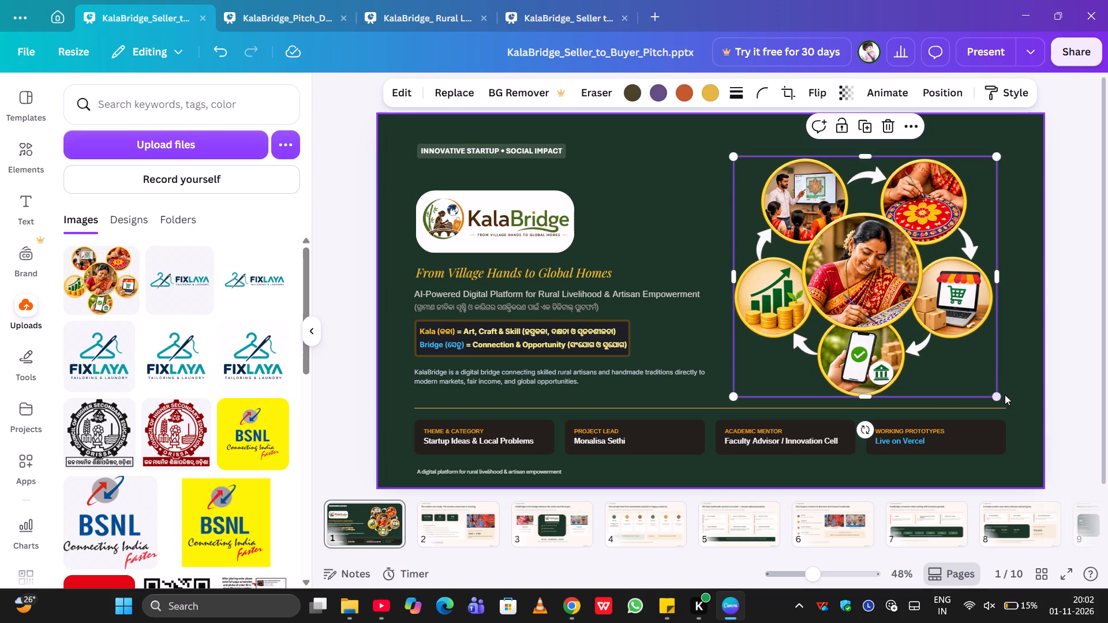
pyautogui.moveTo(918, 367); pyautogui.dragTo(926, 363)
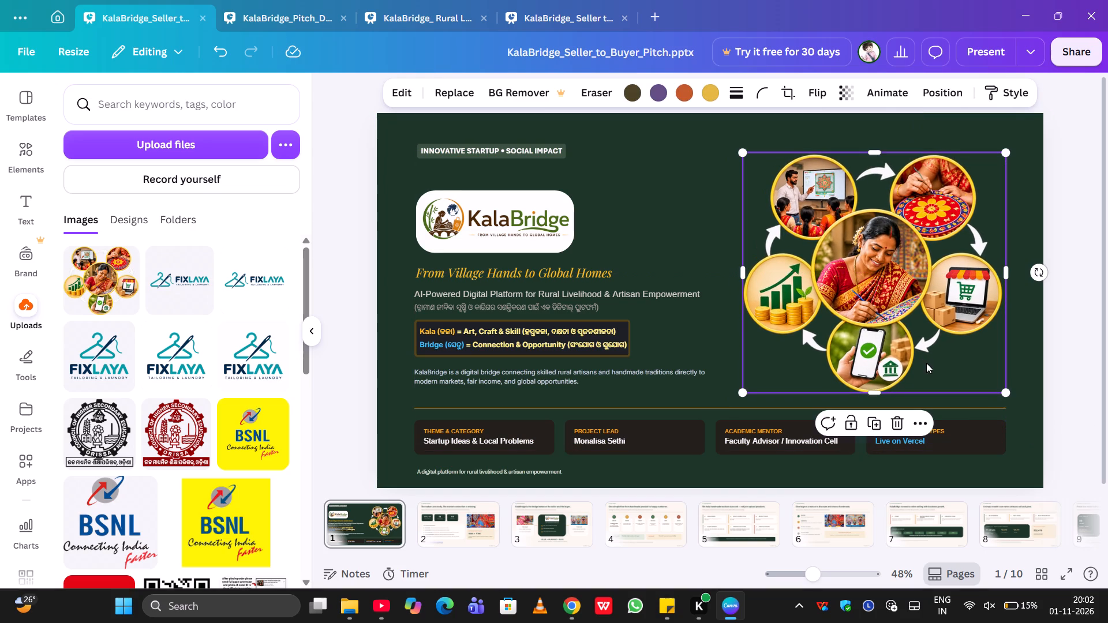
pyautogui.click(1080, 342)
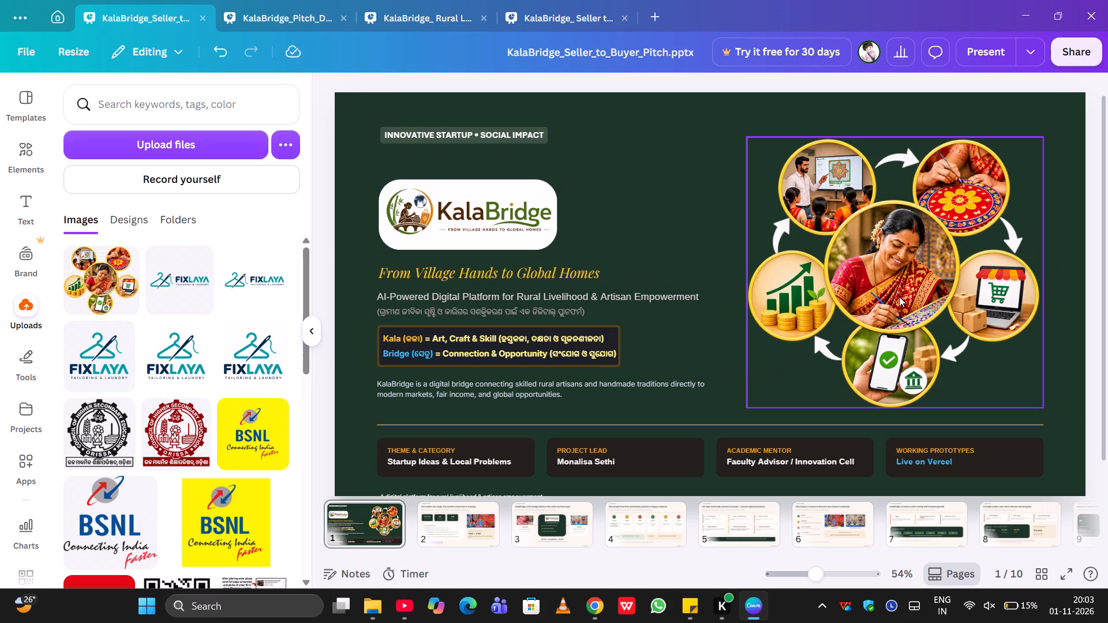
pyautogui.click(762, 178)
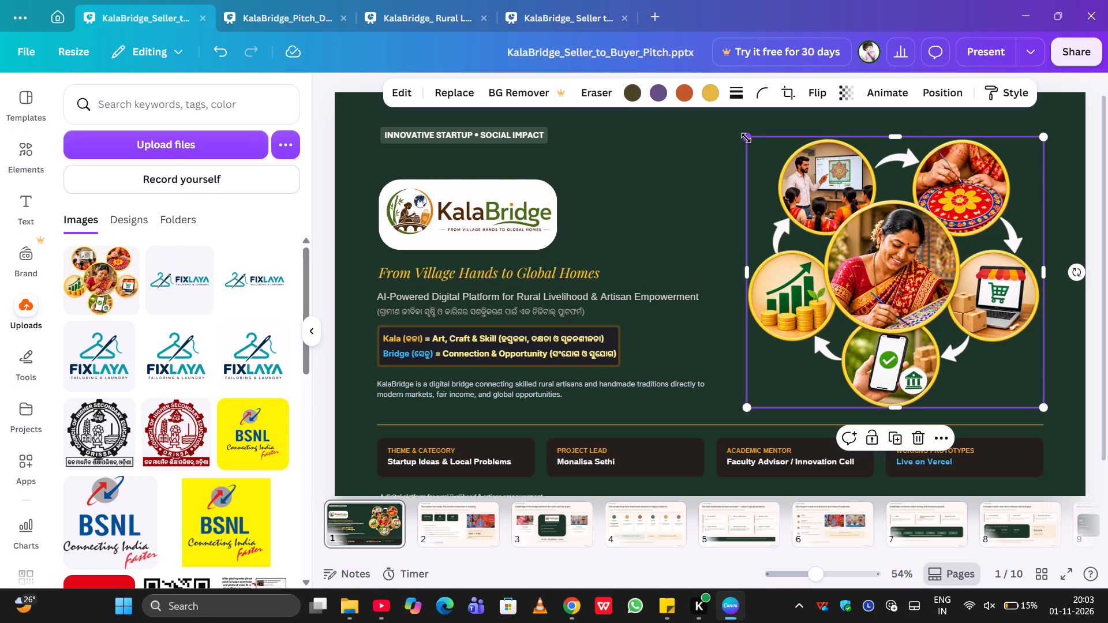
pyautogui.moveTo(746, 138); pyautogui.dragTo(752, 145)
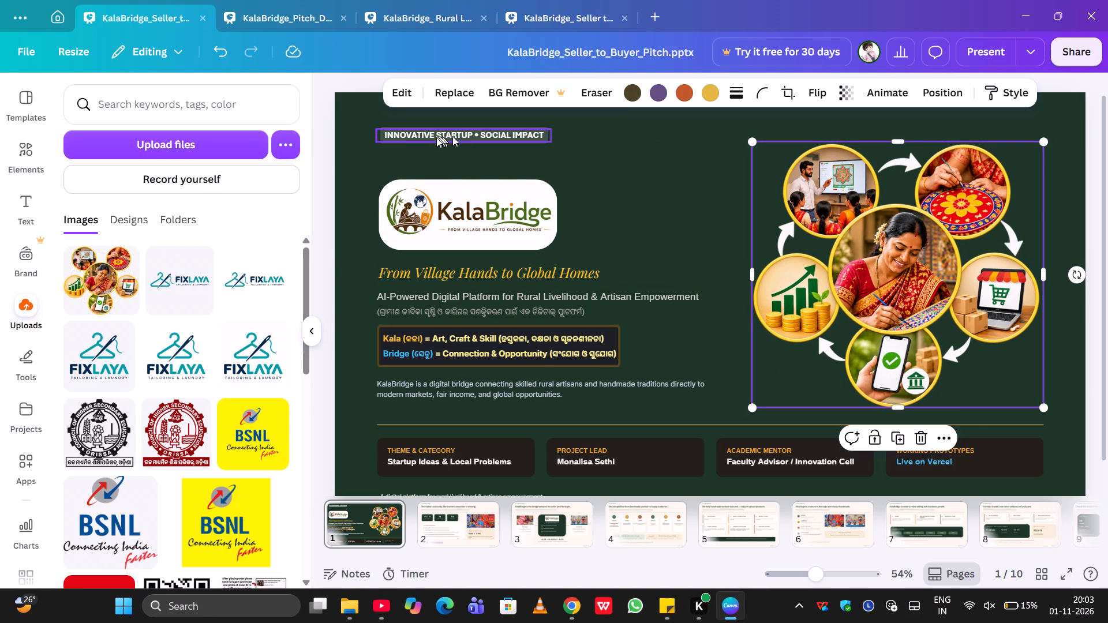
pyautogui.click(321, 154)
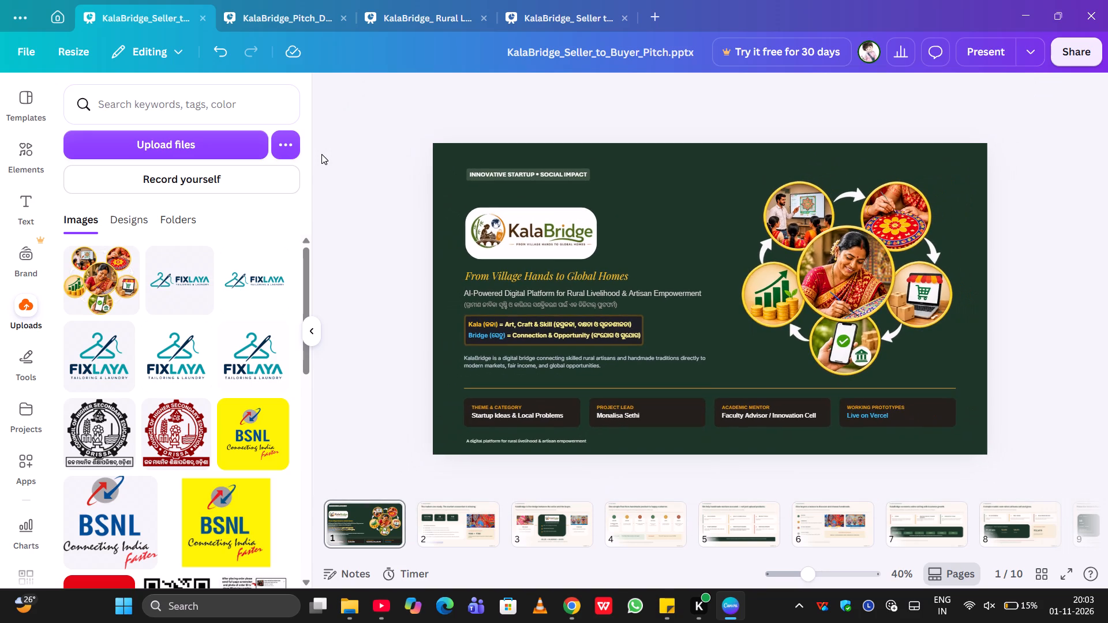
# Nudge the workflow image on the cover, scale it to about 732 × 669, and collapse the uploads list.
pyautogui.click(808, 231)
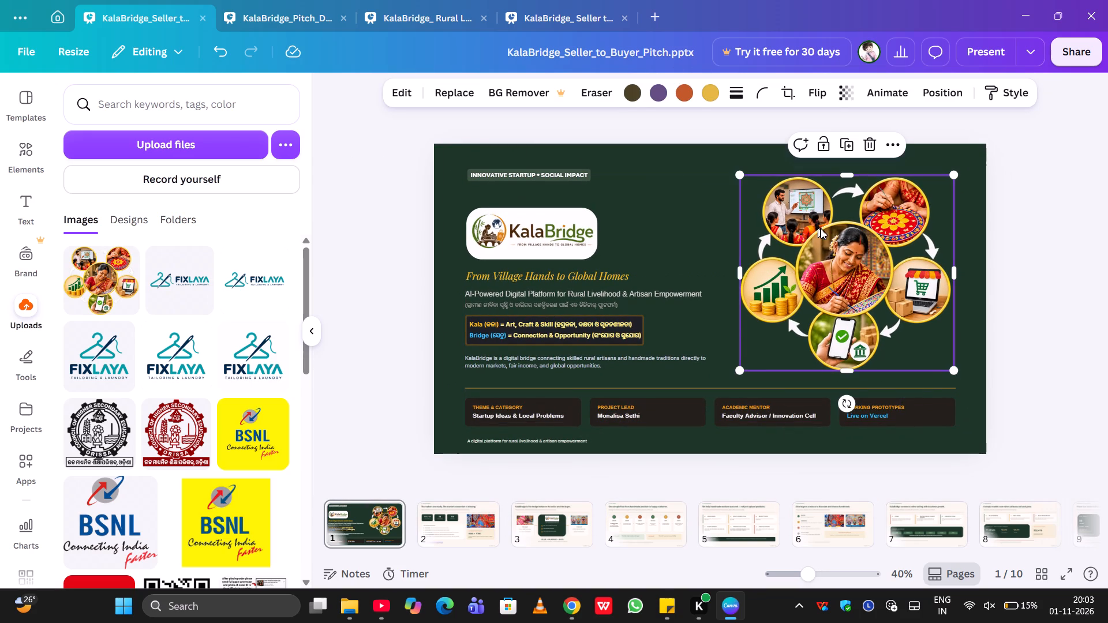
pyautogui.click(840, 234)
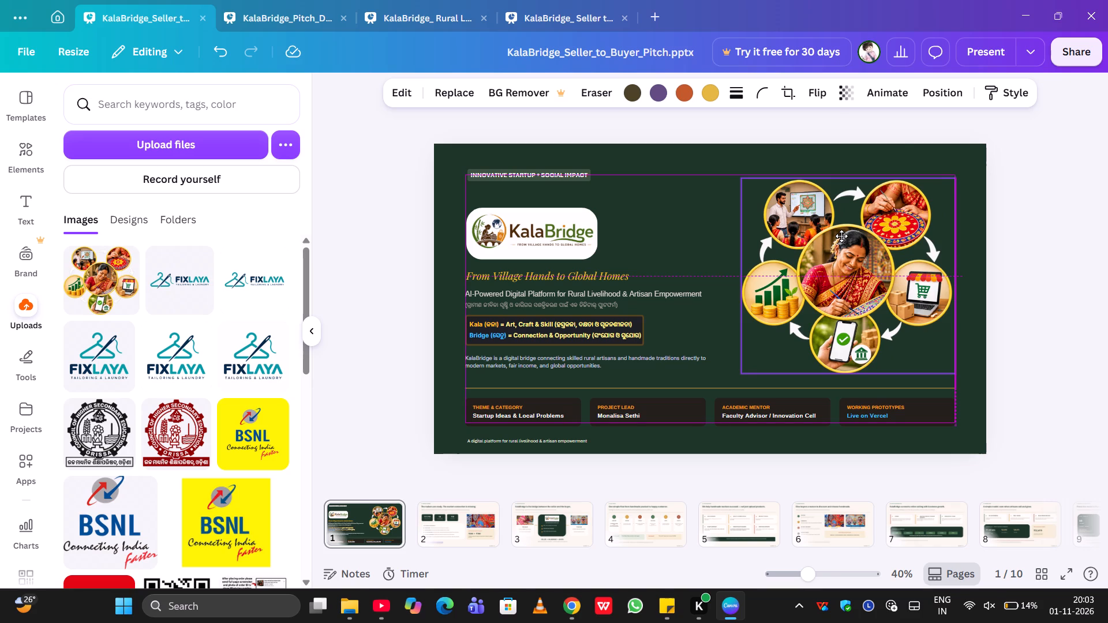
pyautogui.click(1061, 202)
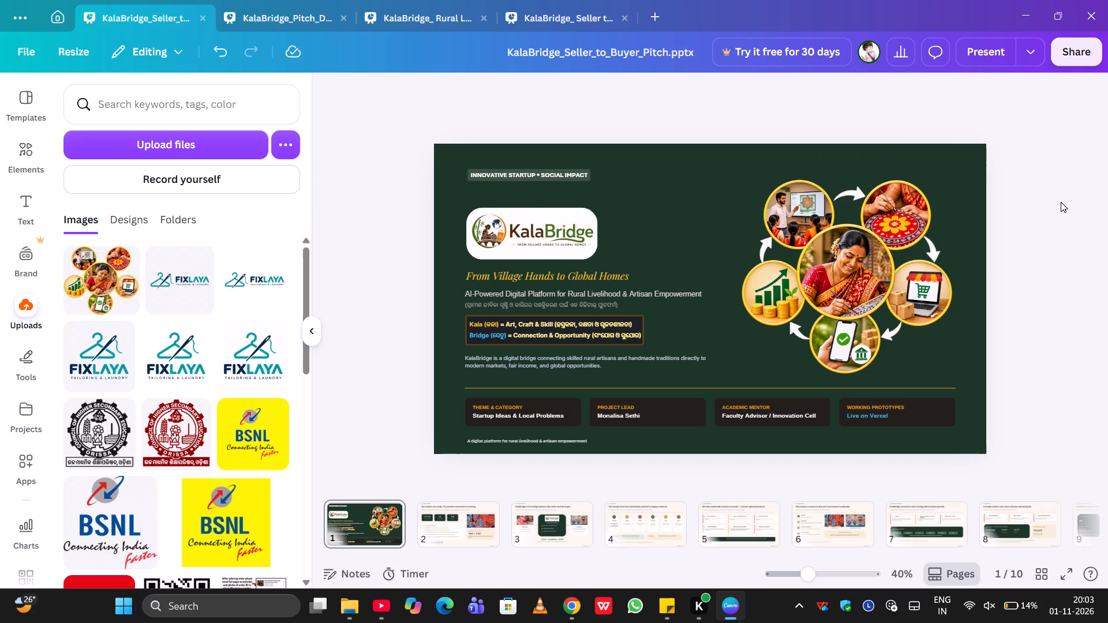
pyautogui.click(898, 222)
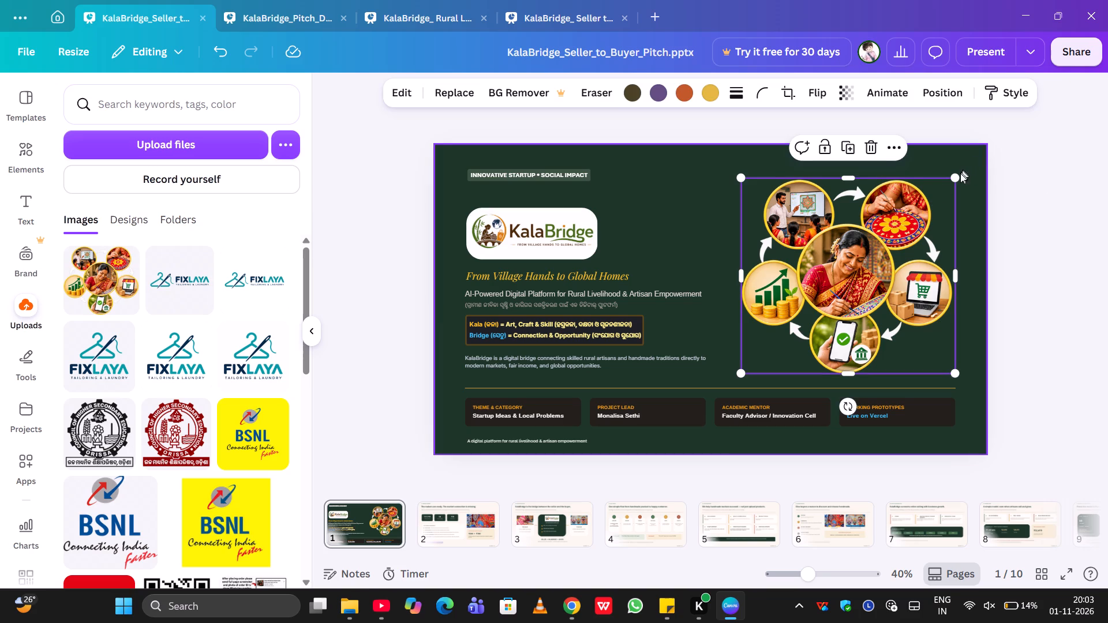
pyautogui.click(955, 175)
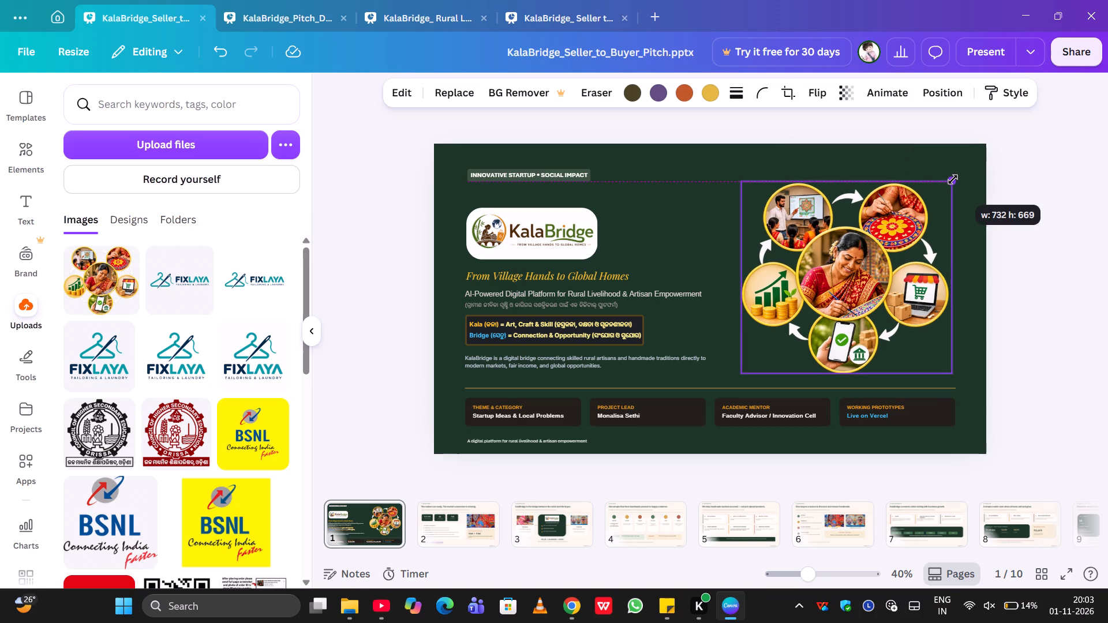
pyautogui.click(1057, 192)
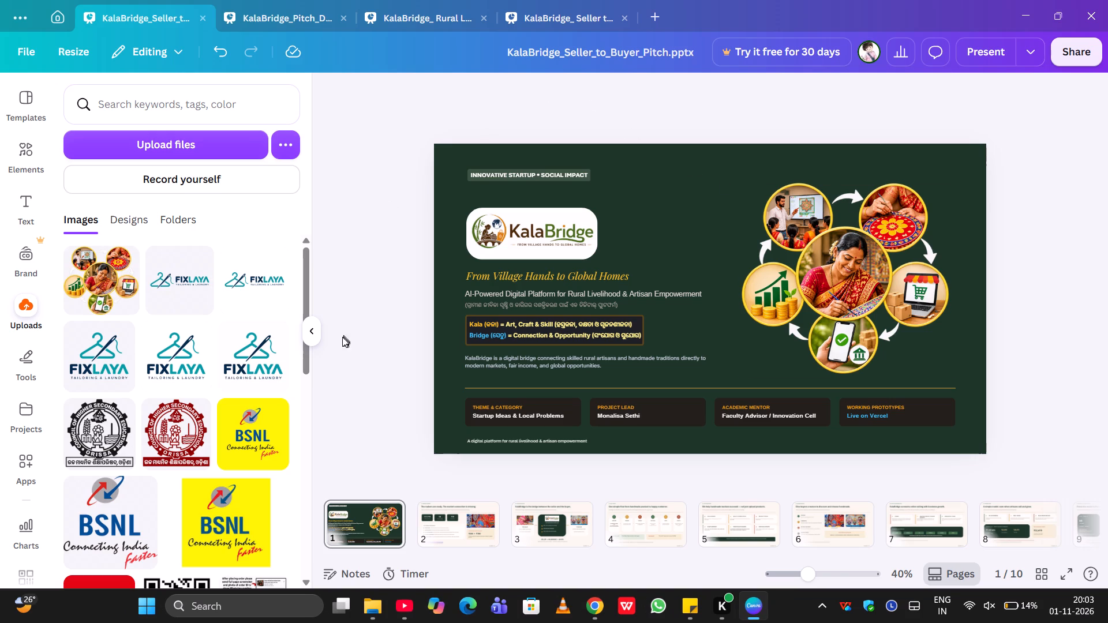
pyautogui.click(309, 333)
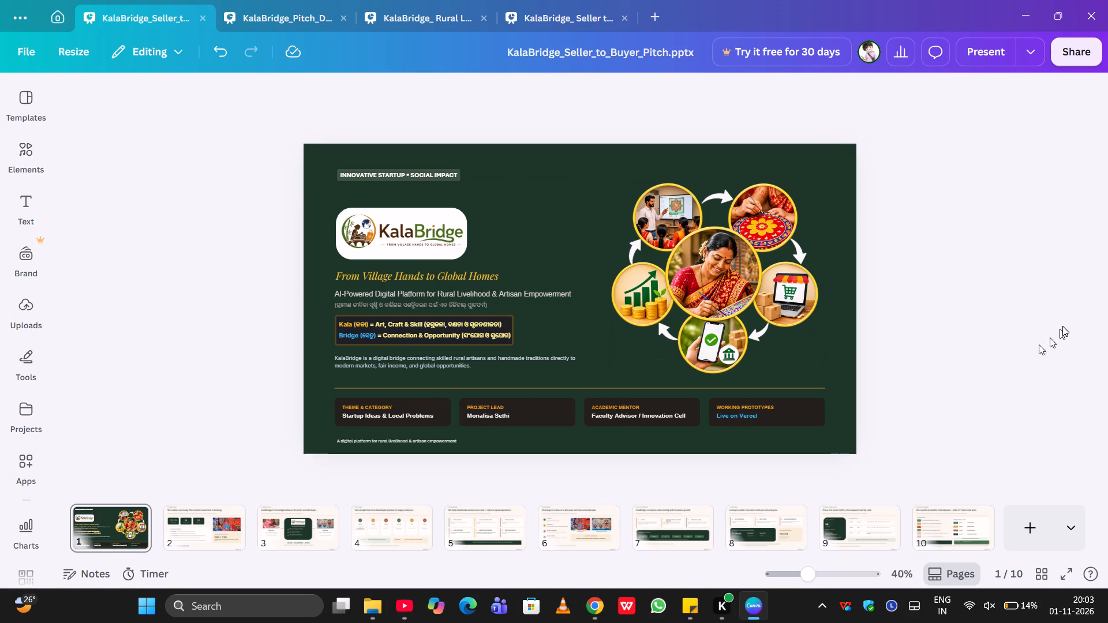
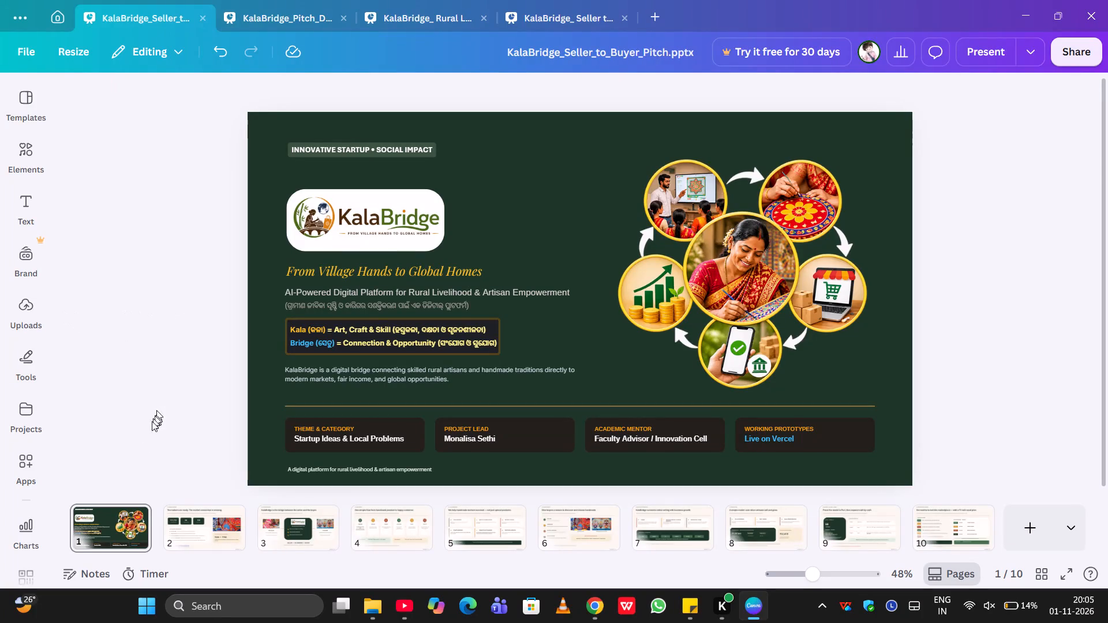
# Compare slide 2 of the Seller_to_Buyer_Pitch deck with slide 2 of the Pitch_Deck (1) and Rural Livelihood decks.
pyautogui.click(182, 531)
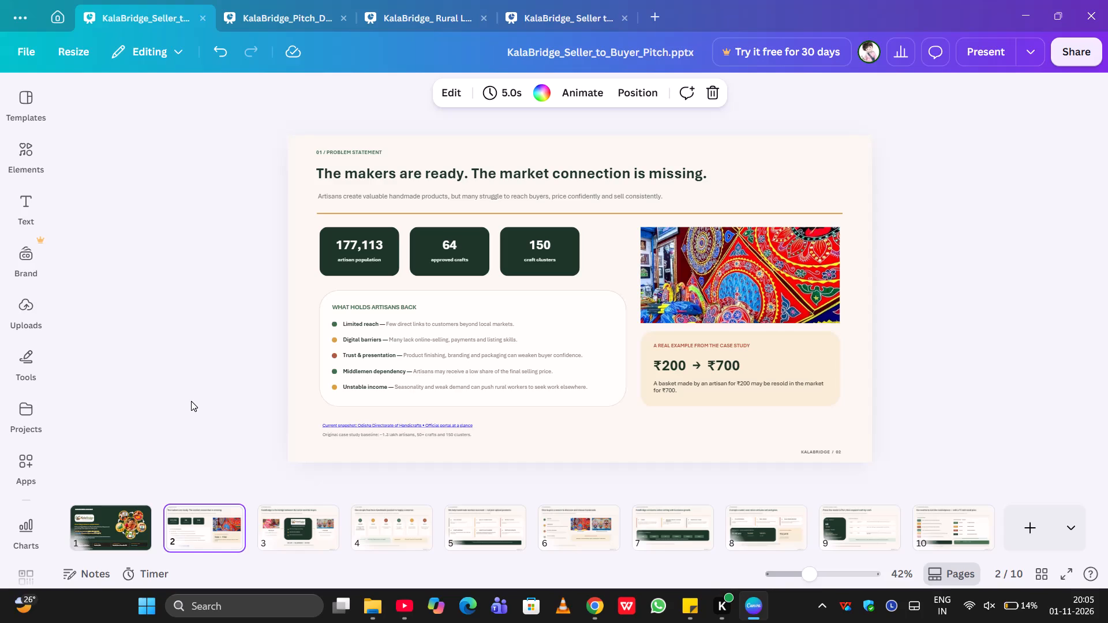
pyautogui.click(266, 16)
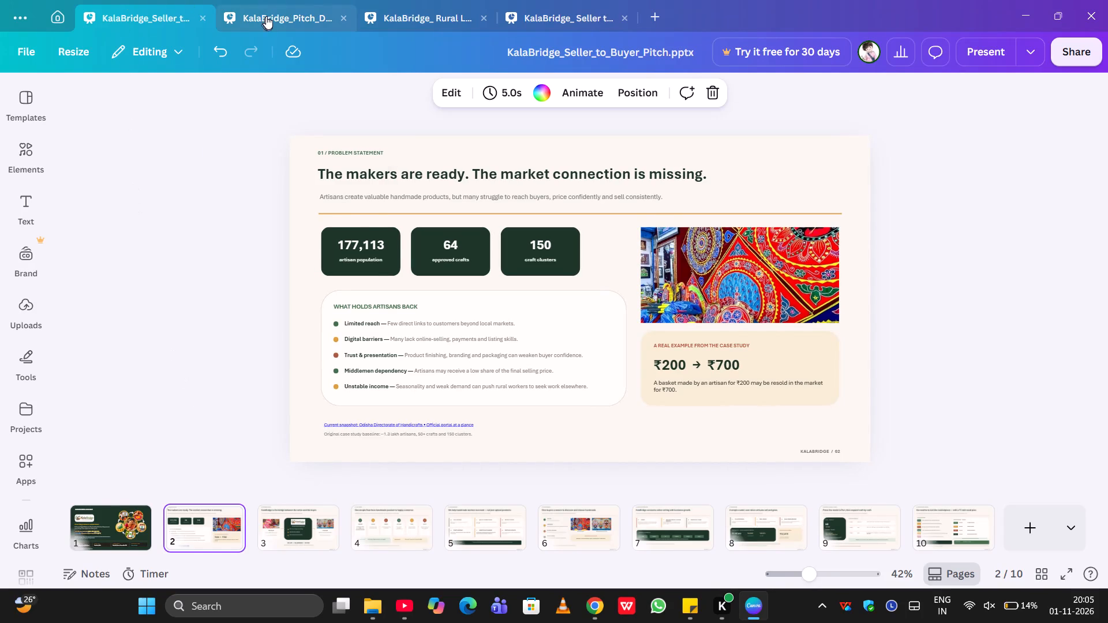
pyautogui.scroll(1, 358, 239)
pyautogui.click(205, 536)
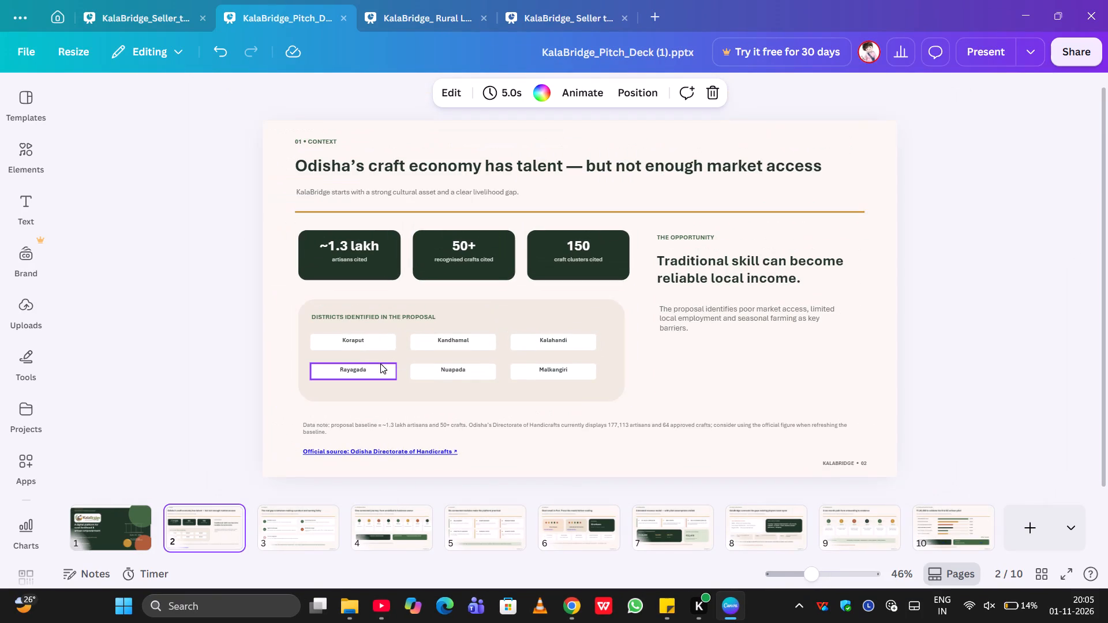
pyautogui.click(132, 16)
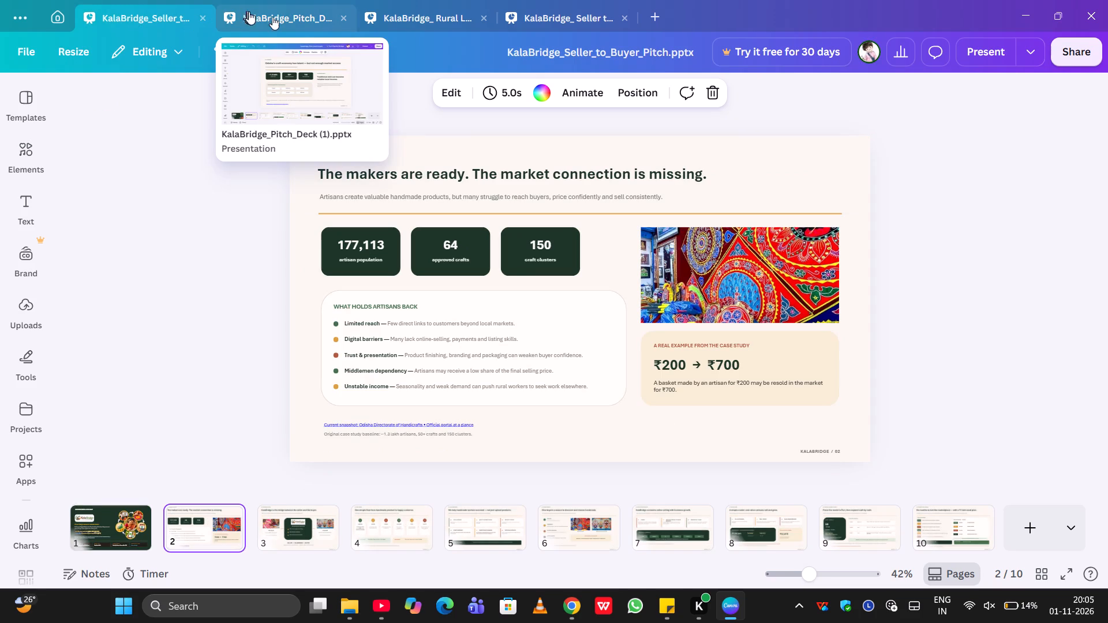
pyautogui.click(407, 12)
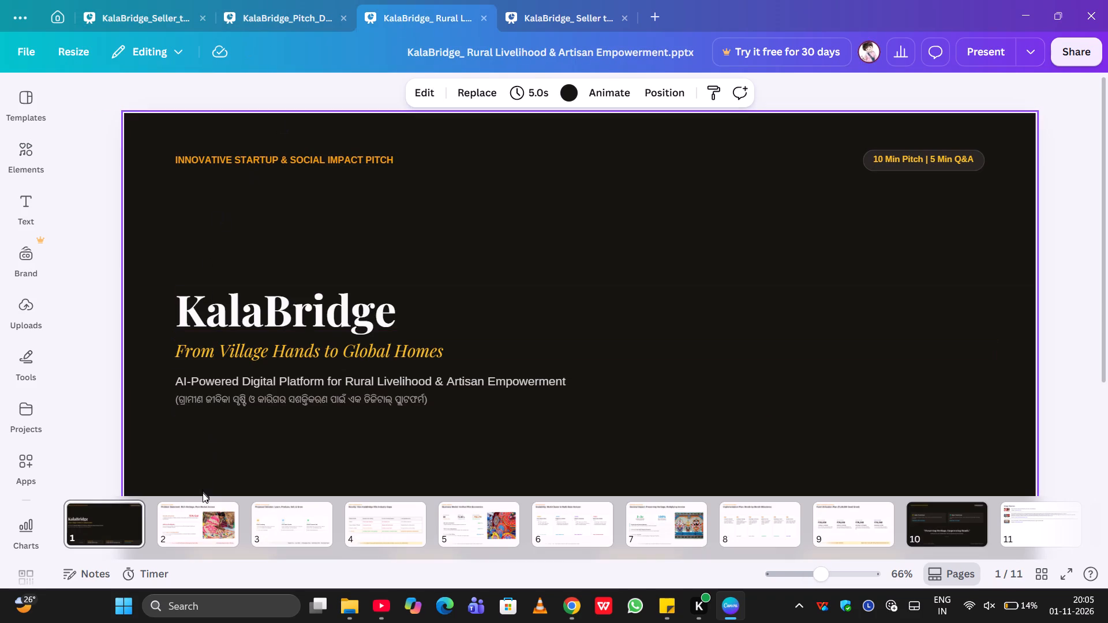
pyautogui.click(204, 508)
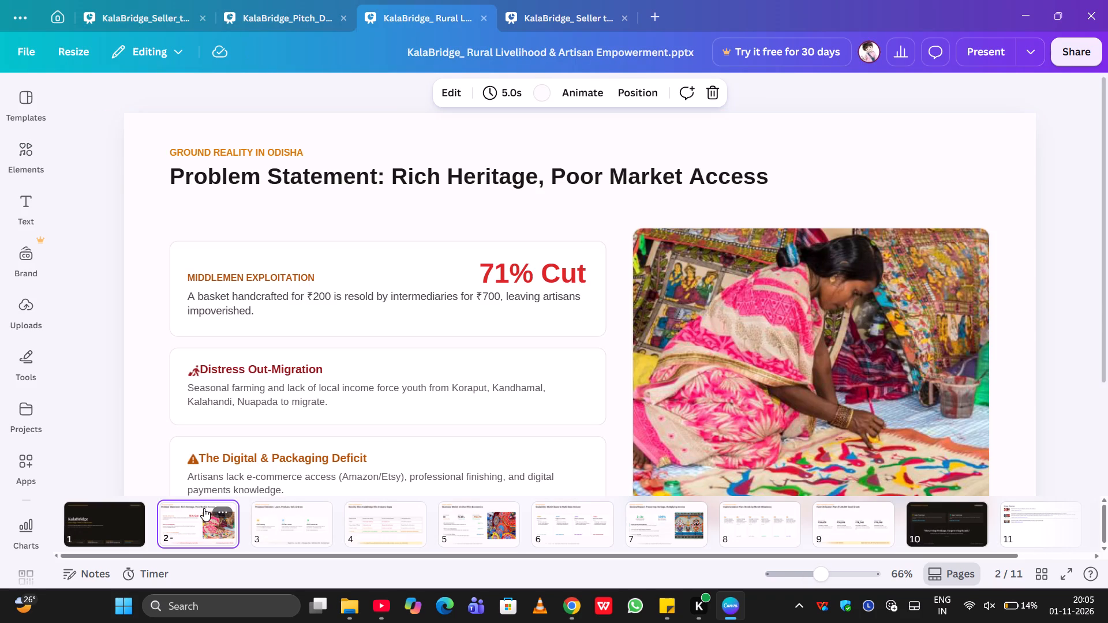
pyautogui.click(155, 13)
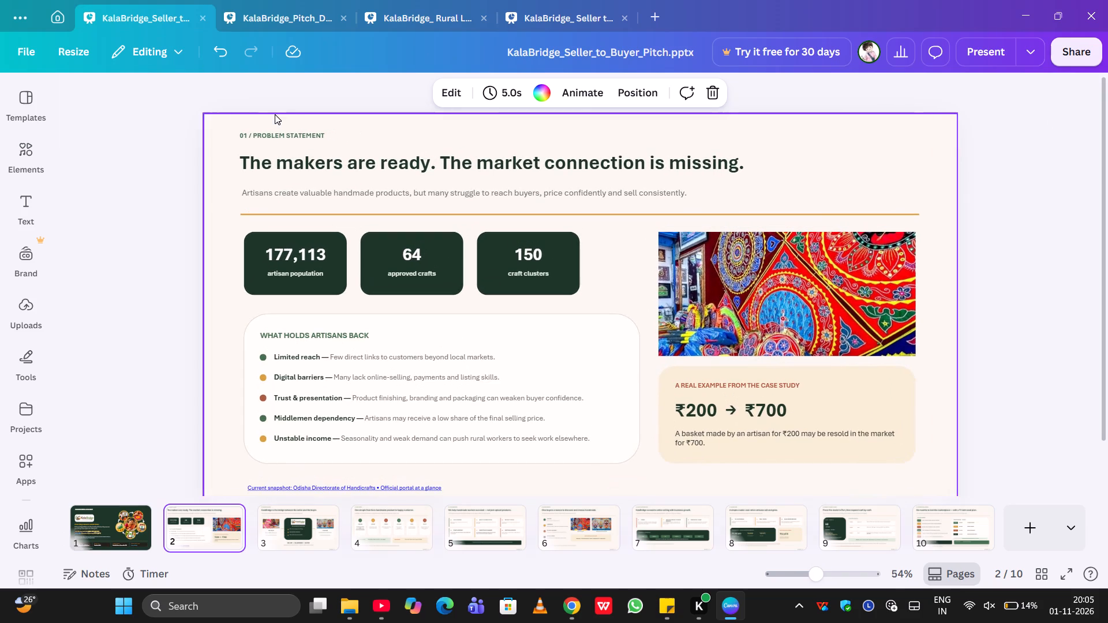
pyautogui.click(284, 24)
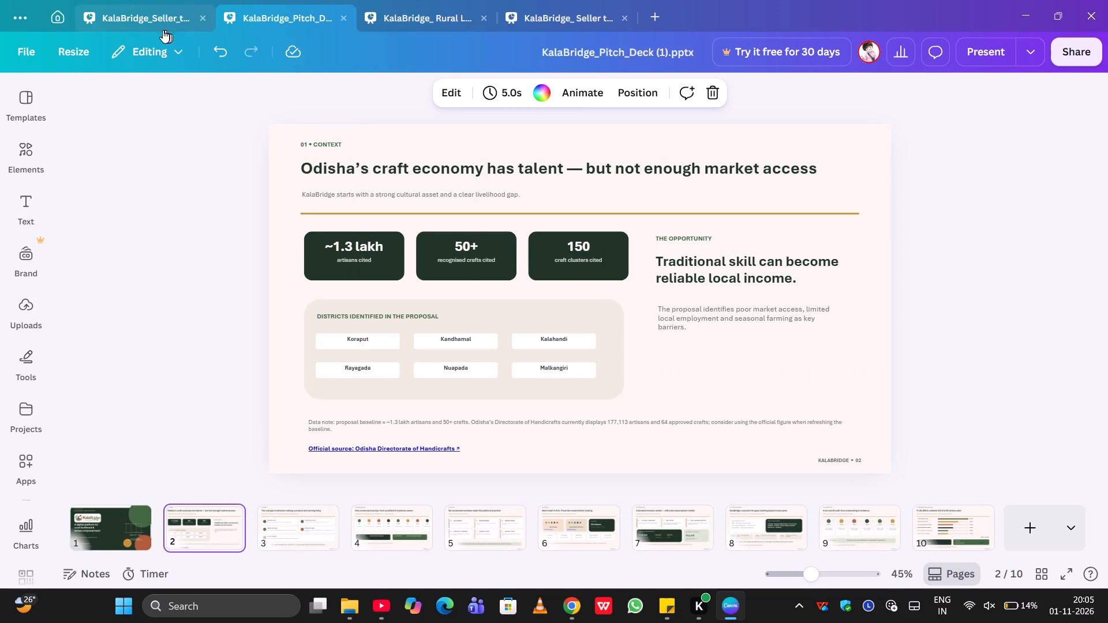
pyautogui.click(159, 23)
pyautogui.click(258, 18)
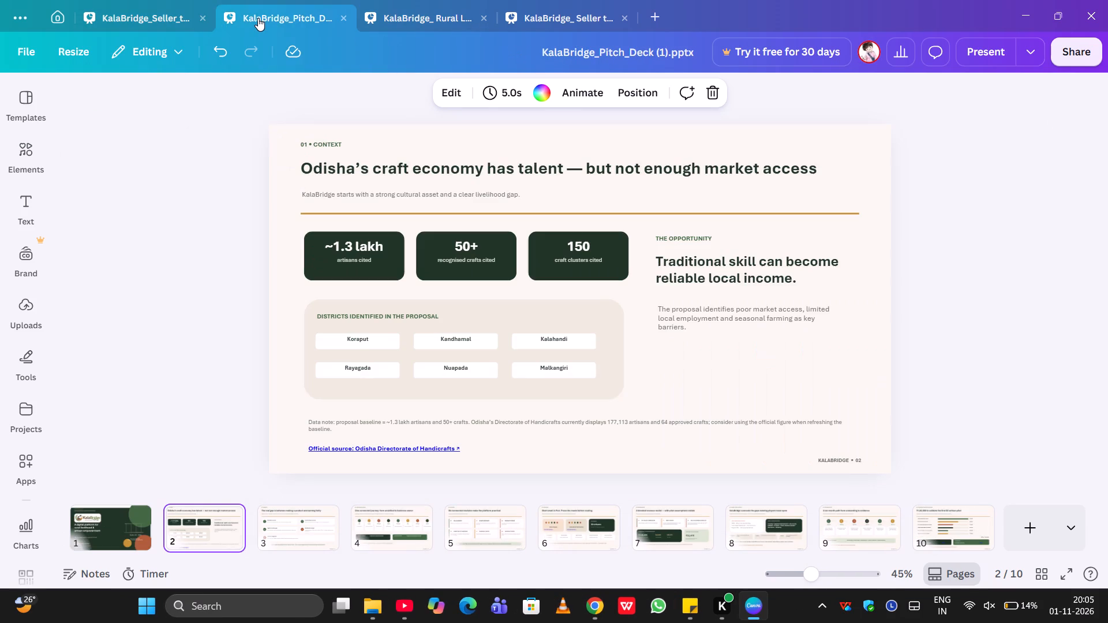
pyautogui.click(169, 13)
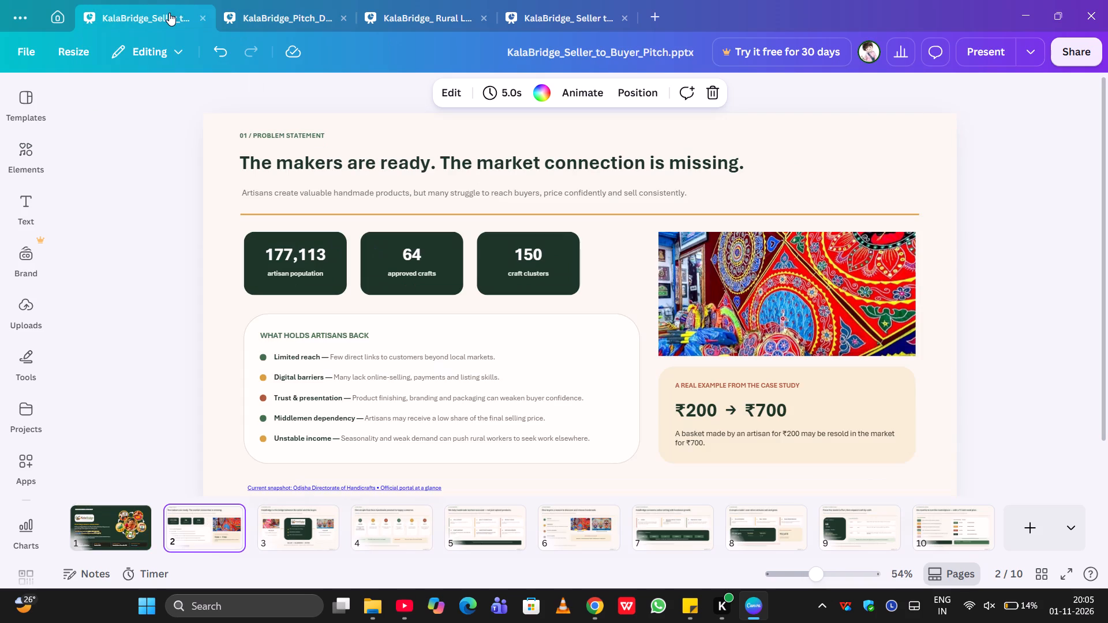
pyautogui.click(275, 23)
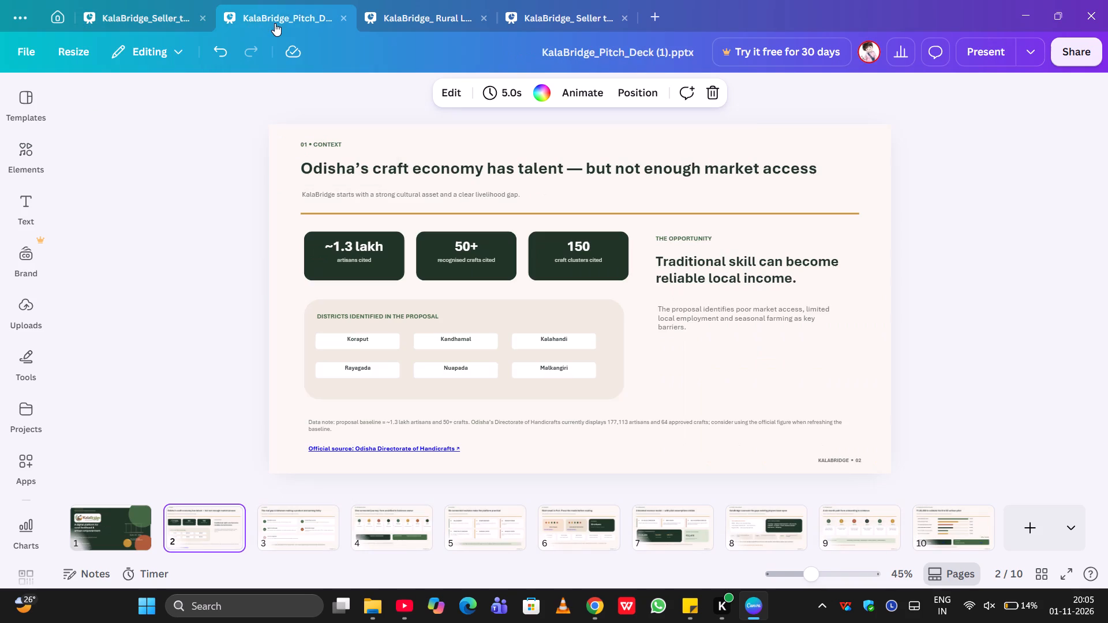
pyautogui.click(157, 21)
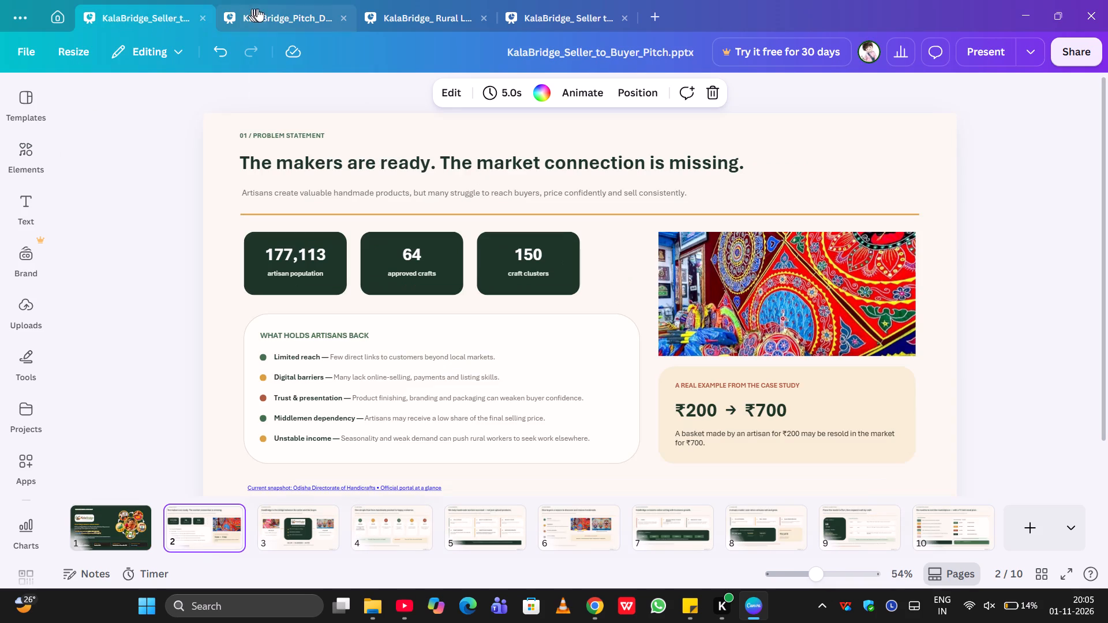
pyautogui.click(258, 13)
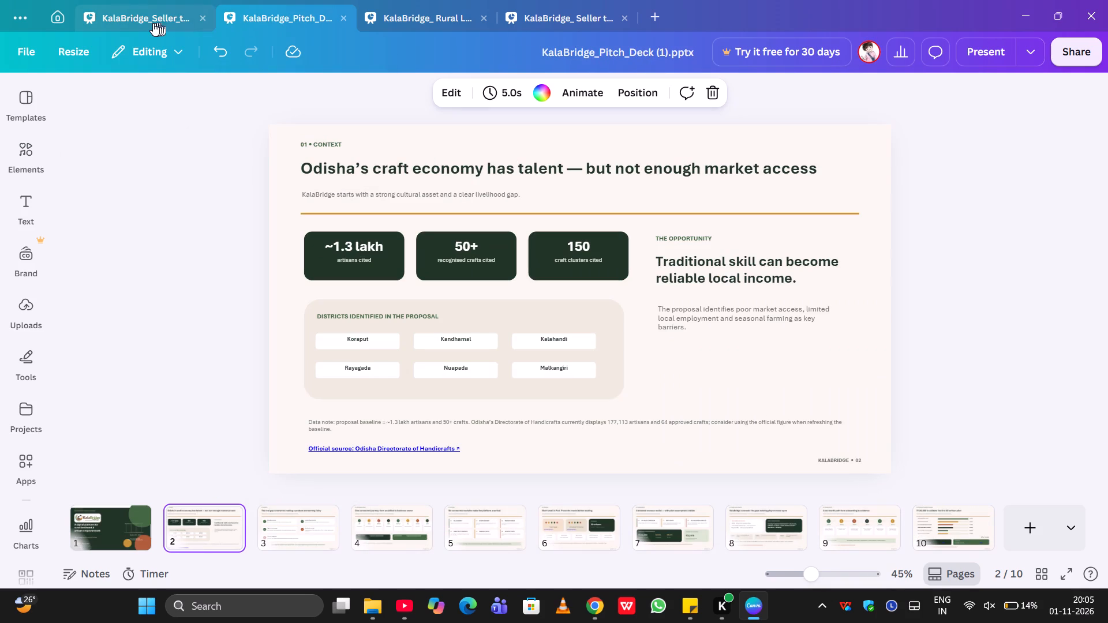
pyautogui.click(151, 23)
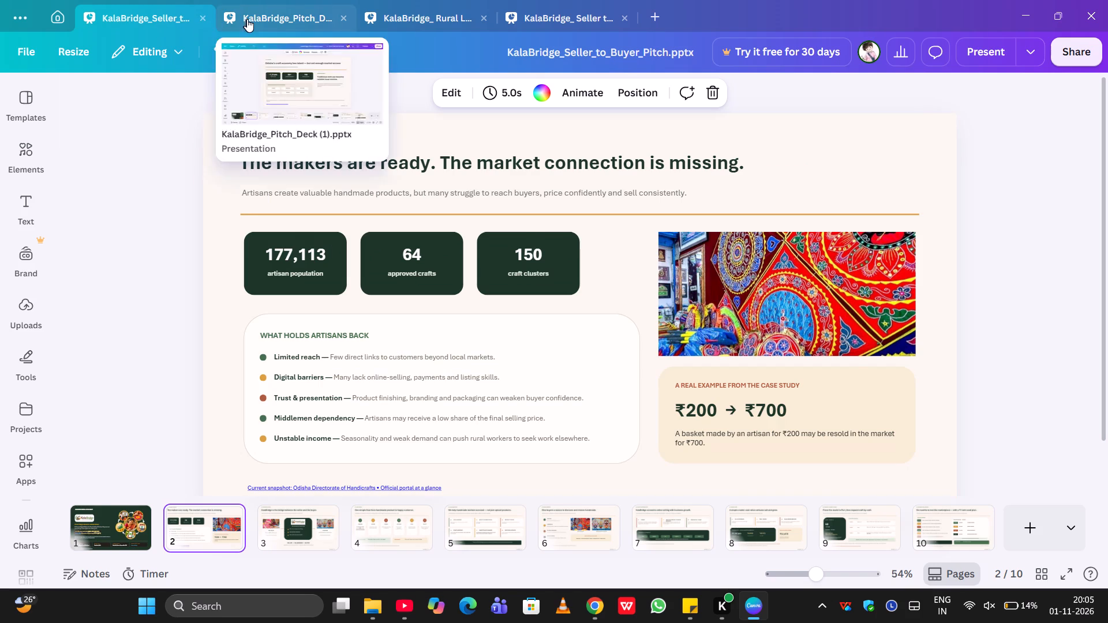
pyautogui.click(247, 19)
# Delete the "Current snapshot: Odisha Directorate of Handicrafts" source link from slide 2 of the Seller_to_Buyer_Pitch deck.
pyautogui.click(159, 18)
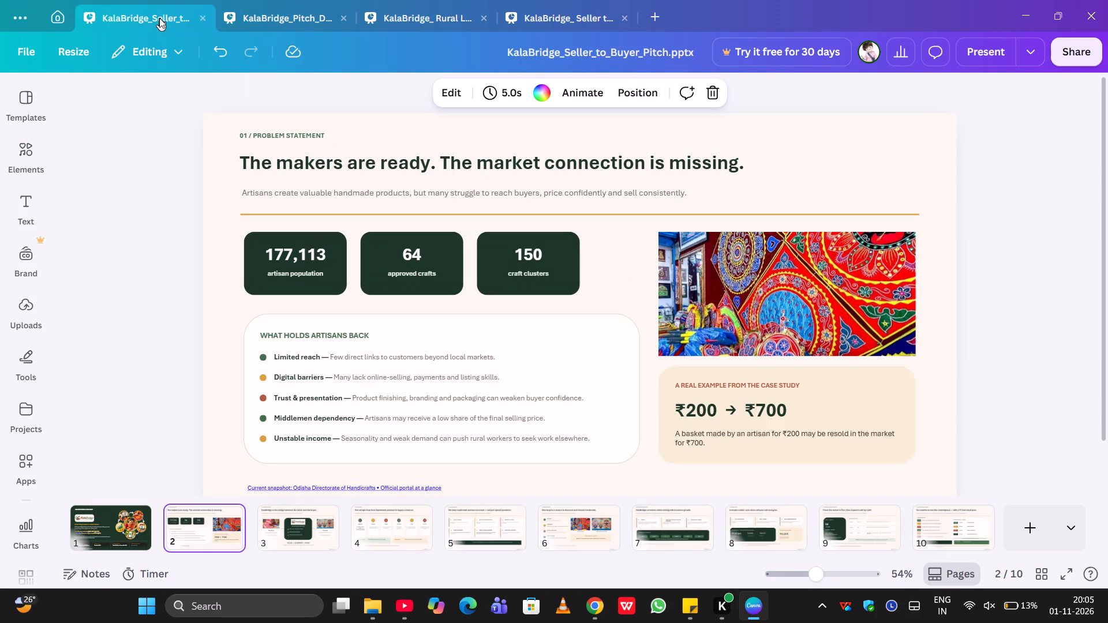
pyautogui.scroll(-1, 207, 239)
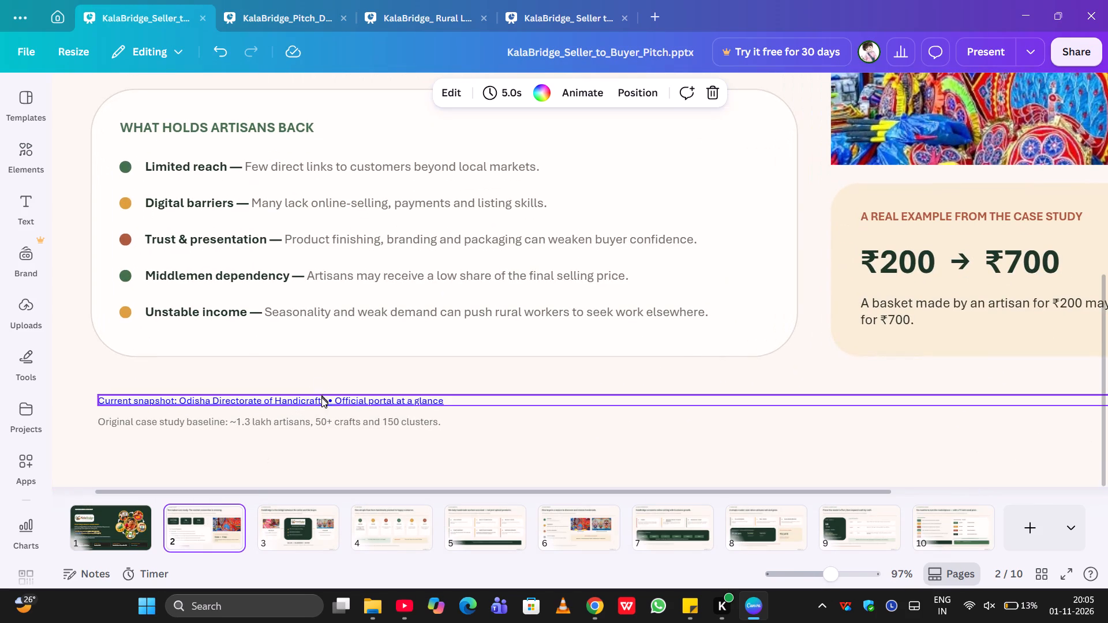
pyautogui.click(321, 398)
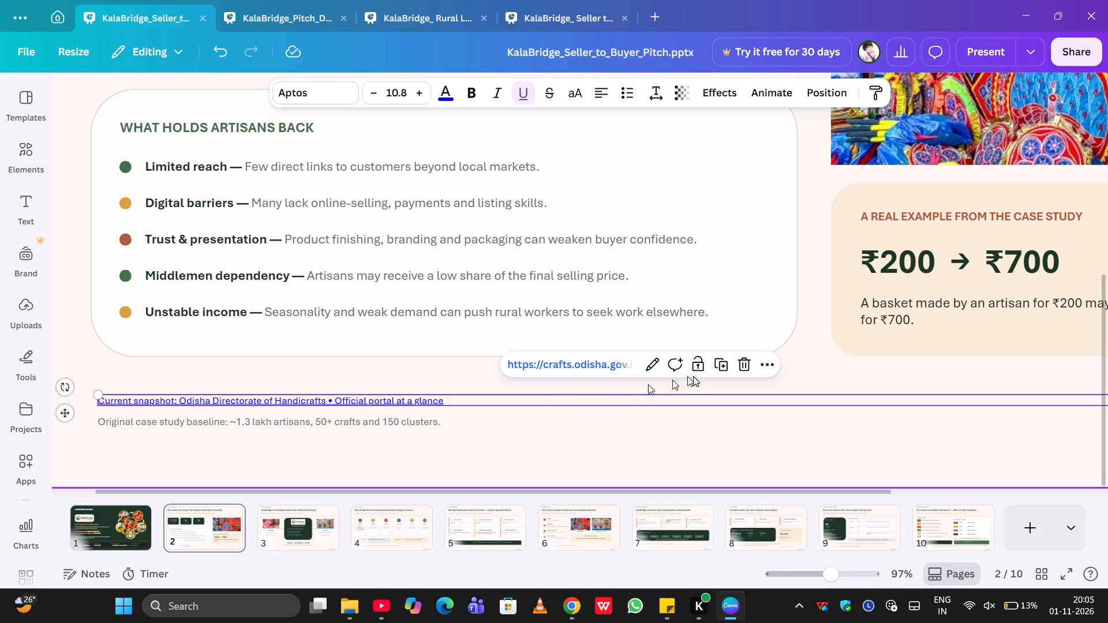
pyautogui.click(736, 371)
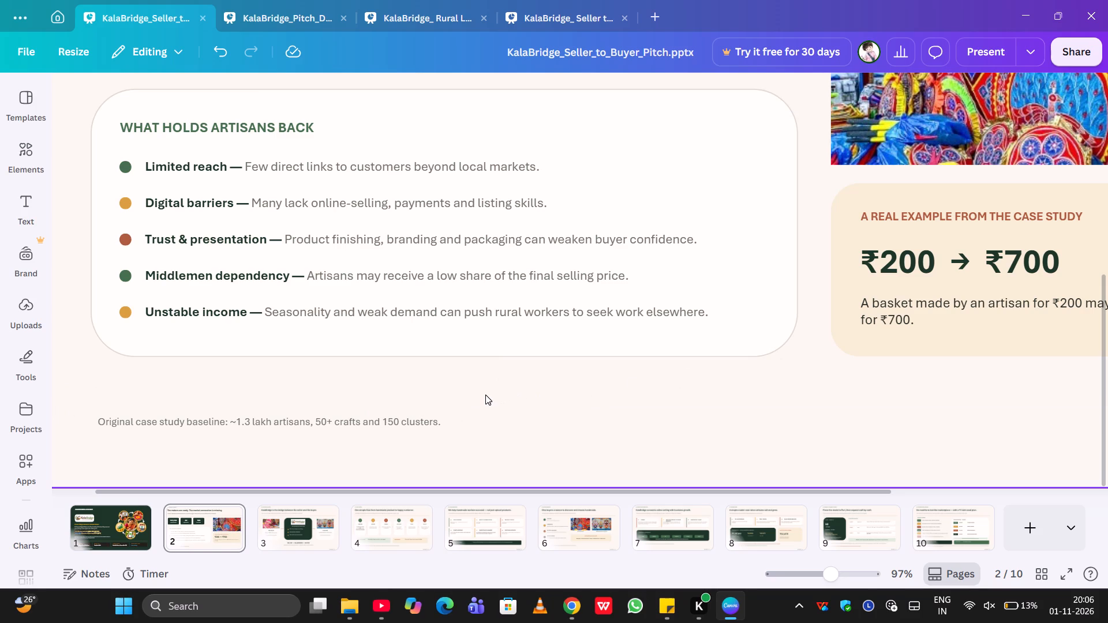
# Review the statistics, artisan barriers, photo and price example on slide 2 of the Seller_to_Buyer_Pitch deck.
pyautogui.hscroll(1, 485, 395)
pyautogui.scroll(1, 485, 395)
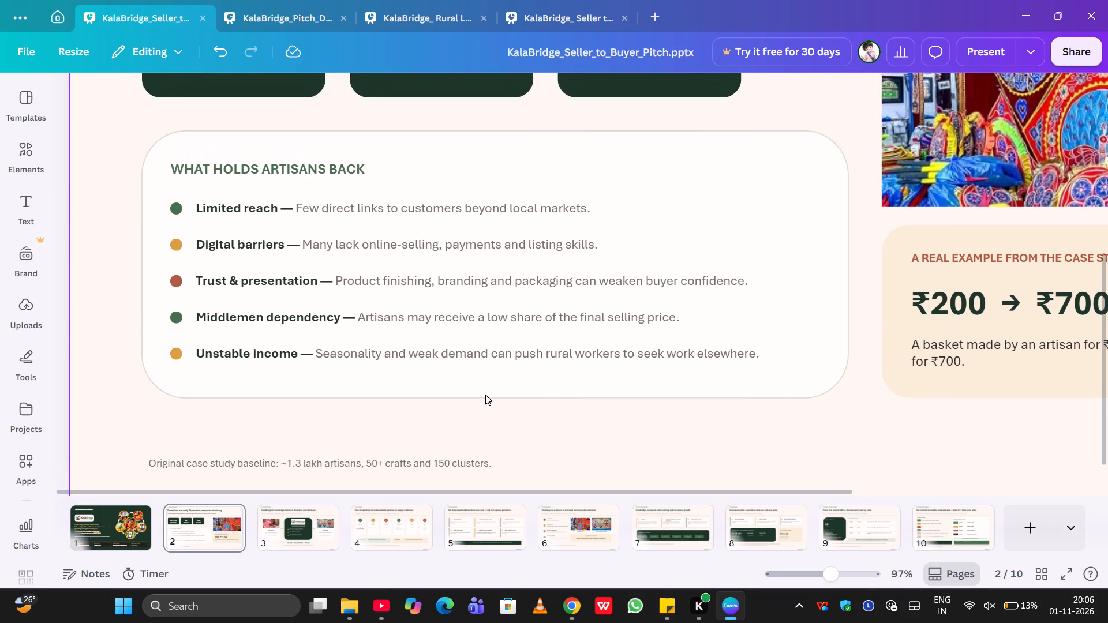
pyautogui.scroll(1, 485, 395)
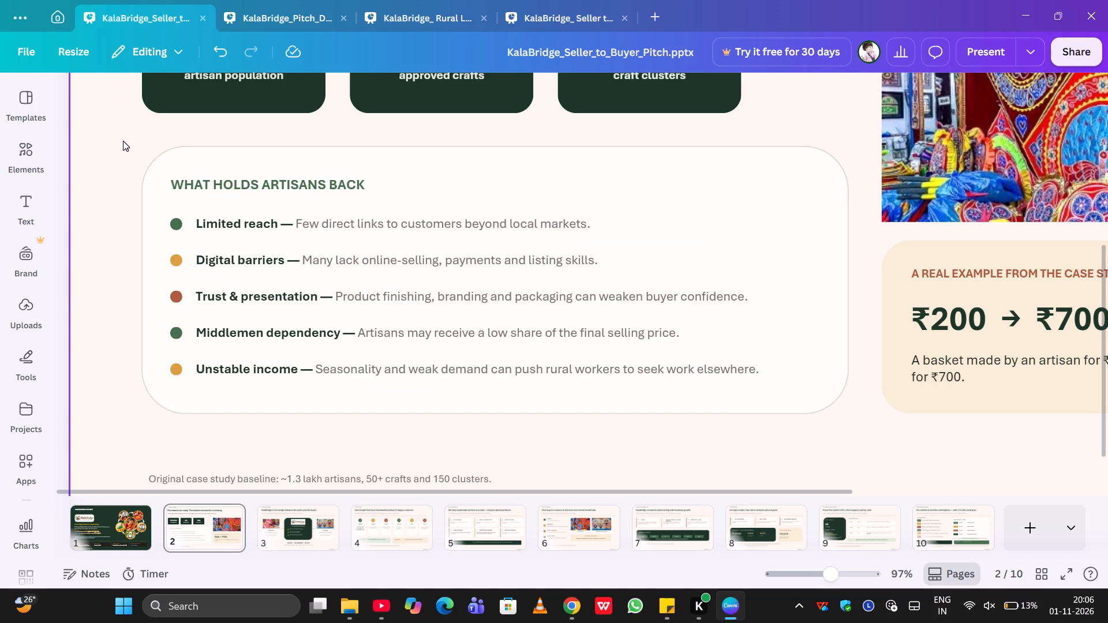
pyautogui.scroll(6, 123, 153)
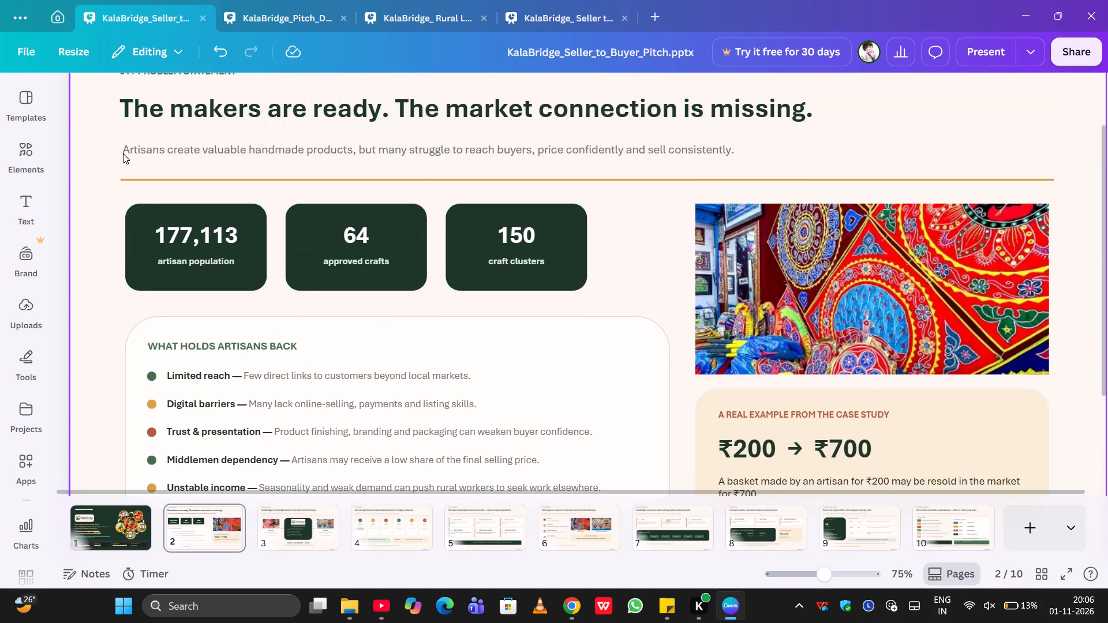
pyautogui.scroll(-1, 207, 291)
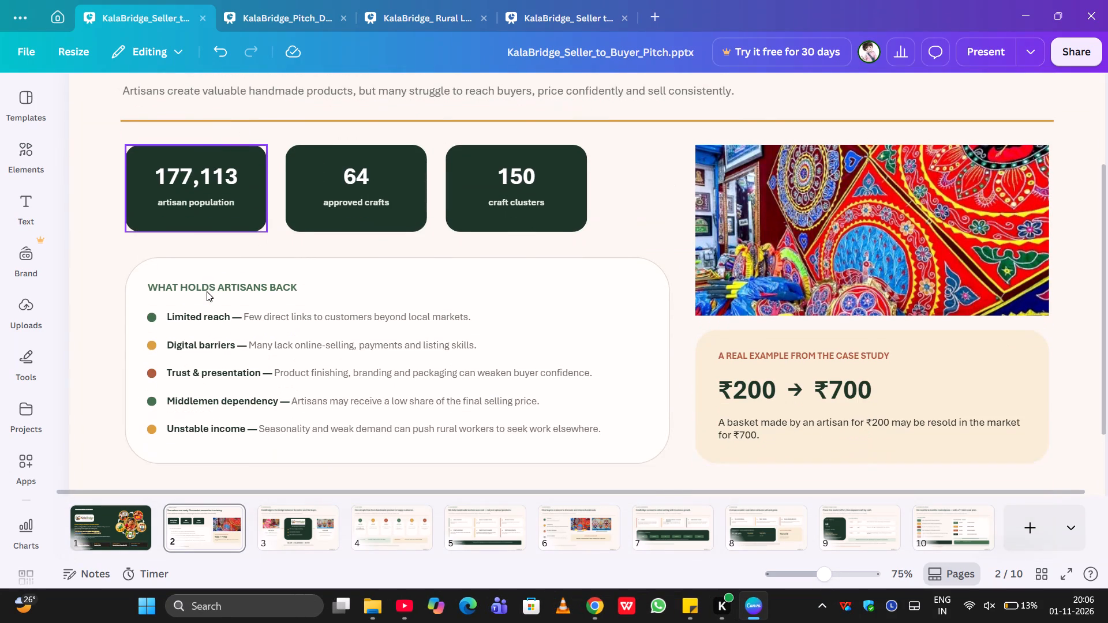
pyautogui.scroll(-1, 207, 291)
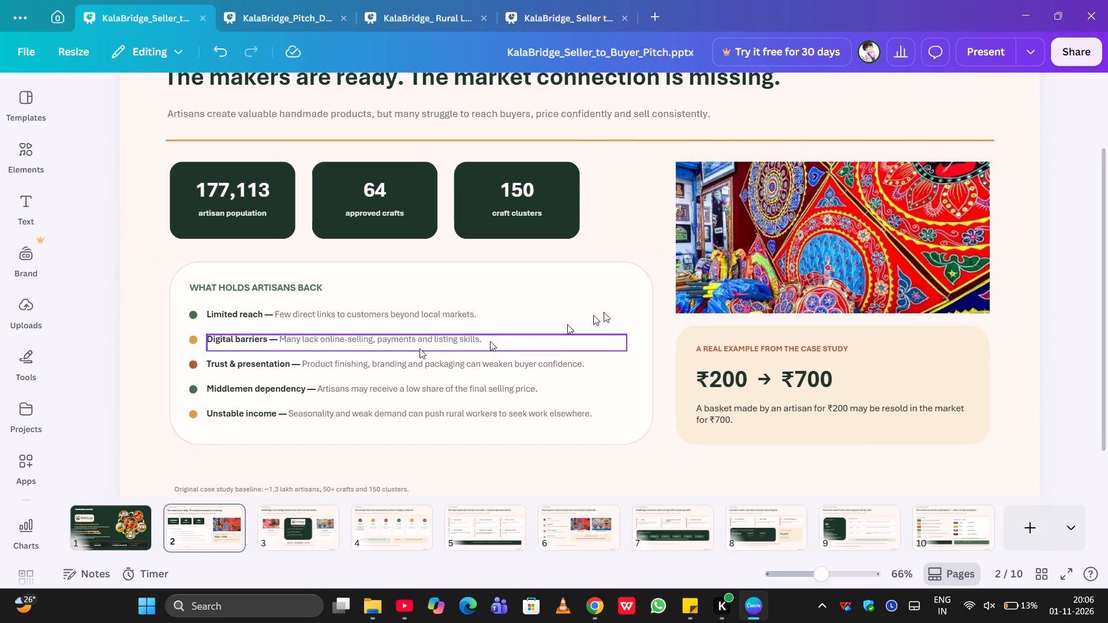
pyautogui.click(840, 252)
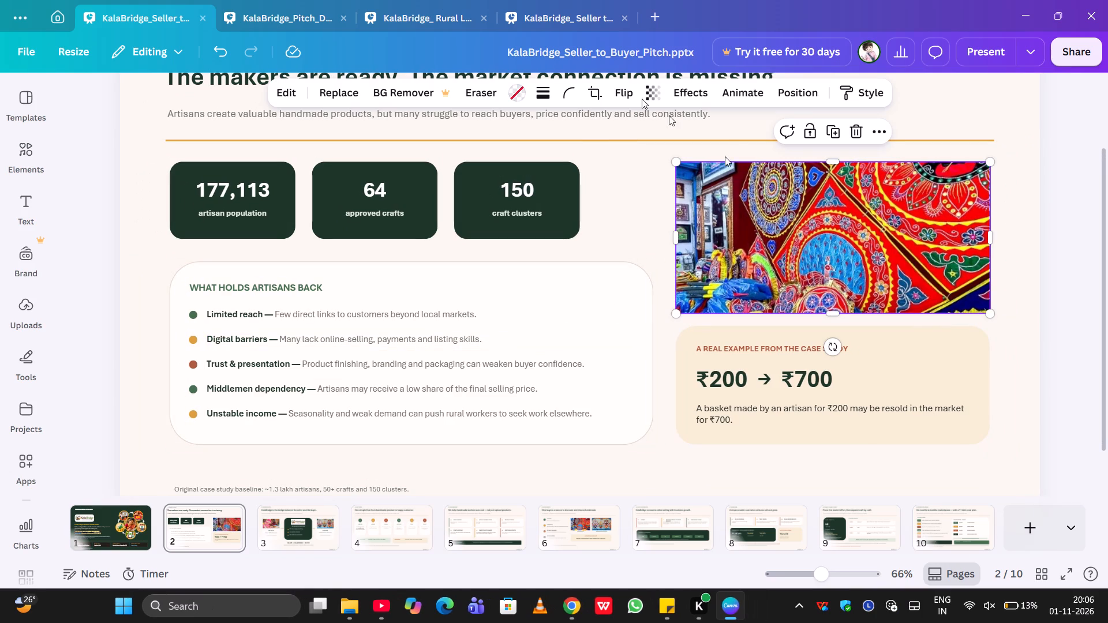
# Examine slide 2 of the Rural Livelihood, Seller to Buyer Artisan Ecosystem and Pitch_Deck (1) decks against the Seller_to_Buyer_Pitch deck.
pyautogui.click(403, 21)
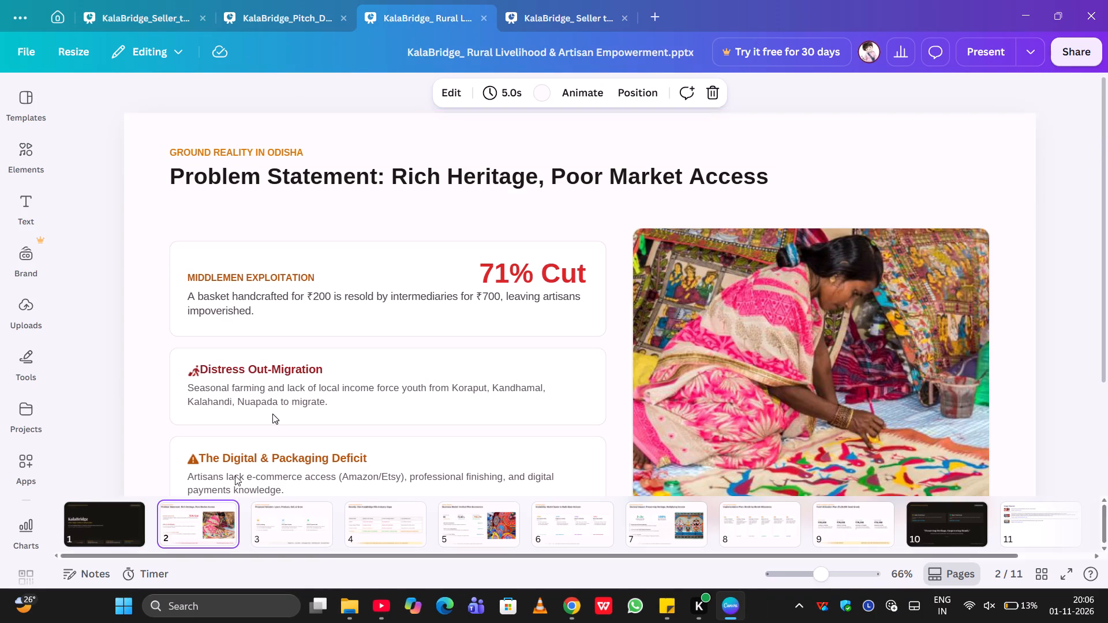
pyautogui.scroll(-1, 324, 313)
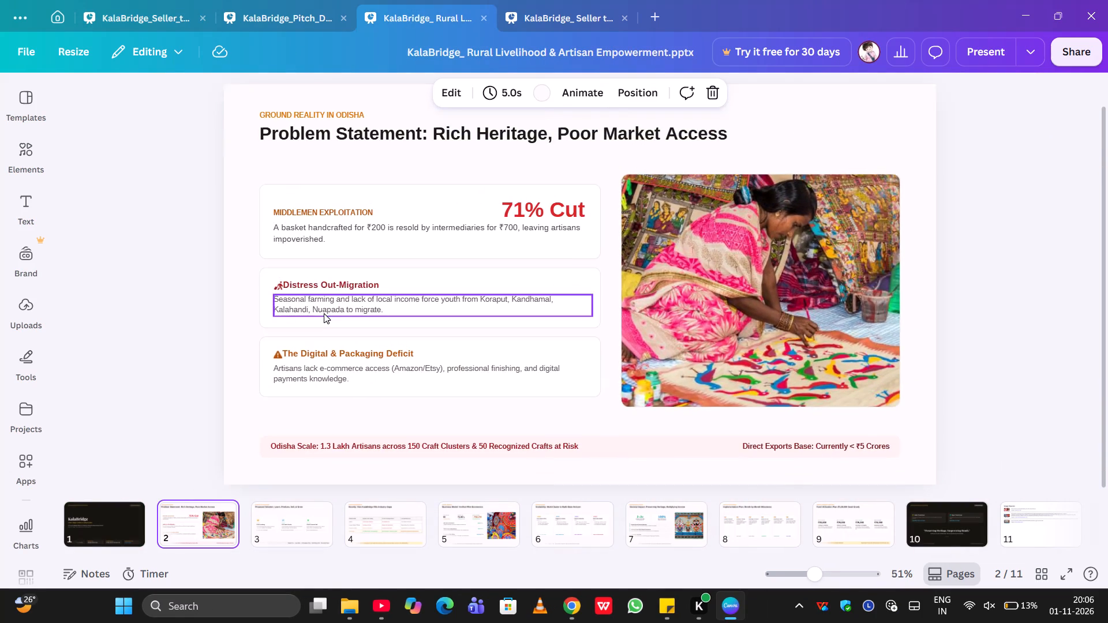
pyautogui.click(551, 18)
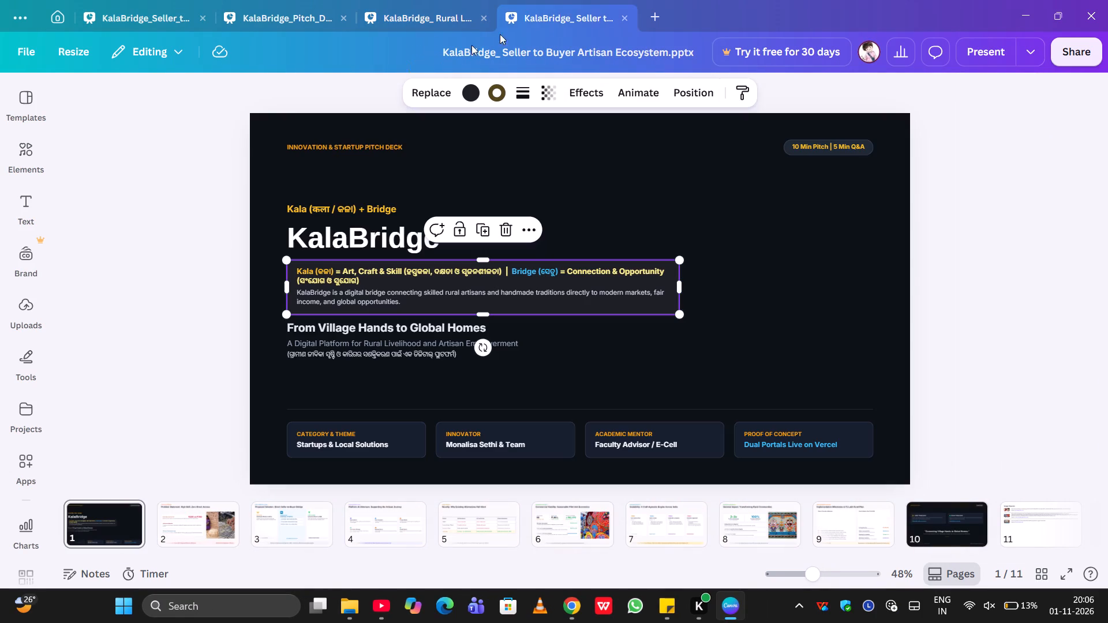
pyautogui.click(214, 542)
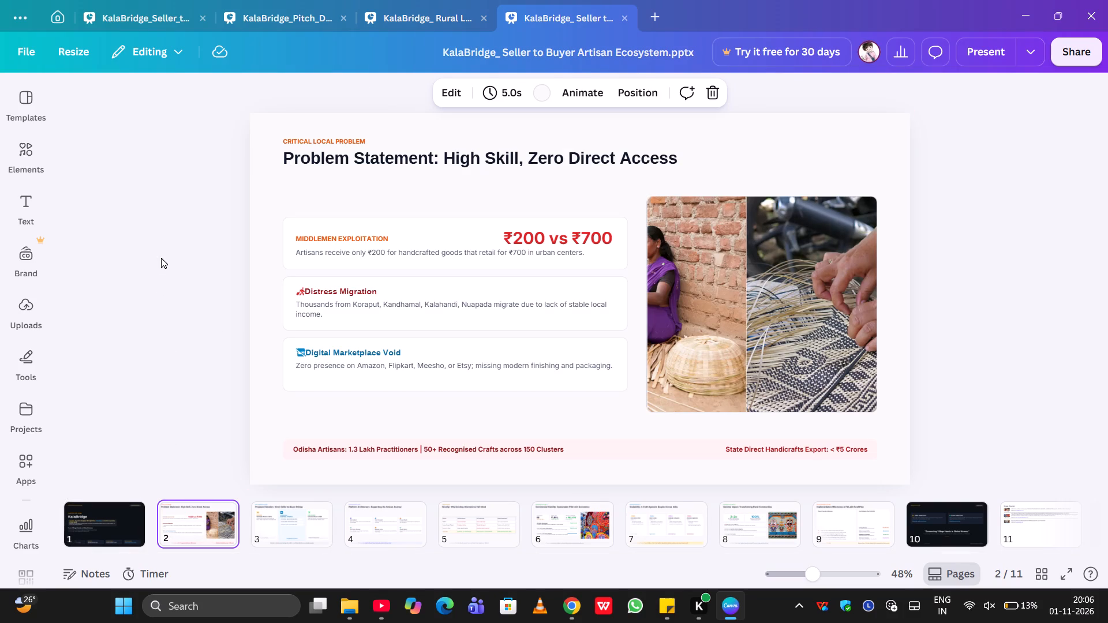
pyautogui.click(275, 12)
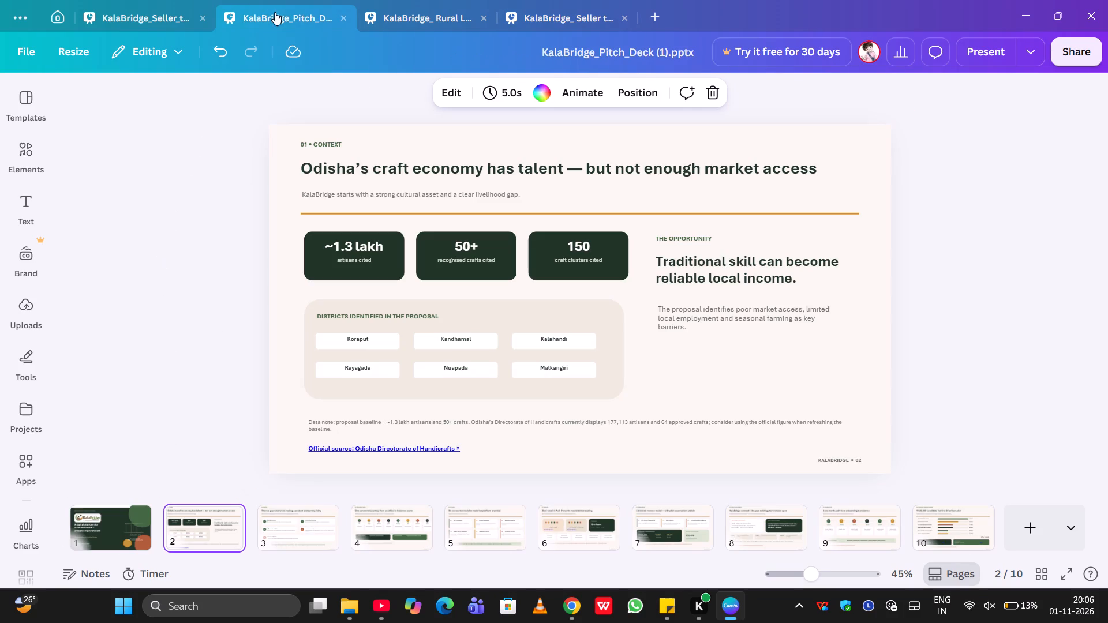
pyautogui.click(441, 17)
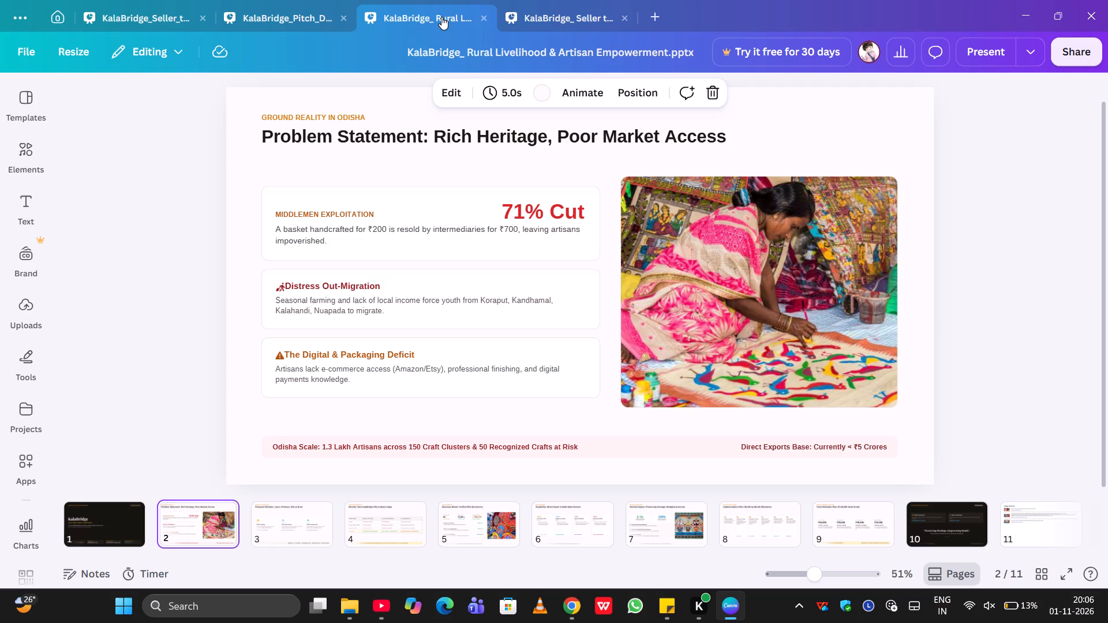
pyautogui.click(523, 9)
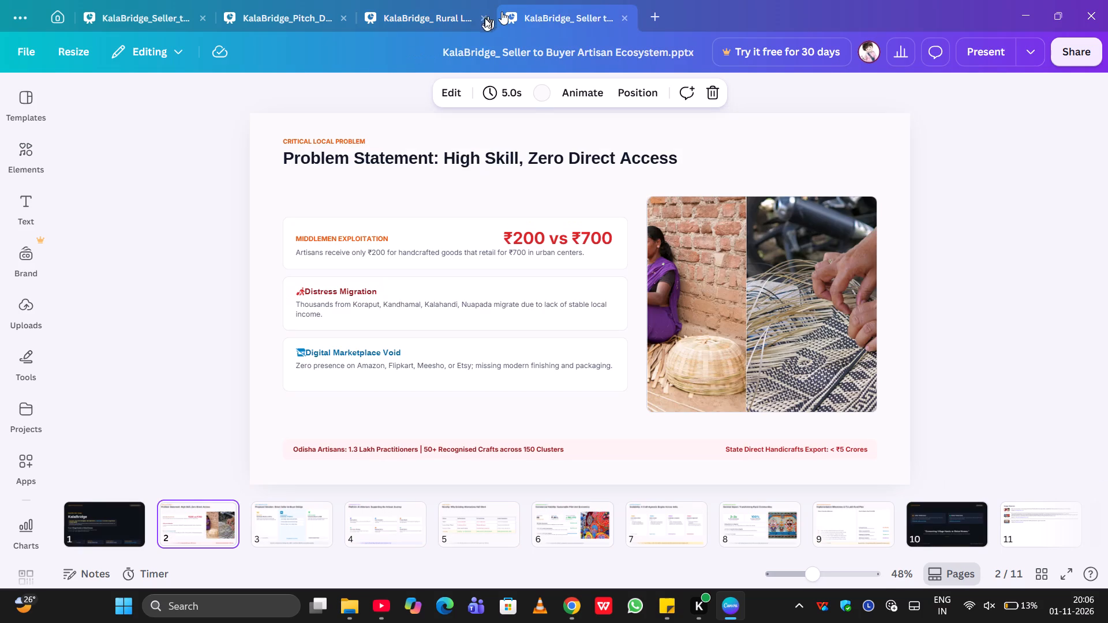
pyautogui.click(447, 17)
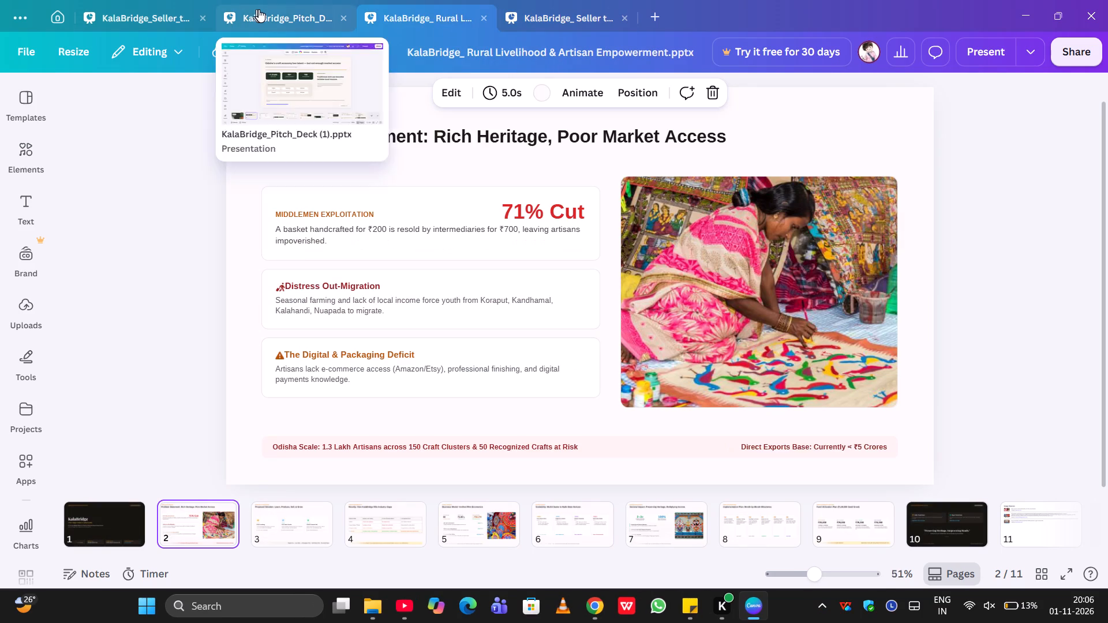
pyautogui.click(259, 9)
pyautogui.click(128, 11)
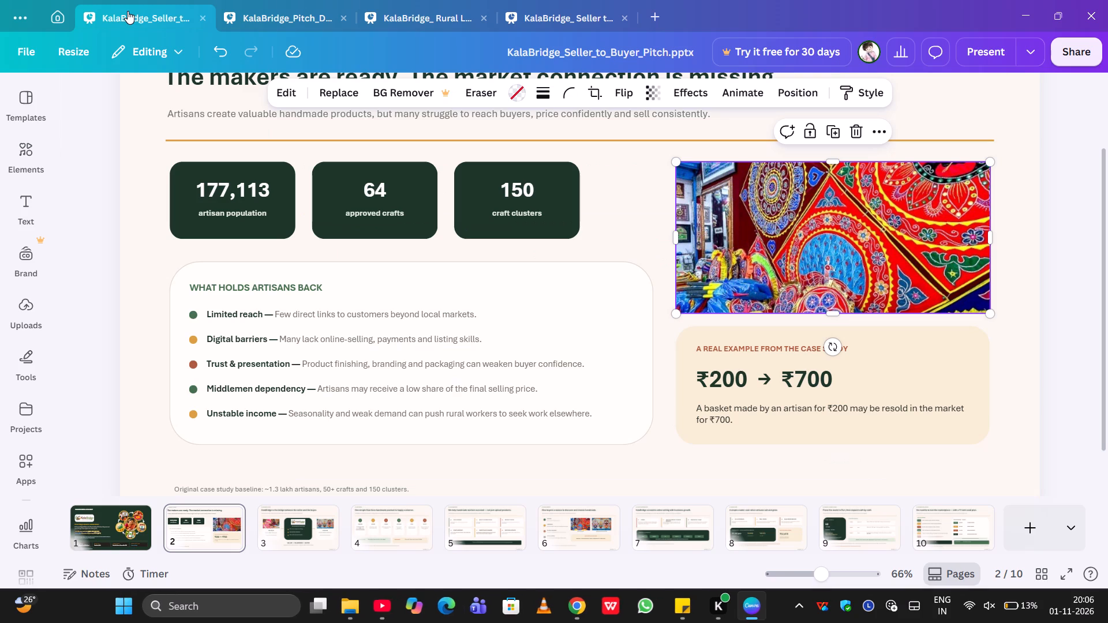
# Recheck the Seller_to_Buyer_Pitch deck's problem statement slide against slide 2 of the three other KalaBridge decks.
pyautogui.scroll(1, 301, 107)
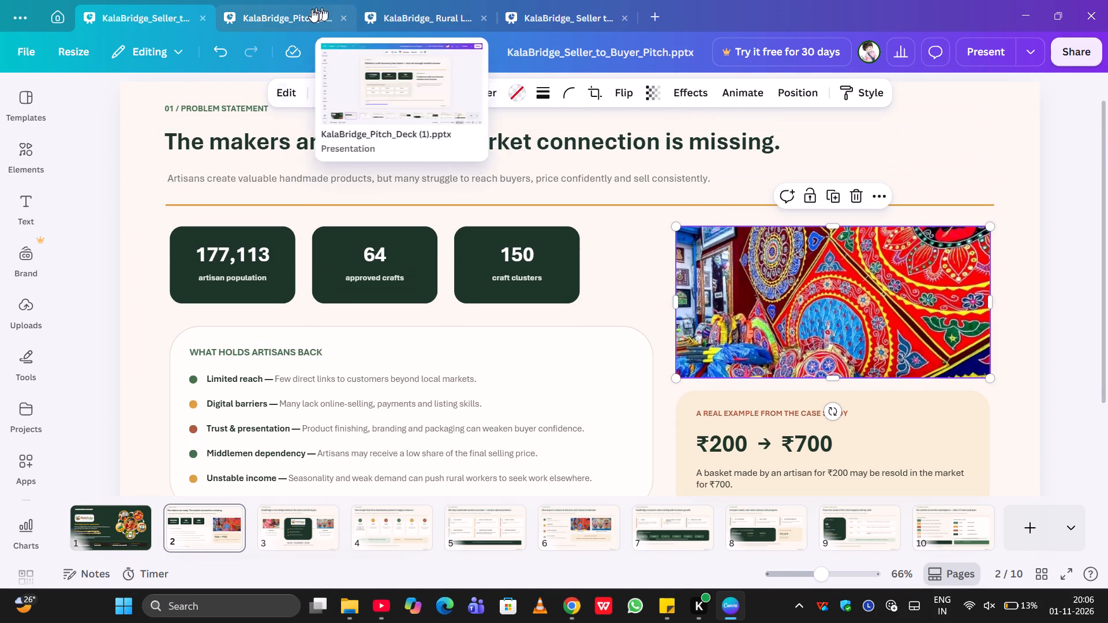
pyautogui.click(310, 12)
pyautogui.click(289, 512)
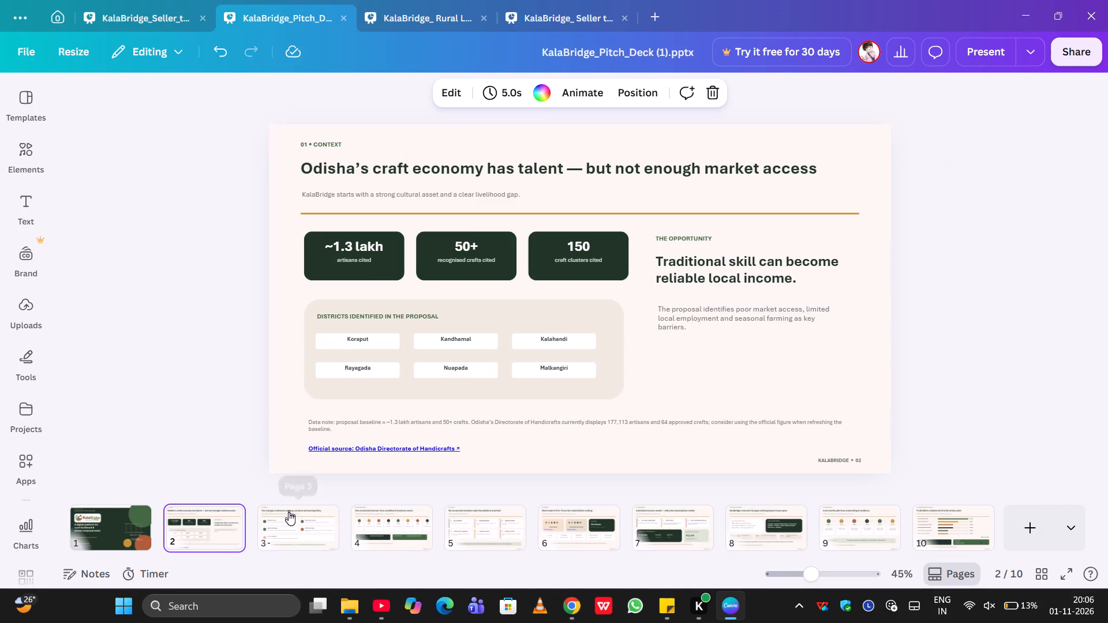
pyautogui.click(205, 533)
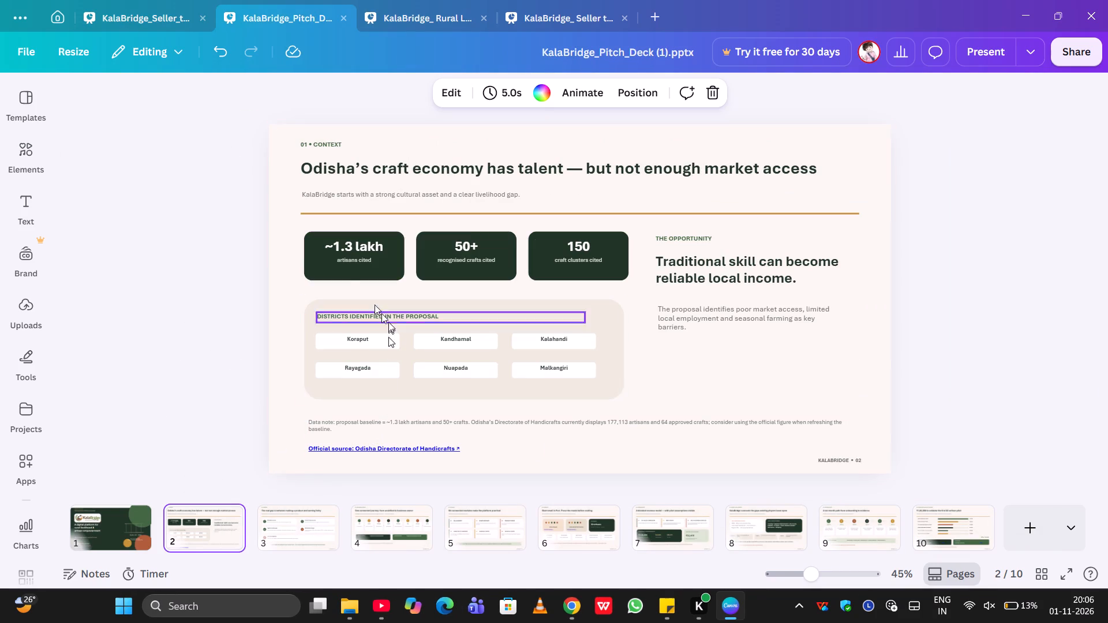
pyautogui.click(425, 12)
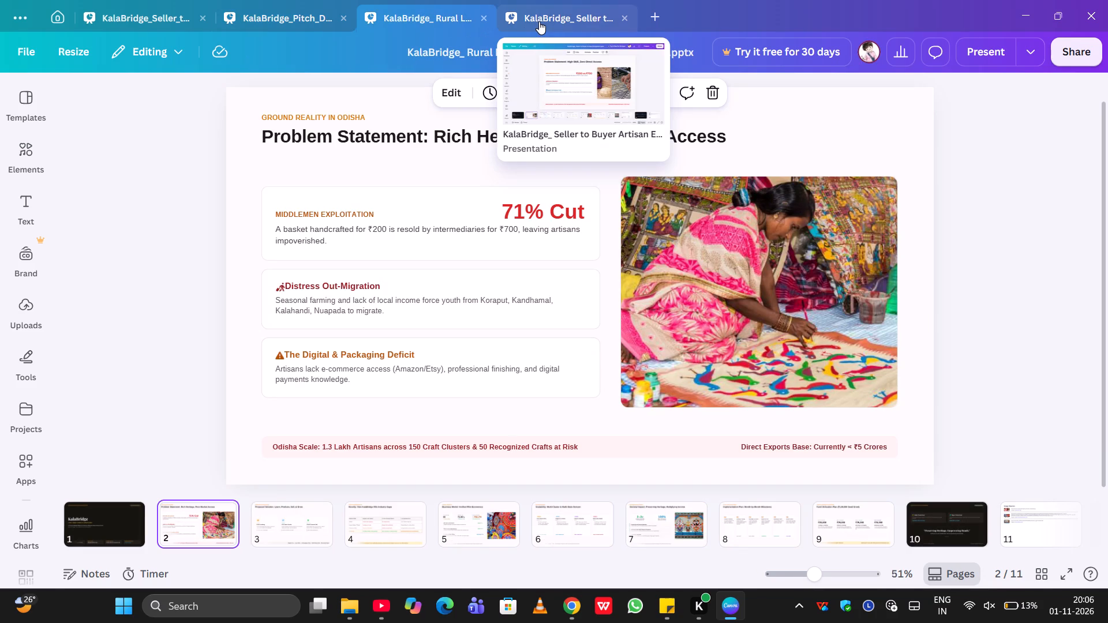
pyautogui.click(286, 541)
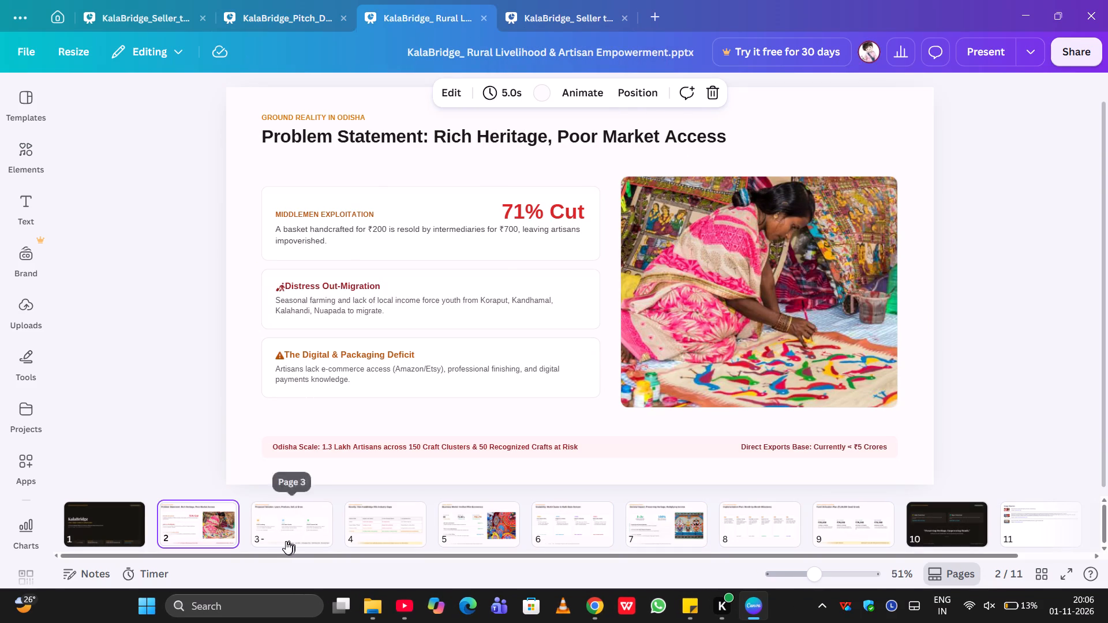
pyautogui.click(196, 503)
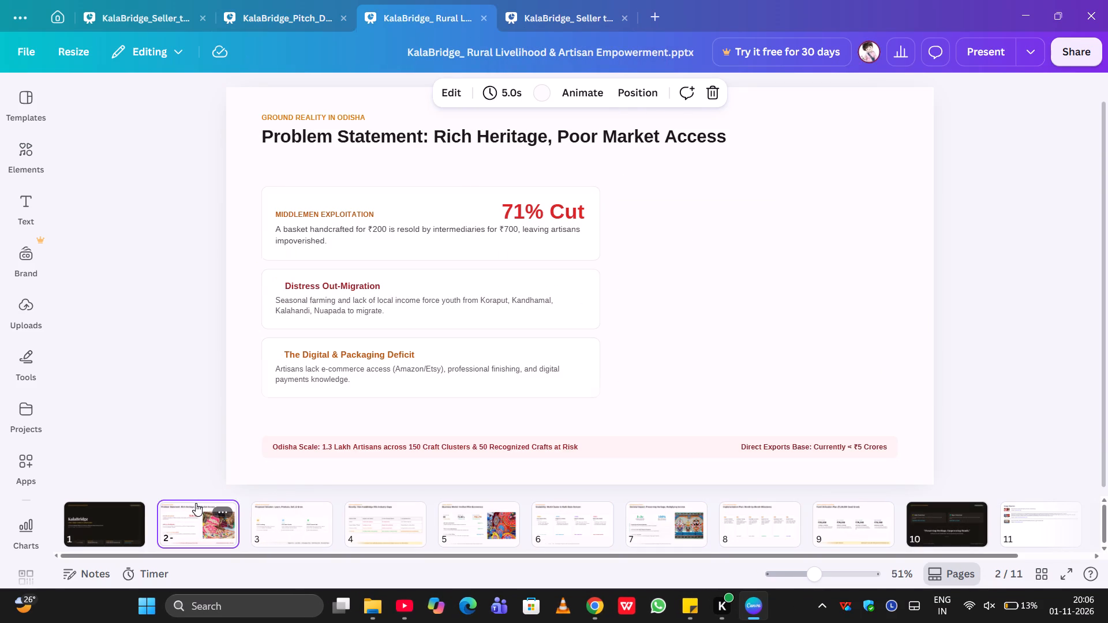
pyautogui.click(538, 15)
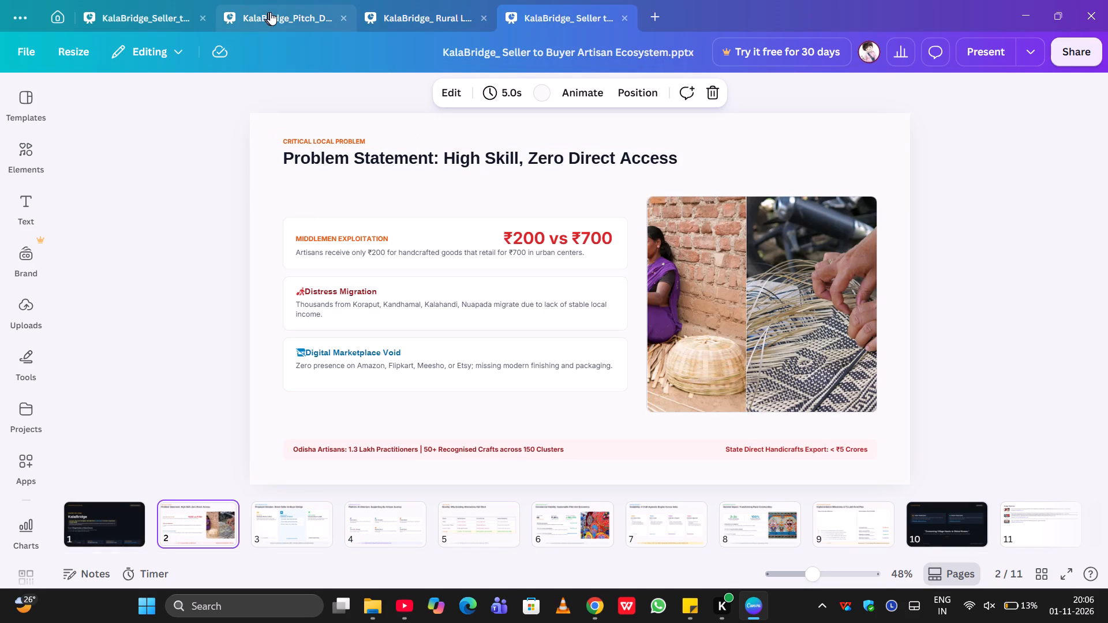
pyautogui.click(270, 12)
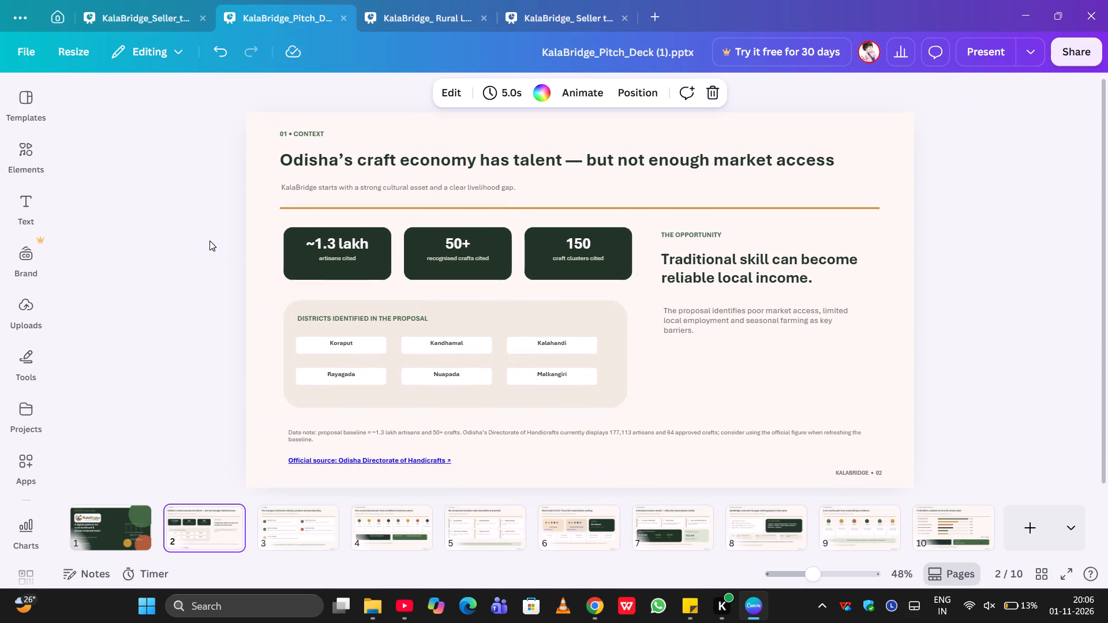
pyautogui.click(424, 10)
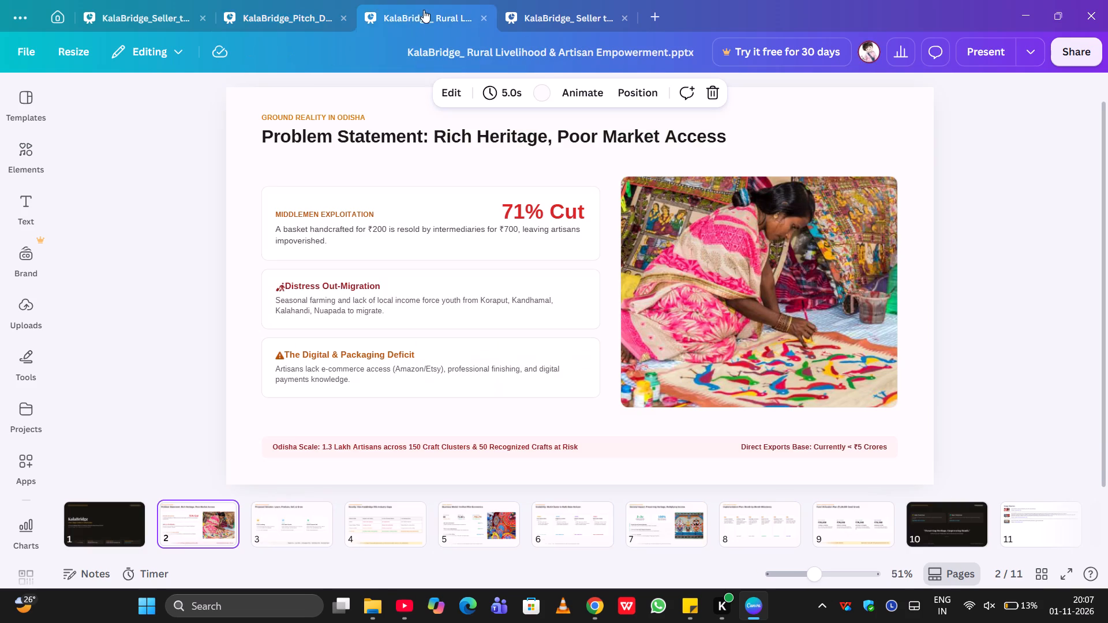
pyautogui.click(168, 21)
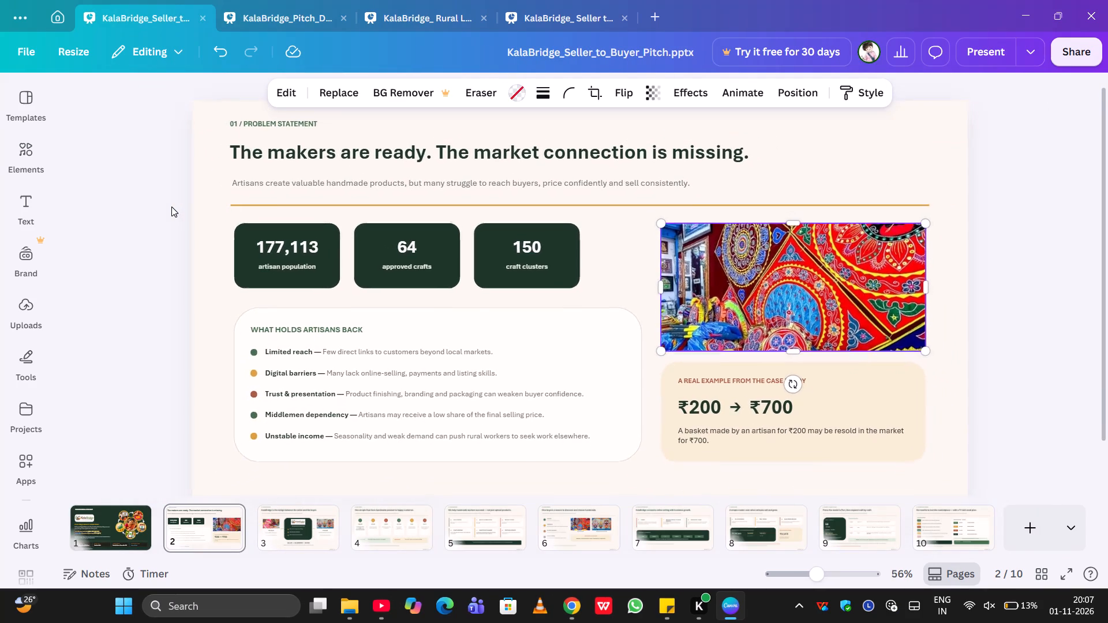
# Compare the content of slide 2 in the Seller_to_Buyer_Pitch deck with slide 2 of the Pitch_Deck (1) and Rural Livelihood decks.
pyautogui.click(259, 20)
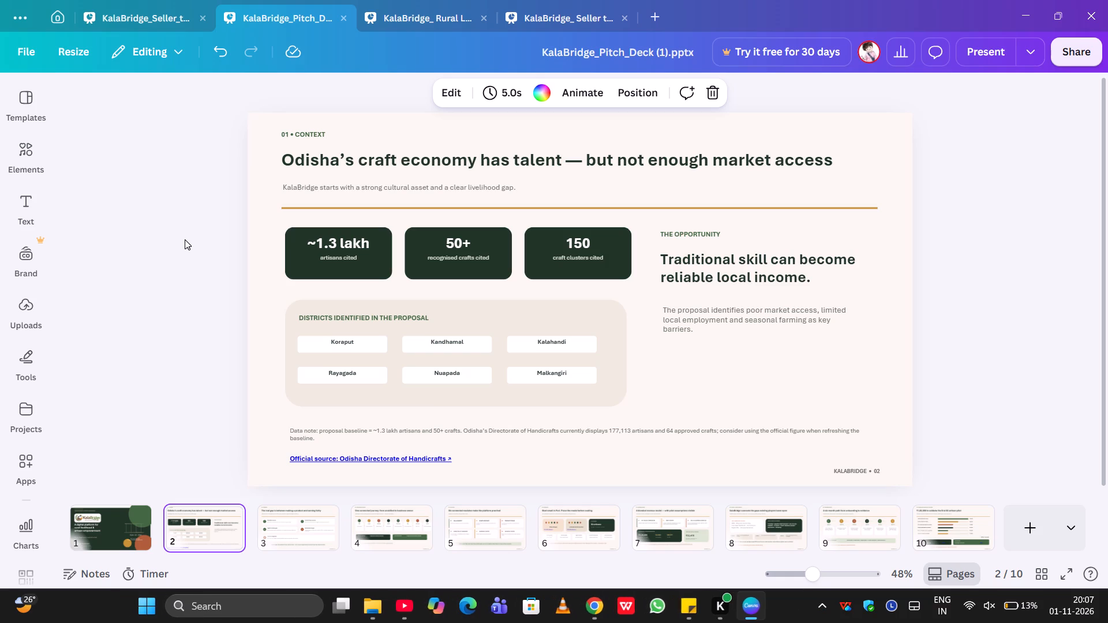
pyautogui.click(109, 14)
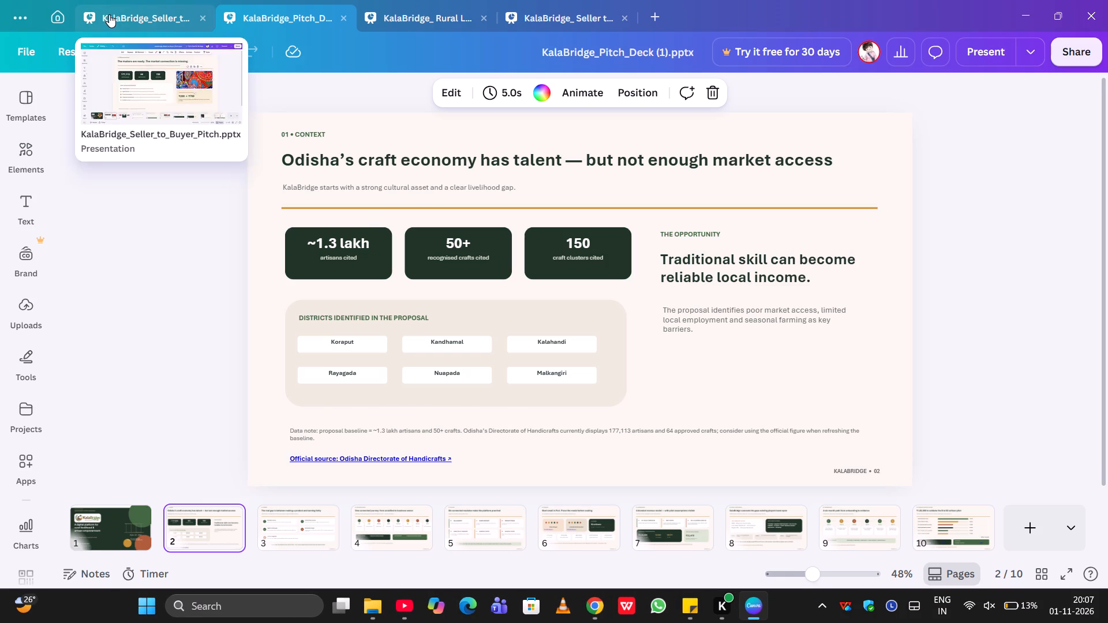
pyautogui.click(252, 20)
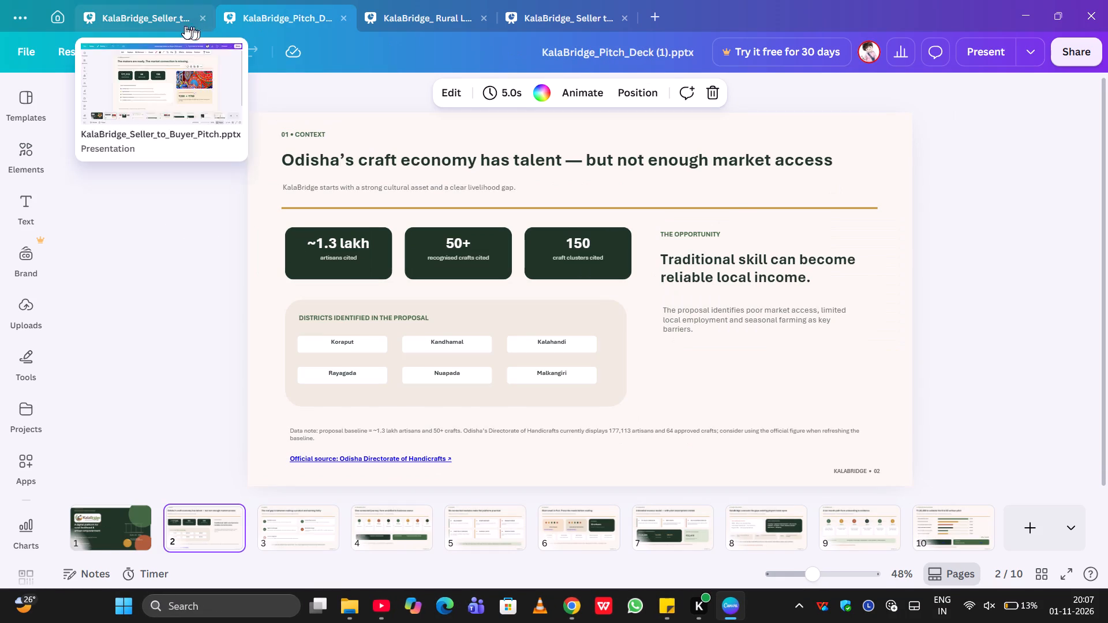
pyautogui.click(185, 26)
pyautogui.click(277, 22)
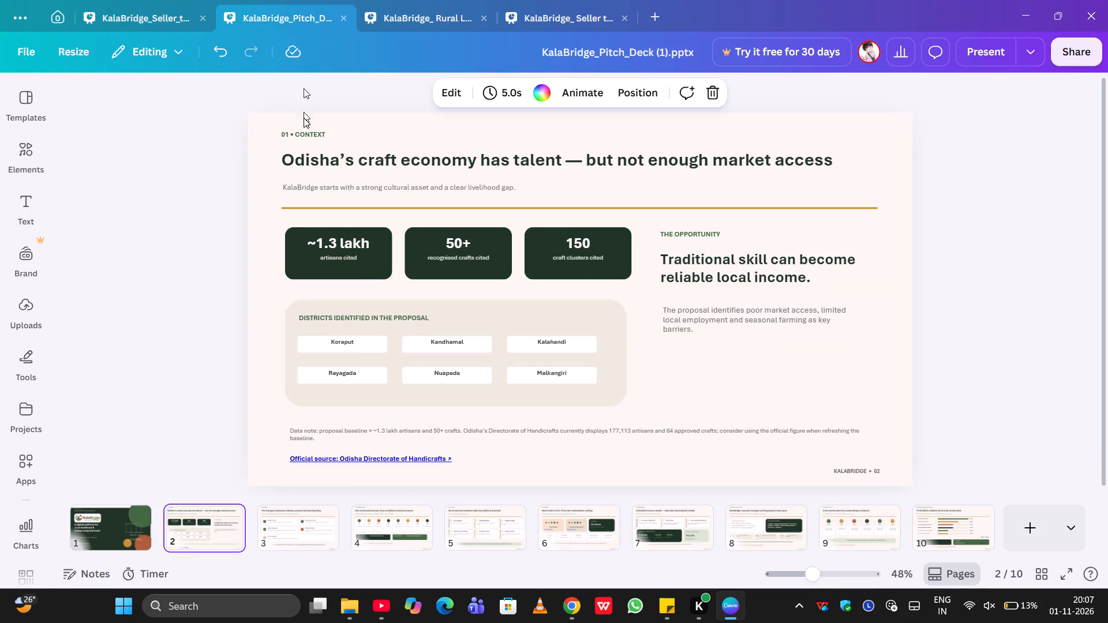
pyautogui.click(421, 14)
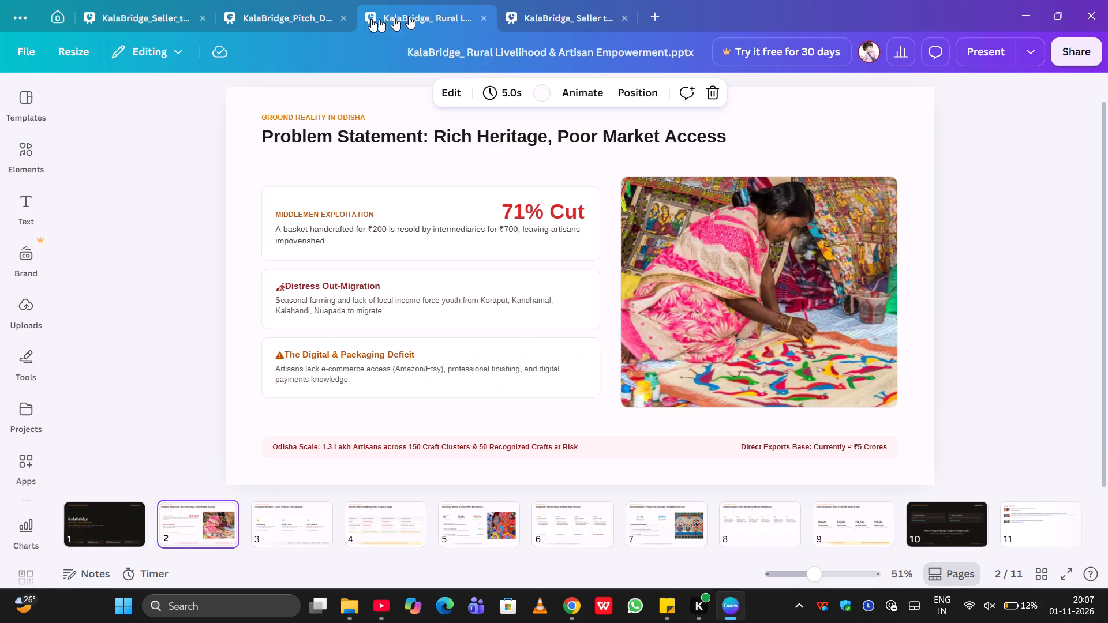
pyautogui.click(175, 16)
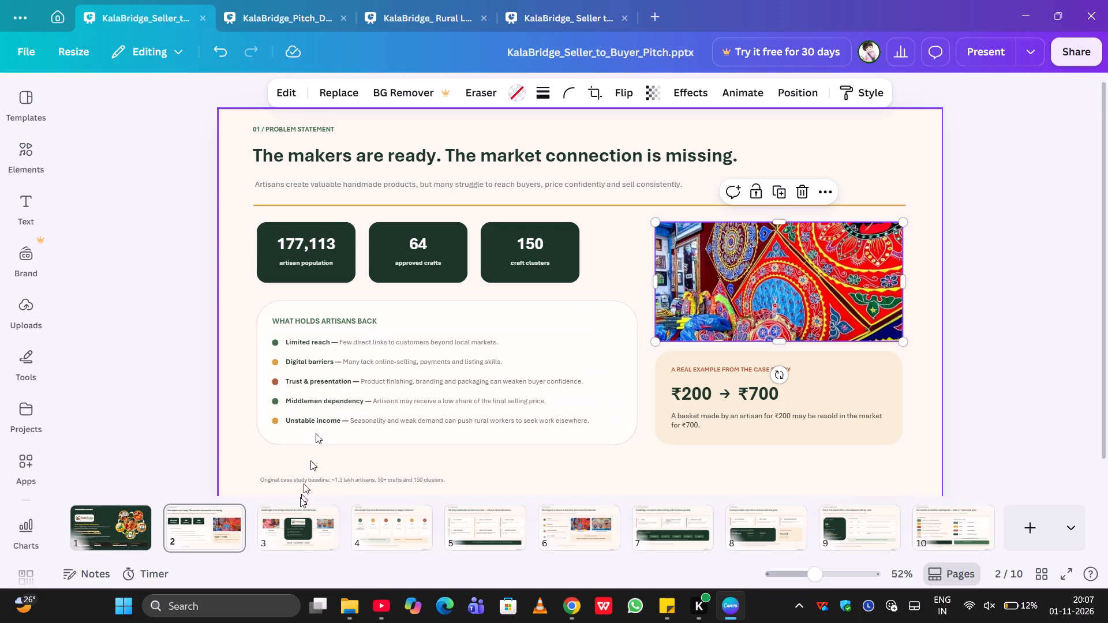
# Check slides 3 and 2 of the Seller_to_Buyer_Pitch deck against the problem slide, slide 3, of the Pitch_Deck (1) deck.
pyautogui.click(290, 535)
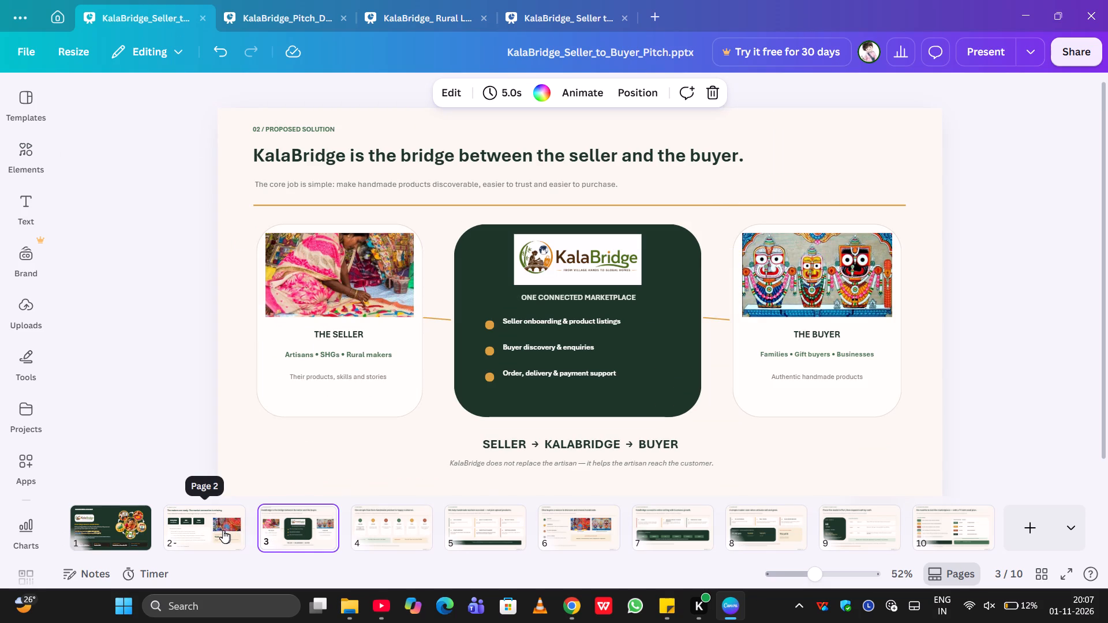
pyautogui.click(223, 530)
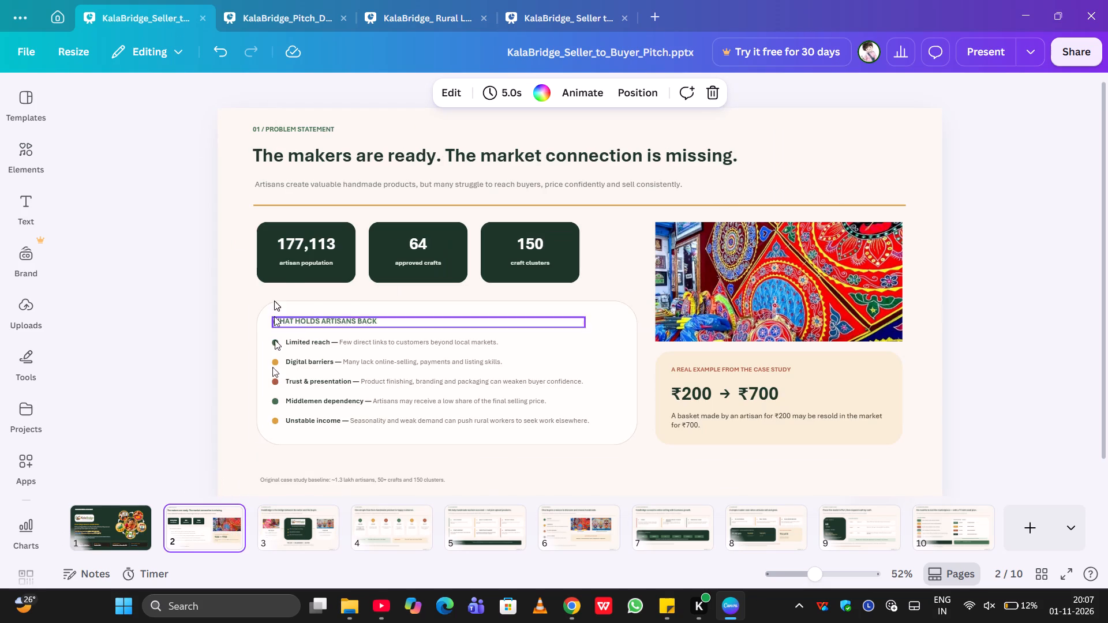
pyautogui.click(299, 18)
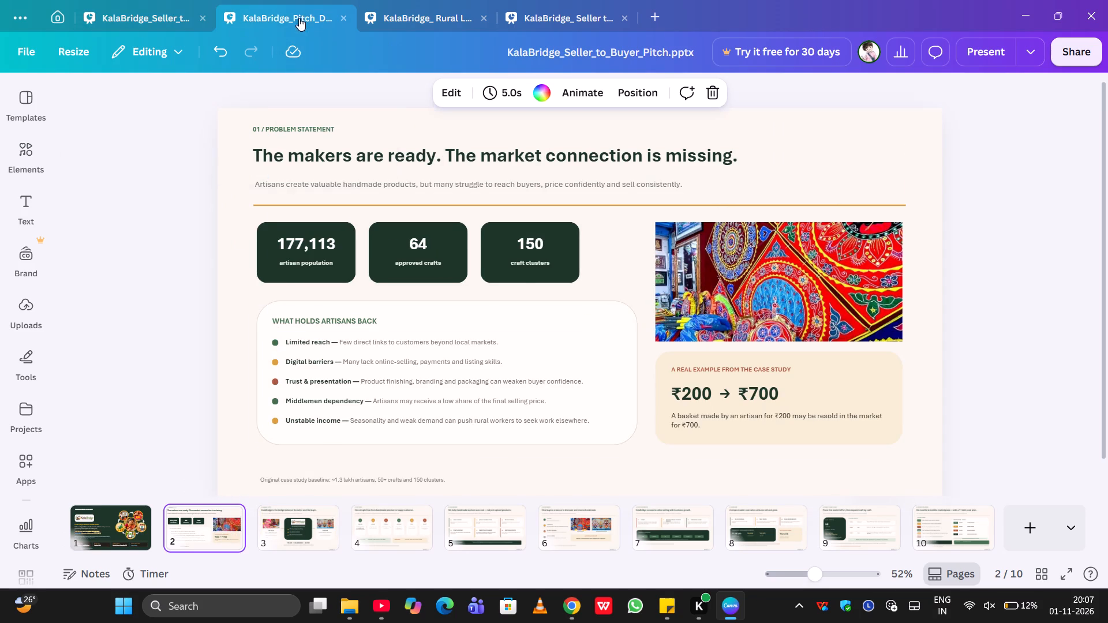
pyautogui.click(298, 517)
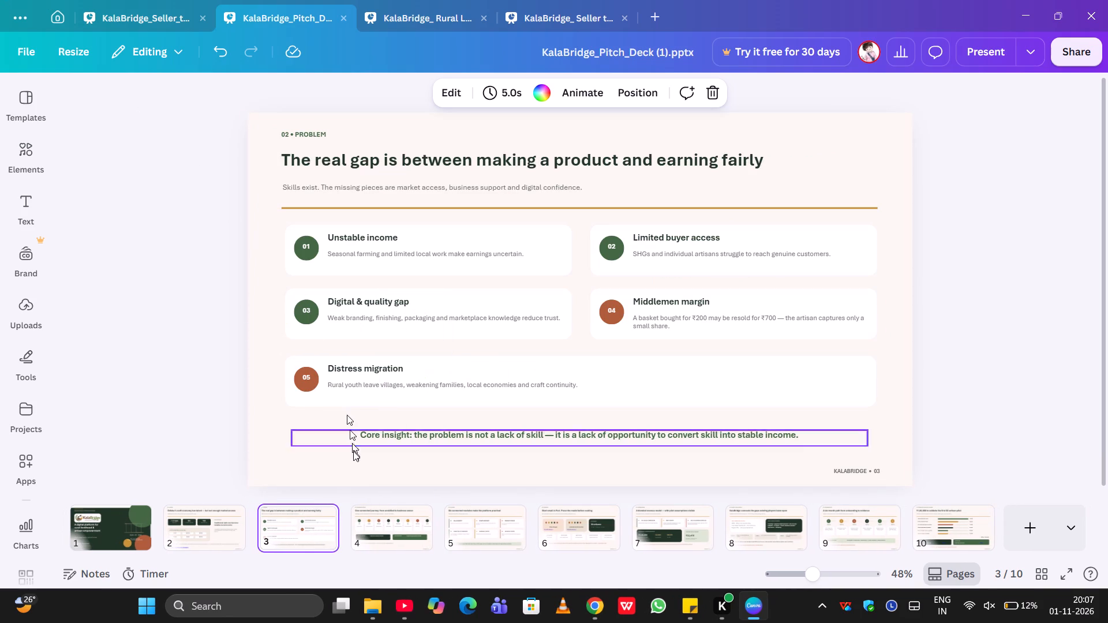
# Check slides 4 and 2 of the Pitch_Deck (1) deck against the Seller_to_Buyer_Pitch deck's problem statement slide.
pyautogui.click(394, 521)
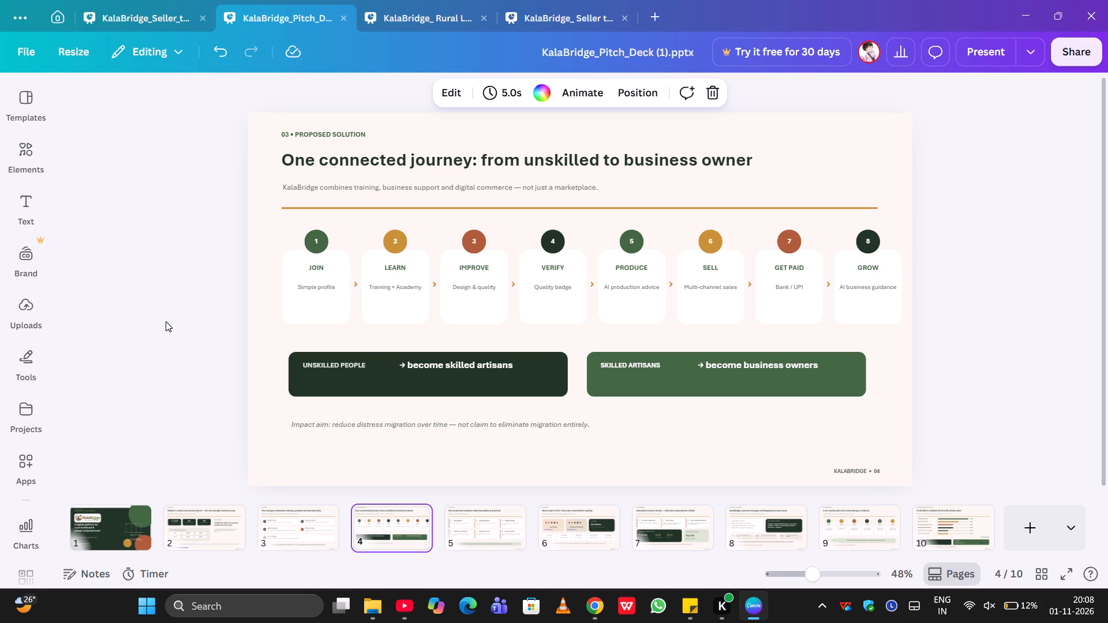
pyautogui.click(138, 10)
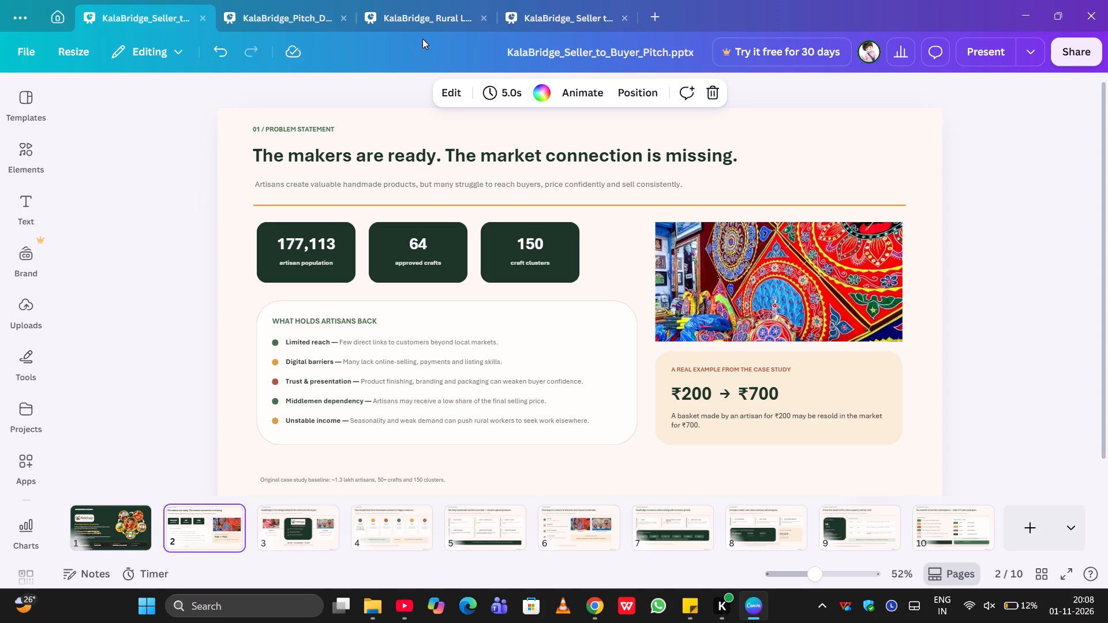
pyautogui.click(265, 15)
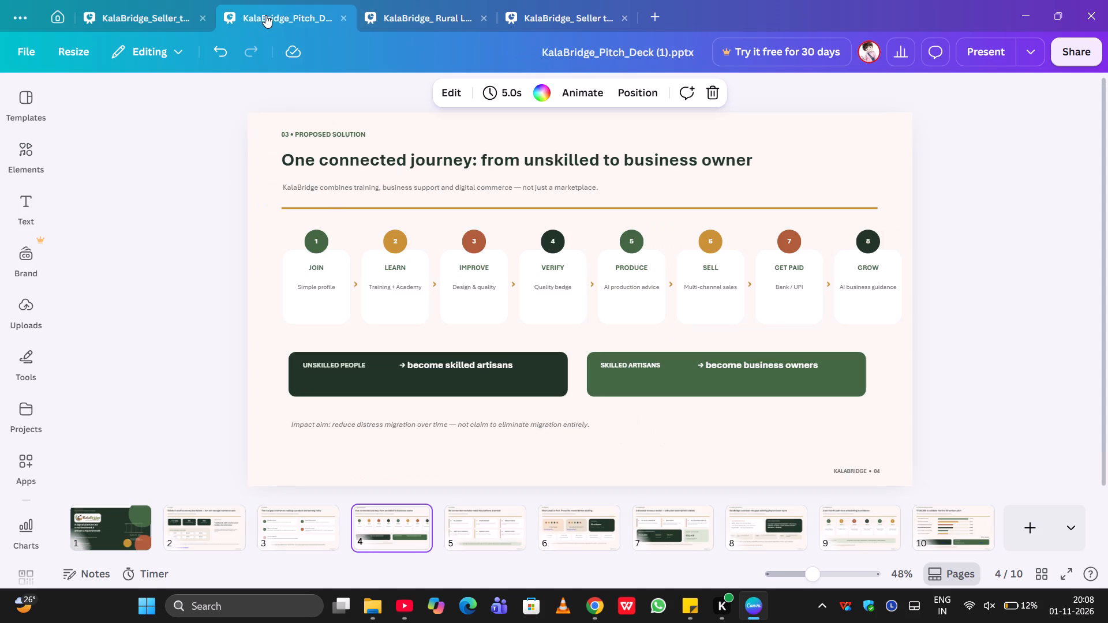
pyautogui.click(209, 533)
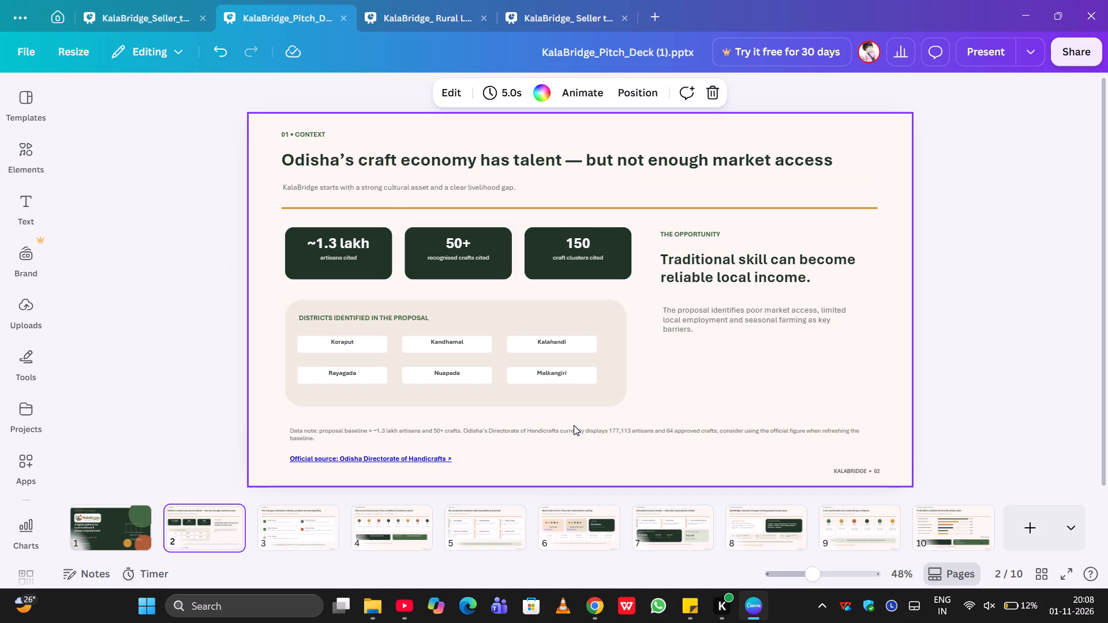
# Upload the Kalabridge Proposal PDF from the Downloads folder and open it as a design.
pyautogui.click(58, 18)
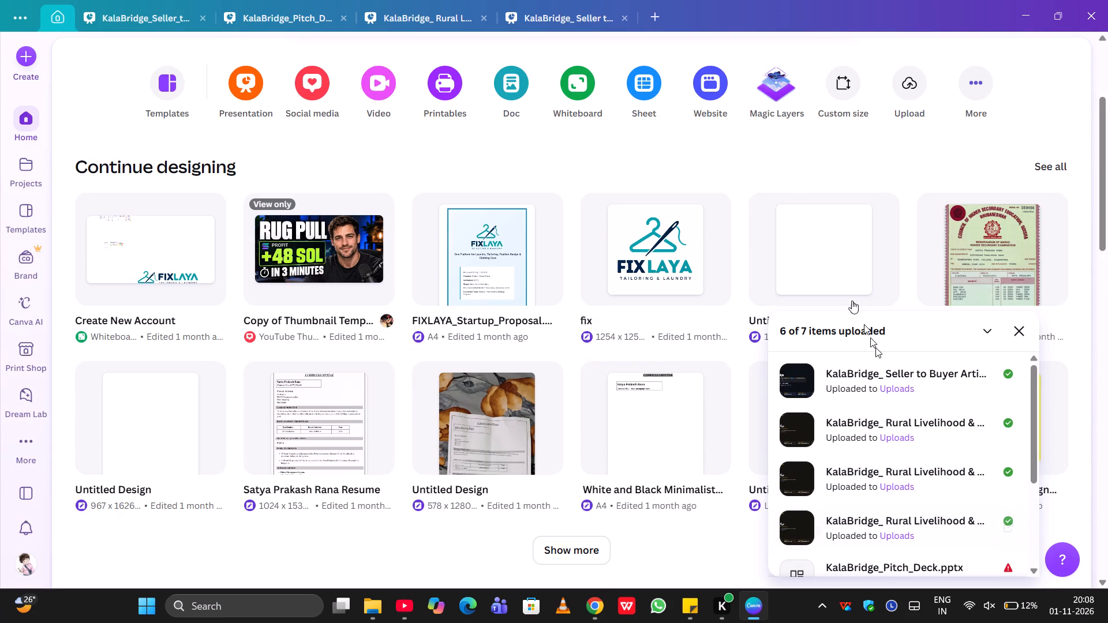
pyautogui.click(914, 76)
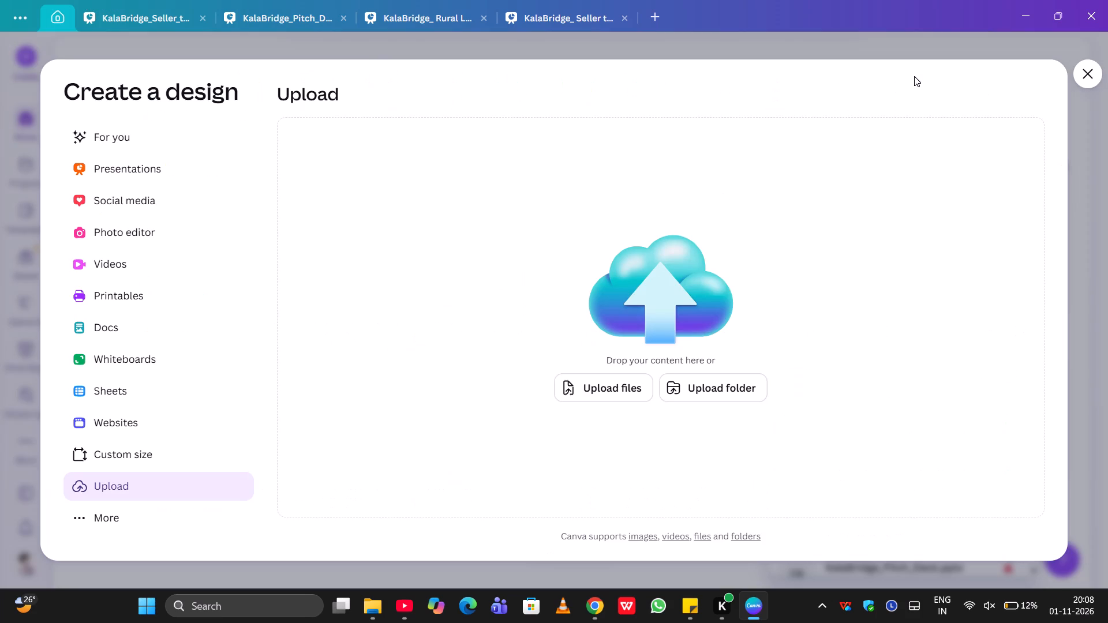
pyautogui.click(657, 309)
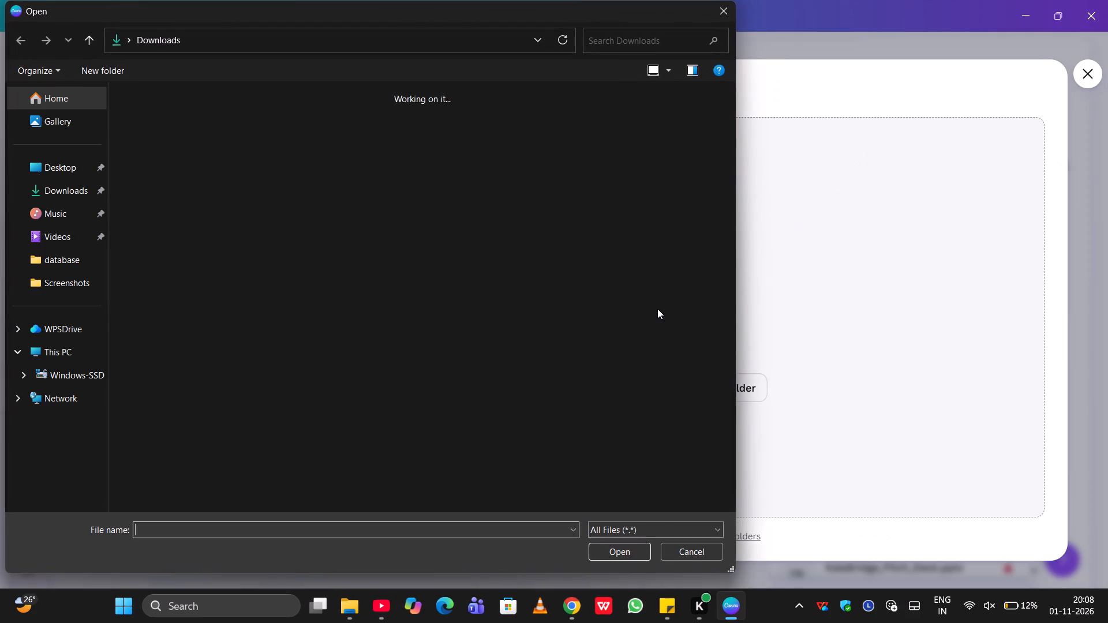
pyautogui.scroll(-2, 465, 329)
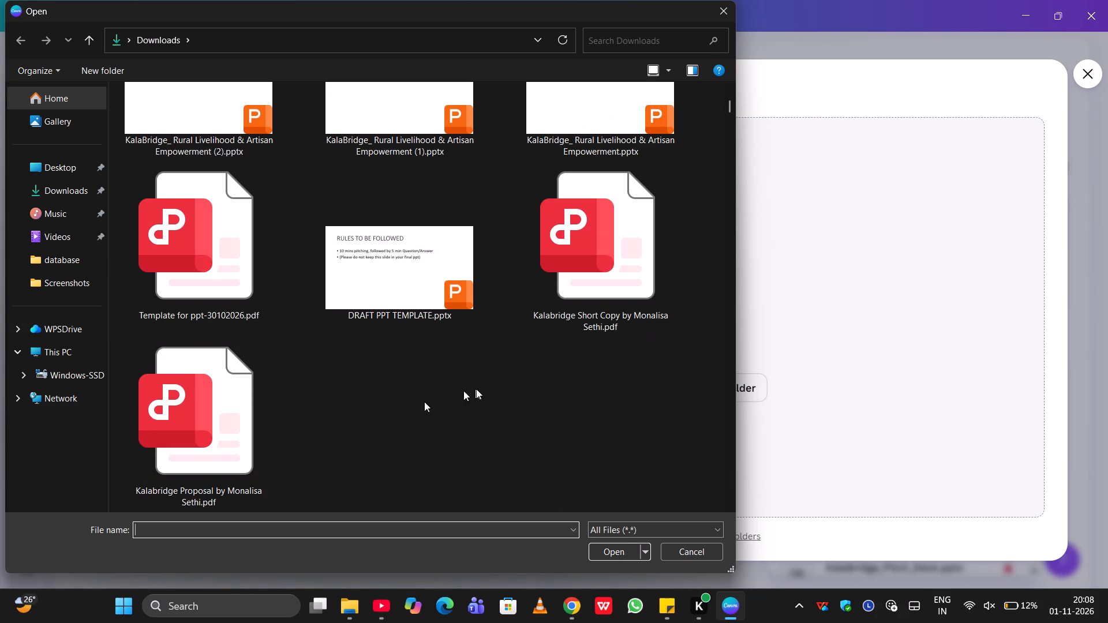
pyautogui.tripleClick(254, 423)
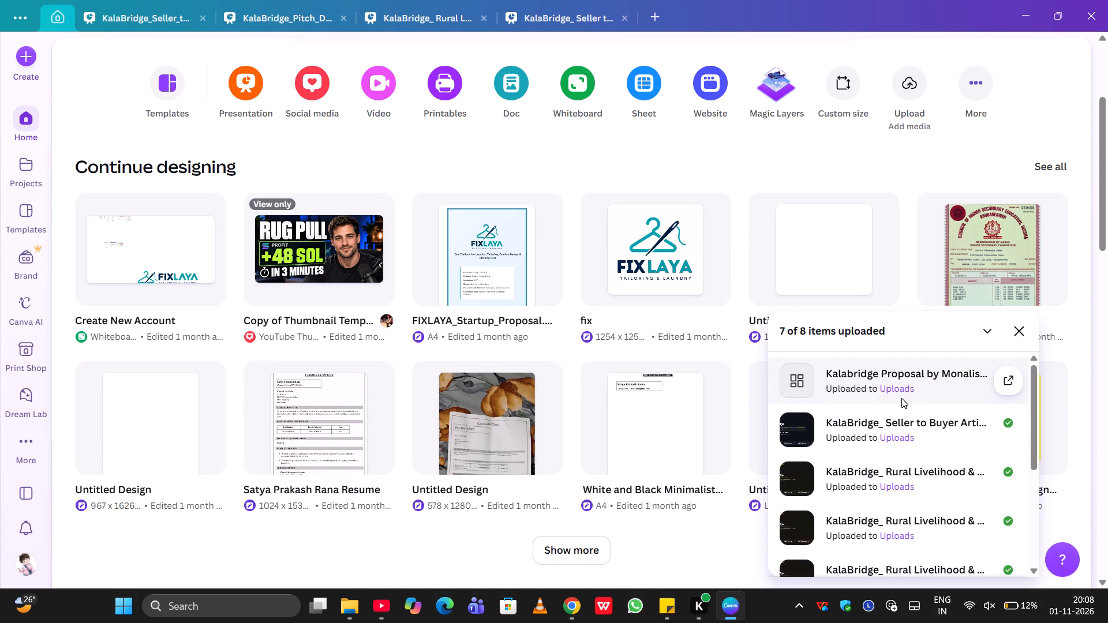
pyautogui.click(1003, 383)
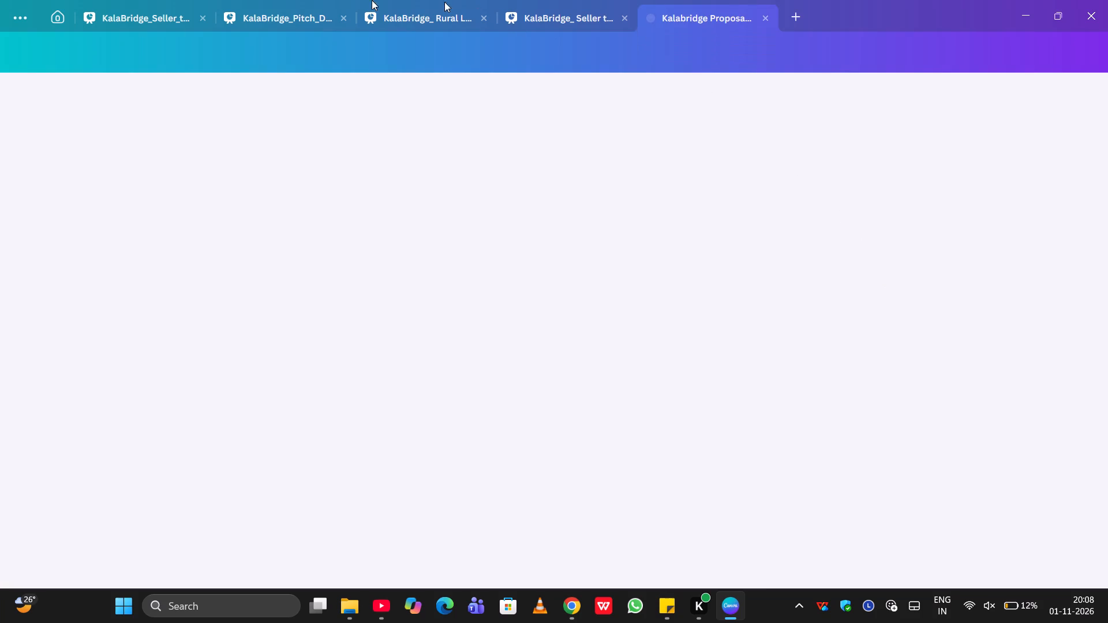
# Upload the Kalabridge Short Copy PDF from the Downloads folder and open it as a design.
pyautogui.click(63, 16)
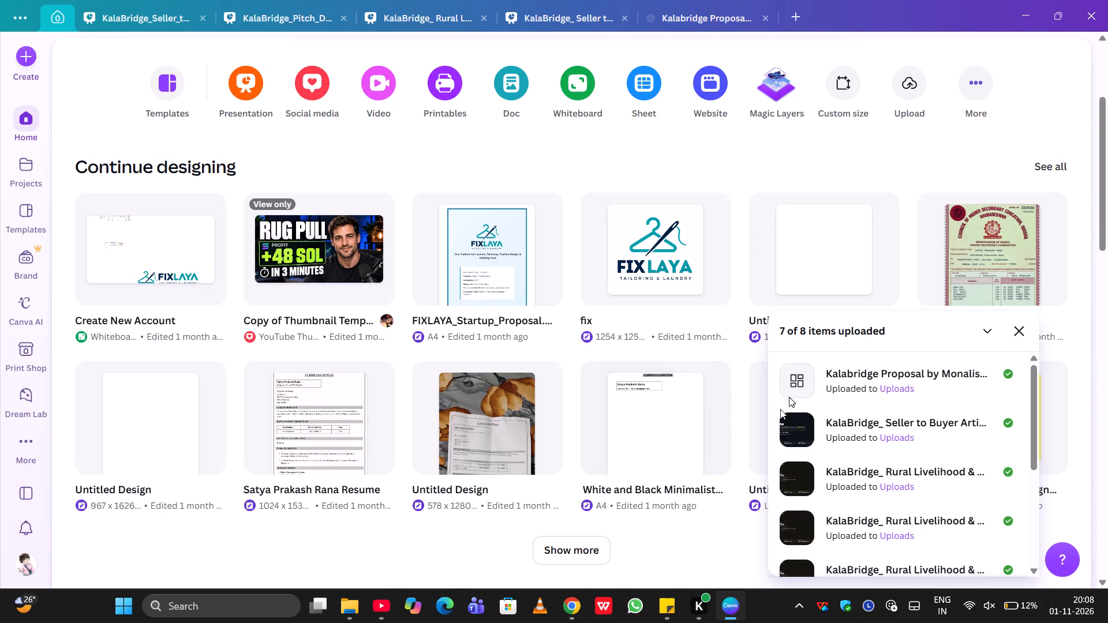
pyautogui.click(912, 86)
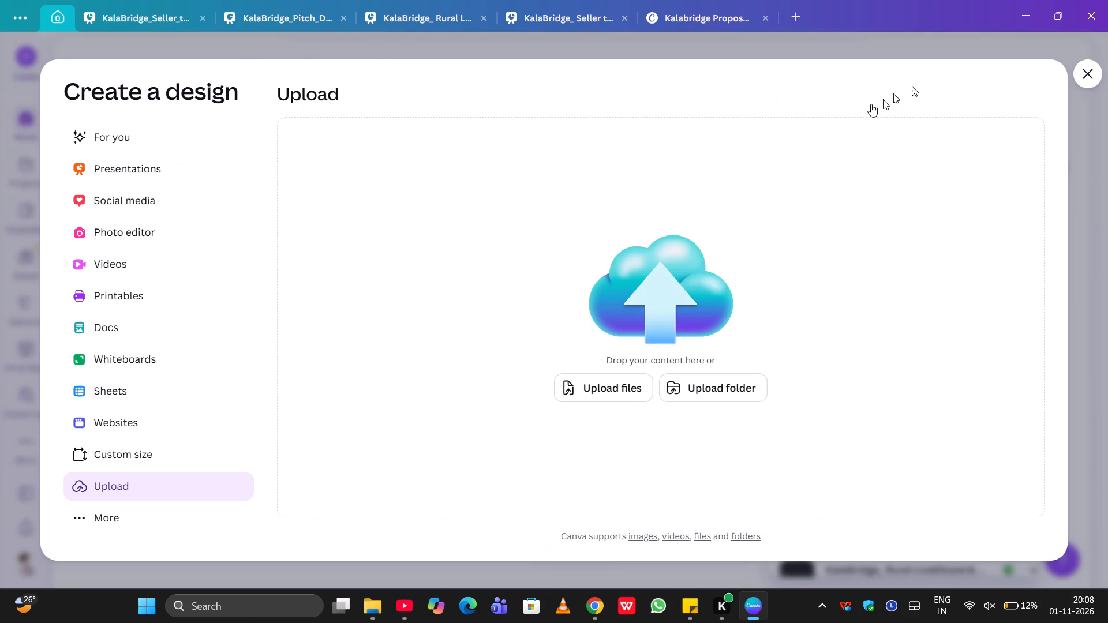
pyautogui.click(586, 227)
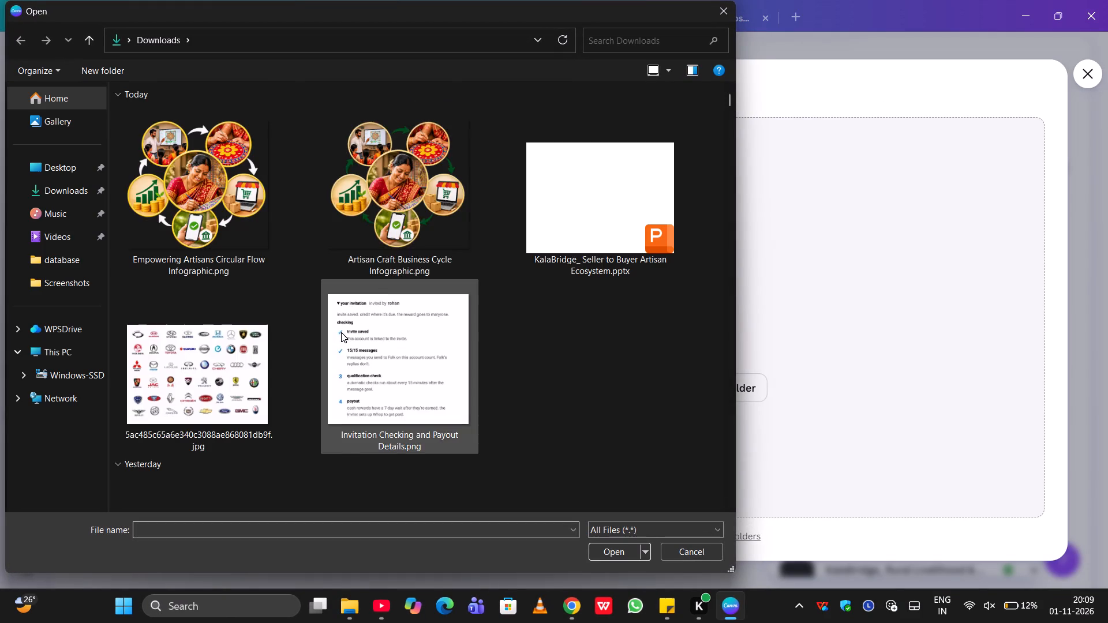
pyautogui.scroll(-1, 341, 332)
pyautogui.tripleClick(576, 282)
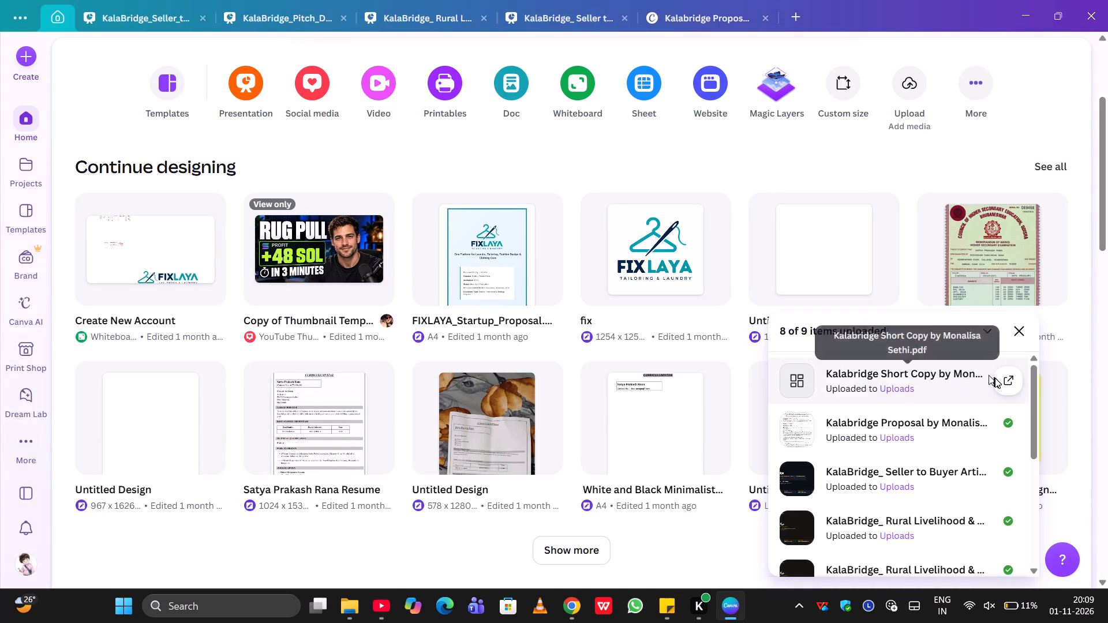
pyautogui.click(1006, 380)
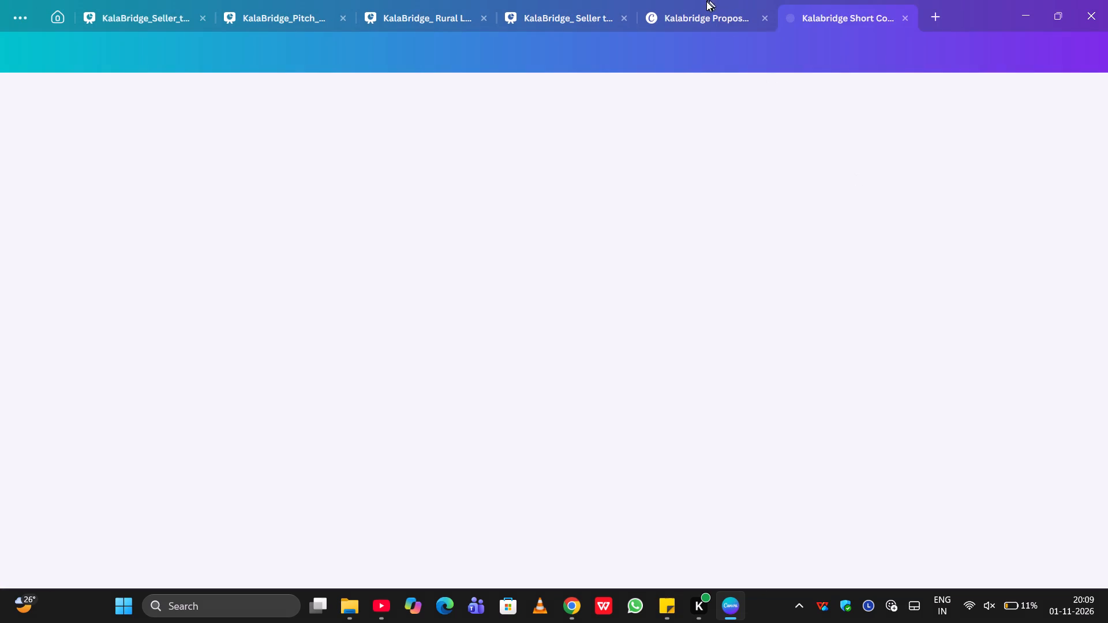
# Read the Problem Statement section of the Kalabridge Proposal against slide 2 of the Seller_to_Buyer_Pitch deck.
pyautogui.click(706, 11)
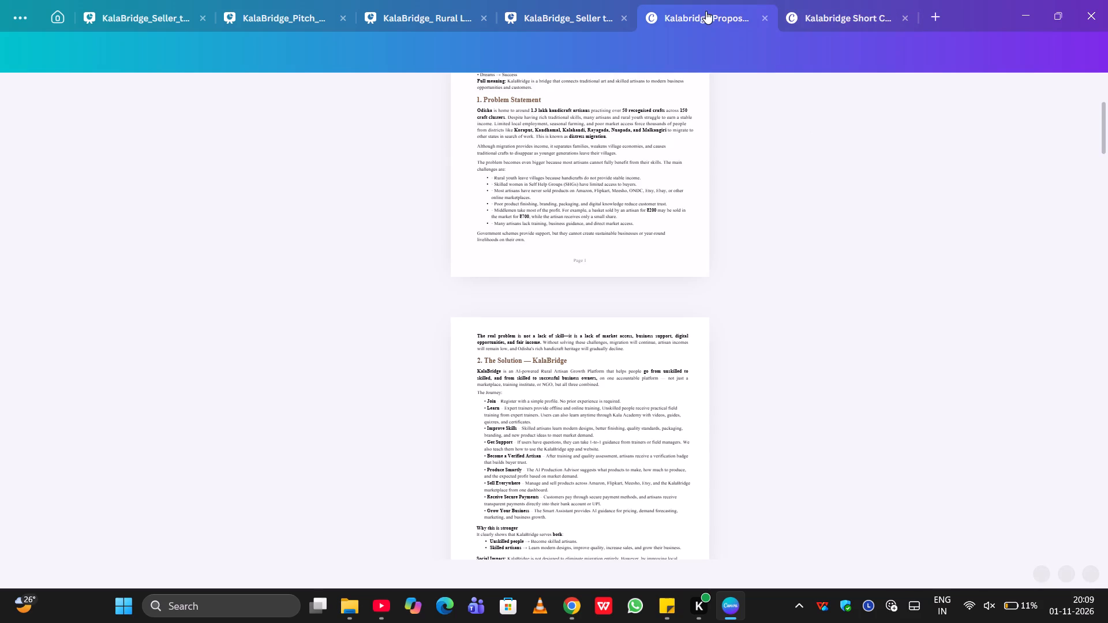
pyautogui.scroll(2, 578, 220)
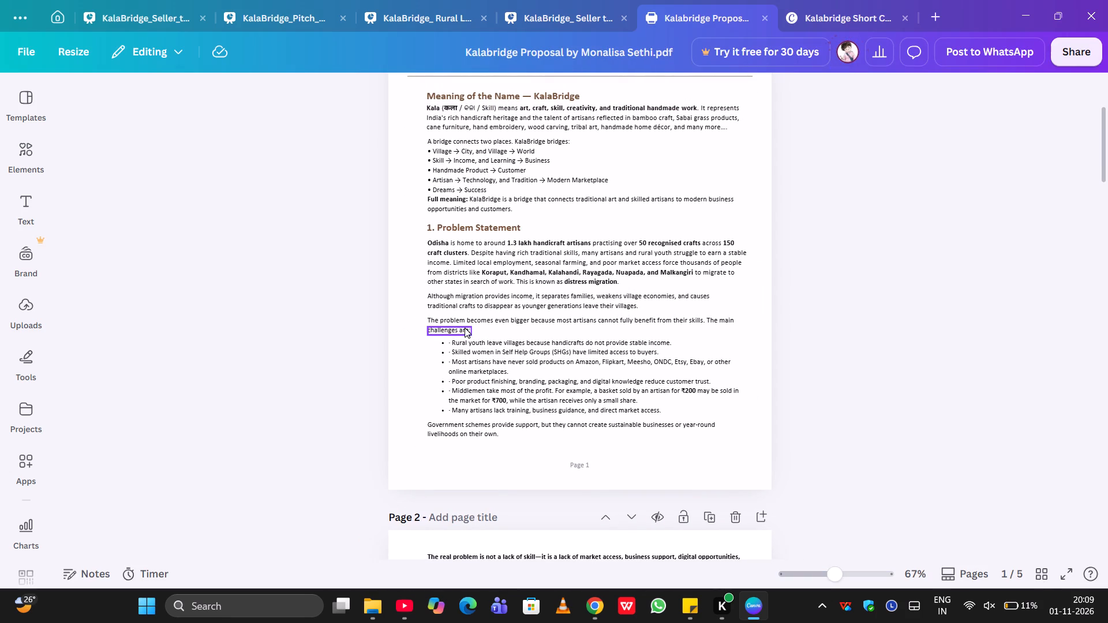
pyautogui.scroll(-2, 465, 328)
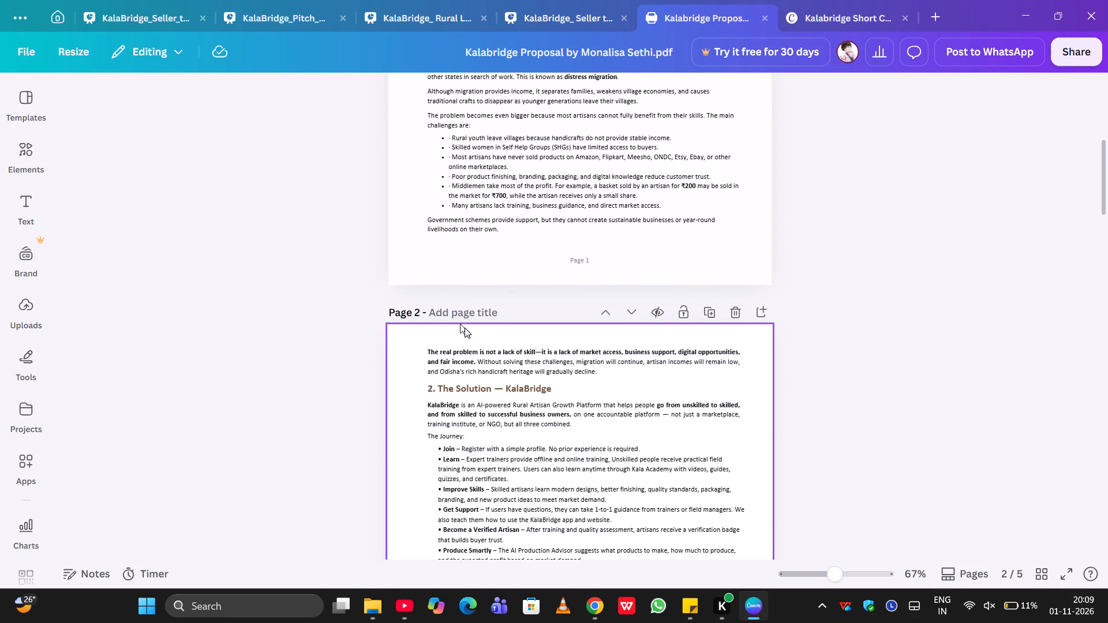
pyautogui.scroll(-1, 465, 328)
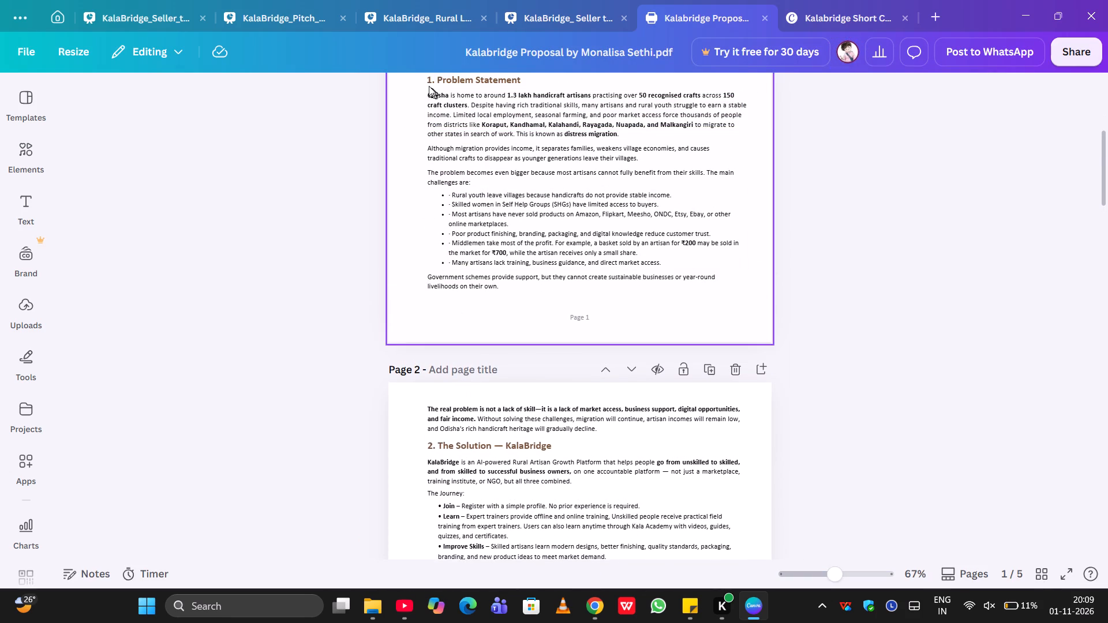
pyautogui.click(427, 81)
pyautogui.click(212, 257)
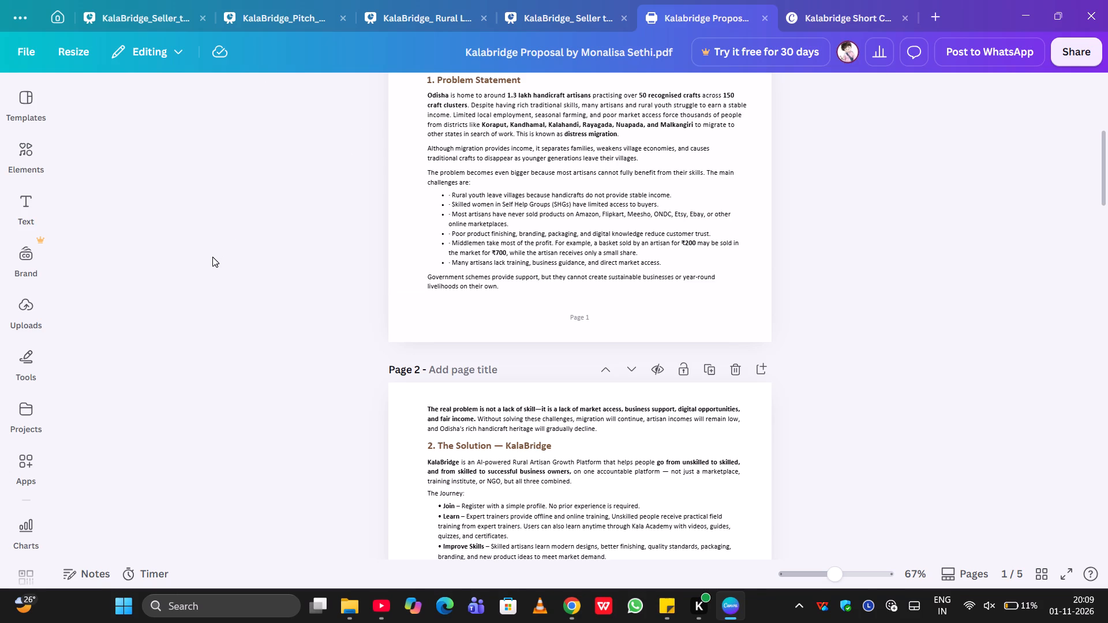
pyautogui.click(160, 14)
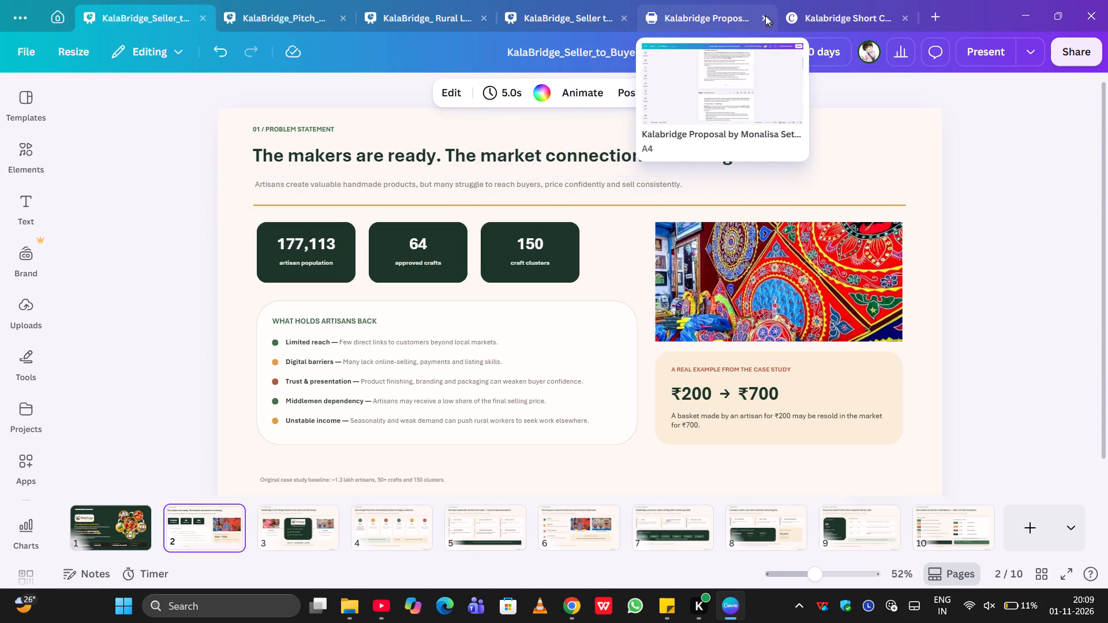
pyautogui.click(697, 17)
pyautogui.scroll(1, 439, 215)
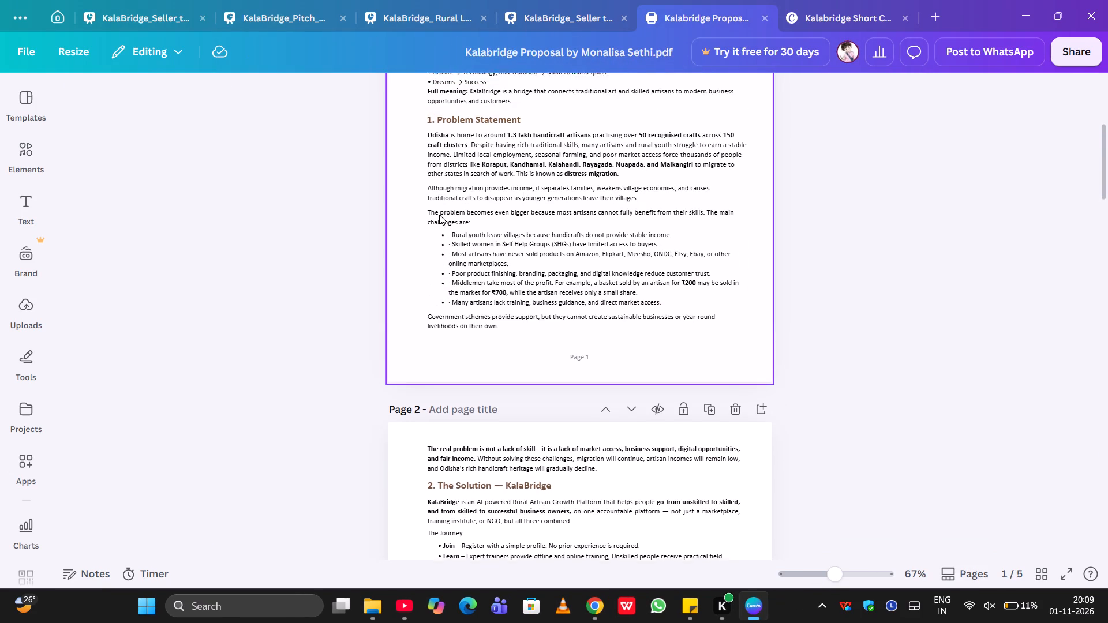
pyautogui.scroll(1, 439, 215)
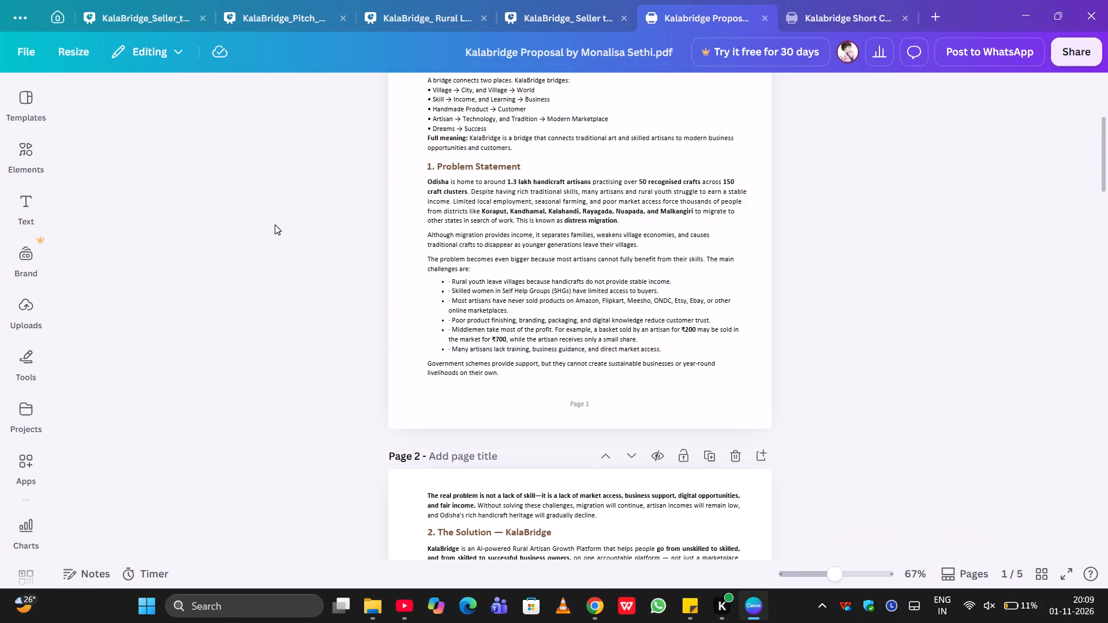
pyautogui.press('Print')
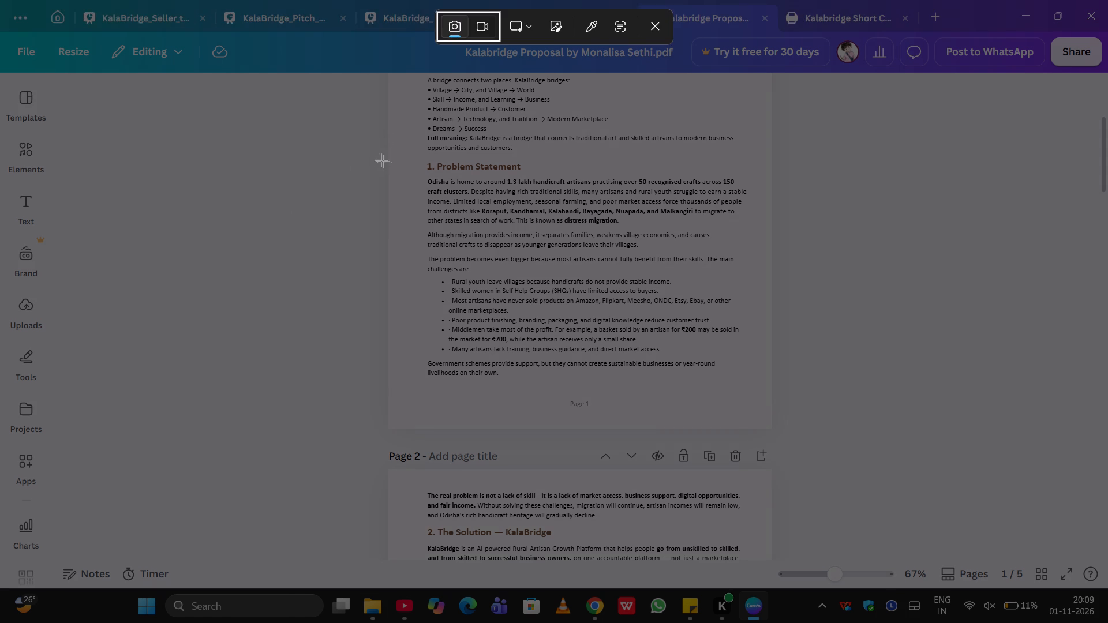
pyautogui.moveTo(372, 160); pyautogui.dragTo(647, 340)
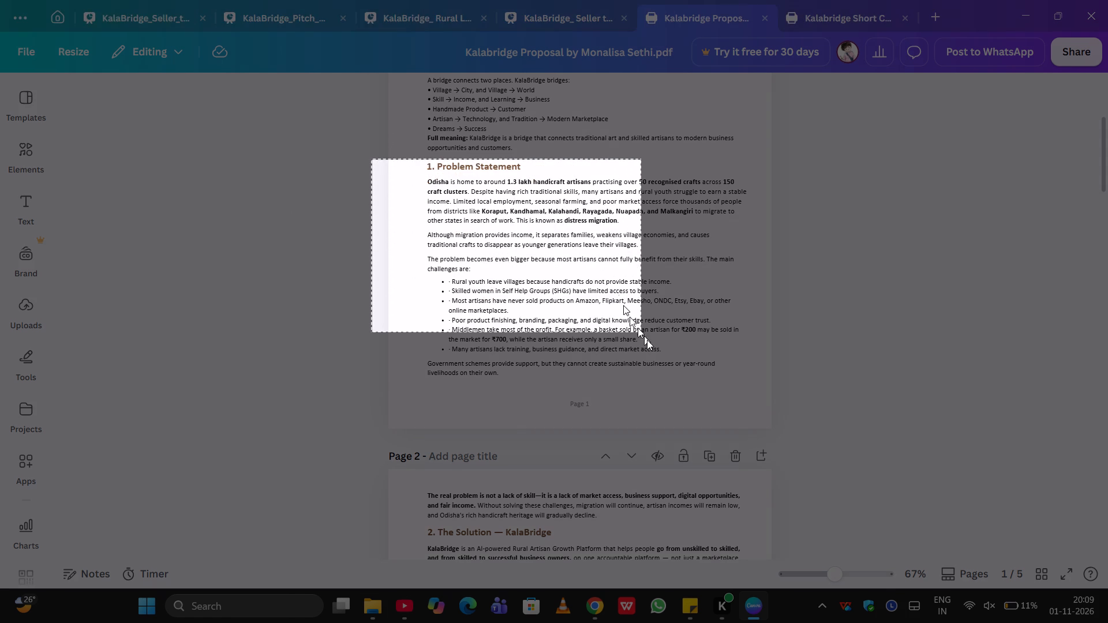
pyautogui.moveTo(647, 340); pyautogui.dragTo(792, 520)
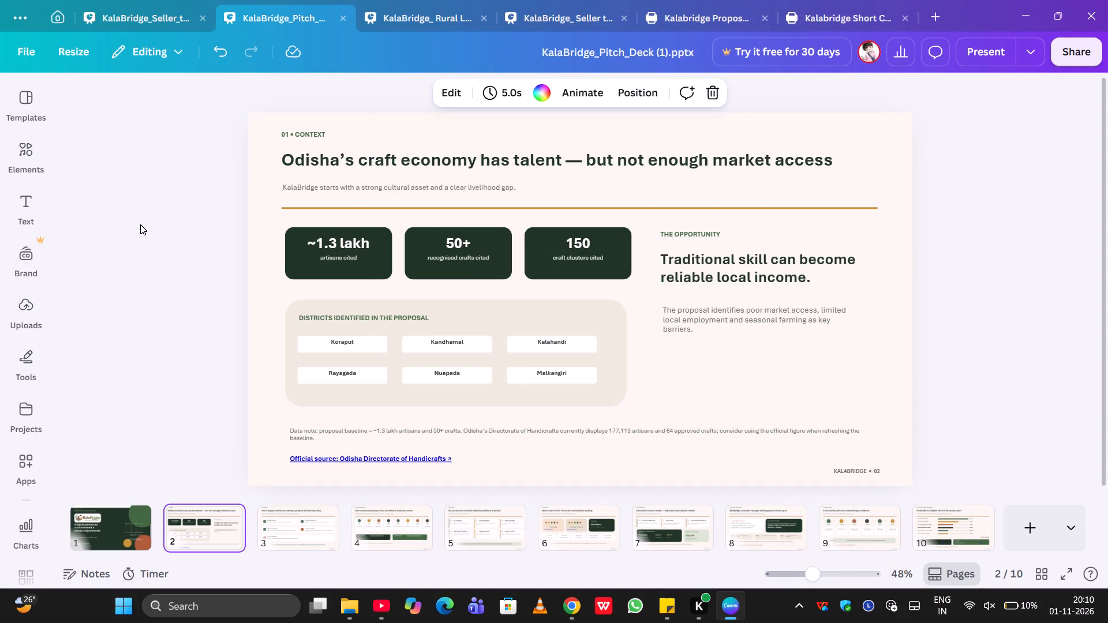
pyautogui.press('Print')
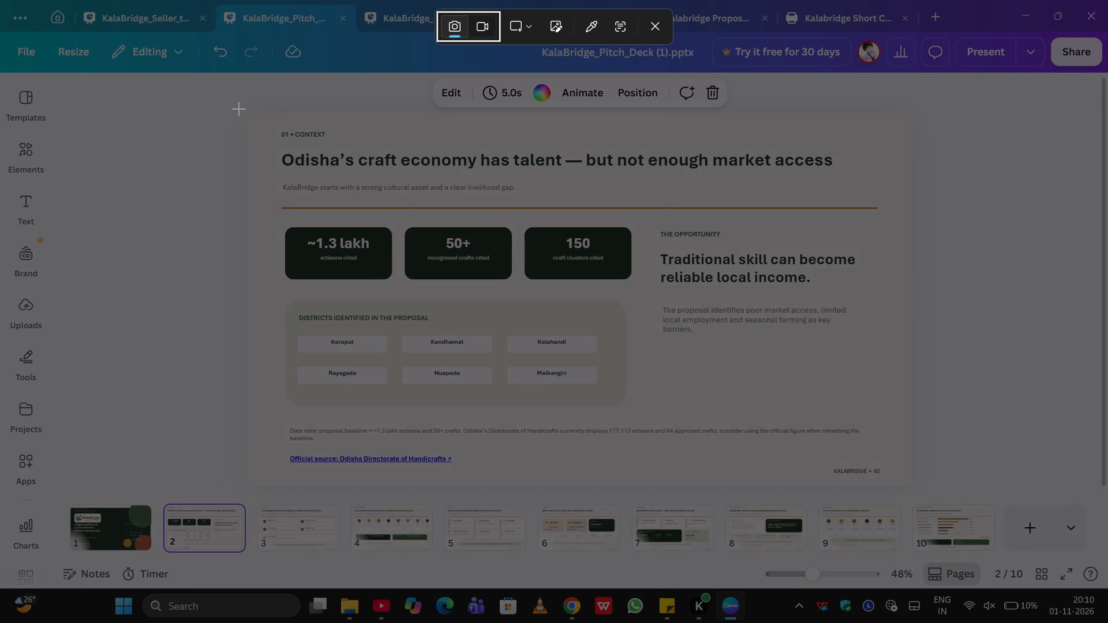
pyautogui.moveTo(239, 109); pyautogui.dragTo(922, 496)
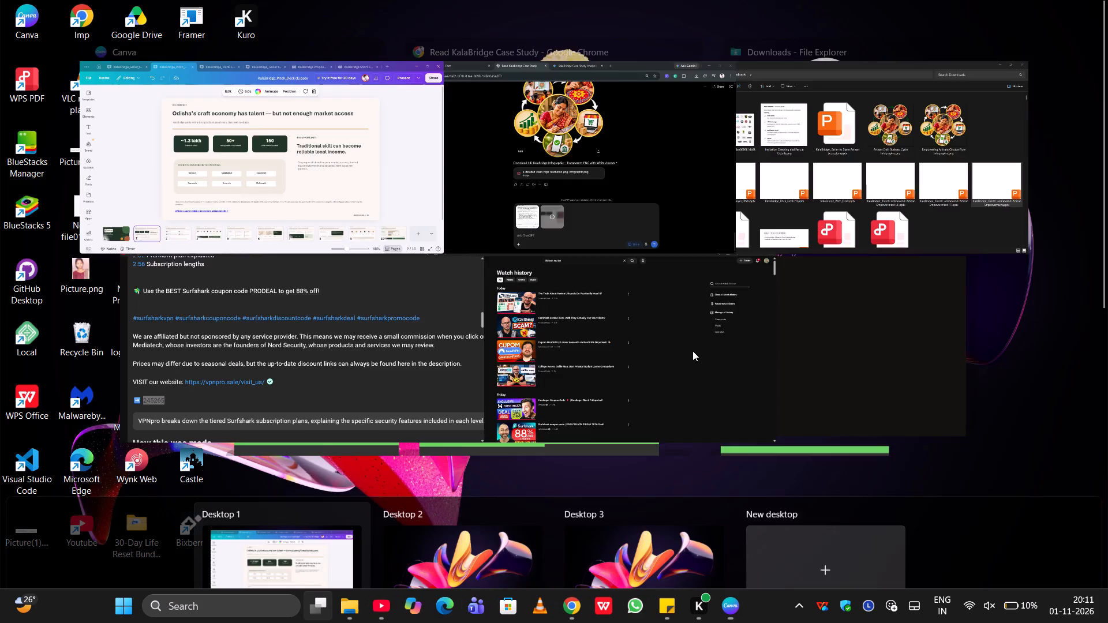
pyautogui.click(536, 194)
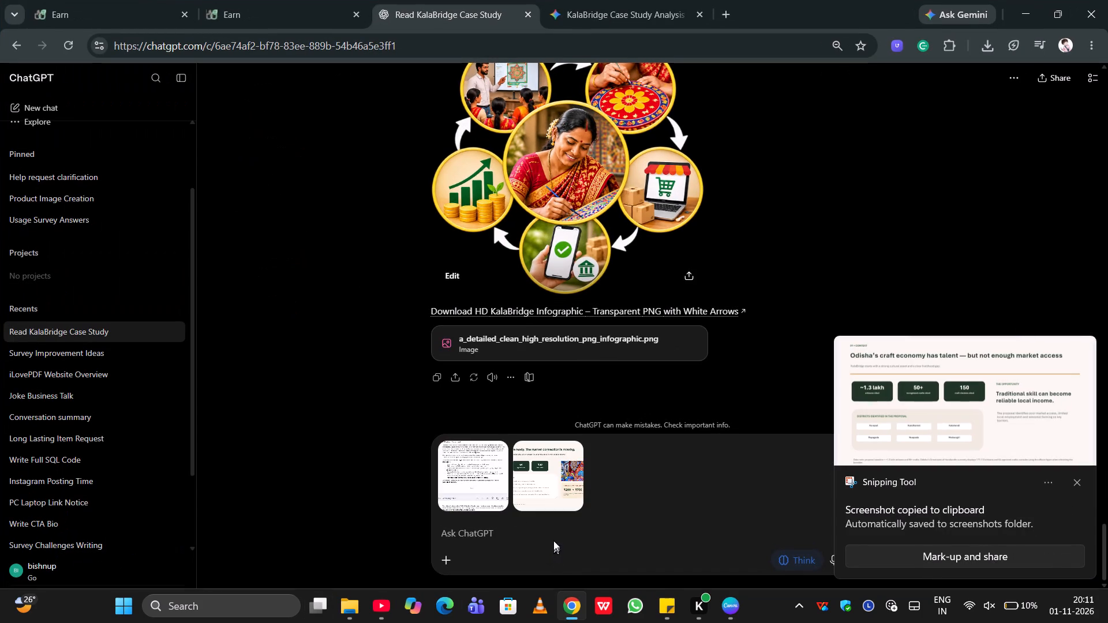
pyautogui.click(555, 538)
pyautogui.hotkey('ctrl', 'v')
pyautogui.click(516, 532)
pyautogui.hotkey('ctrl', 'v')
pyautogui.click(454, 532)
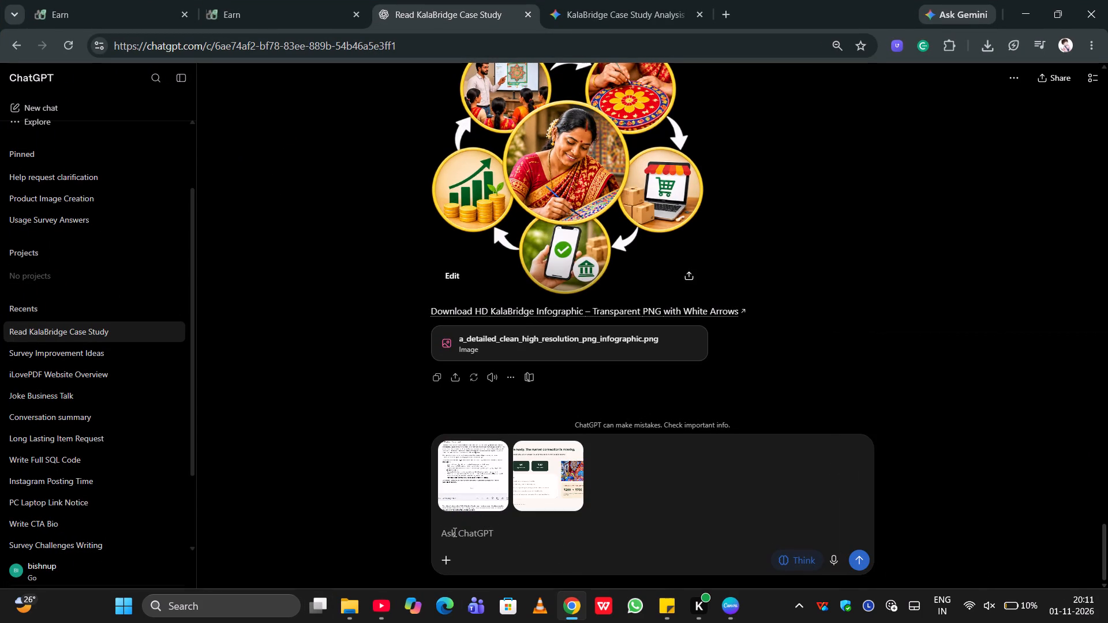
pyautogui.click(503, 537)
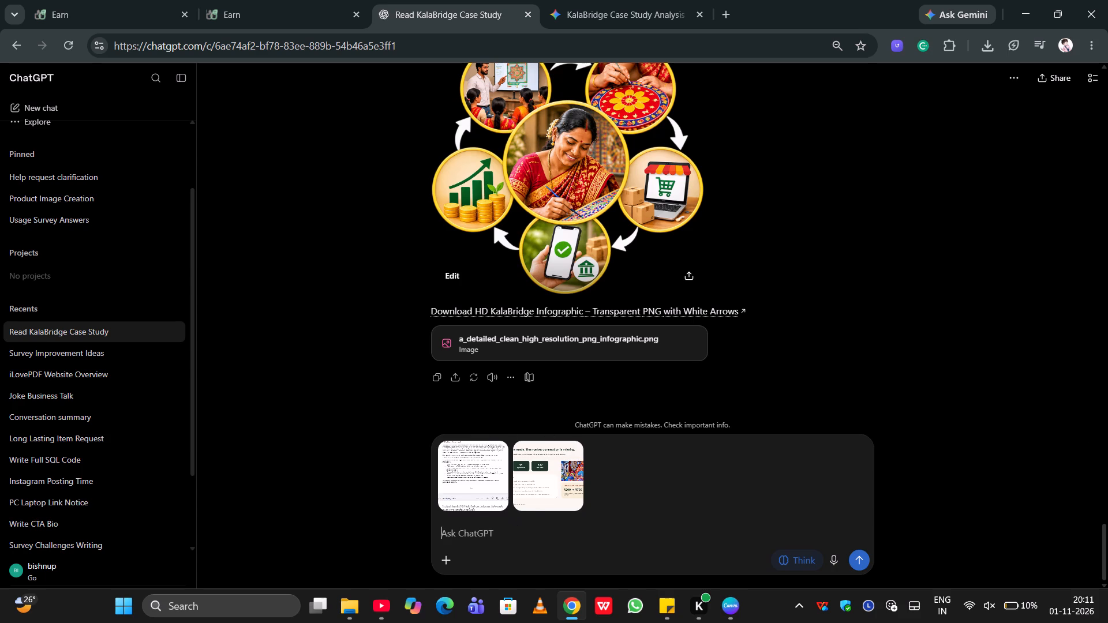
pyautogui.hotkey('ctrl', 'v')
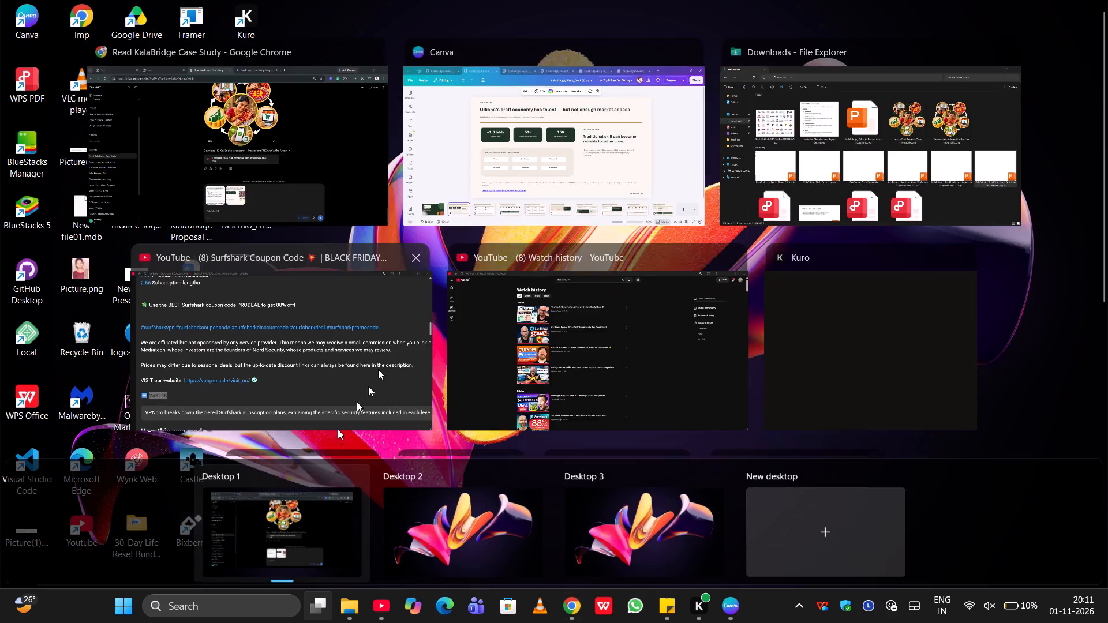
# Capture slide 2 of KalaBridge_Pitch_Deck (1) in Canva again and attach the screenshot to the Read KalaBridge Case Study chat.
pyautogui.click(549, 130)
pyautogui.press('Print')
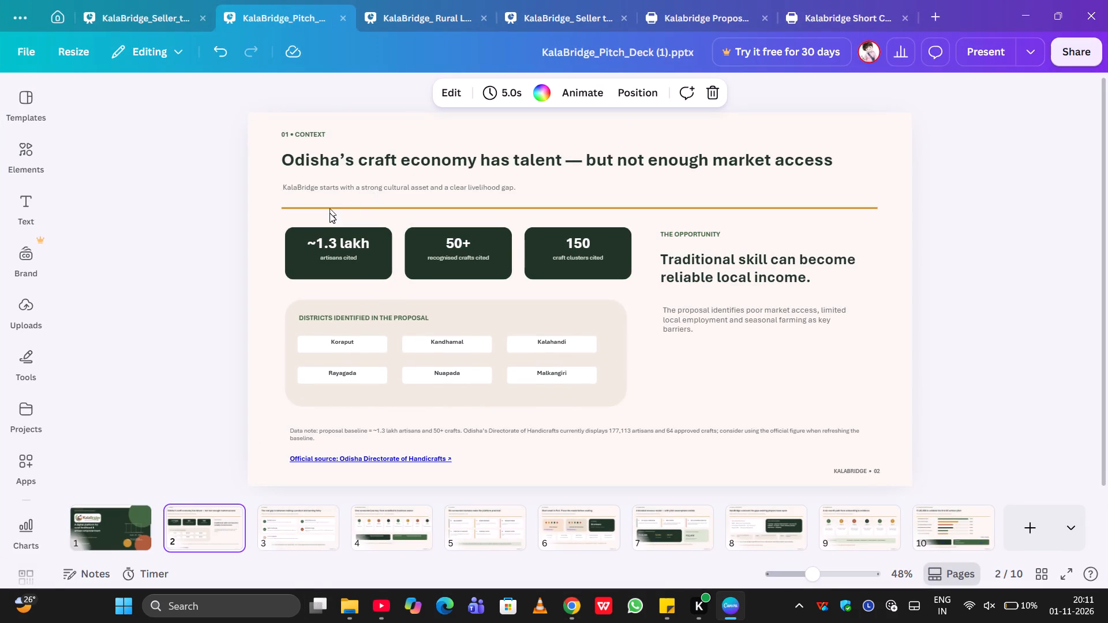
pyautogui.moveTo(239, 102); pyautogui.dragTo(929, 497)
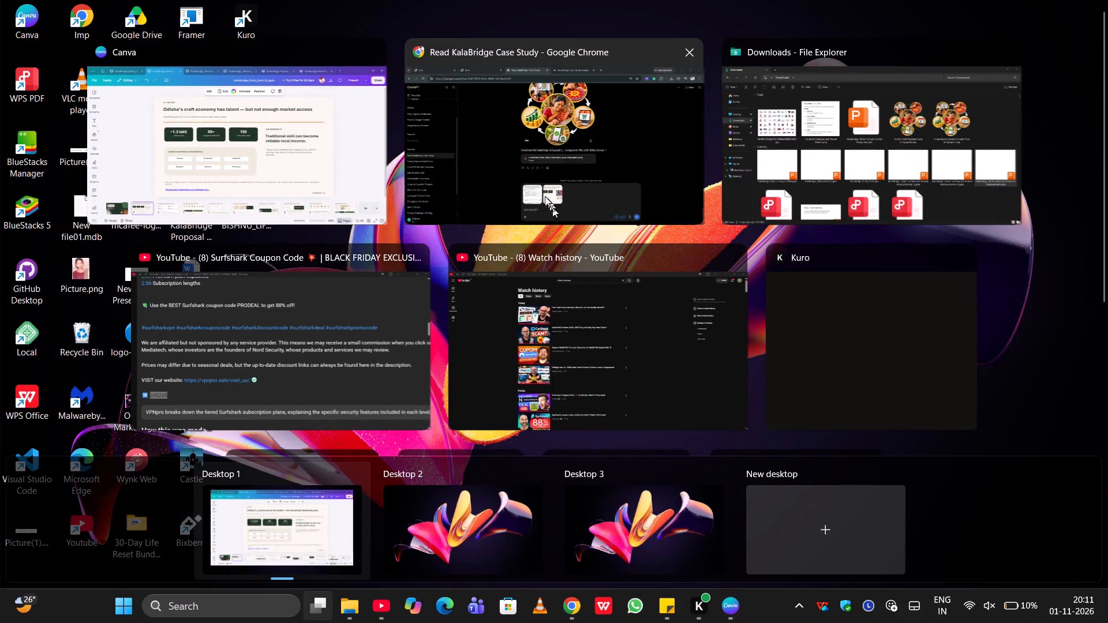
pyautogui.click(540, 193)
pyautogui.click(515, 531)
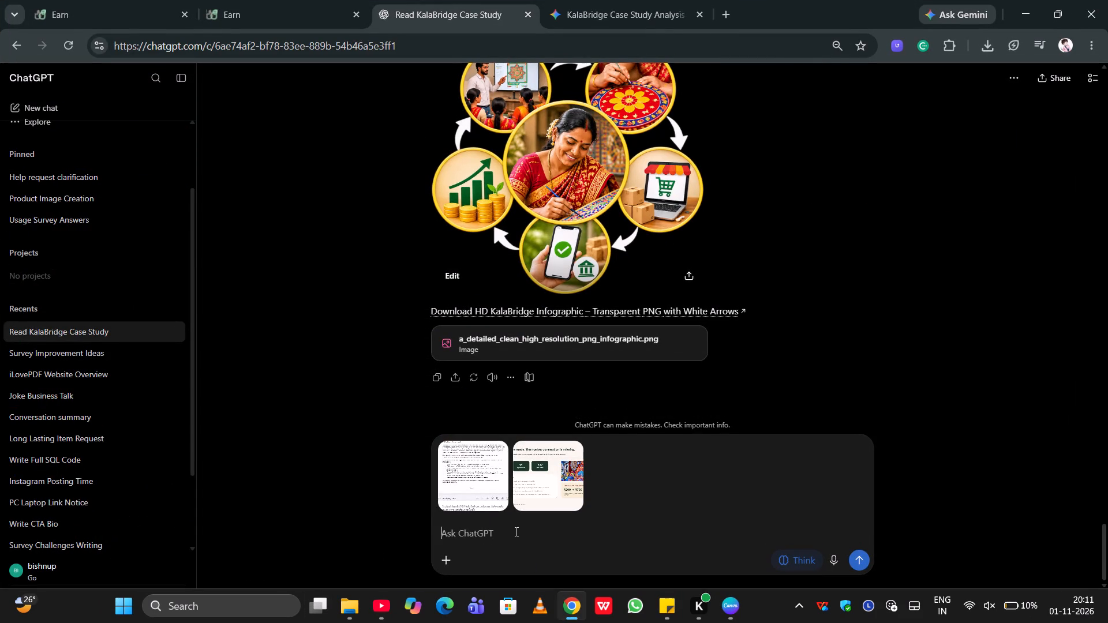
pyautogui.hotkey('ctrl', 'v')
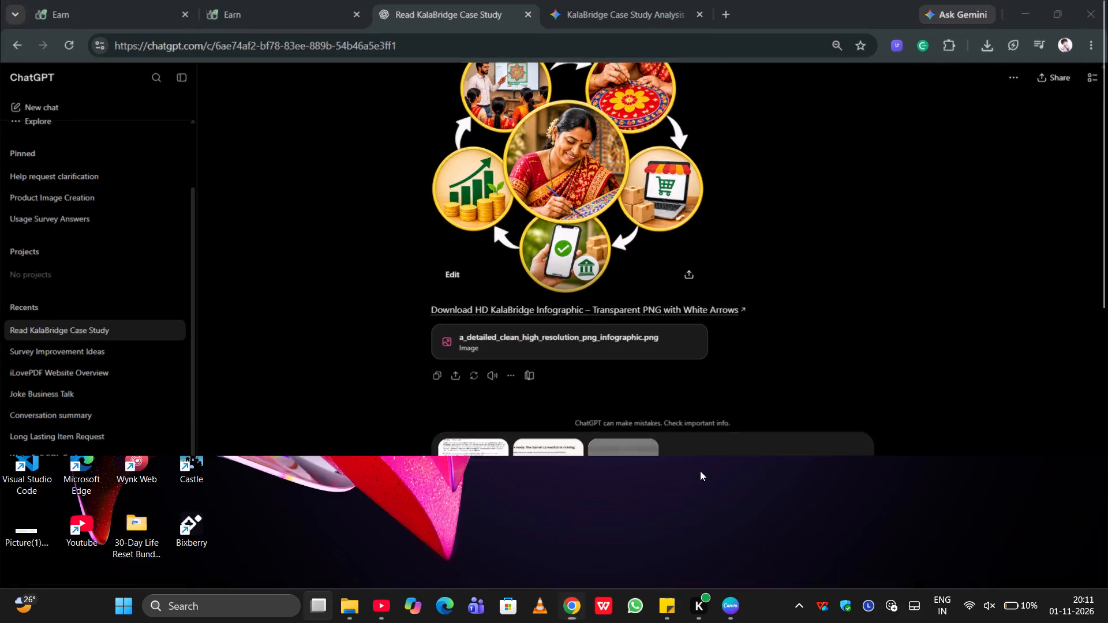
# Capture slide 2 of KalaBridge_ Rural Livelihood & Artisan Empowerment in Canva and attach the screenshot to the Read KalaBridge Case Study chat.
pyautogui.click(537, 189)
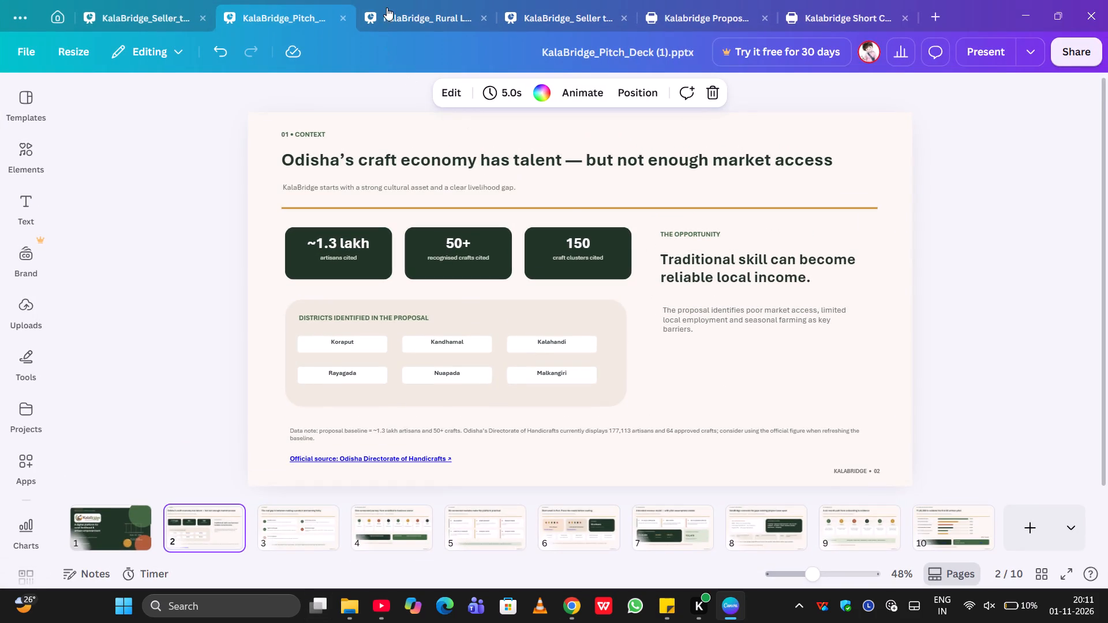
pyautogui.click(387, 9)
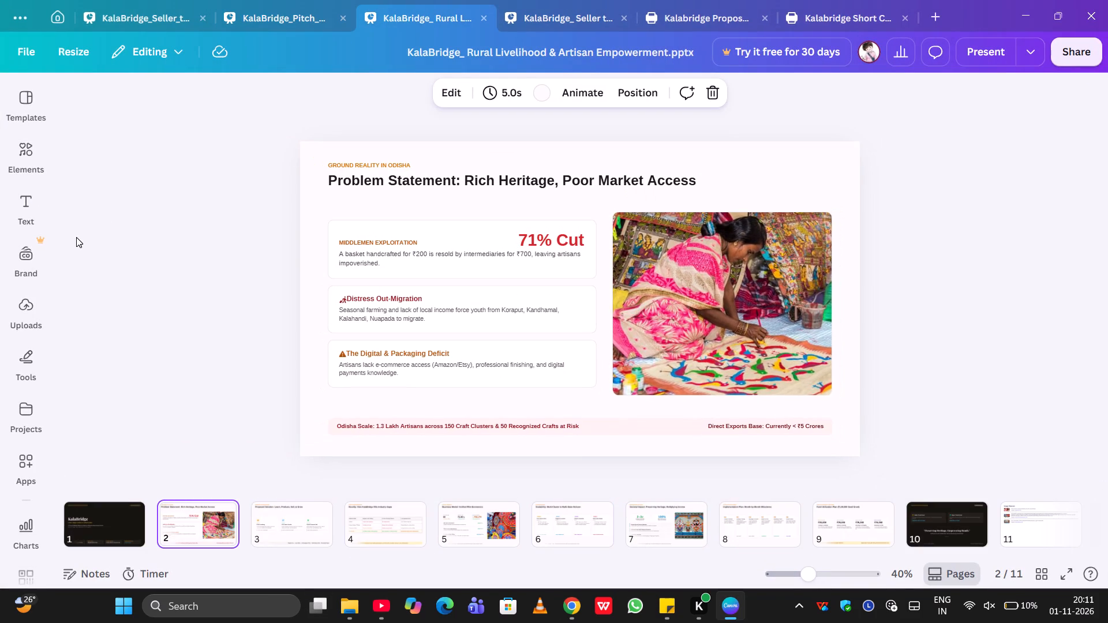
pyautogui.press('Print')
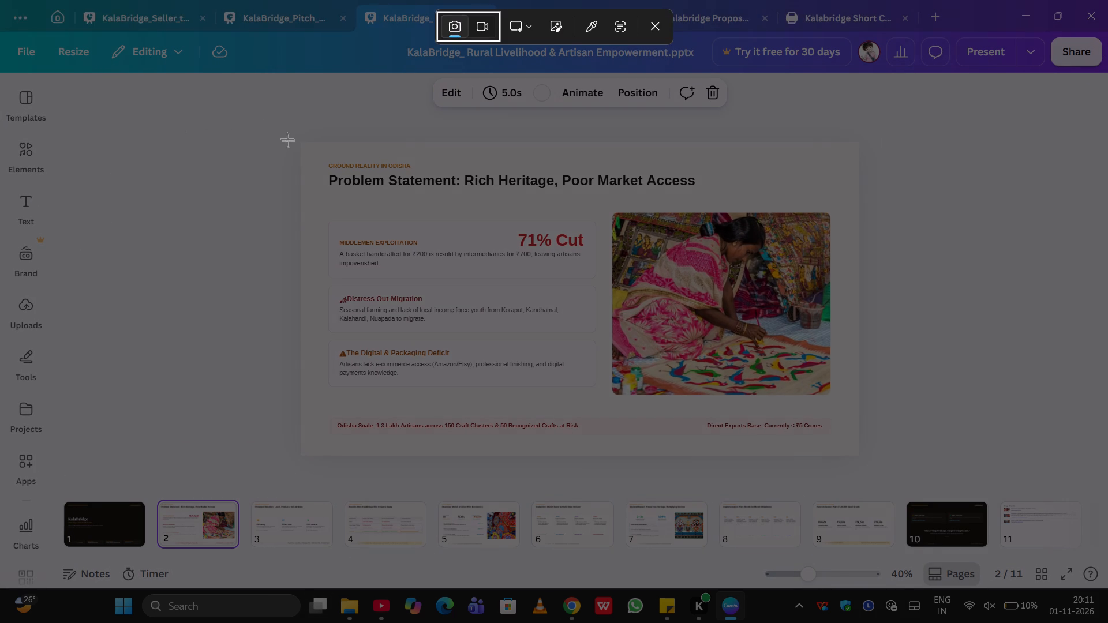
pyautogui.moveTo(294, 137); pyautogui.dragTo(863, 472)
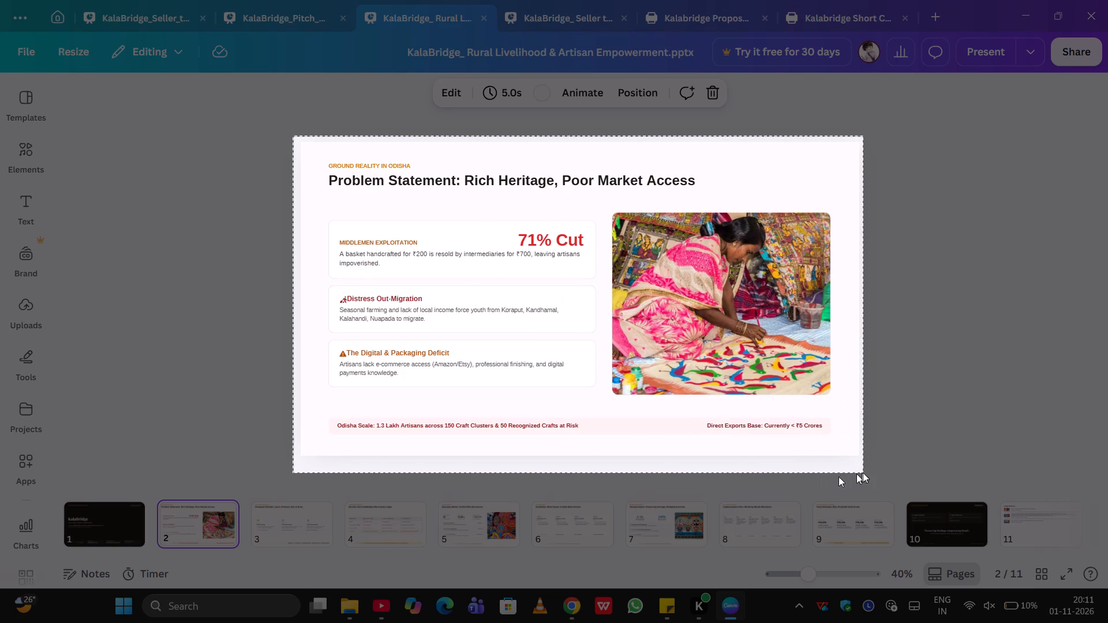
pyautogui.moveTo(863, 472); pyautogui.dragTo(864, 472)
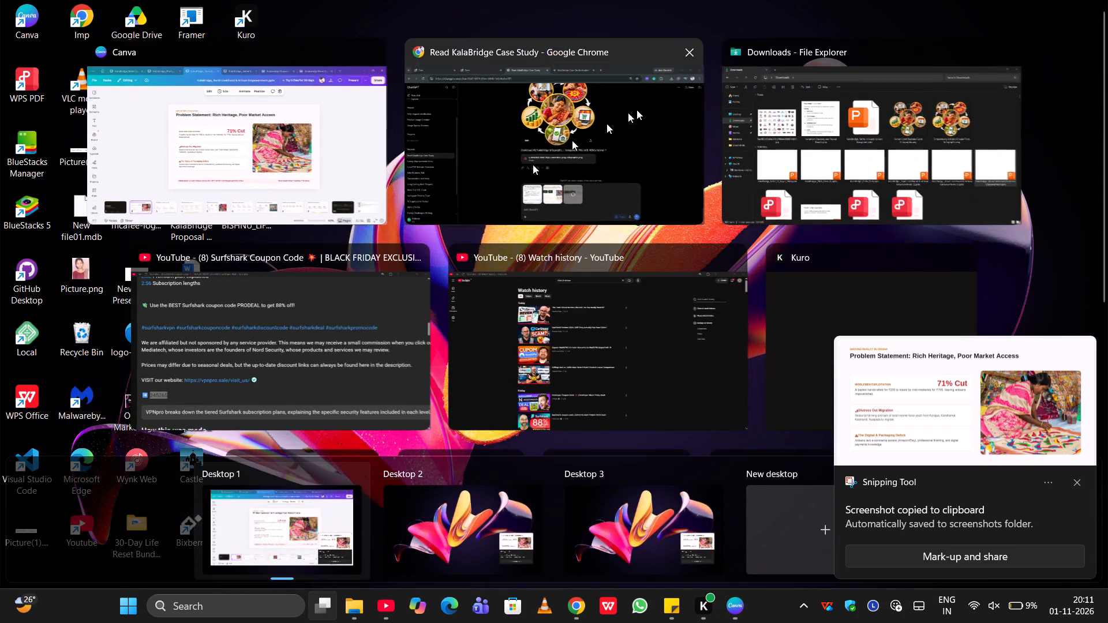
pyautogui.click(664, 99)
pyautogui.click(597, 533)
pyautogui.hotkey('ctrl', 'v')
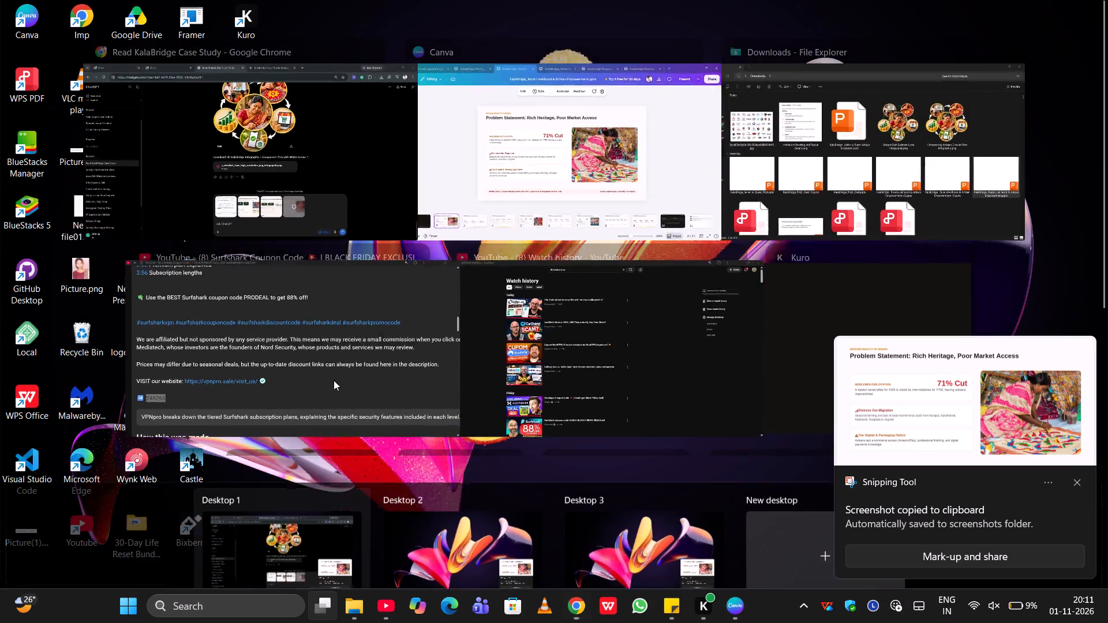
pyautogui.click(644, 114)
pyautogui.click(540, 16)
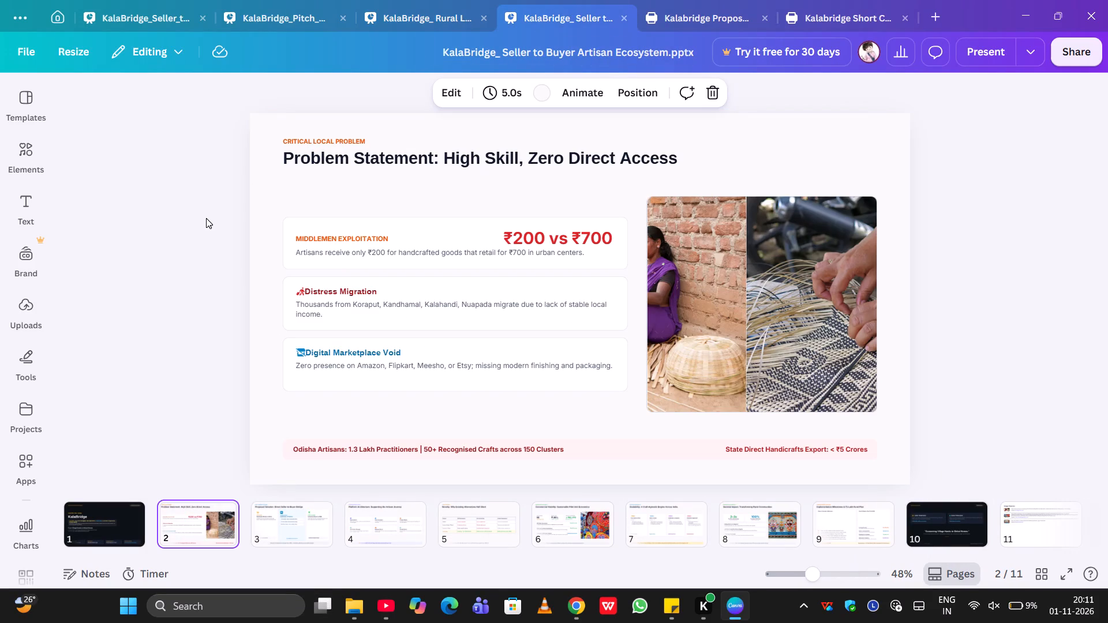
pyautogui.press('Print')
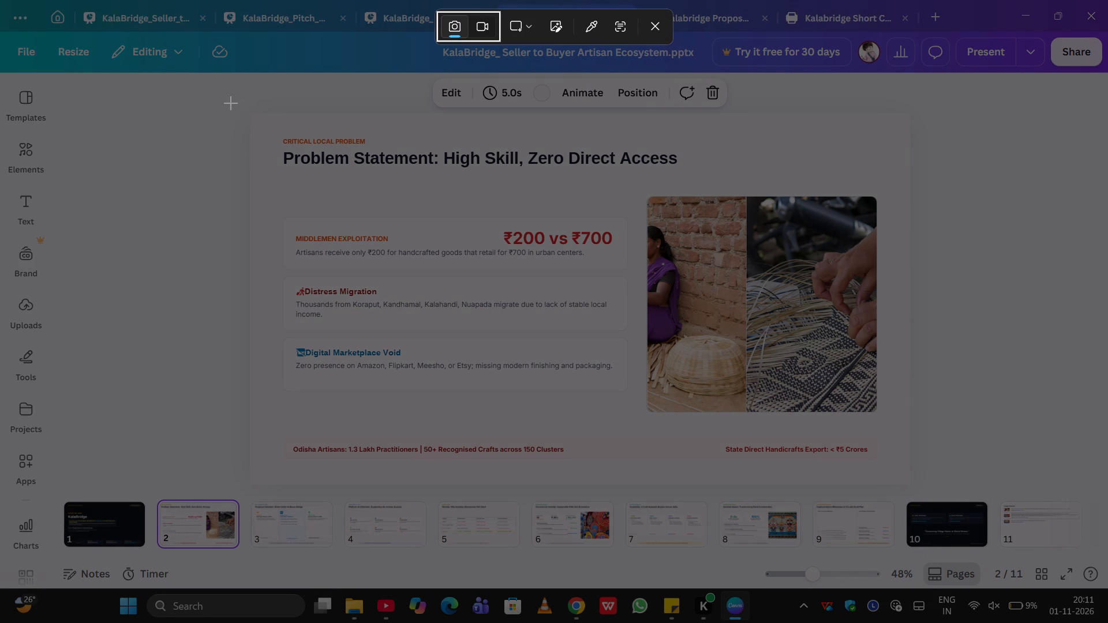
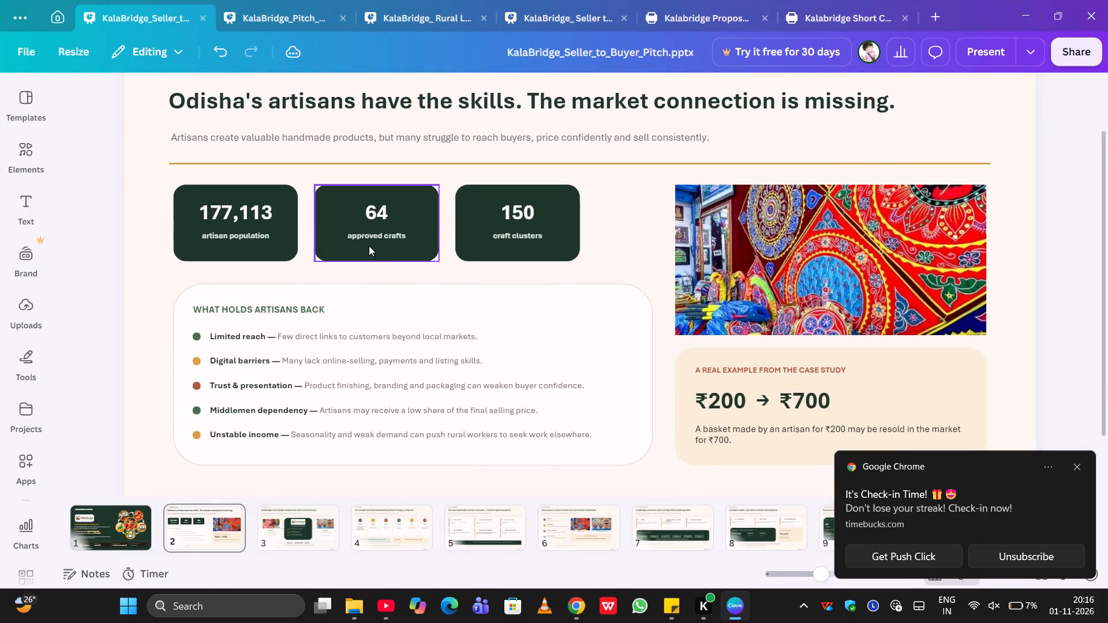
pyautogui.click(529, 145)
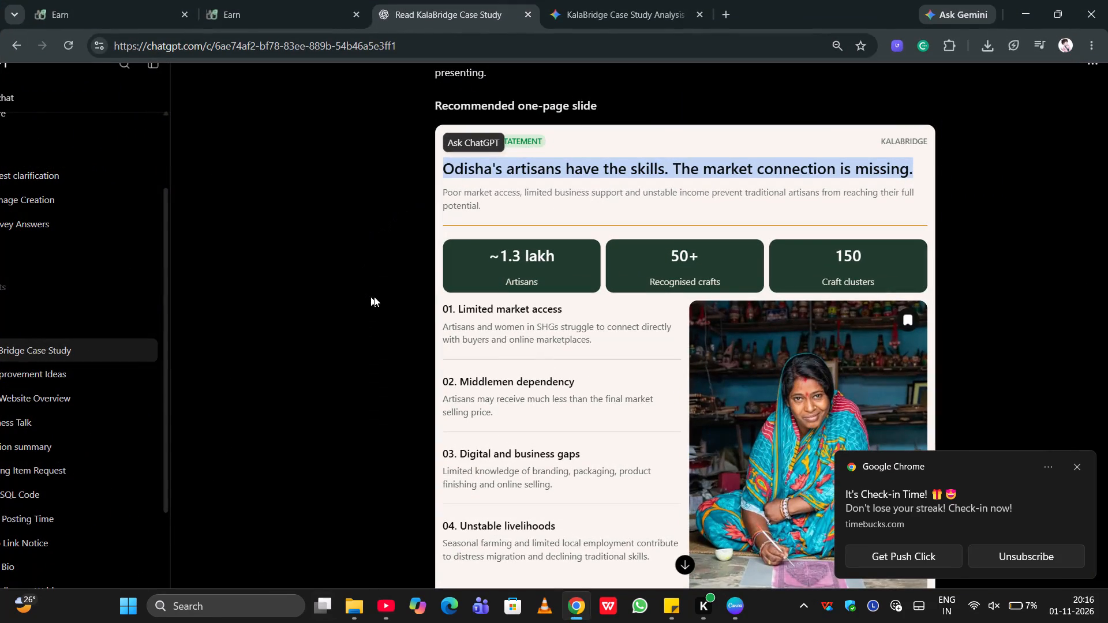
pyautogui.click(500, 168)
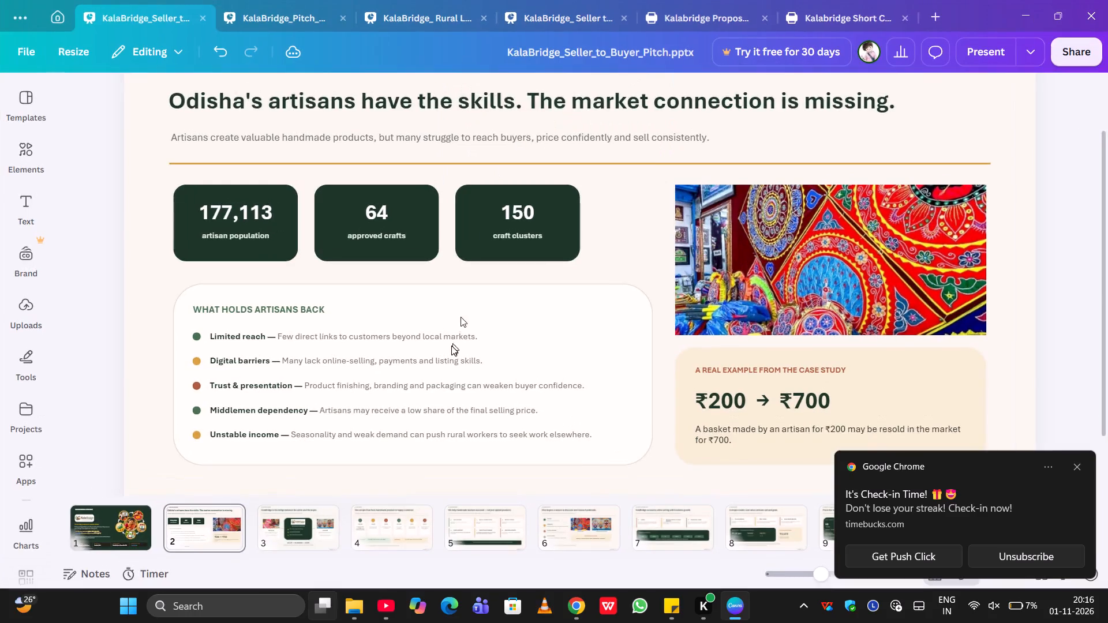
pyautogui.scroll(-1, 451, 346)
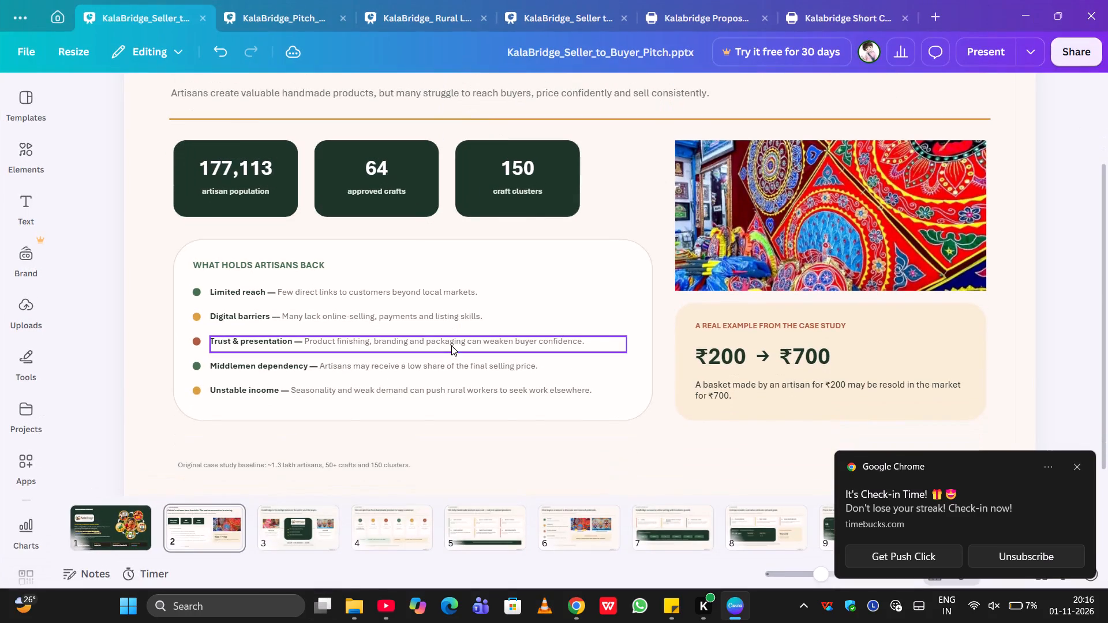
# Examine the problem sections, price example and consequence banner of ChatGPT's recommended slide, checking them against slide 2 in Canva.
pyautogui.click(560, 196)
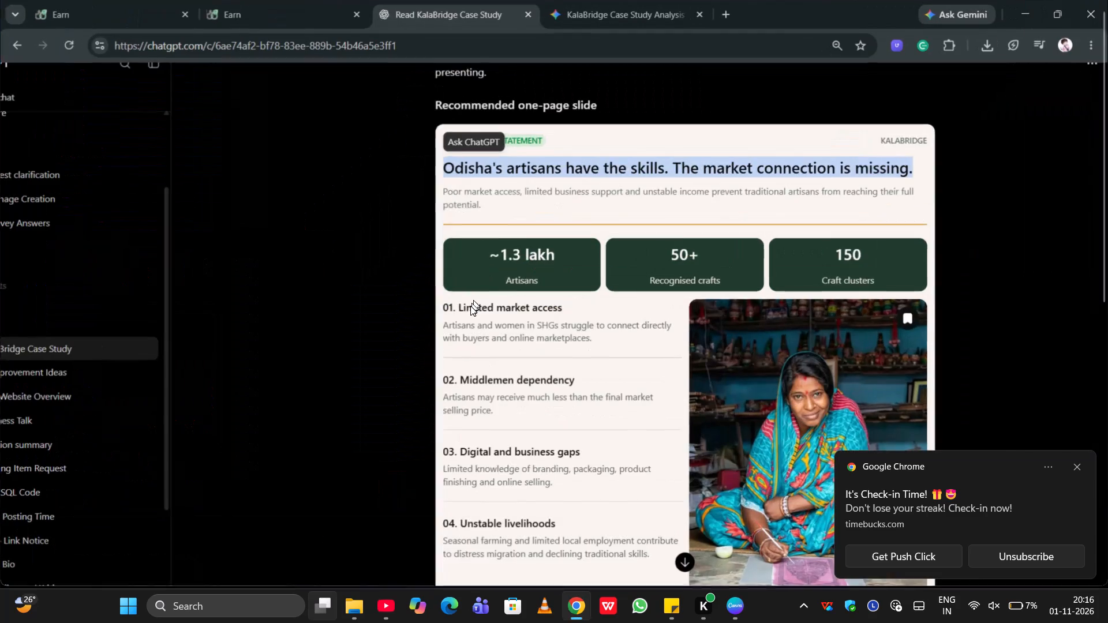
pyautogui.scroll(-4, 470, 306)
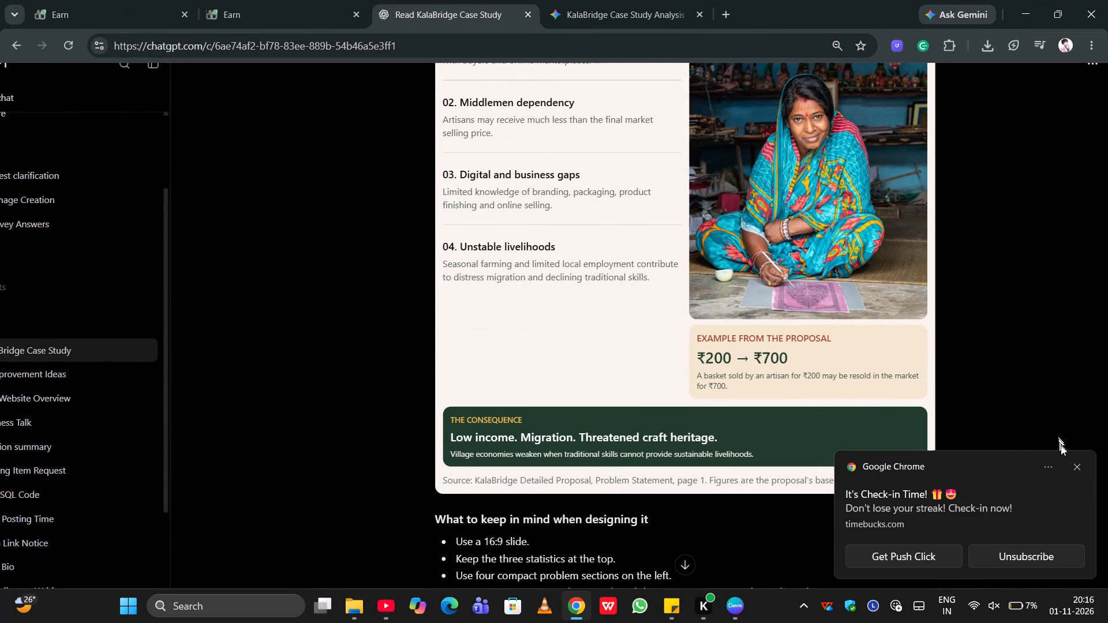
pyautogui.click(1080, 468)
pyautogui.scroll(2, 843, 332)
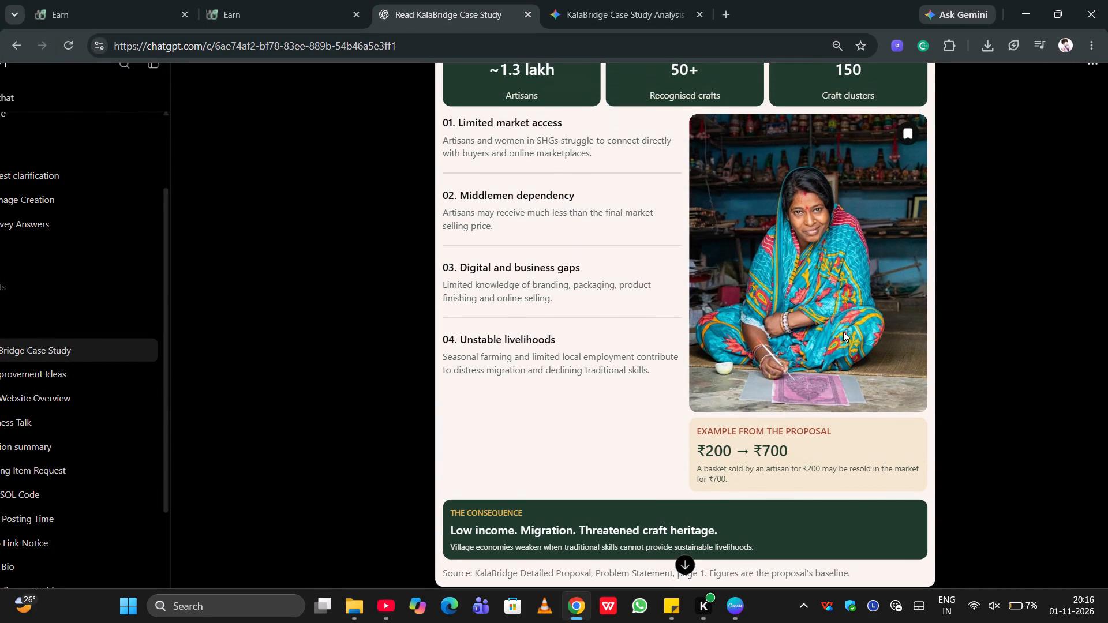
pyautogui.scroll(1, 843, 332)
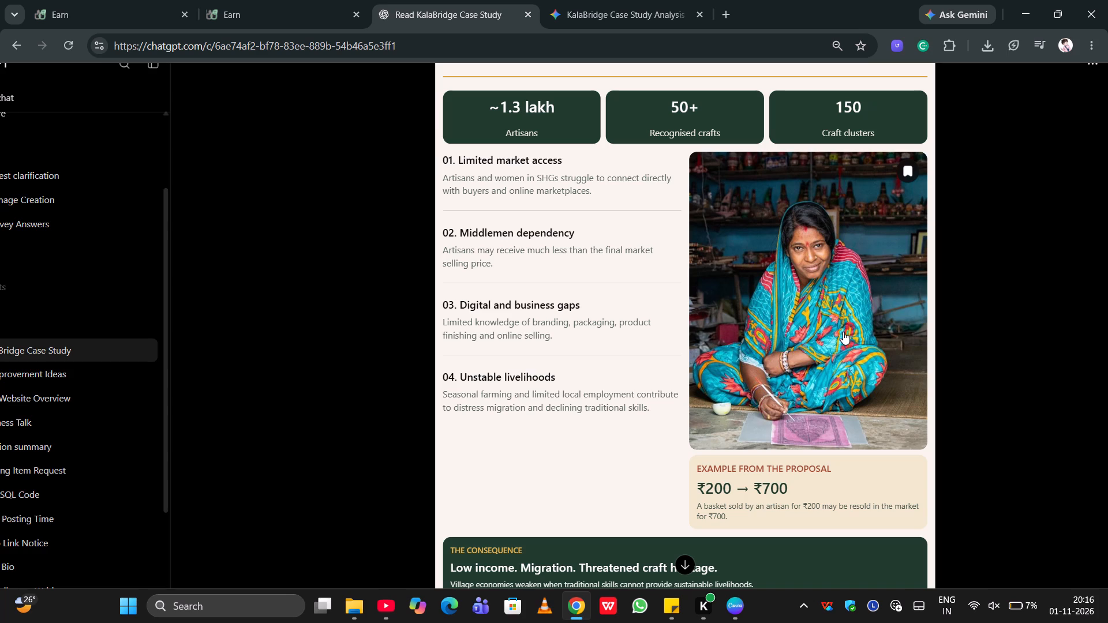
pyautogui.scroll(-2, 843, 332)
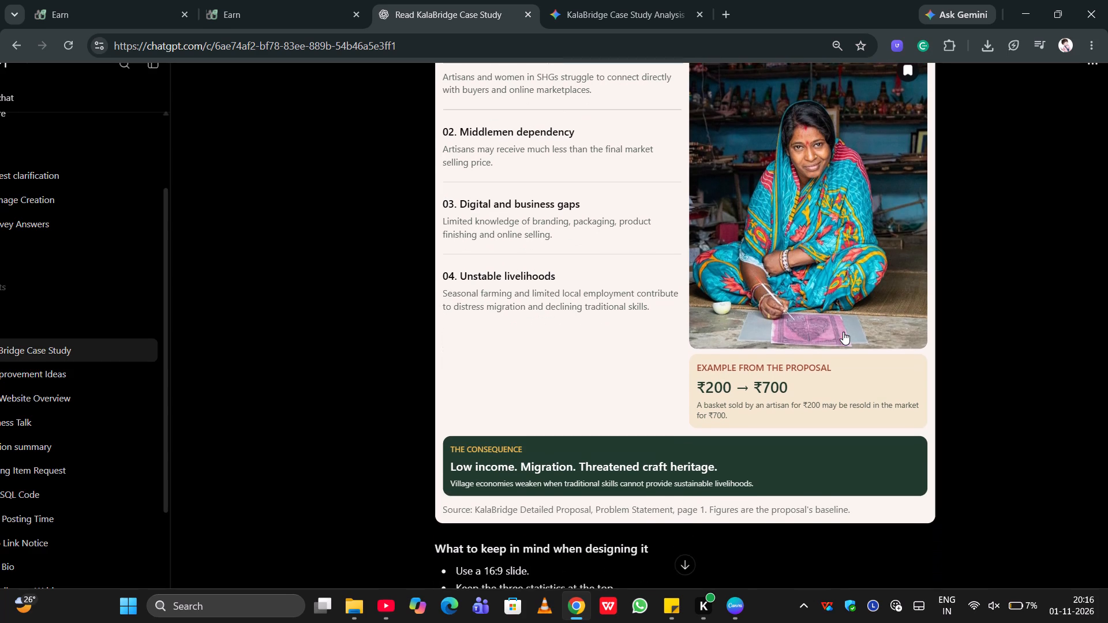
pyautogui.scroll(-1, 843, 332)
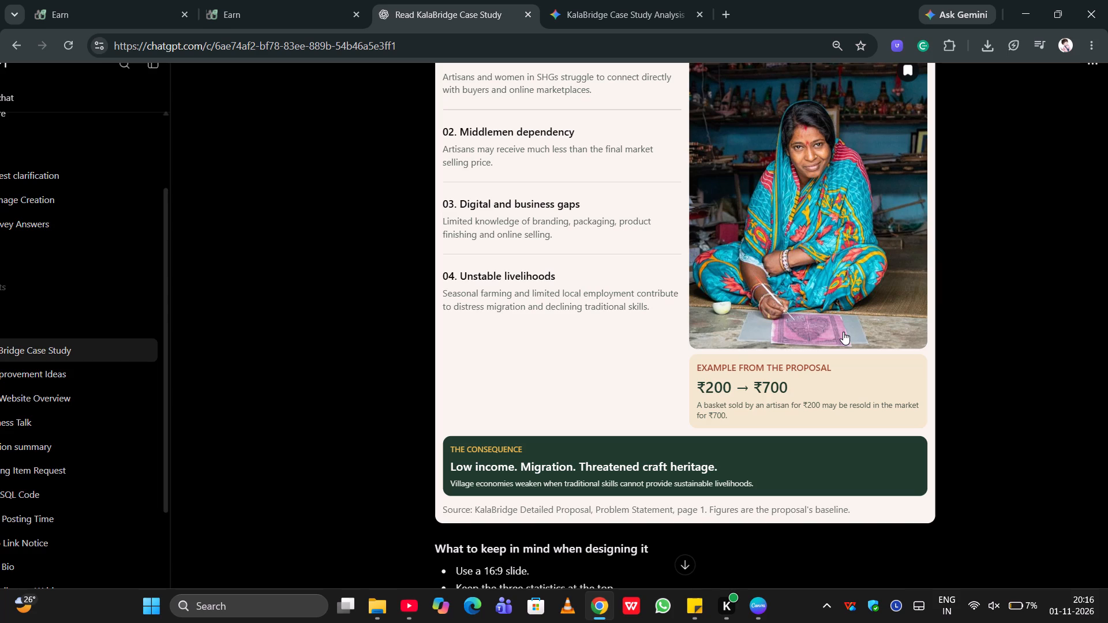
pyautogui.scroll(2, 843, 332)
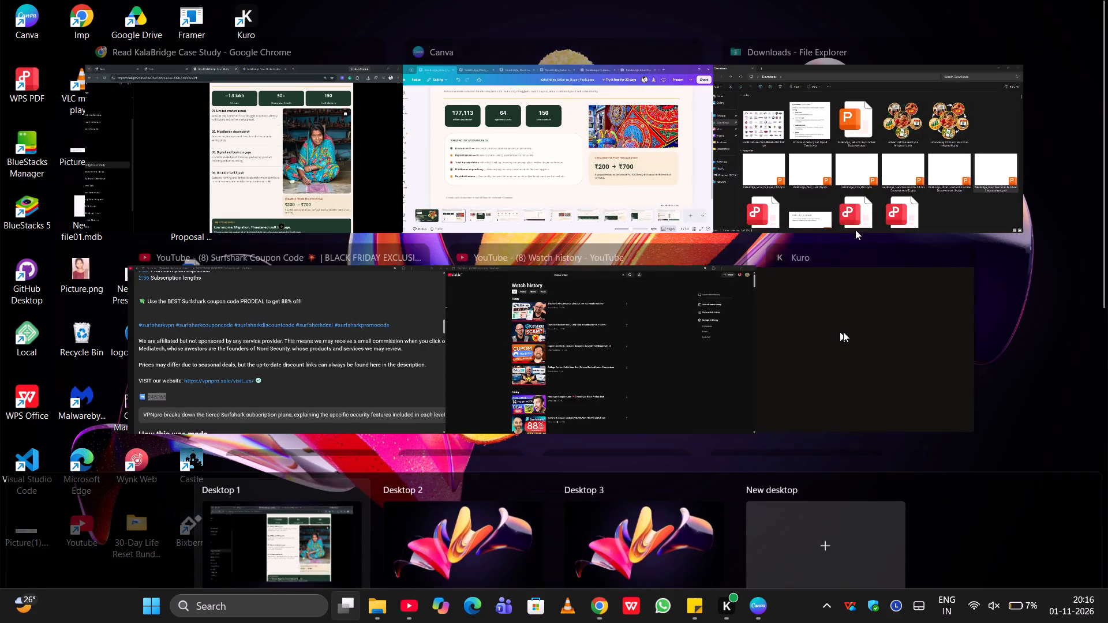
pyautogui.click(579, 99)
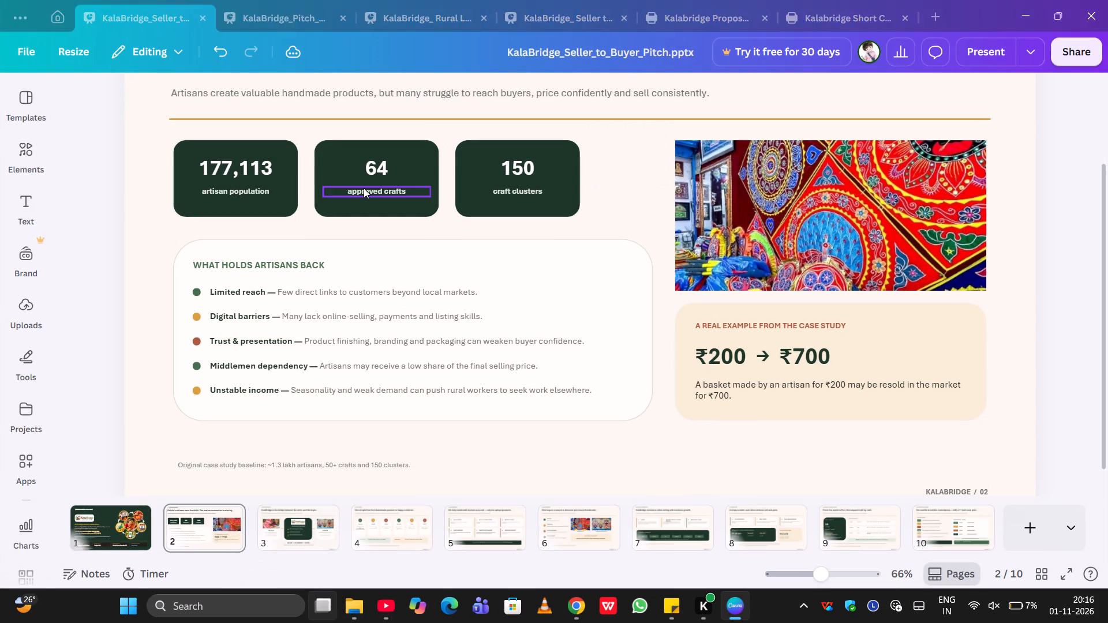
pyautogui.click(590, 139)
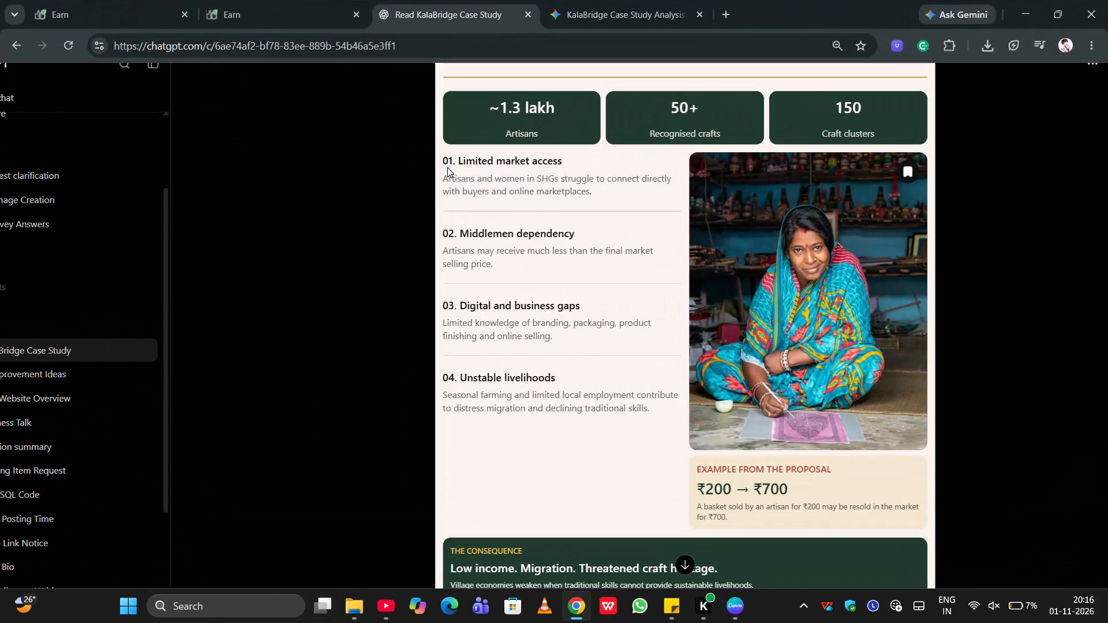
# Copy the artisan figure "~1.3 lakh" from ChatGPT's recommended slide and switch to Canva.
pyautogui.scroll(1, 447, 167)
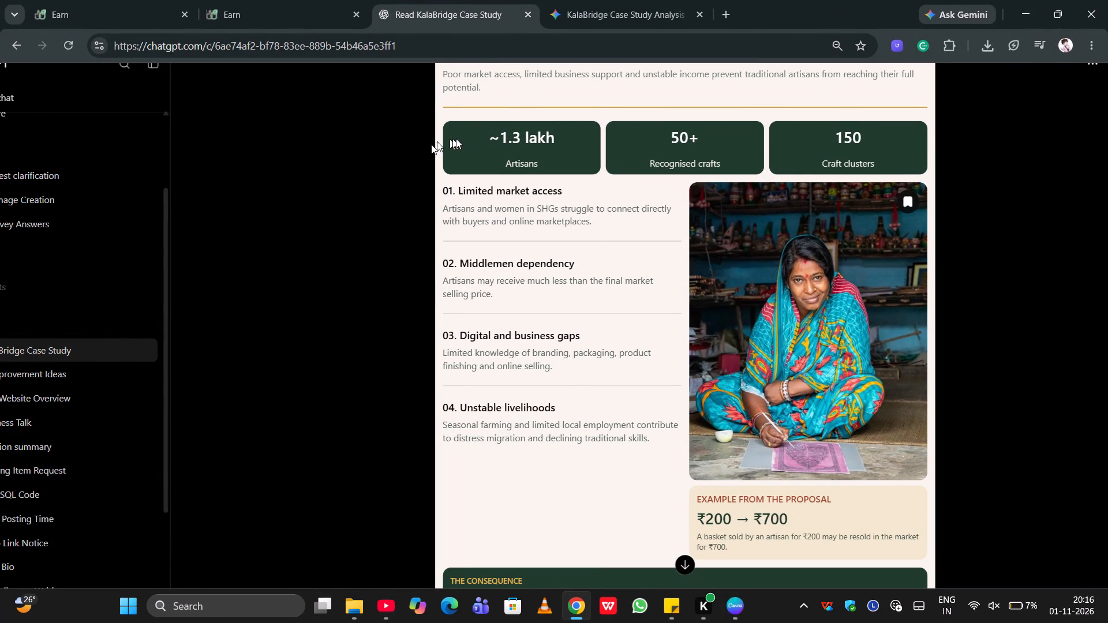
pyautogui.moveTo(473, 131); pyautogui.dragTo(571, 137)
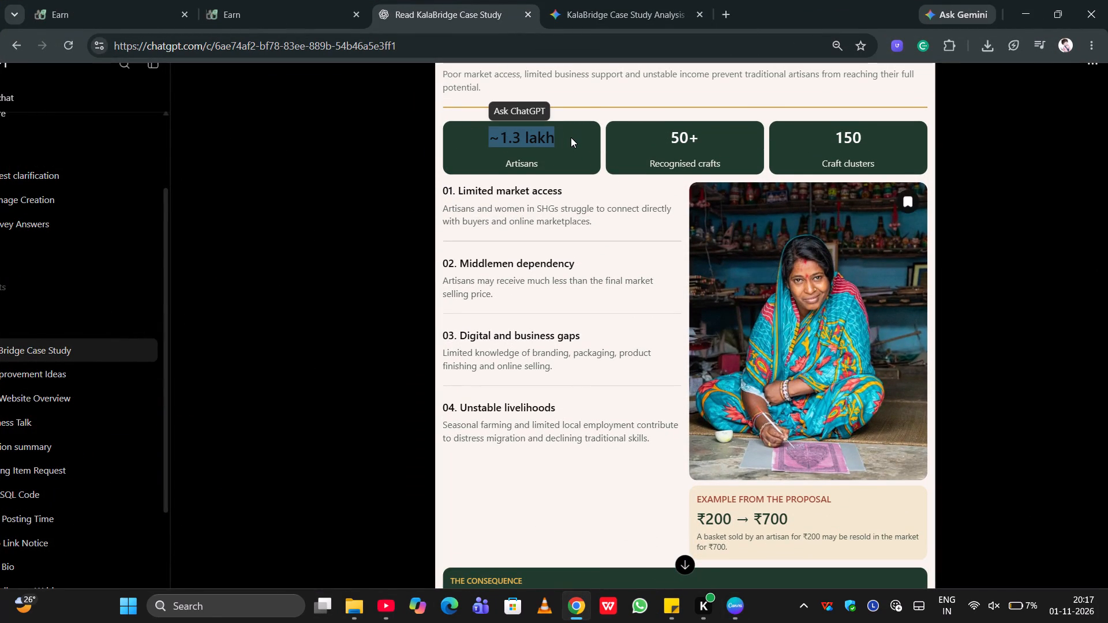
pyautogui.hotkey('ctrl', 'c')
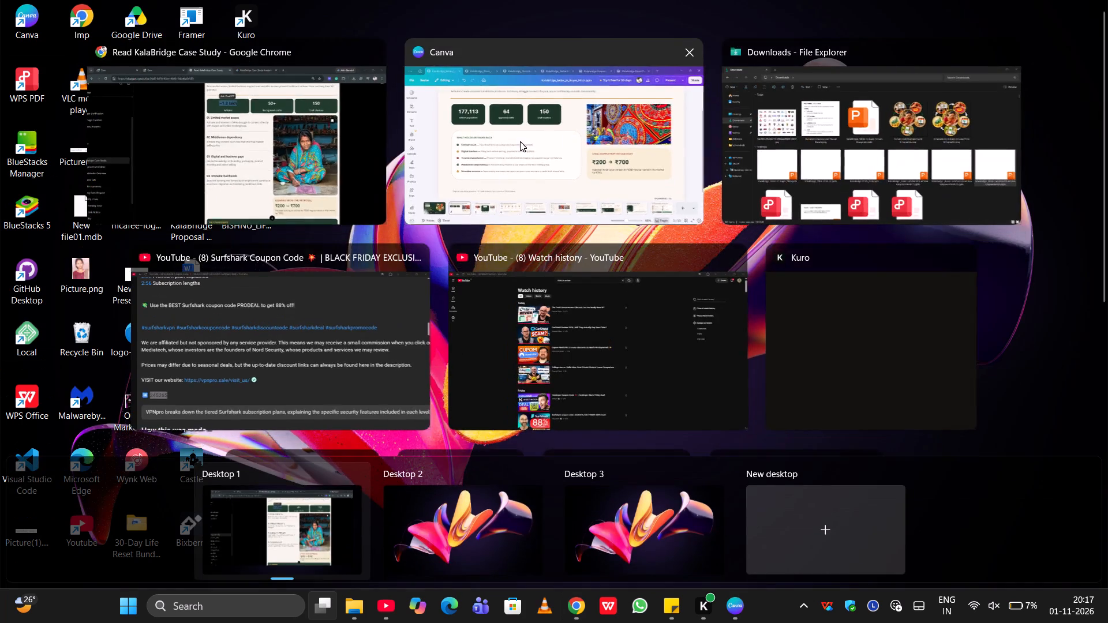
pyautogui.click(520, 142)
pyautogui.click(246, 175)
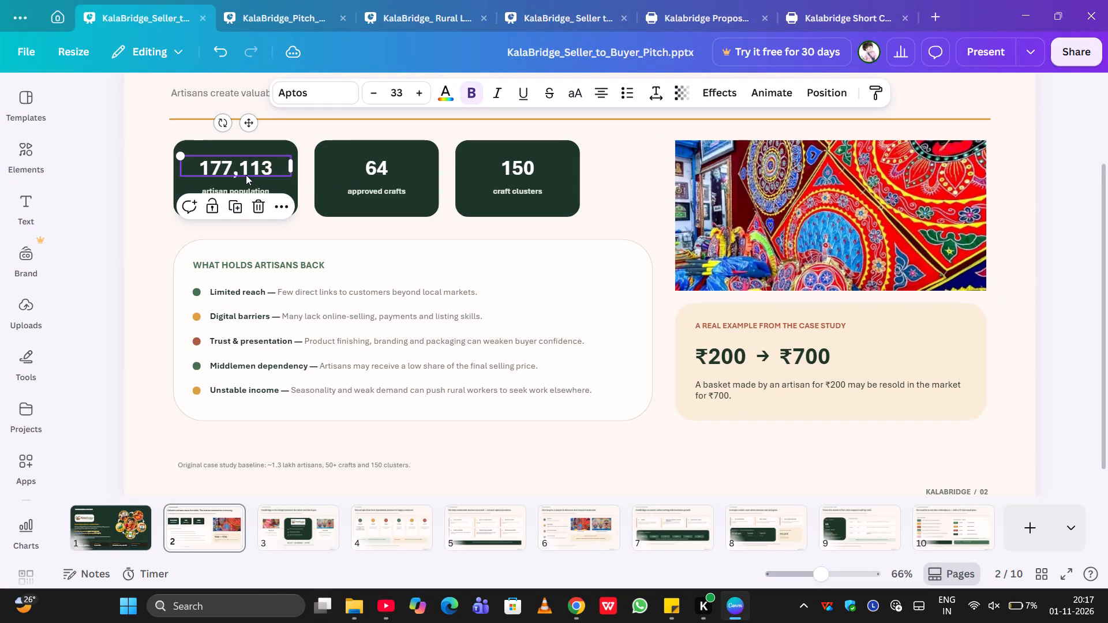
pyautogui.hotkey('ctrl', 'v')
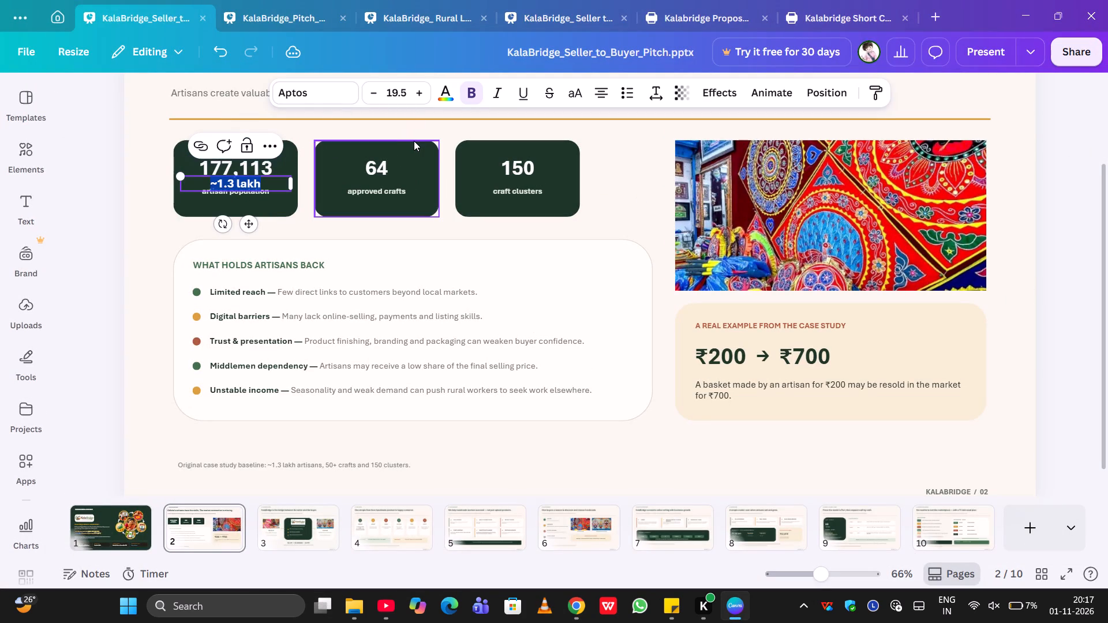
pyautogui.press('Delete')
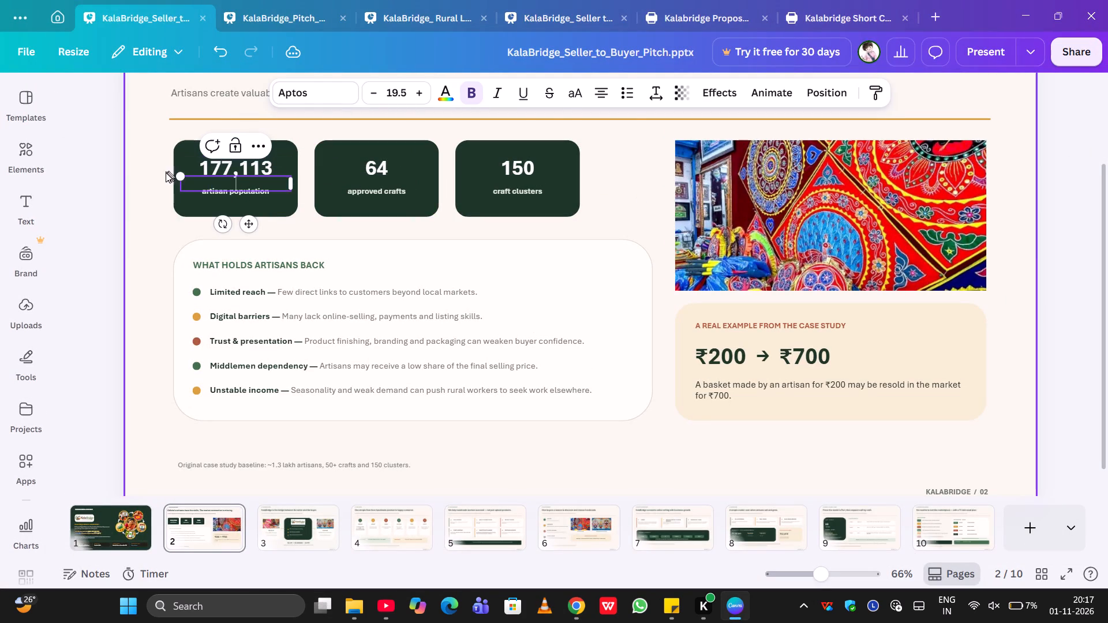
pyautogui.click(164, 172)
# Replace the artisan population figure on slide 2 with the copied "~1.3 lakh".
pyautogui.click(213, 171)
pyautogui.click(213, 171)
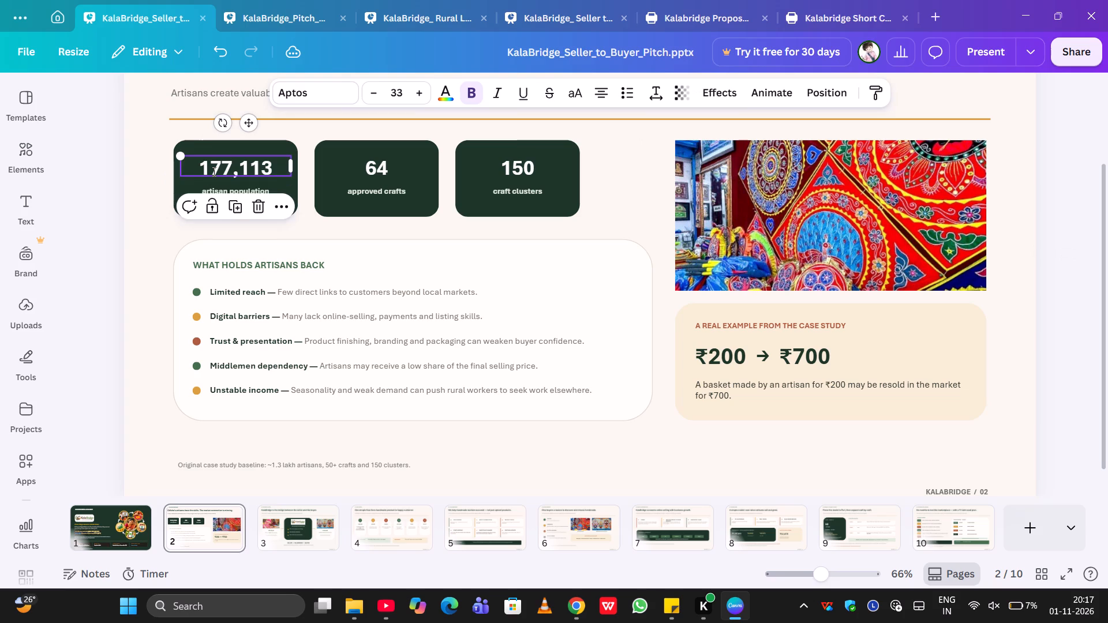
pyautogui.hotkey('ctrl', 'v')
pyautogui.click(649, 216)
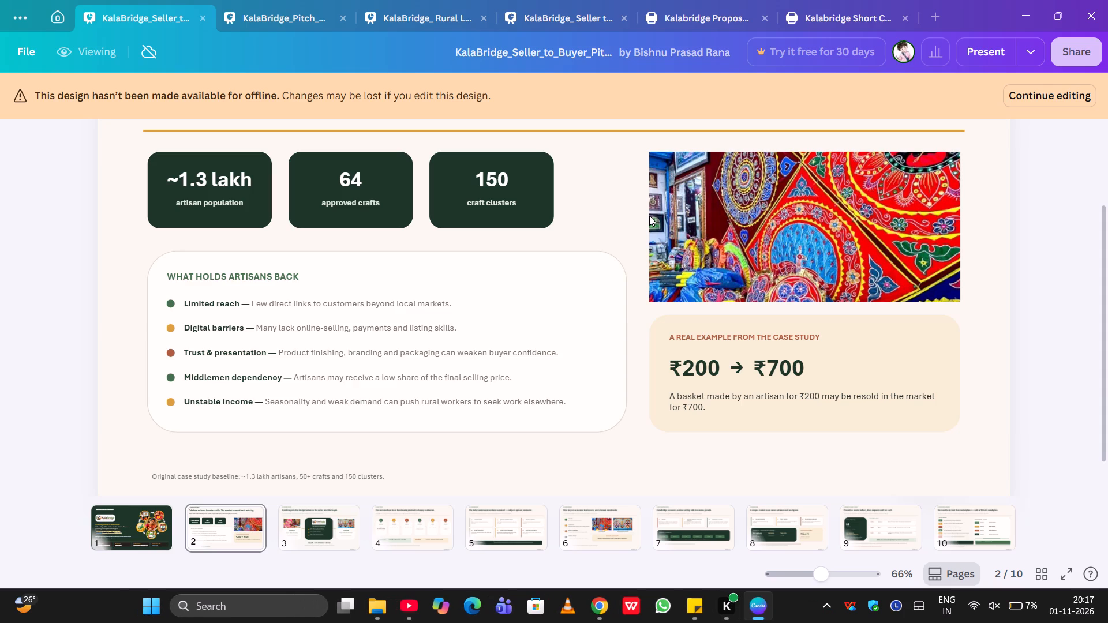
# Review slide 2 from headline to footer and check its statistics against ChatGPT's recommended slide.
pyautogui.scroll(1, 649, 216)
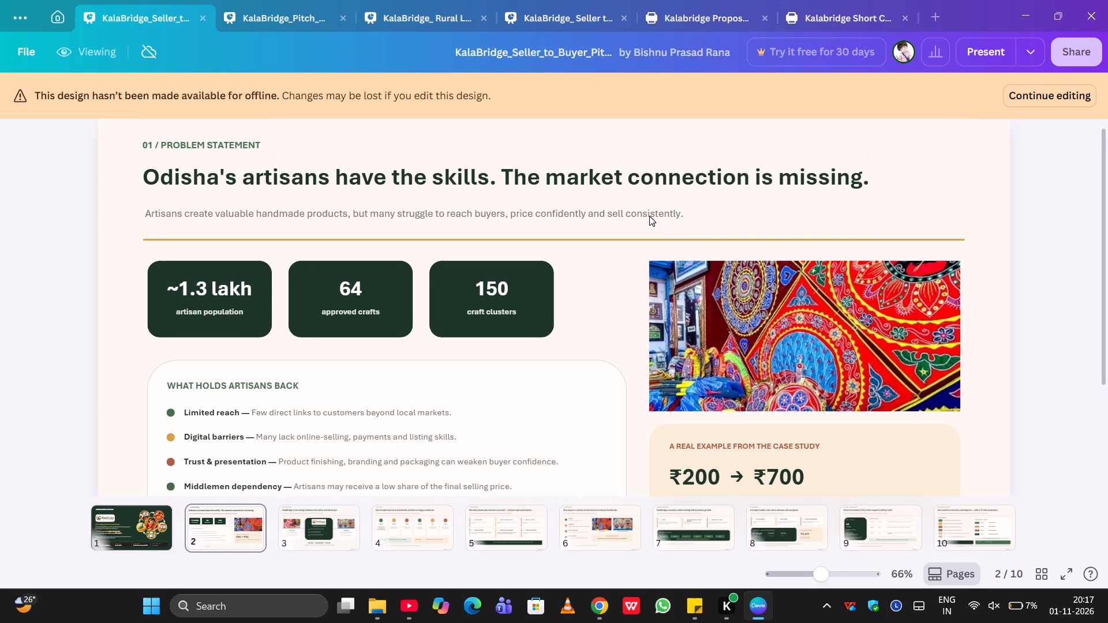
pyautogui.scroll(1, 649, 216)
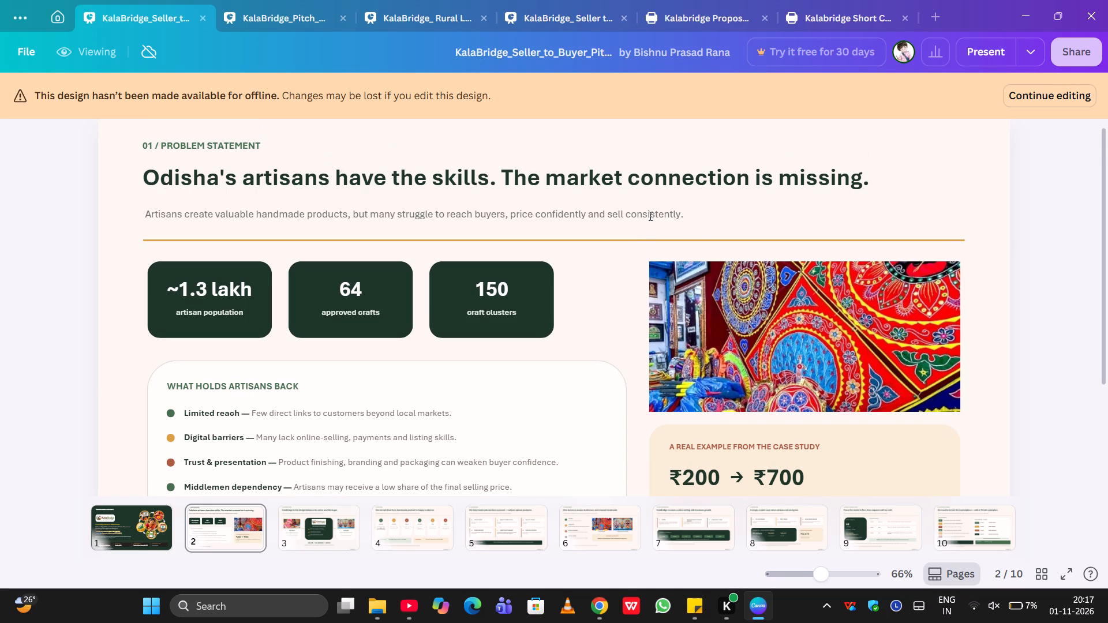
pyautogui.scroll(-1, 649, 216)
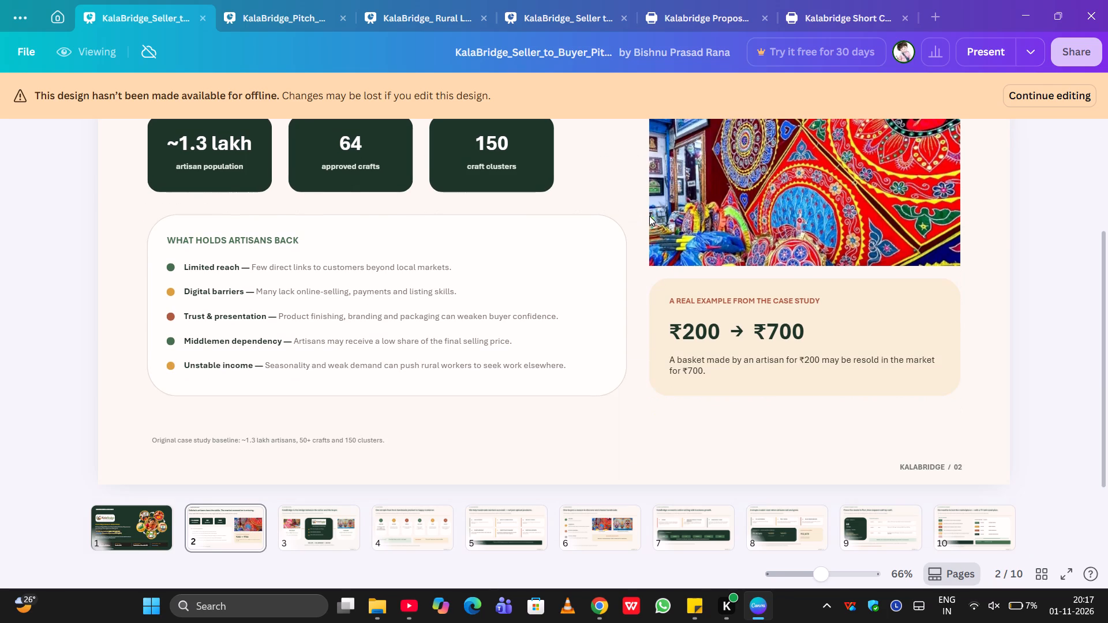
pyautogui.click(571, 118)
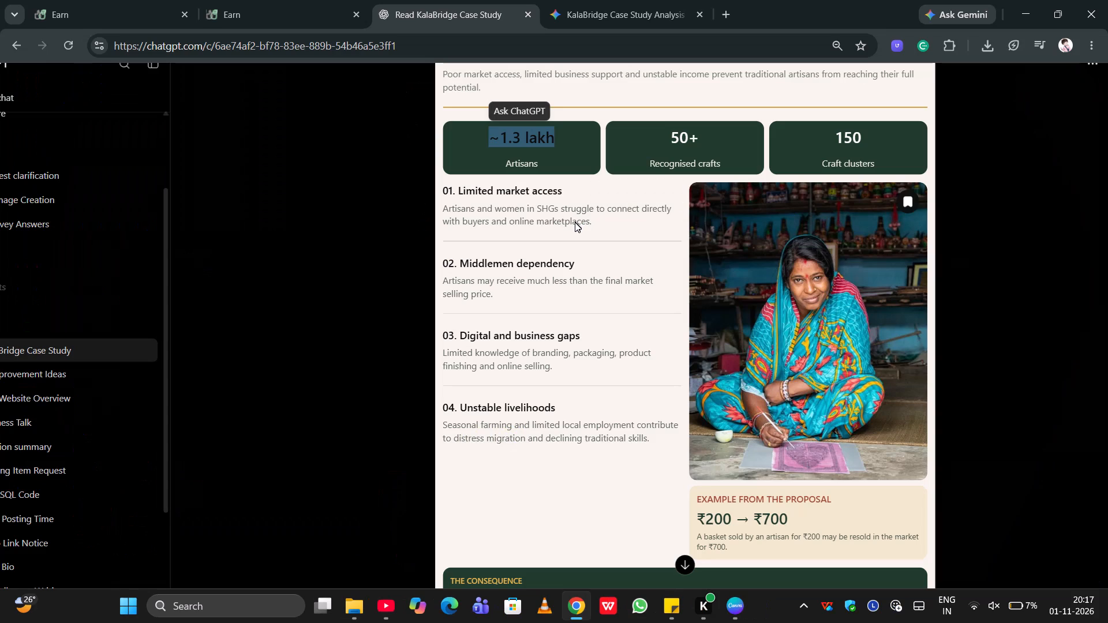
pyautogui.scroll(1, 587, 262)
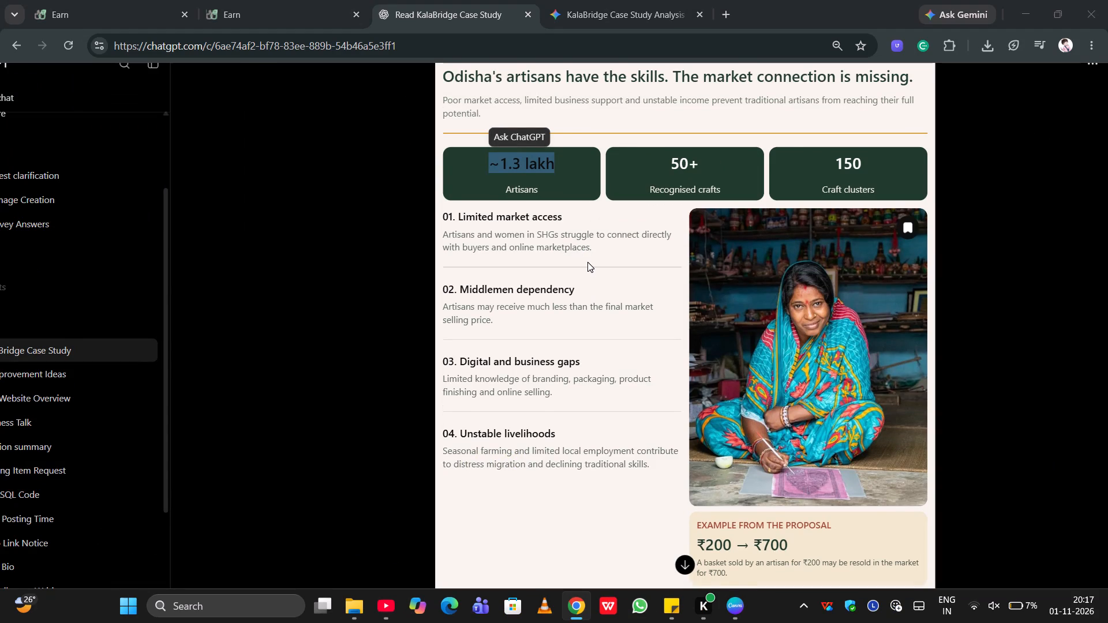
# Switch back to Canva and try to select slide 2's approved crafts figure, dismissing the low-battery alert.
pyautogui.click(450, 179)
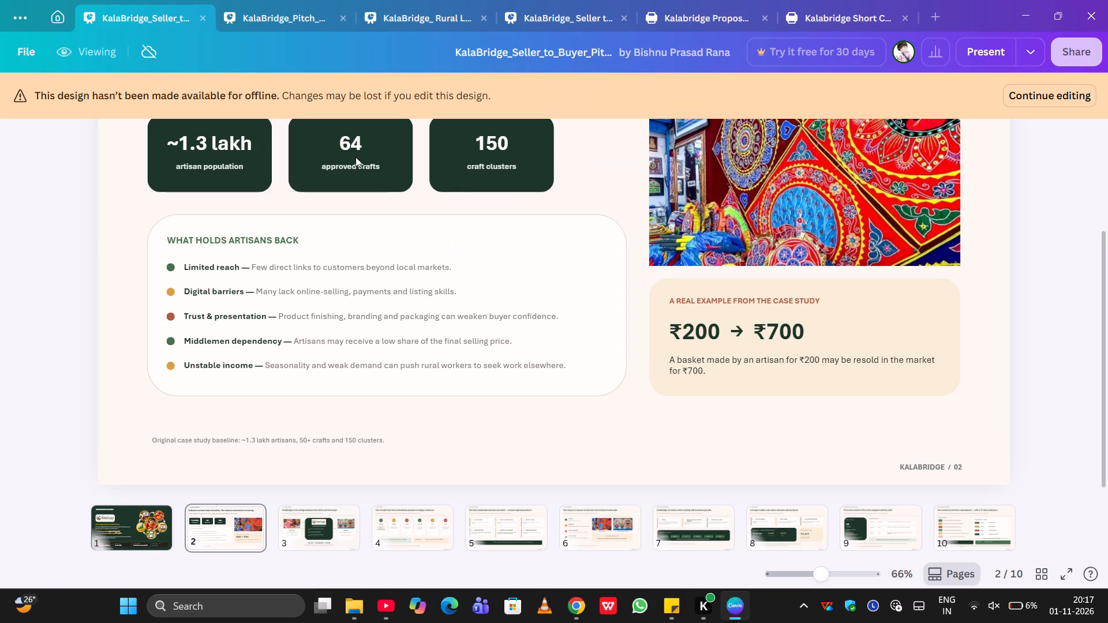
pyautogui.click(351, 147)
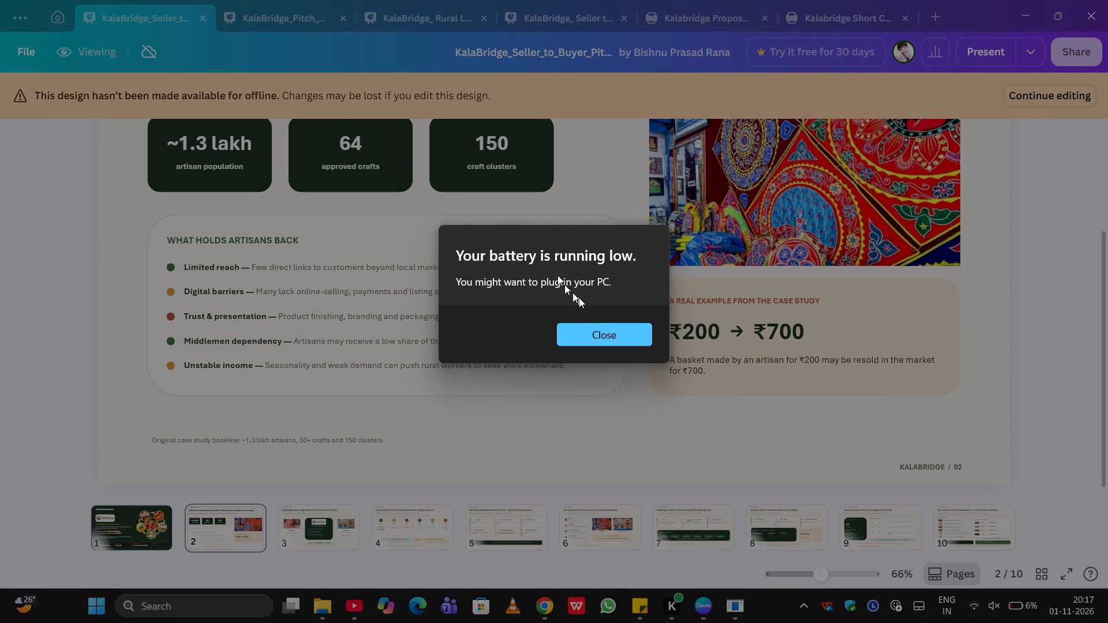
pyautogui.click(603, 333)
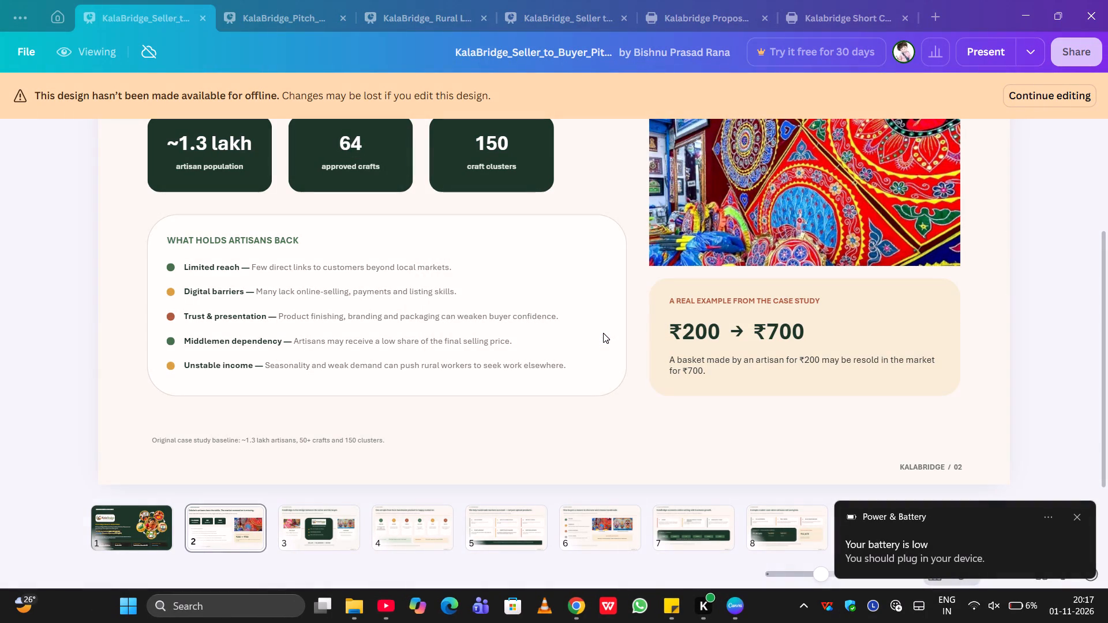
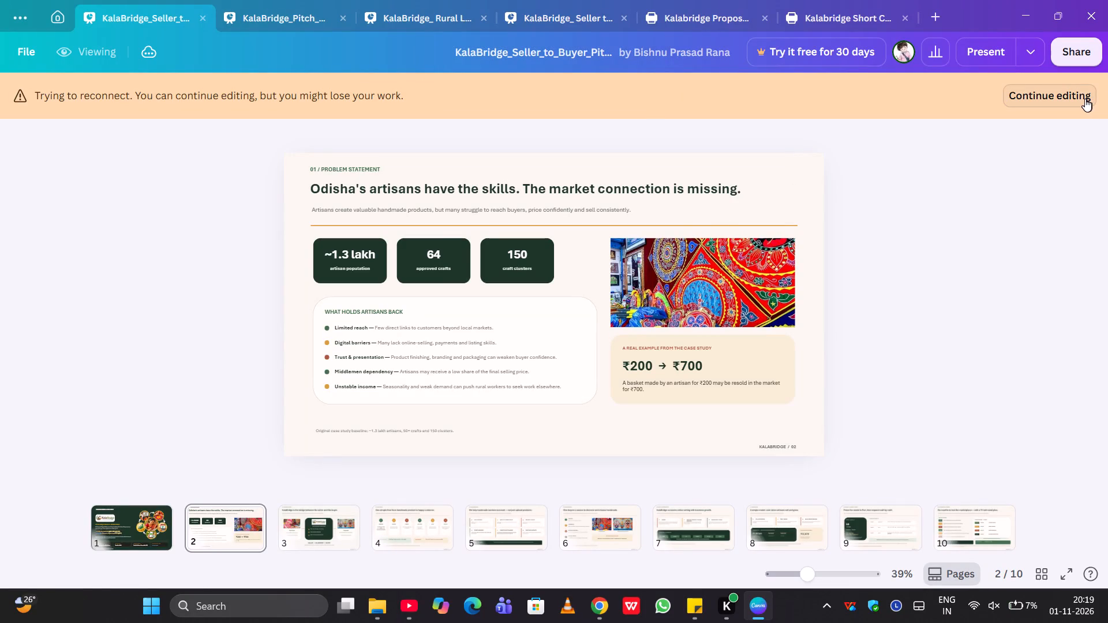
# Resume editing the deck on slide 2 despite the reconnection notice and clear the selection.
pyautogui.click(1084, 99)
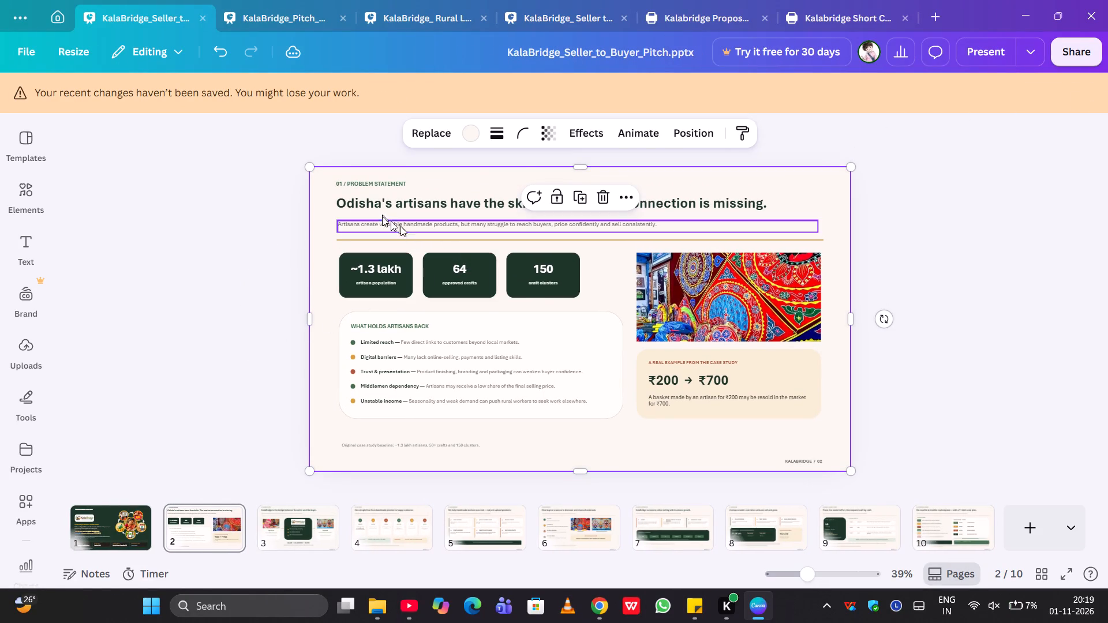
pyautogui.click(230, 277)
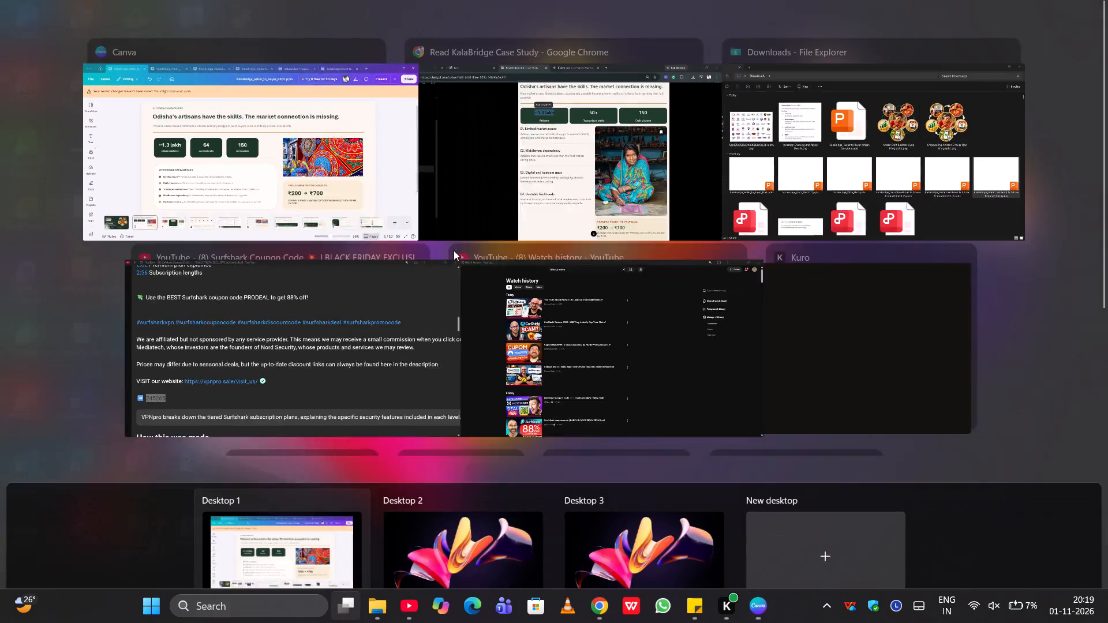
# Switch to ChatGPT in Chrome and review the recommended one-page slide, its design notes and the suggested corrections.
pyautogui.click(546, 158)
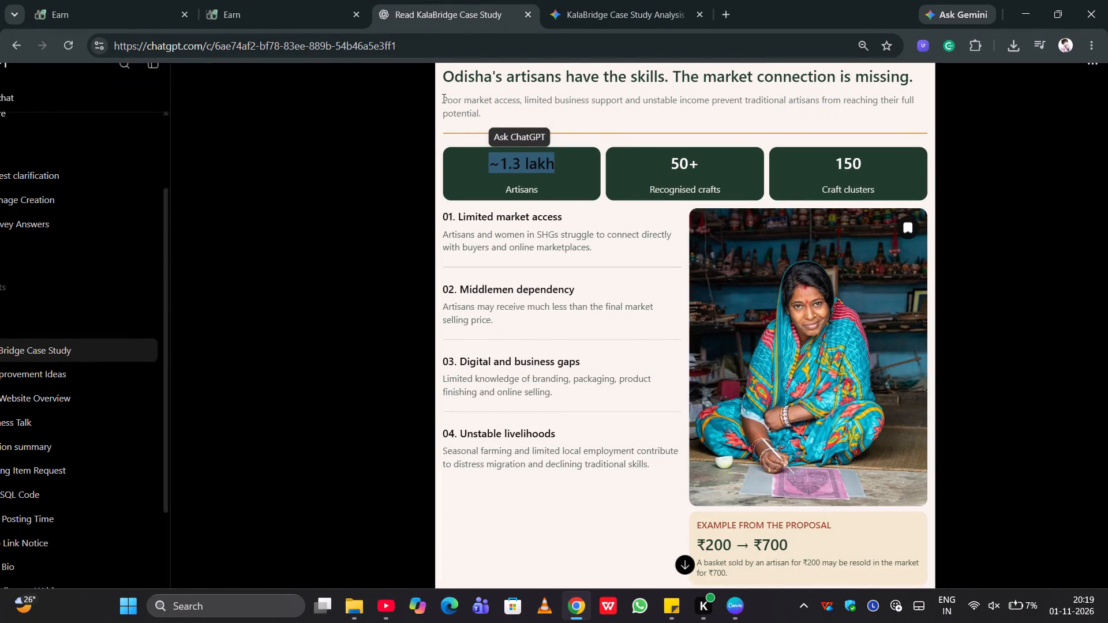
pyautogui.click(959, 226)
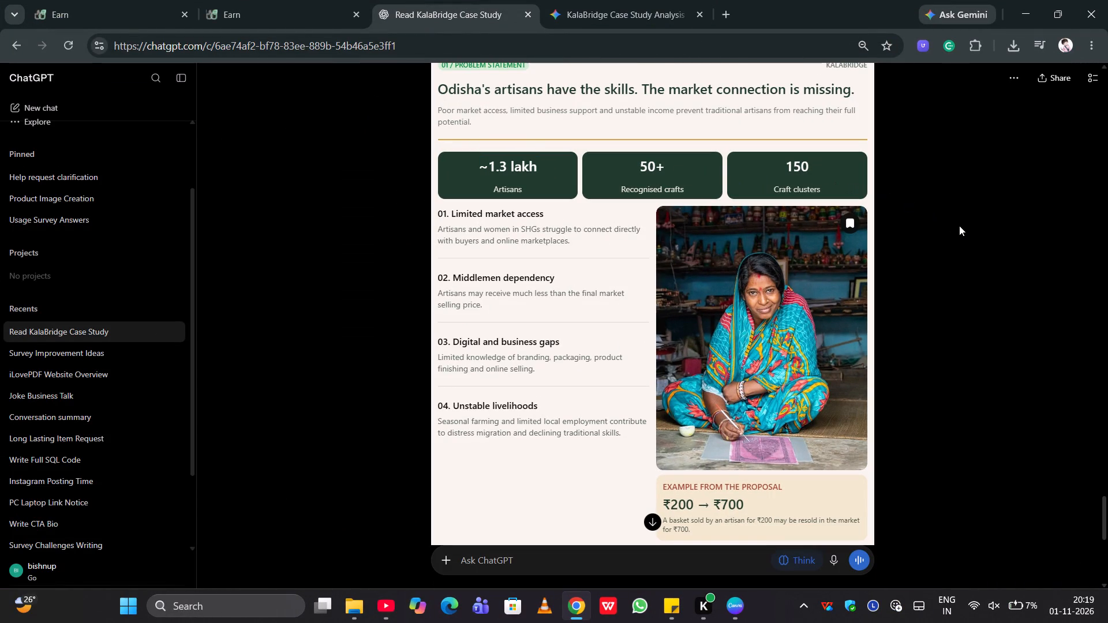
pyautogui.scroll(1, 844, 189)
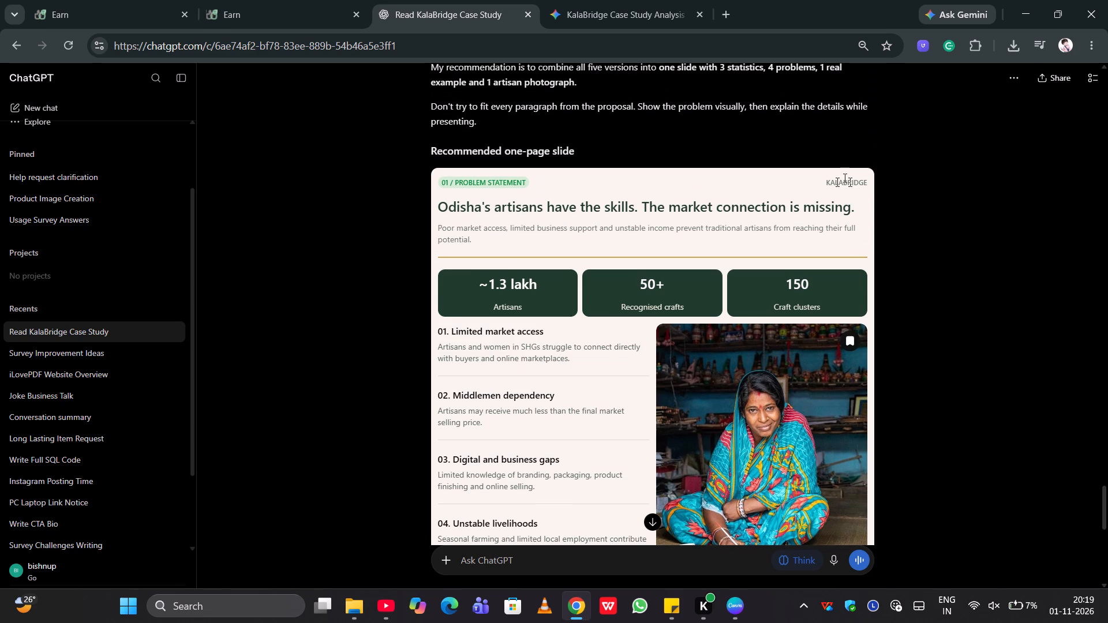
pyautogui.click(829, 183)
pyautogui.scroll(-7, 707, 325)
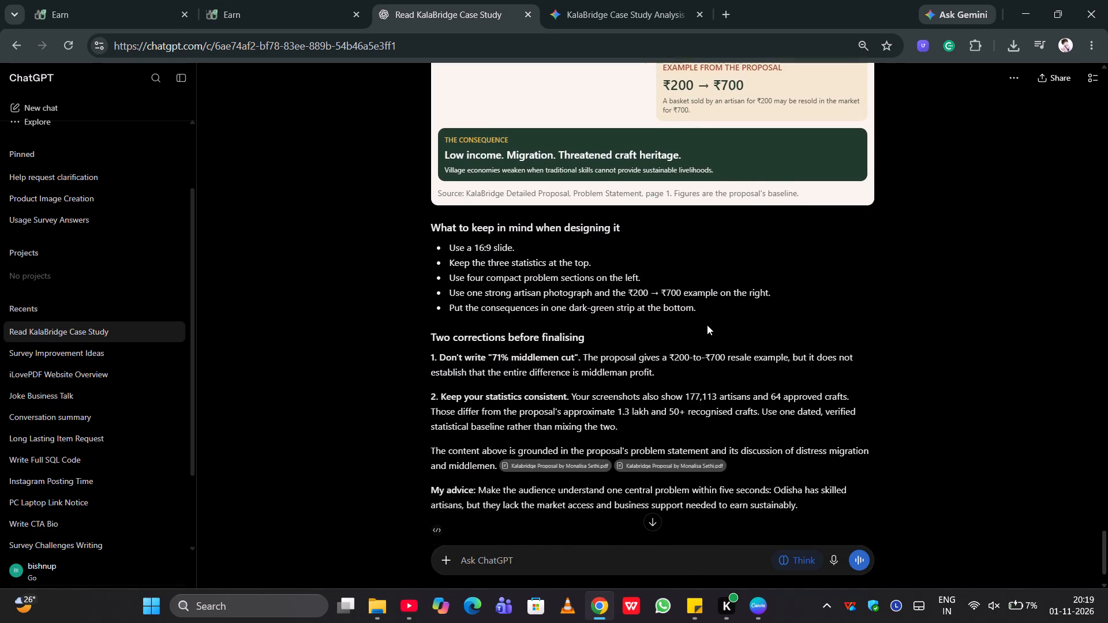
pyautogui.scroll(-3, 707, 325)
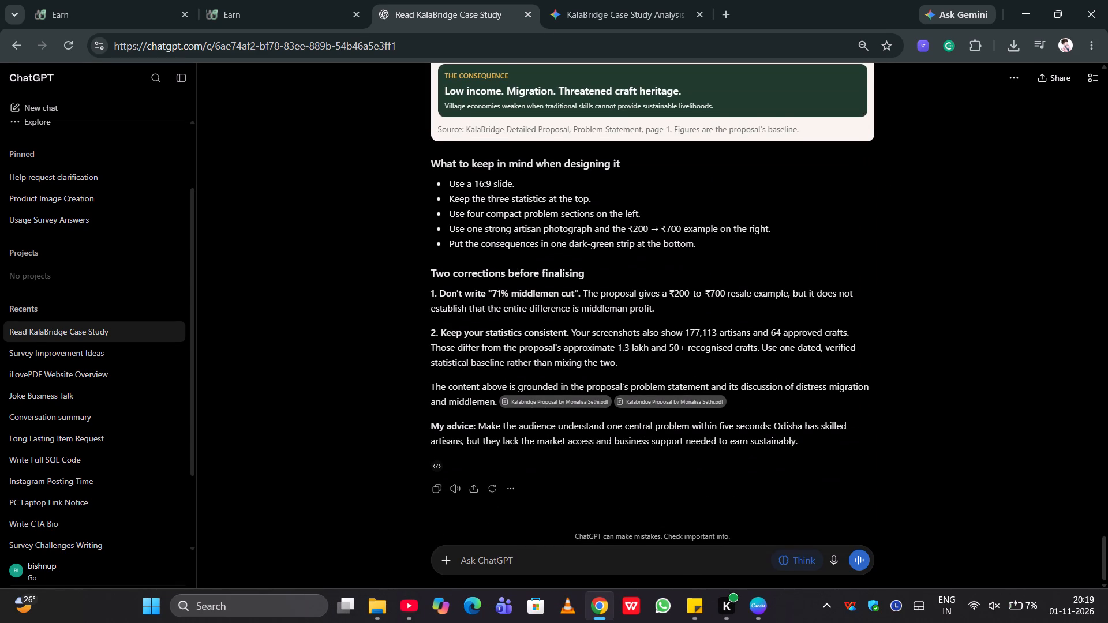
pyautogui.scroll(6, 646, 427)
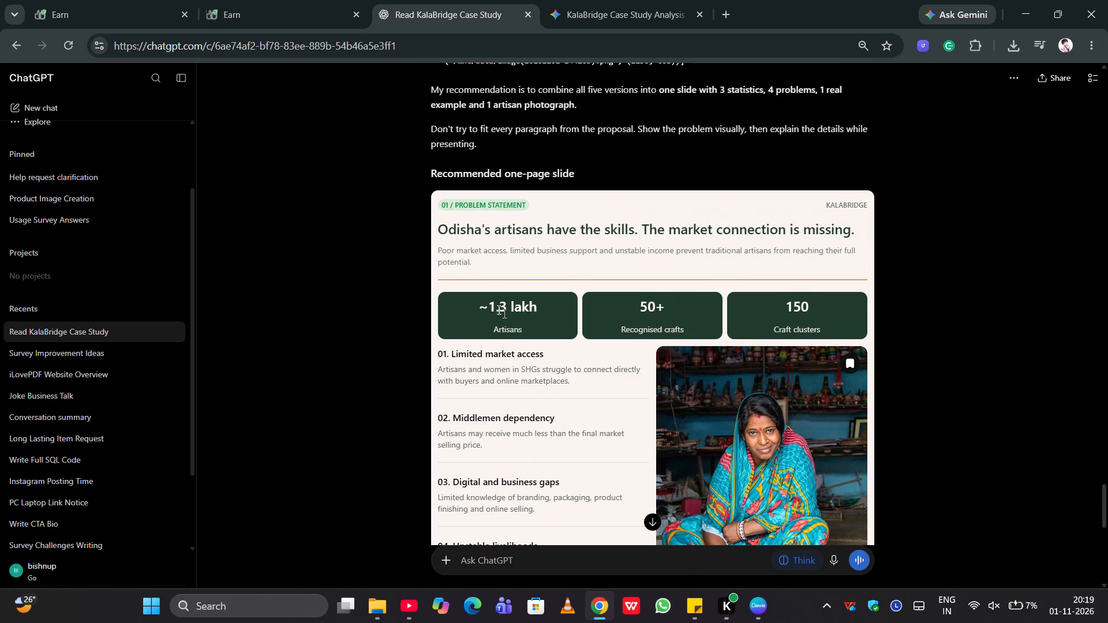
# Replace slide 2's subheading with ChatGPT's "Poor market access, limited business support and unstable income prevent traditional artisans from reaching their full potential.".
pyautogui.moveTo(436, 252); pyautogui.dragTo(496, 262)
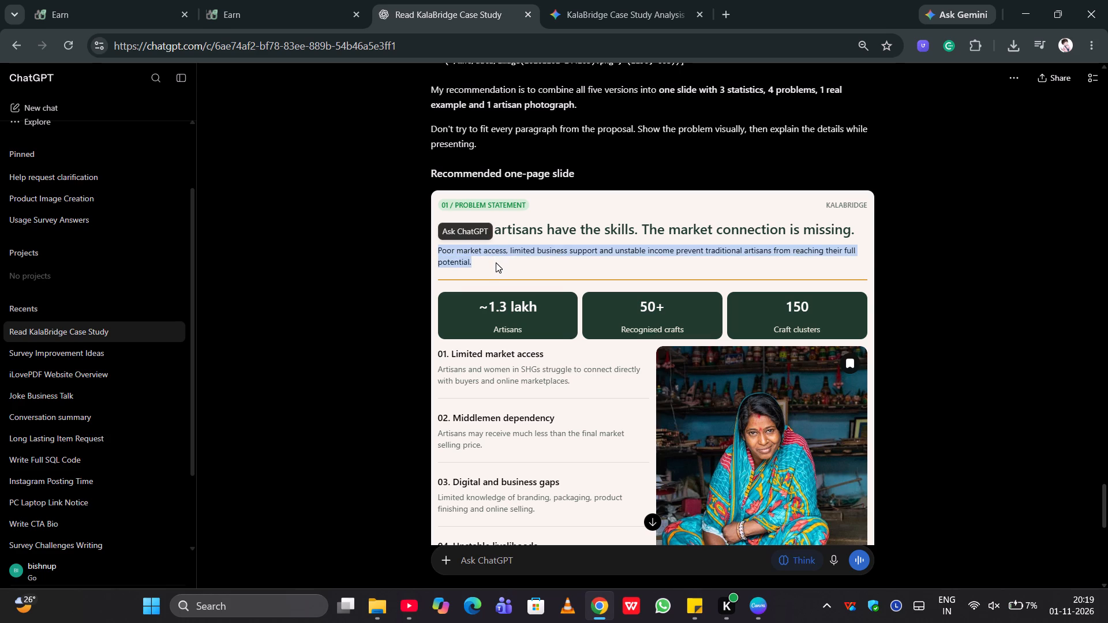
pyautogui.hotkey('ctrl', 'c')
pyautogui.scroll(-1, 496, 262)
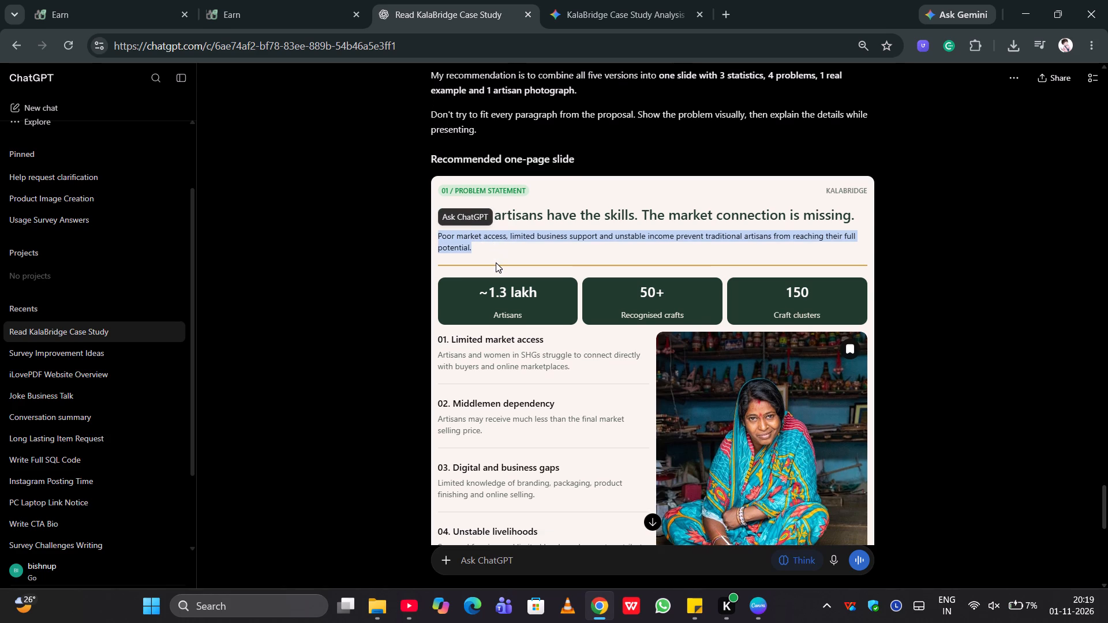
pyautogui.scroll(-7, 496, 262)
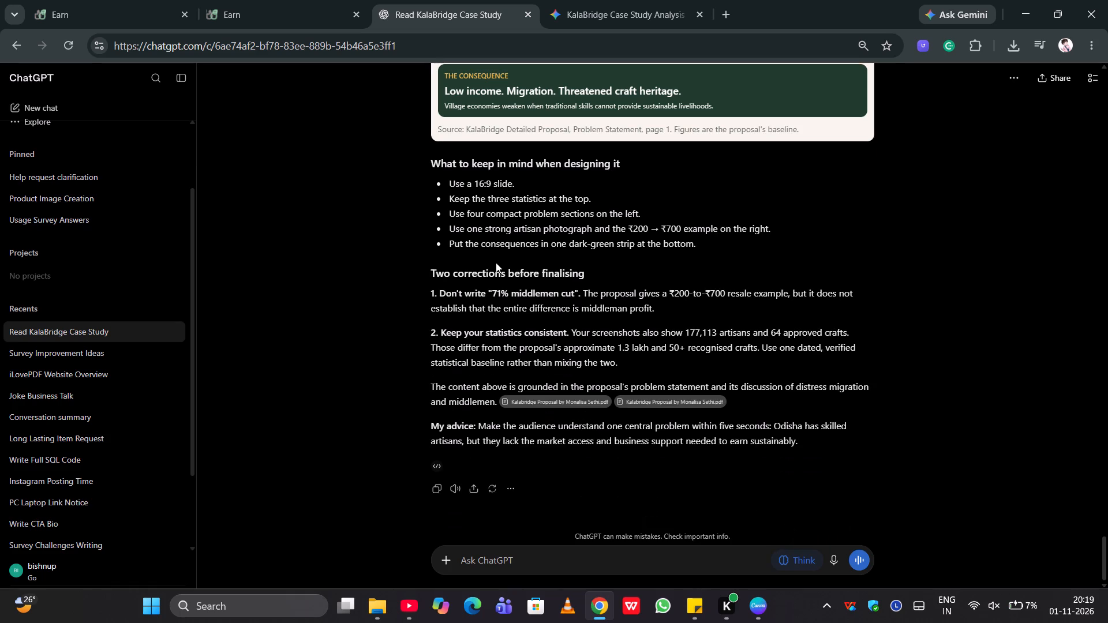
pyautogui.scroll(2, 444, 318)
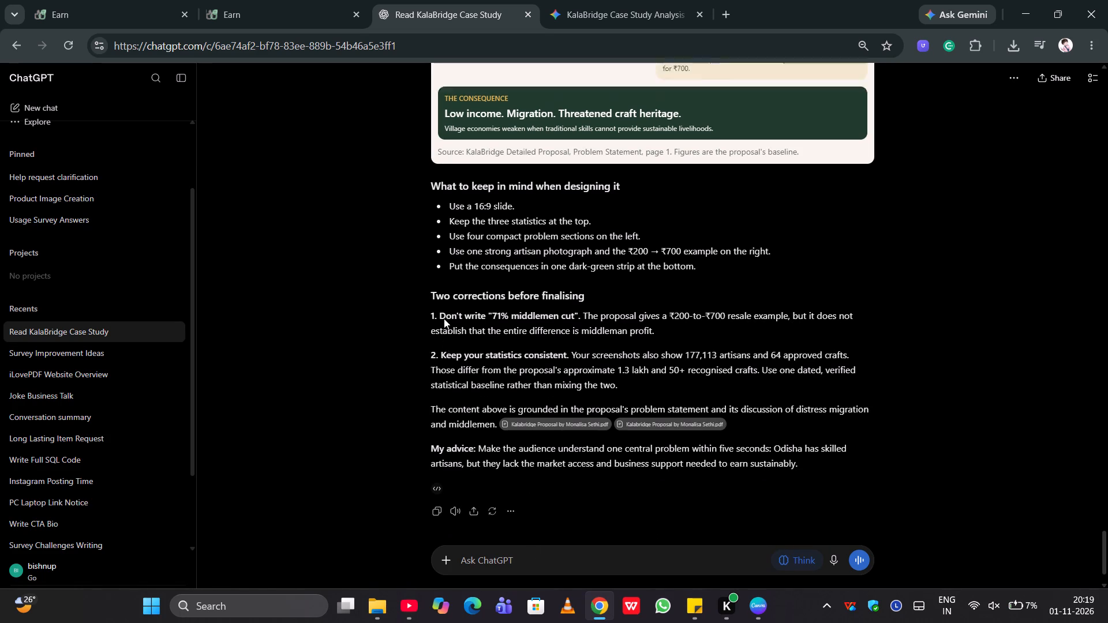
pyautogui.scroll(7, 444, 318)
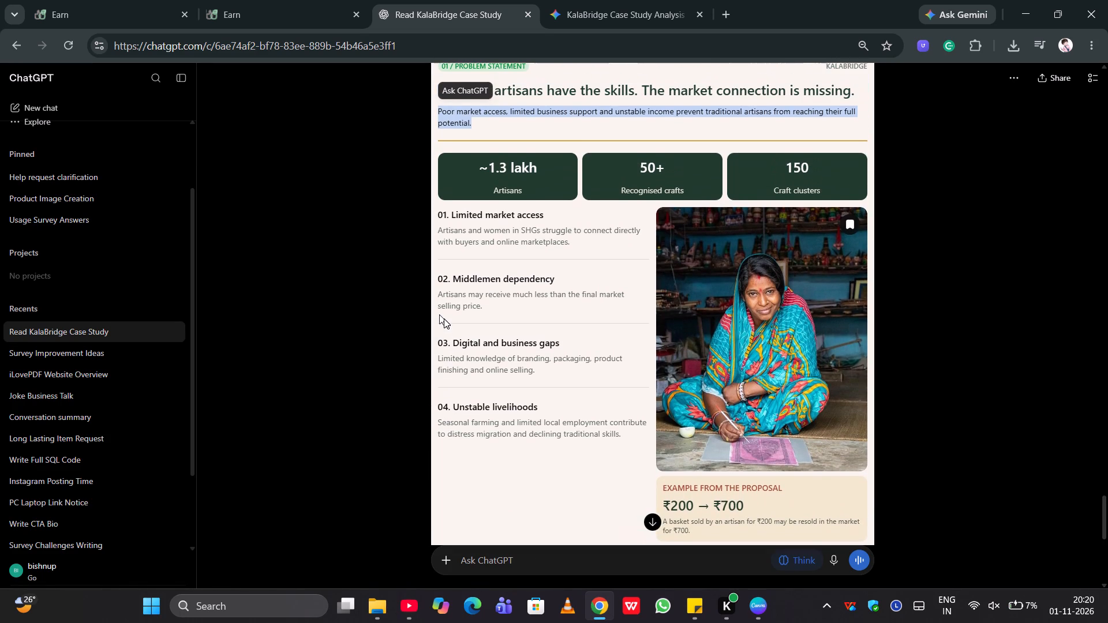
pyautogui.scroll(1, 444, 318)
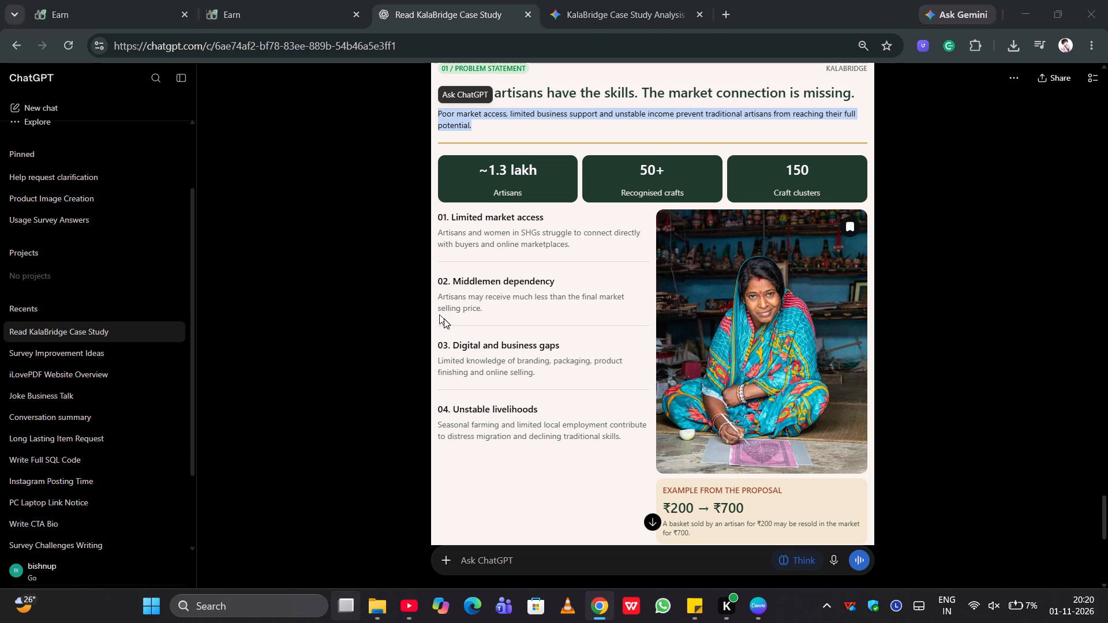
pyautogui.click(515, 118)
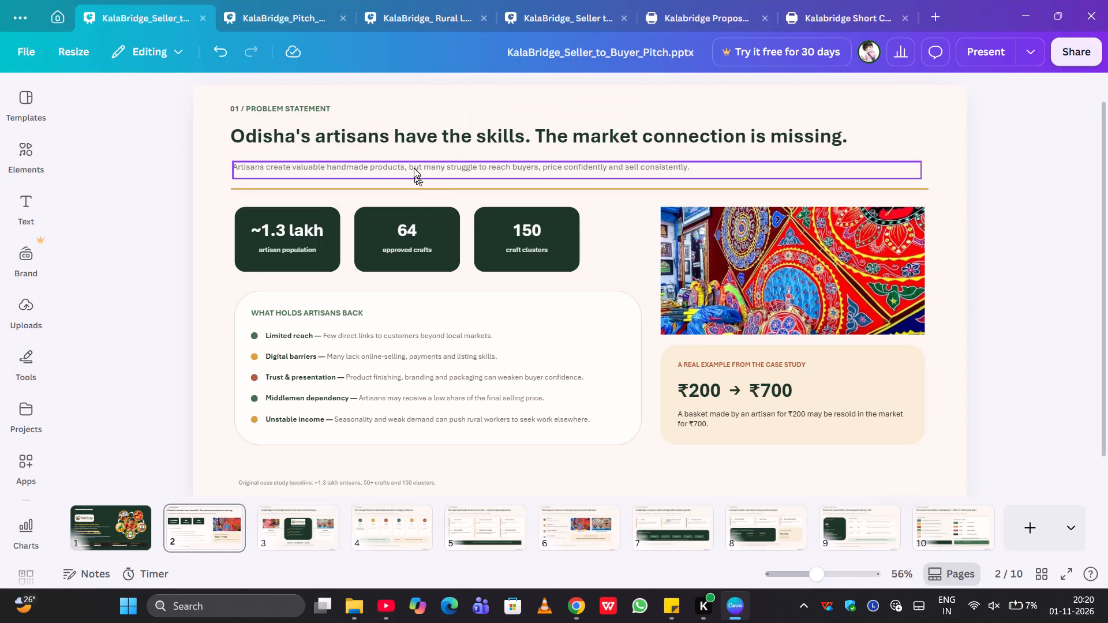
pyautogui.click(411, 170)
pyautogui.click(411, 170)
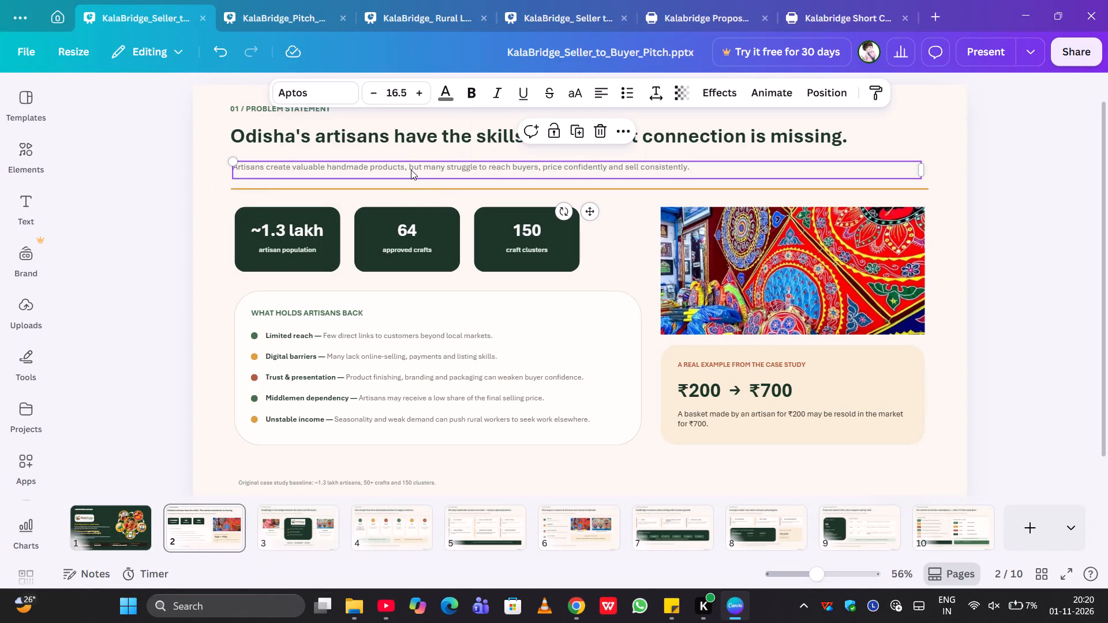
pyautogui.hotkey('ctrl', 'v')
pyautogui.click(158, 235)
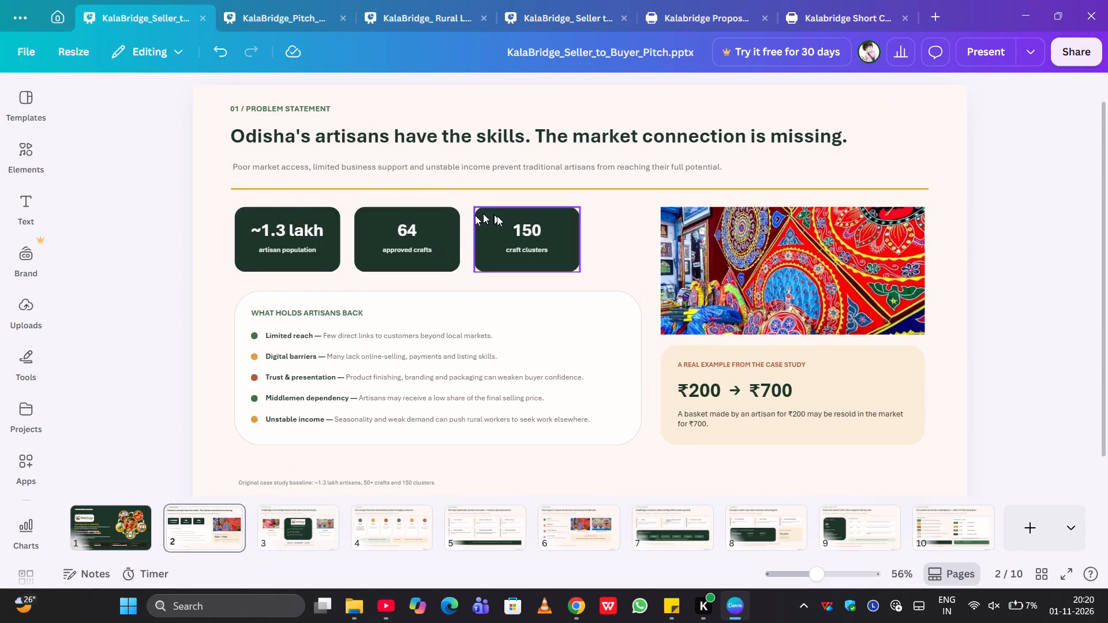
# Compare slide 2's statistics, problem list and photo in Canva with ChatGPT's recommended slide.
pyautogui.scroll(-1, 486, 374)
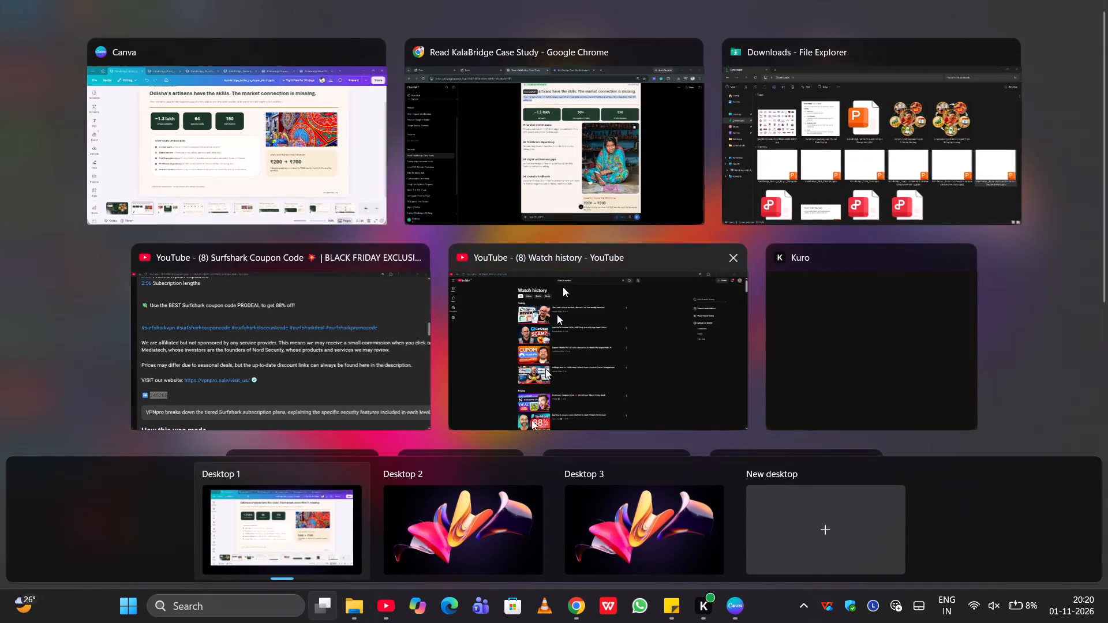
pyautogui.click(303, 173)
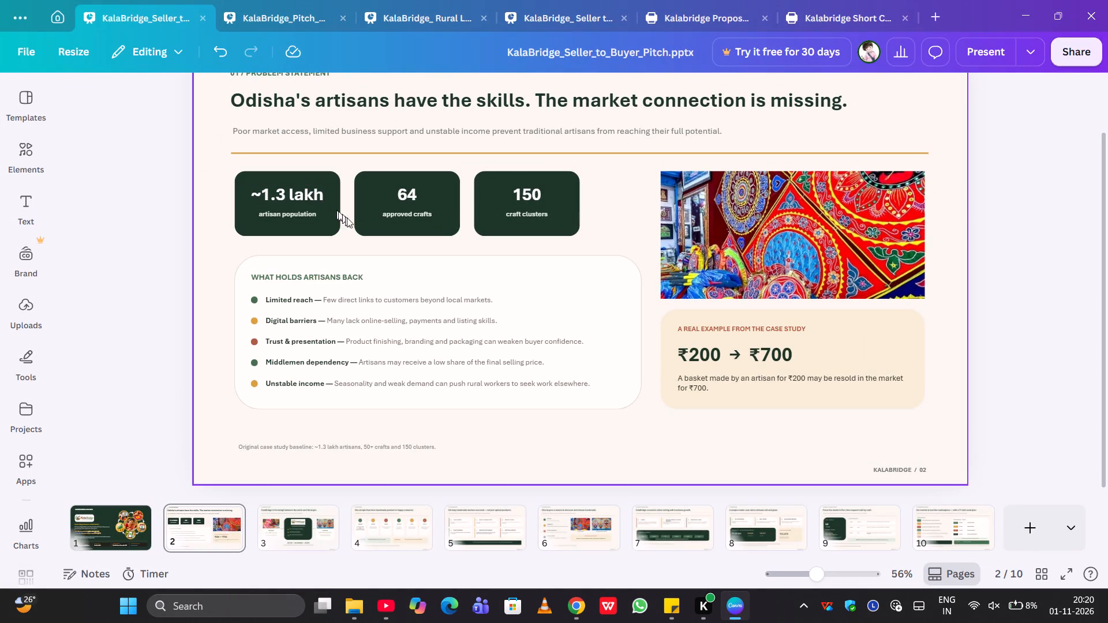
pyautogui.click(586, 166)
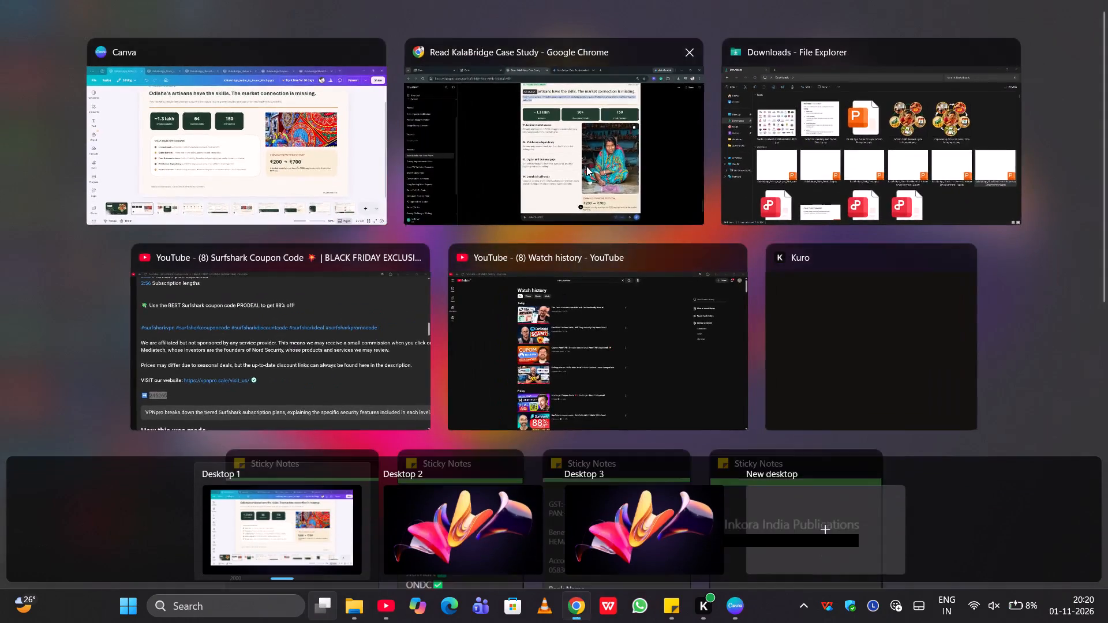
pyautogui.scroll(-1, 558, 349)
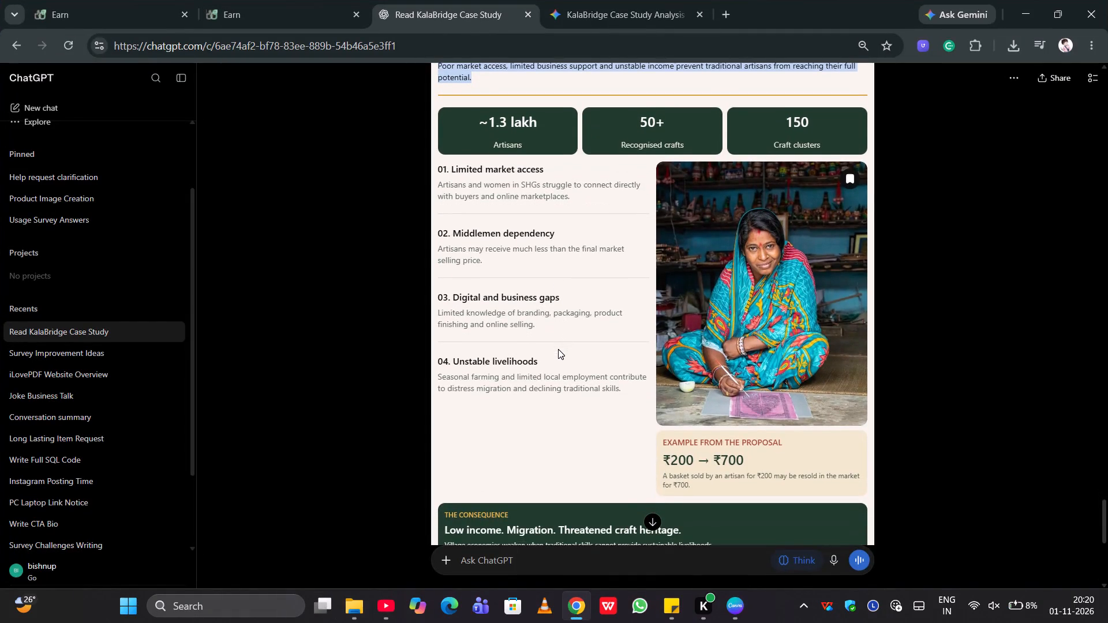
pyautogui.scroll(-1, 558, 349)
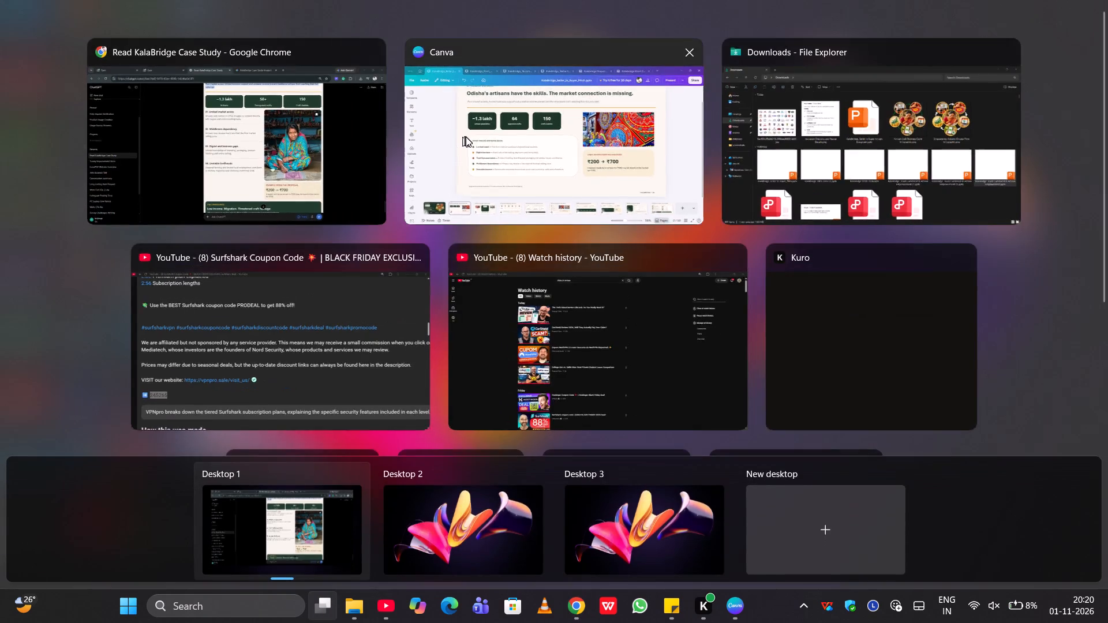
pyautogui.click(466, 137)
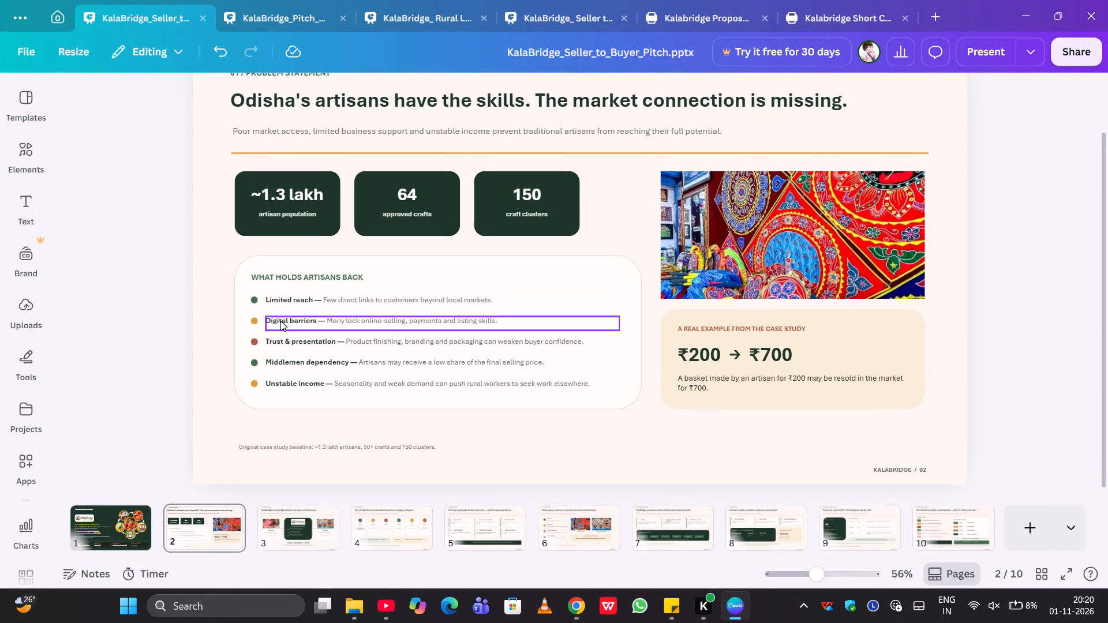
pyautogui.click(495, 160)
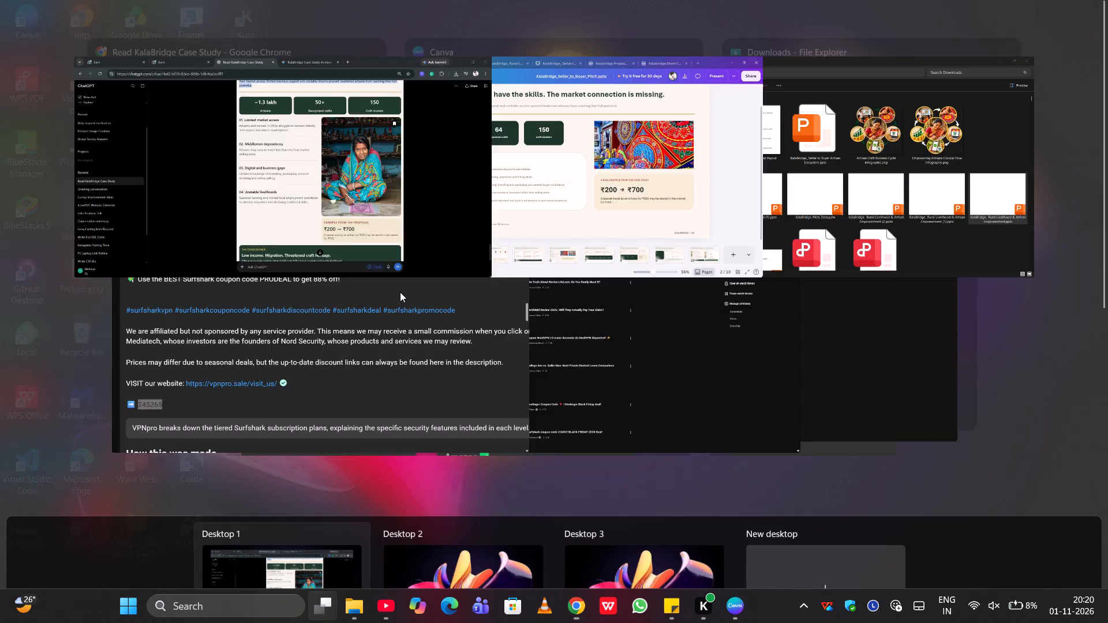
pyautogui.click(477, 175)
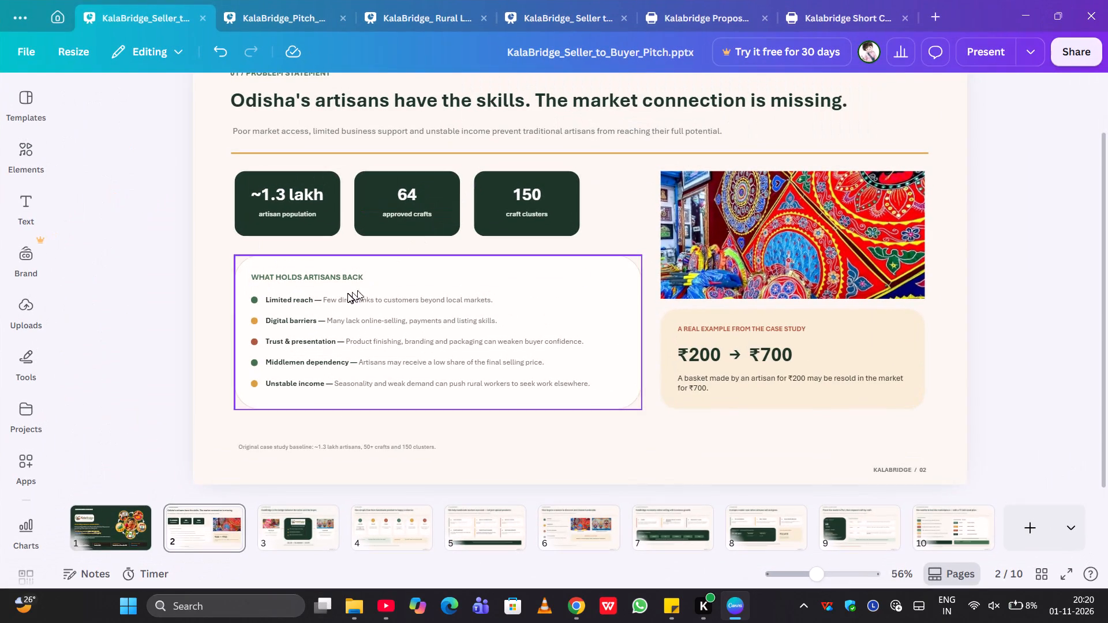
pyautogui.click(441, 200)
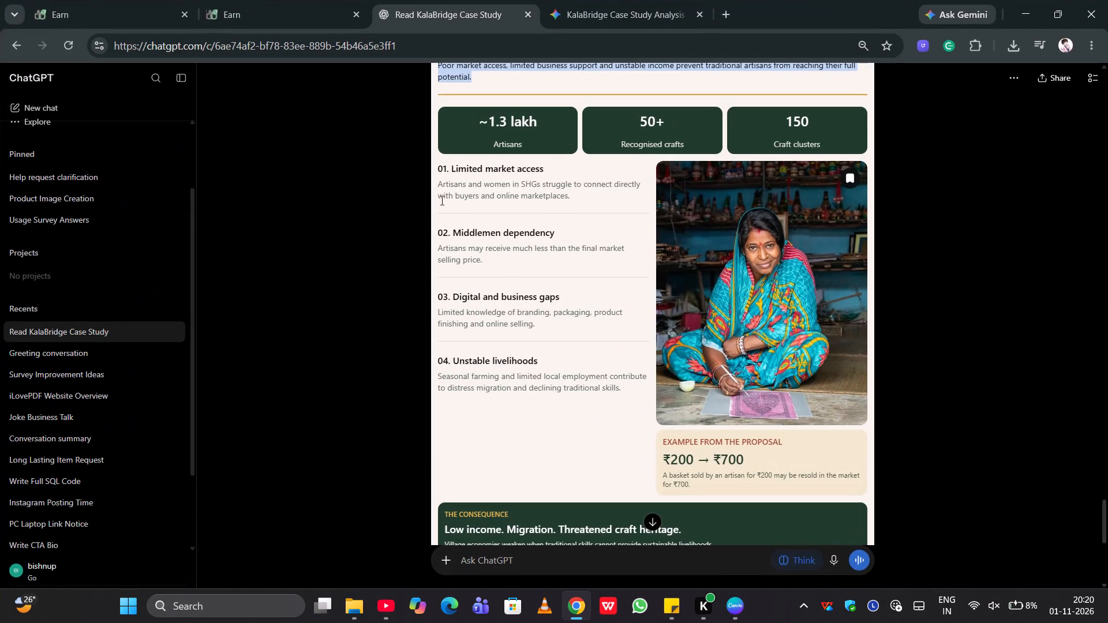
pyautogui.click(592, 100)
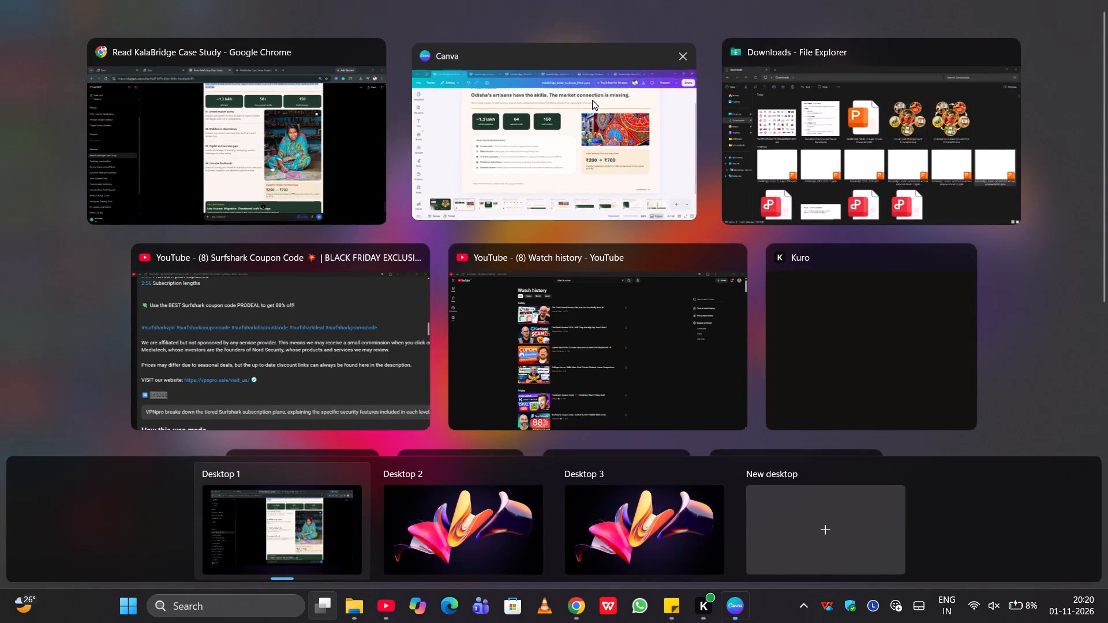
pyautogui.click(758, 243)
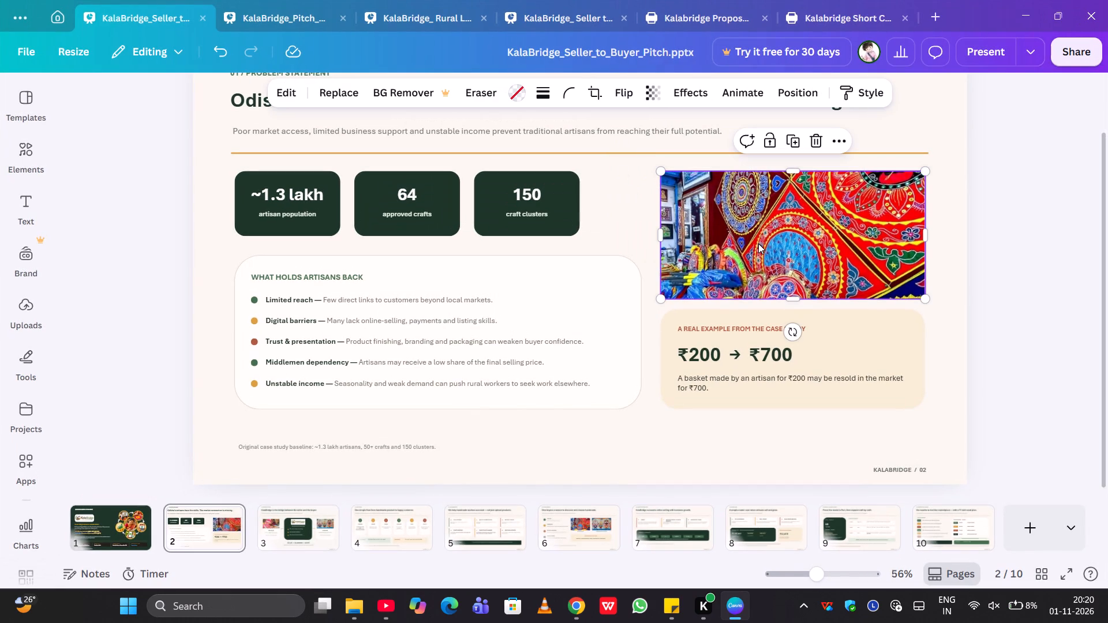
# Open the seated woman artisan's photograph from ChatGPT's recommended slide at full size and save it to the computer.
pyautogui.click(574, 177)
pyautogui.click(788, 243)
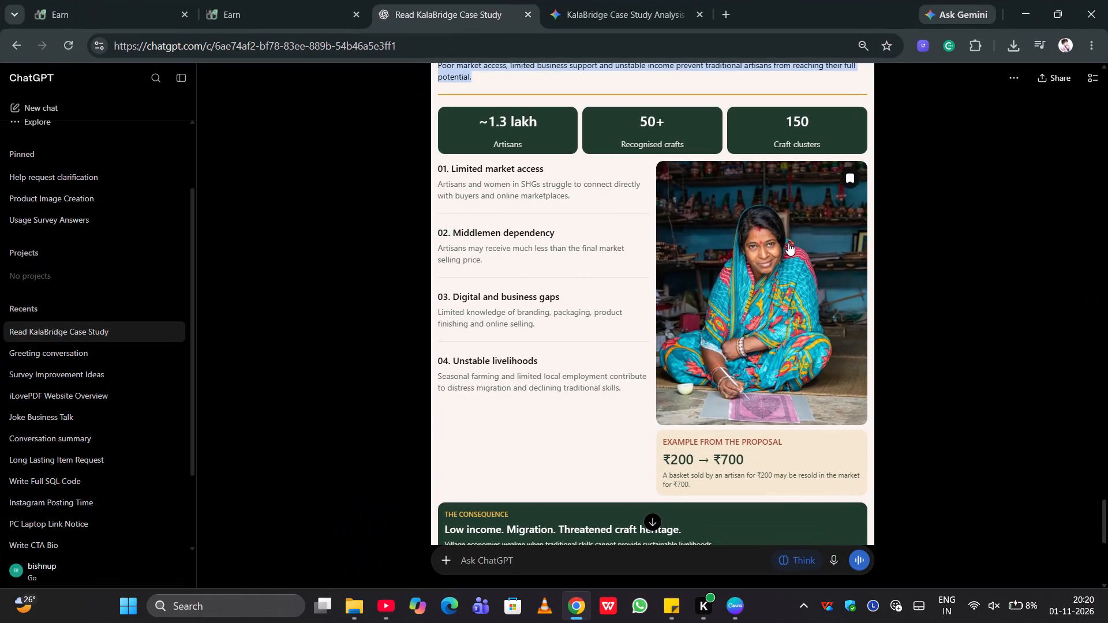
pyautogui.rightClick(788, 243)
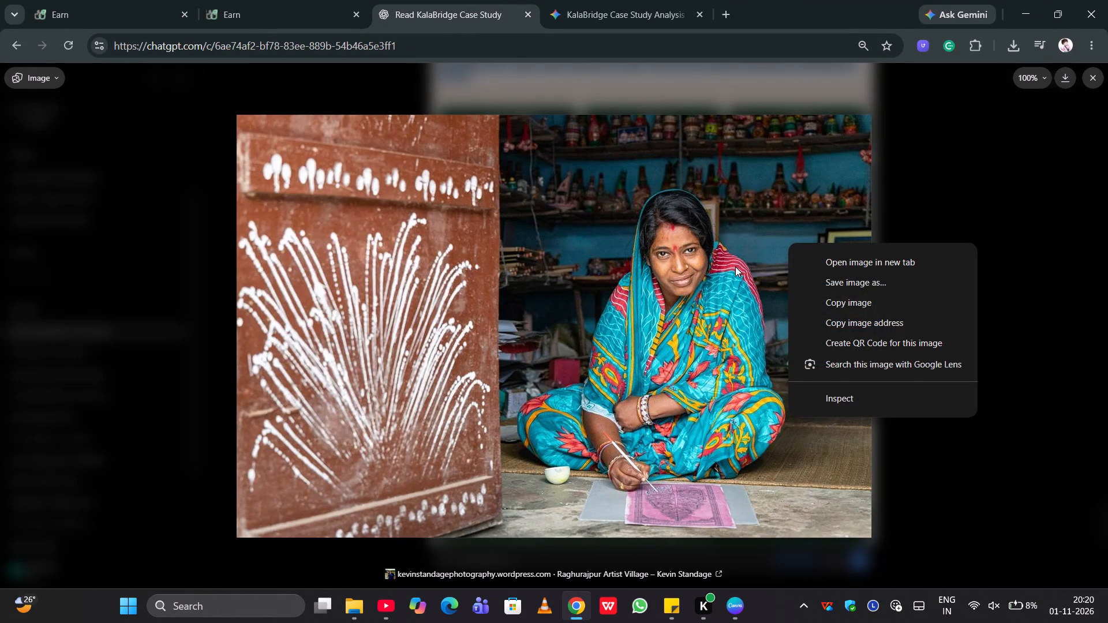
pyautogui.click(834, 283)
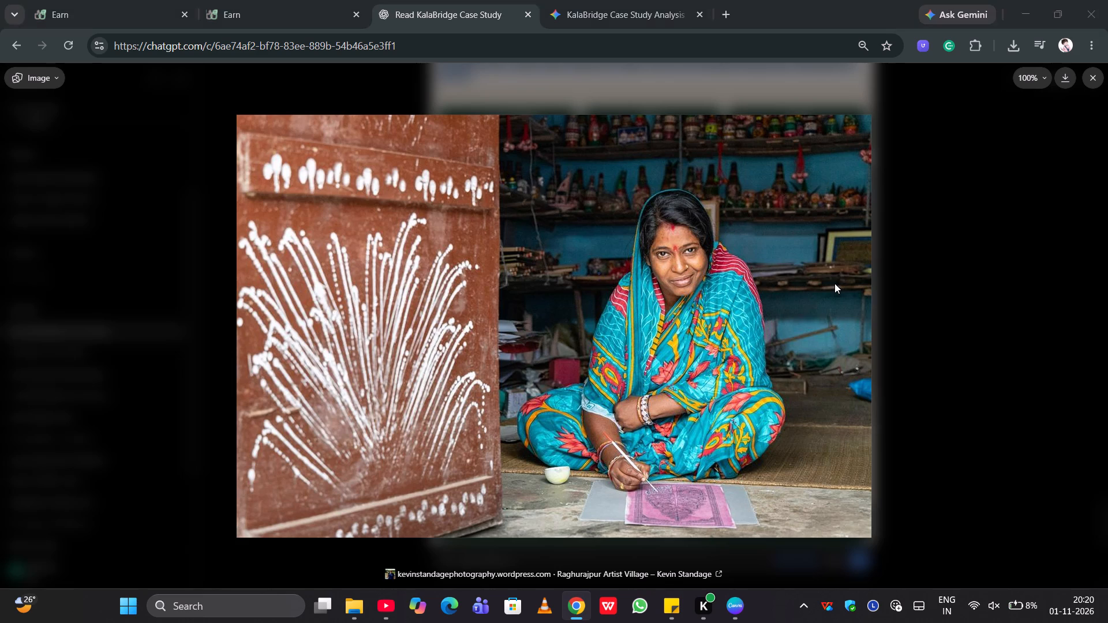
pyautogui.click(985, 561)
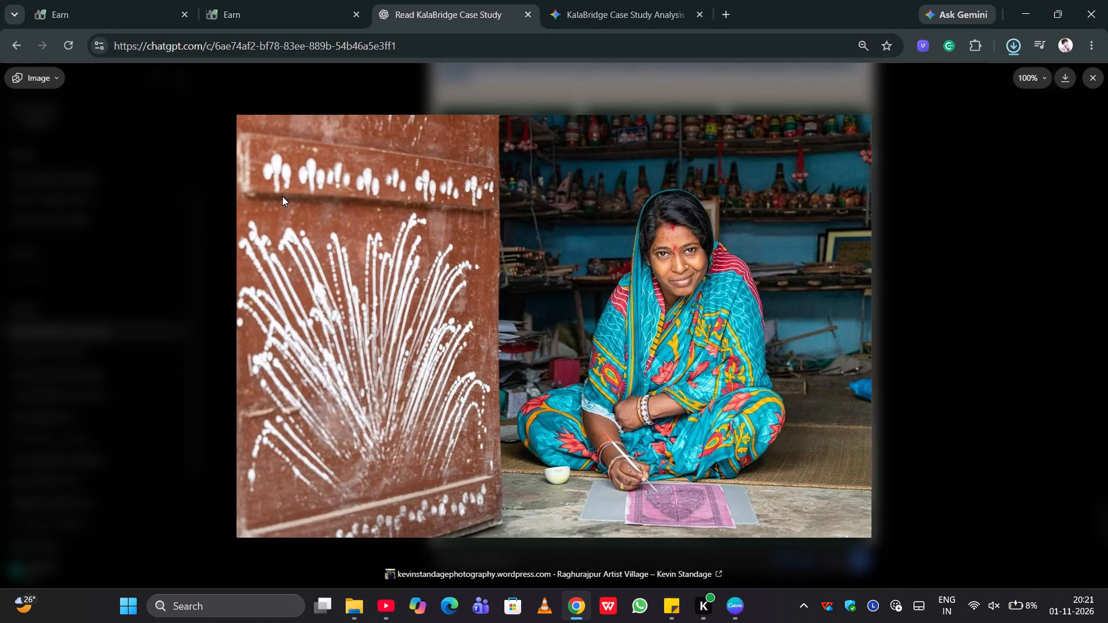
# Return to Canva, upload the saved woman artisan photograph and replace slide 2's colourful textile photo with it.
pyautogui.click(528, 151)
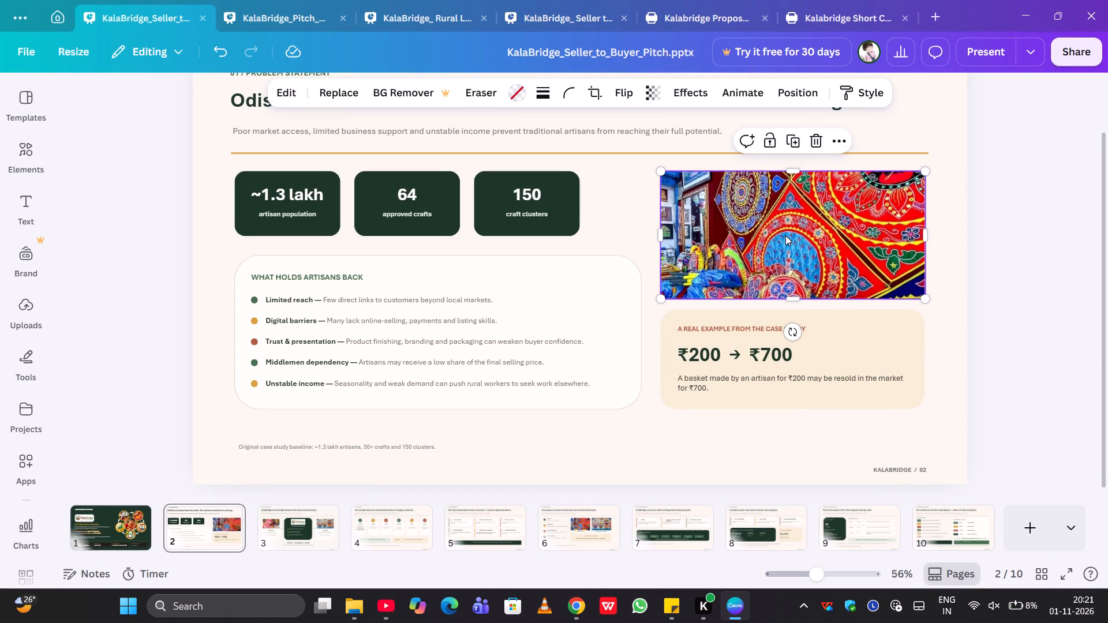
pyautogui.rightClick(785, 235)
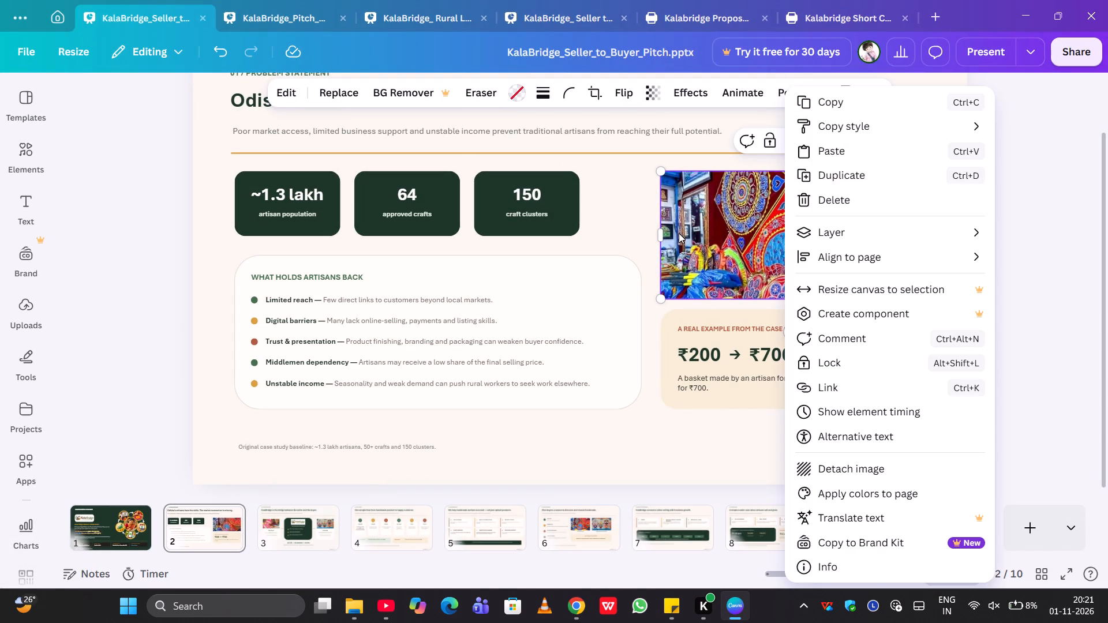
pyautogui.click(706, 229)
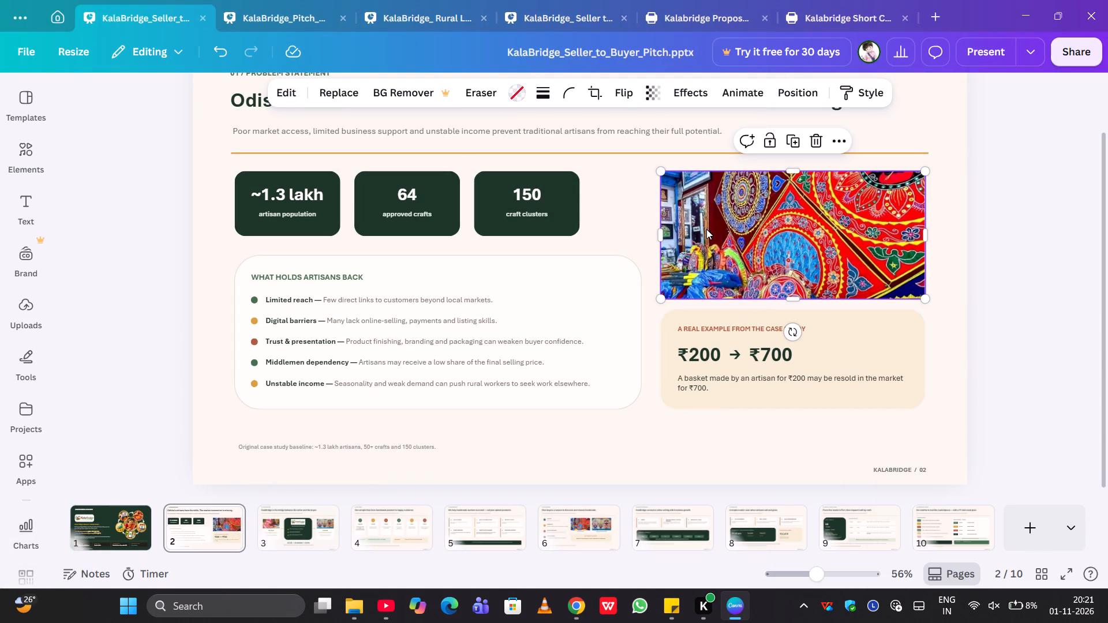
pyautogui.click(24, 303)
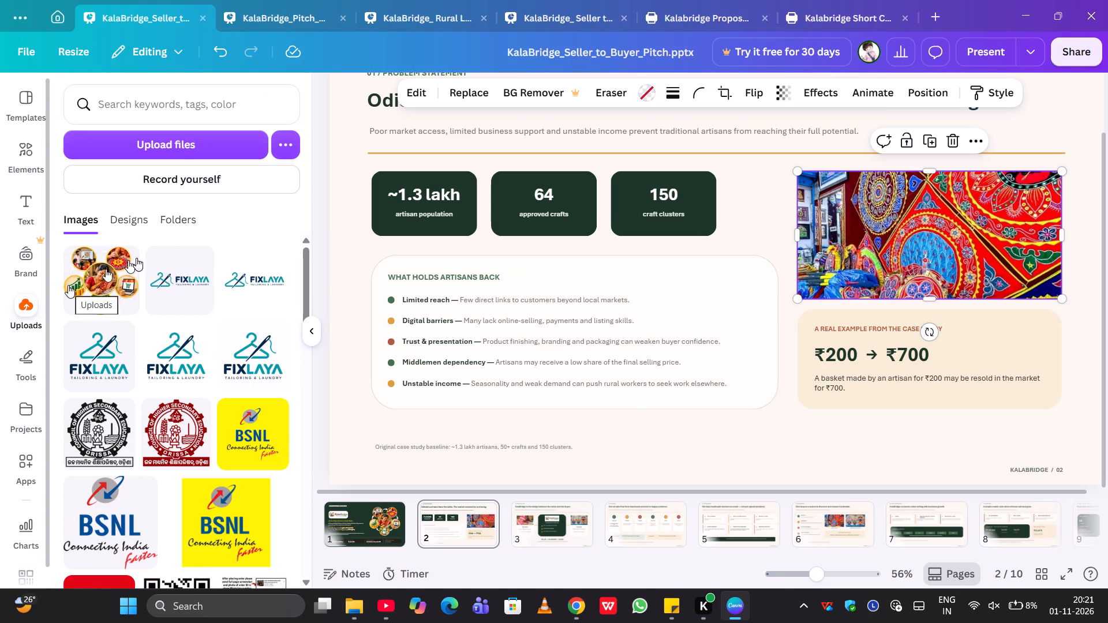
pyautogui.click(182, 138)
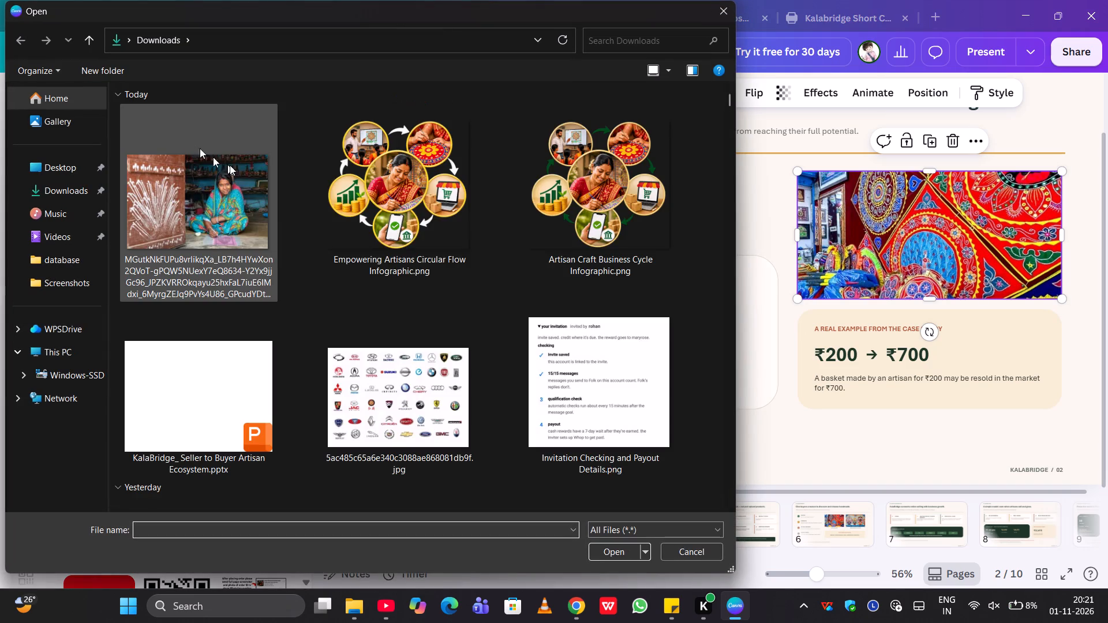
pyautogui.tripleClick(234, 189)
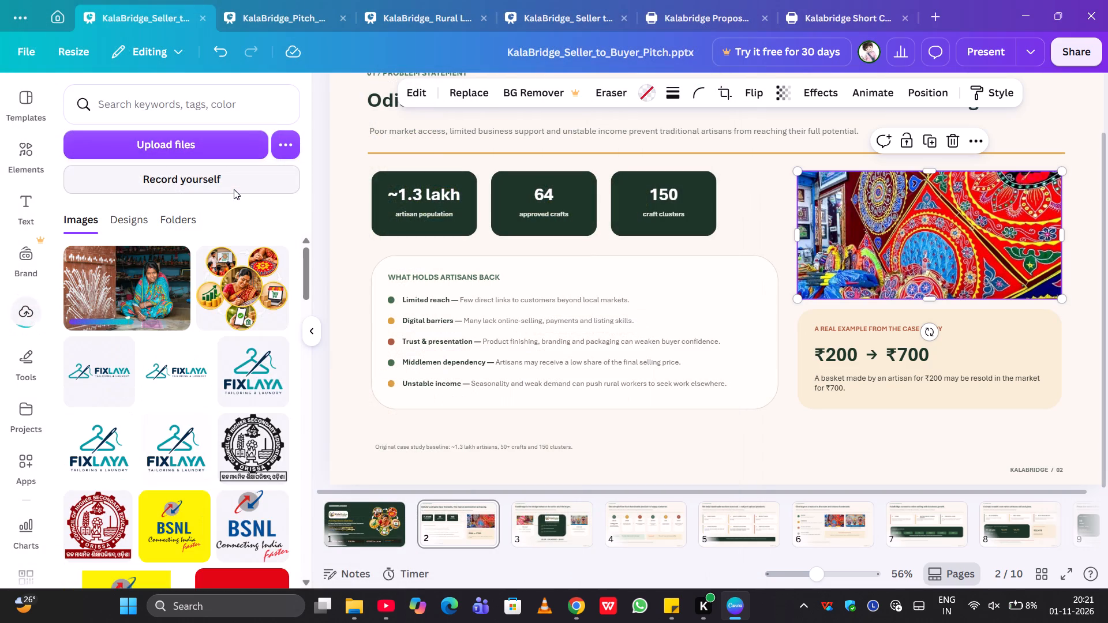
pyautogui.moveTo(140, 267); pyautogui.dragTo(821, 202)
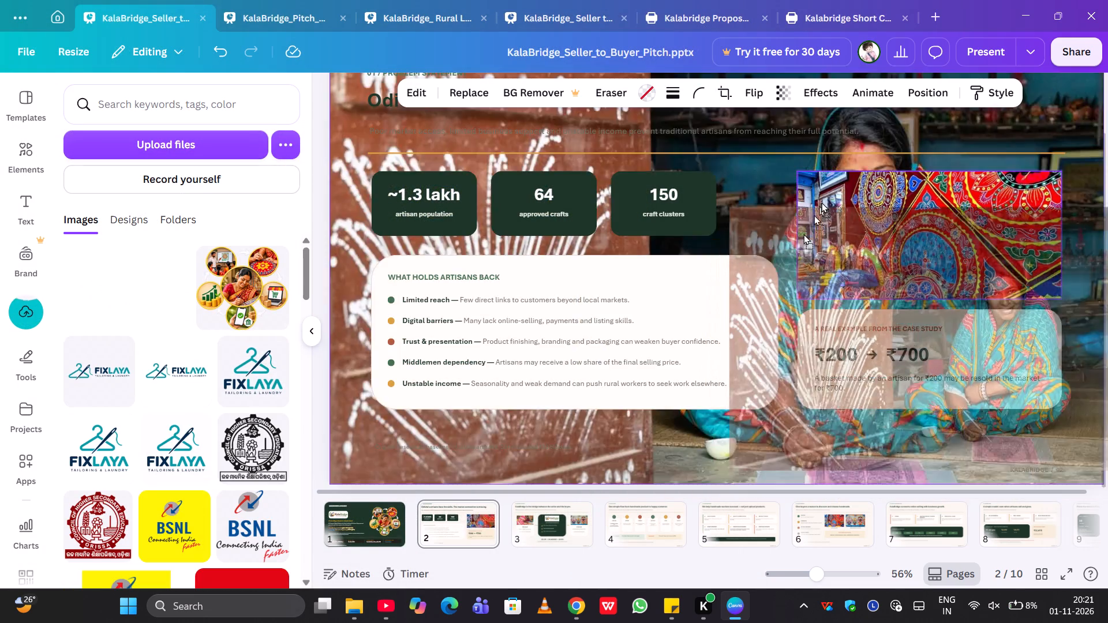
pyautogui.moveTo(821, 202); pyautogui.dragTo(836, 186)
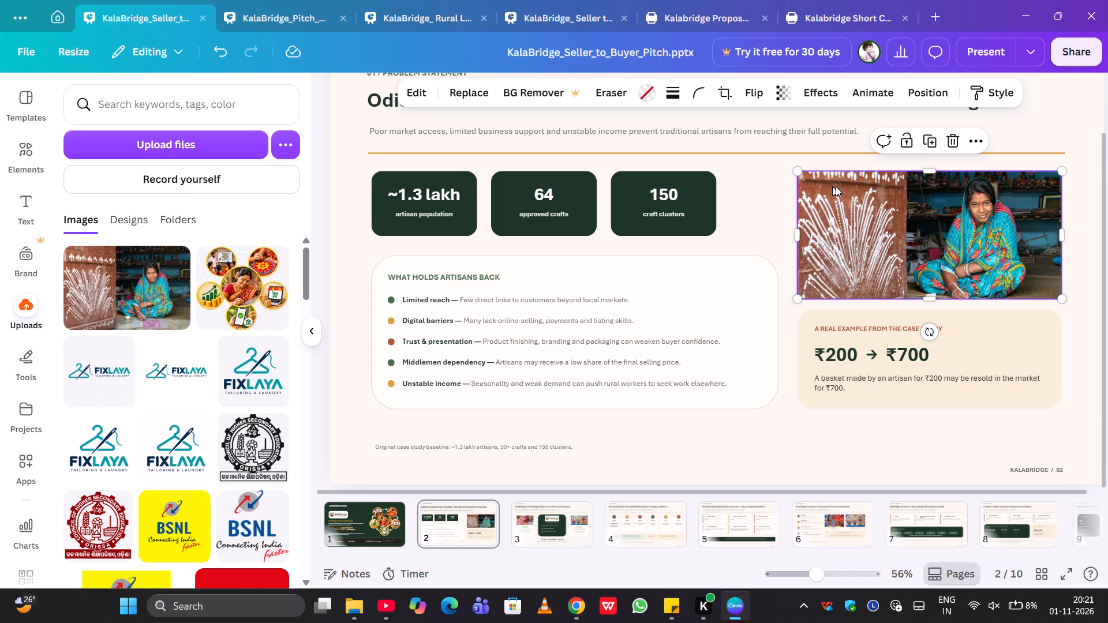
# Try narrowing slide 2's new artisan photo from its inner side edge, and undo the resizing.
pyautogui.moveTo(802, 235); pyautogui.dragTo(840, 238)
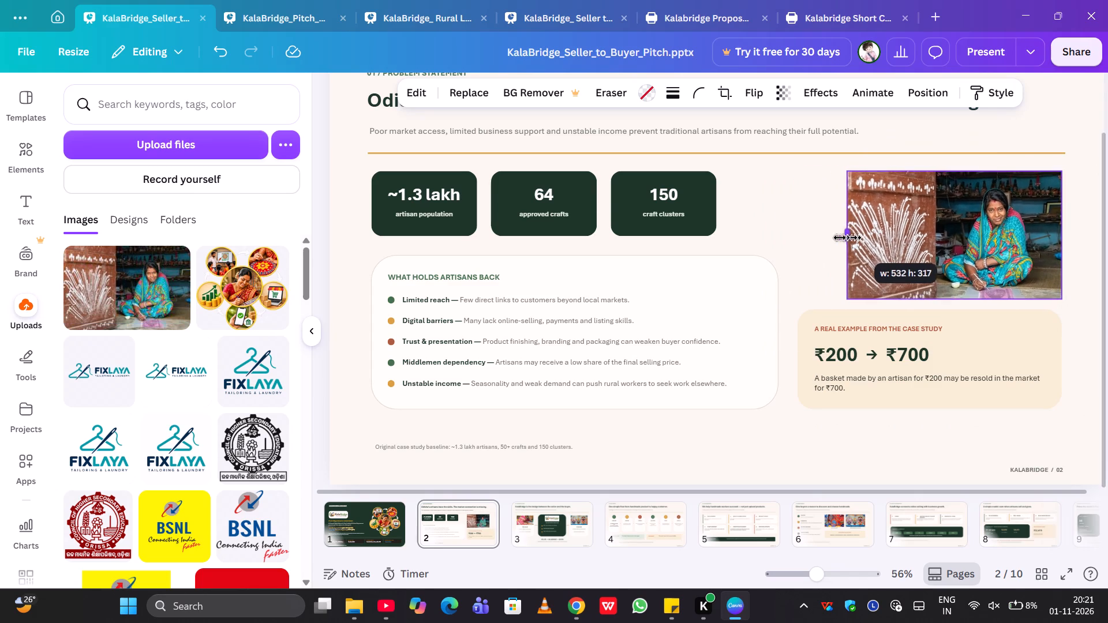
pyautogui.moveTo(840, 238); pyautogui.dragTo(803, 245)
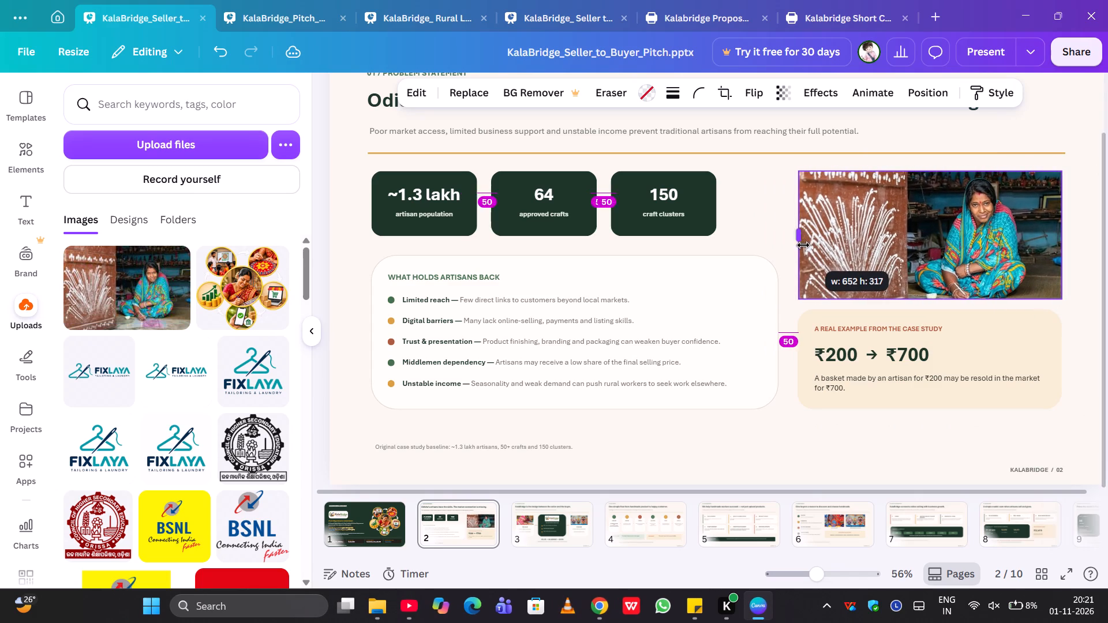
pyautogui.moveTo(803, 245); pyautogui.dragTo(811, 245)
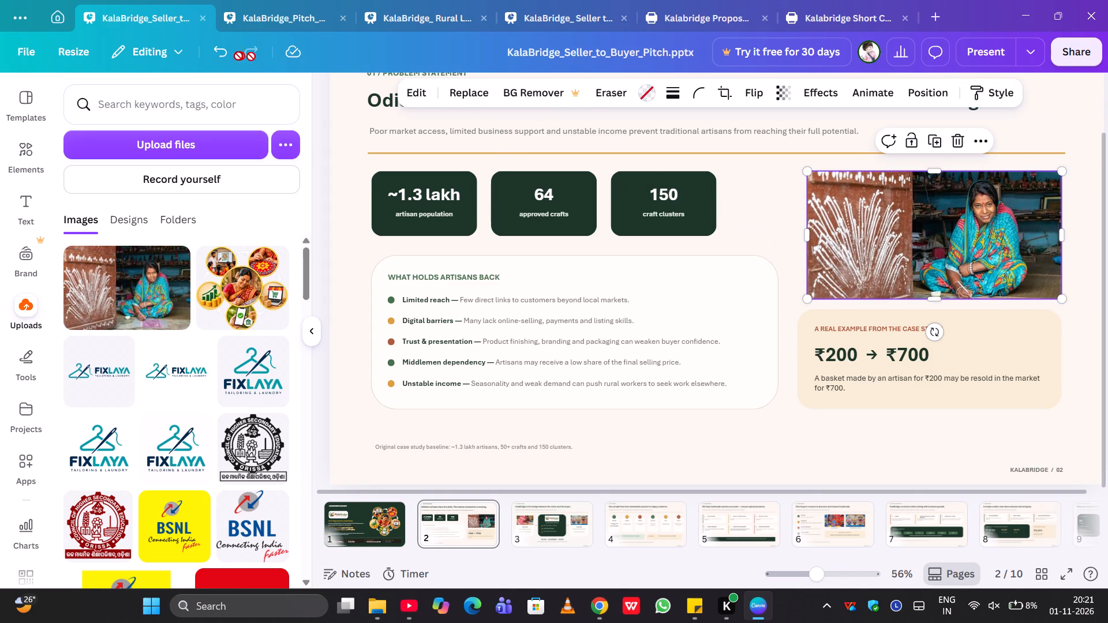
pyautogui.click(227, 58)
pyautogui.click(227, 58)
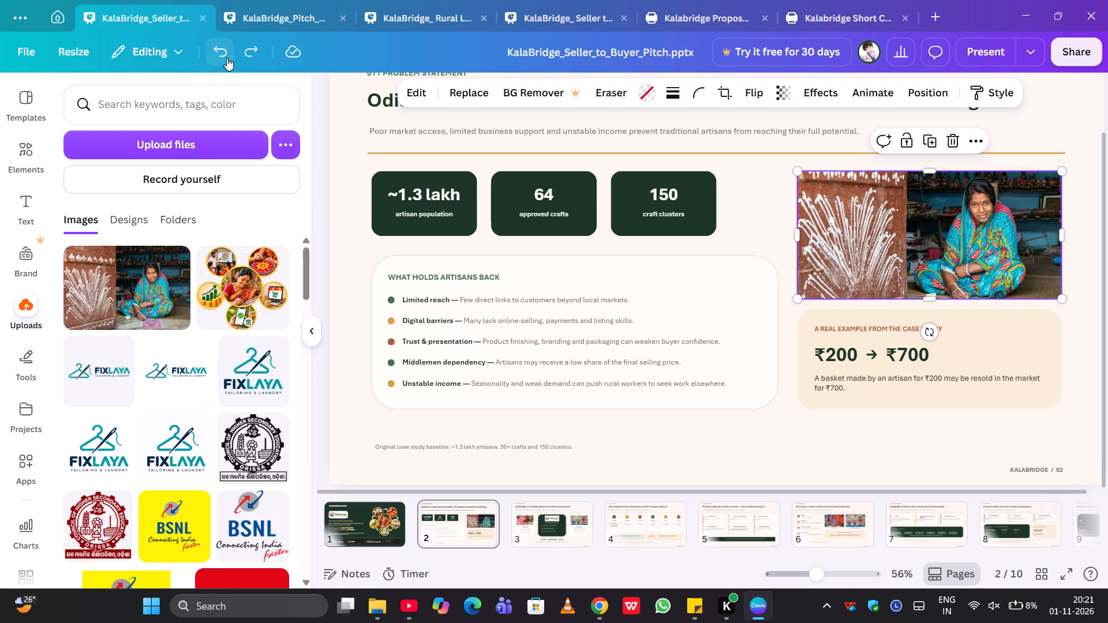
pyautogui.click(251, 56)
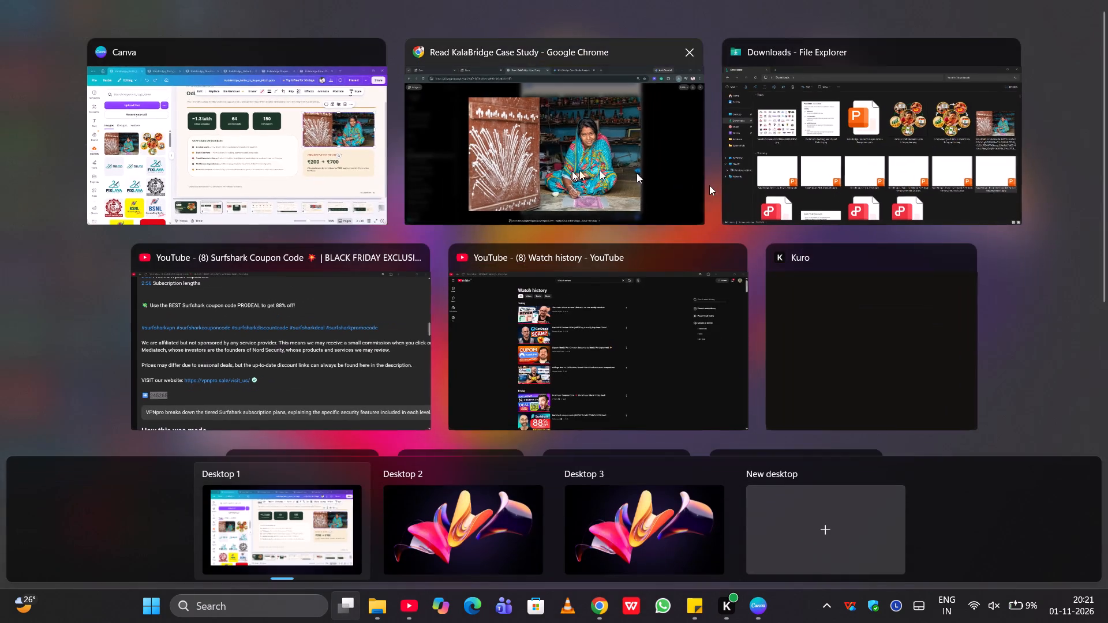
# Switch to Chrome and search Google Images for "odisha handcraft worker" in a new tab.
pyautogui.click(530, 178)
pyautogui.click(724, 14)
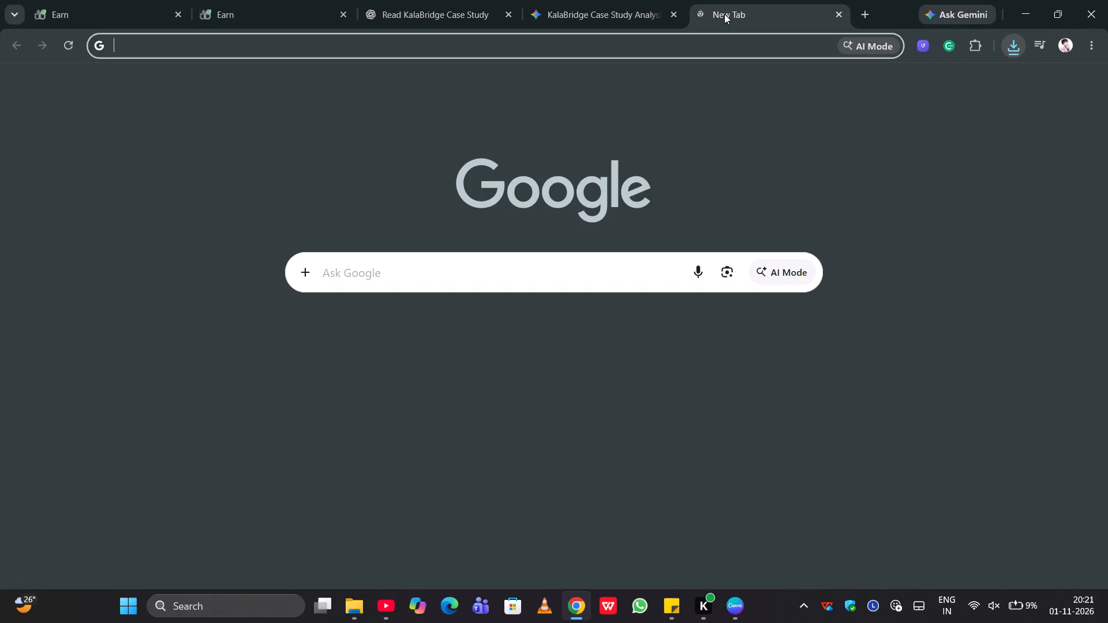
pyautogui.write('os')
pyautogui.press('BackSpace')
pyautogui.write('disha')
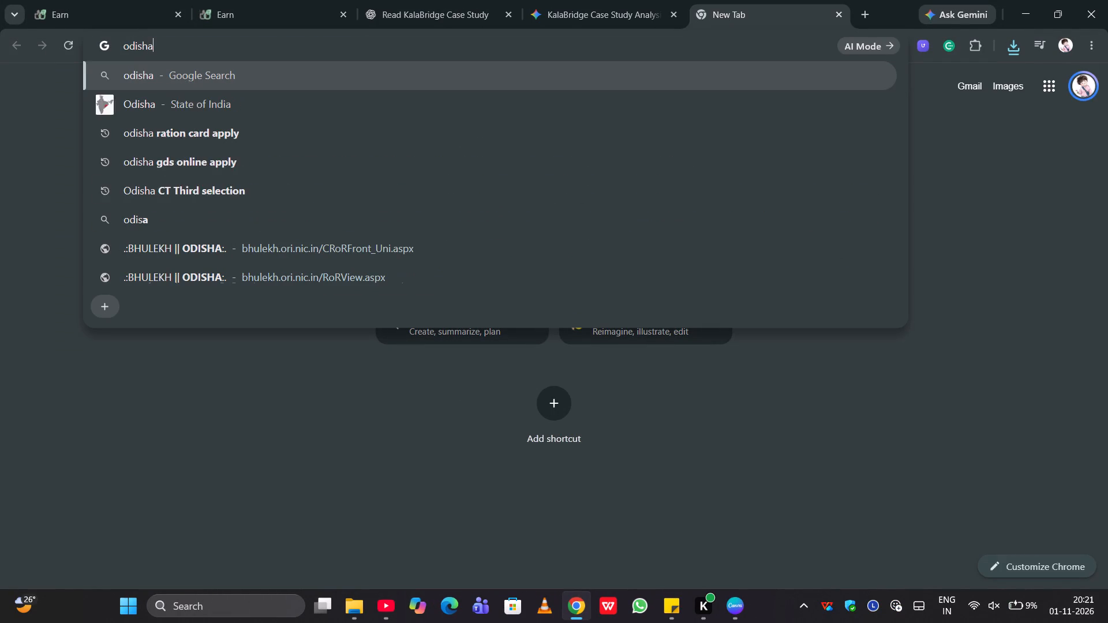
pyautogui.press('space')
pyautogui.write('handm')
pyautogui.press('BackSpace')
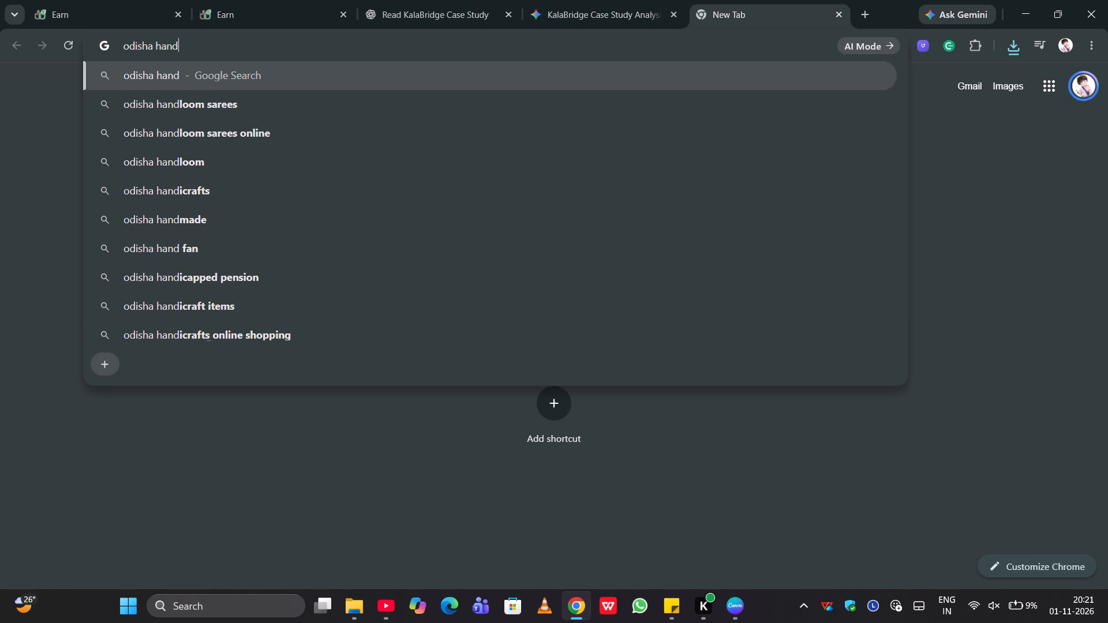
pyautogui.write('craft worker')
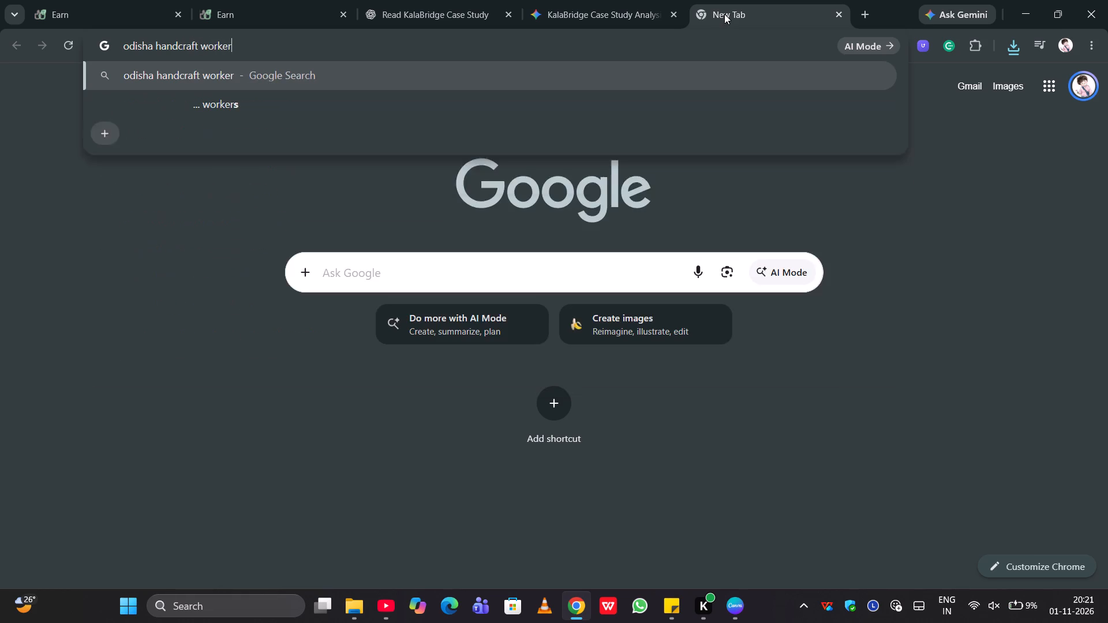
pyautogui.press('Return')
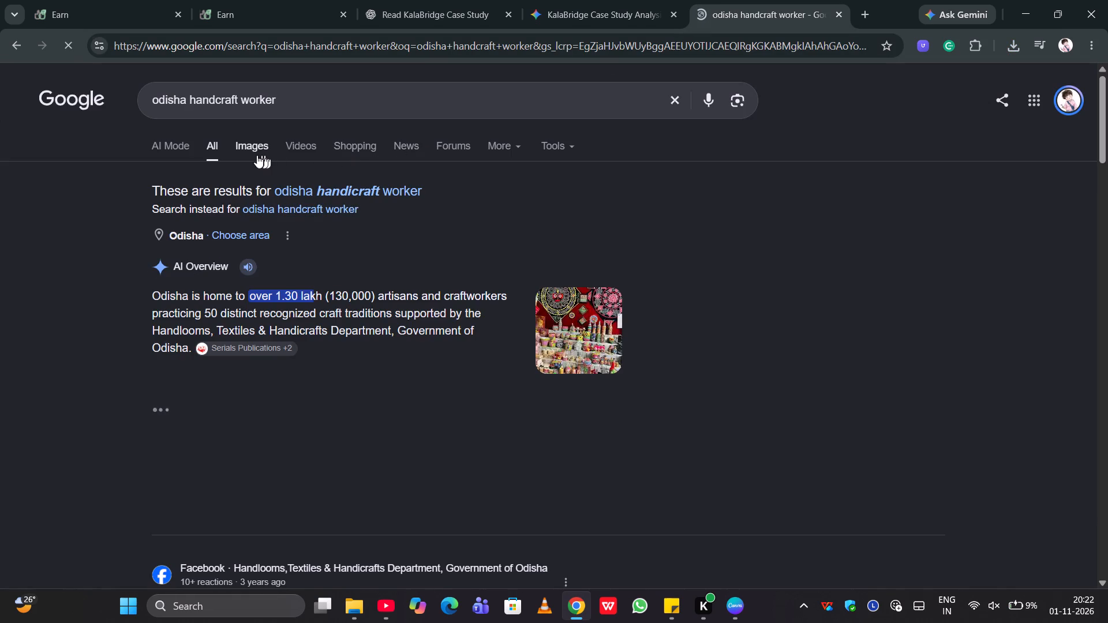
pyautogui.click(250, 151)
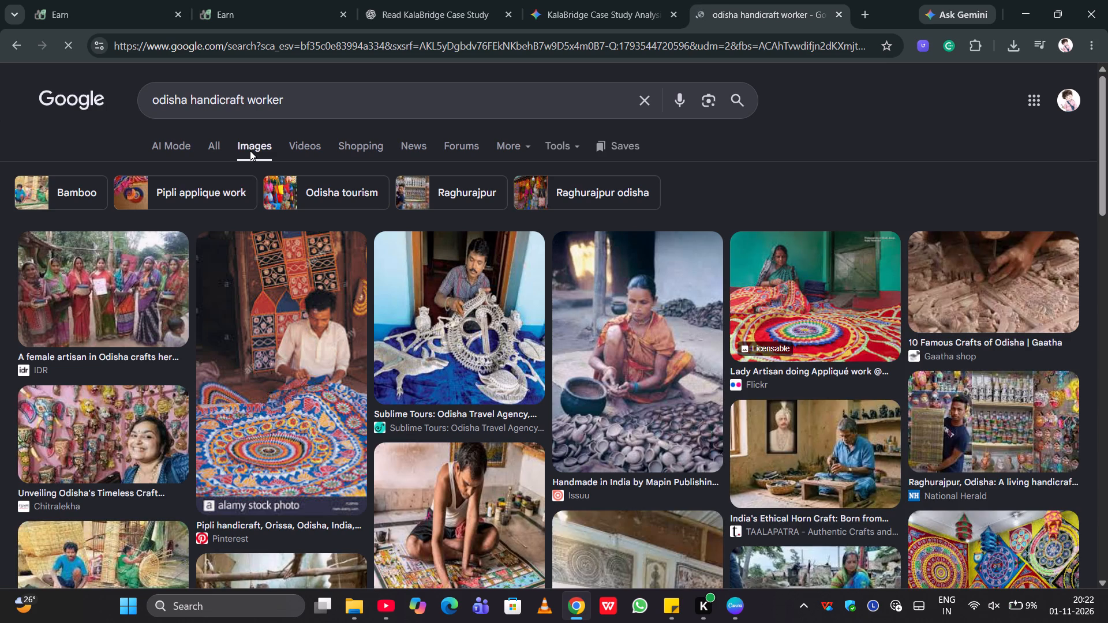
# Find the Sublime Tours photo of a seated man painting a colourful artwork in the image results and preview it.
pyautogui.scroll(-2, 275, 422)
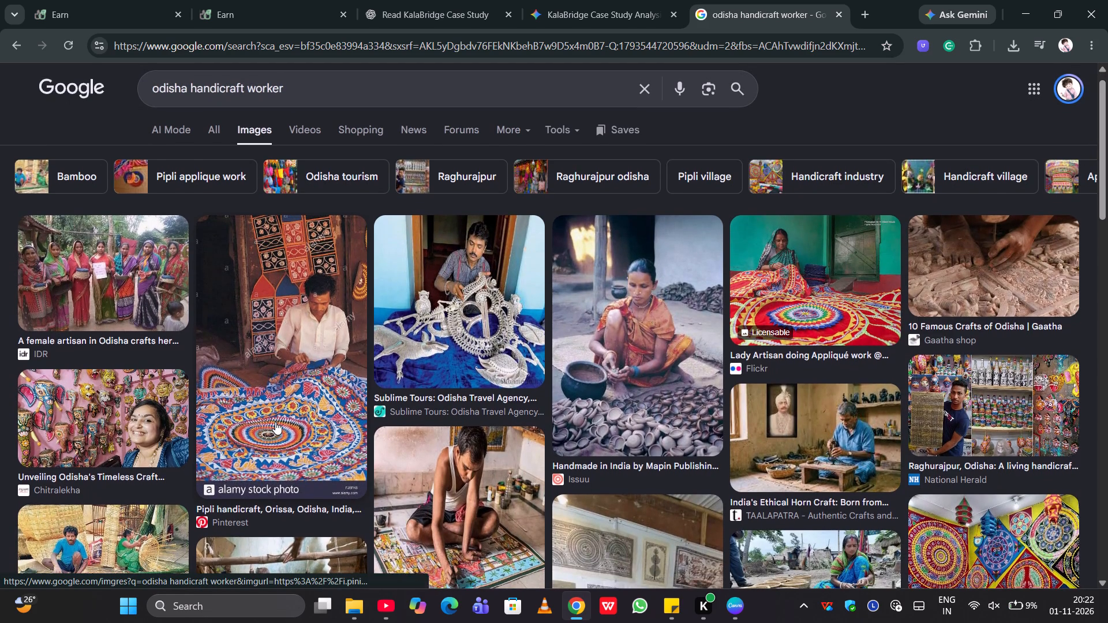
pyautogui.scroll(-3, 275, 422)
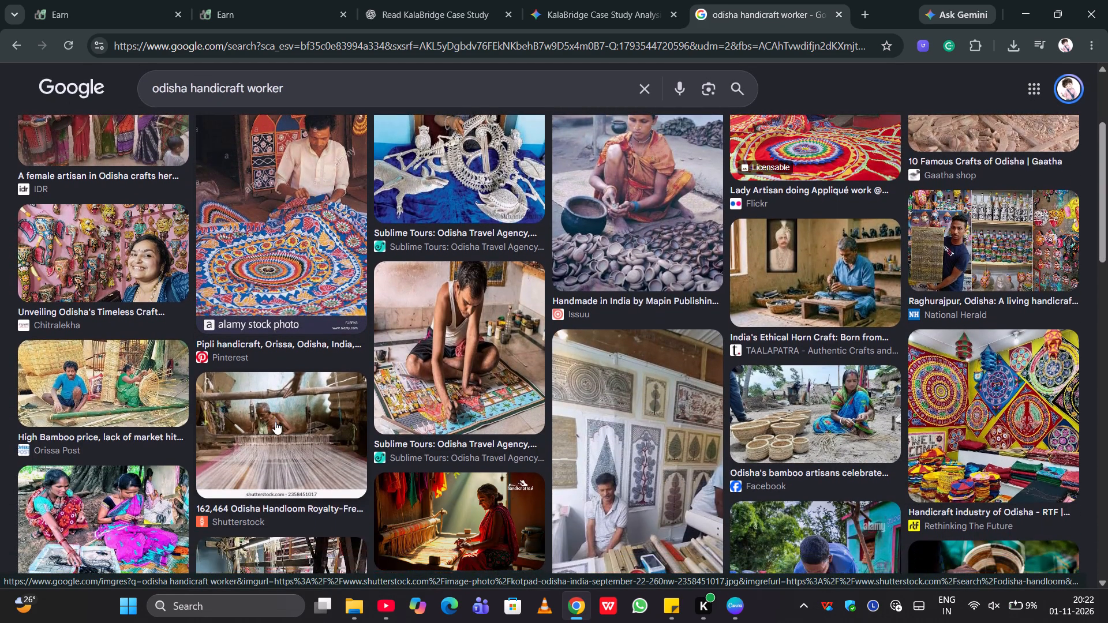
pyautogui.scroll(-1, 275, 422)
pyautogui.click(455, 368)
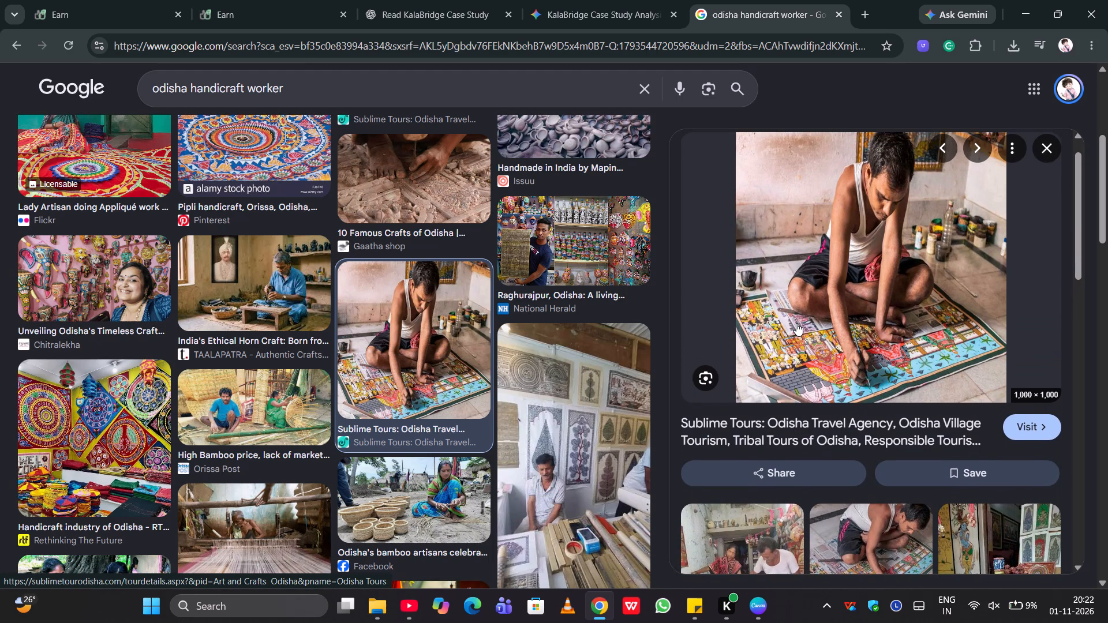
# Examine the related images and remaining search results for other Odisha artisan photos suitable for slide 2.
pyautogui.scroll(-2, 796, 323)
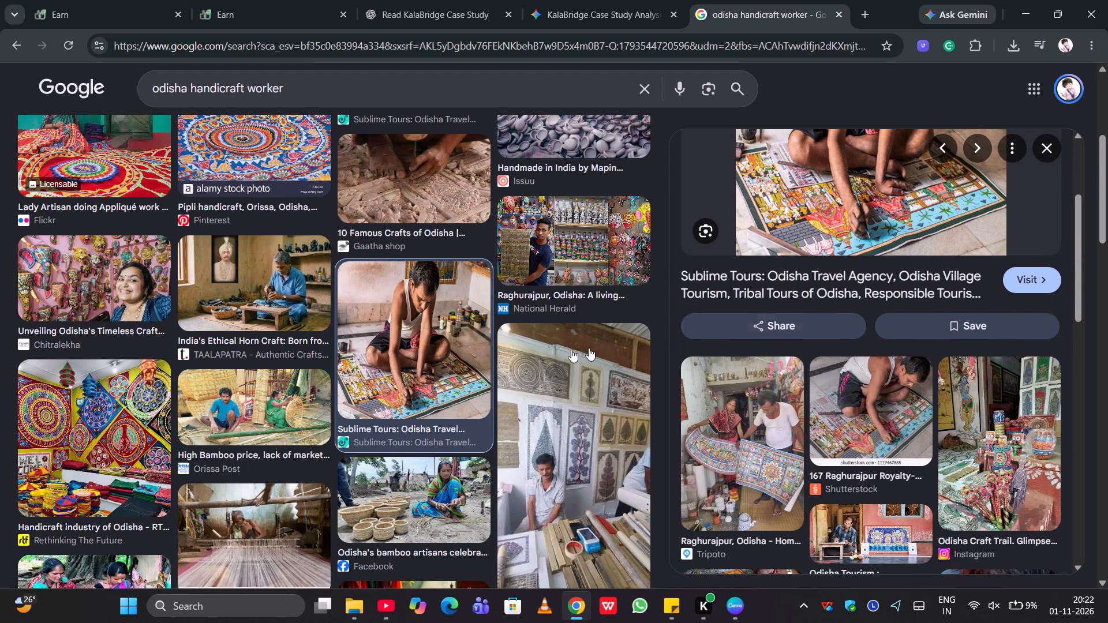
pyautogui.scroll(-7, 332, 357)
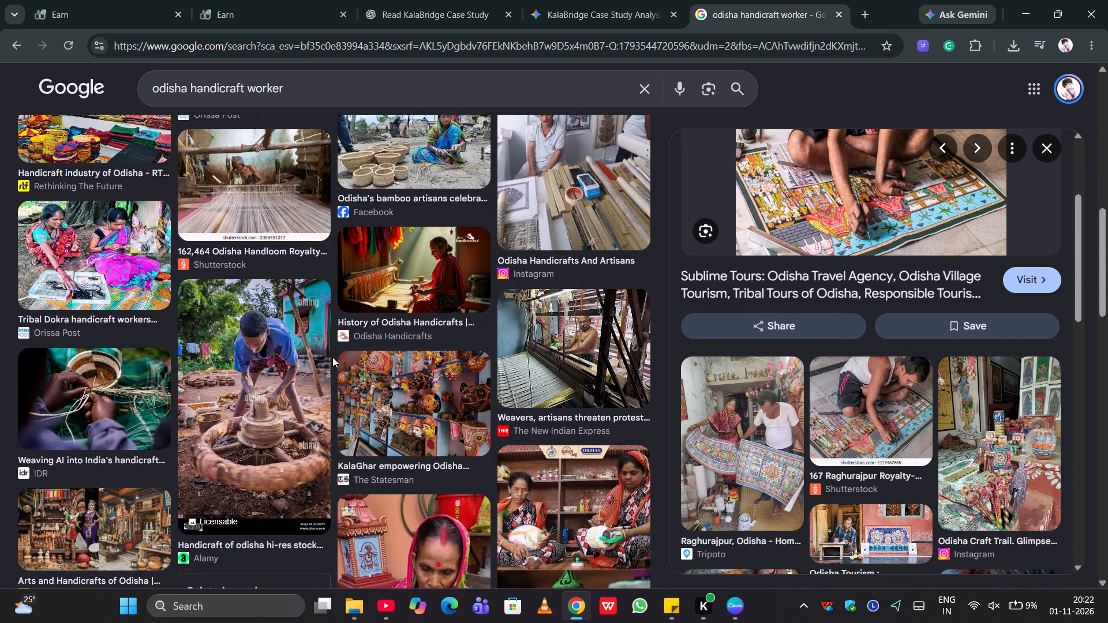
pyautogui.scroll(2, 332, 357)
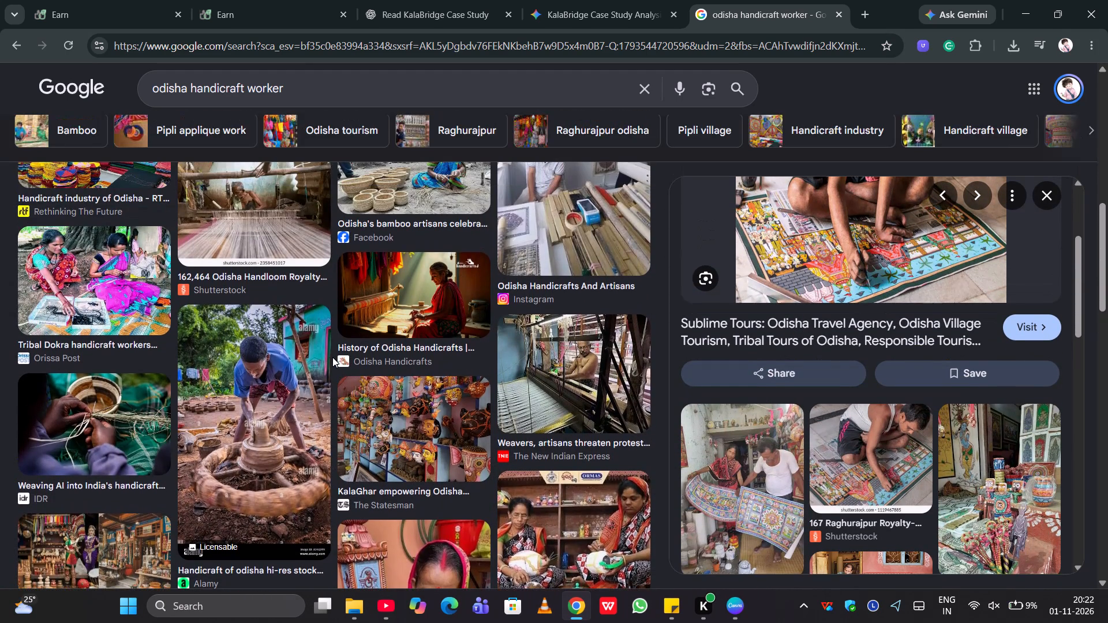
pyautogui.scroll(1, 332, 357)
pyautogui.scroll(-2, 795, 425)
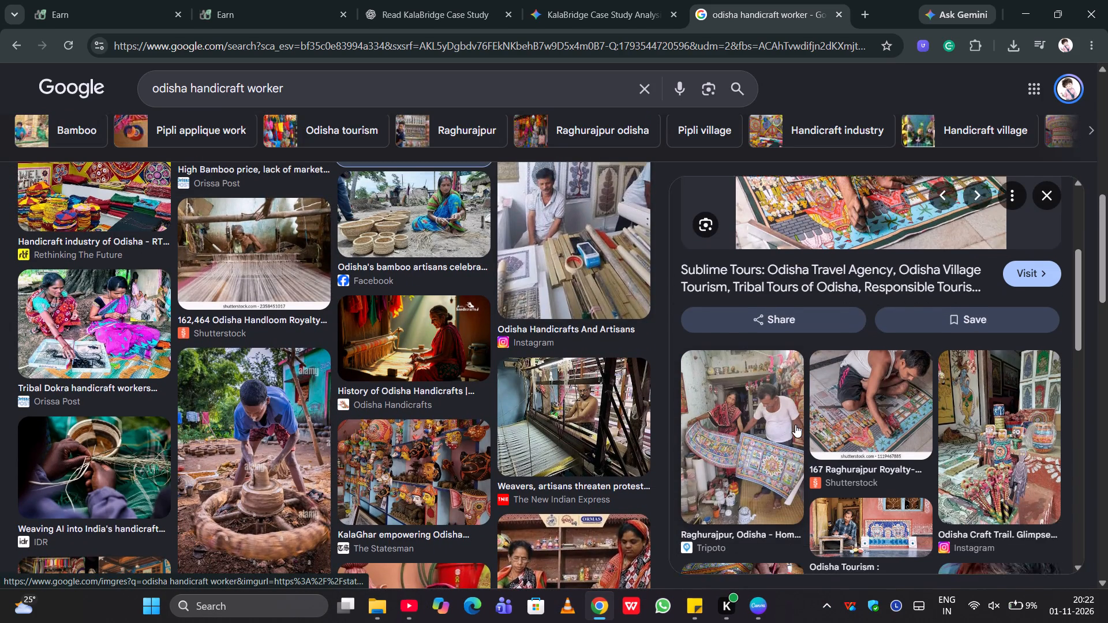
pyautogui.scroll(-2, 795, 425)
pyautogui.scroll(7, 795, 425)
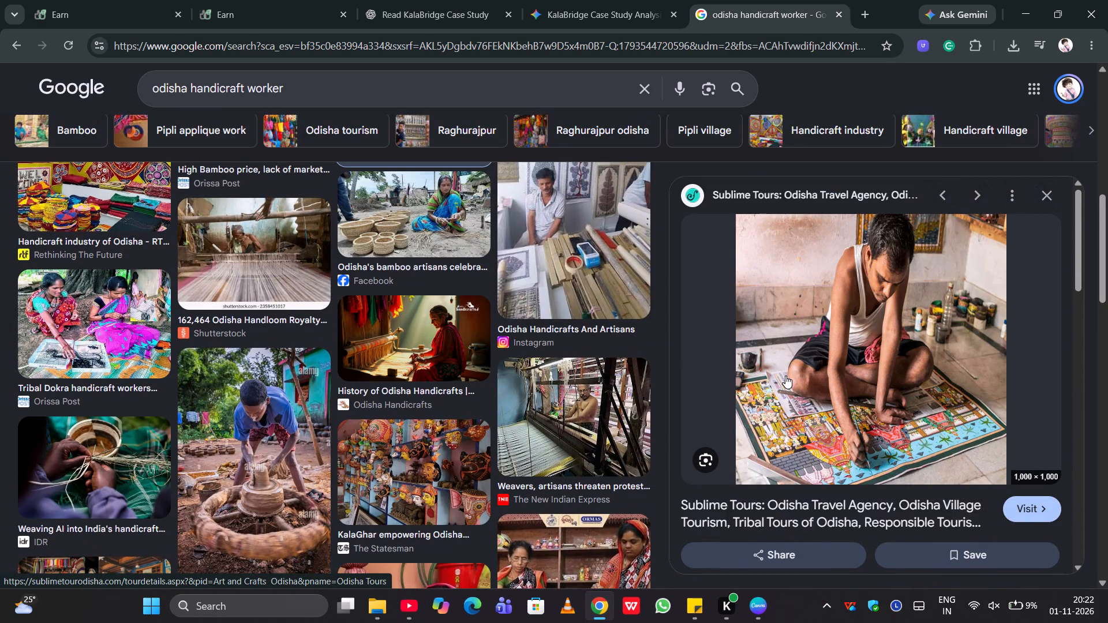
pyautogui.scroll(-6, 785, 376)
pyautogui.scroll(4, 785, 376)
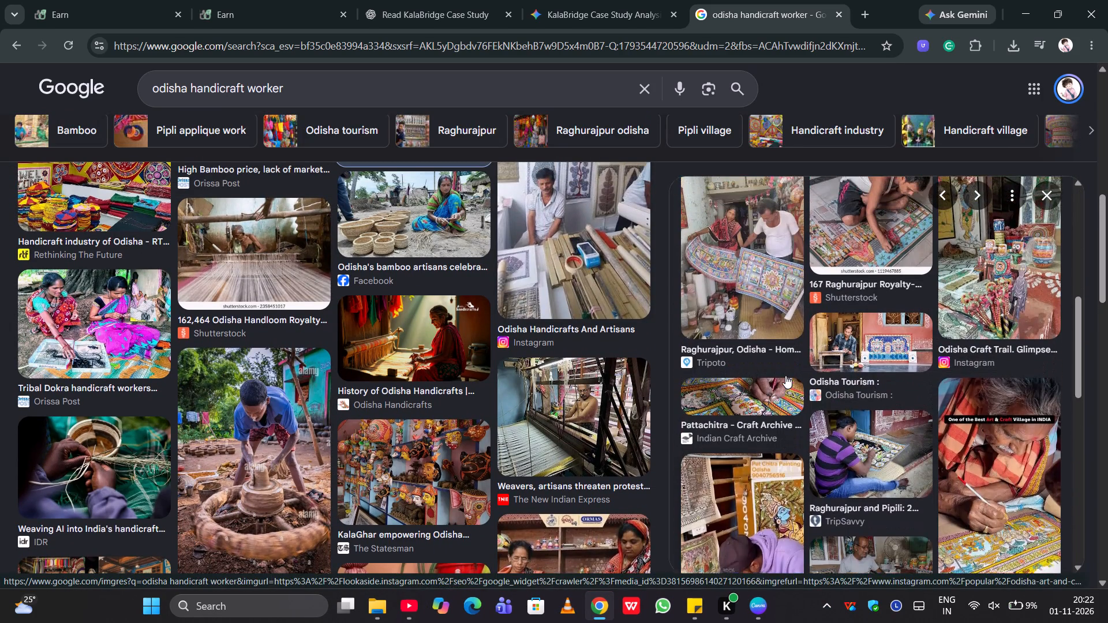
pyautogui.scroll(1, 785, 376)
pyautogui.scroll(-1, 625, 330)
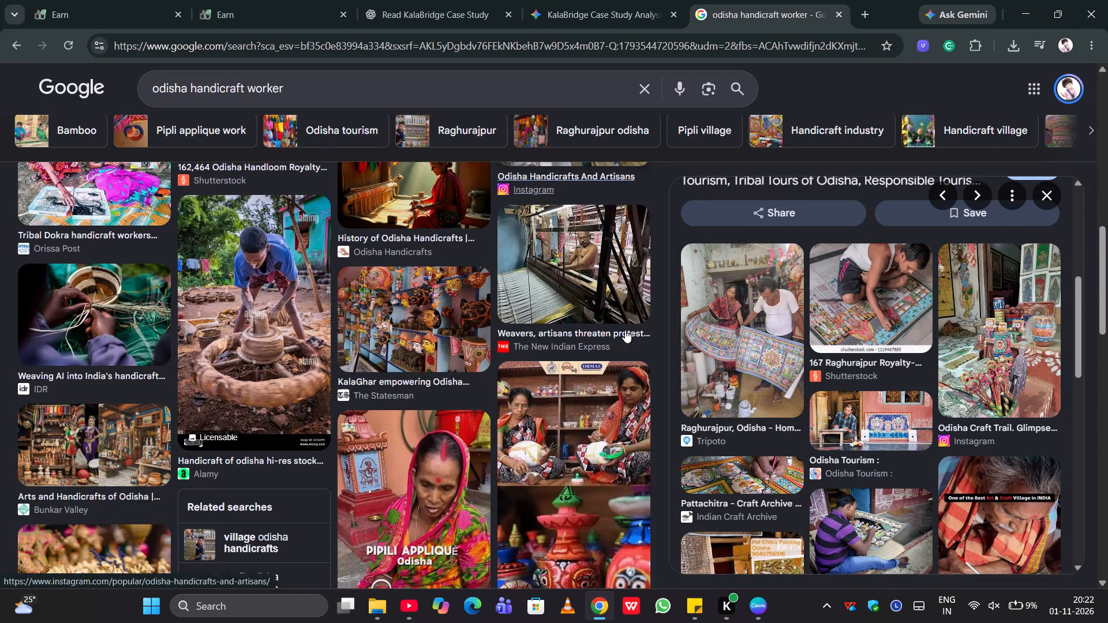
pyautogui.scroll(-6, 625, 330)
pyautogui.scroll(5, 625, 330)
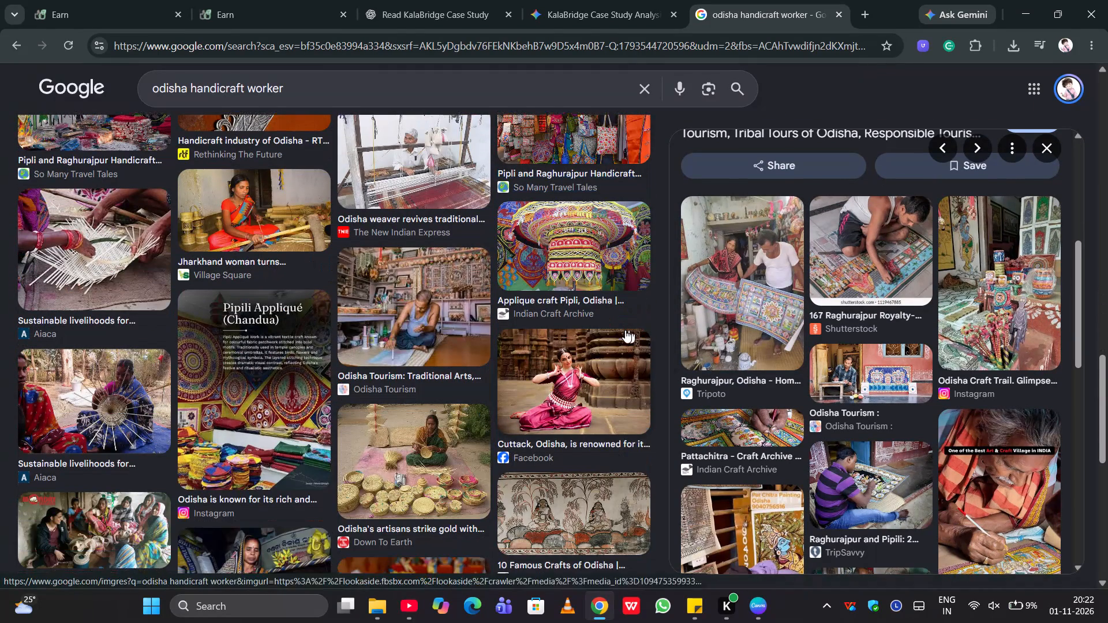
pyautogui.scroll(6, 625, 330)
pyautogui.scroll(9, 810, 336)
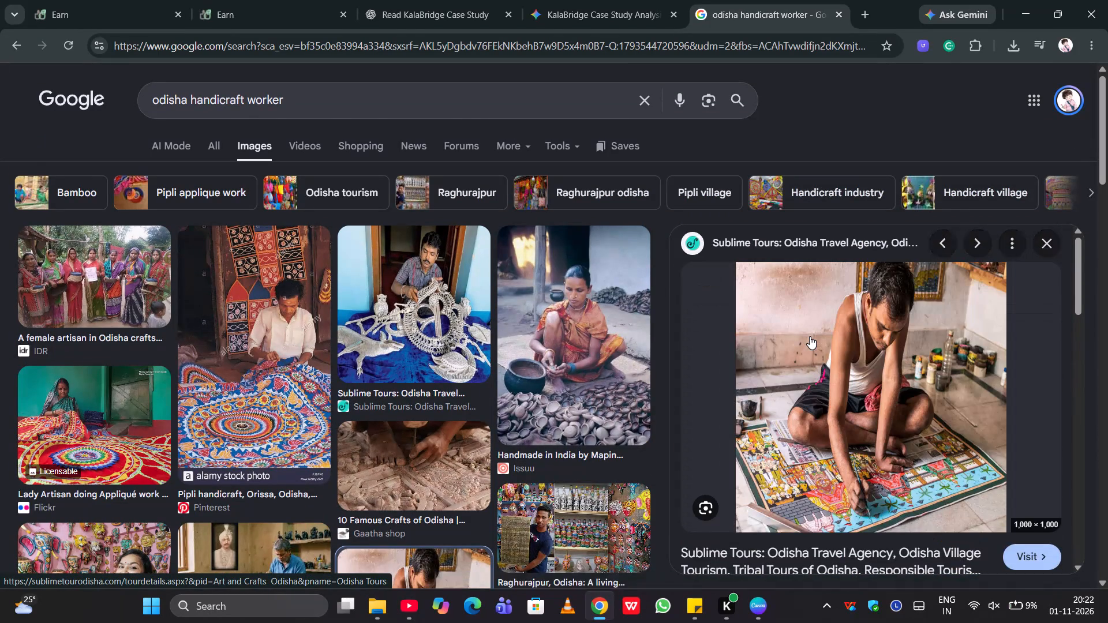
pyautogui.scroll(-1, 887, 351)
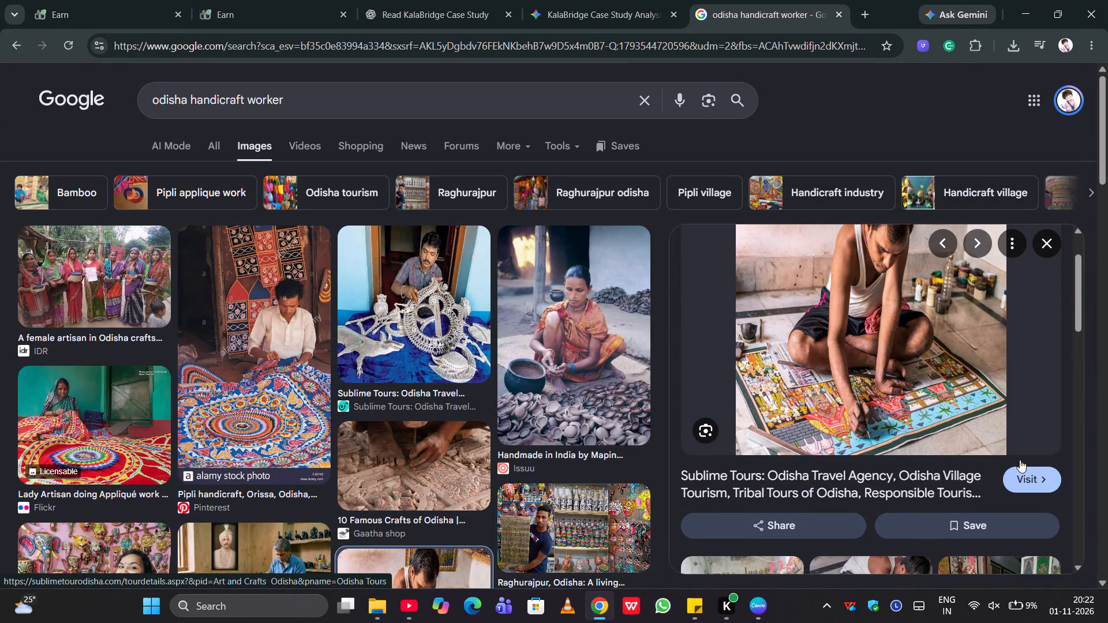
# Open the Sublime Tours source page of the painting artisan photo and look through it for the picture.
pyautogui.click(1035, 468)
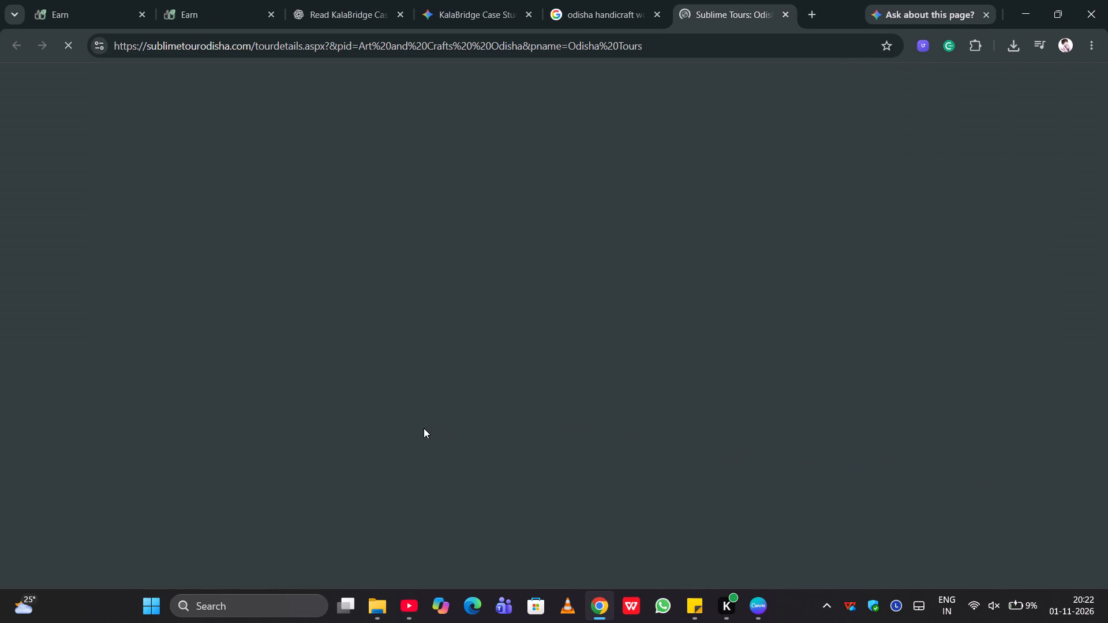
pyautogui.scroll(-3, 424, 428)
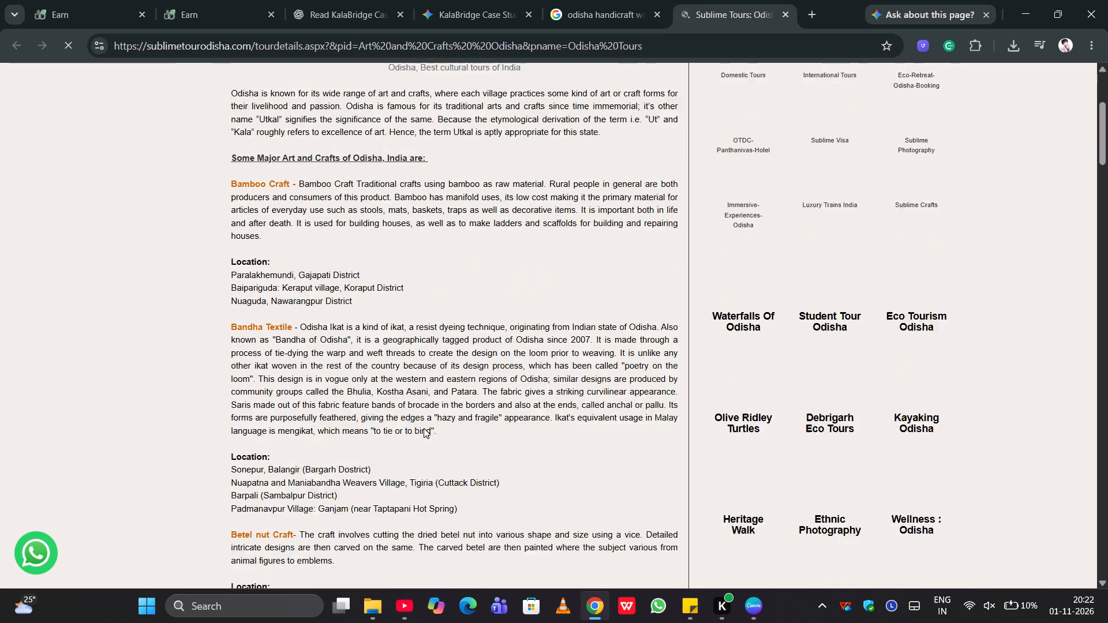
pyautogui.scroll(-9, 424, 428)
pyautogui.scroll(7, 424, 428)
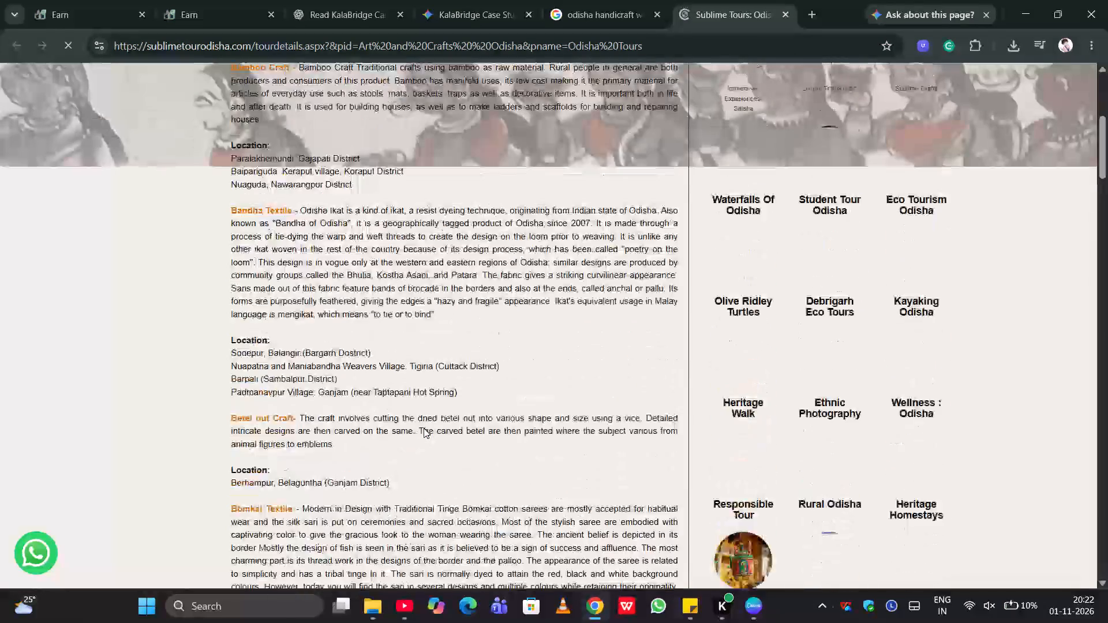
pyautogui.scroll(5, 424, 428)
pyautogui.scroll(-6, 424, 428)
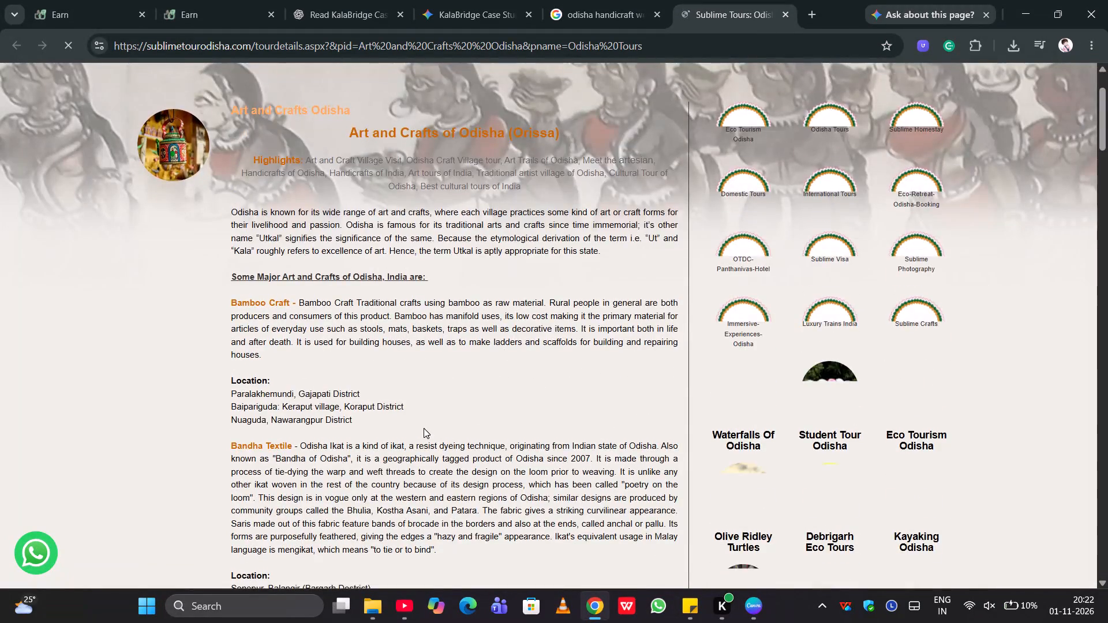
pyautogui.scroll(-14, 424, 428)
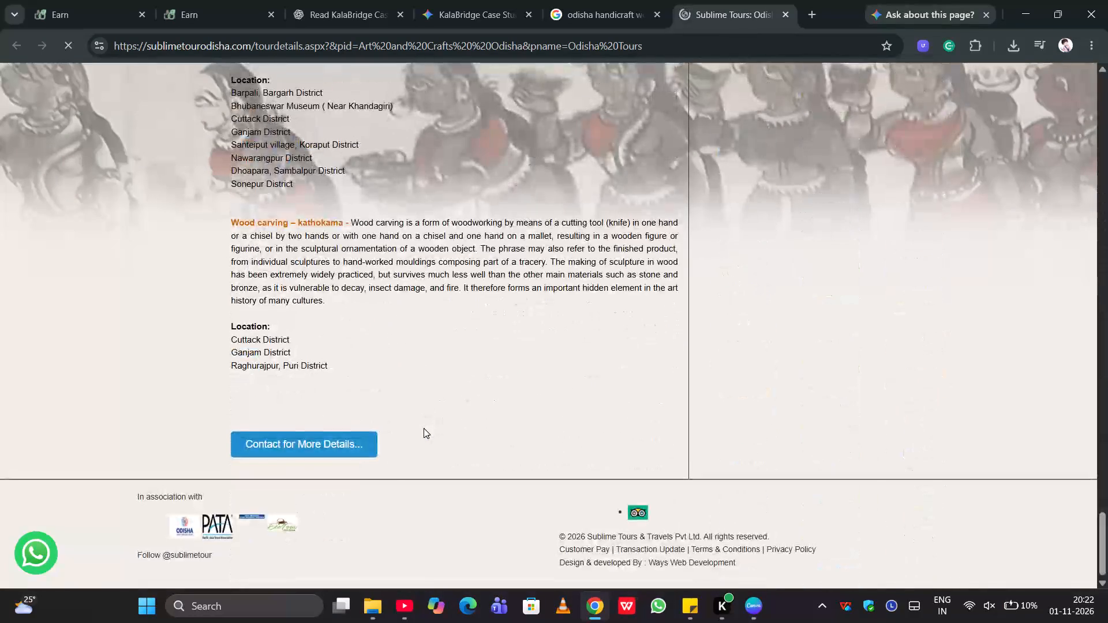
pyautogui.scroll(18, 424, 428)
pyautogui.scroll(14, 424, 428)
pyautogui.hscroll(9, 424, 428)
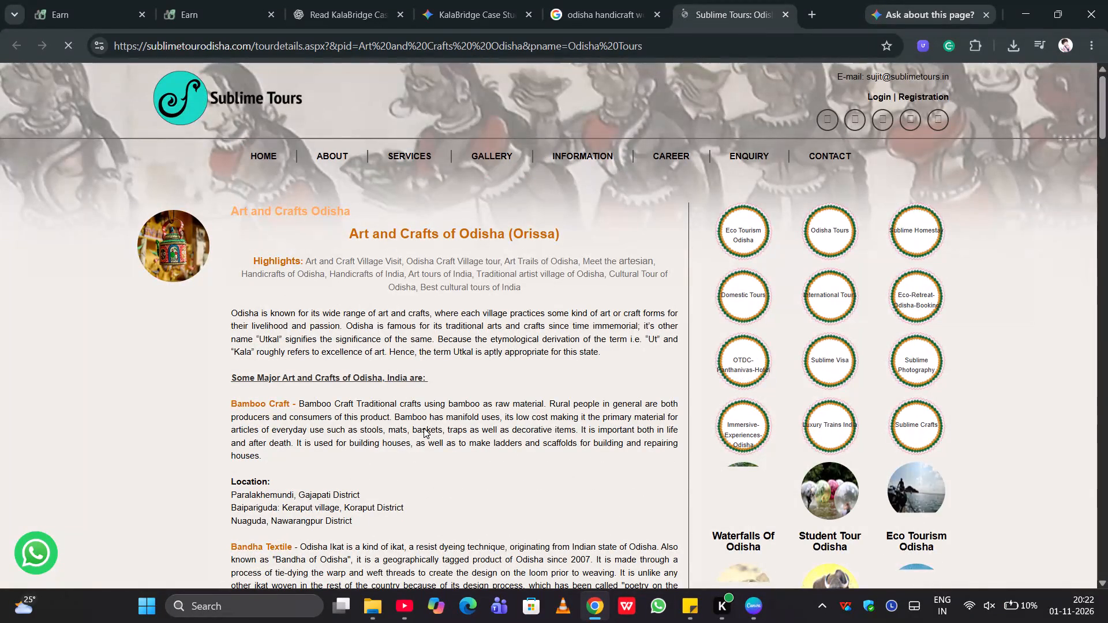
# Return to the Google image results and preview the related Shutterstock Raghurajpur photo of the man painting on the floor.
pyautogui.click(609, 16)
pyautogui.scroll(-2, 896, 326)
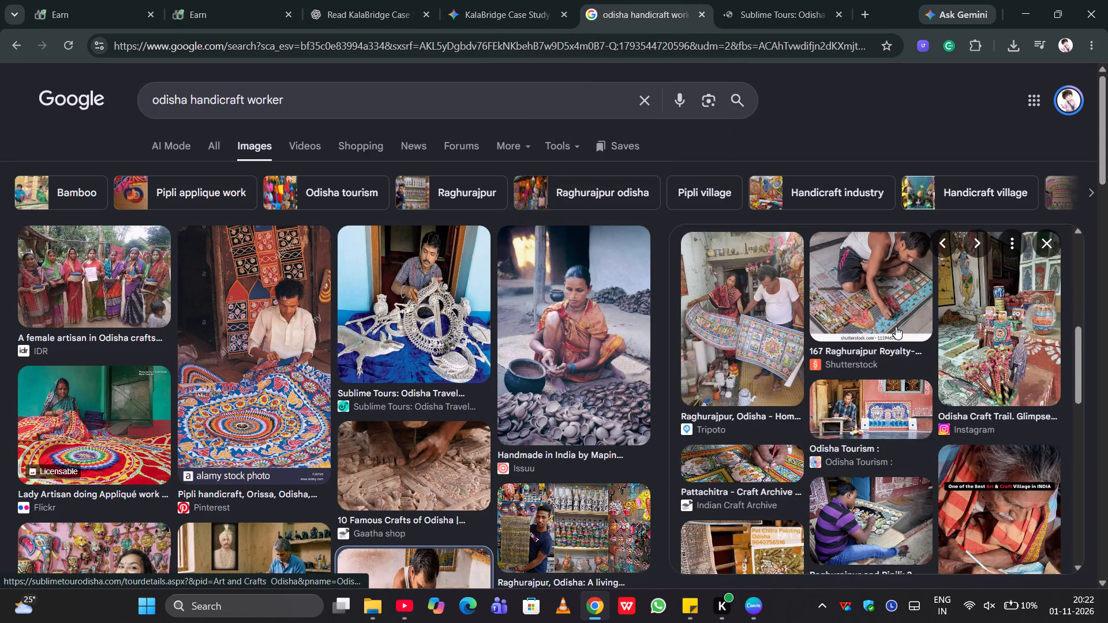
pyautogui.scroll(-1, 896, 326)
pyautogui.scroll(1, 896, 326)
pyautogui.click(886, 317)
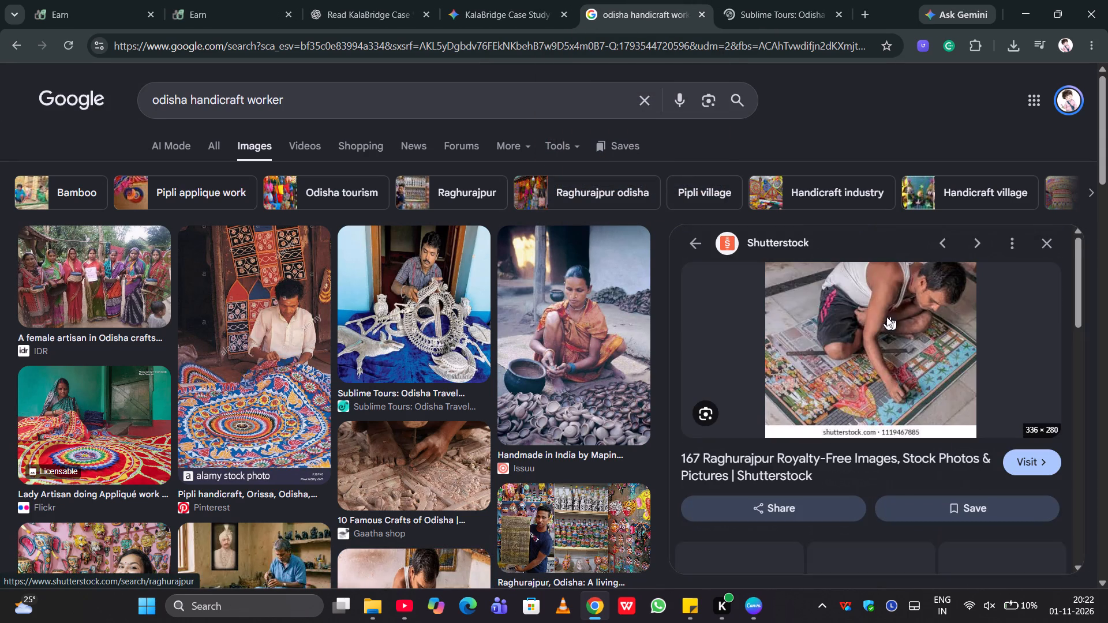
# Save the Shutterstock Raghurajpur photo to Downloads, changing the file name's extension to png.
pyautogui.rightClick(829, 333)
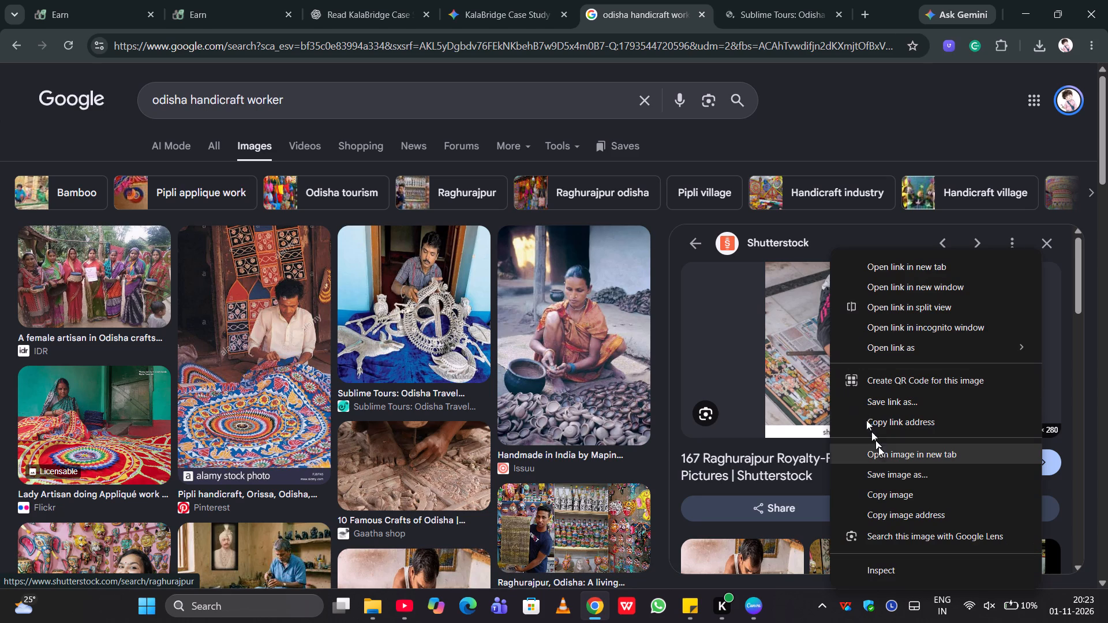
pyautogui.click(881, 474)
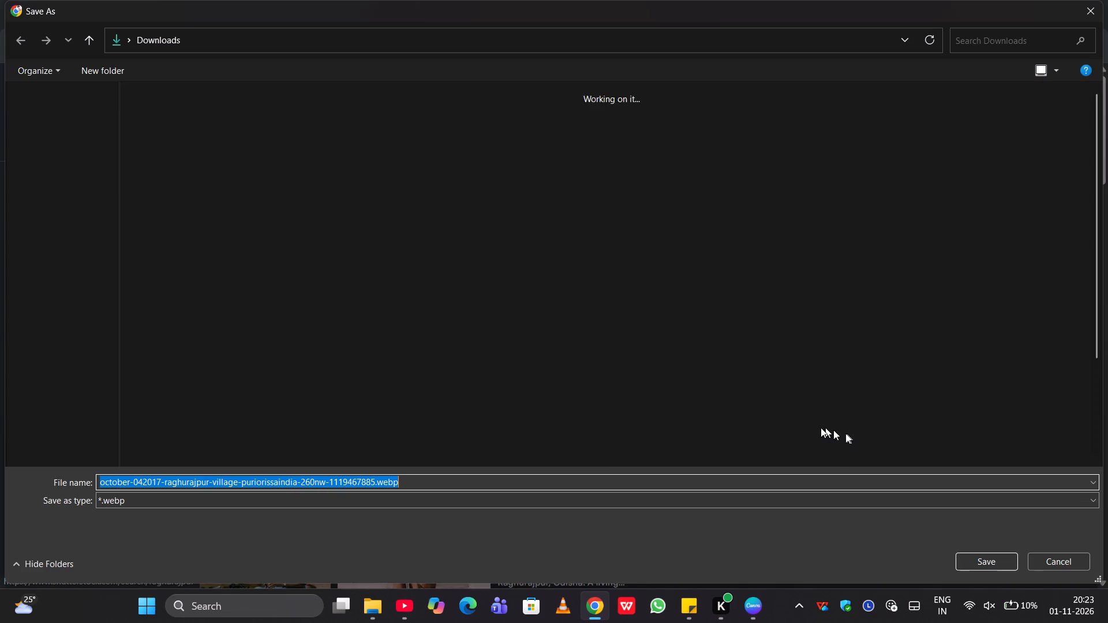
pyautogui.click(516, 485)
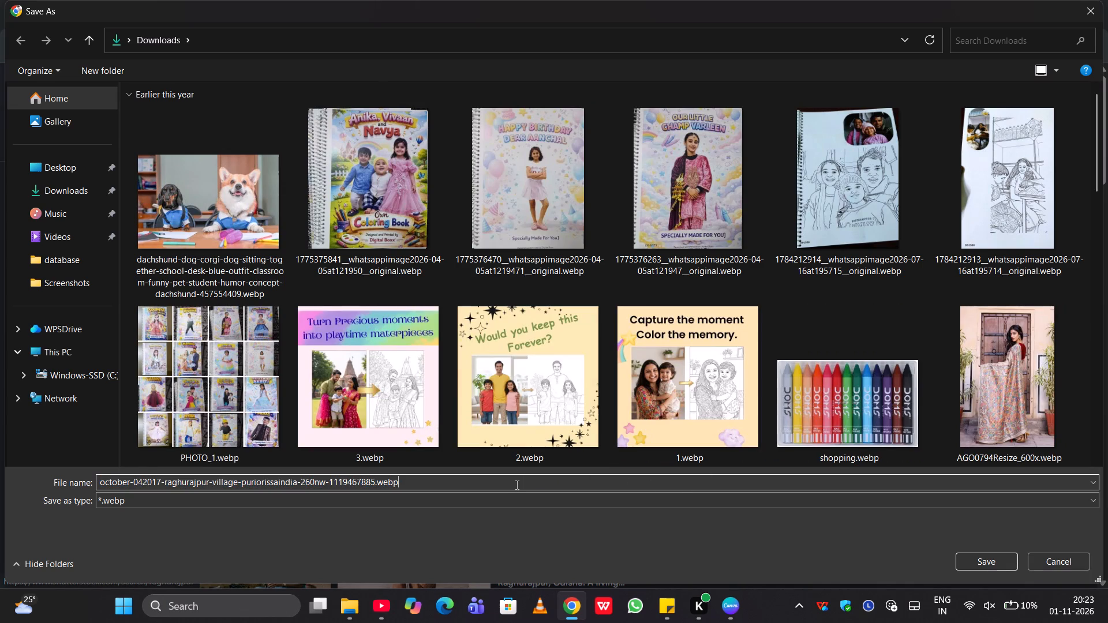
pyautogui.click(516, 485)
pyautogui.press('BackSpace')
pyautogui.press('BackSpace')
pyautogui.press('BackSpace')
pyautogui.press('BackSpace')
pyautogui.write('png')
pyautogui.click(995, 565)
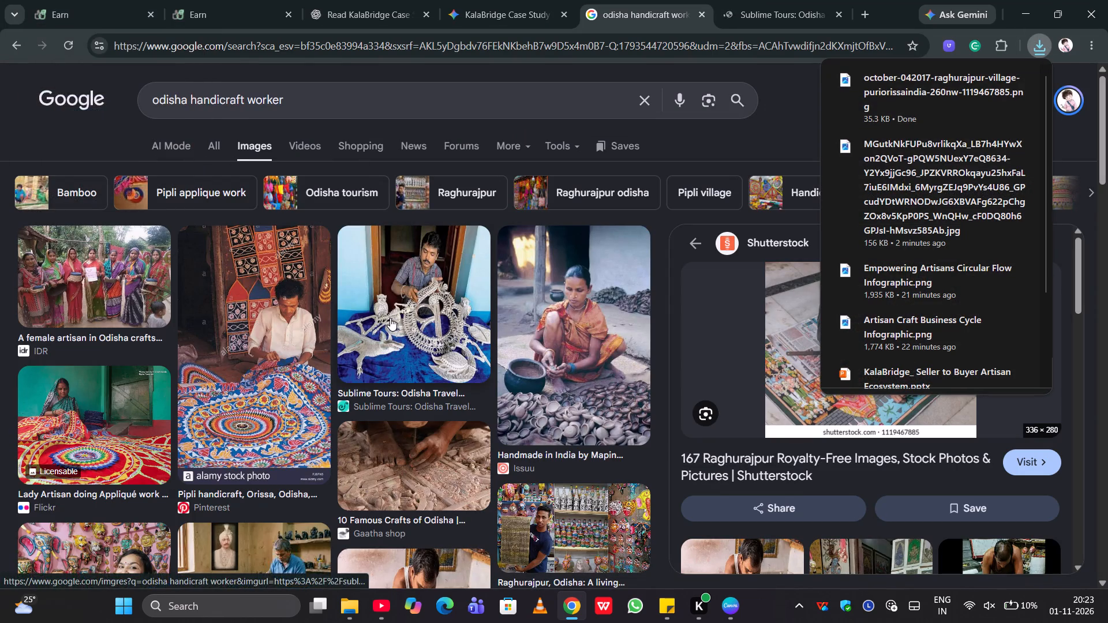
# Switch to Canva, upload the saved Raghurajpur painter photo, and replace slide 2's artisan image with it.
pyautogui.click(584, 129)
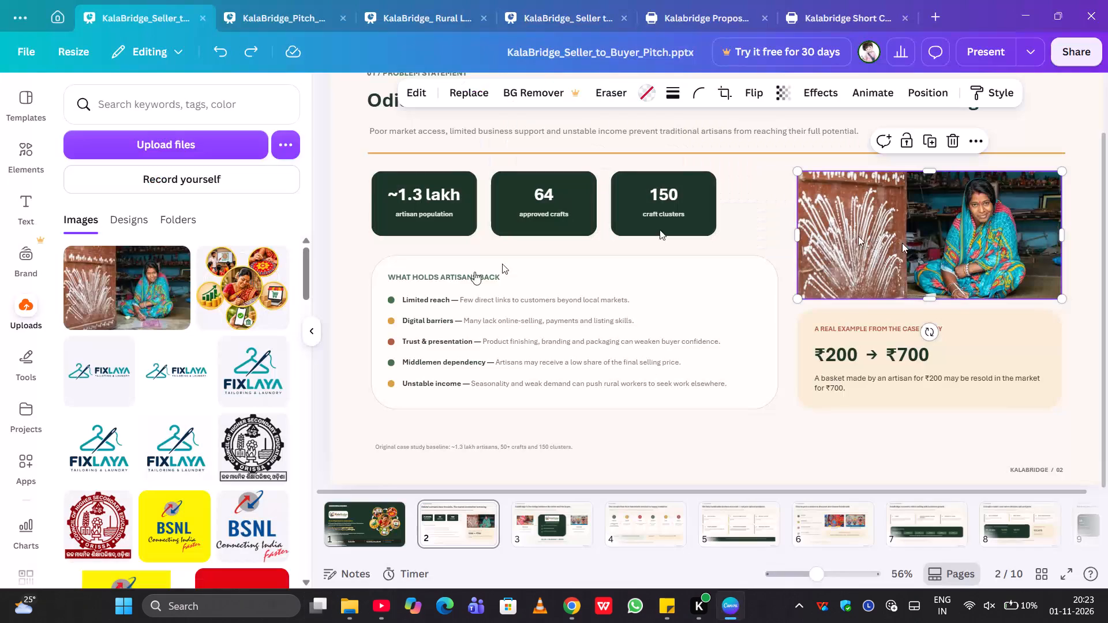
pyautogui.click(170, 144)
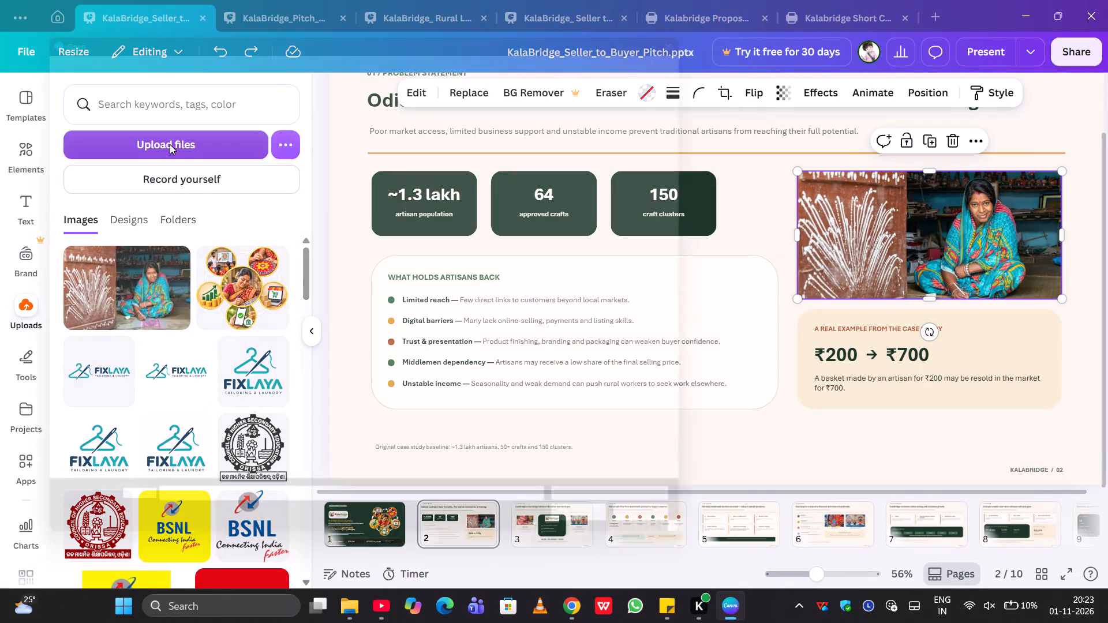
pyautogui.tripleClick(227, 195)
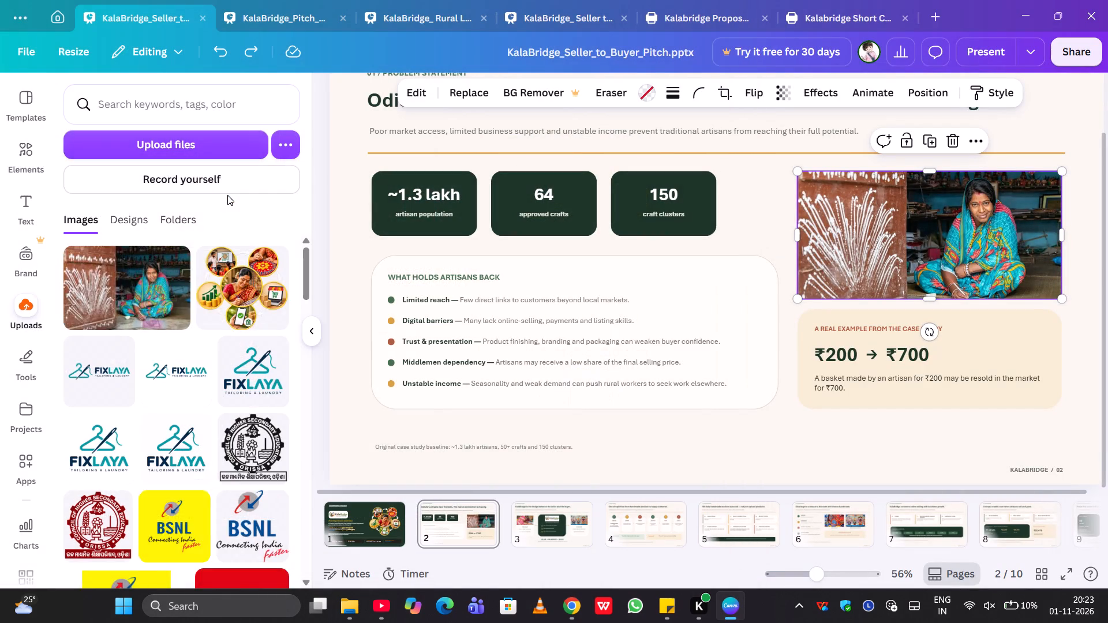
pyautogui.moveTo(89, 307); pyautogui.dragTo(739, 211)
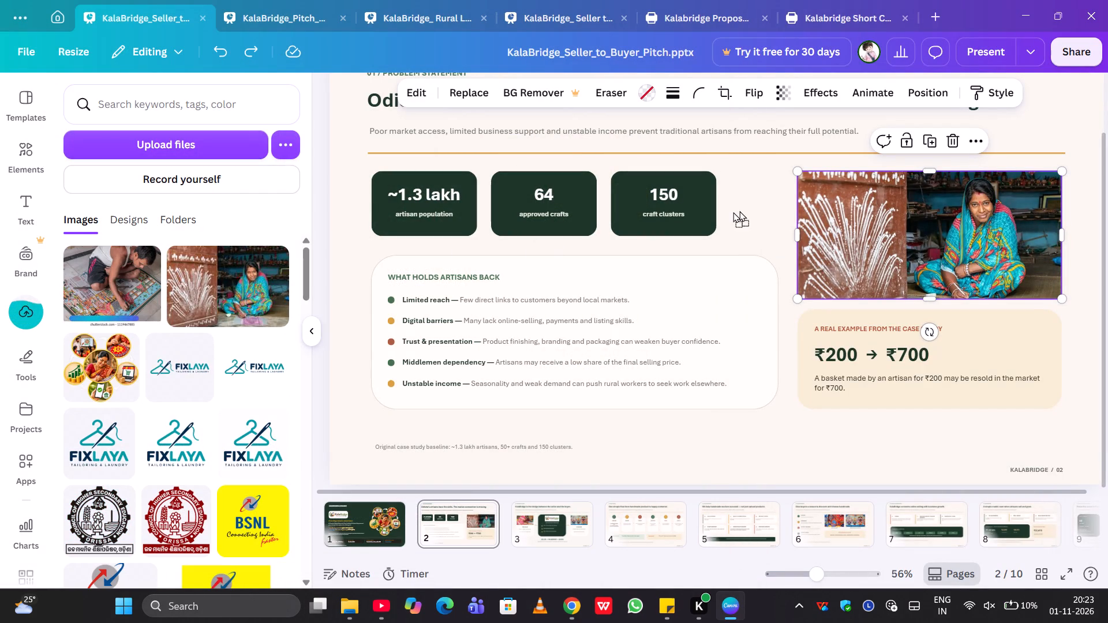
pyautogui.moveTo(739, 211); pyautogui.dragTo(828, 155)
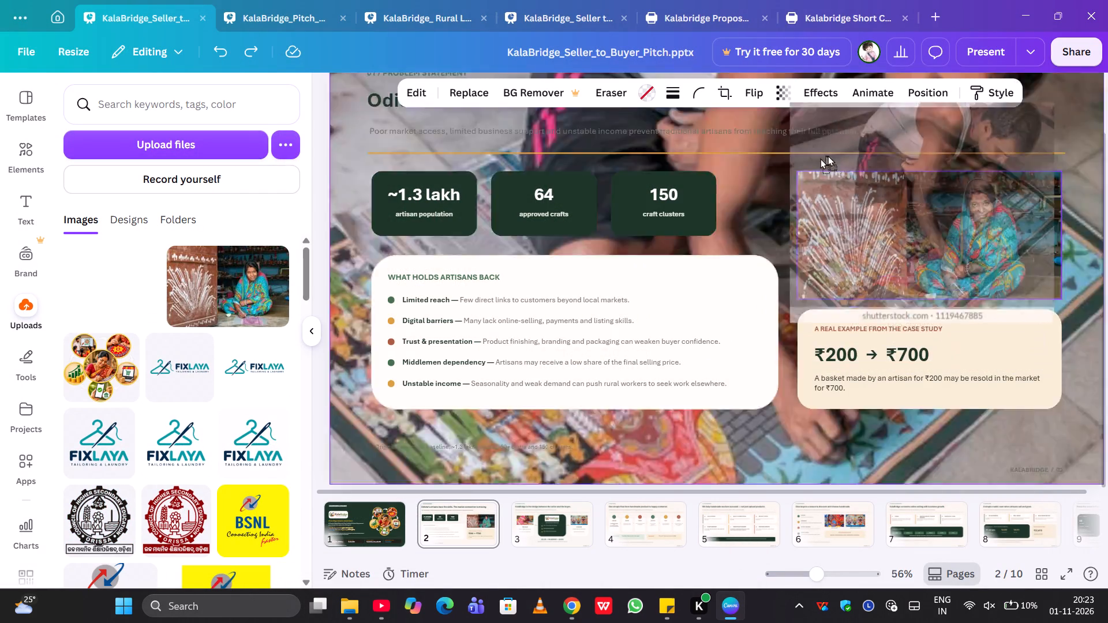
pyautogui.moveTo(828, 155); pyautogui.dragTo(859, 210)
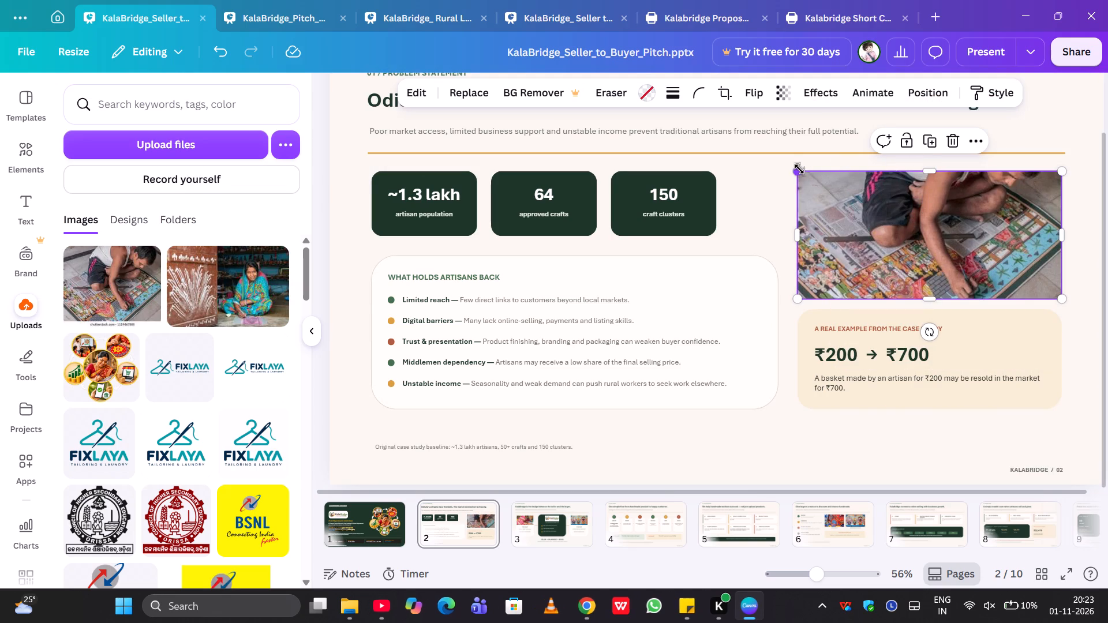
# Resize slide 2's painter photo to about 445 wide by 326 high, keeping the Shutterstock caption cropped out.
pyautogui.moveTo(798, 171); pyautogui.dragTo(879, 210)
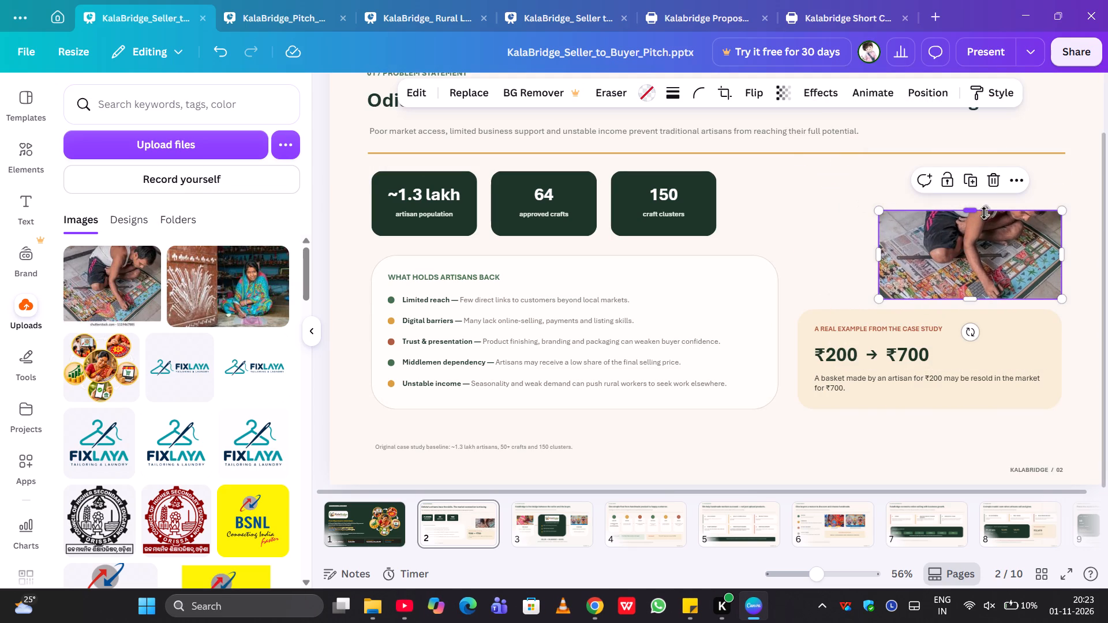
pyautogui.moveTo(981, 213); pyautogui.dragTo(981, 138)
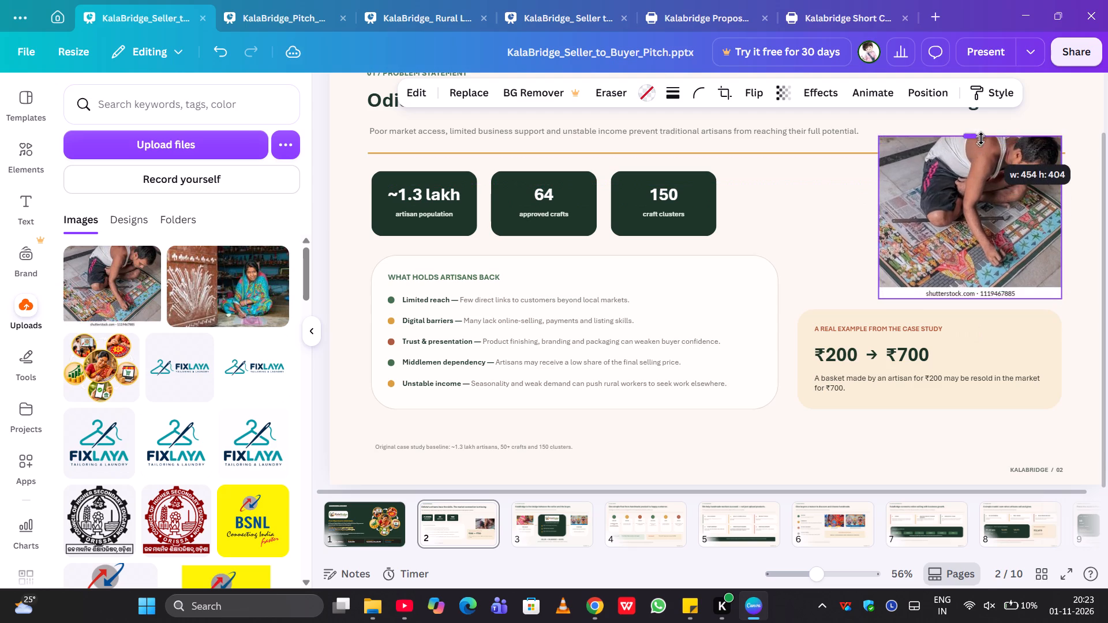
pyautogui.moveTo(981, 138); pyautogui.dragTo(981, 167)
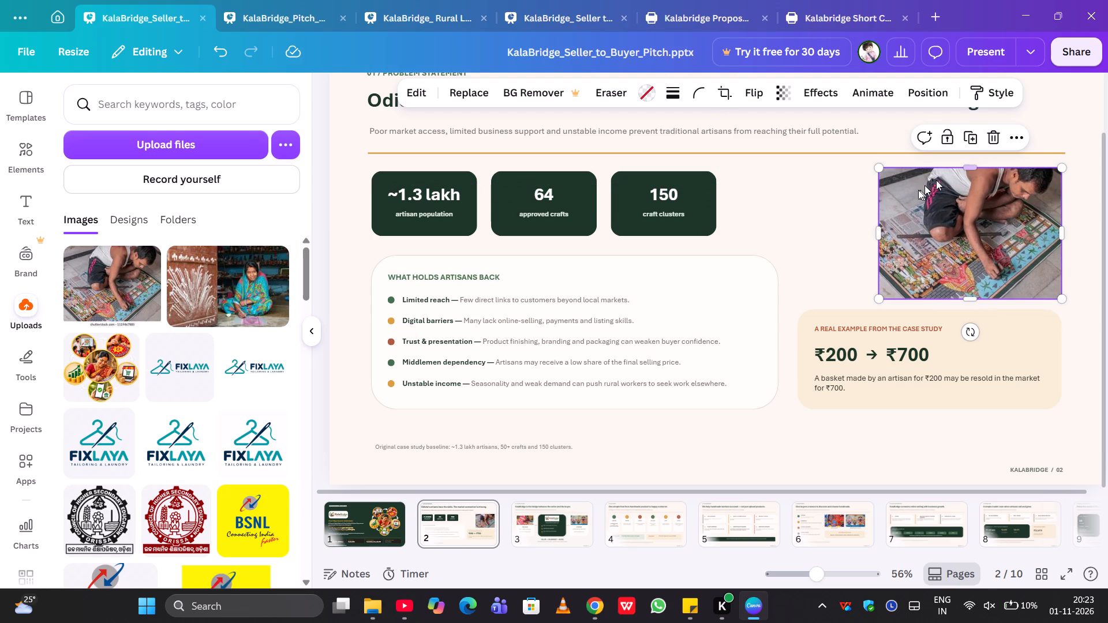
pyautogui.moveTo(877, 230); pyautogui.dragTo(864, 234)
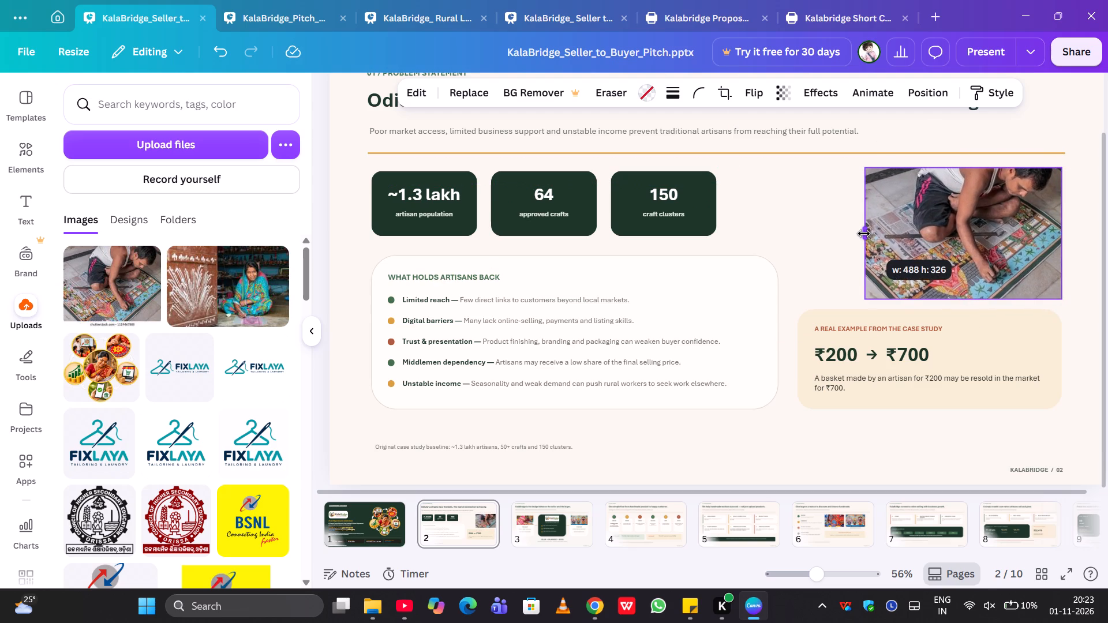
pyautogui.moveTo(864, 234); pyautogui.dragTo(883, 234)
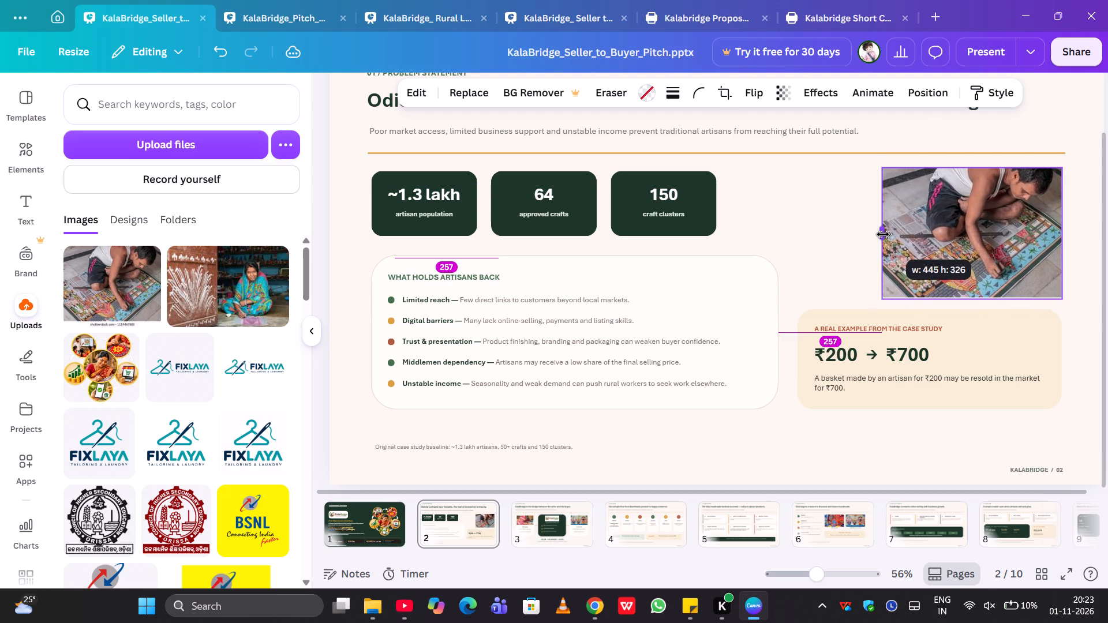
pyautogui.moveTo(883, 234); pyautogui.dragTo(882, 235)
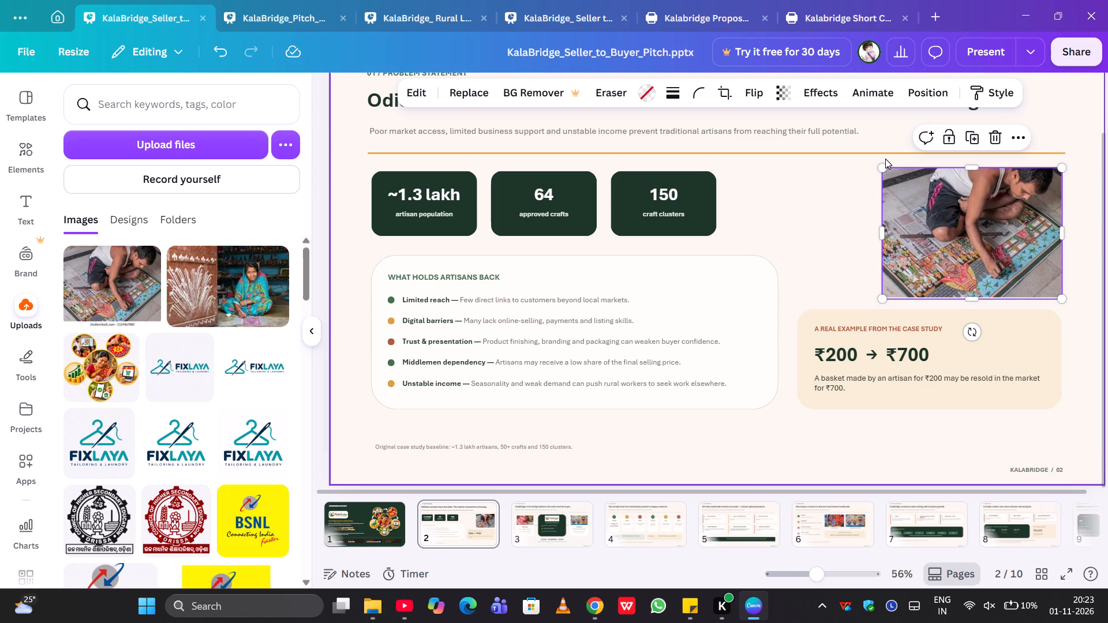
pyautogui.click(885, 164)
pyautogui.click(885, 164)
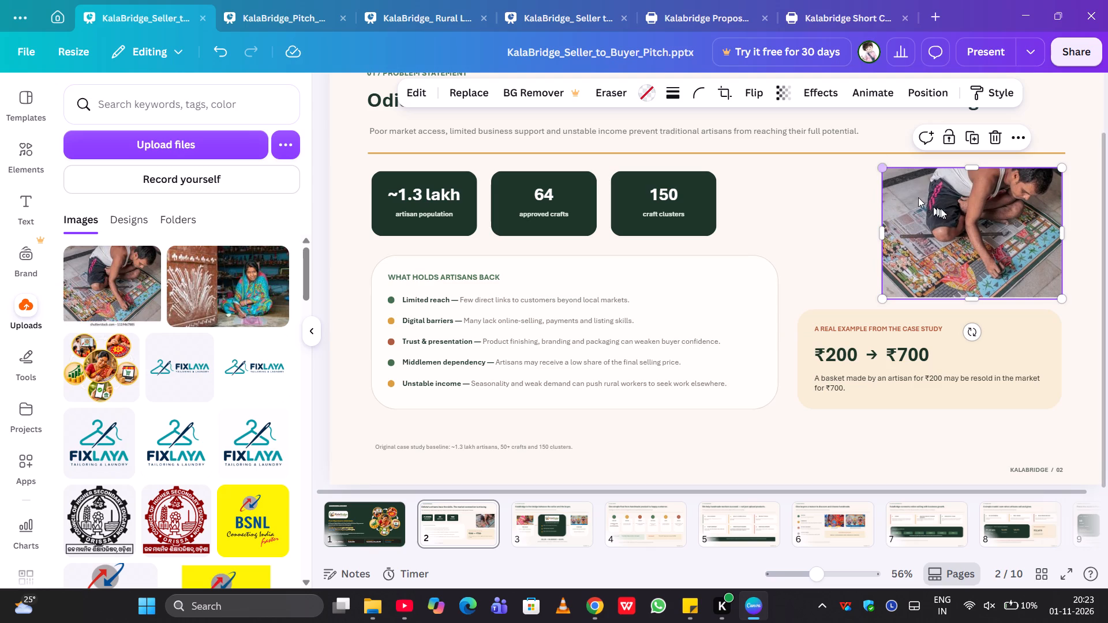
# Move the painter photo so it is centred above the ₹200 → ₹700 example card on slide 2.
pyautogui.moveTo(944, 210); pyautogui.dragTo(900, 214)
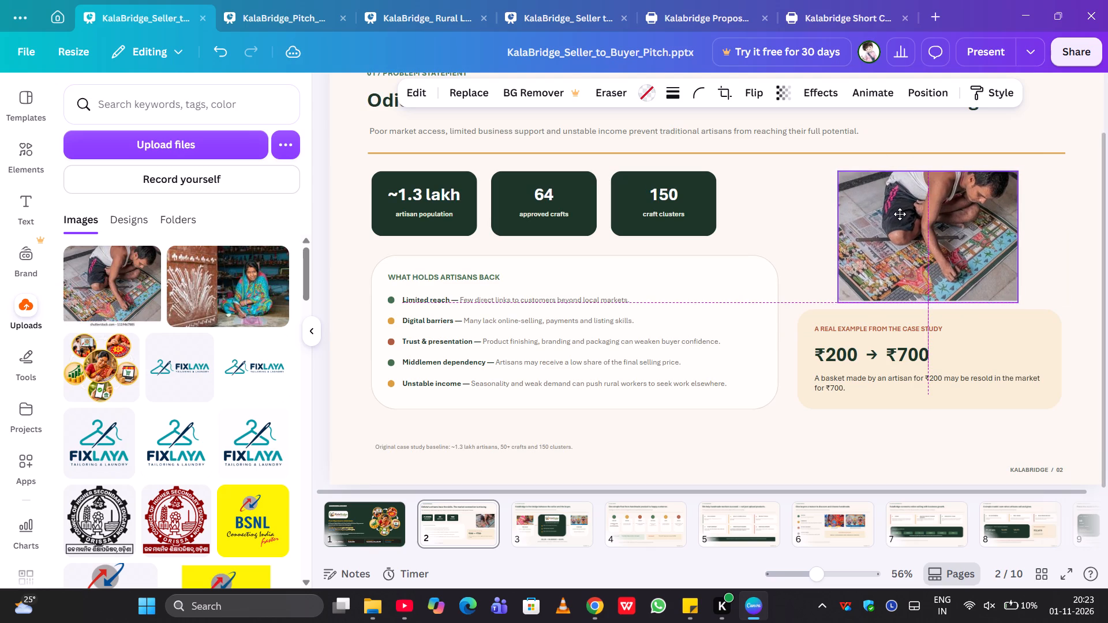
pyautogui.moveTo(900, 214); pyautogui.dragTo(904, 214)
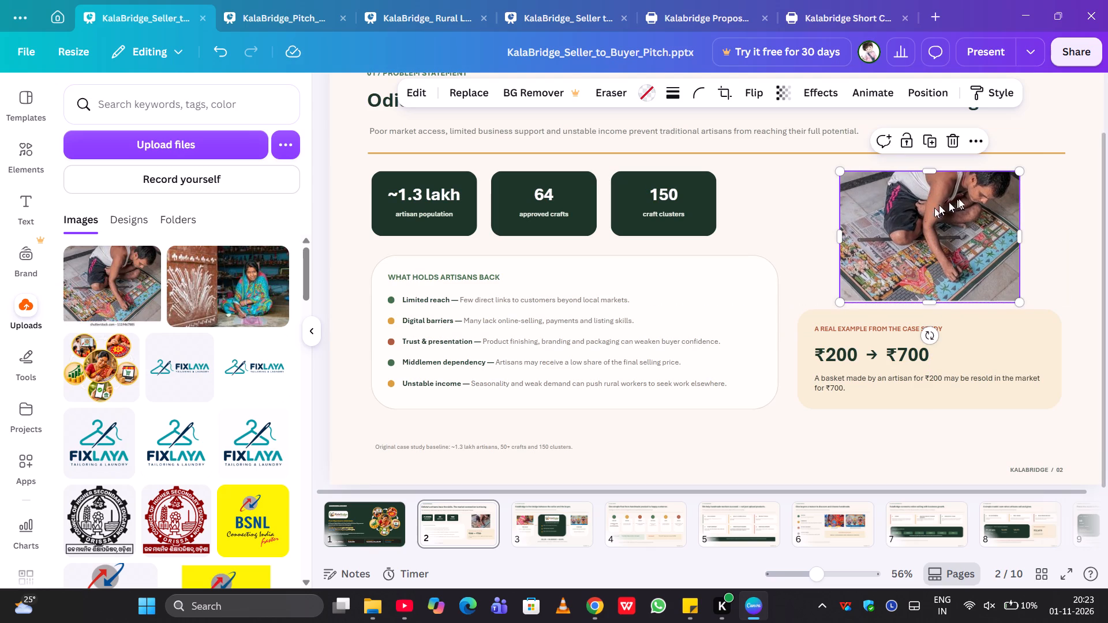
pyautogui.moveTo(1021, 175); pyautogui.dragTo(1026, 175)
pyautogui.moveTo(1026, 175); pyautogui.dragTo(1028, 183)
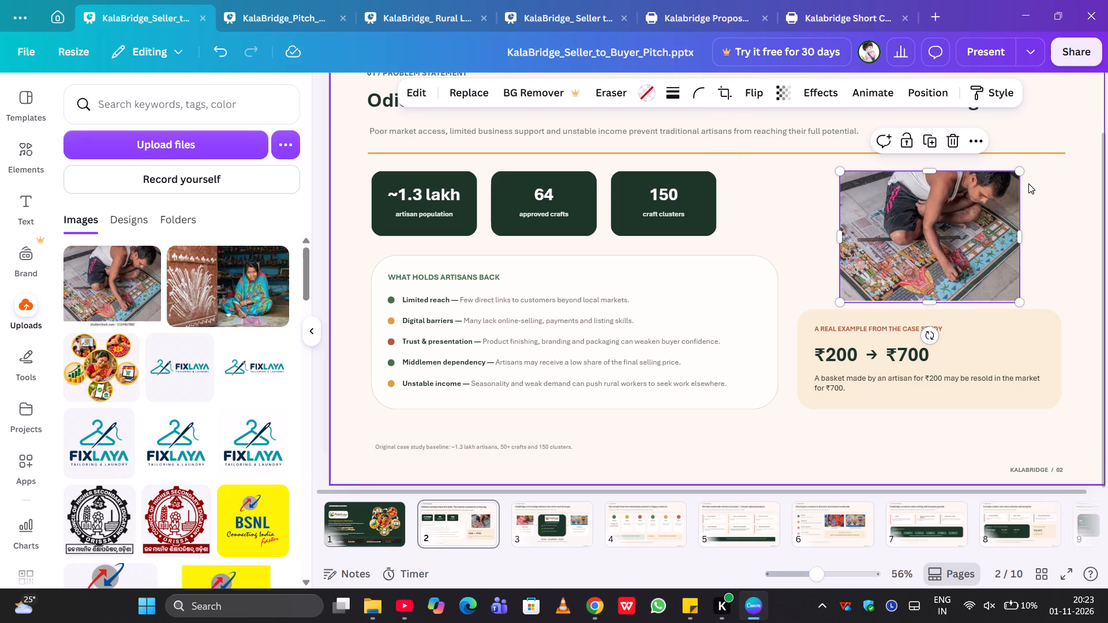
# Switch to Chrome and look through the odisha handicraft worker image results for other artisan photos.
pyautogui.click(664, 117)
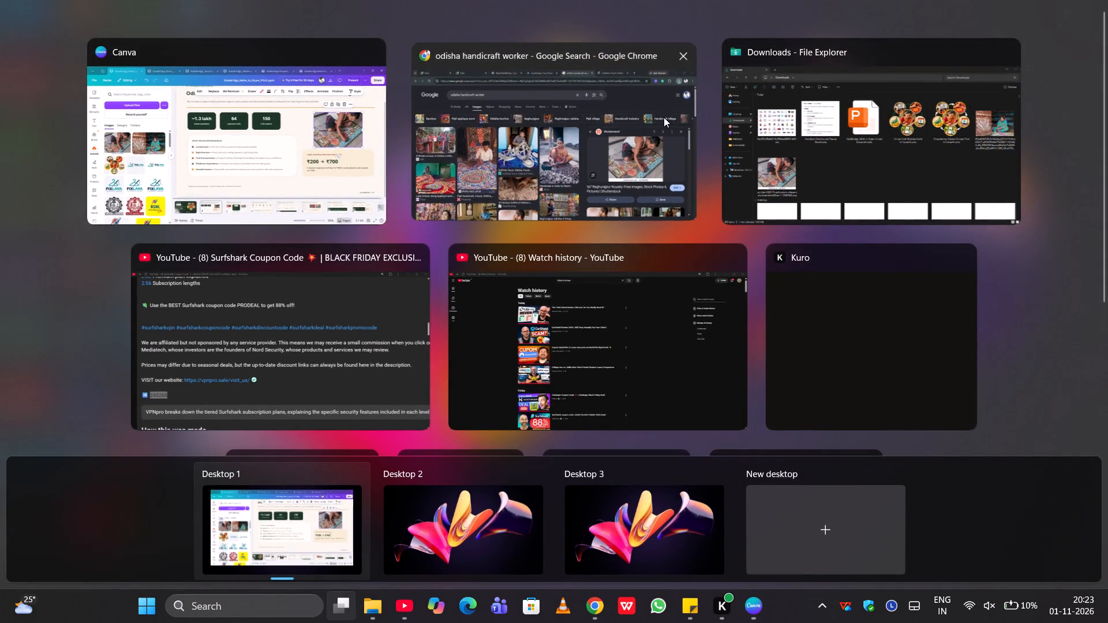
pyautogui.scroll(-2, 847, 389)
pyautogui.scroll(-4, 746, 521)
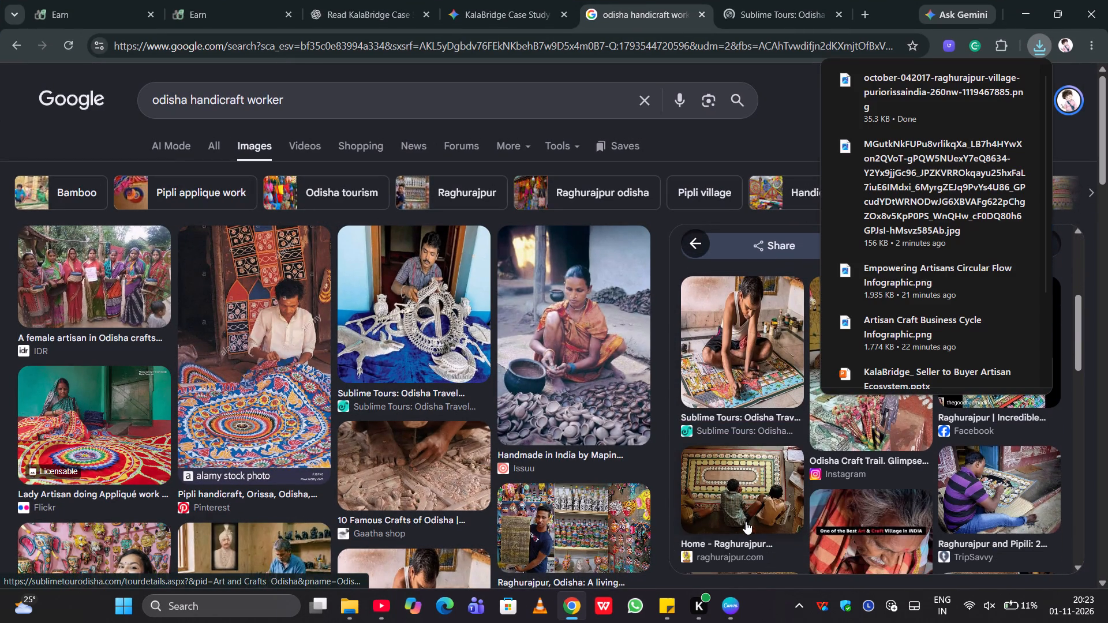
pyautogui.scroll(-1, 746, 521)
pyautogui.scroll(-4, 421, 470)
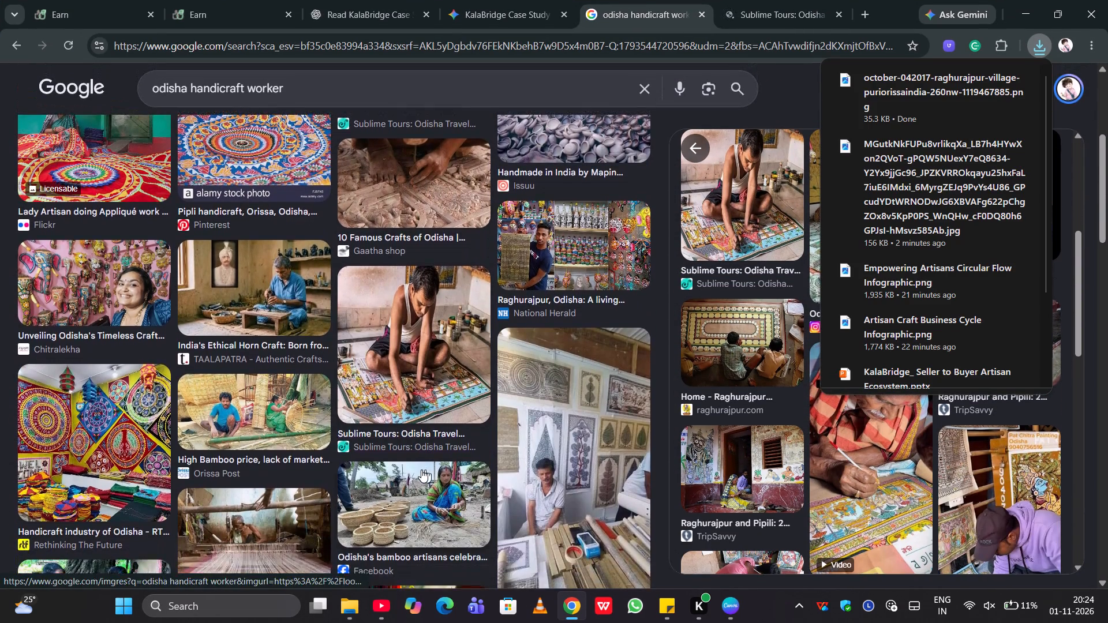
pyautogui.scroll(-9, 421, 470)
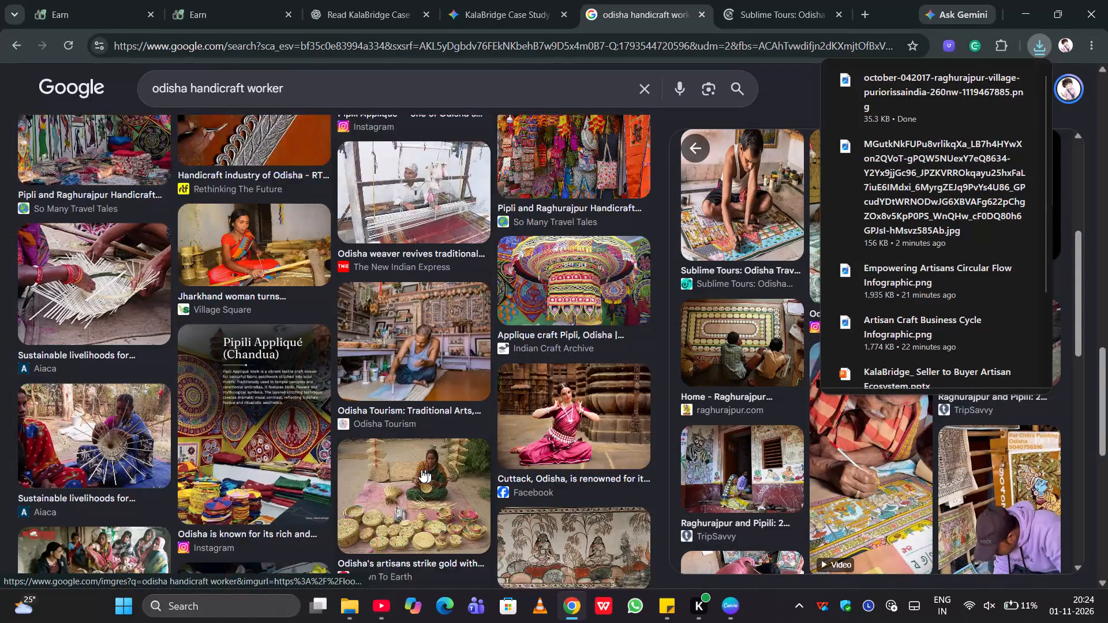
pyautogui.scroll(-2, 421, 470)
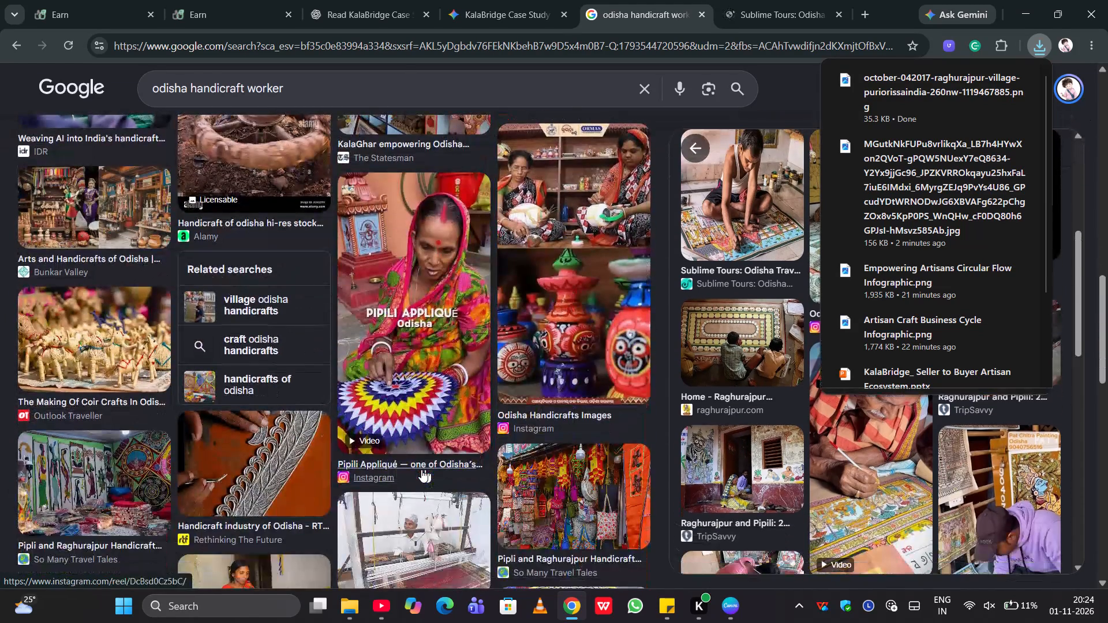
pyautogui.scroll(-1, 421, 470)
# Extend the image search to "odisha handicraft worker making jaggarnath" and run it.
pyautogui.click(288, 84)
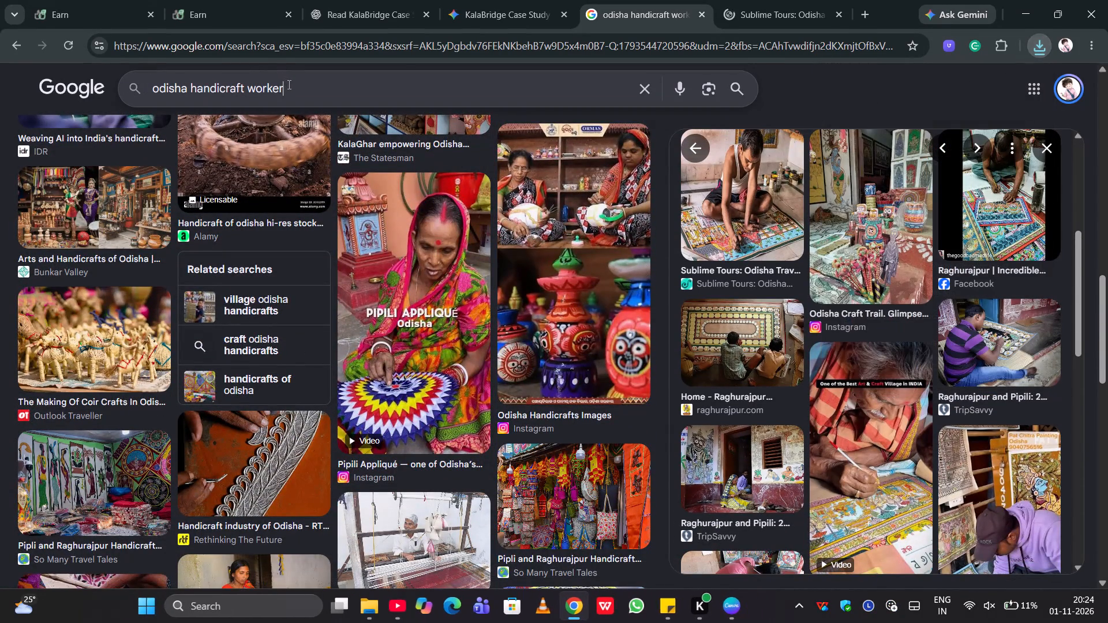
pyautogui.press('space')
pyautogui.write('make')
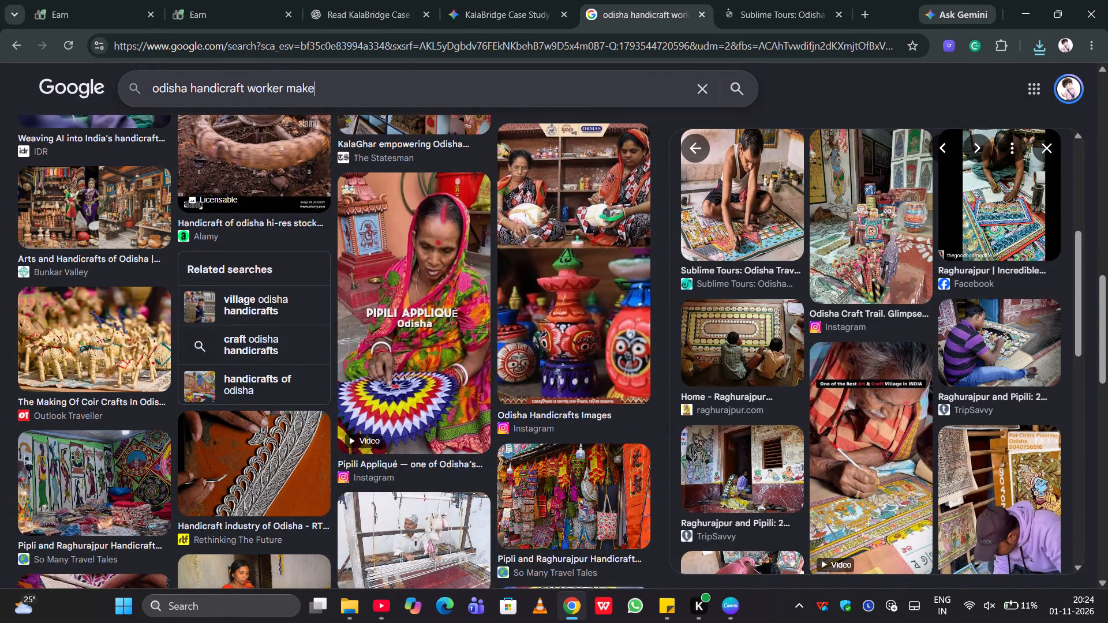
pyautogui.press('BackSpace')
pyautogui.write('ing')
pyautogui.press('space')
pyautogui.write('jaggarnath')
pyautogui.press('Return')
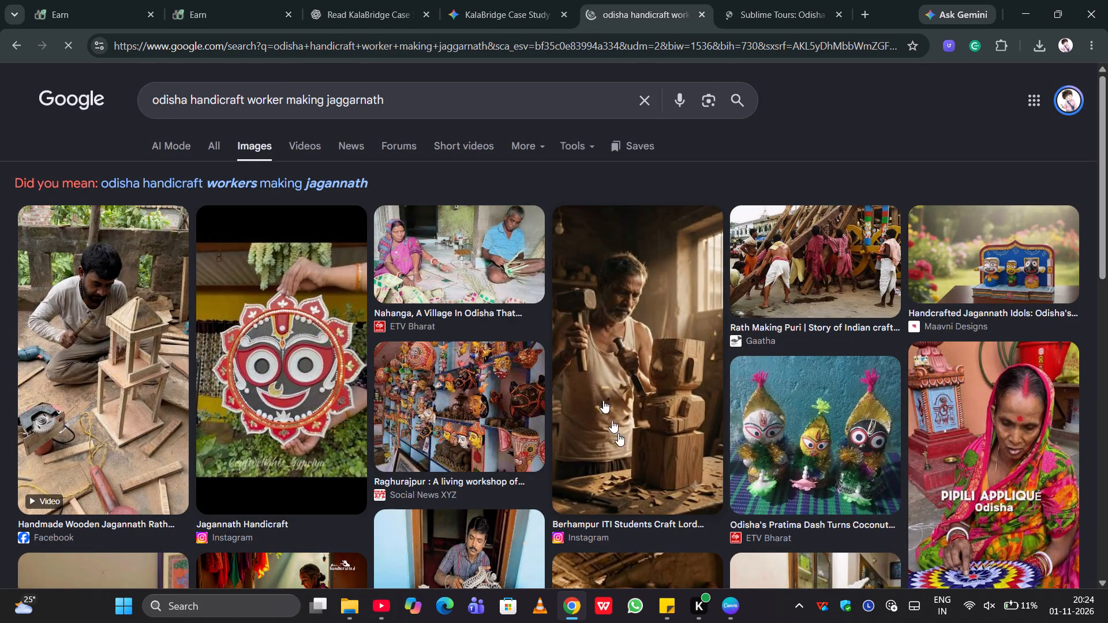
# Look through the Jagannath-making image results for a suitable artisan photo, and return to the odisha handicraft worker results.
pyautogui.scroll(-7, 626, 451)
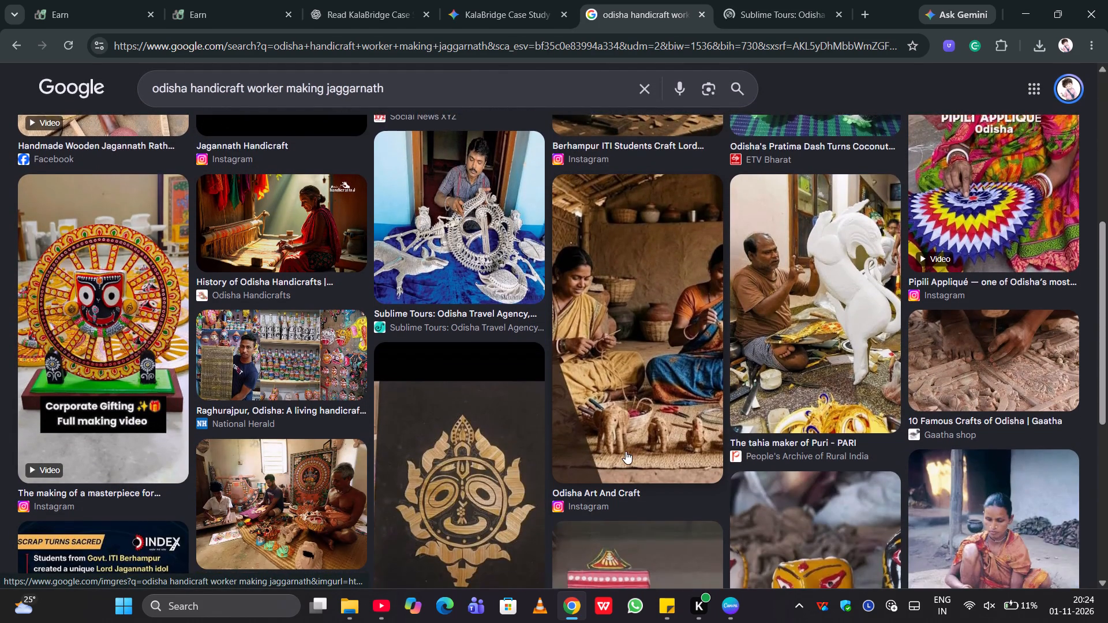
pyautogui.scroll(-5, 626, 451)
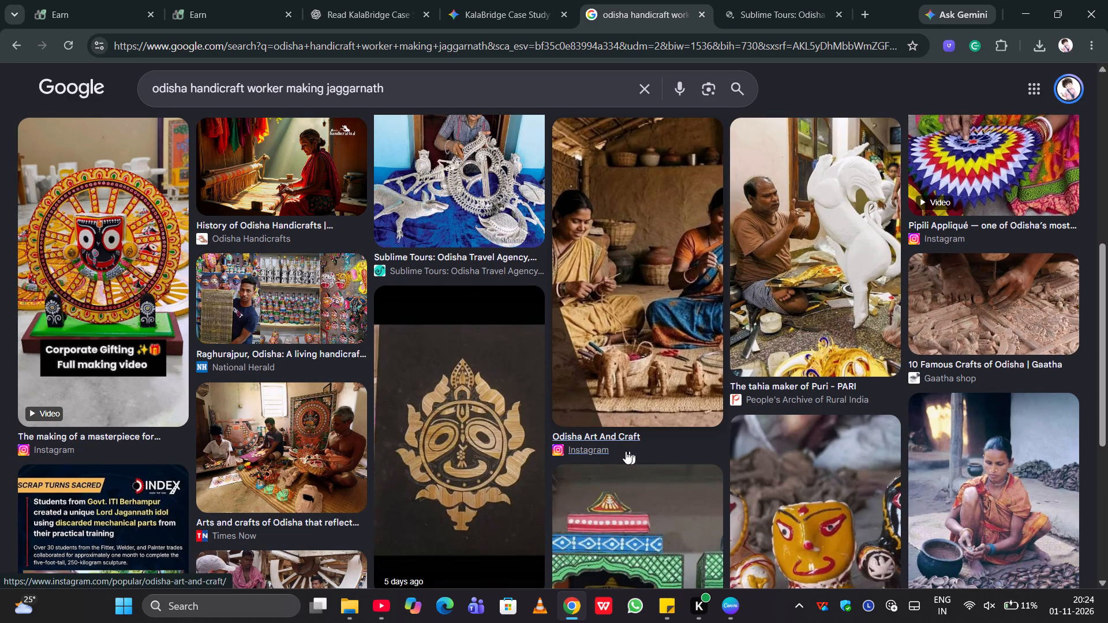
pyautogui.scroll(-5, 626, 451)
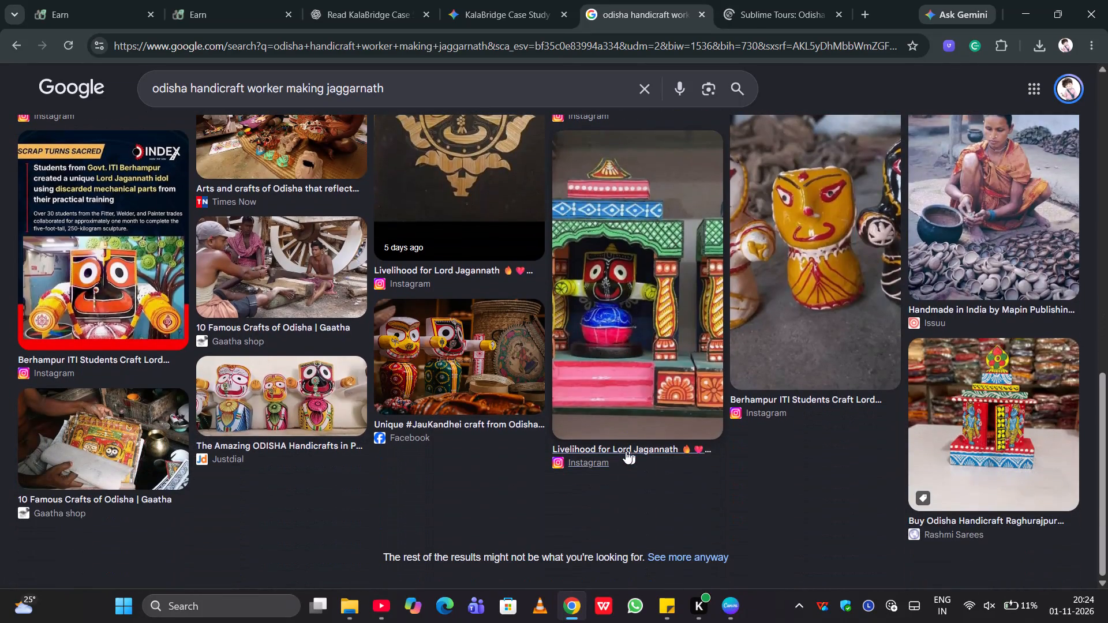
pyautogui.scroll(13, 626, 451)
pyautogui.hscroll(10, 626, 451)
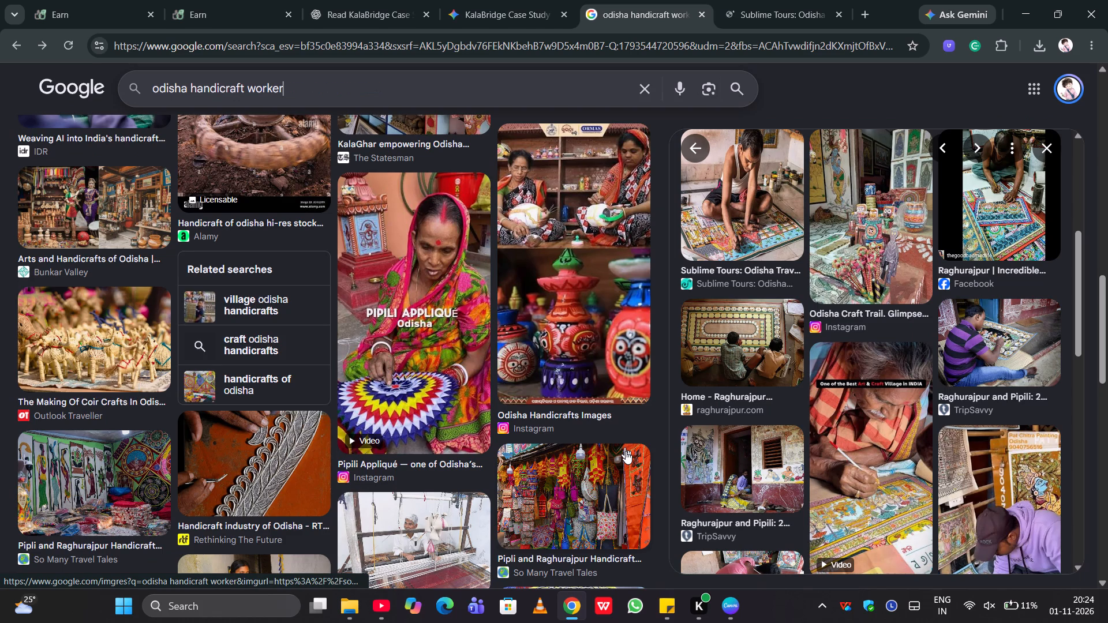
pyautogui.scroll(13, 626, 451)
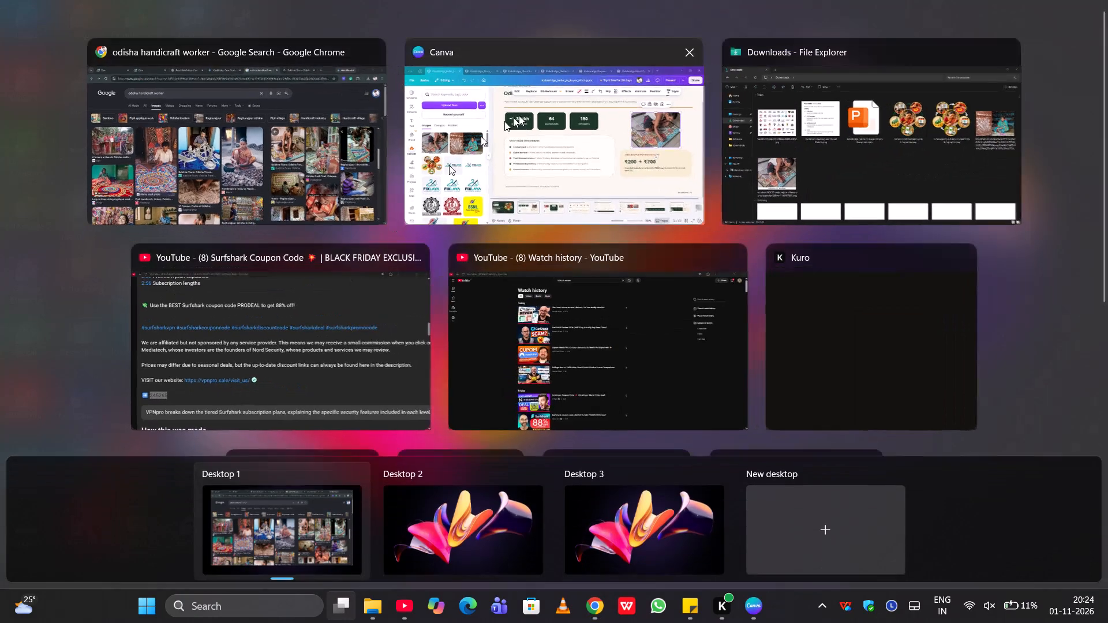
# Switch to Canva and widen slide 2's painter photo on both sides to span the text width of the ₹200 → ₹700 card, about 329 high.
pyautogui.click(615, 138)
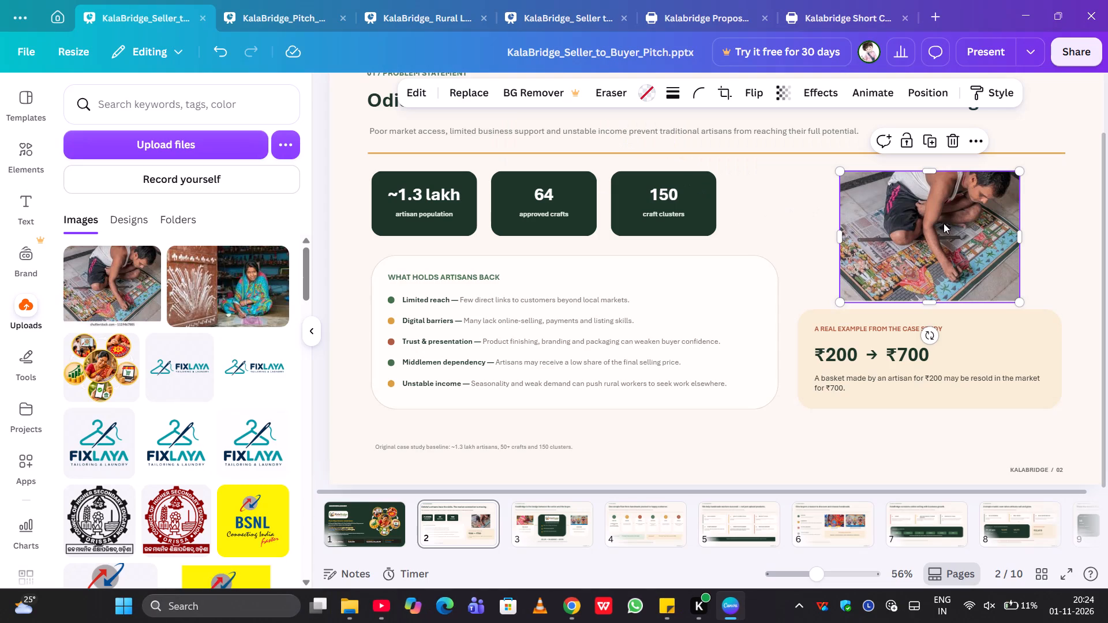
pyautogui.click(837, 304)
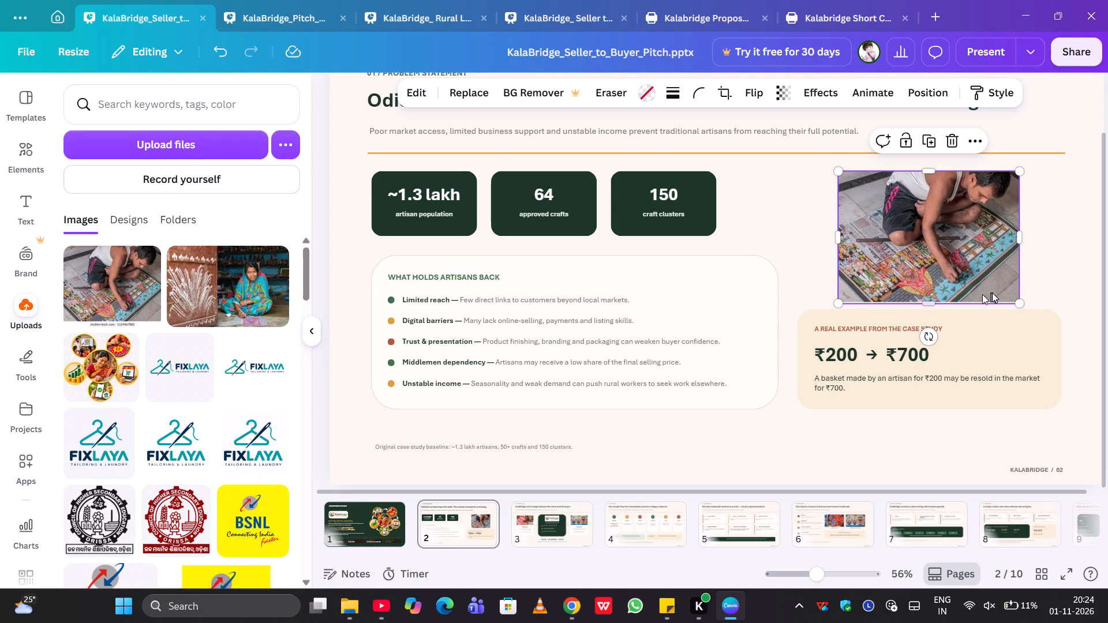
pyautogui.click(1073, 264)
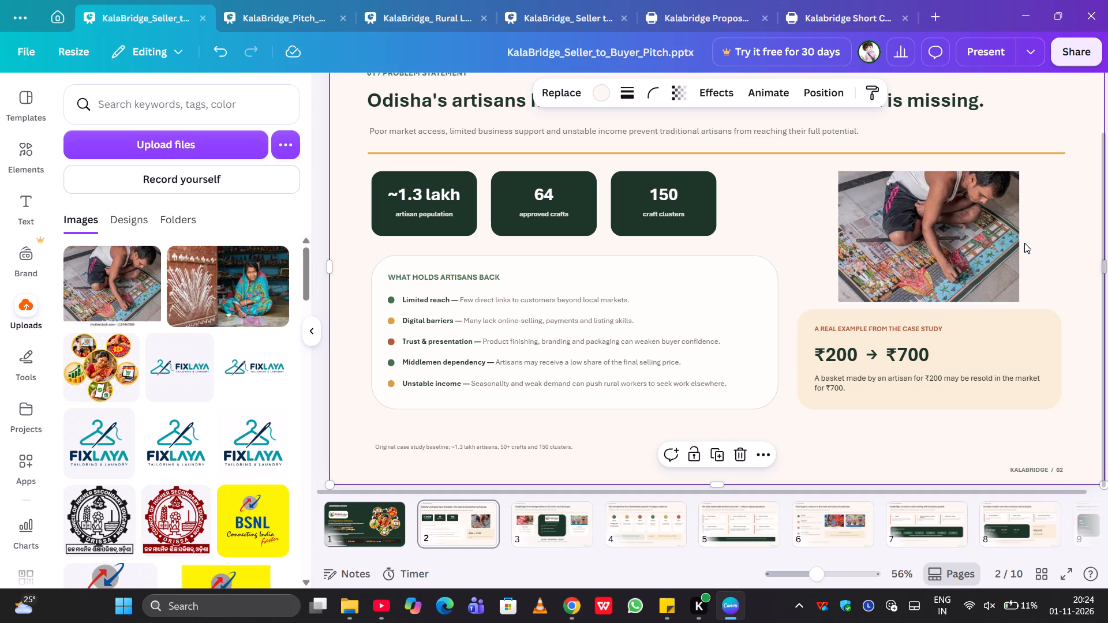
pyautogui.click(1011, 242)
pyautogui.moveTo(1024, 240); pyautogui.dragTo(1030, 239)
pyautogui.moveTo(833, 236); pyautogui.dragTo(827, 238)
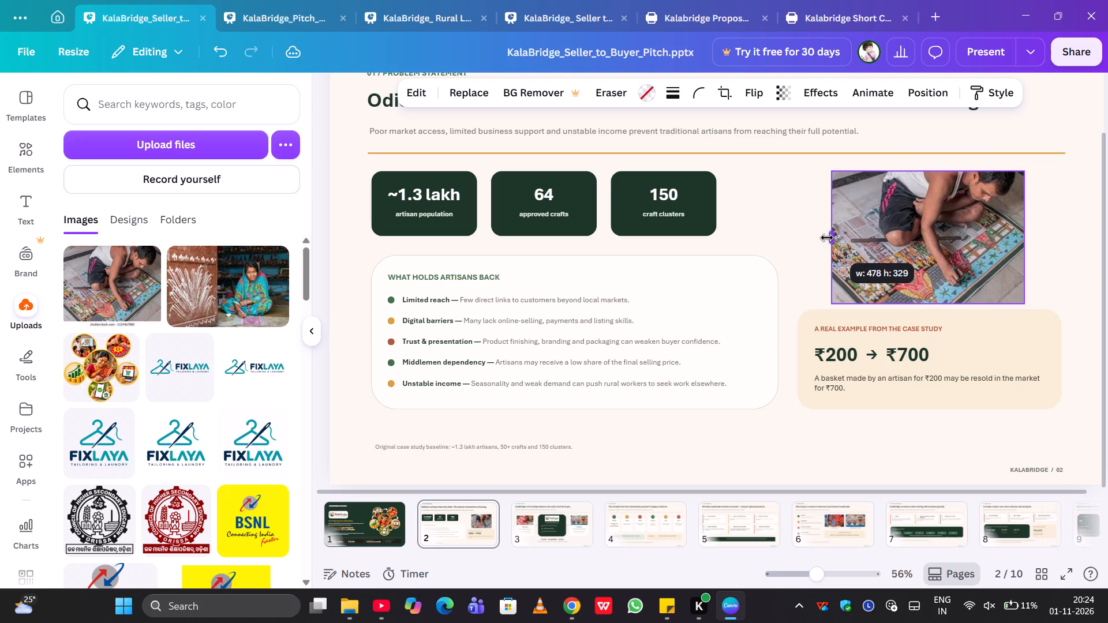
pyautogui.moveTo(827, 238); pyautogui.dragTo(818, 239)
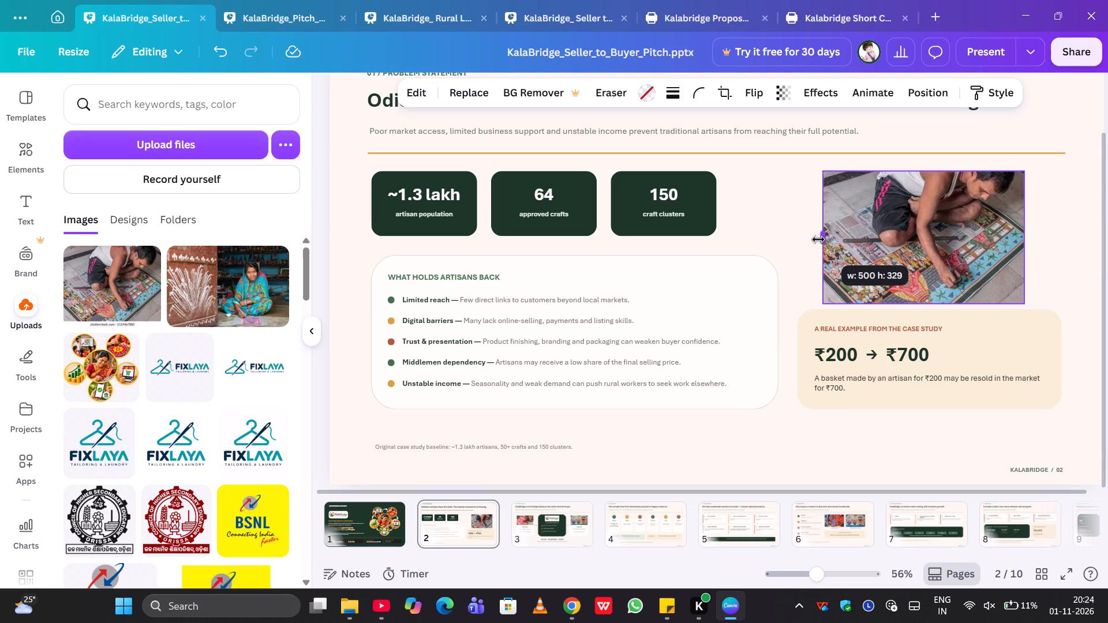
pyautogui.moveTo(818, 239); pyautogui.dragTo(808, 241)
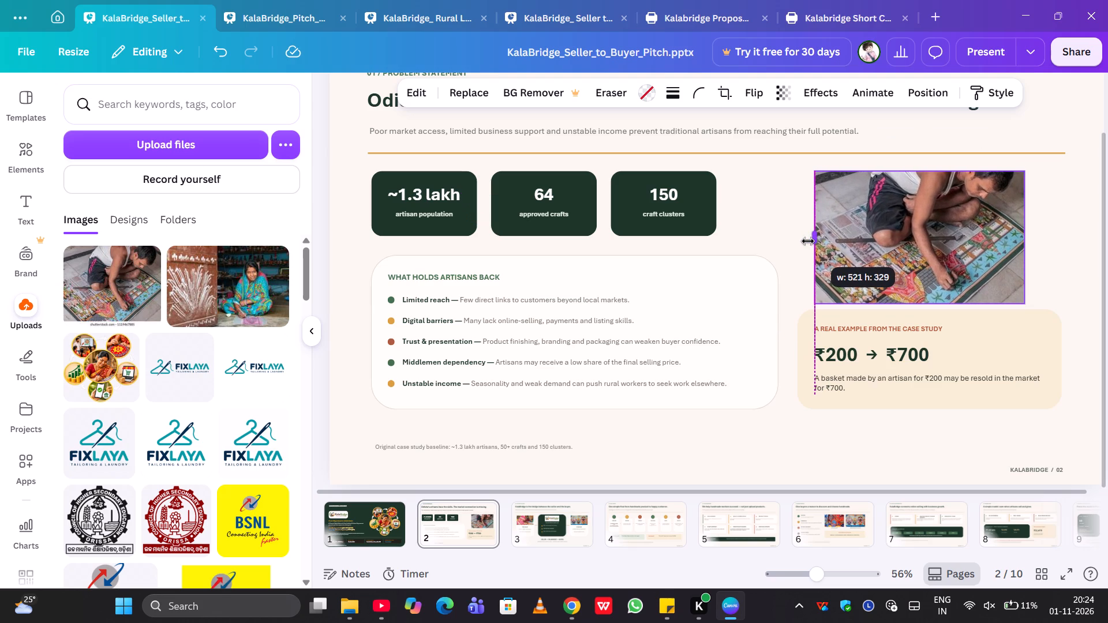
pyautogui.moveTo(808, 241); pyautogui.dragTo(810, 241)
pyautogui.moveTo(1023, 233); pyautogui.dragTo(1037, 233)
pyautogui.click(1064, 242)
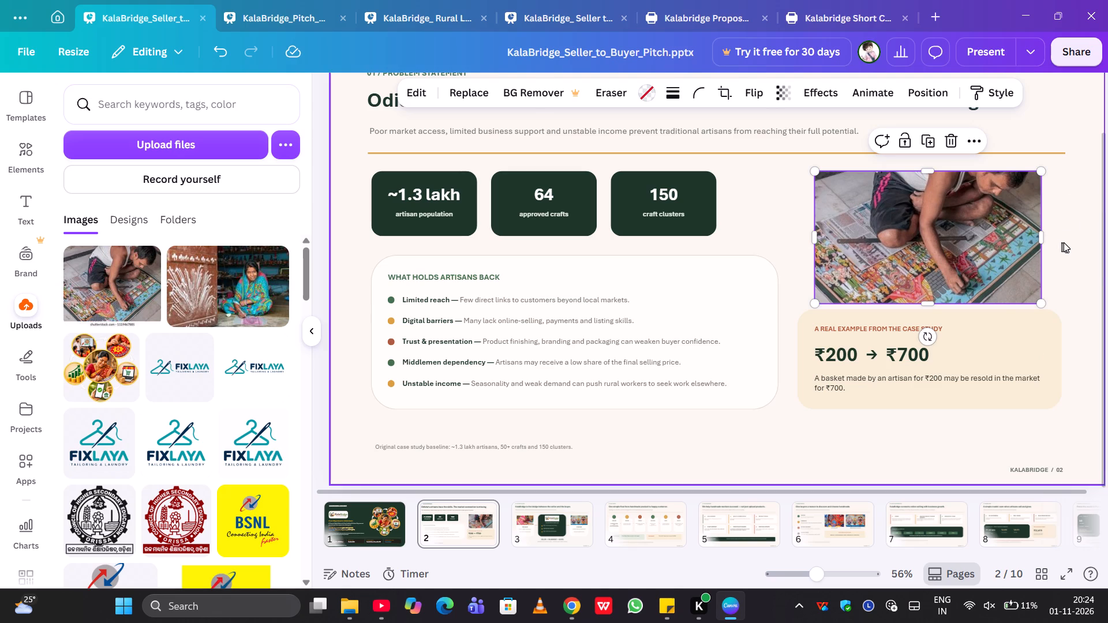
pyautogui.click(994, 238)
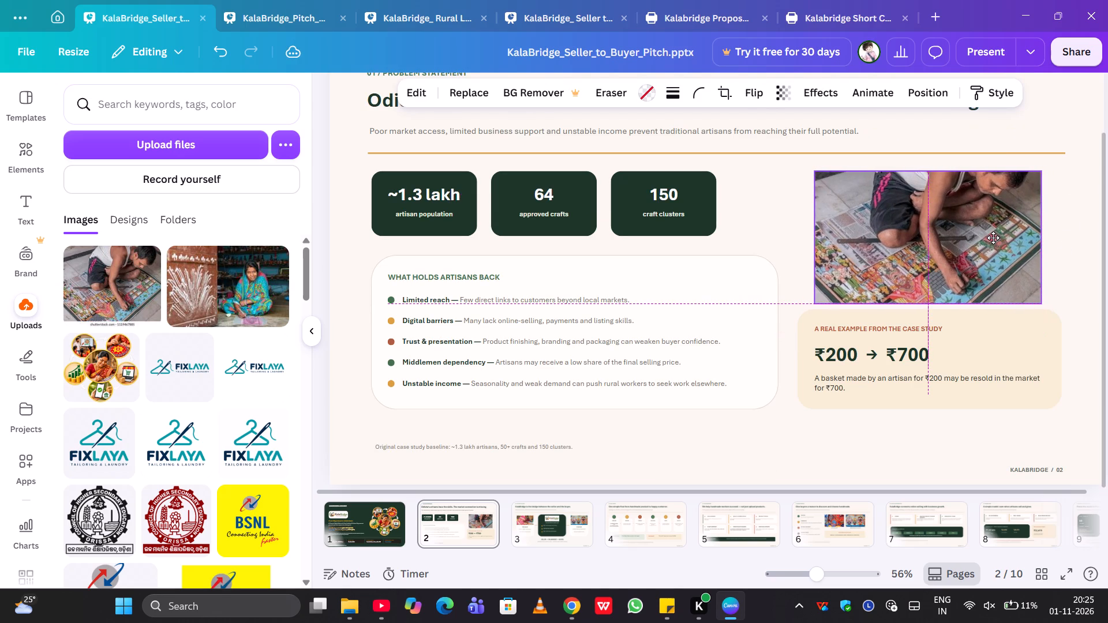
pyautogui.click(1084, 246)
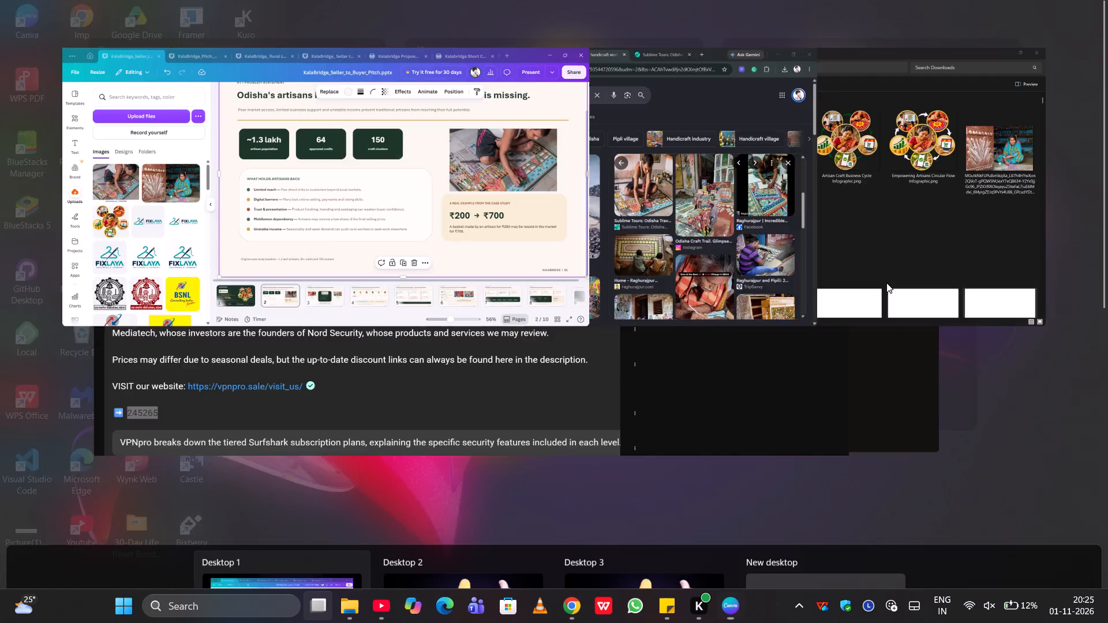
# Switch to Chrome and save the Flickr photo of the lady artisan doing appliqué work at Pipili to Downloads as a jpg.
pyautogui.click(599, 213)
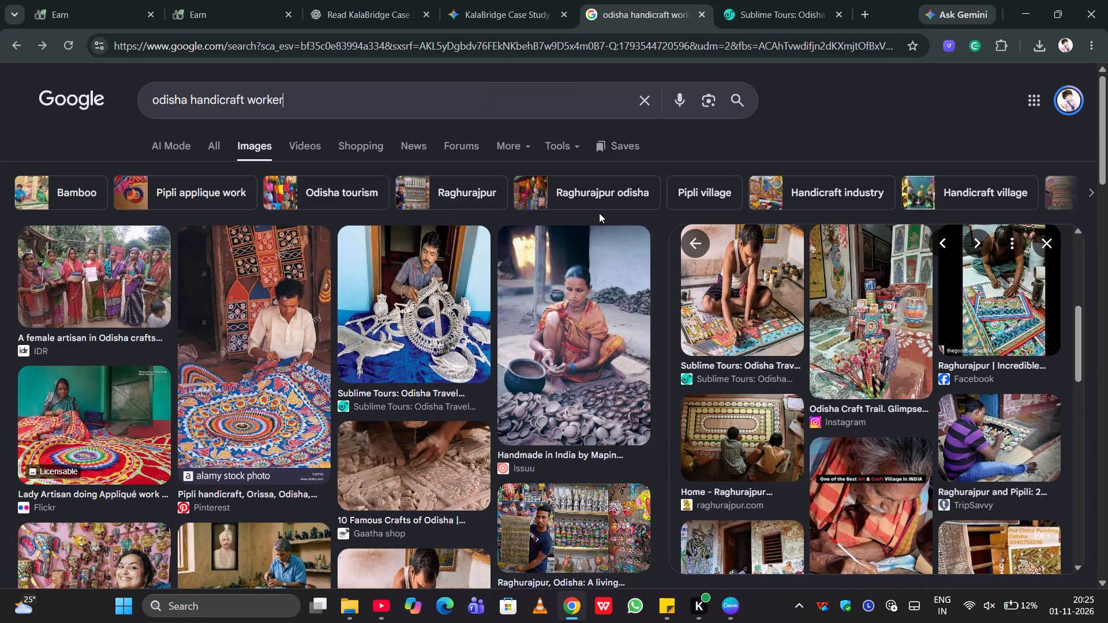
pyautogui.scroll(6, 426, 423)
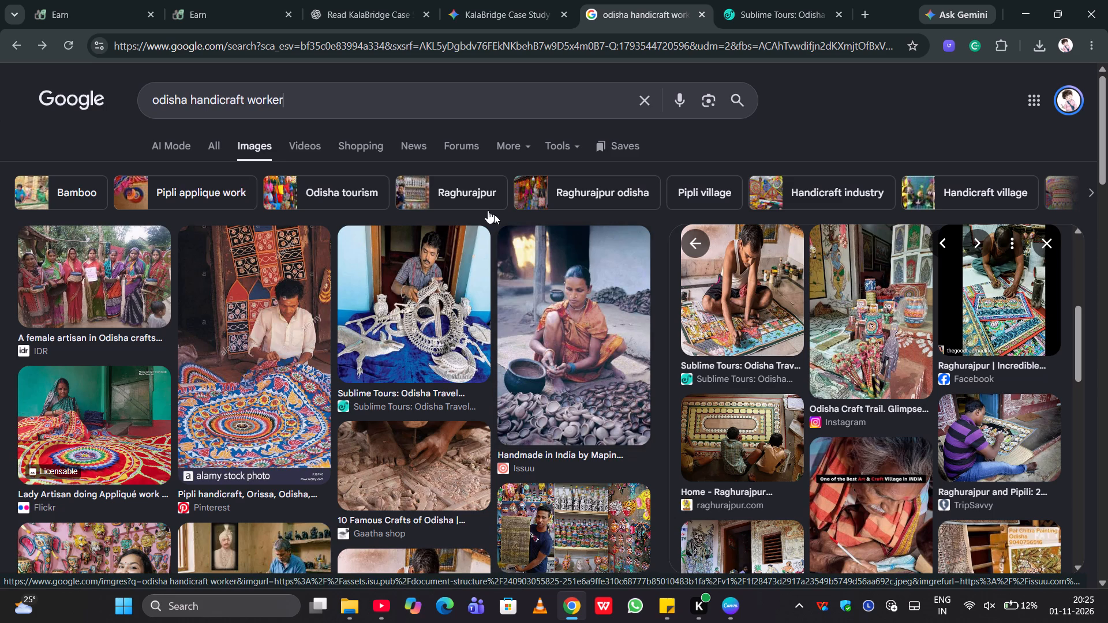
pyautogui.scroll(-1, 181, 302)
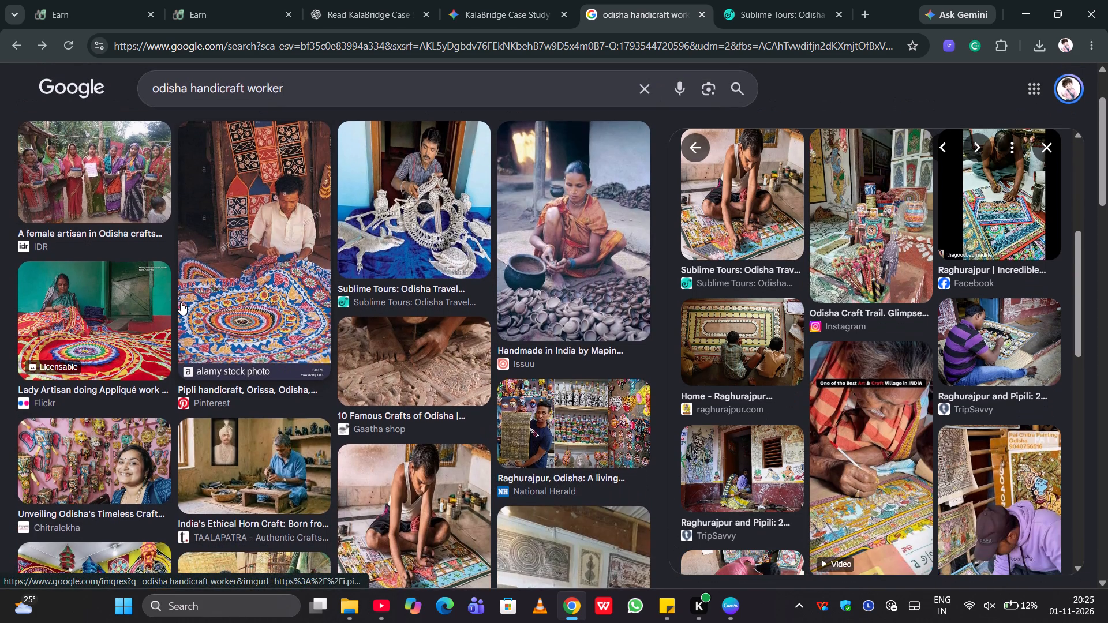
pyautogui.scroll(-2, 181, 302)
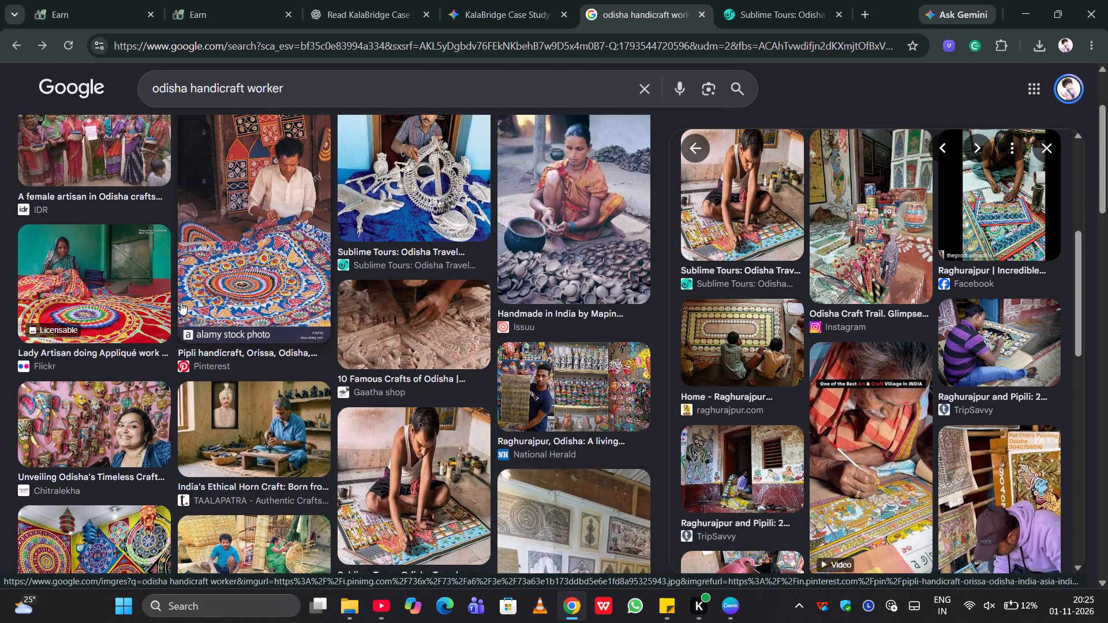
pyautogui.click(70, 295)
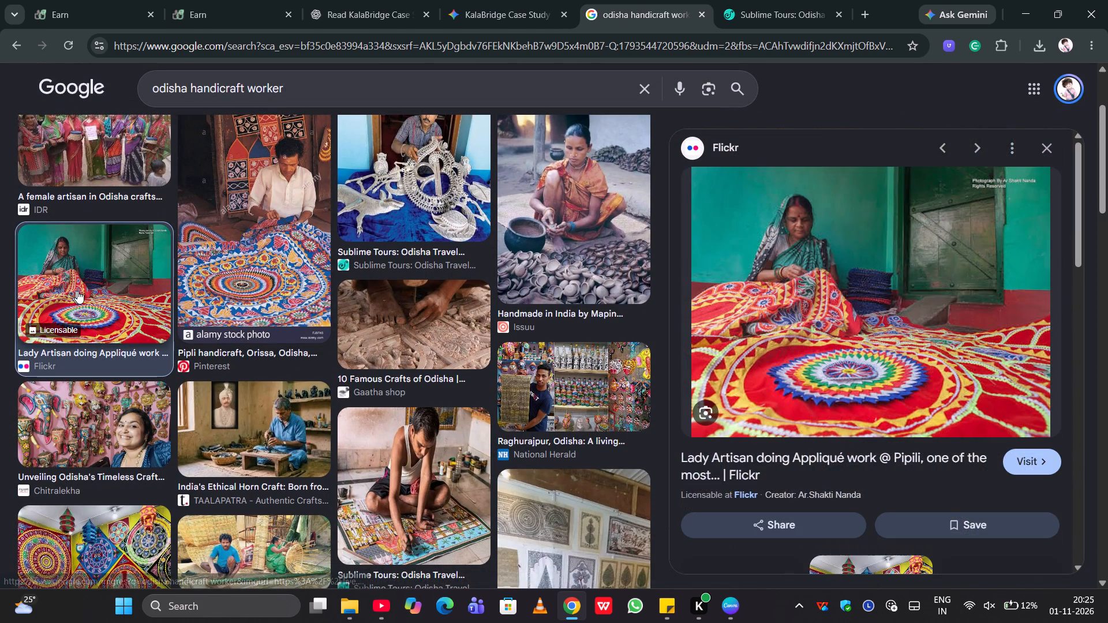
pyautogui.rightClick(838, 273)
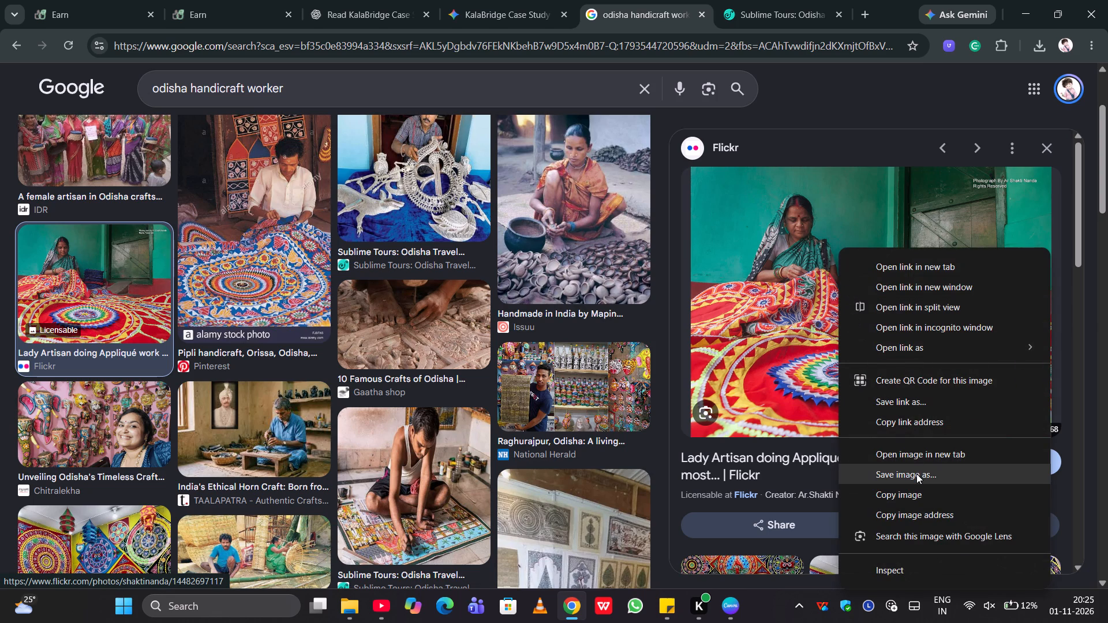
pyautogui.click(916, 474)
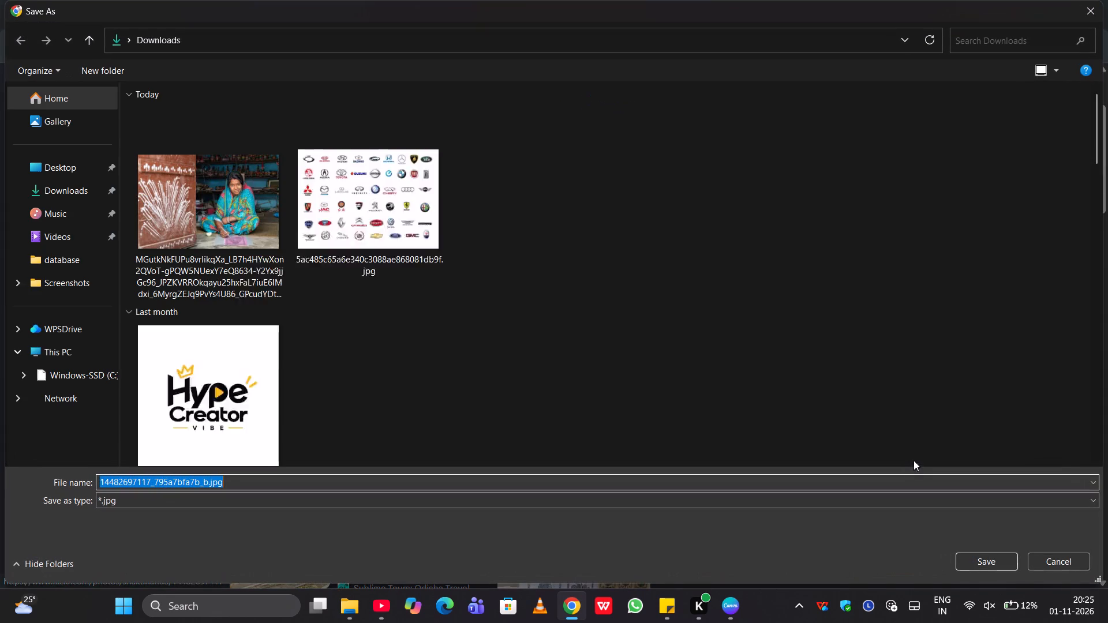
pyautogui.click(968, 567)
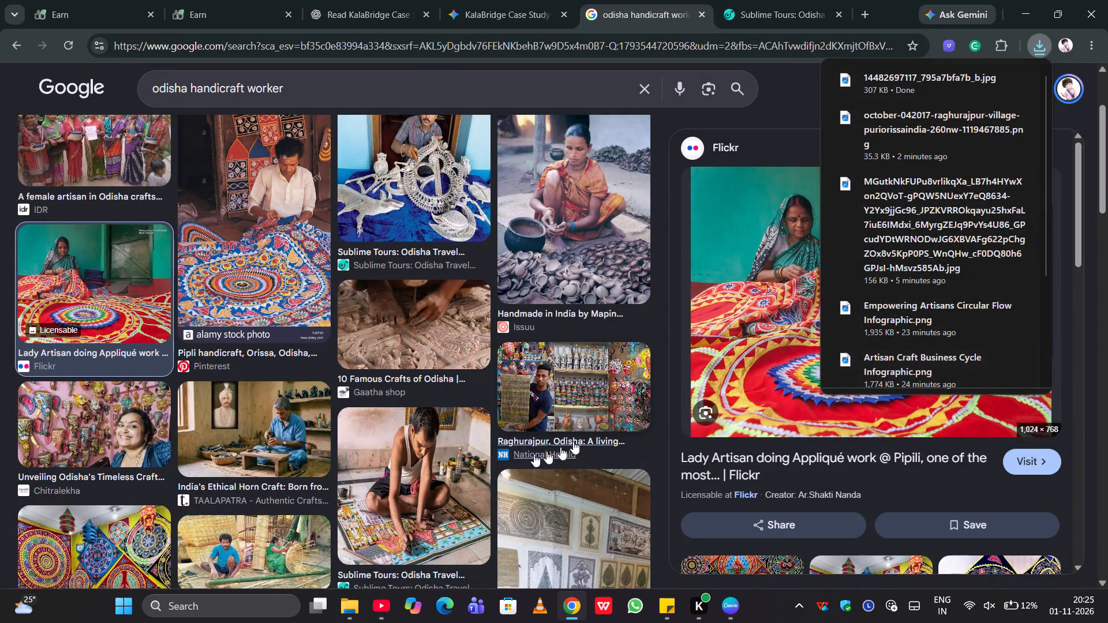
# Look through further odisha handicraft worker image results for other suitable artisan photos.
pyautogui.scroll(-6, 467, 470)
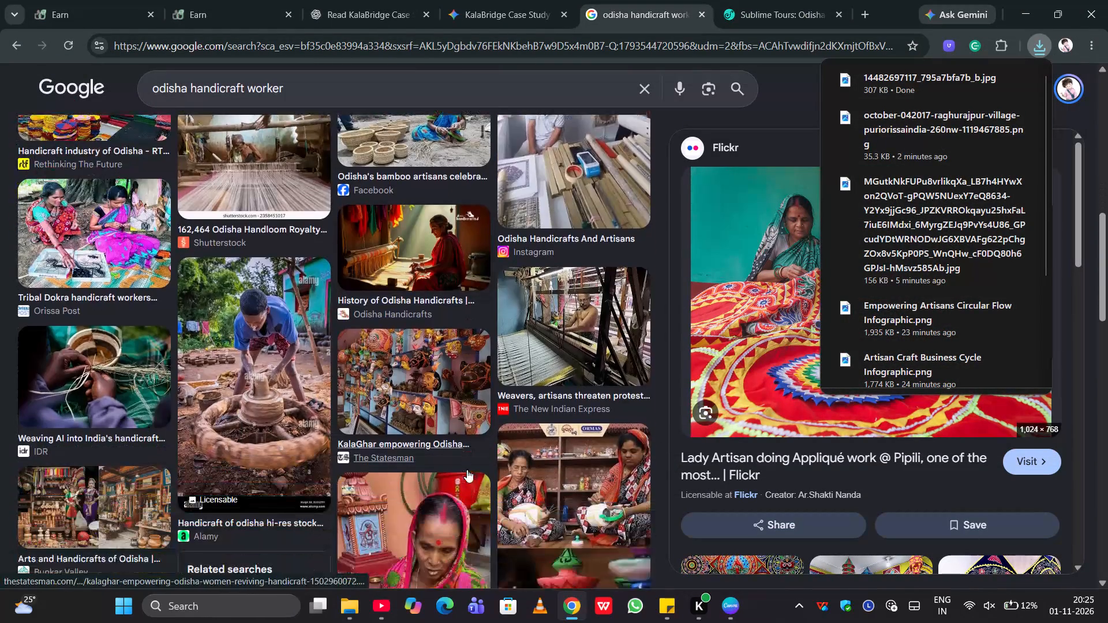
pyautogui.scroll(-7, 467, 470)
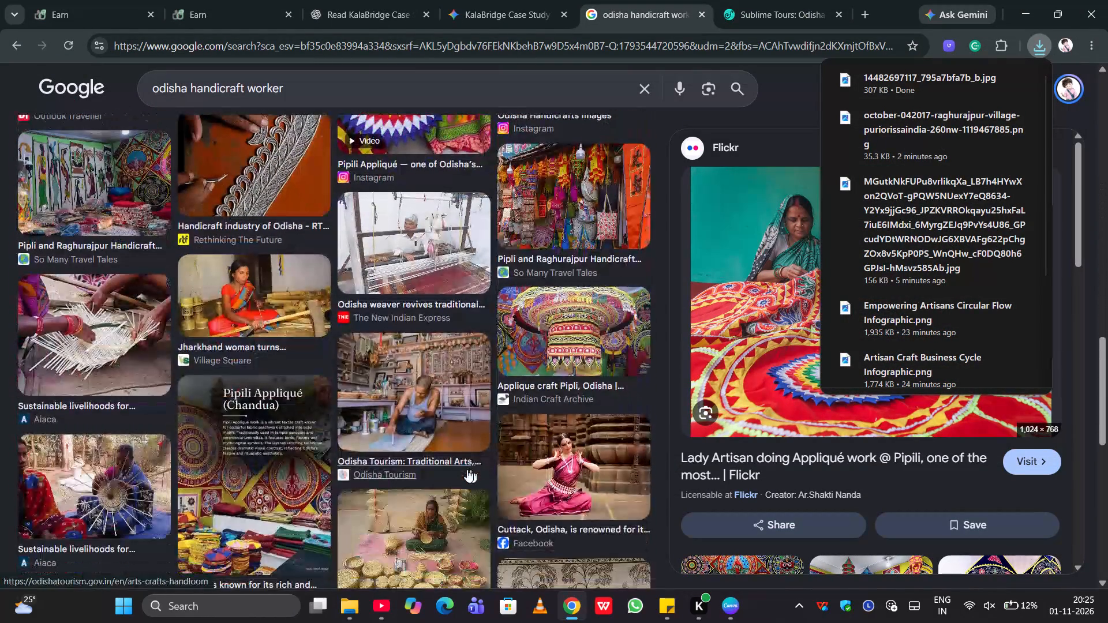
pyautogui.scroll(-1, 467, 470)
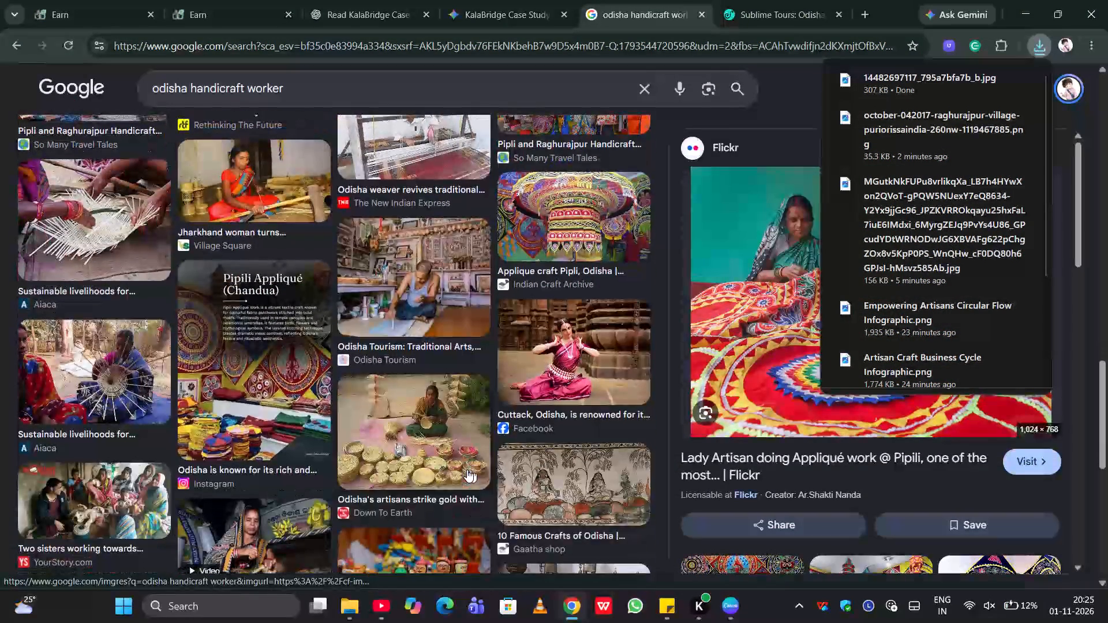
pyautogui.scroll(-5, 467, 470)
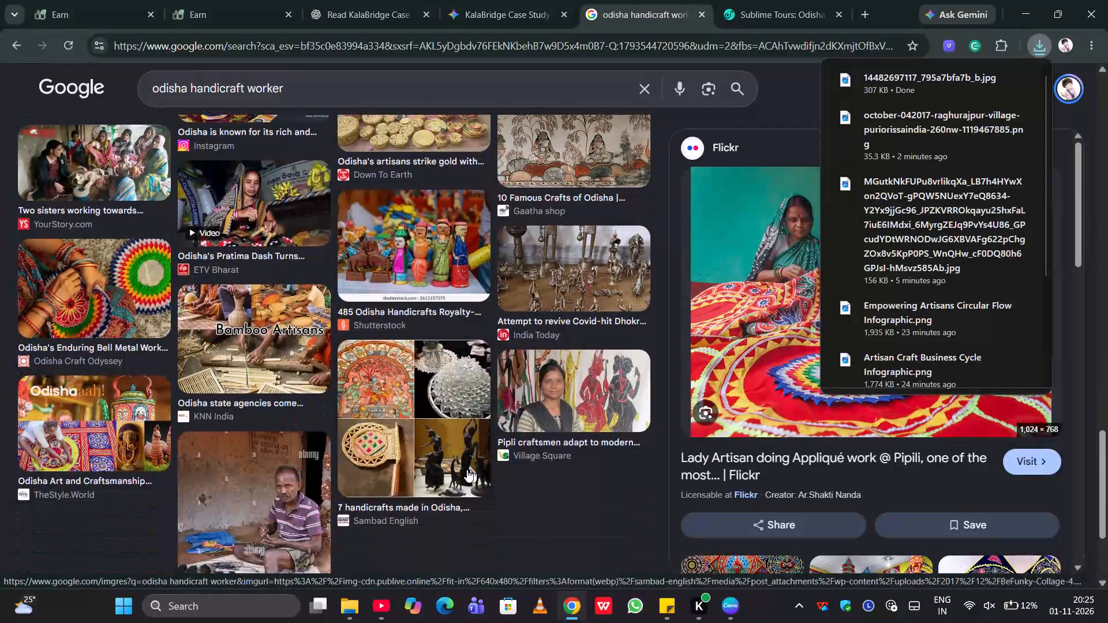
pyautogui.scroll(-2, 467, 470)
pyautogui.scroll(9, 467, 470)
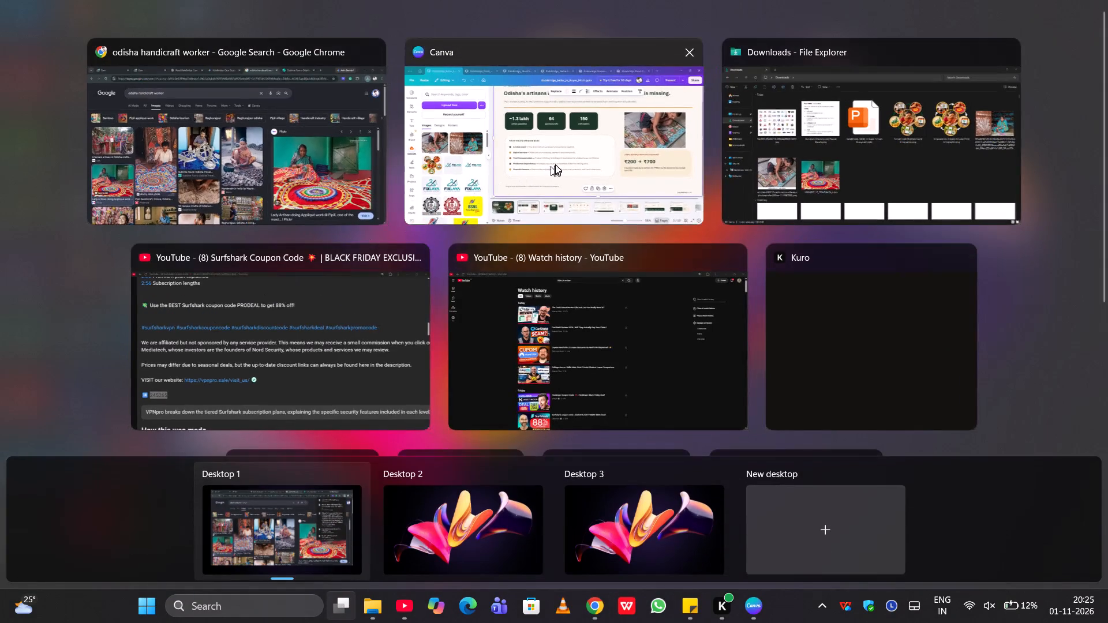
# Return to the ChatGPT conversation, close the enlarged photo, and copy the "01. Limited market access" heading from the slide mock-up.
pyautogui.click(555, 164)
pyautogui.click(904, 227)
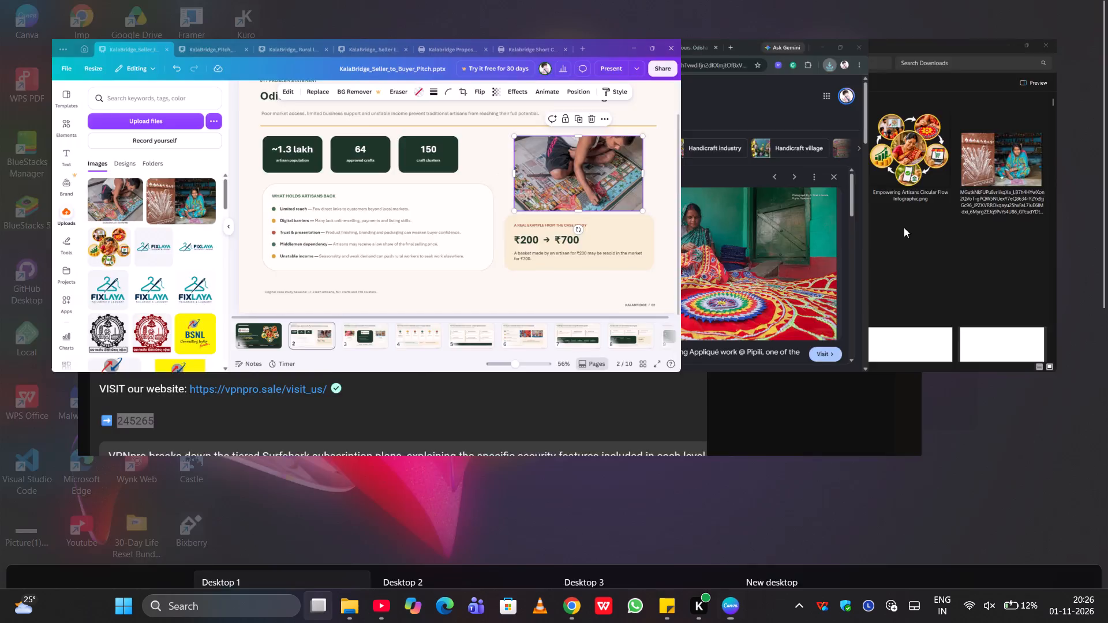
pyautogui.click(595, 160)
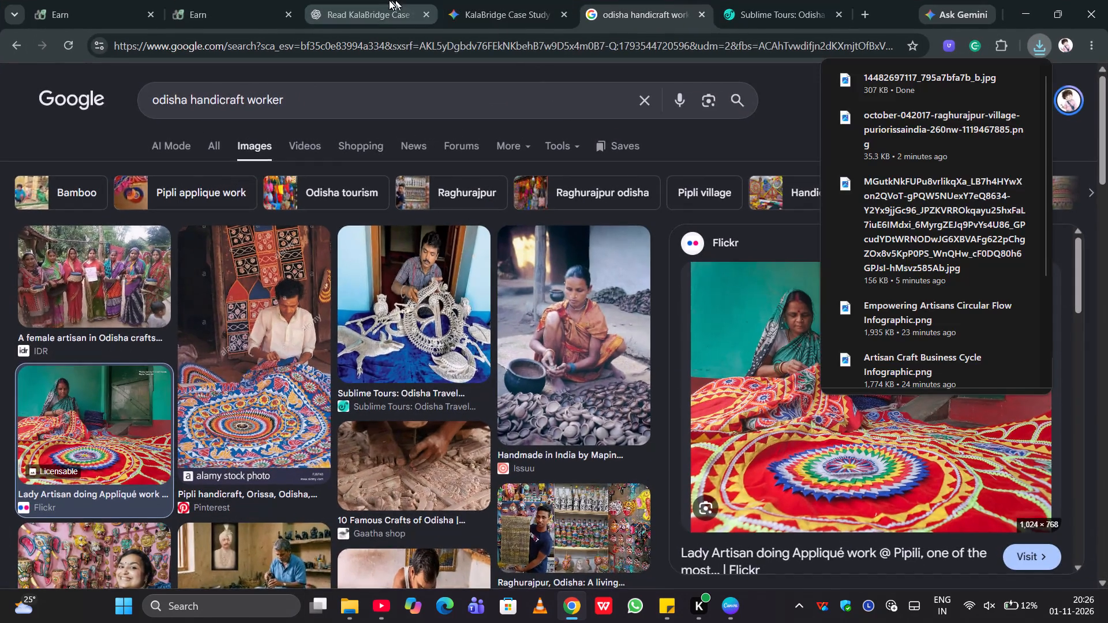
pyautogui.click(387, 2)
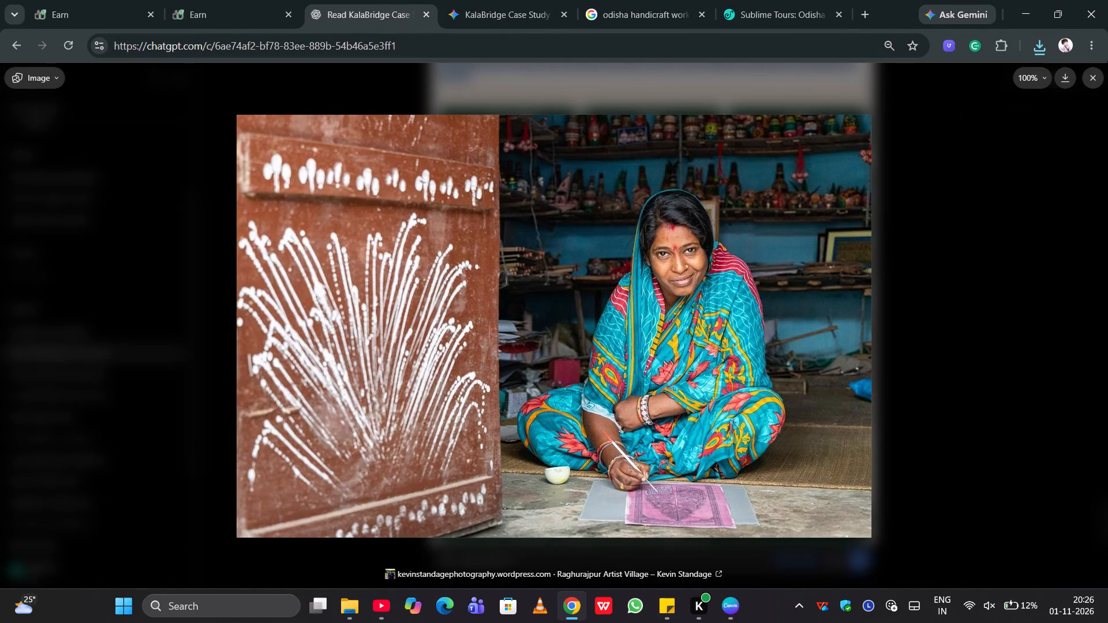
pyautogui.click(1095, 82)
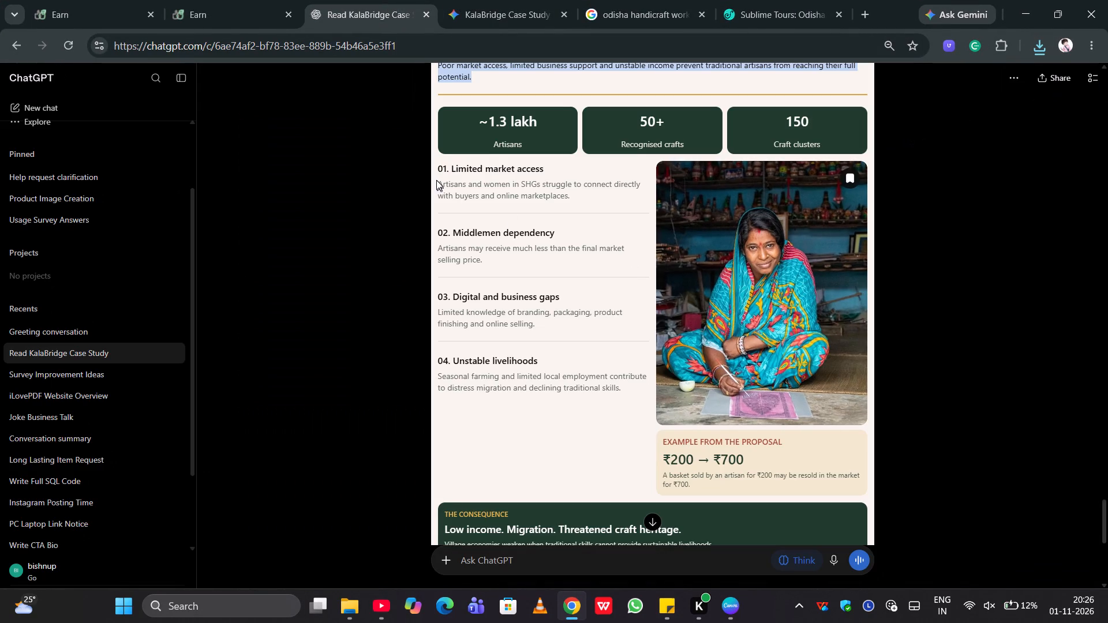
pyautogui.moveTo(433, 168); pyautogui.dragTo(556, 166)
pyautogui.hotkey('ctrl', 'c')
# Switch to Canva and delete the description following "Limited reach —" in slide 2's list, keeping the bold label.
pyautogui.click(455, 163)
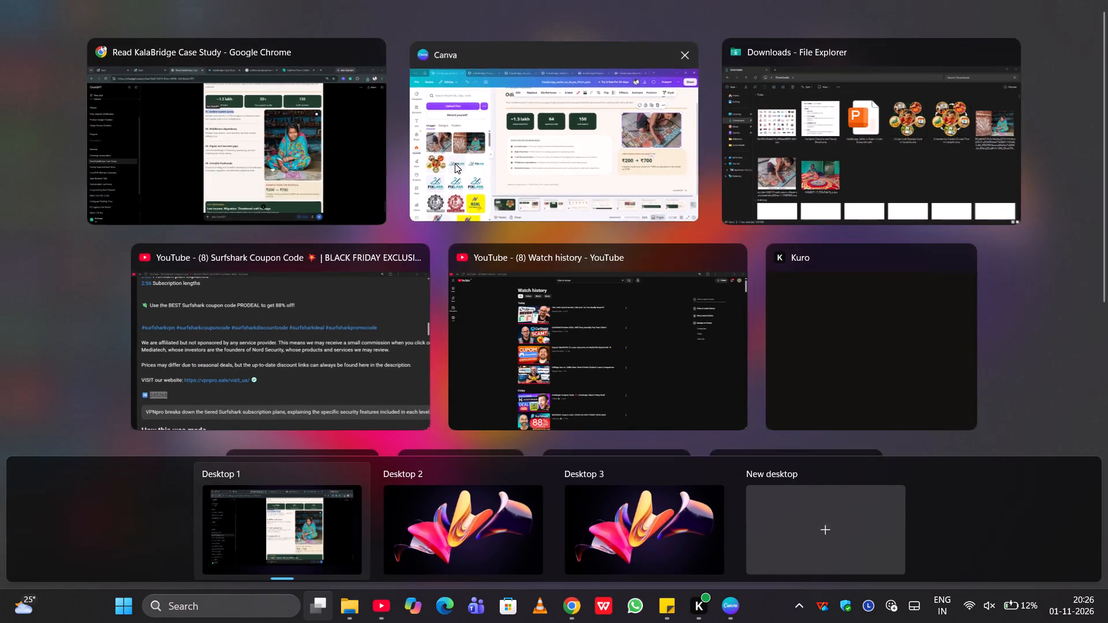
pyautogui.click(421, 301)
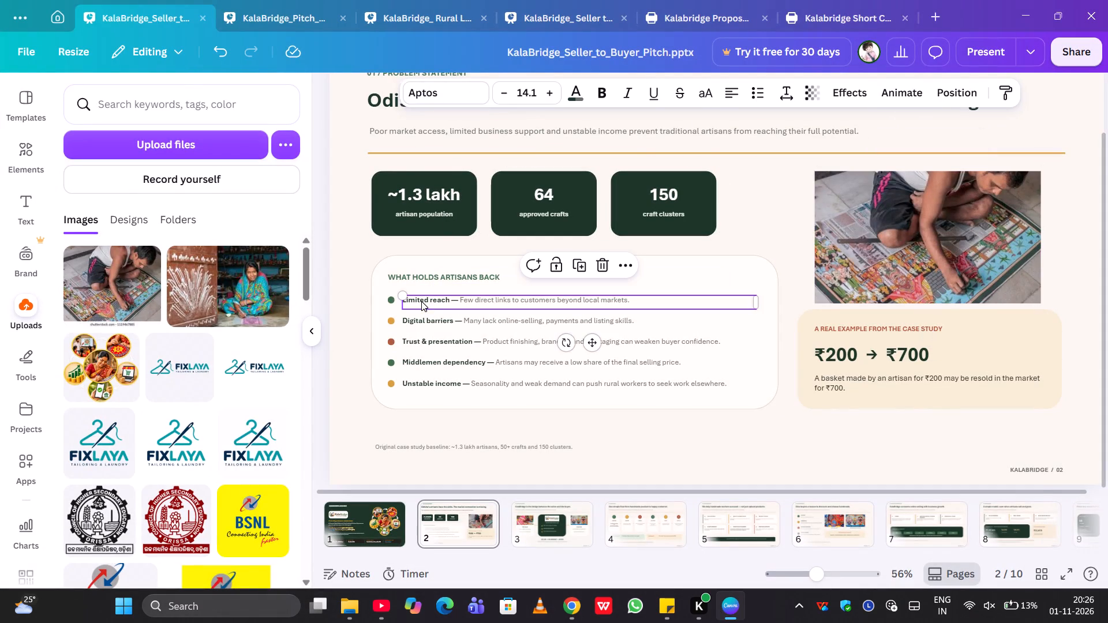
pyautogui.click(421, 301)
pyautogui.click(641, 301)
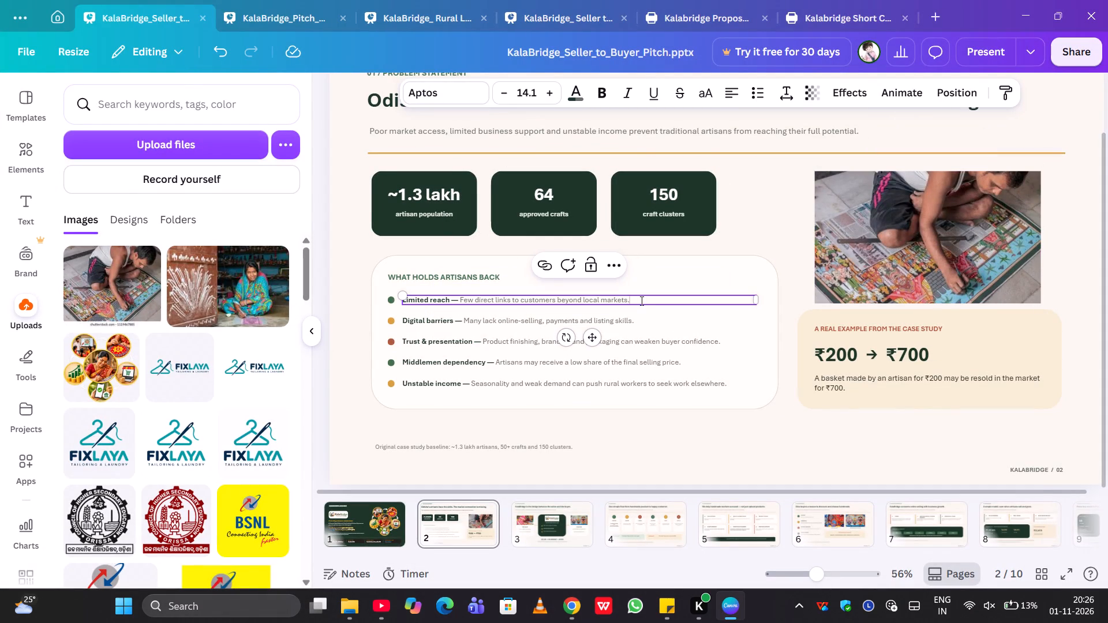
pyautogui.press('BackSpace')
pyautogui.press('BackSpace')
pyautogui.press('BackSpace')
pyautogui.press('BackSpace')
pyautogui.press('BackSpace')
pyautogui.press('BackSpace')
pyautogui.press('BackSpace')
pyautogui.press('BackSpace')
pyautogui.press('BackSpace')
pyautogui.press('BackSpace')
pyautogui.press('BackSpace')
pyautogui.press('BackSpace')
pyautogui.press('BackSpace')
pyautogui.press('BackSpace')
pyautogui.press('BackSpace')
pyautogui.press('BackSpace')
pyautogui.press('BackSpace')
pyautogui.press('BackSpace')
pyautogui.press('BackSpace')
pyautogui.press('BackSpace')
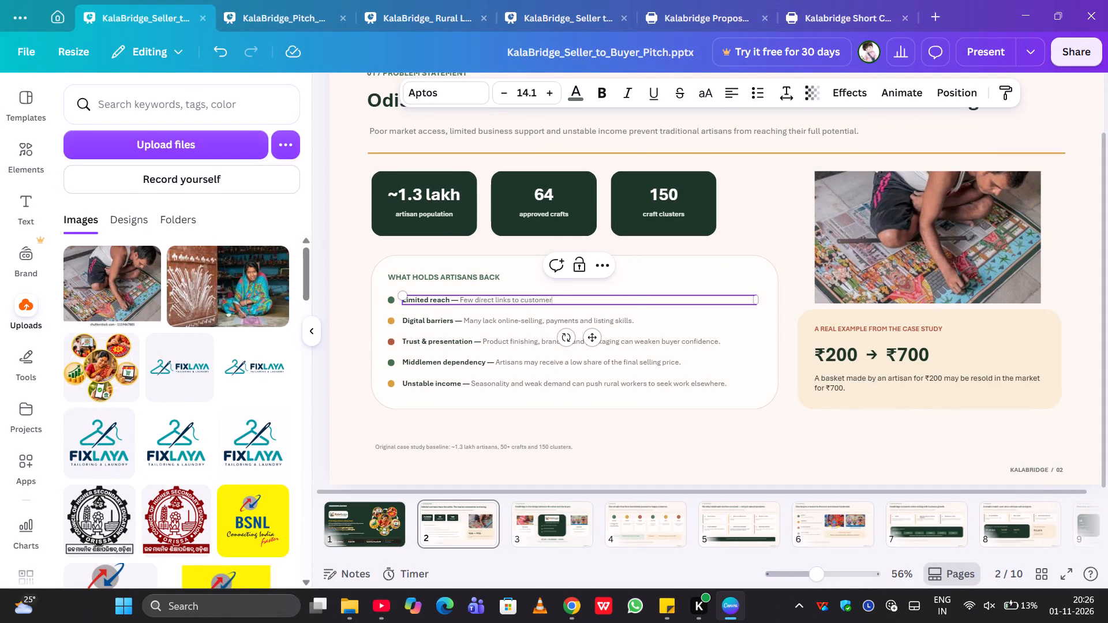
pyautogui.press('BackSpace')
pyautogui.press('BackSpace')
pyautogui.press('BackSpace')
pyautogui.press('BackSpace')
pyautogui.press('BackSpace')
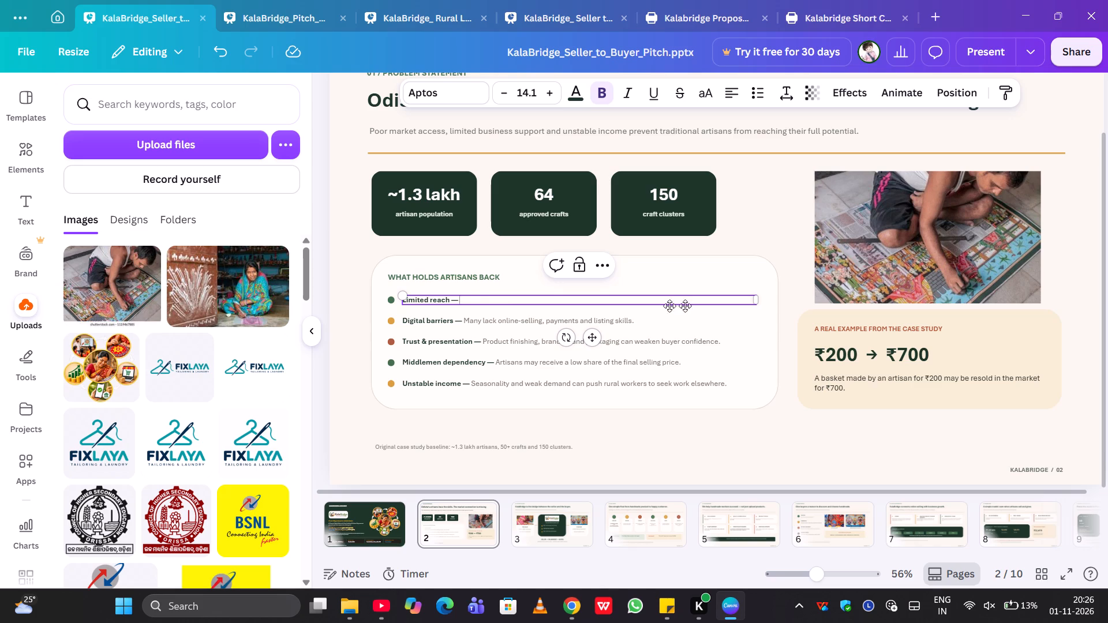
pyautogui.click(781, 237)
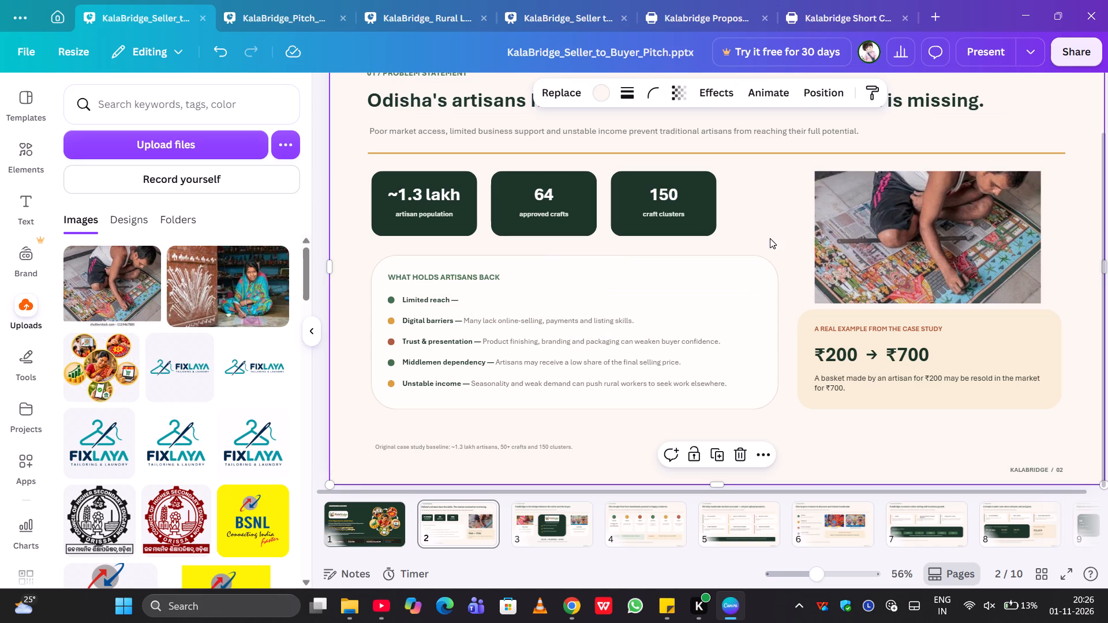
# Enlarge the white "What holds artisans back" card to about 1,018 wide and extend its bottom edge to just above the baseline note.
pyautogui.click(390, 264)
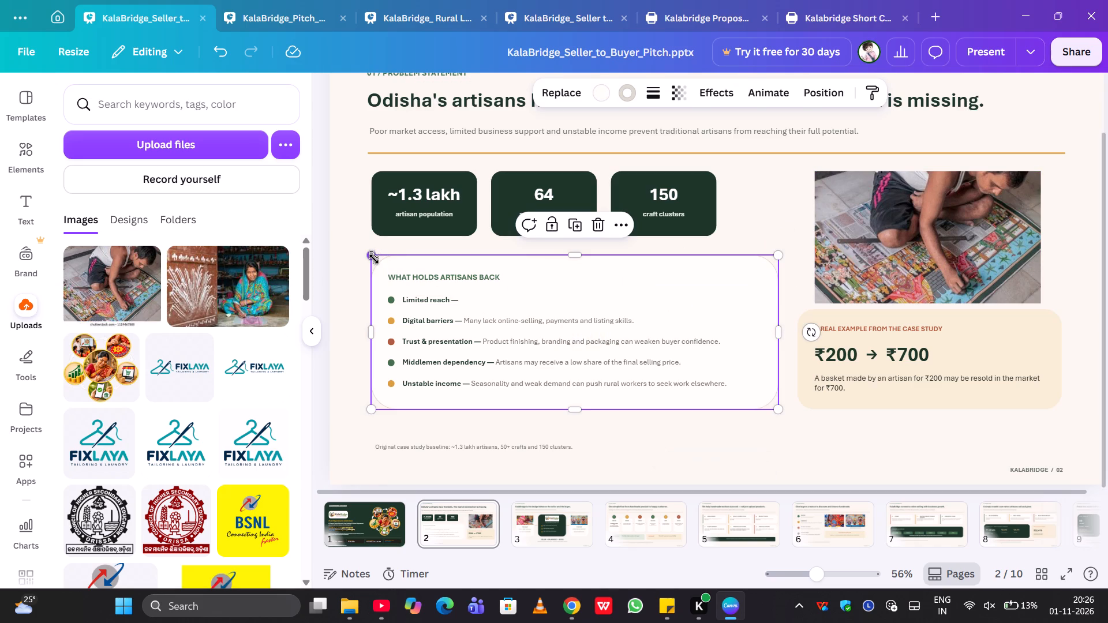
pyautogui.moveTo(374, 259); pyautogui.dragTo(365, 249)
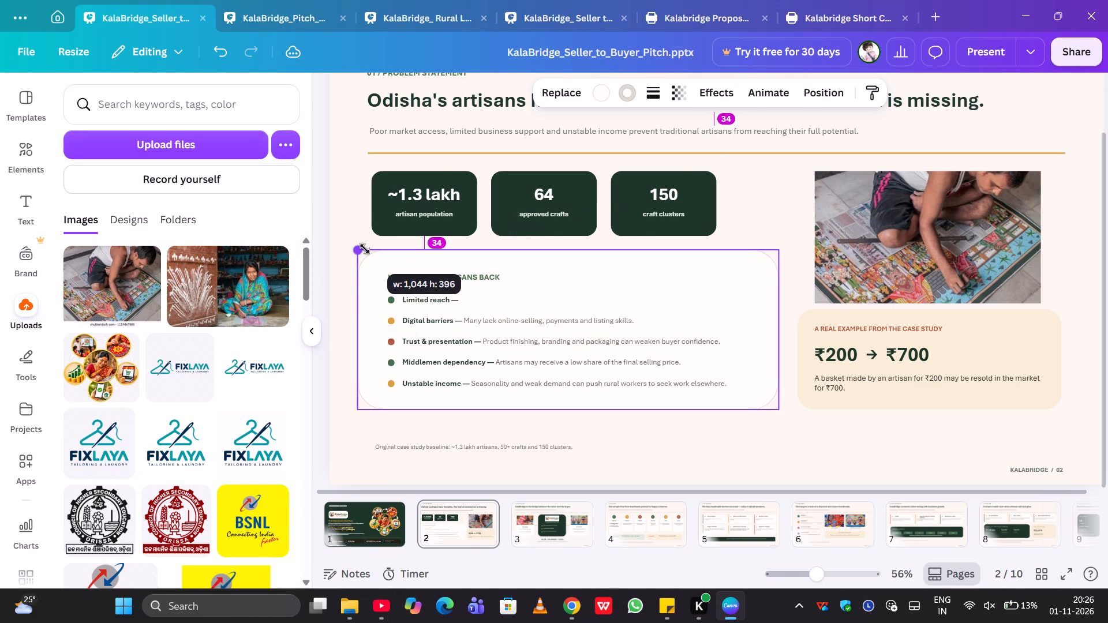
pyautogui.moveTo(365, 249); pyautogui.dragTo(376, 253)
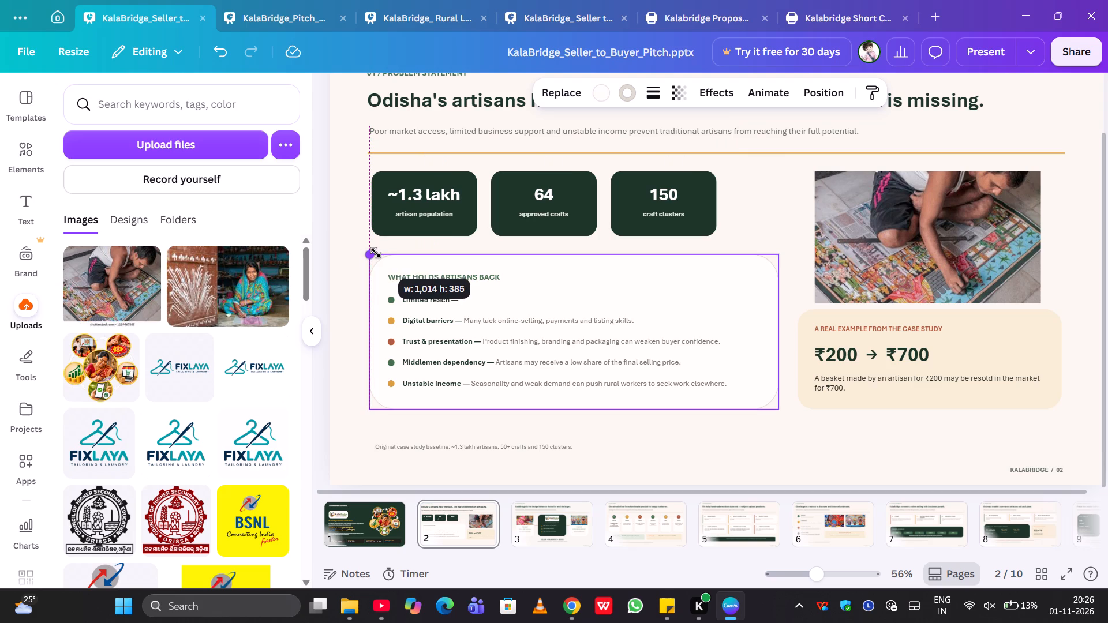
pyautogui.moveTo(376, 253); pyautogui.dragTo(374, 253)
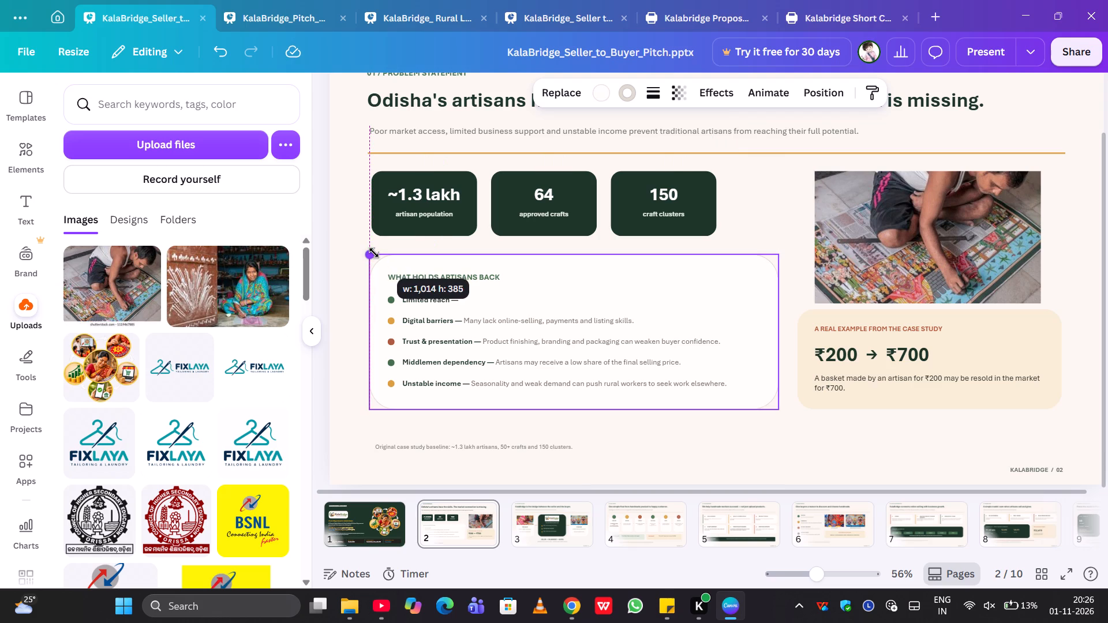
pyautogui.moveTo(374, 253); pyautogui.dragTo(372, 253)
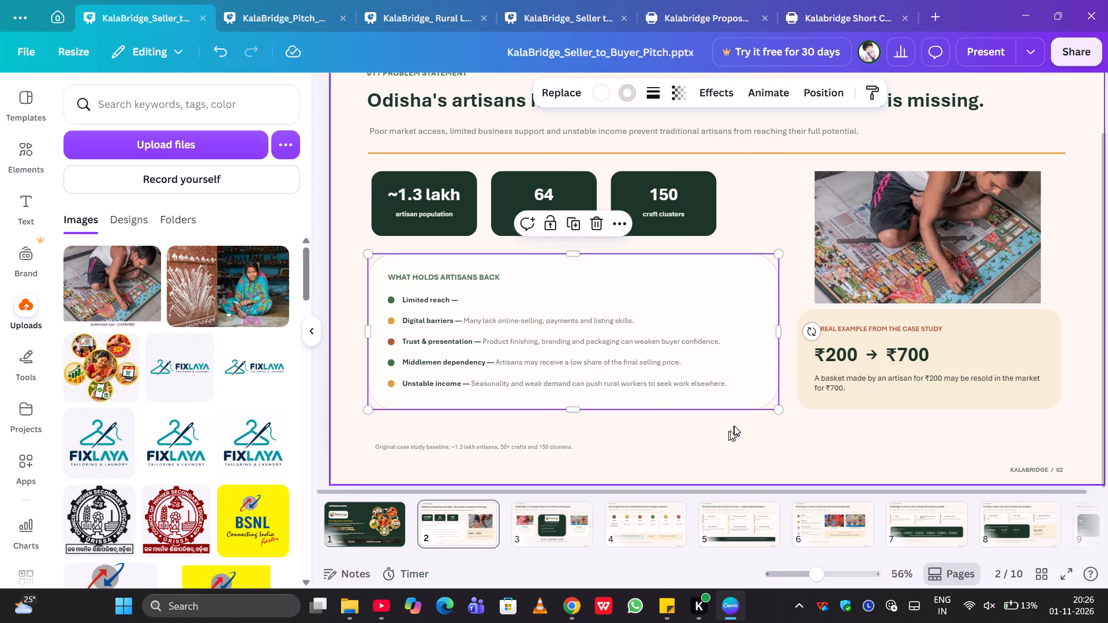
pyautogui.moveTo(571, 406); pyautogui.dragTo(574, 416)
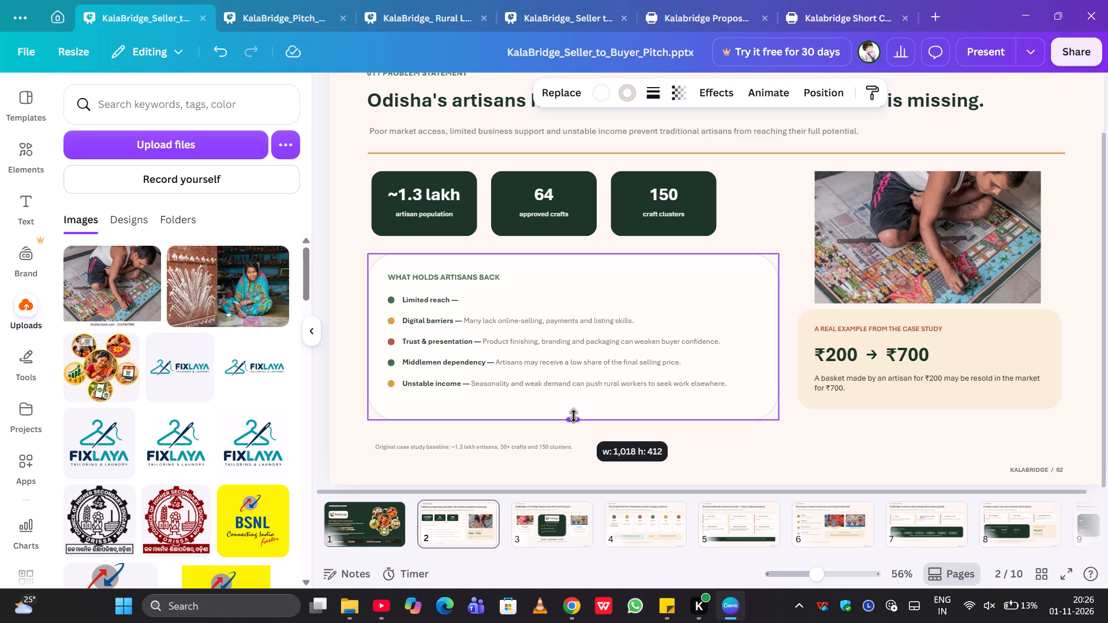
pyautogui.moveTo(574, 416); pyautogui.dragTo(575, 427)
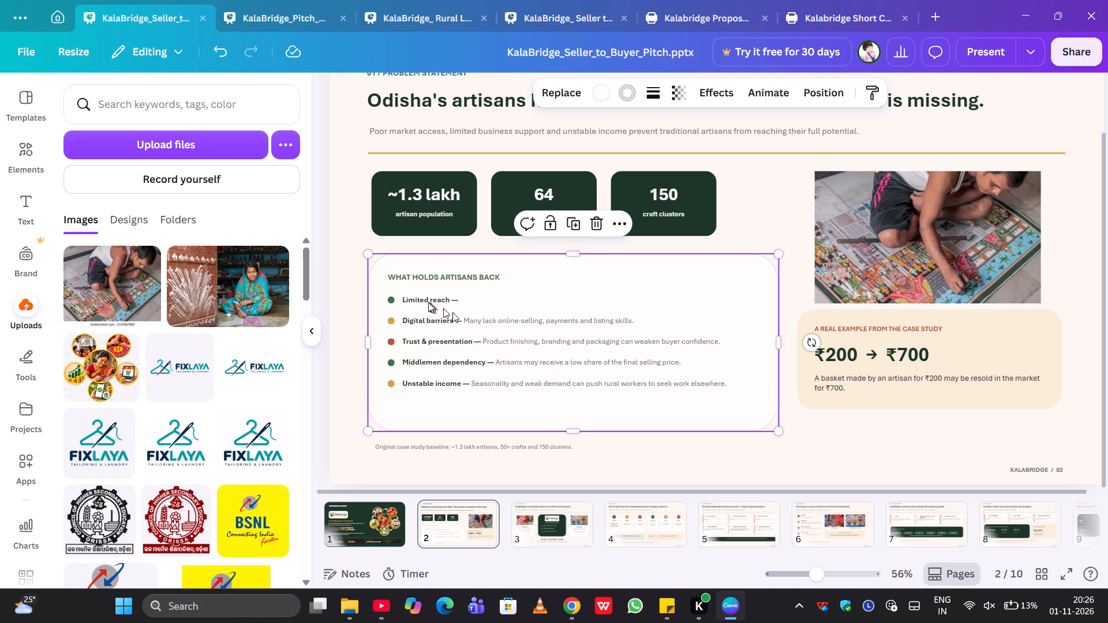
# Nudge the "WHAT HOLDS ARTISANS BACK" heading and the "Limited reach —" line slightly upward inside the card.
pyautogui.click(391, 299)
pyautogui.click(512, 299)
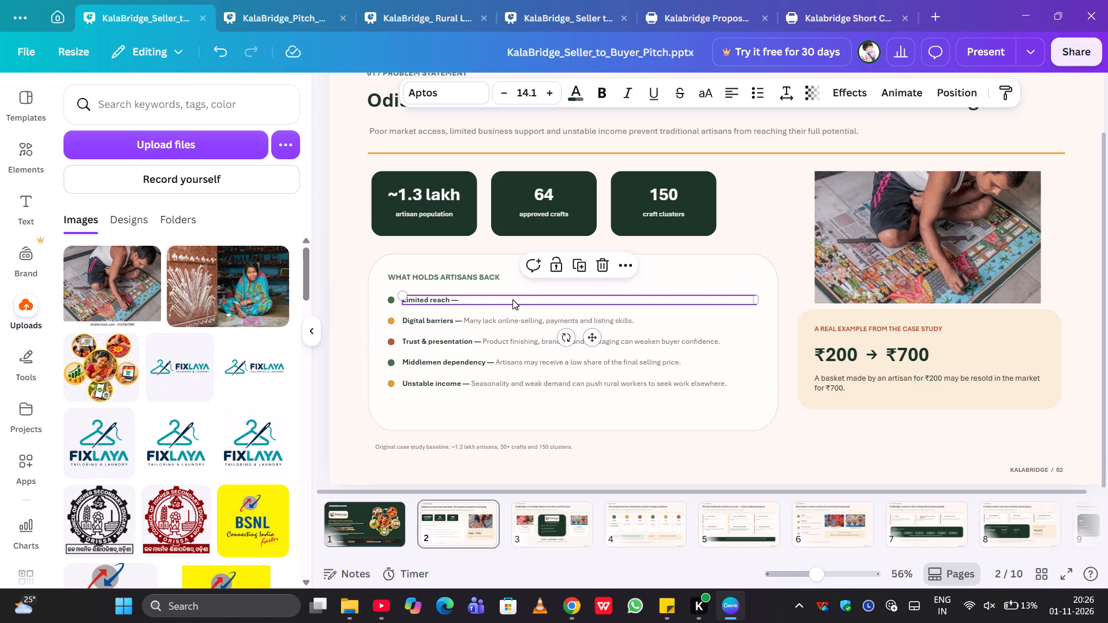
pyautogui.moveTo(462, 278); pyautogui.dragTo(462, 273)
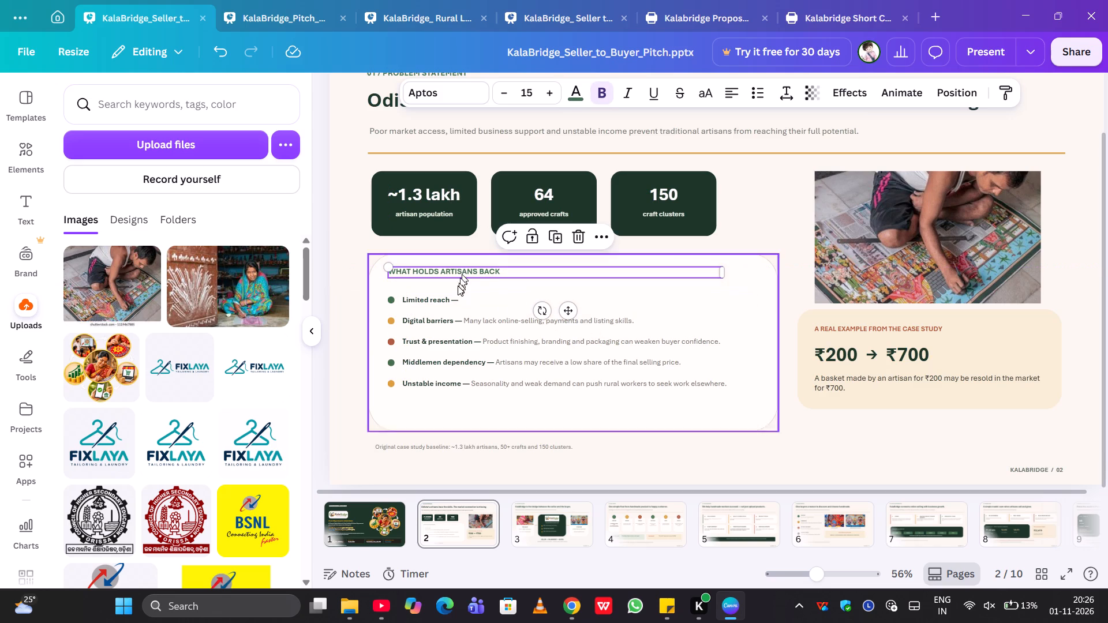
pyautogui.click(454, 302)
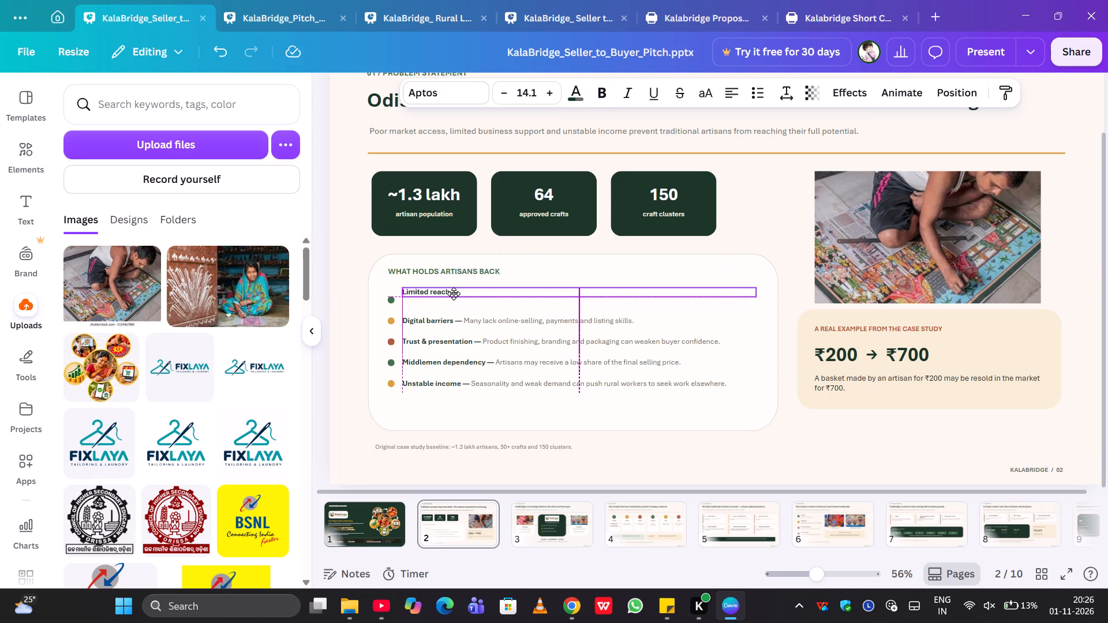
# Shrink the green bullet beside "Limited reach —" and realign it vertically with the label.
pyautogui.click(391, 299)
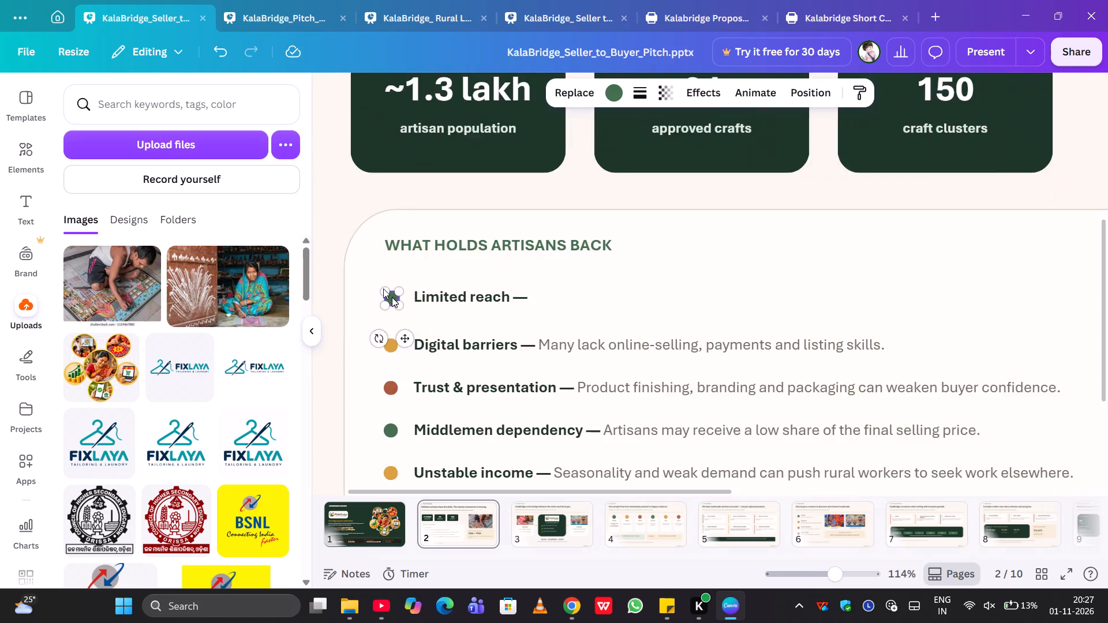
pyautogui.click(394, 307)
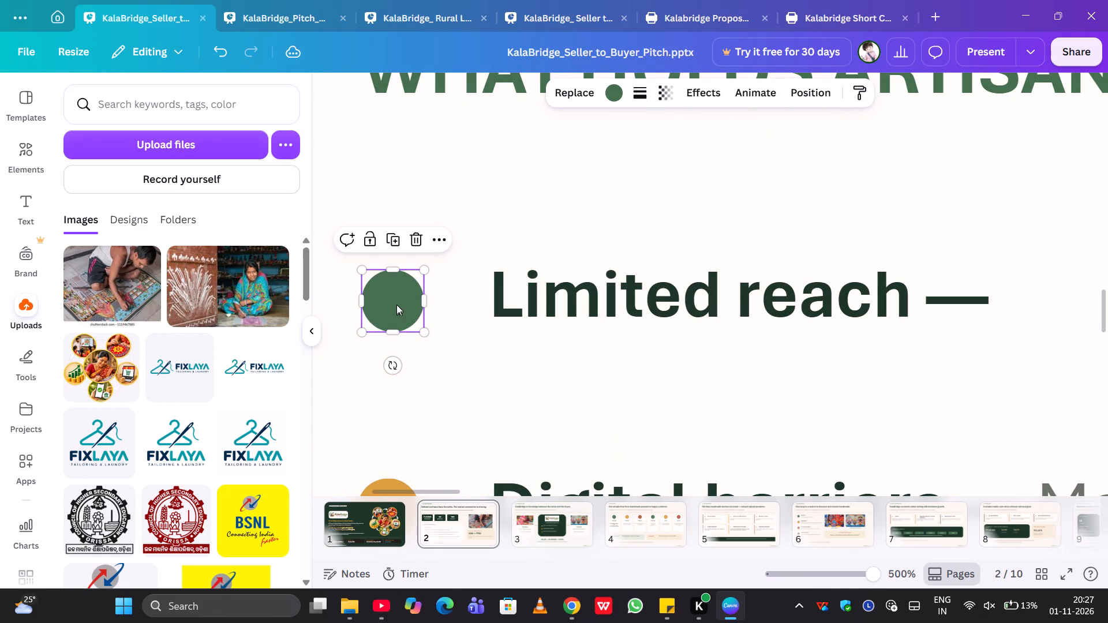
pyautogui.moveTo(425, 272); pyautogui.dragTo(417, 284)
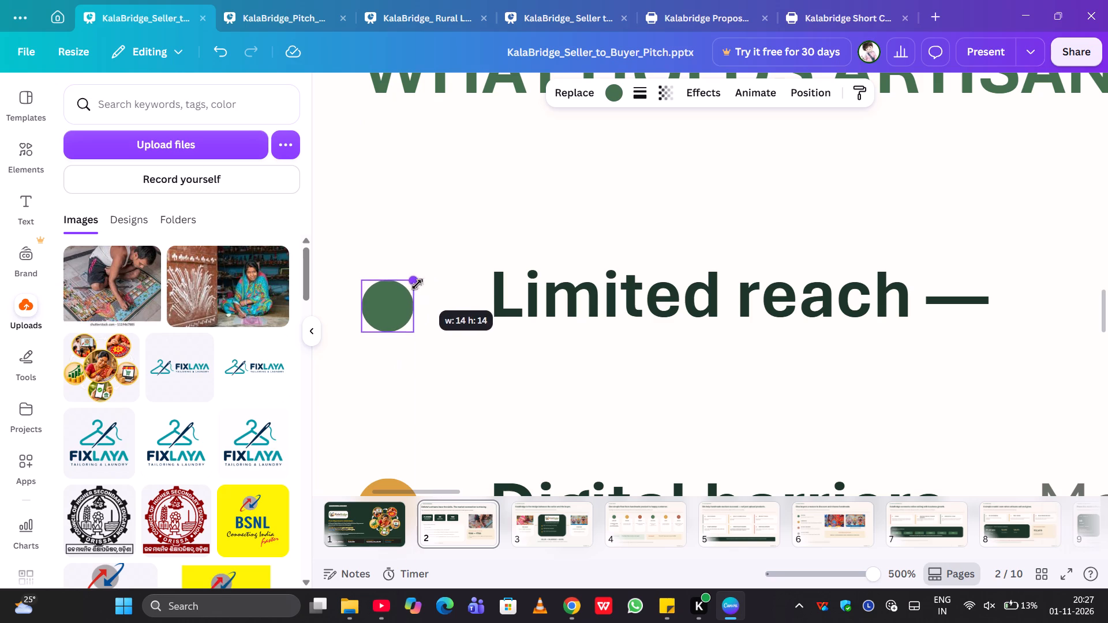
pyautogui.moveTo(417, 284); pyautogui.dragTo(407, 291)
pyautogui.moveTo(390, 309); pyautogui.dragTo(395, 298)
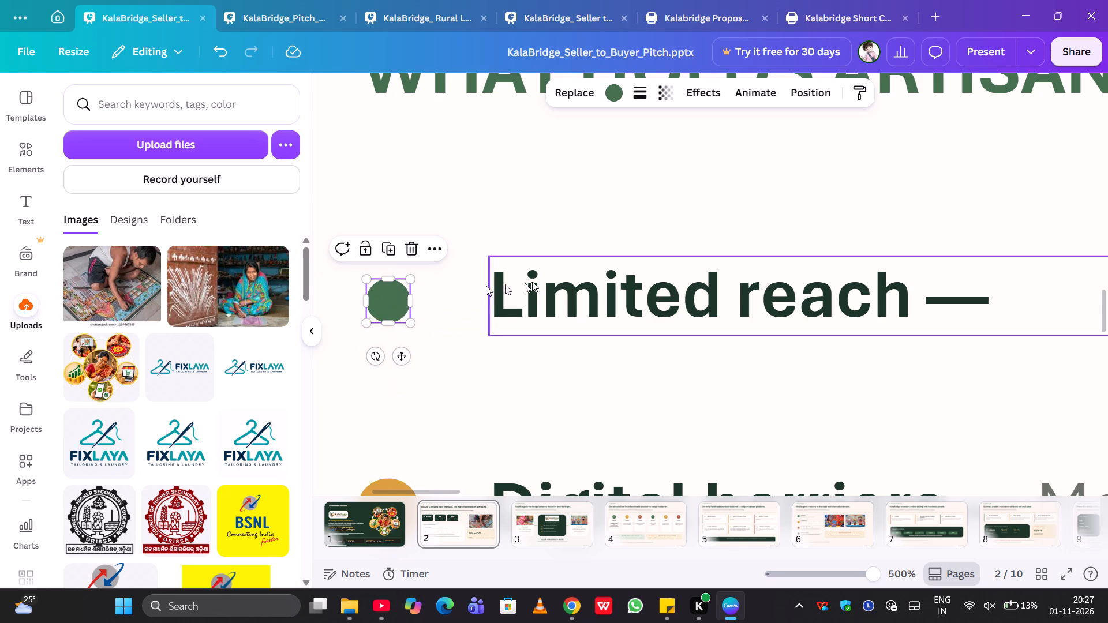
# Duplicate the "Limited reach —" text, place the copy slightly below the original, and replace its text with "1.".
pyautogui.click(501, 288)
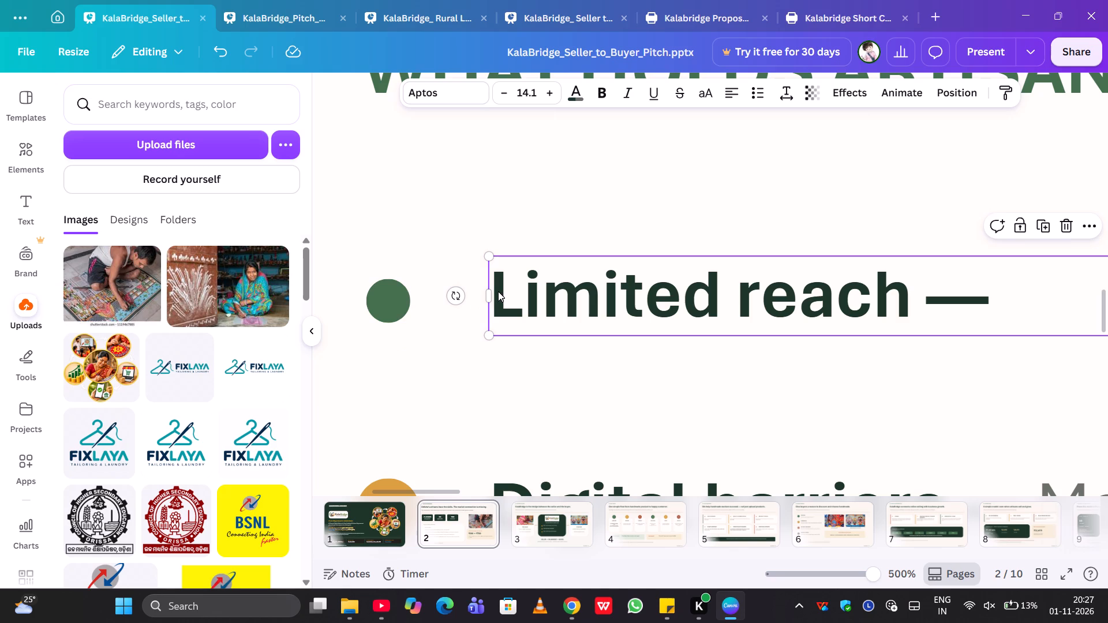
pyautogui.hotkey('ctrl', 'd')
pyautogui.moveTo(676, 355); pyautogui.dragTo(613, 334)
pyautogui.click(613, 334)
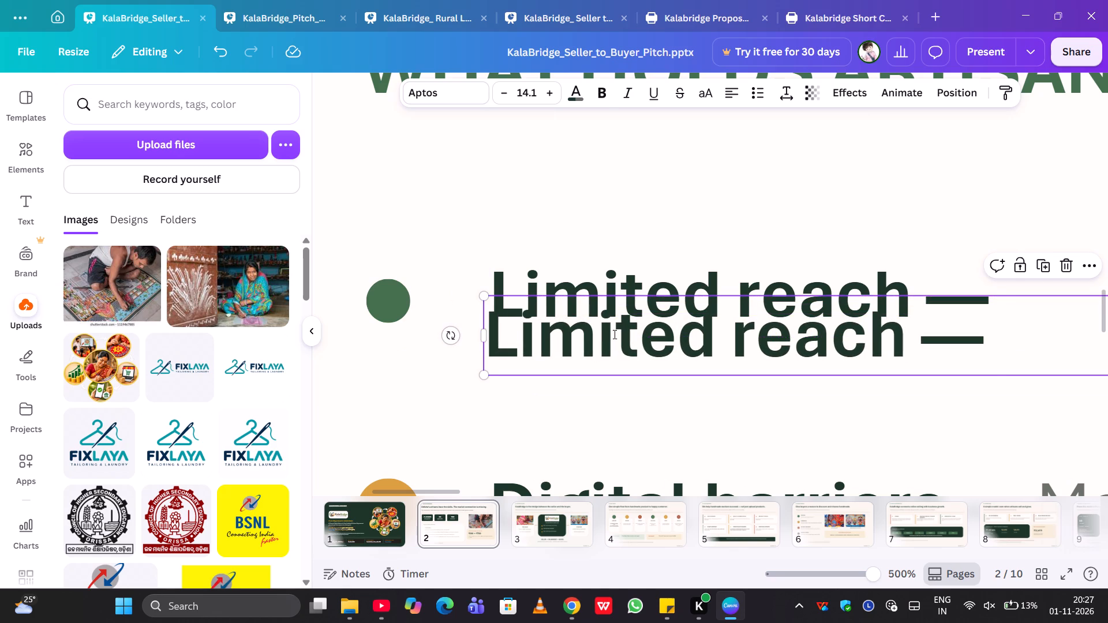
pyautogui.press('1')
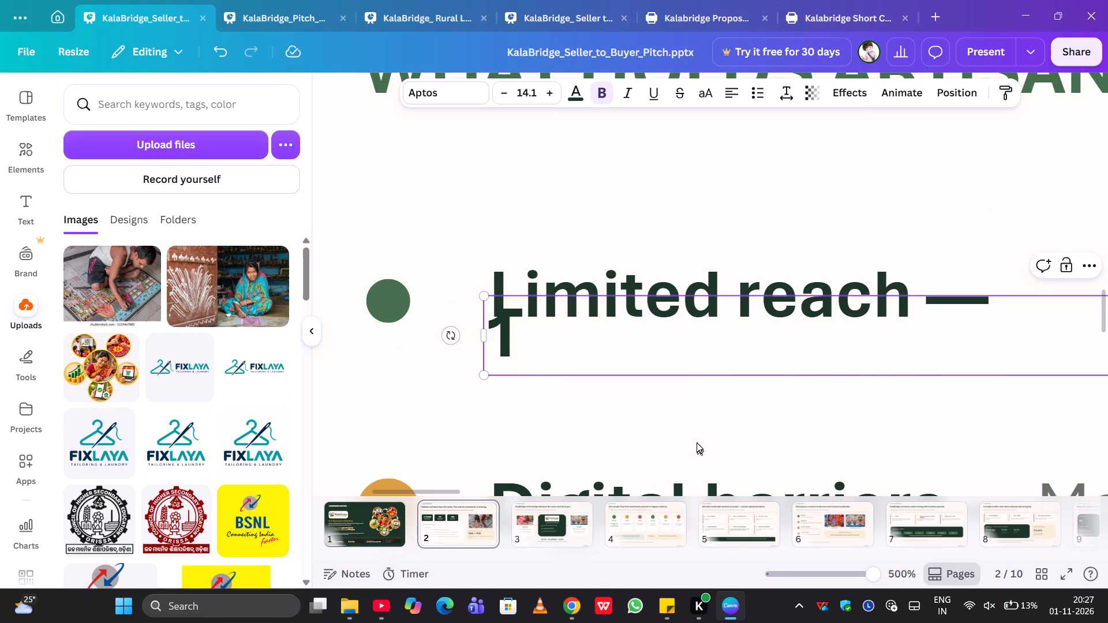
pyautogui.click(697, 442)
pyautogui.click(614, 362)
pyautogui.click(611, 361)
pyautogui.press('.')
pyautogui.click(654, 397)
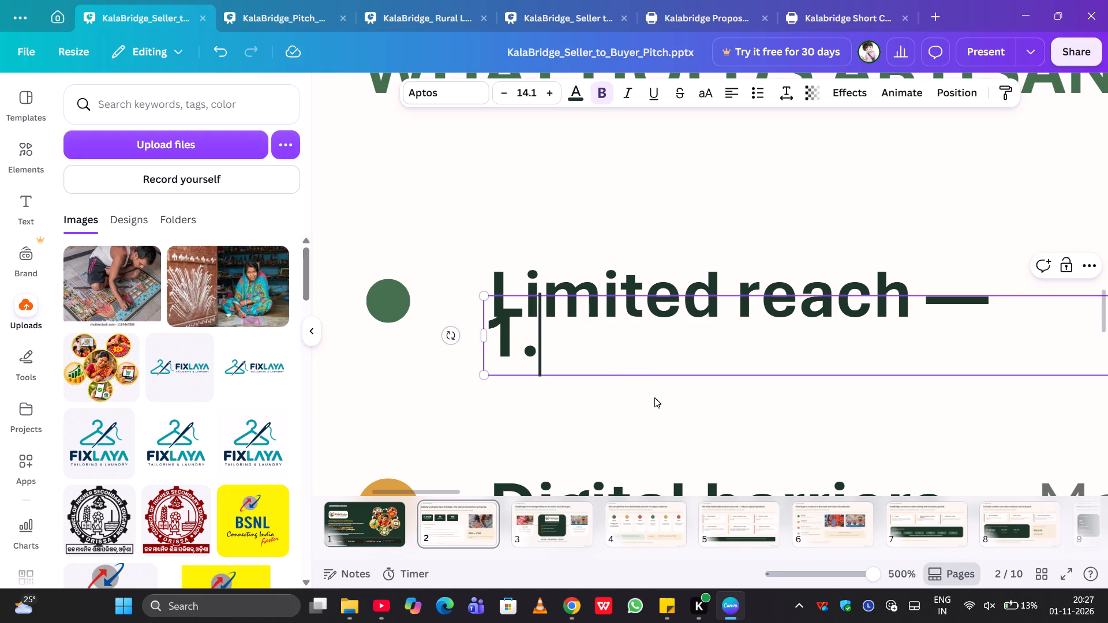
# Position the "1." text between the green bullet and the "Limited reach —" label, level with the label.
pyautogui.moveTo(614, 339); pyautogui.dragTo(564, 305)
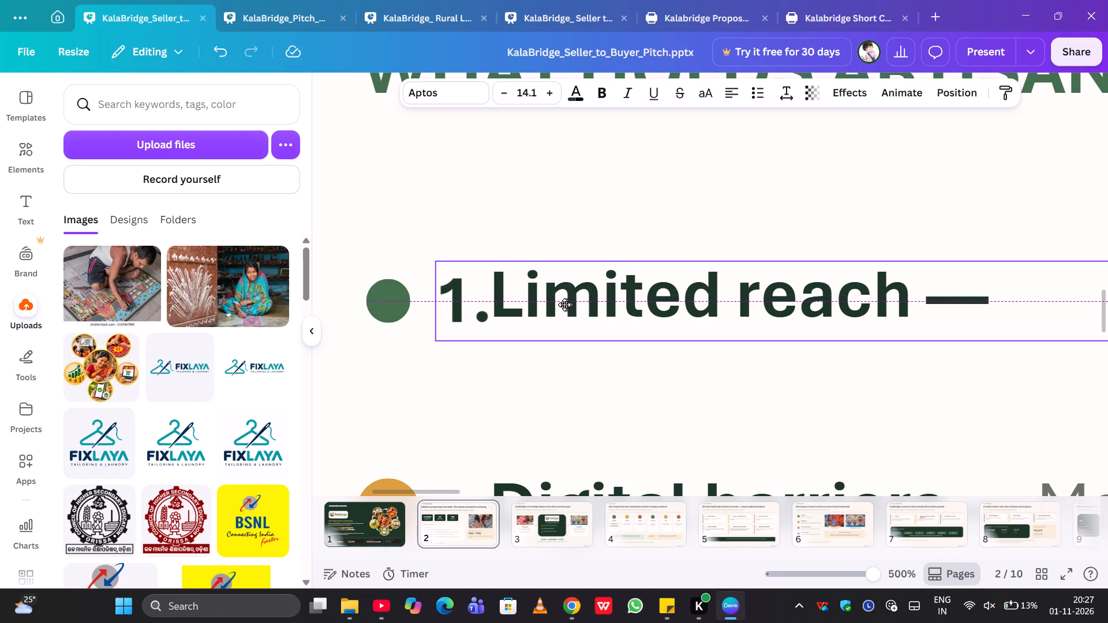
pyautogui.moveTo(564, 305); pyautogui.dragTo(556, 297)
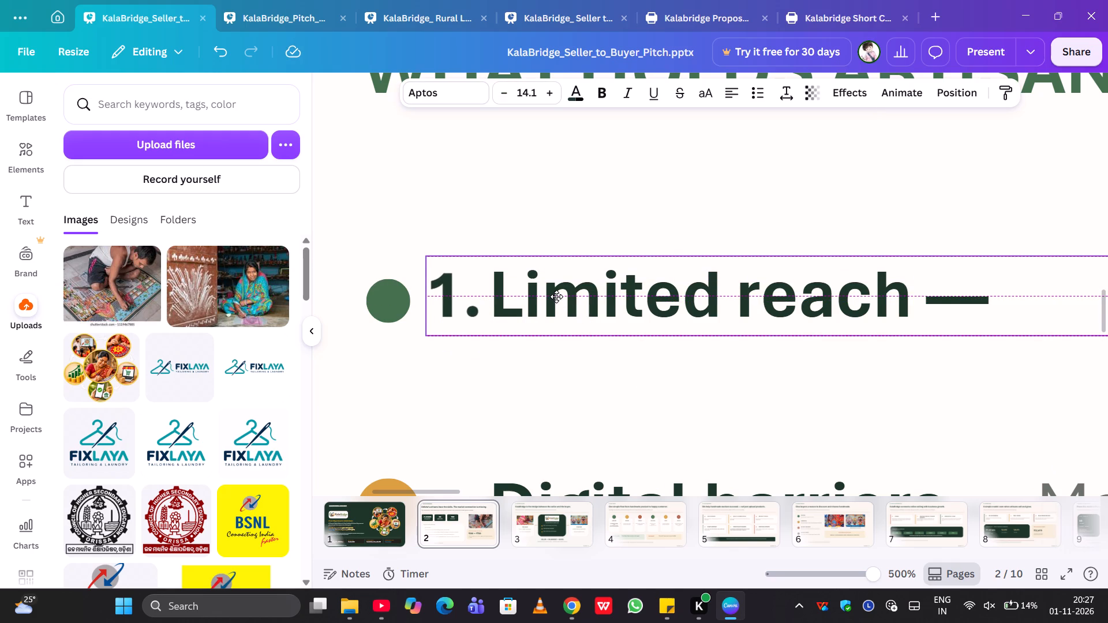
pyautogui.moveTo(556, 297); pyautogui.dragTo(556, 300)
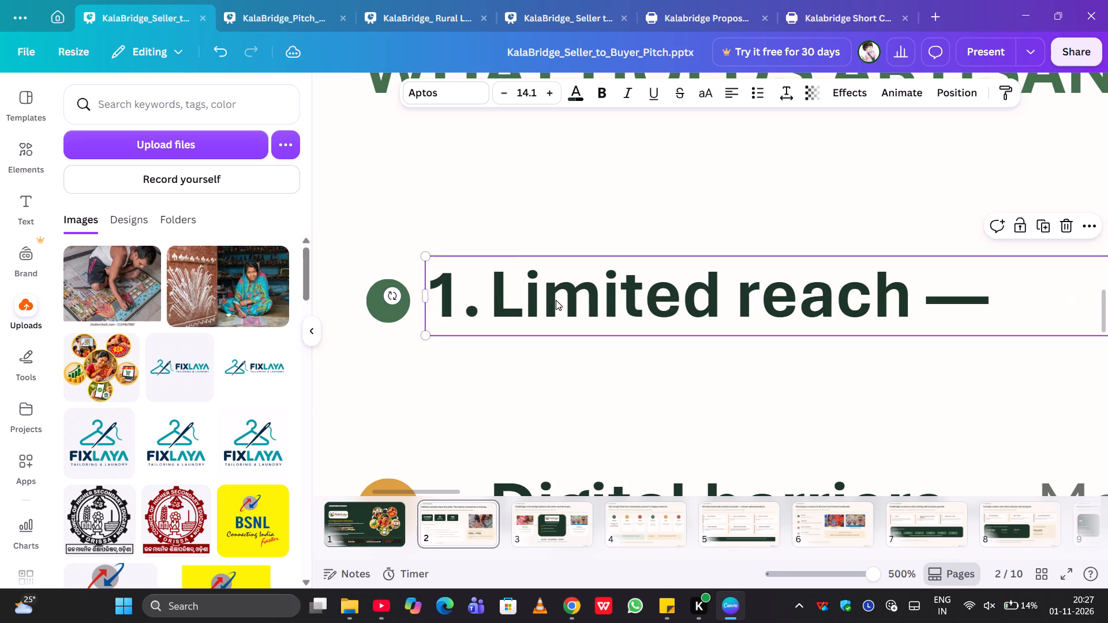
# Narrow the "1." text box so it fits the number and ends where "Limited reach —" begins.
pyautogui.hscroll(-8, 759, 308)
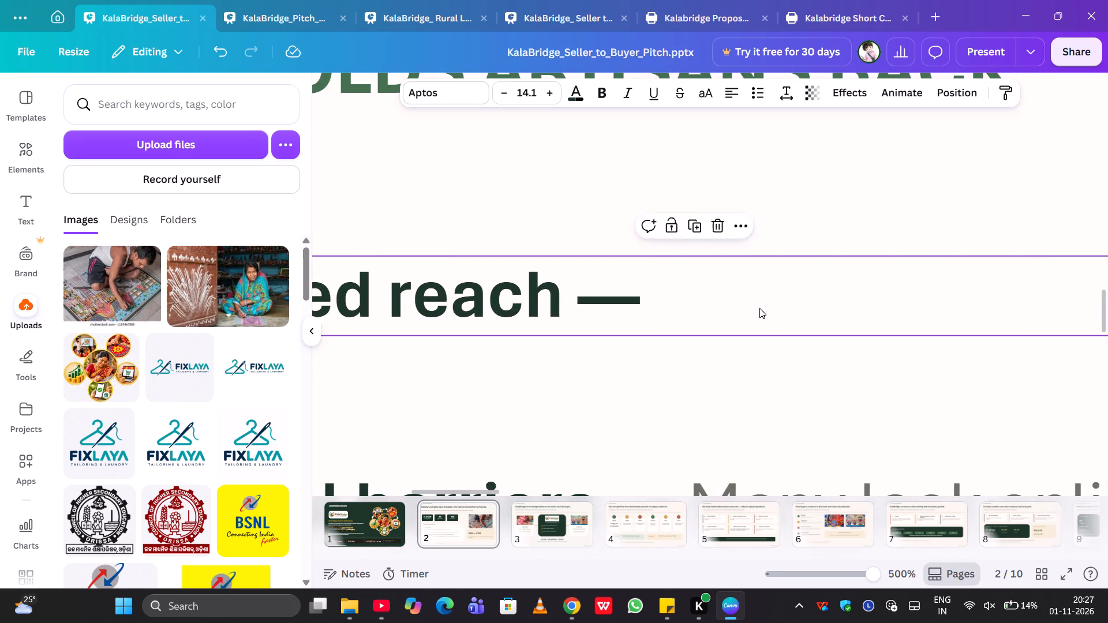
pyautogui.hscroll(-7, 759, 308)
pyautogui.click(867, 312)
pyautogui.hscroll(5, 867, 312)
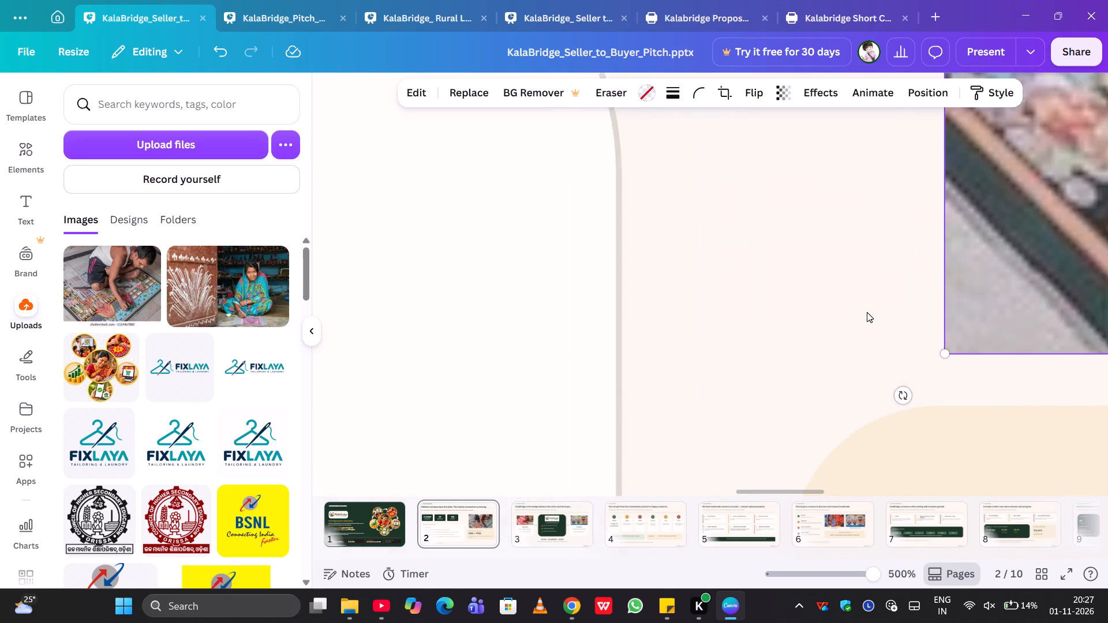
pyautogui.hscroll(5, 867, 312)
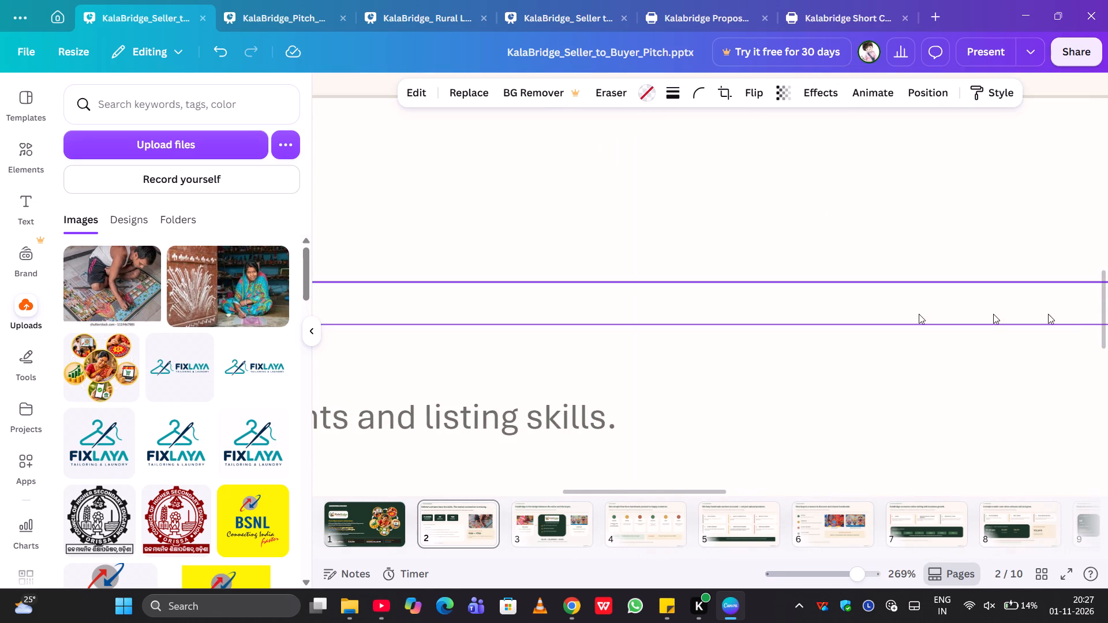
pyautogui.hscroll(9, 1102, 315)
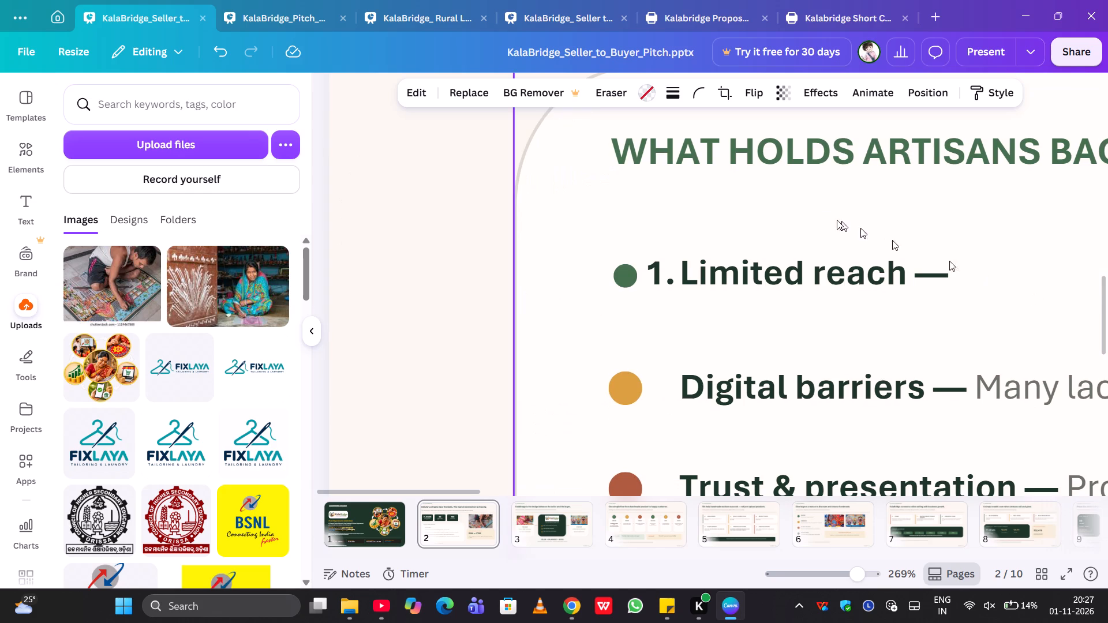
pyautogui.click(815, 265)
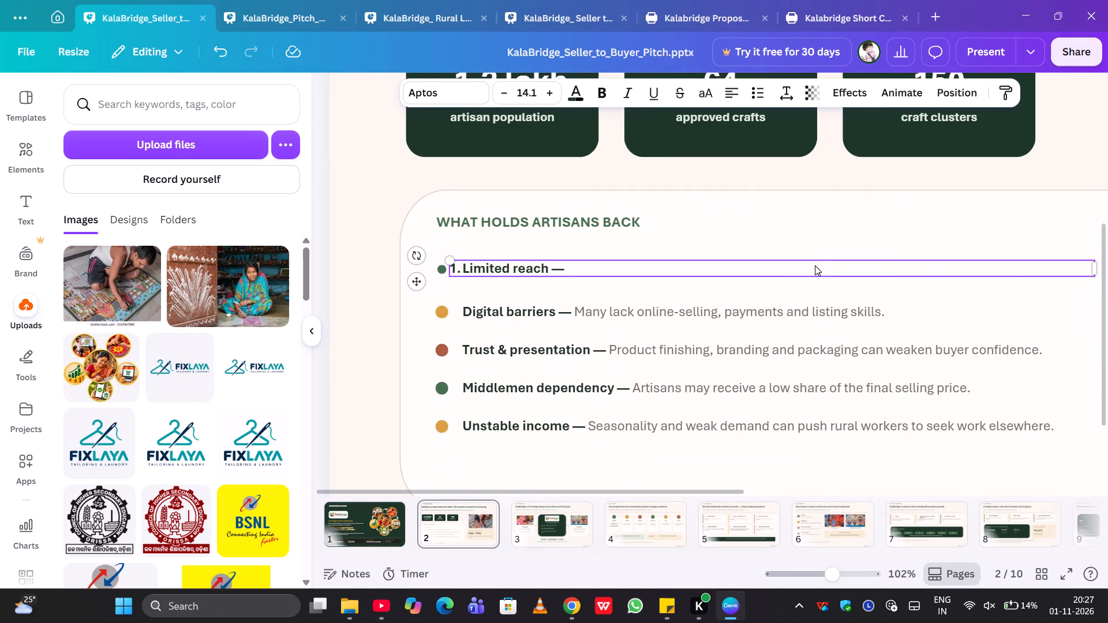
pyautogui.moveTo(1094, 265); pyautogui.dragTo(461, 247)
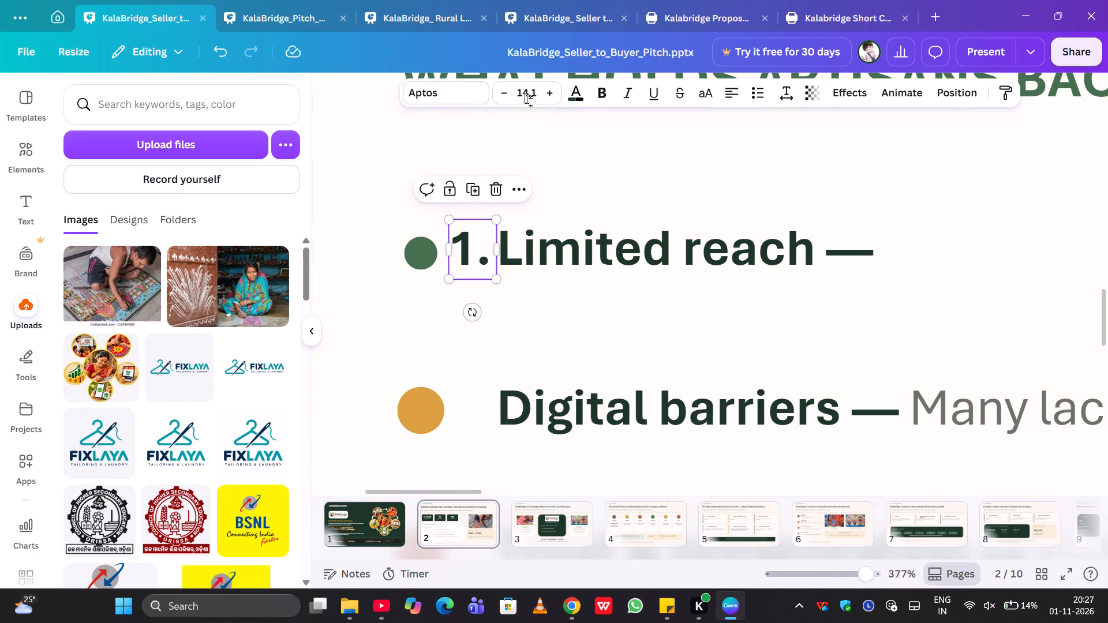
# Set the font size of both the "1." number and the "Limited reach —" label to 13.
pyautogui.click(505, 92)
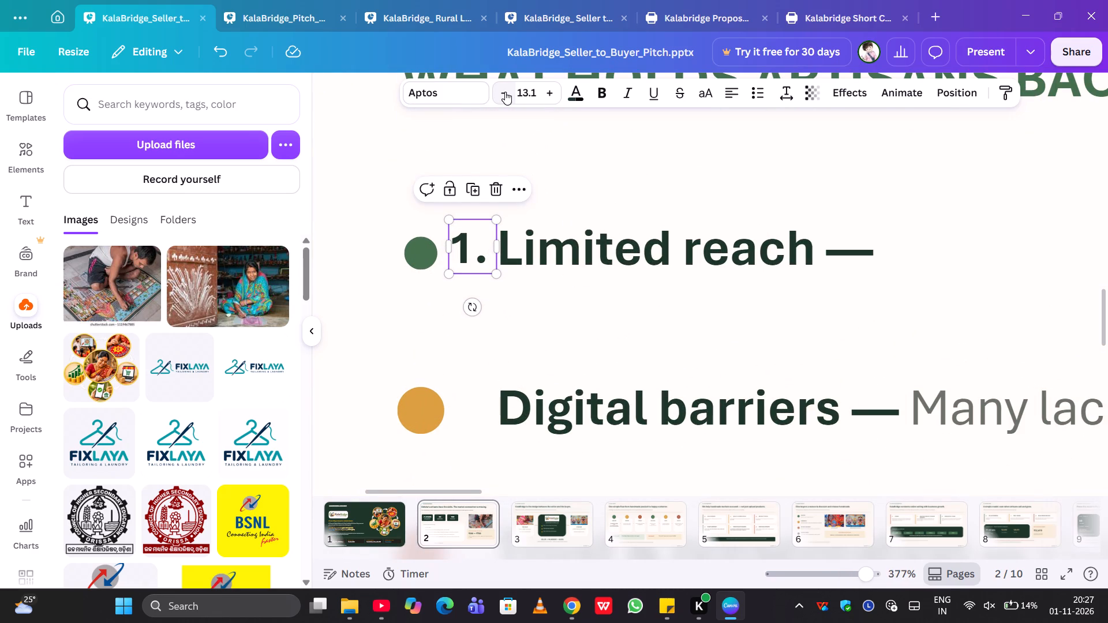
pyautogui.click(566, 250)
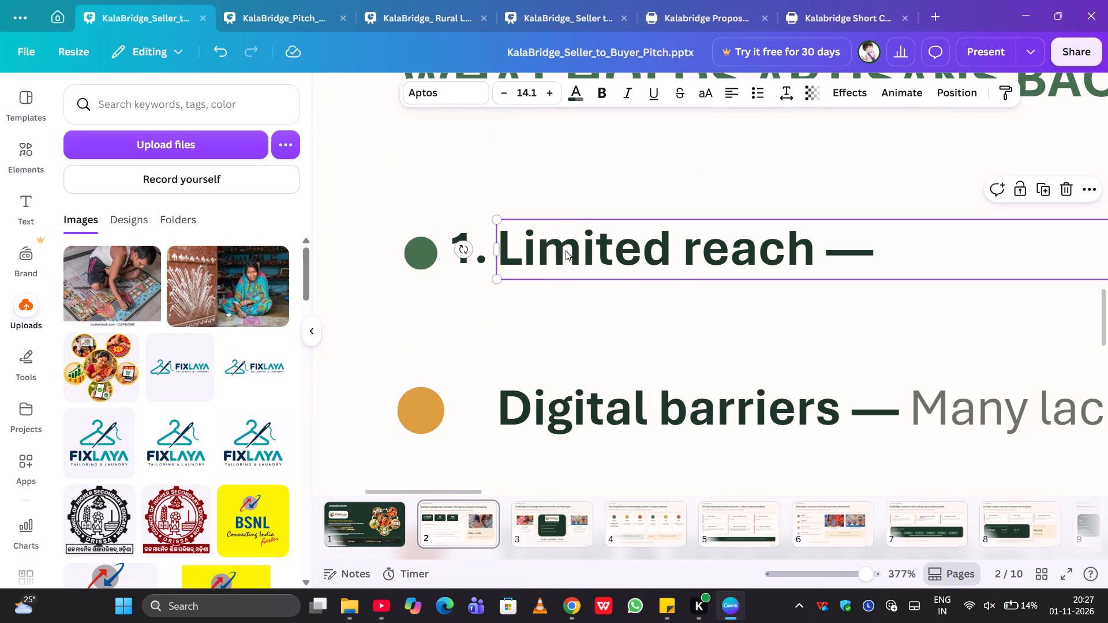
pyautogui.click(504, 94)
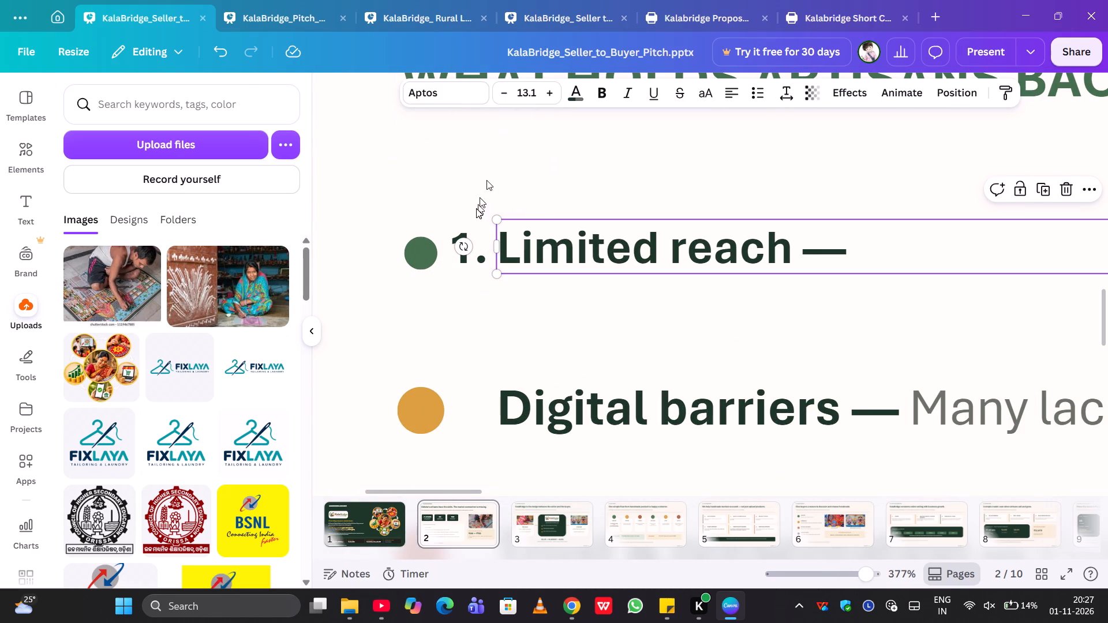
pyautogui.click(476, 260)
pyautogui.click(531, 96)
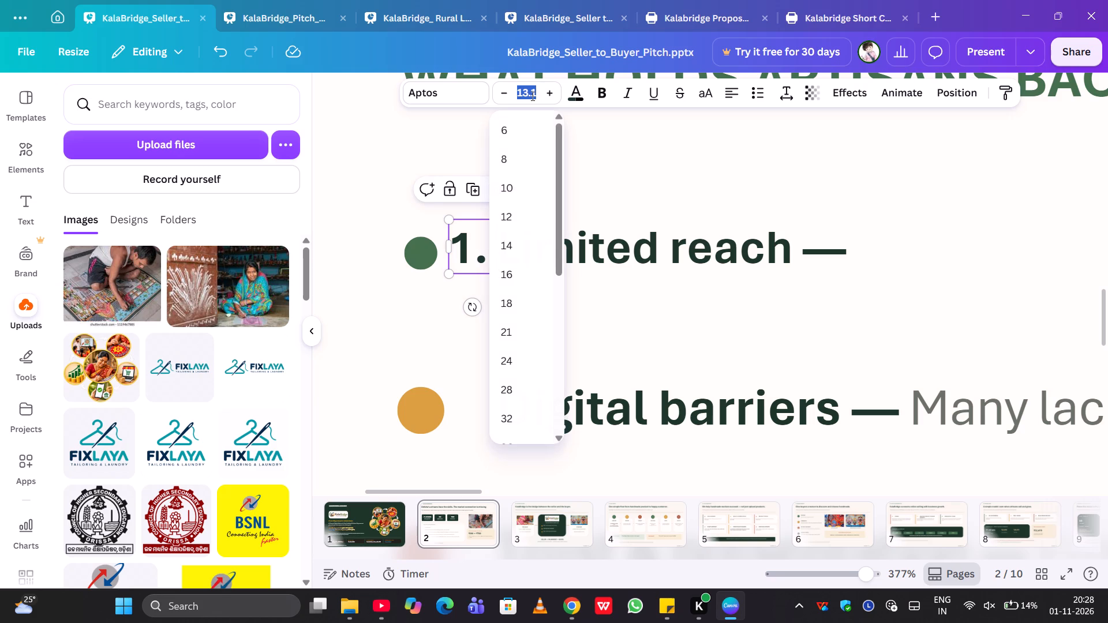
pyautogui.write('13')
pyautogui.click(658, 216)
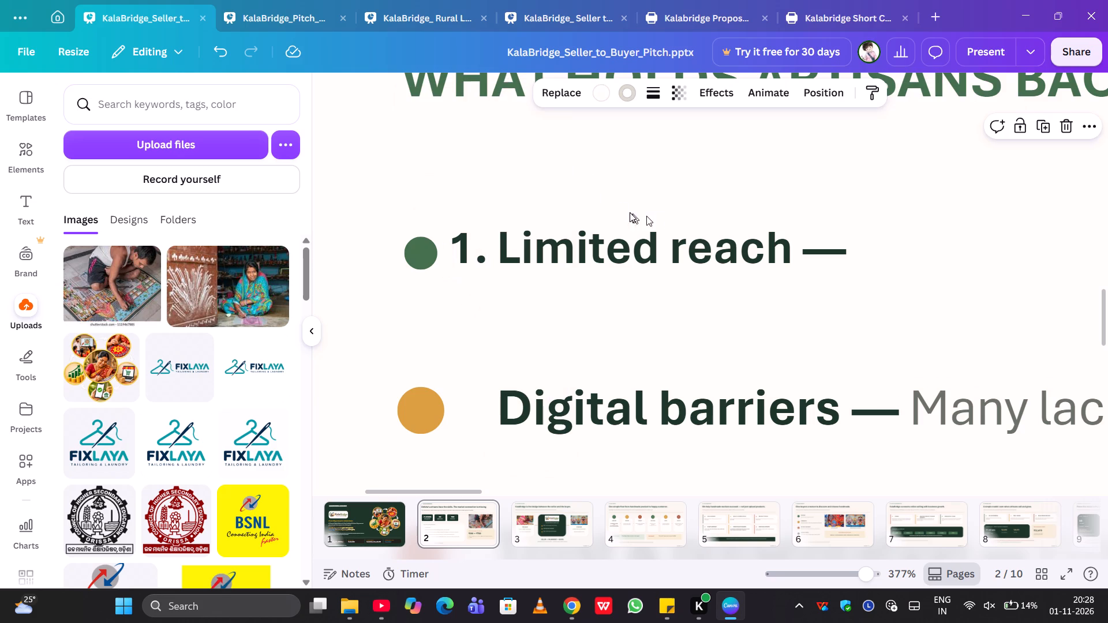
pyautogui.click(464, 226)
pyautogui.click(524, 93)
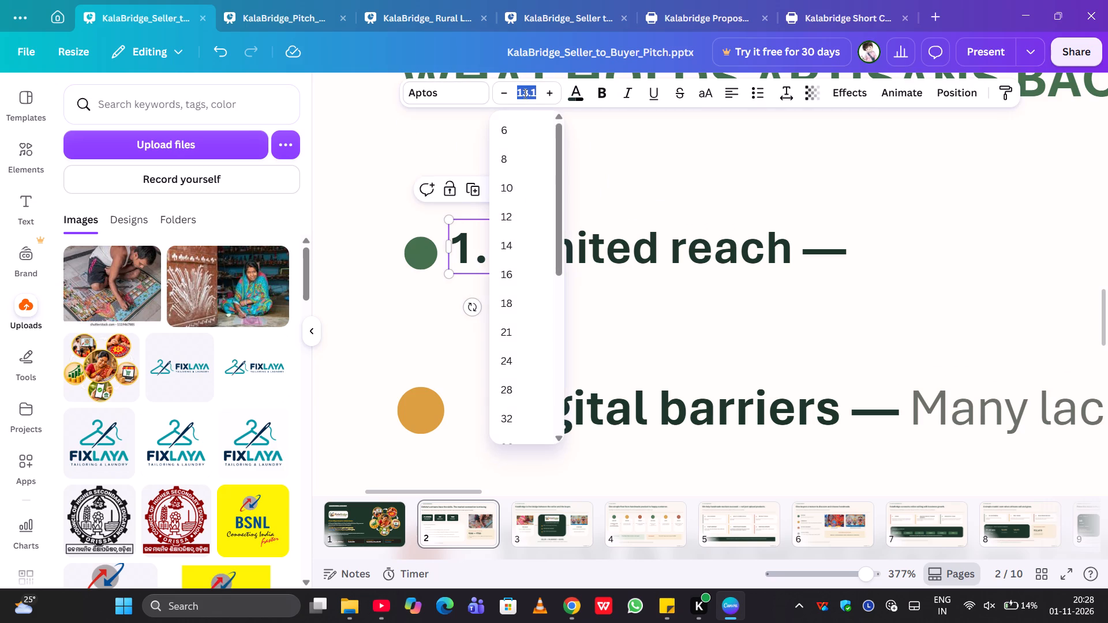
pyautogui.write('13')
pyautogui.press('Return')
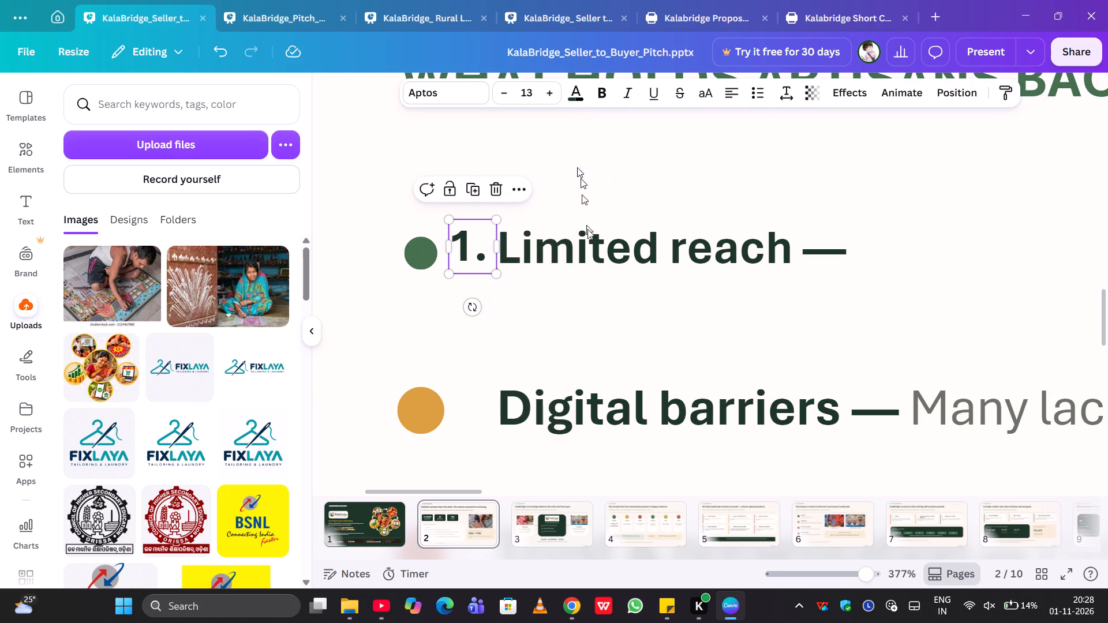
pyautogui.click(592, 260)
pyautogui.click(523, 99)
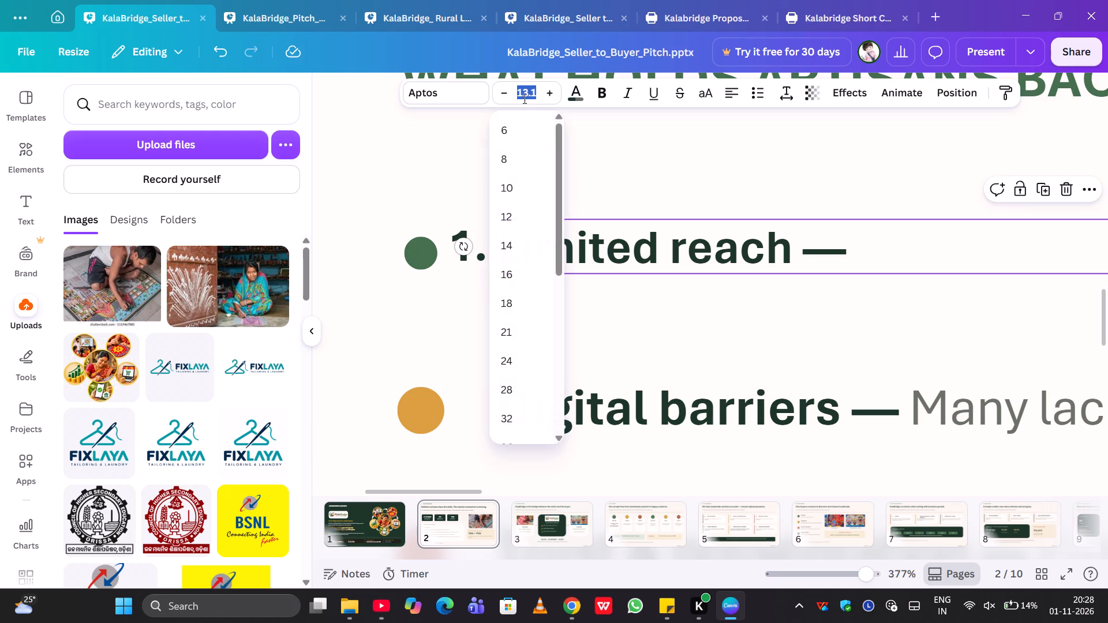
pyautogui.write('13')
pyautogui.press('Return')
pyautogui.click(679, 316)
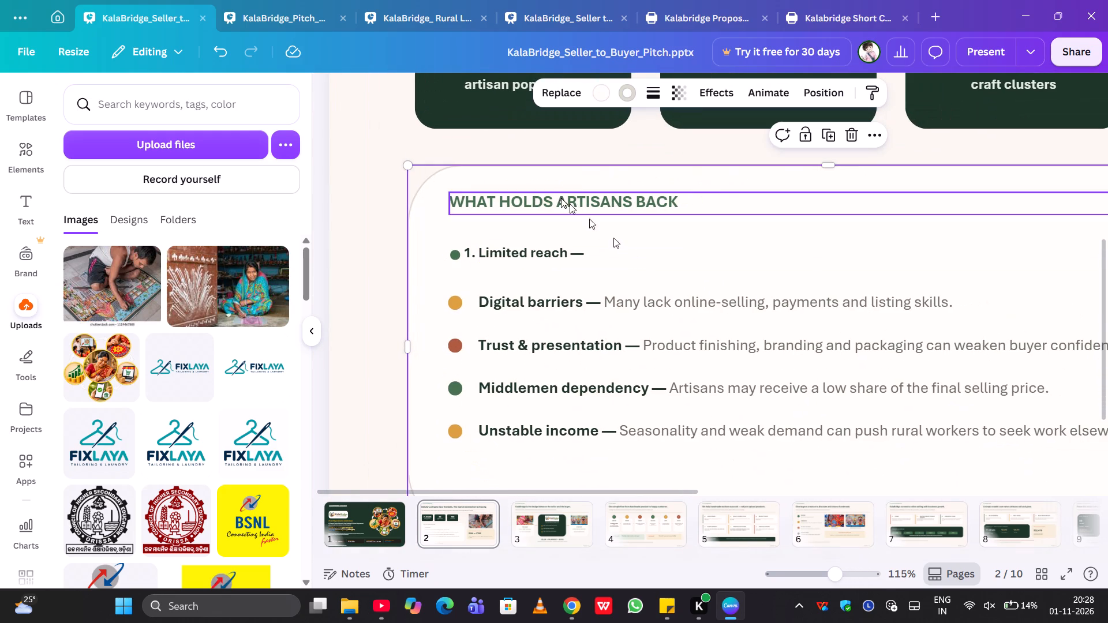
# Nudge the "Limited reach —" label slightly right to leave a small gap after the "1.".
pyautogui.click(547, 208)
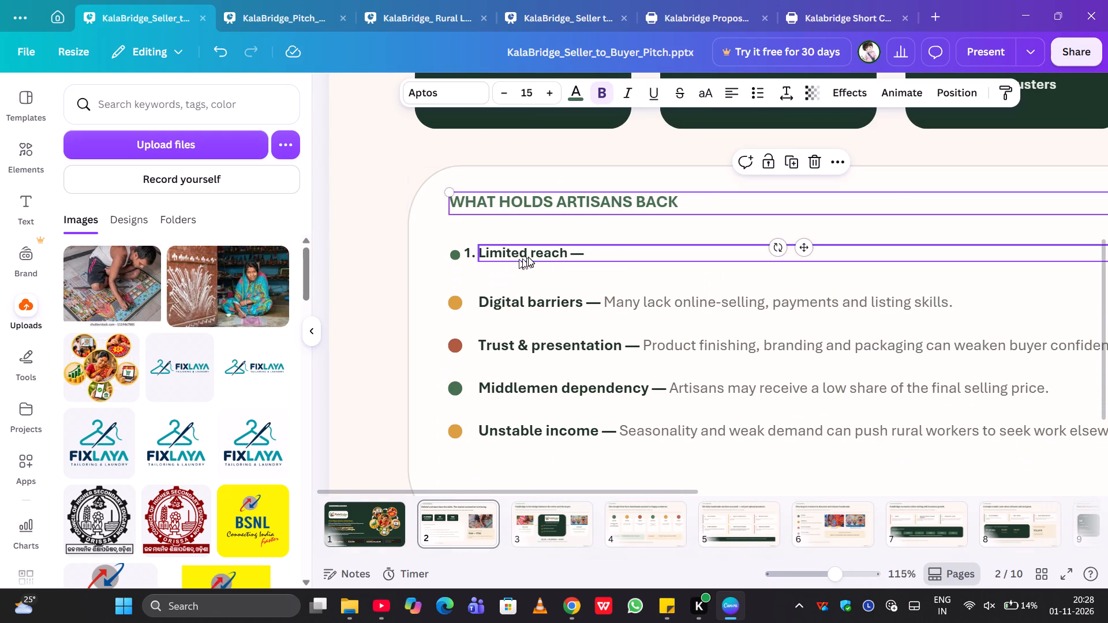
pyautogui.moveTo(530, 255); pyautogui.dragTo(537, 255)
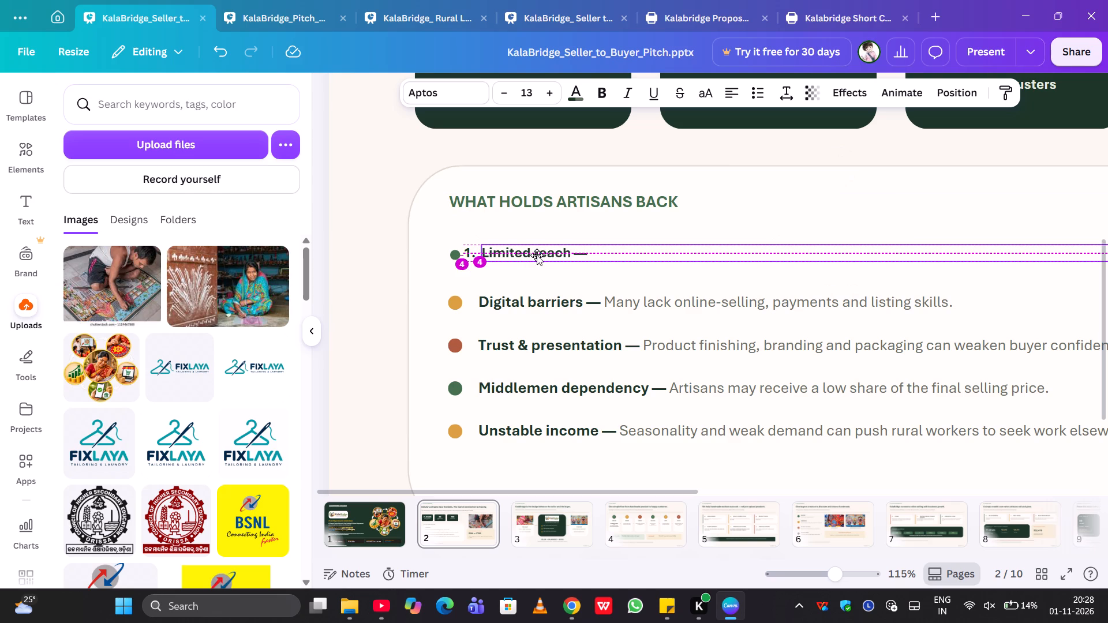
pyautogui.click(537, 255)
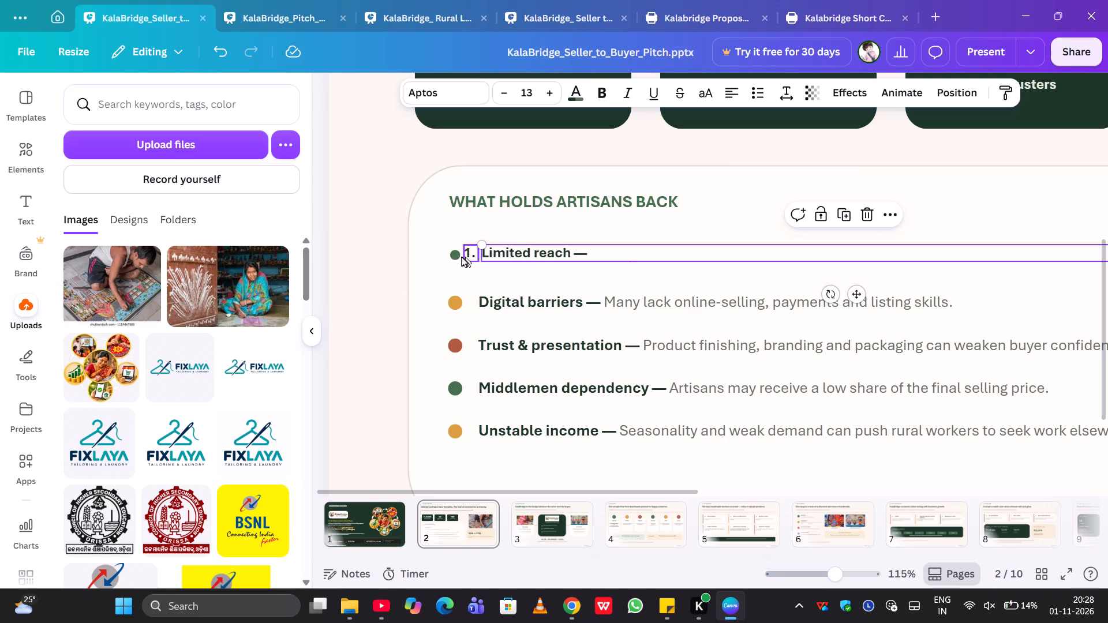
# Switch to ChatGPT in Chrome and copy the two-line description under "01. Limited market access".
pyautogui.click(577, 162)
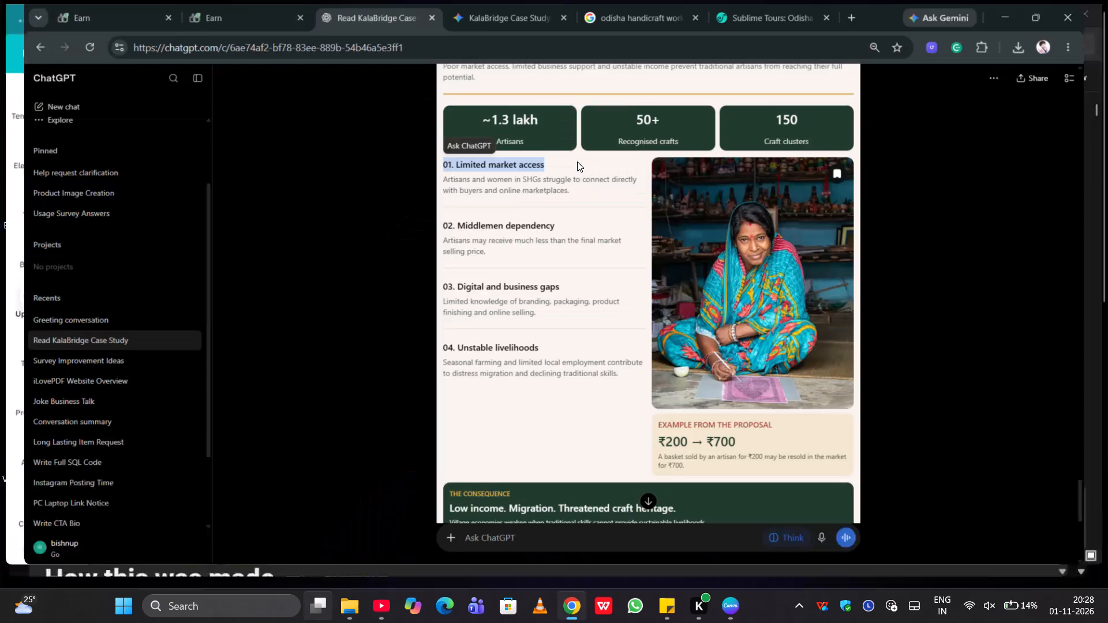
pyautogui.scroll(1, 473, 182)
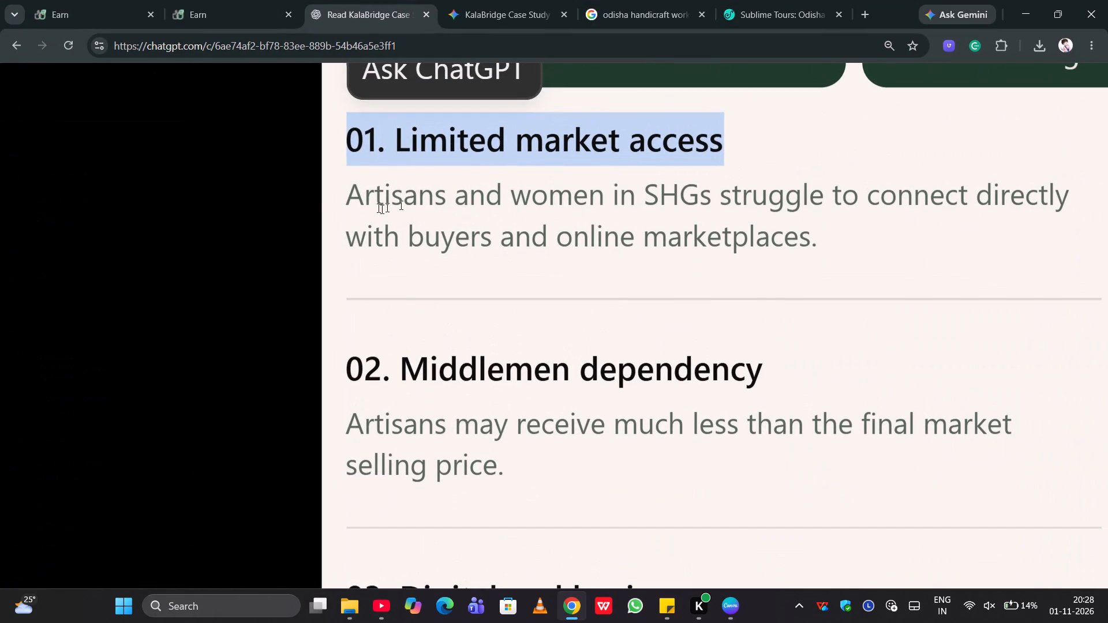
pyautogui.moveTo(346, 195); pyautogui.dragTo(616, 227)
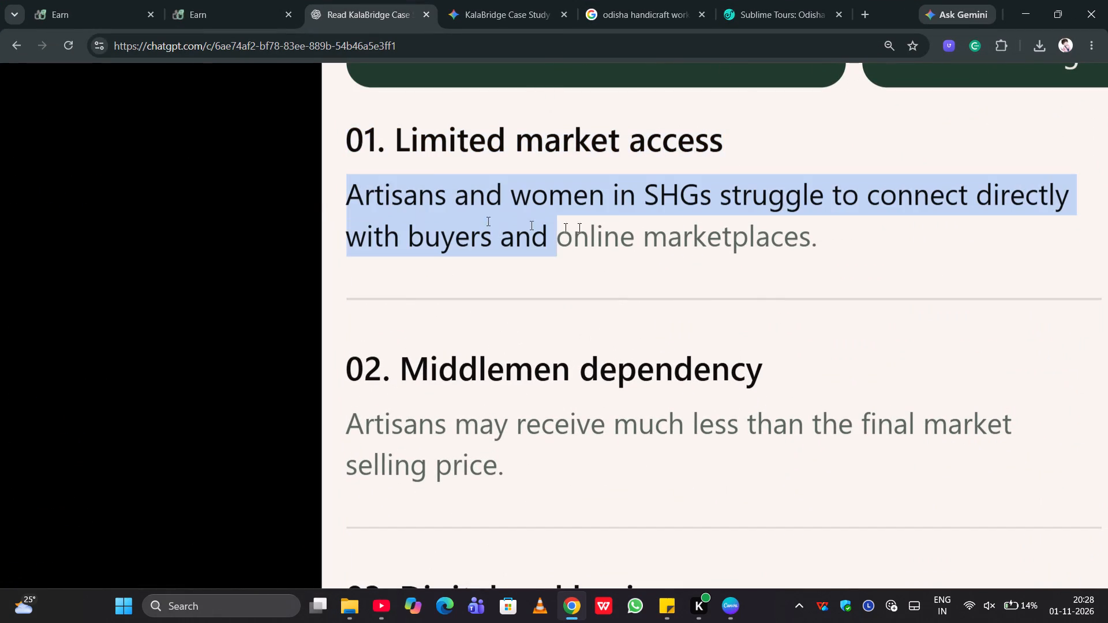
pyautogui.moveTo(616, 227); pyautogui.dragTo(874, 234)
pyautogui.hotkey('ctrl', 'c')
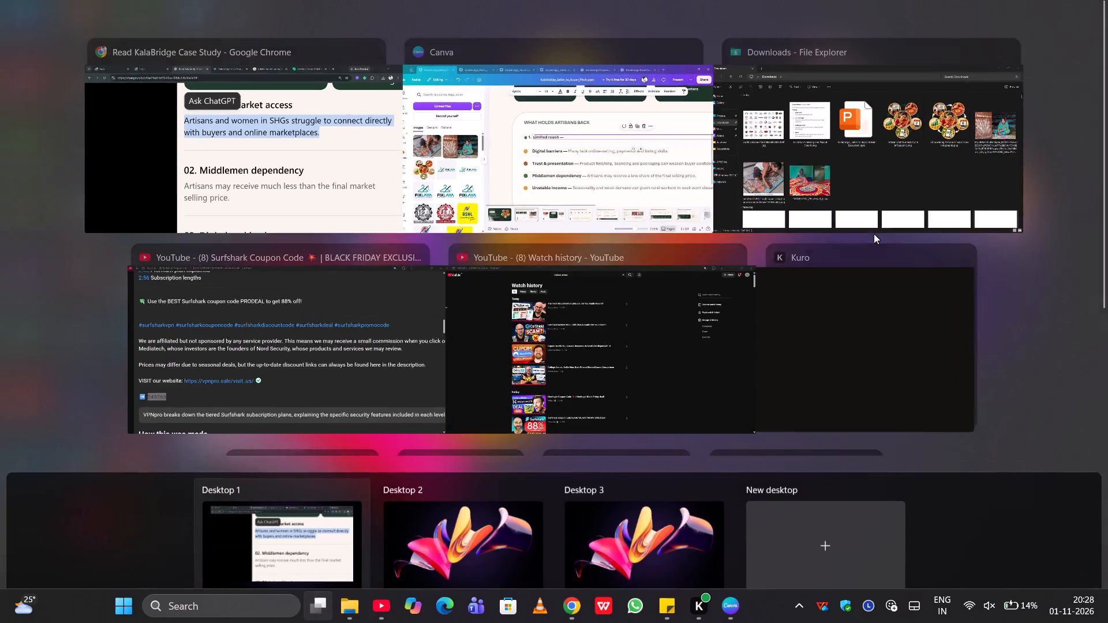
# Back in Canva, replace the "Digital barriers" line with "Artisans and women in SHGs struggle to connect directly with buyers and online marketplaces.".
pyautogui.click(623, 180)
pyautogui.click(738, 302)
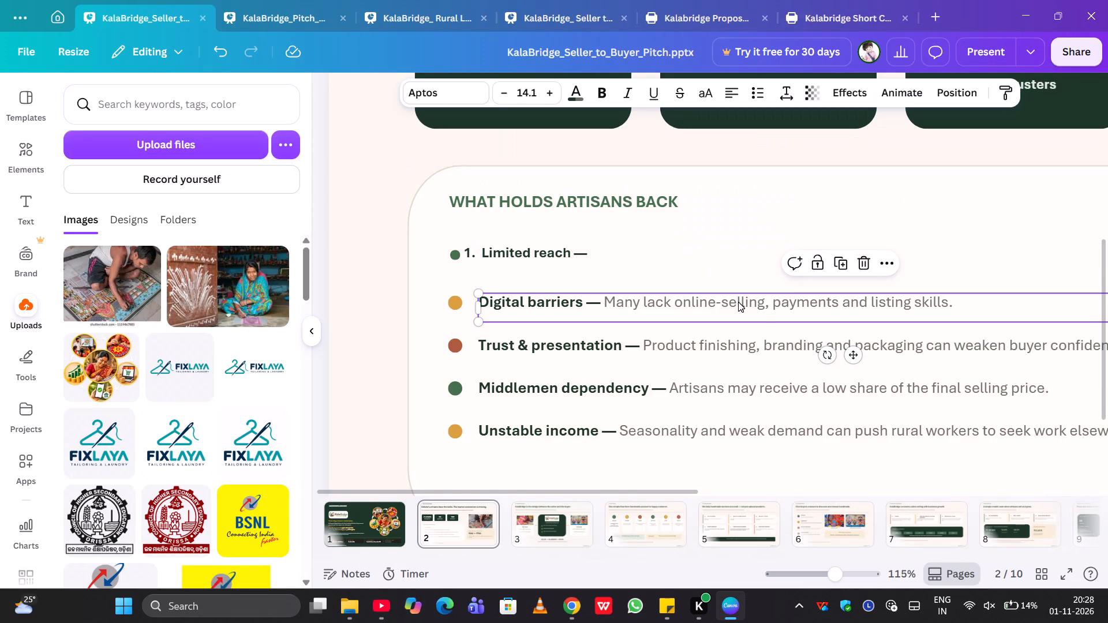
pyautogui.click(763, 305)
pyautogui.click(778, 302)
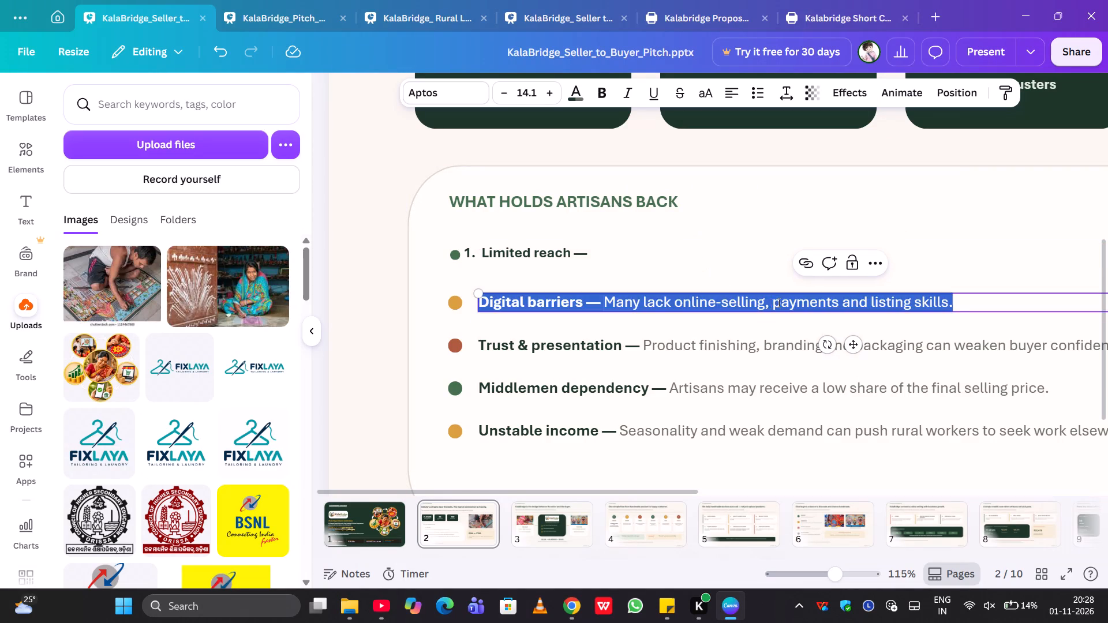
pyautogui.click(604, 305)
pyautogui.moveTo(604, 305); pyautogui.dragTo(434, 301)
pyautogui.press('BackSpace')
pyautogui.press('BackSpace')
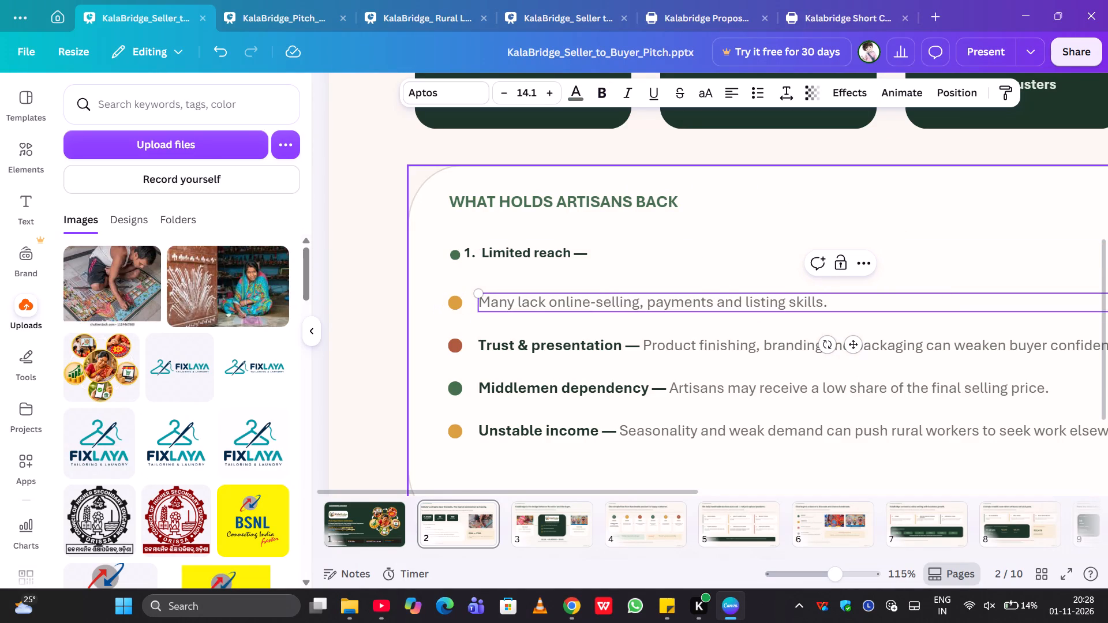
pyautogui.click(766, 291)
pyautogui.click(763, 301)
pyautogui.click(763, 301)
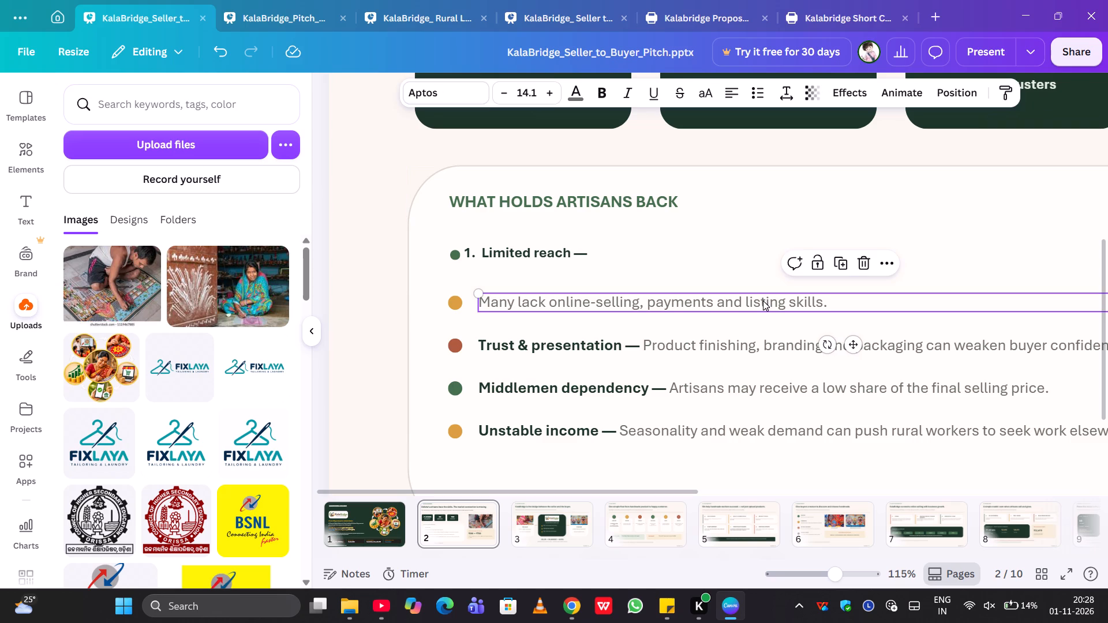
pyautogui.hotkey('ctrl', 'a')
pyautogui.hotkey('ctrl', 'v')
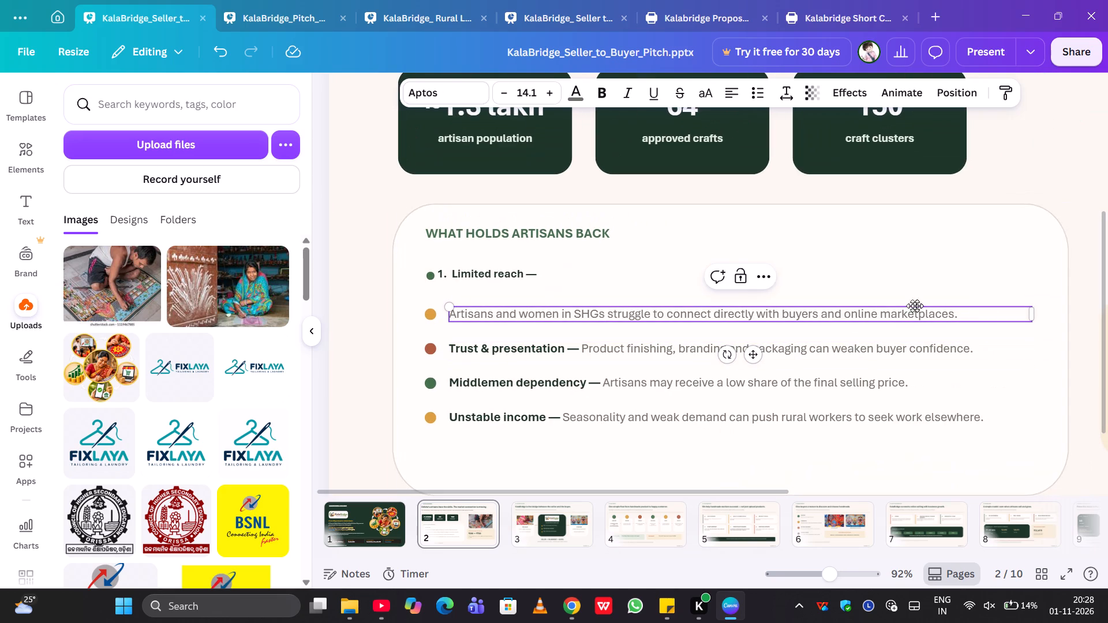
pyautogui.click(995, 246)
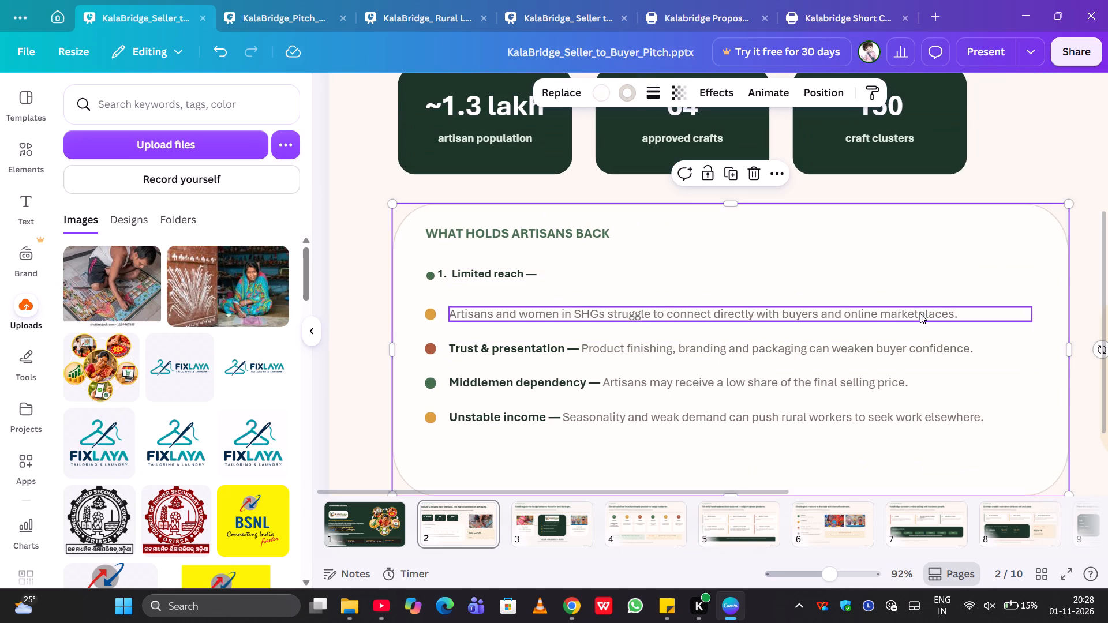
# Move the "Artisans and women in SHGs…" description directly beneath "Limited reach —", aligned with the label's left edge.
pyautogui.moveTo(920, 313); pyautogui.dragTo(915, 293)
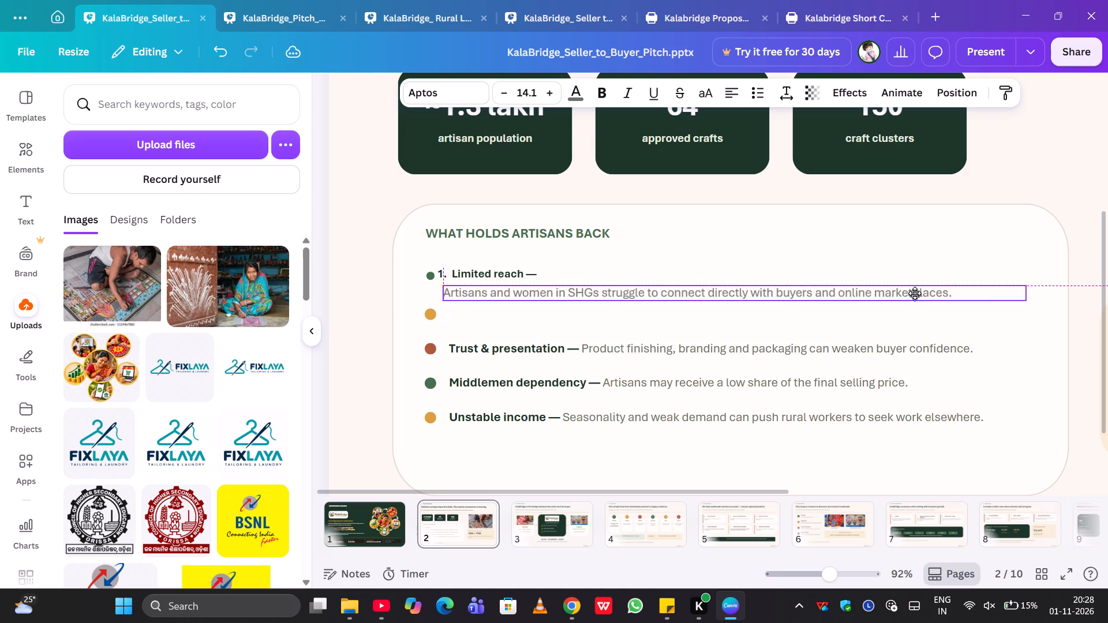
pyautogui.moveTo(915, 293); pyautogui.dragTo(921, 292)
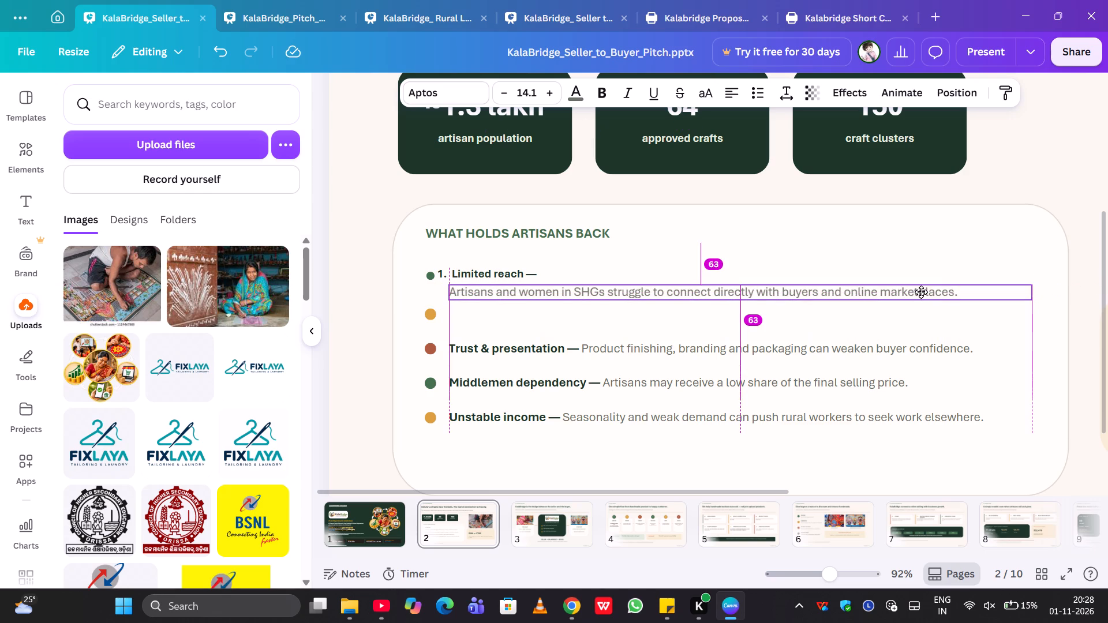
pyautogui.moveTo(921, 292); pyautogui.dragTo(922, 292)
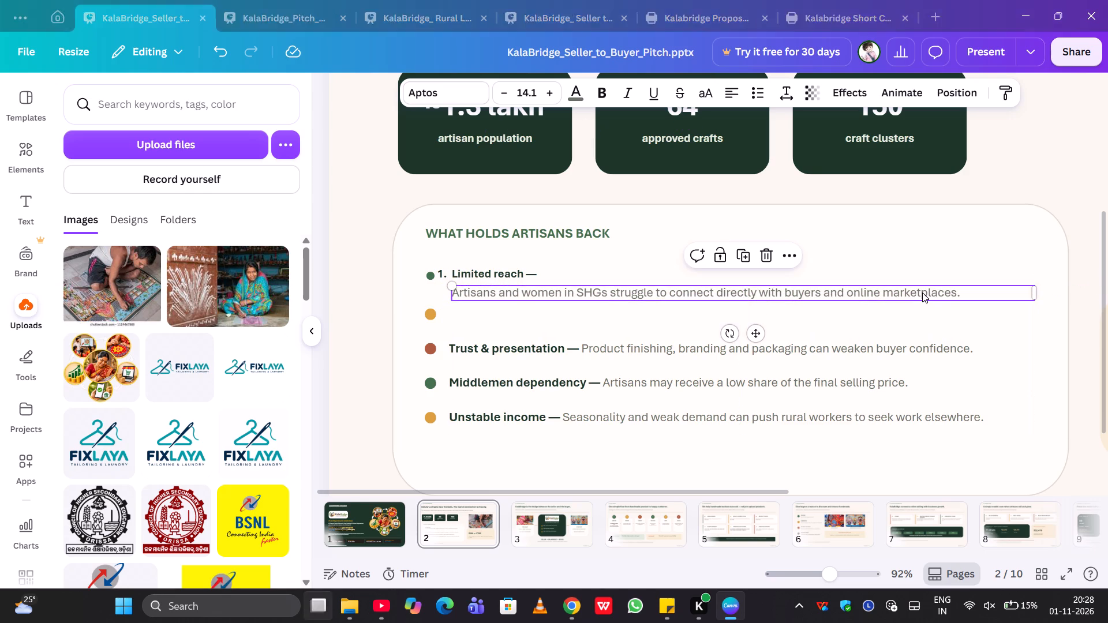
# Switch to ChatGPT in Chrome and copy the heading text "Limited market access" without its "01." number.
pyautogui.click(584, 183)
pyautogui.scroll(1, 584, 183)
pyautogui.click(584, 183)
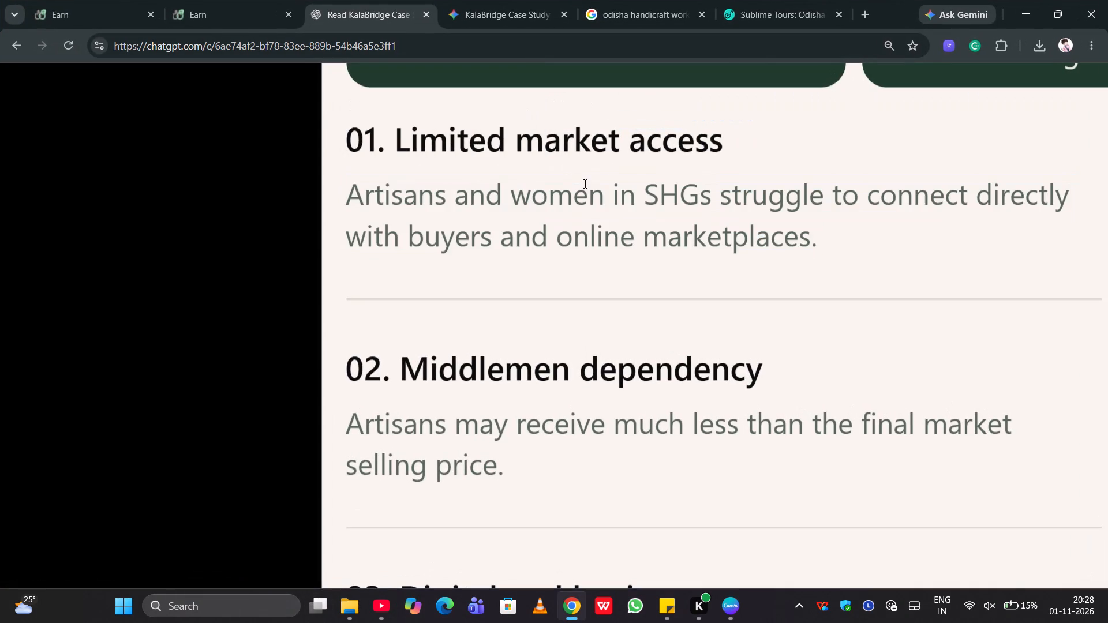
pyautogui.moveTo(752, 142); pyautogui.dragTo(443, 141)
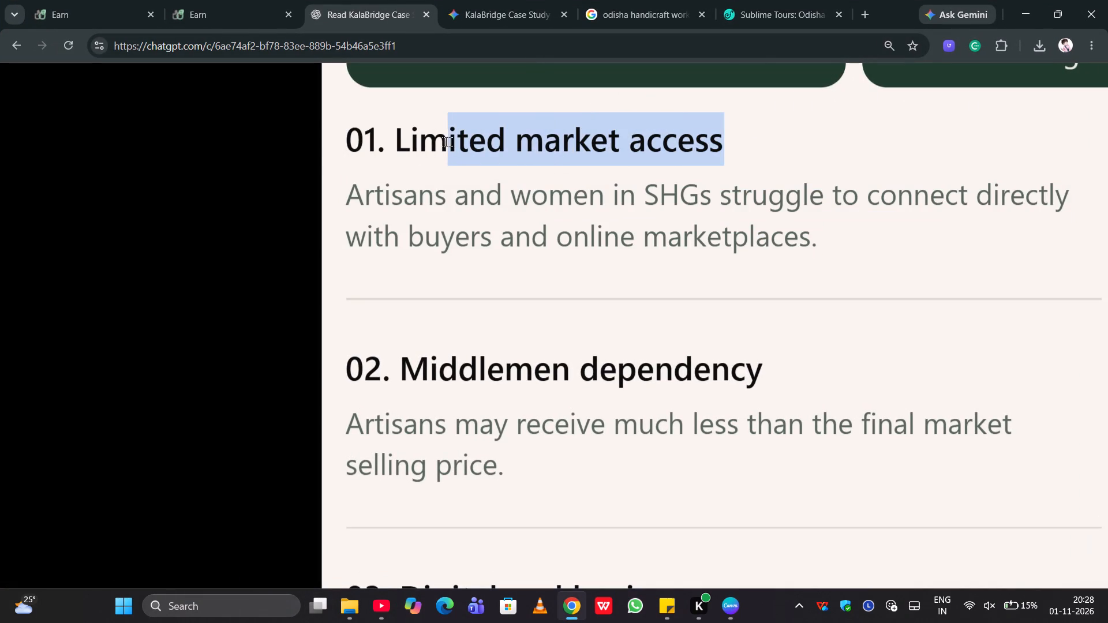
pyautogui.moveTo(443, 141); pyautogui.dragTo(399, 137)
pyautogui.hotkey('ctrl', 'c')
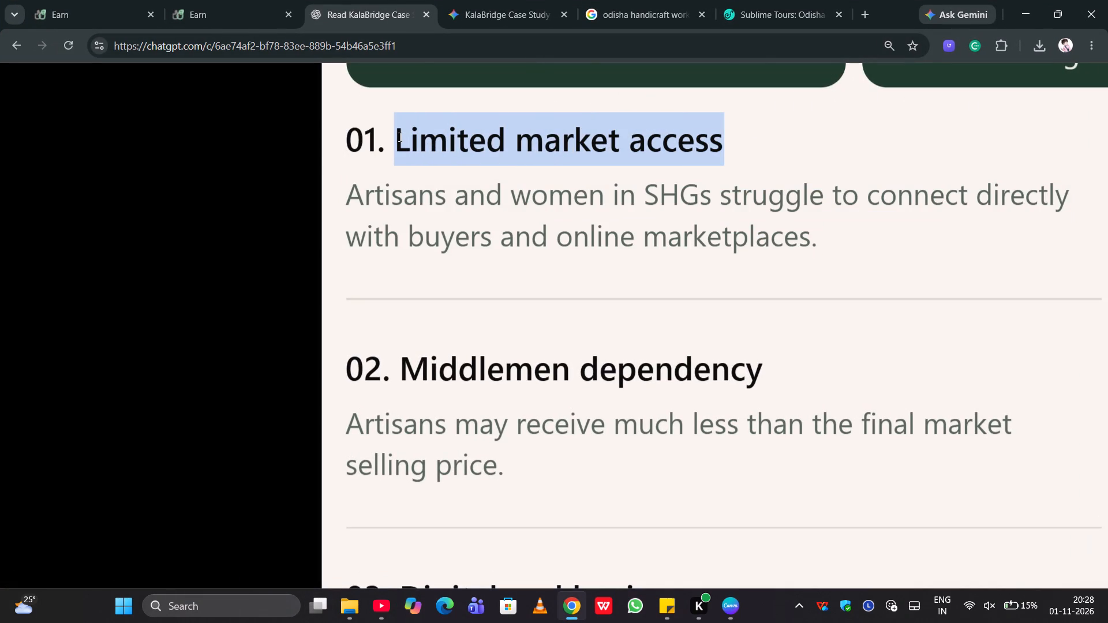
# Back in Canva, replace the "Limited reach —" label with "Limited market access".
pyautogui.click(508, 140)
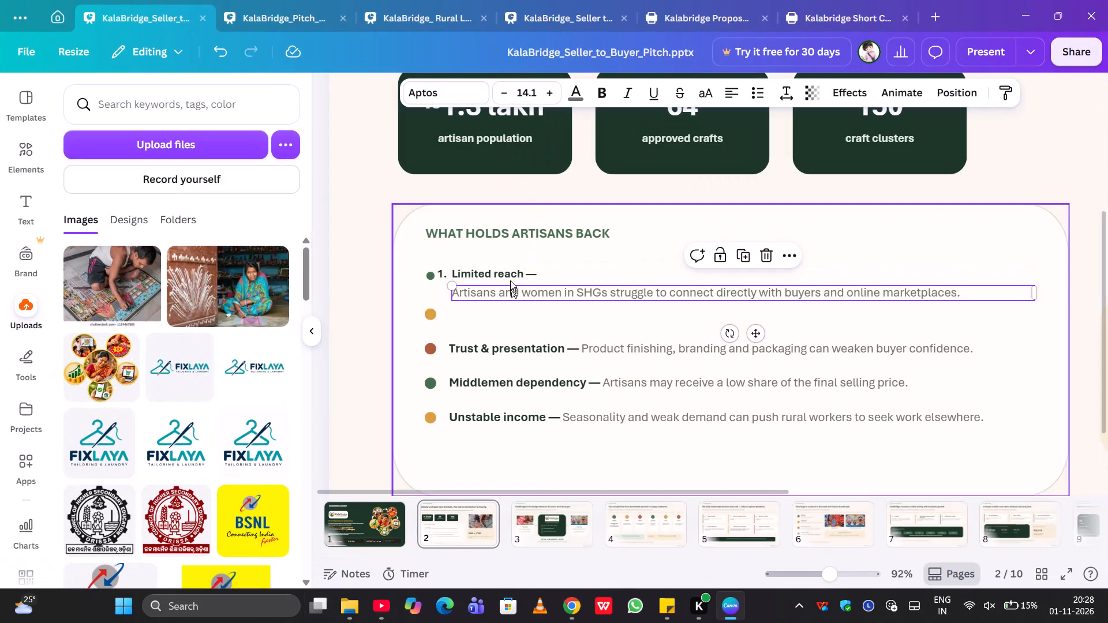
pyautogui.click(510, 275)
pyautogui.click(510, 275)
pyautogui.click(573, 276)
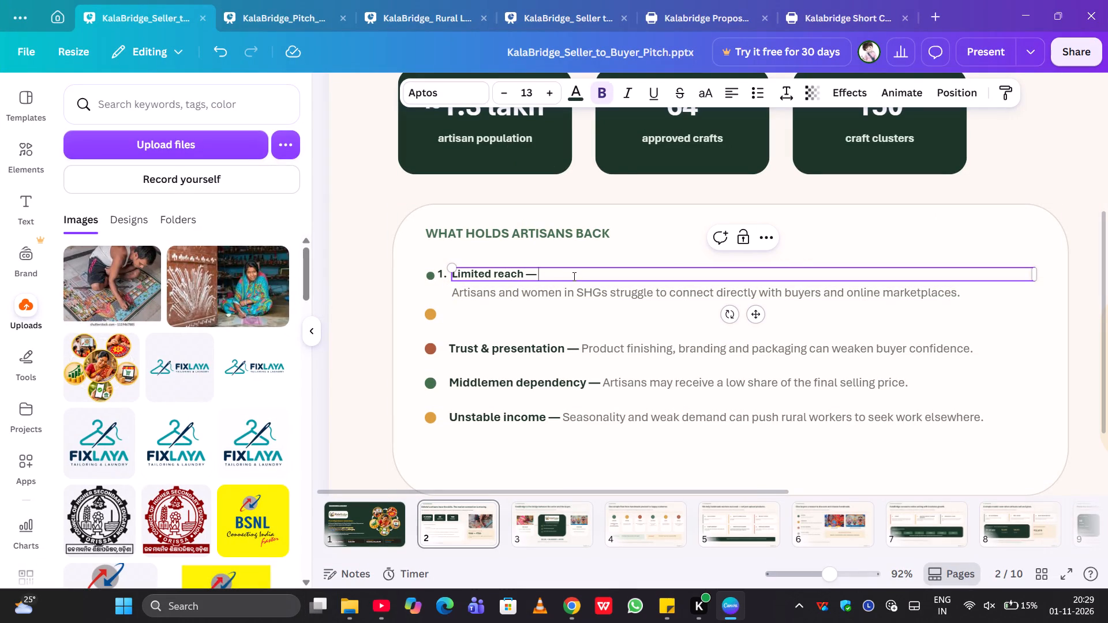
pyautogui.moveTo(573, 276); pyautogui.dragTo(447, 274)
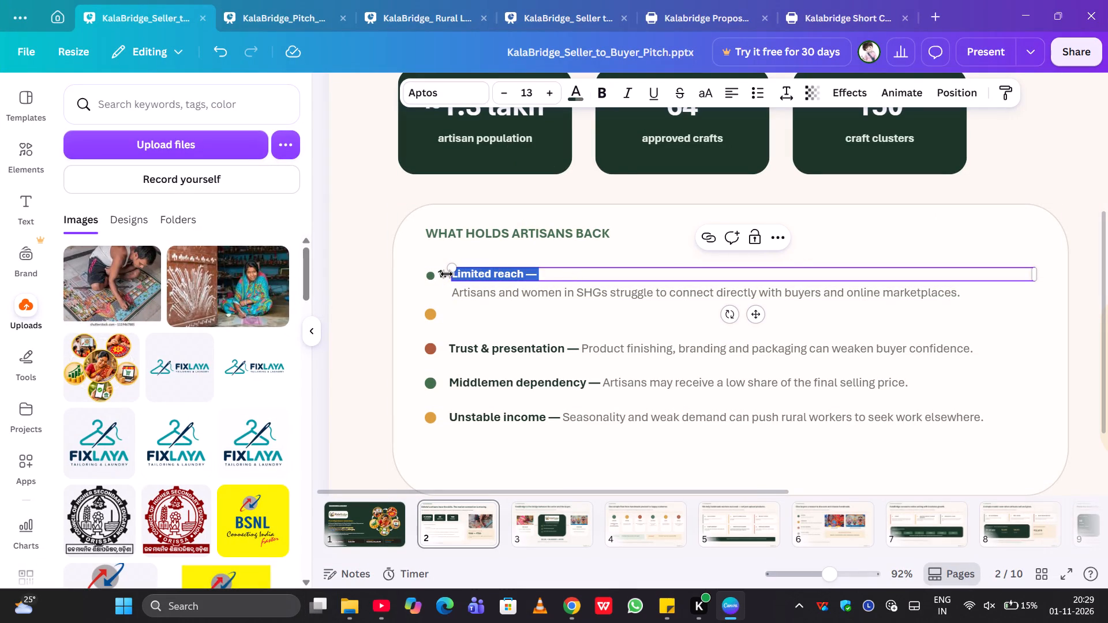
pyautogui.hotkey('ctrl', 'v')
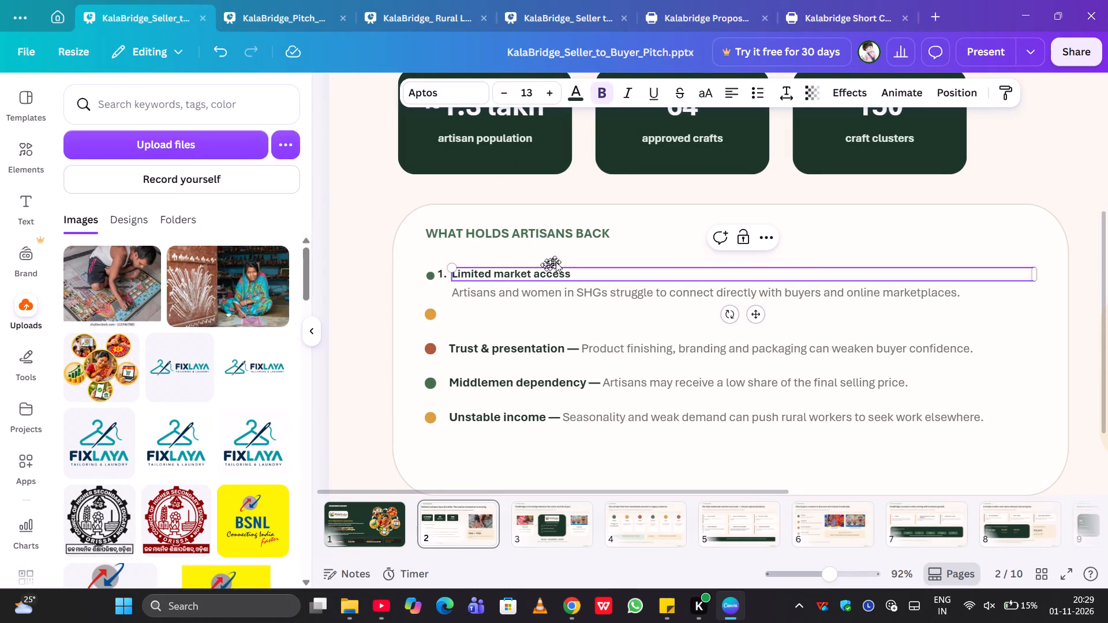
pyautogui.click(562, 256)
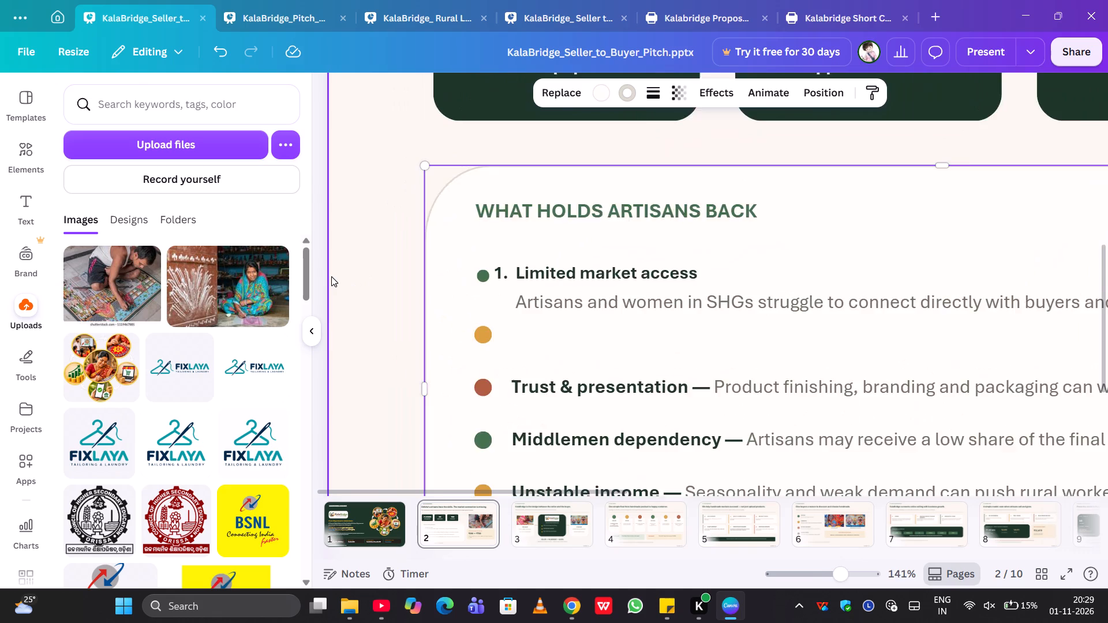
# Delete all five coloured bullet dots beside the lines in the "WHAT HOLDS ARTISANS BACK" panel.
pyautogui.click(571, 279)
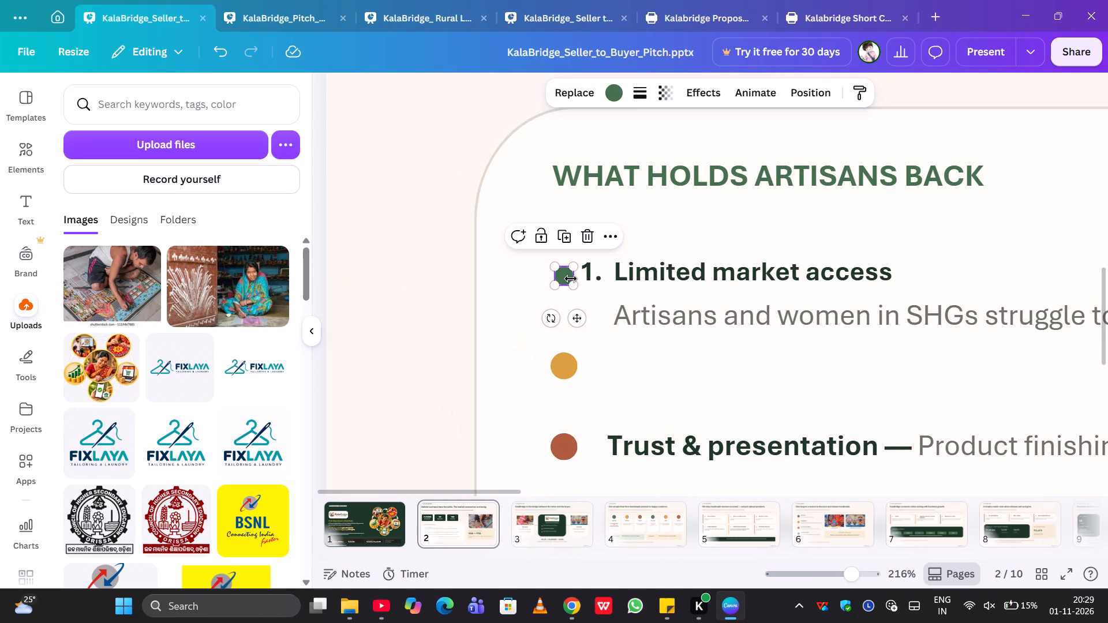
pyautogui.press('BackSpace')
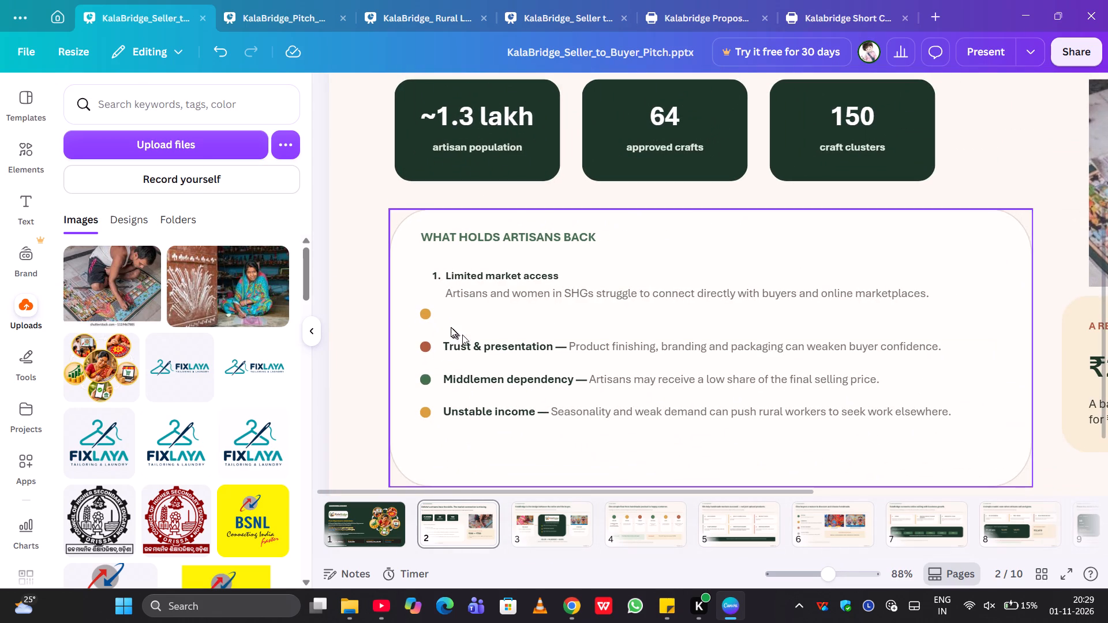
pyautogui.click(425, 309)
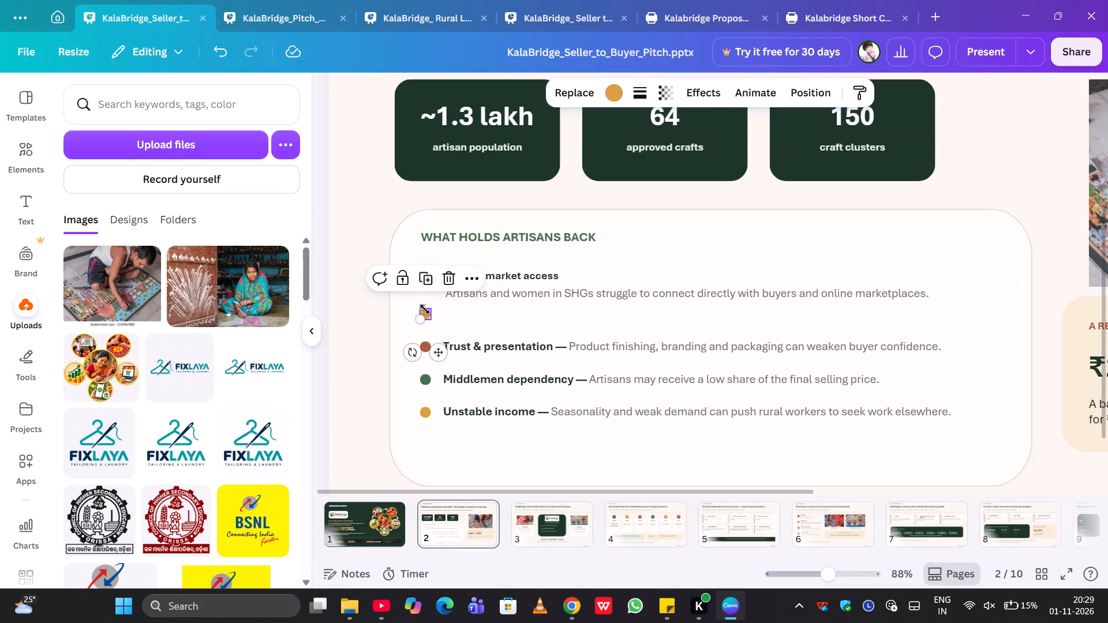
pyautogui.press('BackSpace')
pyautogui.click(421, 347)
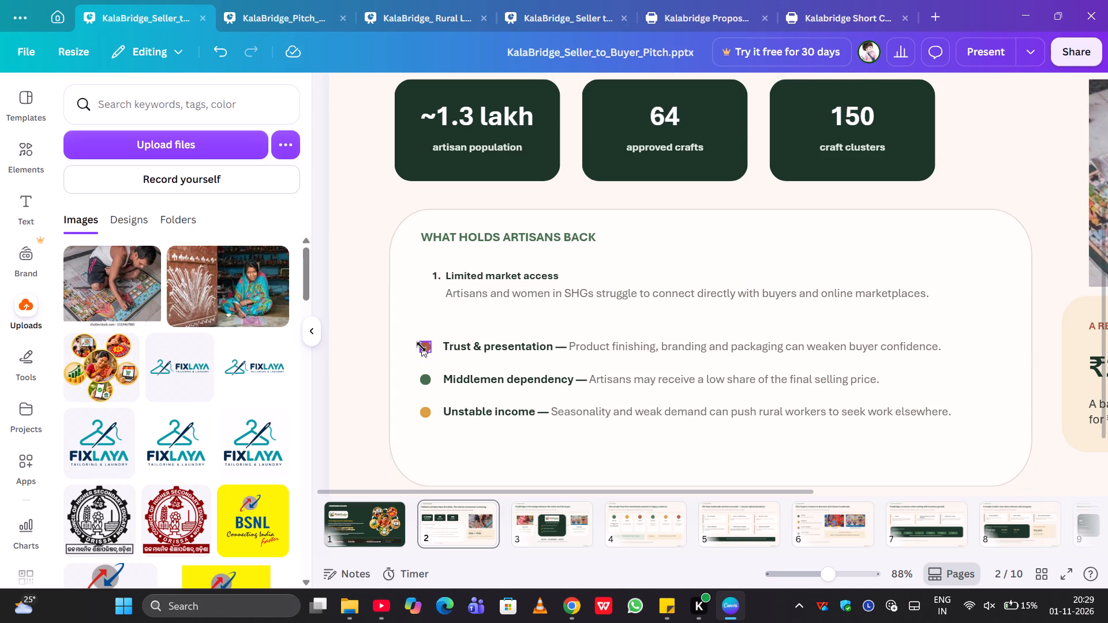
pyautogui.press('BackSpace')
pyautogui.click(427, 381)
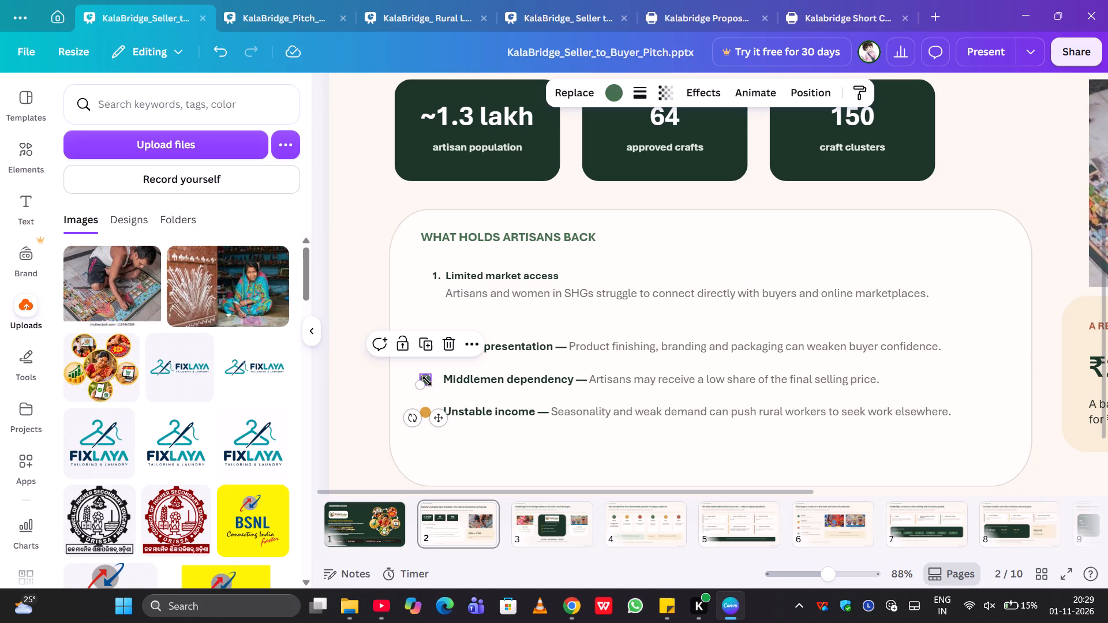
pyautogui.press('BackSpace')
pyautogui.click(422, 412)
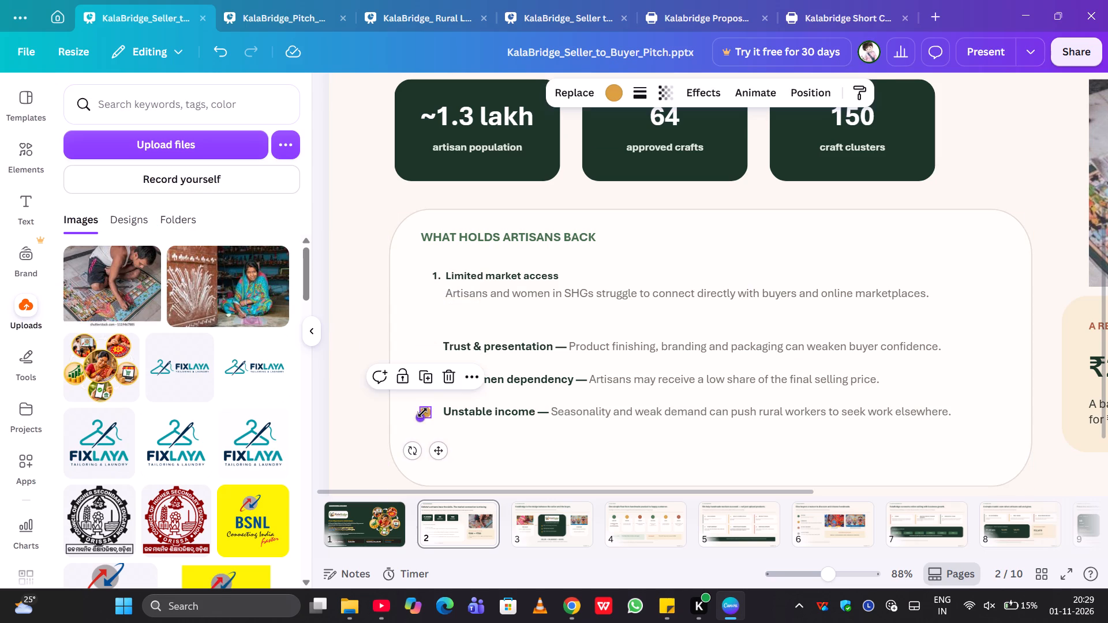
pyautogui.press('BackSpace')
# Review the numbered problem headings and descriptions in ChatGPT's mockup in Chrome, returning to Canva when done.
pyautogui.click(565, 122)
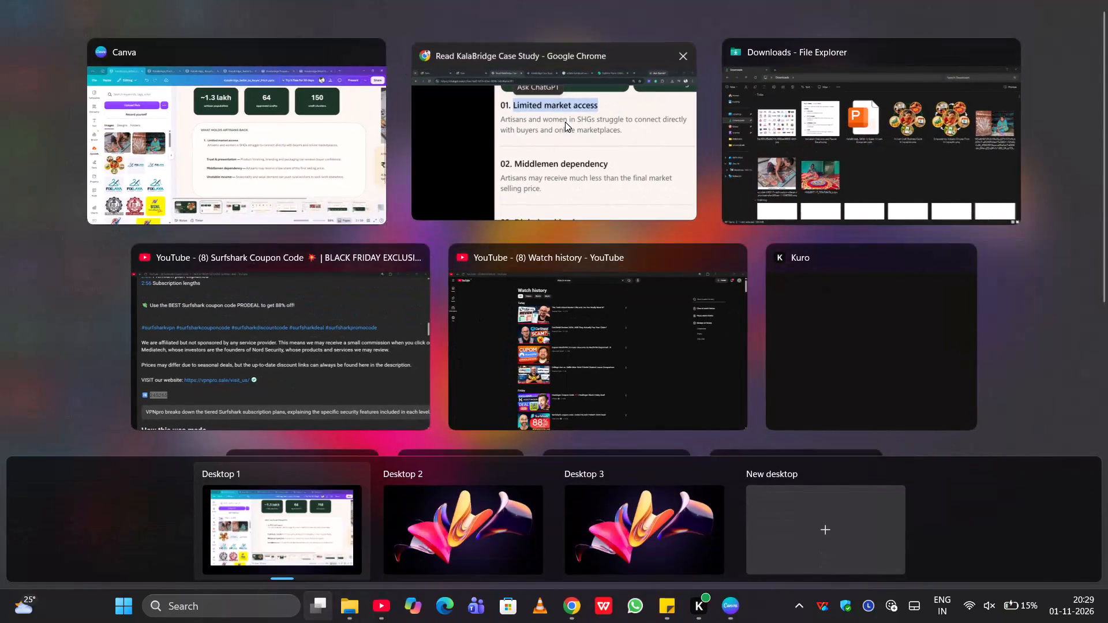
pyautogui.scroll(-3, 491, 337)
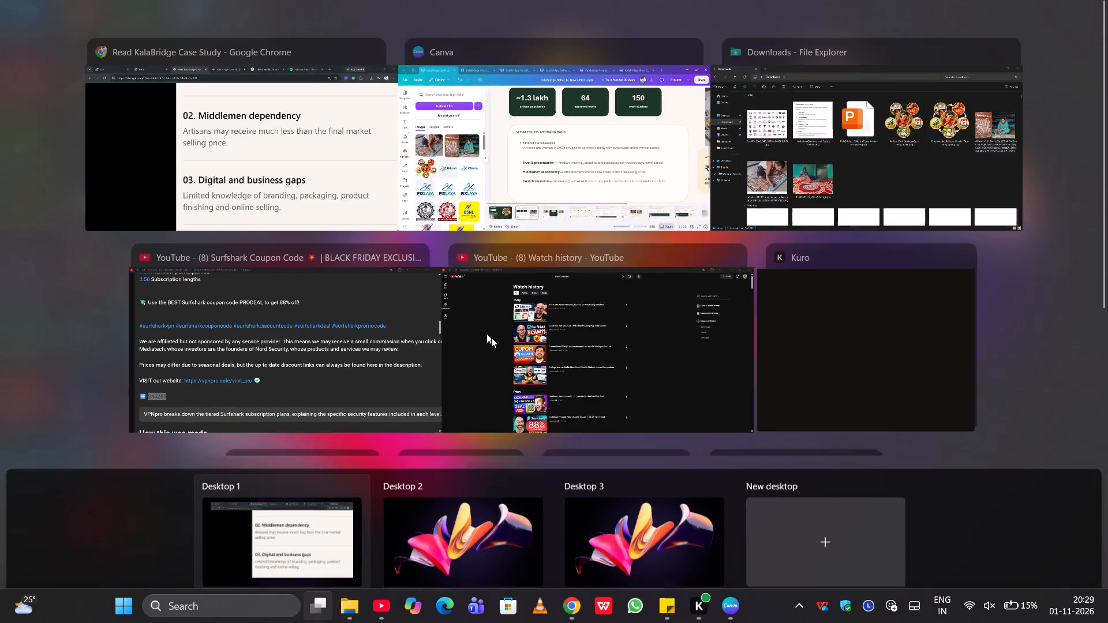
pyautogui.click(478, 159)
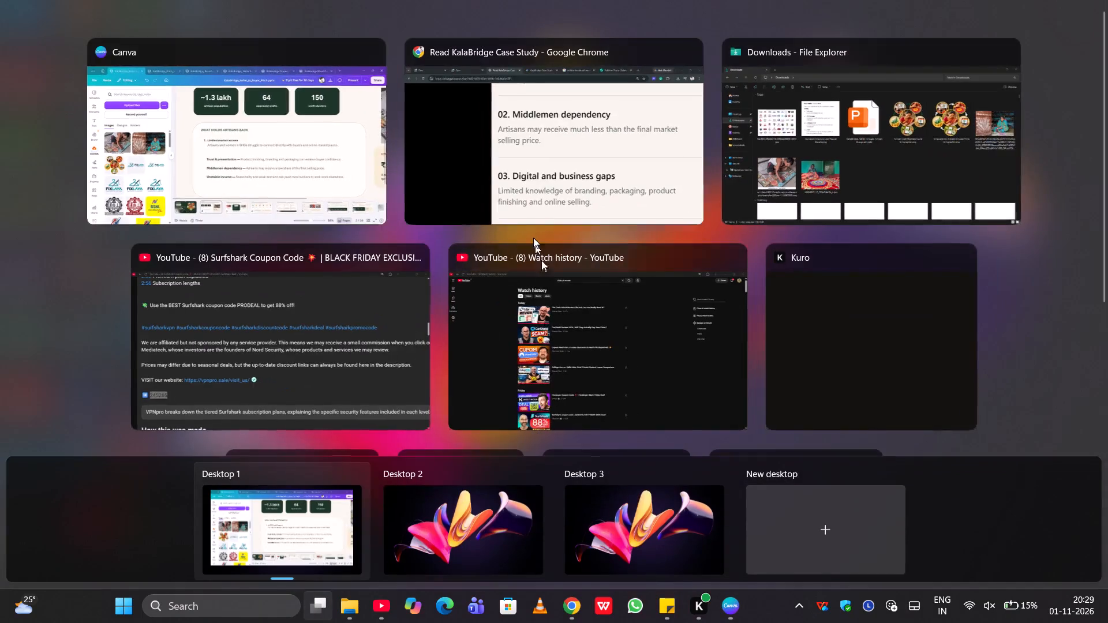
pyautogui.click(509, 212)
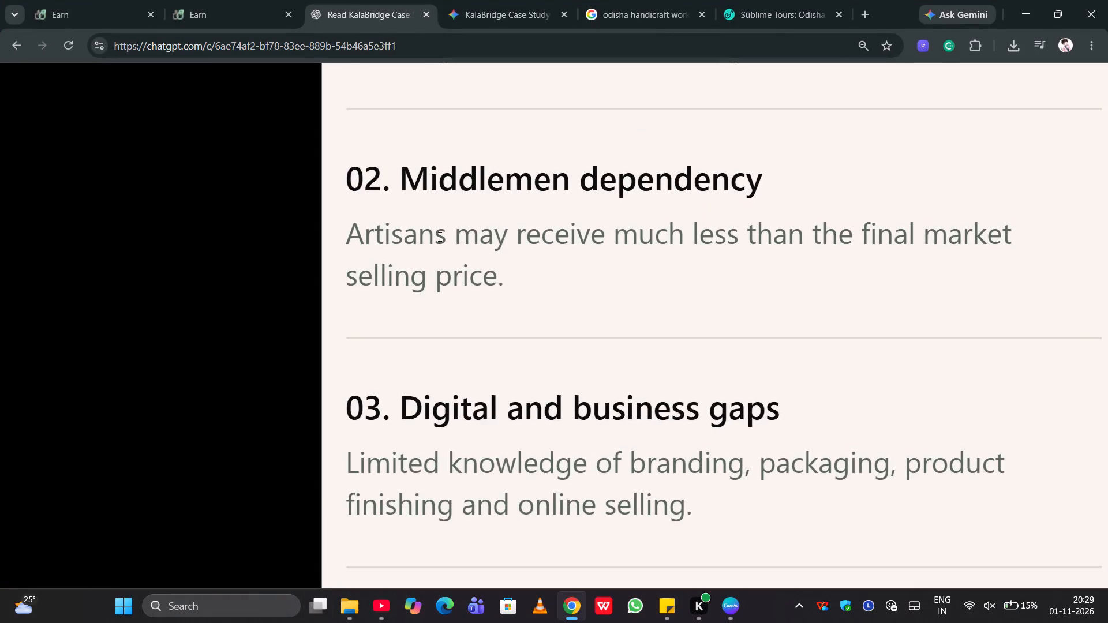
pyautogui.scroll(2, 439, 237)
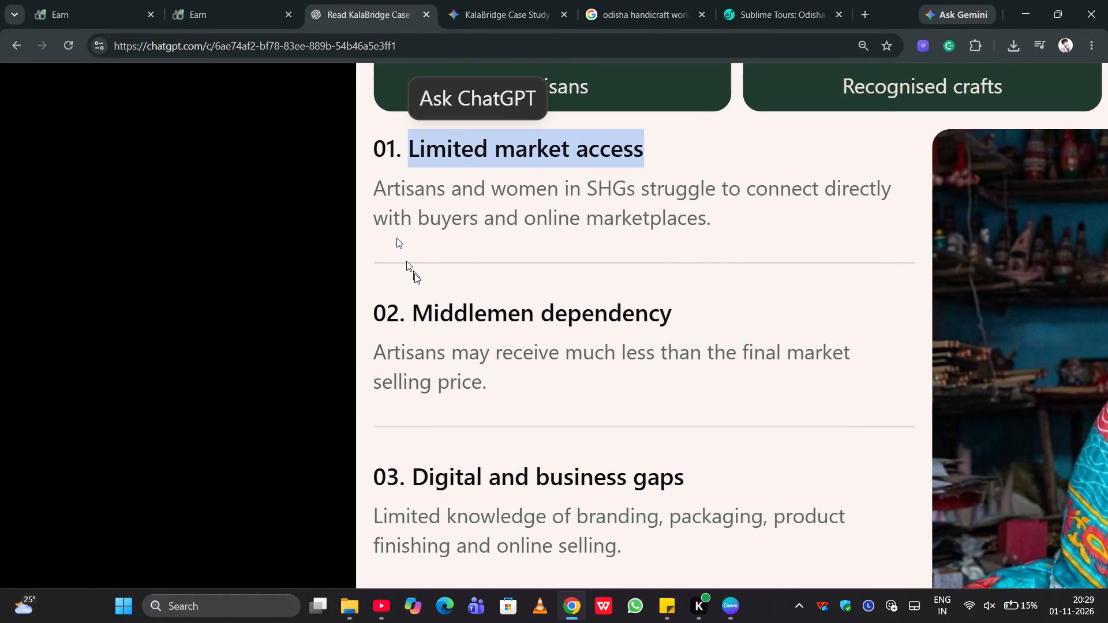
pyautogui.click(554, 151)
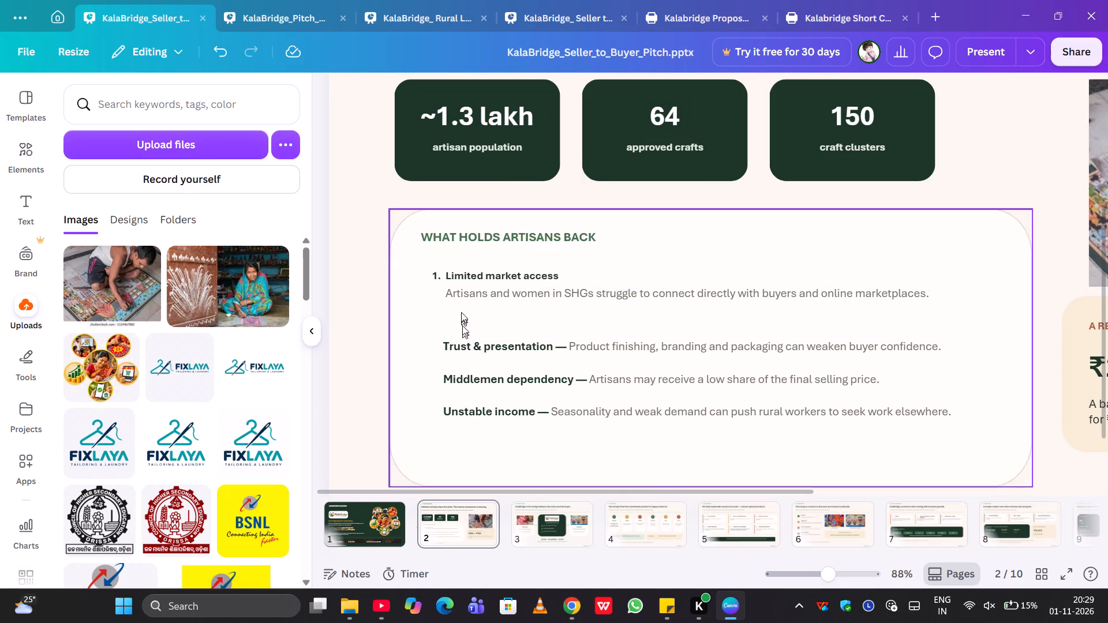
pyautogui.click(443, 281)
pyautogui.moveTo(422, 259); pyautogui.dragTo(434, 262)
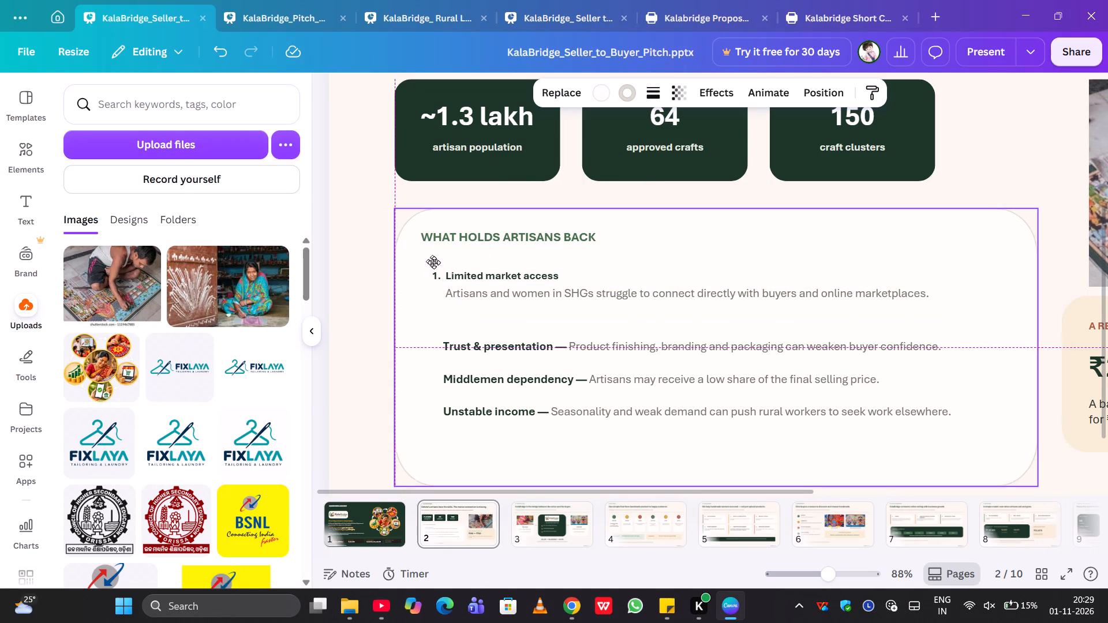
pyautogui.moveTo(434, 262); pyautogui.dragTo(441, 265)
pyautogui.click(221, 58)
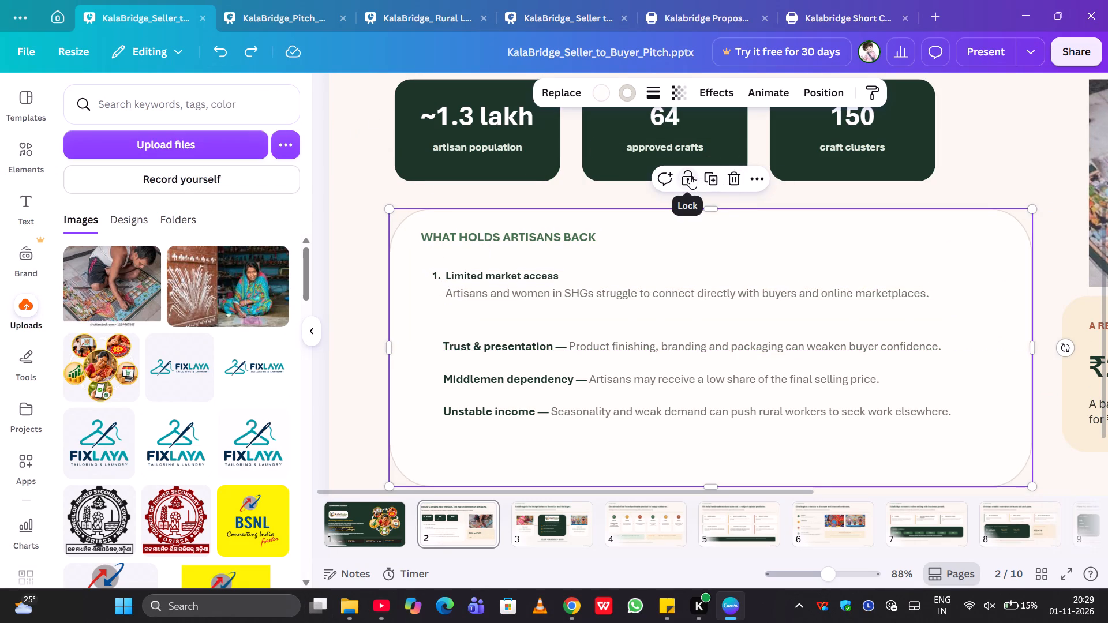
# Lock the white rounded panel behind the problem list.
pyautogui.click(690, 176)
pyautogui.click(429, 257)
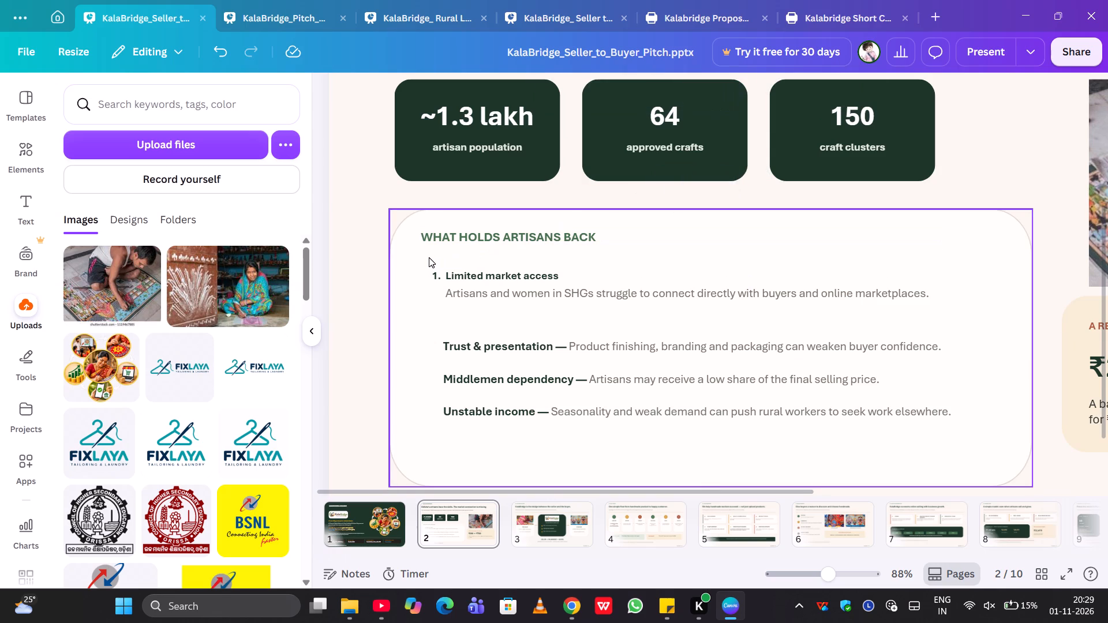
# Move the "WHAT HOLDS ARTISANS BACK" heading slightly down, closer to "1. Limited market access", keeping its left alignment.
pyautogui.click(465, 235)
pyautogui.moveTo(465, 235); pyautogui.dragTo(467, 247)
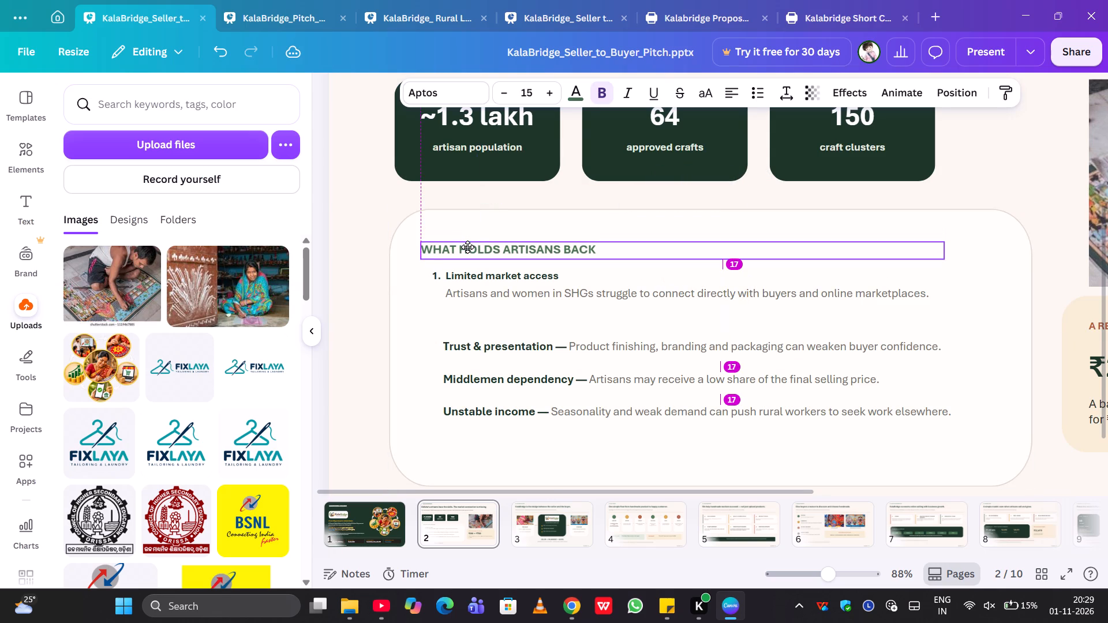
pyautogui.moveTo(467, 247); pyautogui.dragTo(467, 247)
# Unlock the white panel and reduce its height, lowering the top edge slightly and raising the bottom edge to just below "Unstable income".
pyautogui.click(497, 225)
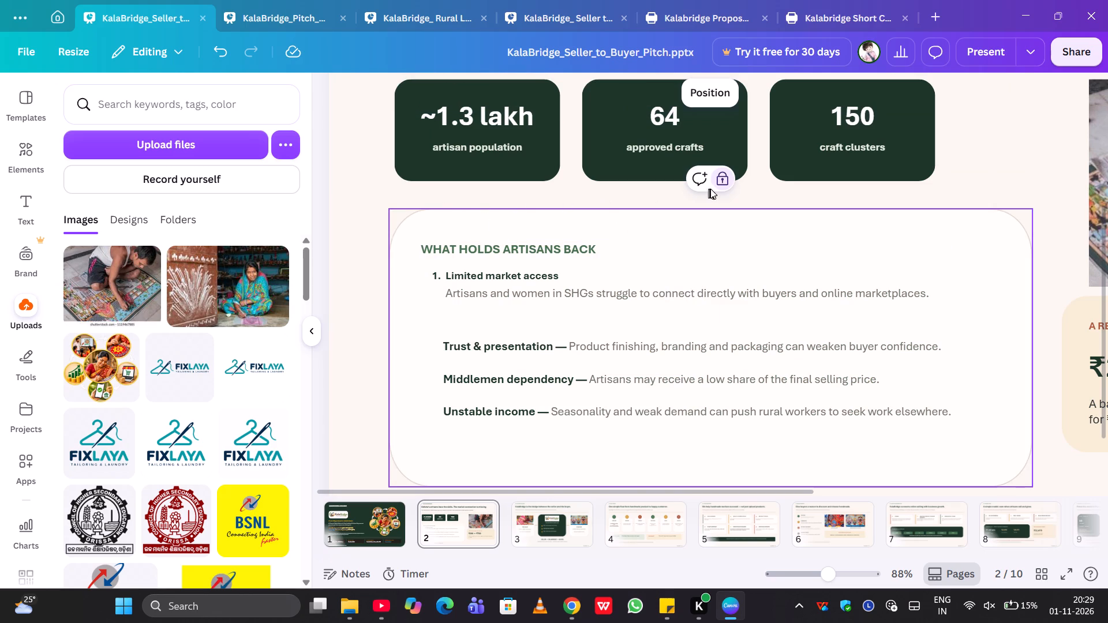
pyautogui.click(720, 182)
pyautogui.moveTo(717, 211); pyautogui.dragTo(717, 224)
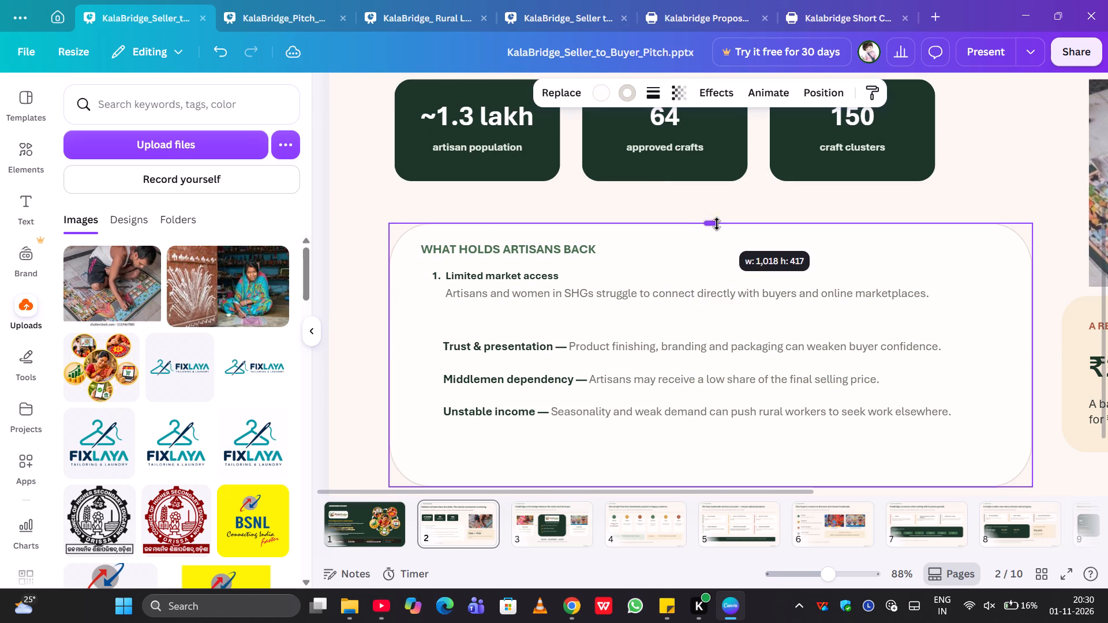
pyautogui.moveTo(717, 224); pyautogui.dragTo(717, 224)
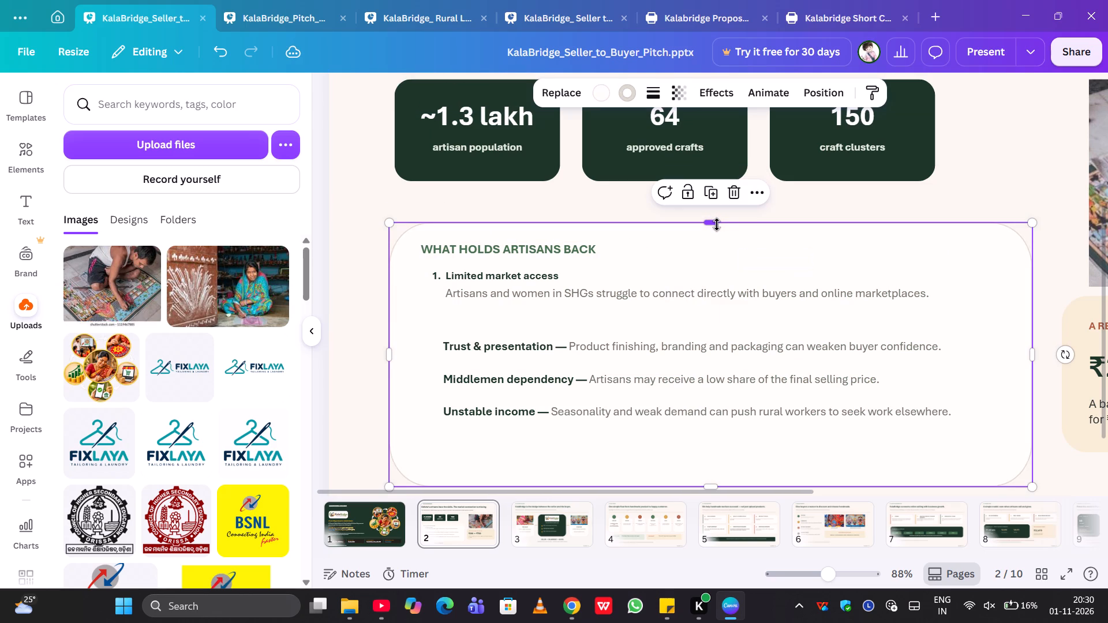
pyautogui.scroll(-1, 736, 307)
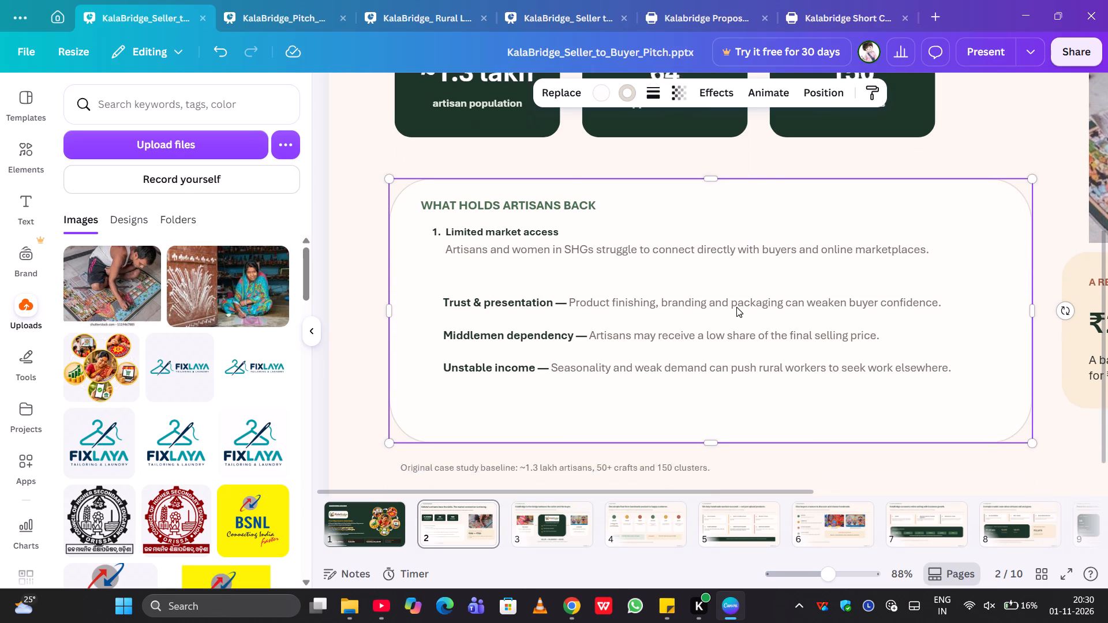
pyautogui.scroll(-1, 736, 307)
pyautogui.moveTo(713, 416); pyautogui.dragTo(713, 401)
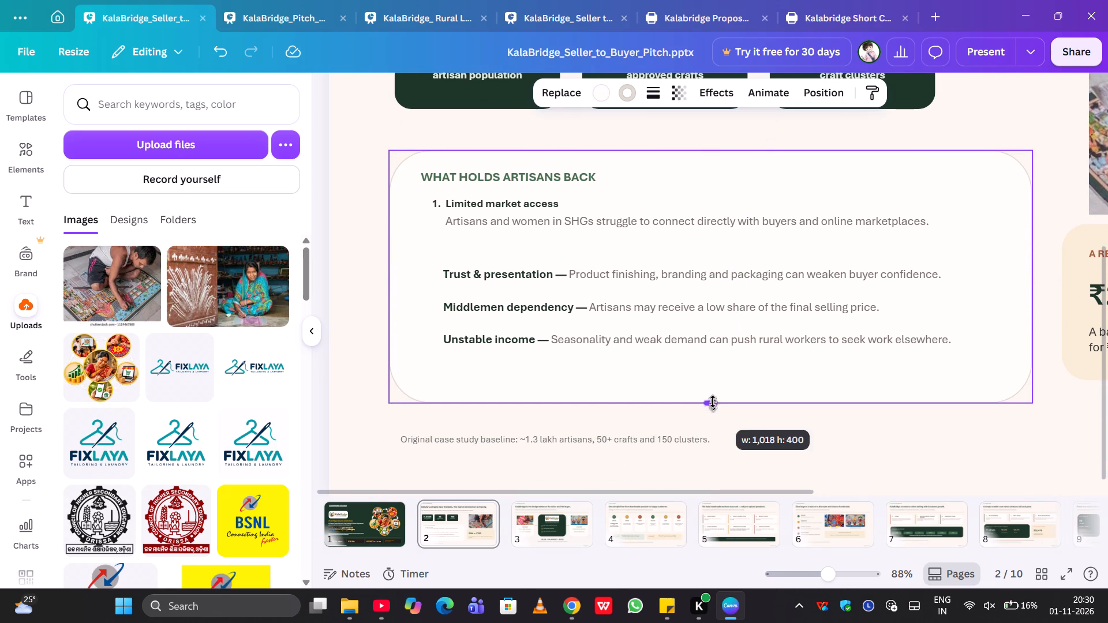
pyautogui.moveTo(713, 401); pyautogui.dragTo(709, 384)
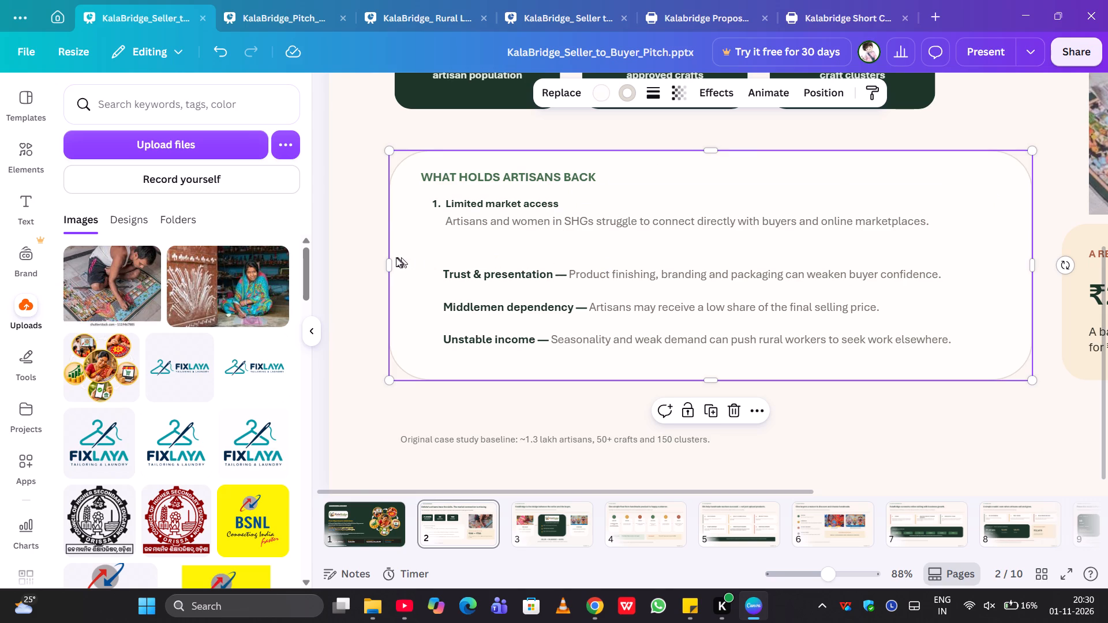
# Lock the shortened white panel behind the problem list in place.
pyautogui.click(354, 220)
pyautogui.click(409, 233)
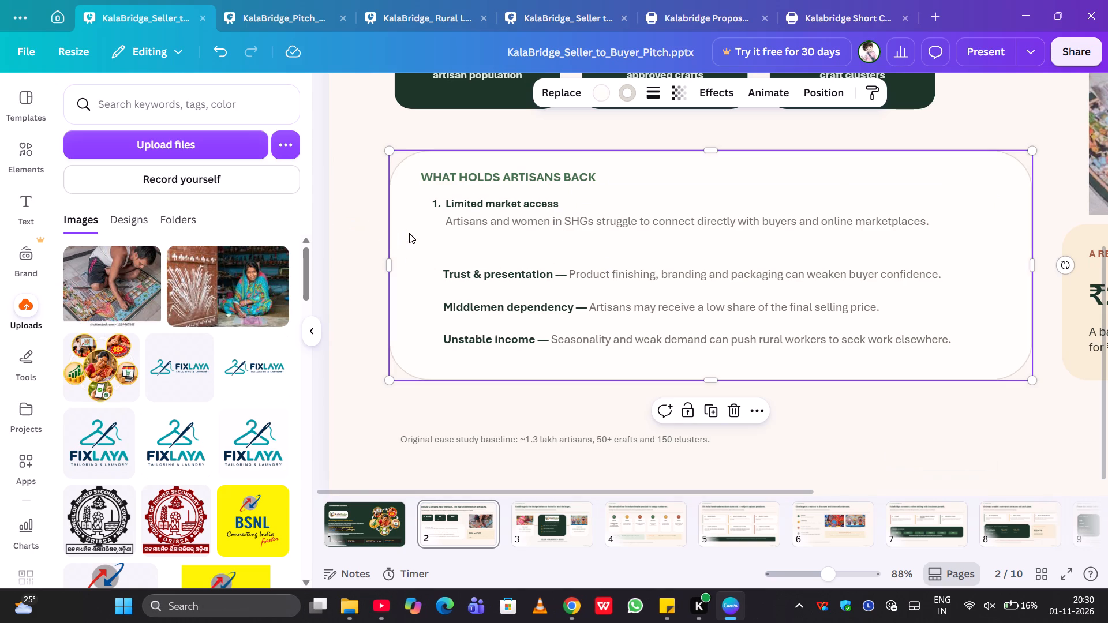
pyautogui.scroll(1, 603, 149)
pyautogui.click(392, 378)
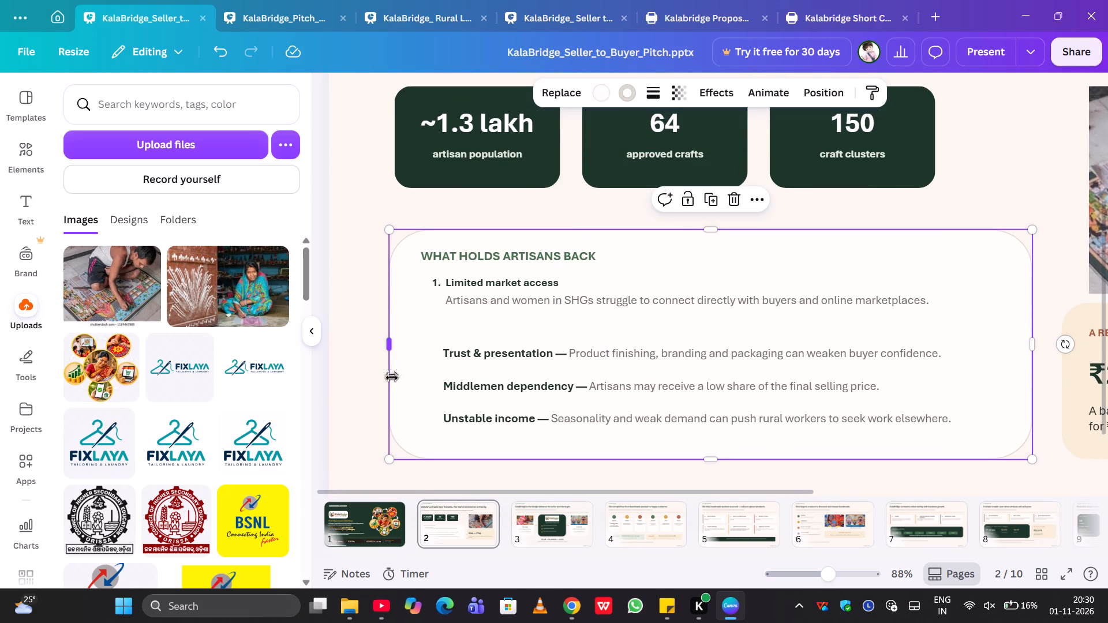
pyautogui.click(319, 233)
pyautogui.click(325, 231)
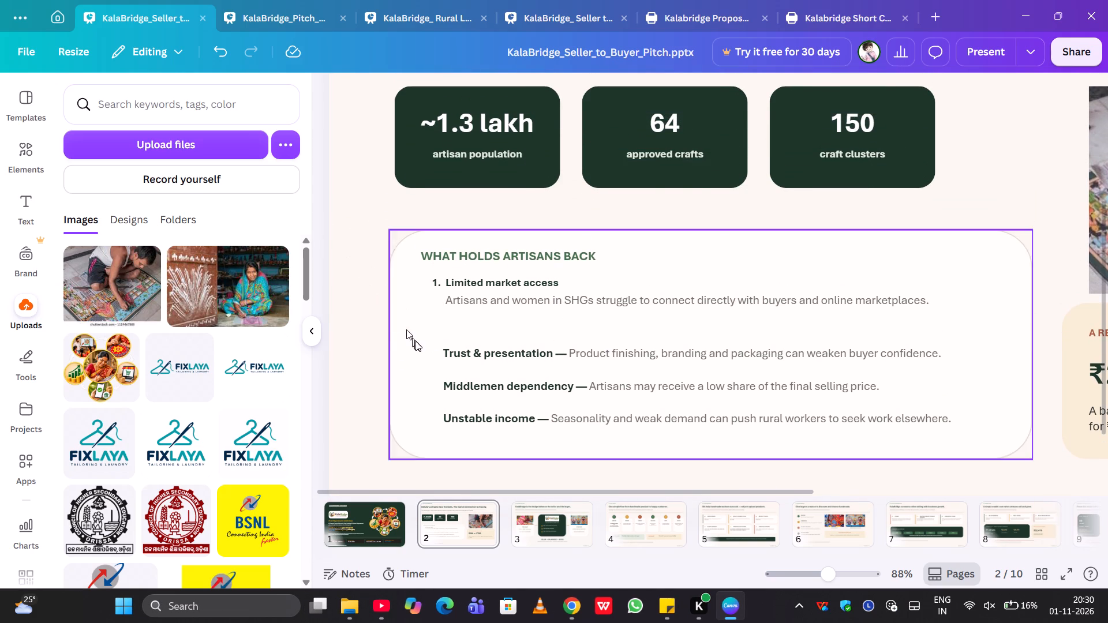
pyautogui.click(416, 344)
pyautogui.click(685, 202)
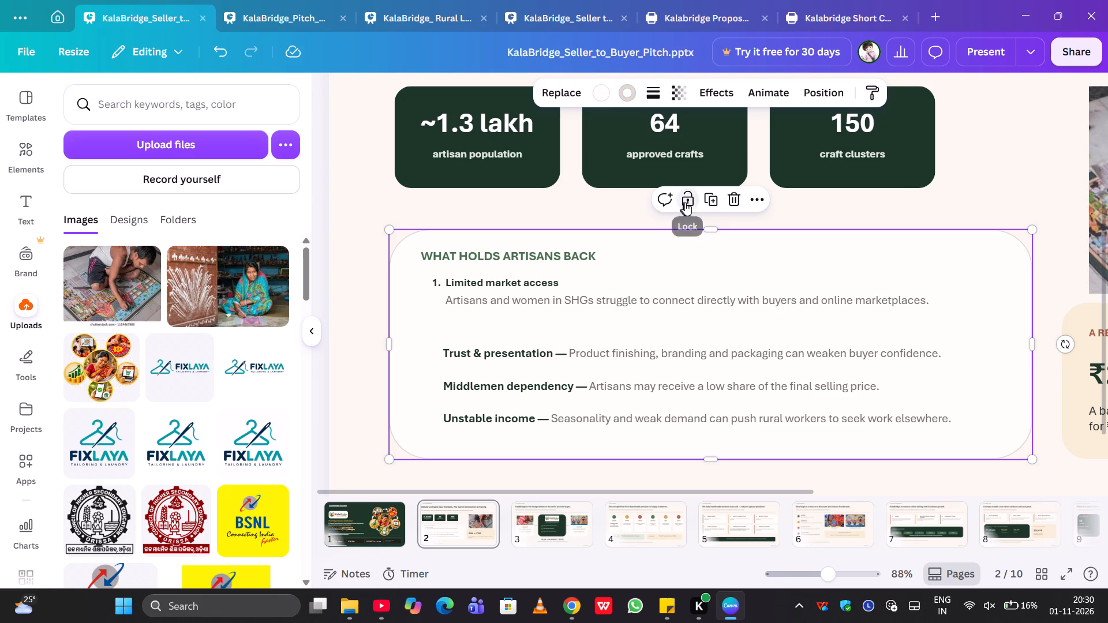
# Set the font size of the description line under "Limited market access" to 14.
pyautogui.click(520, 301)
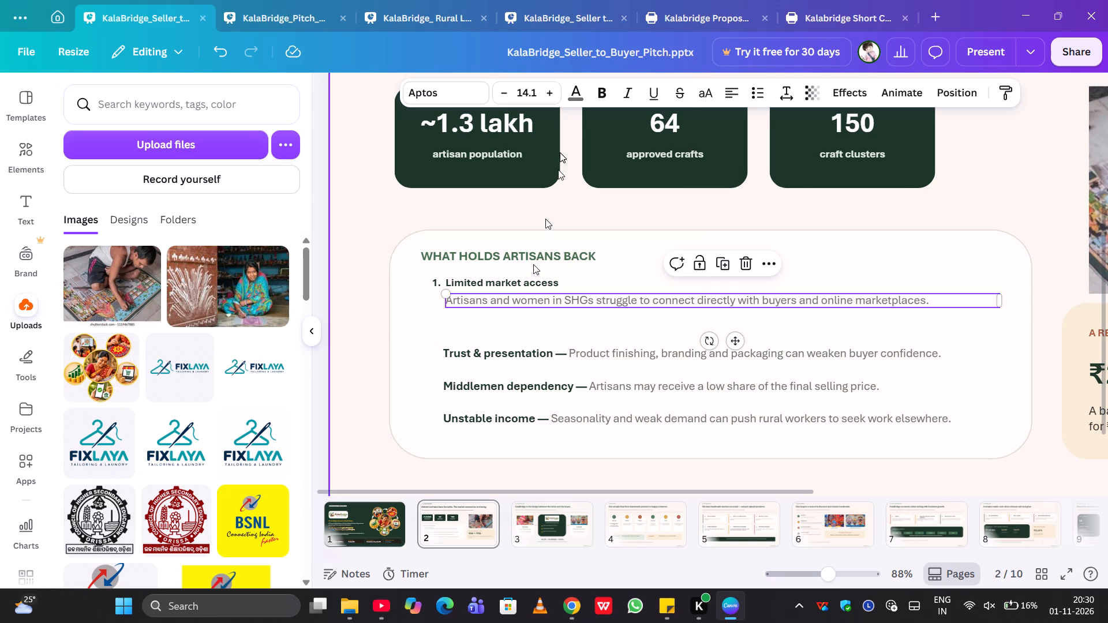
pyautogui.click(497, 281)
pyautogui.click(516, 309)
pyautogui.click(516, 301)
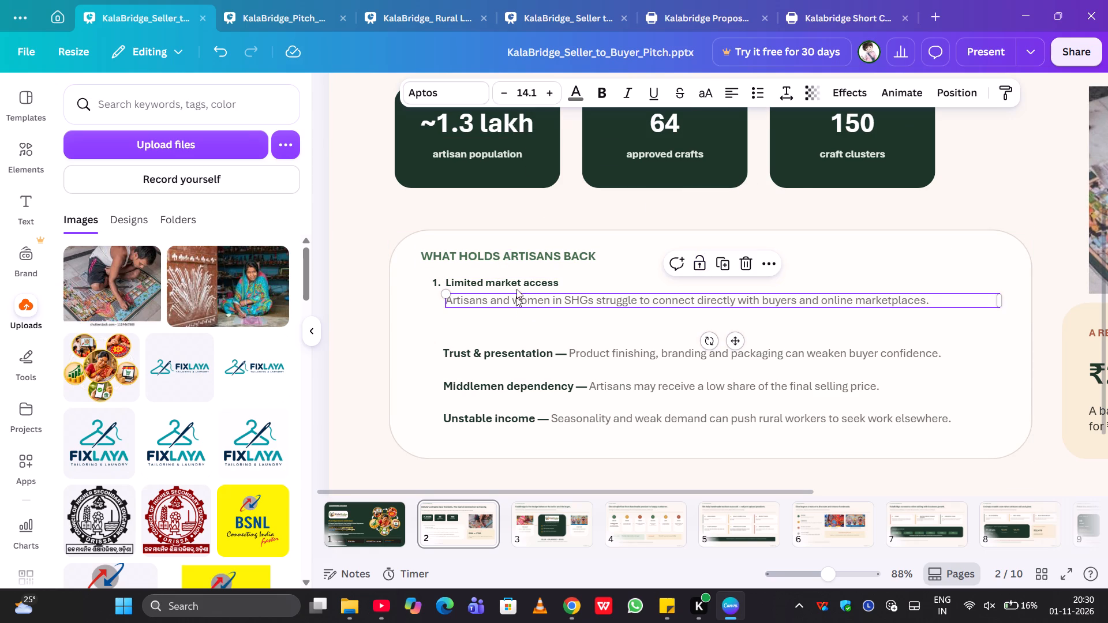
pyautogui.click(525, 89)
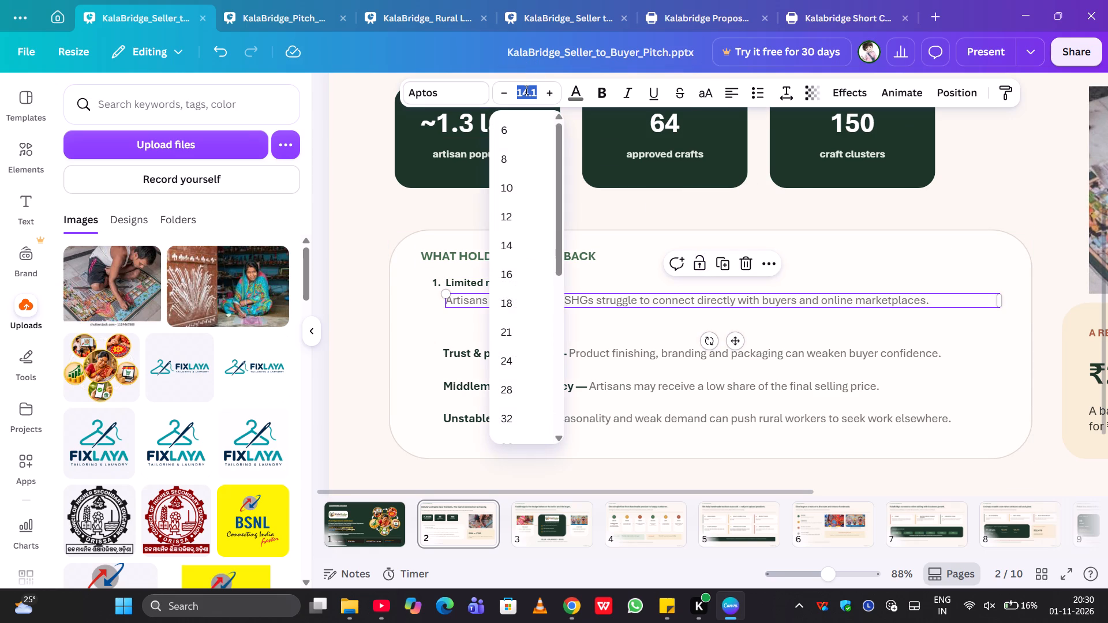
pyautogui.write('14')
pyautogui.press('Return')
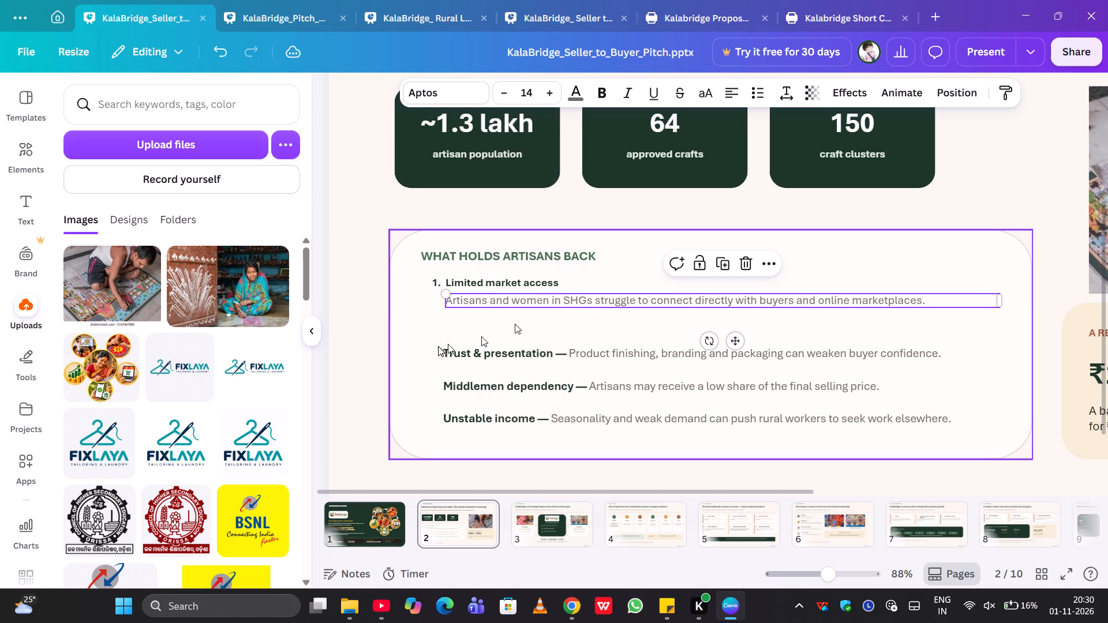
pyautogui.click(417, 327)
# Set the font size of both the number "1." and the "Limited market access" heading to 14.
pyautogui.click(486, 287)
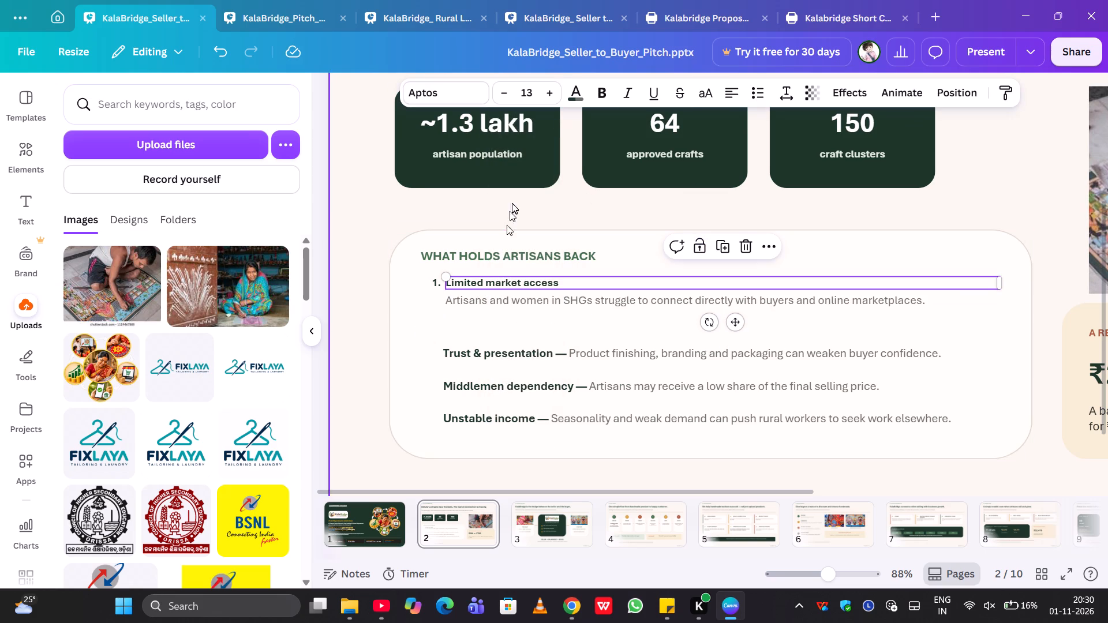
pyautogui.click(436, 281)
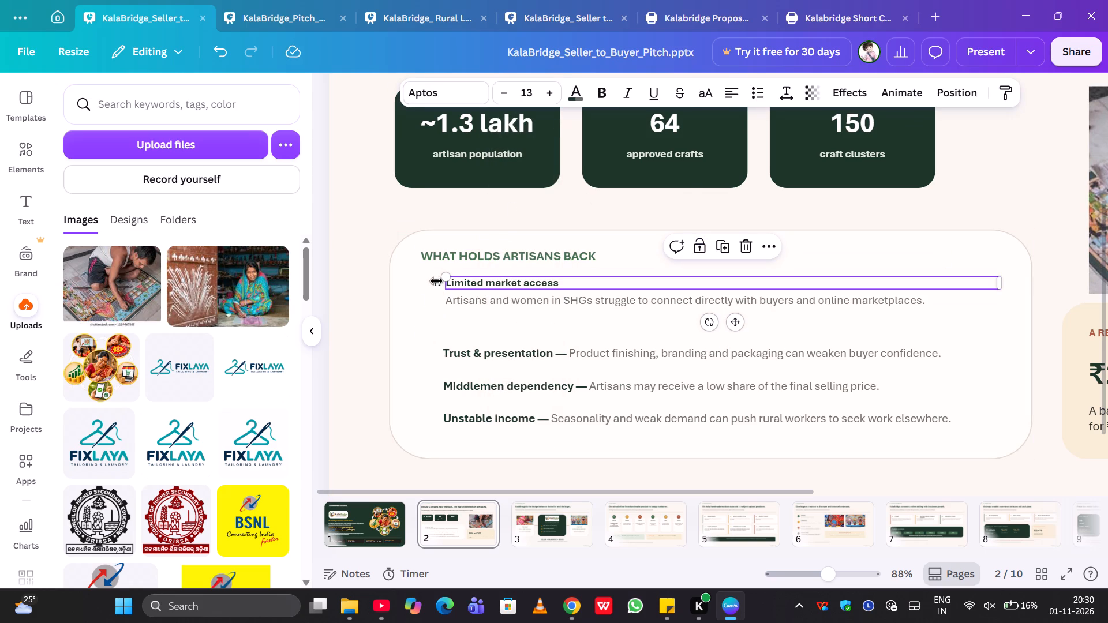
pyautogui.click(414, 301)
pyautogui.click(439, 282)
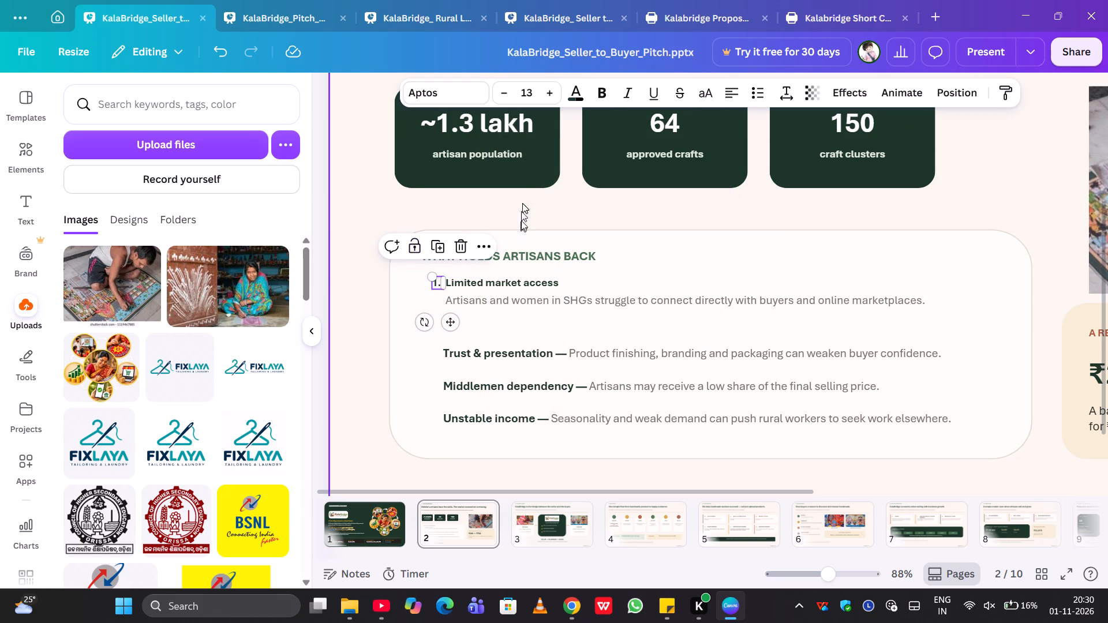
pyautogui.click(552, 97)
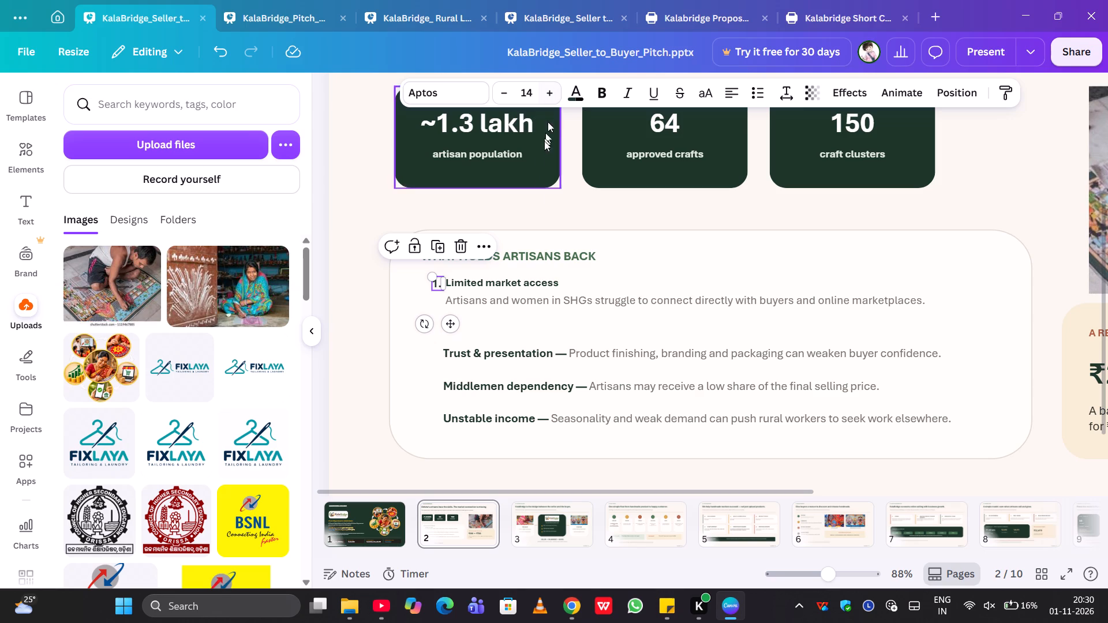
pyautogui.click(514, 281)
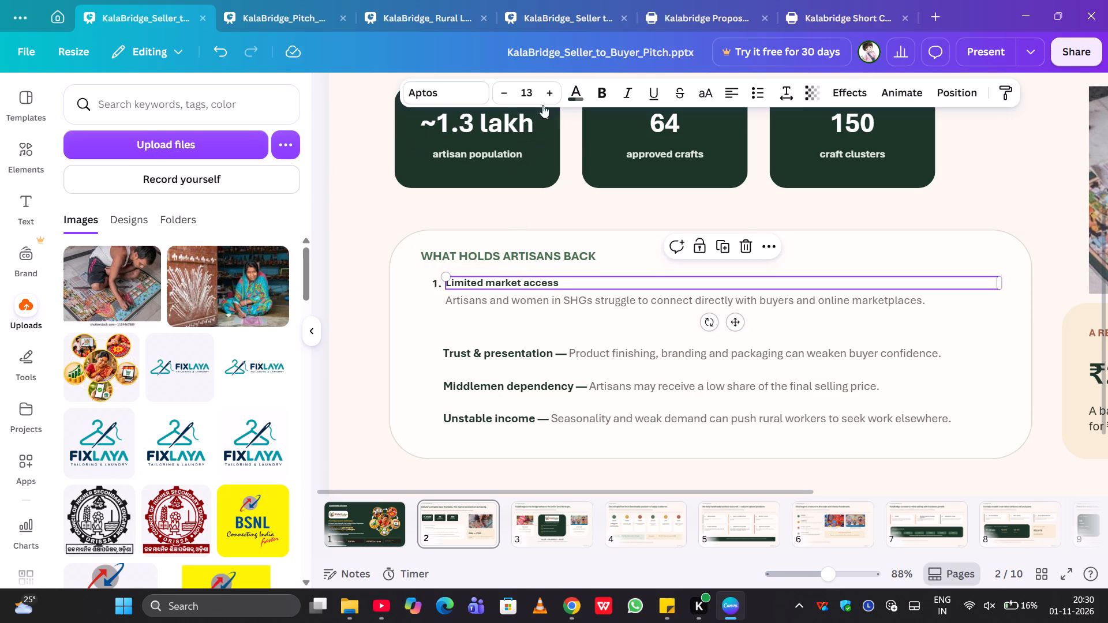
pyautogui.click(545, 92)
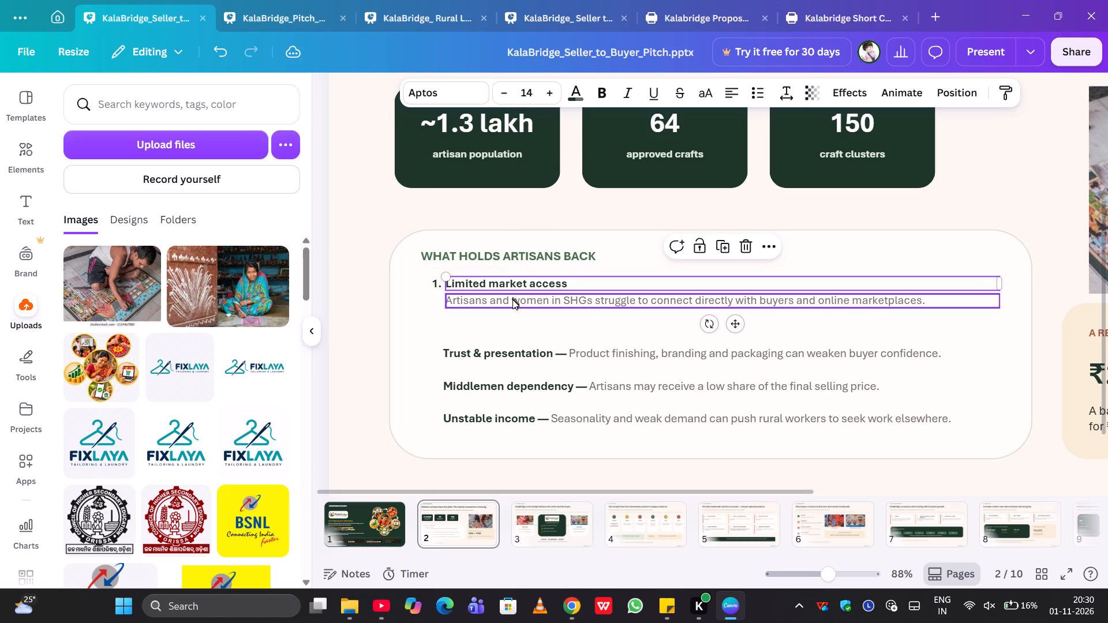
# Reduce the description line under "Limited market access" to font size 13, after trying it at 15.
pyautogui.click(512, 299)
pyautogui.click(546, 93)
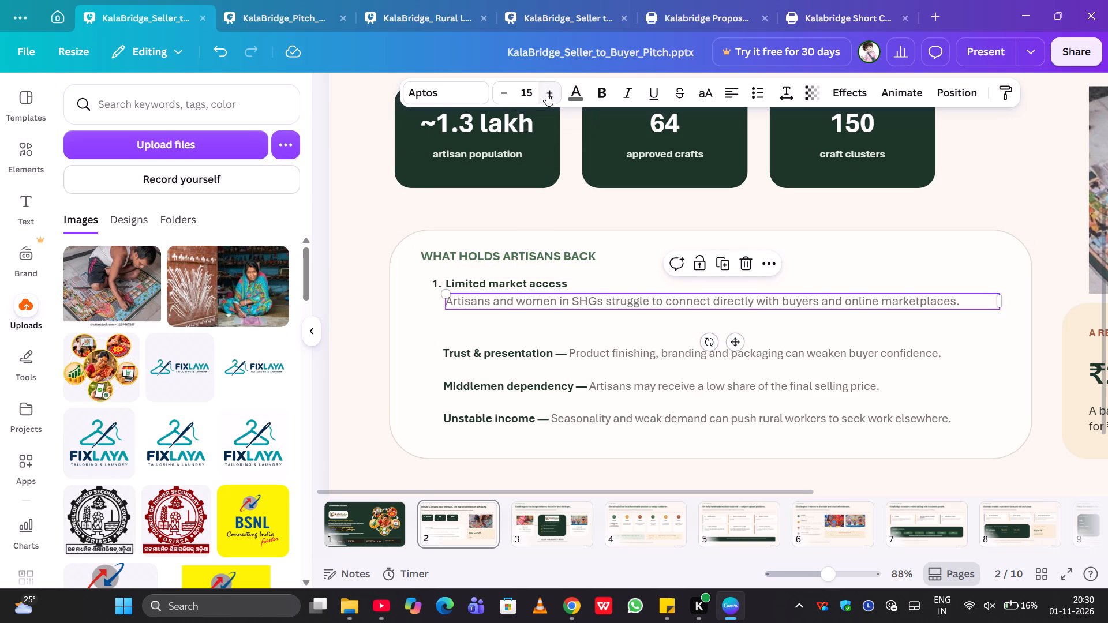
pyautogui.click(511, 93)
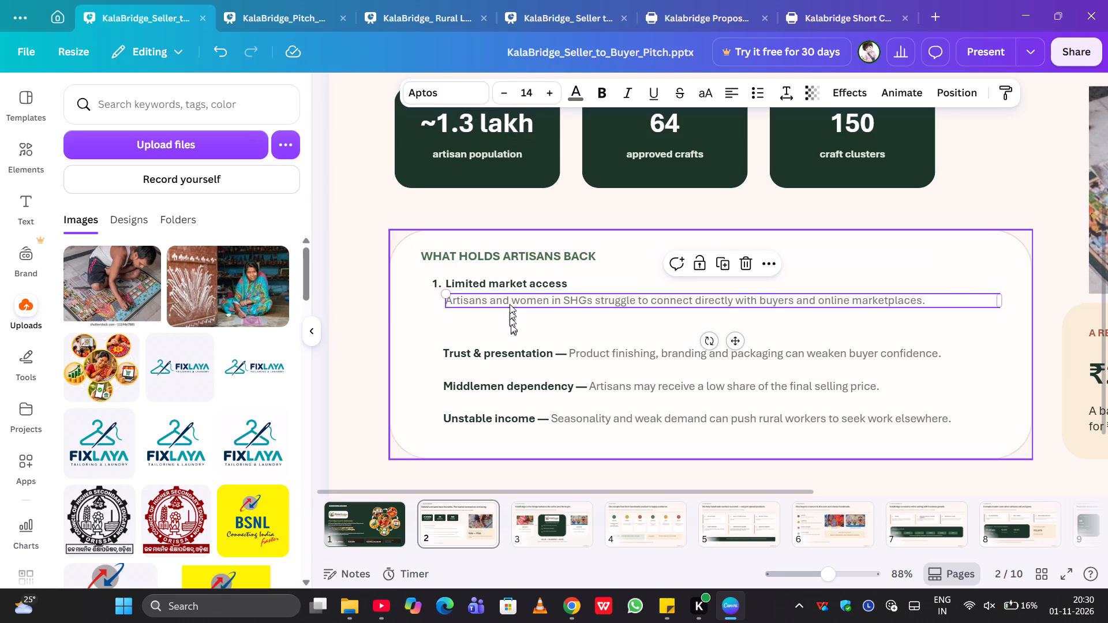
pyautogui.click(509, 286)
pyautogui.click(509, 299)
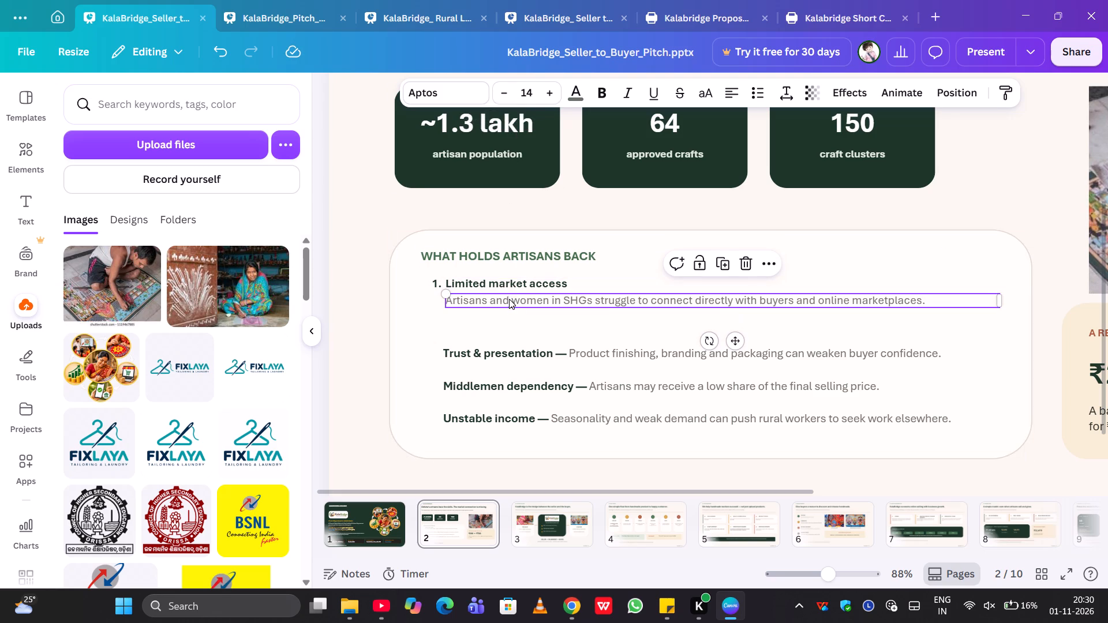
pyautogui.click(500, 97)
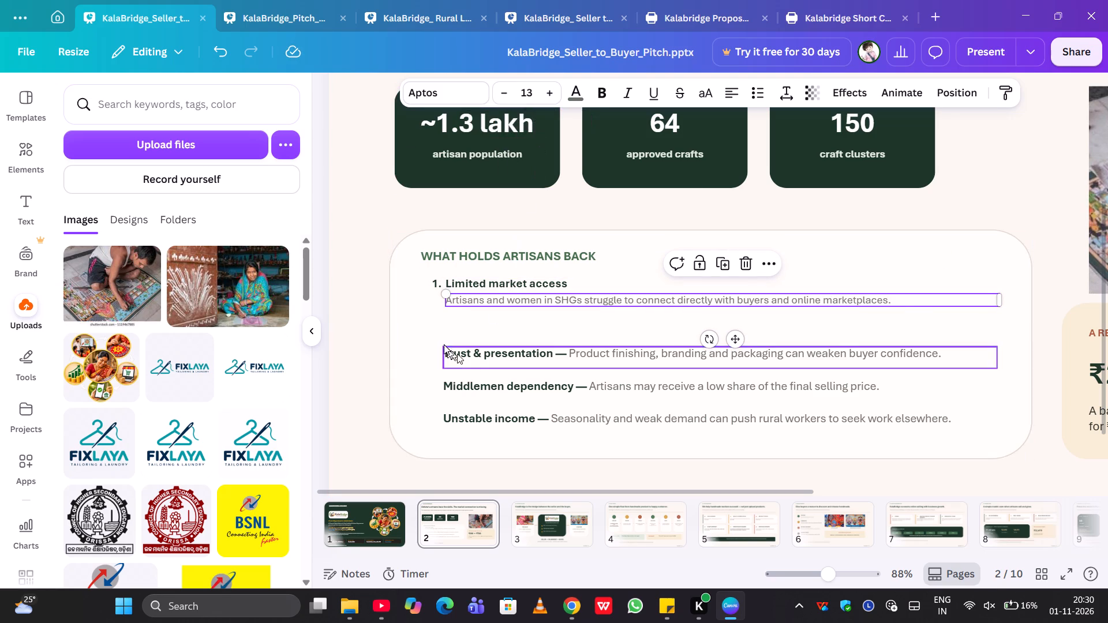
pyautogui.click(431, 332)
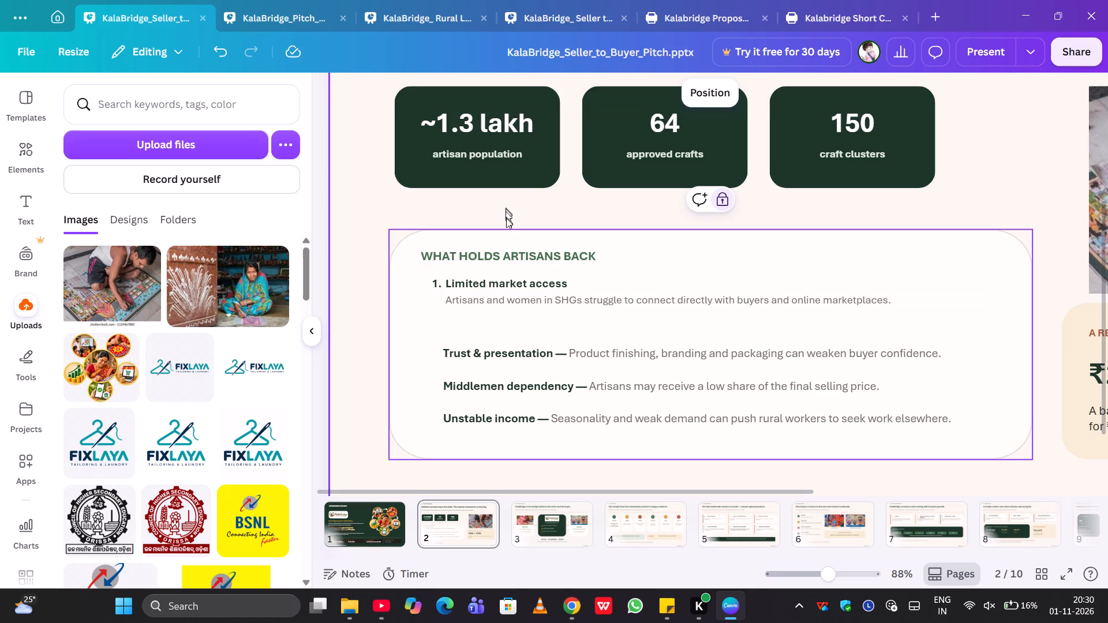
# Set the "WHAT HOLDS ARTISANS BACK" heading to font size 15.
pyautogui.click(506, 258)
pyautogui.click(553, 93)
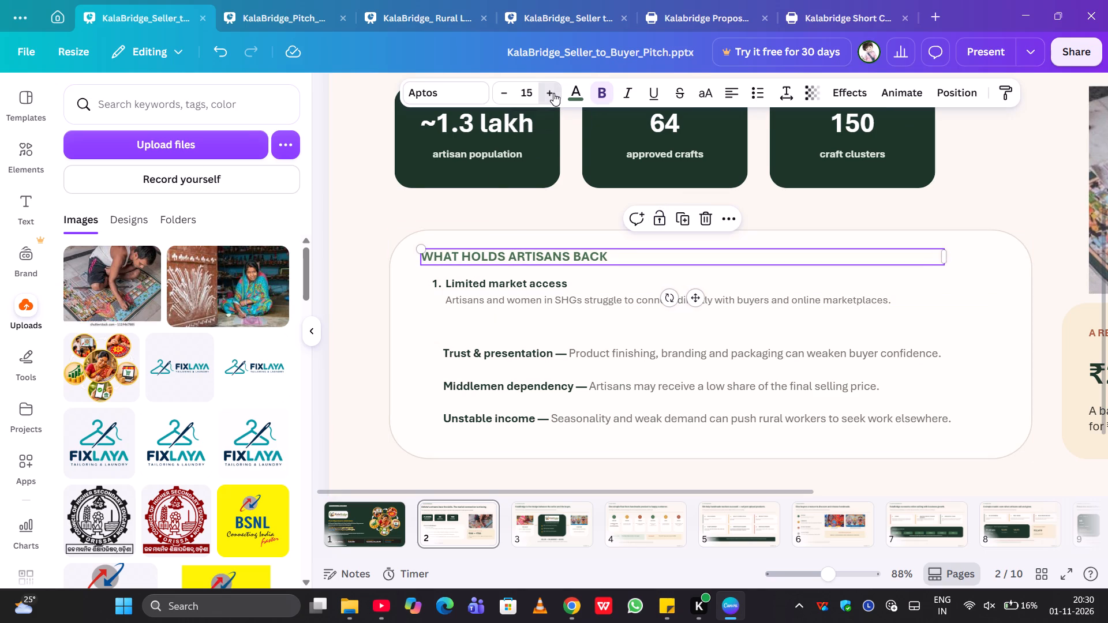
pyautogui.click(427, 350)
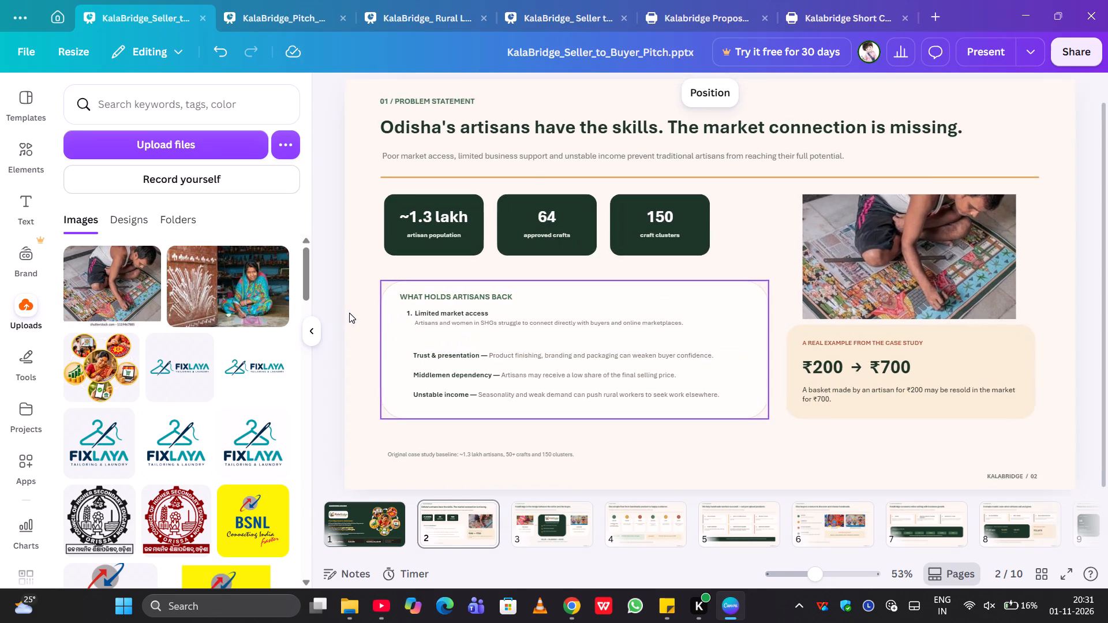
# Delete the old "Trust & presentation", "Middlemen dependency" and "Unstable income" lines from the problem list.
pyautogui.click(462, 362)
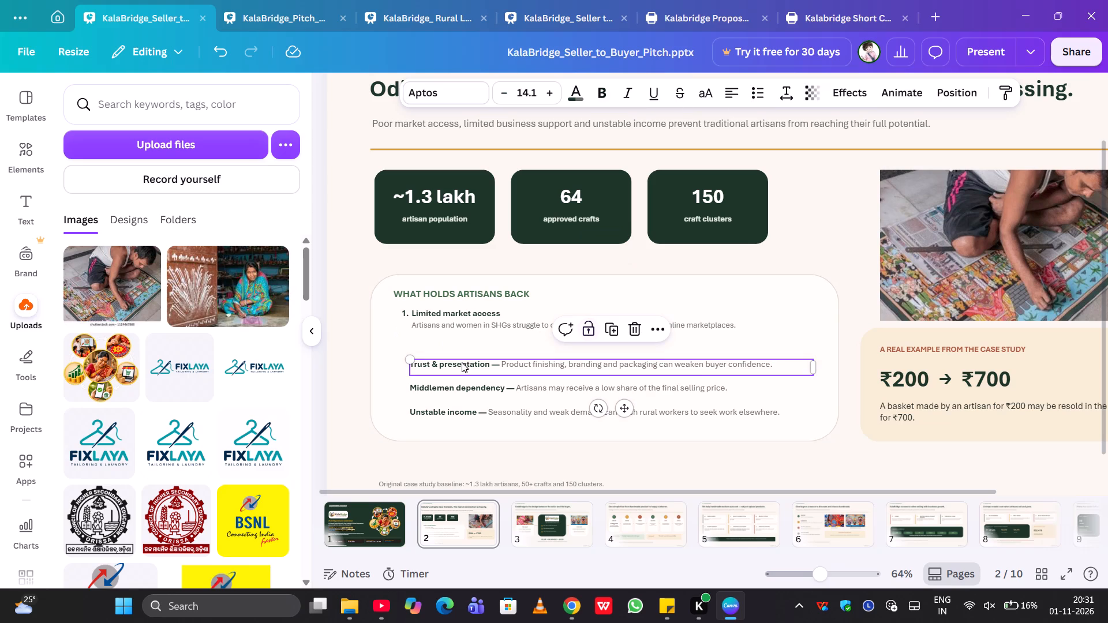
pyautogui.click(462, 362)
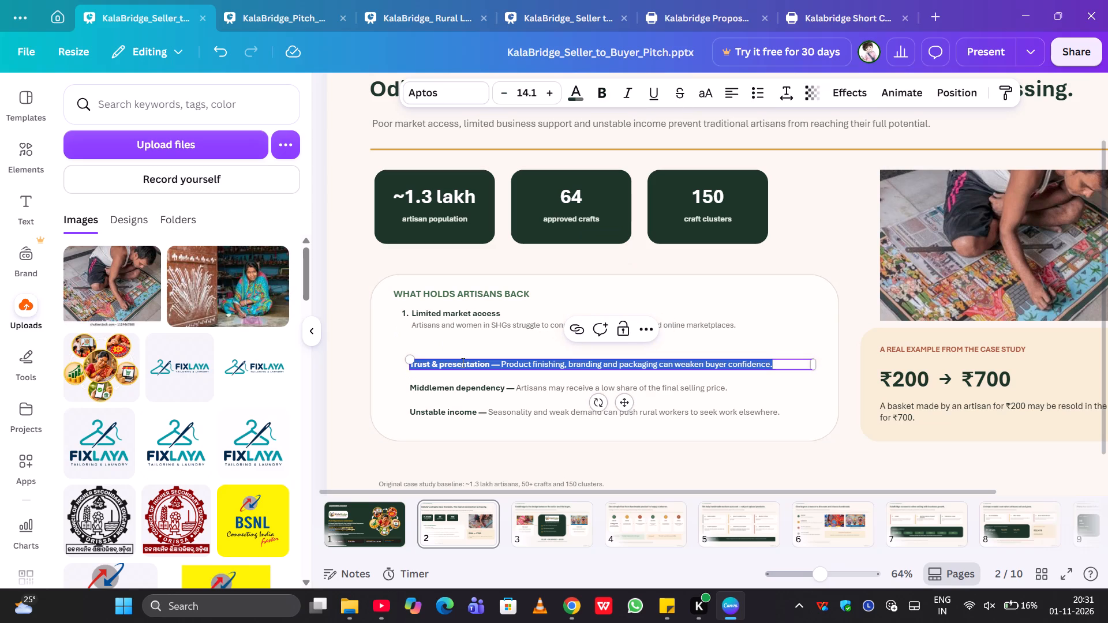
pyautogui.press('BackSpace')
pyautogui.click(472, 394)
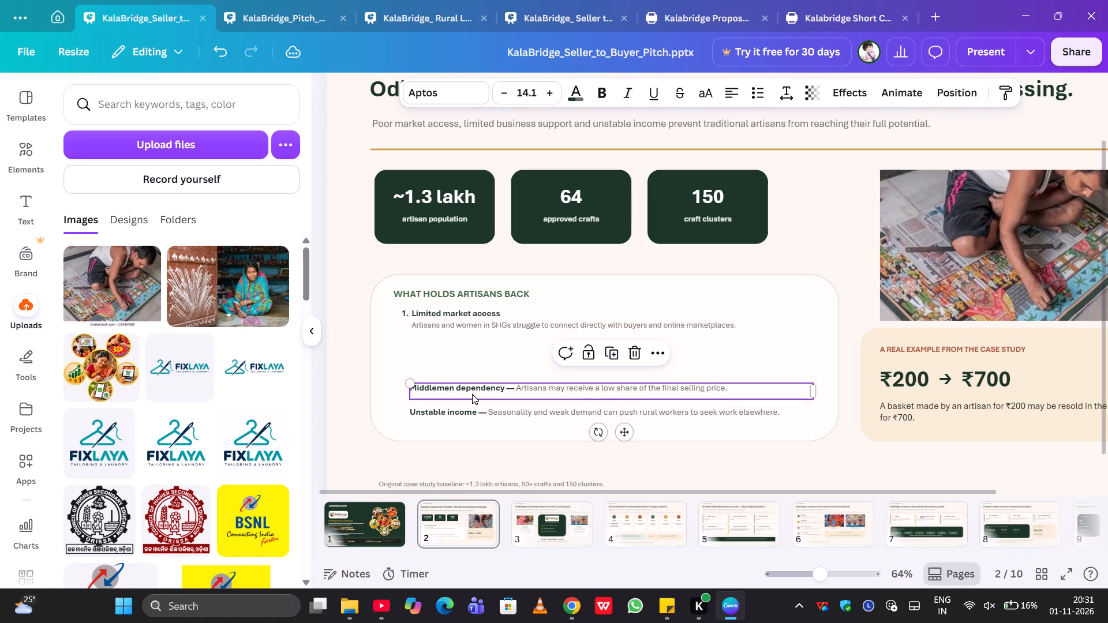
pyautogui.press('BackSpace')
pyautogui.click(472, 407)
pyautogui.press('BackSpace')
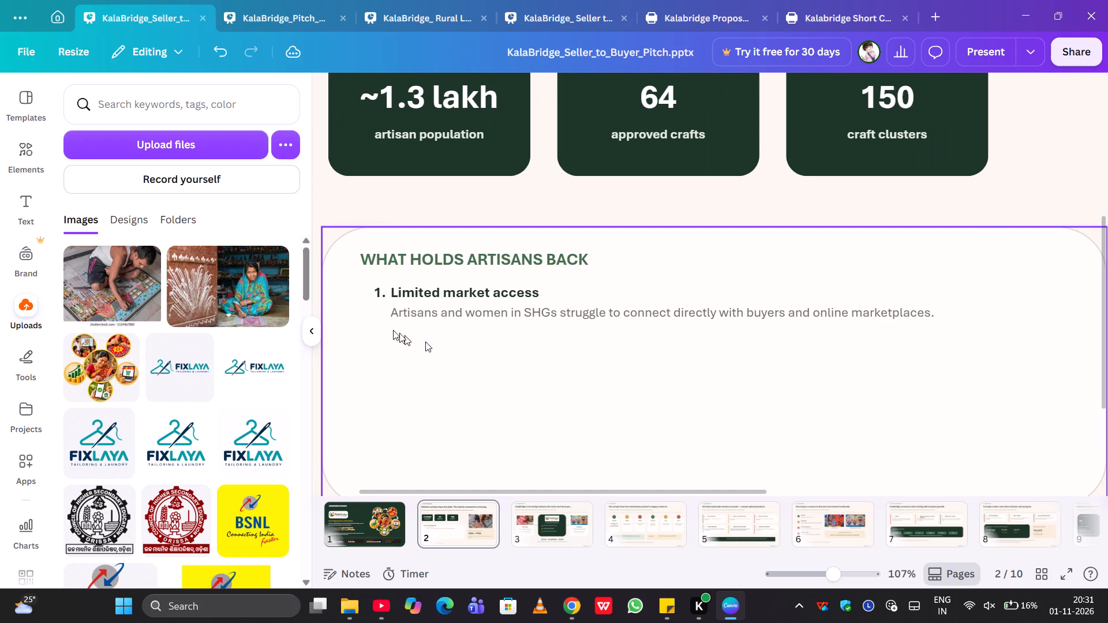
# Duplicate the number, heading and description of item 1 and place the copy directly below, aligned with the original.
pyautogui.moveTo(371, 281); pyautogui.dragTo(503, 341)
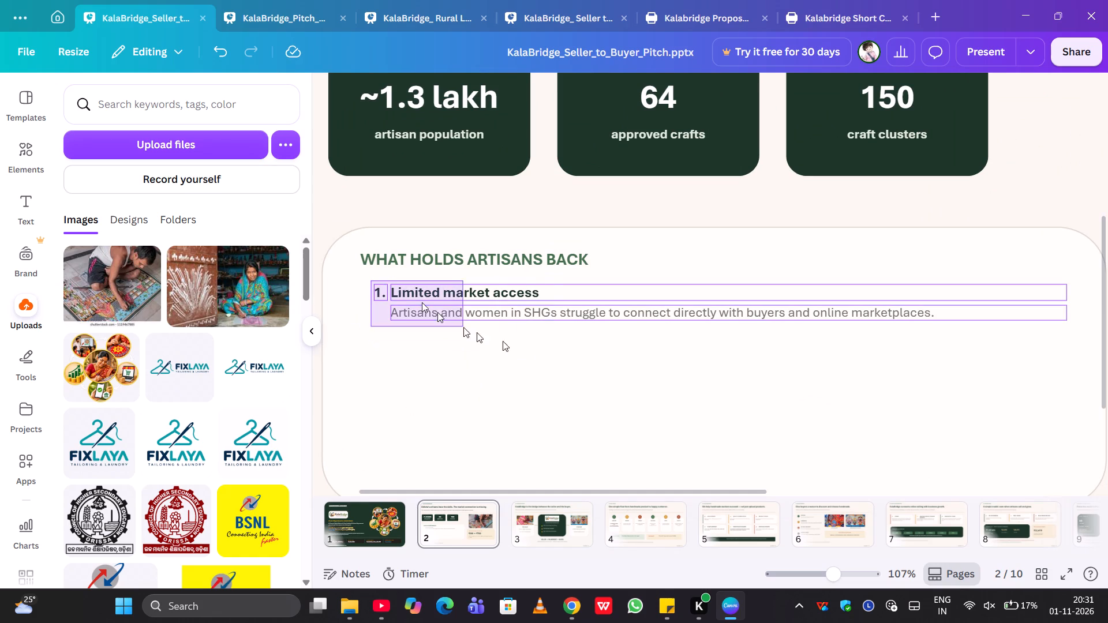
pyautogui.moveTo(503, 341); pyautogui.dragTo(555, 355)
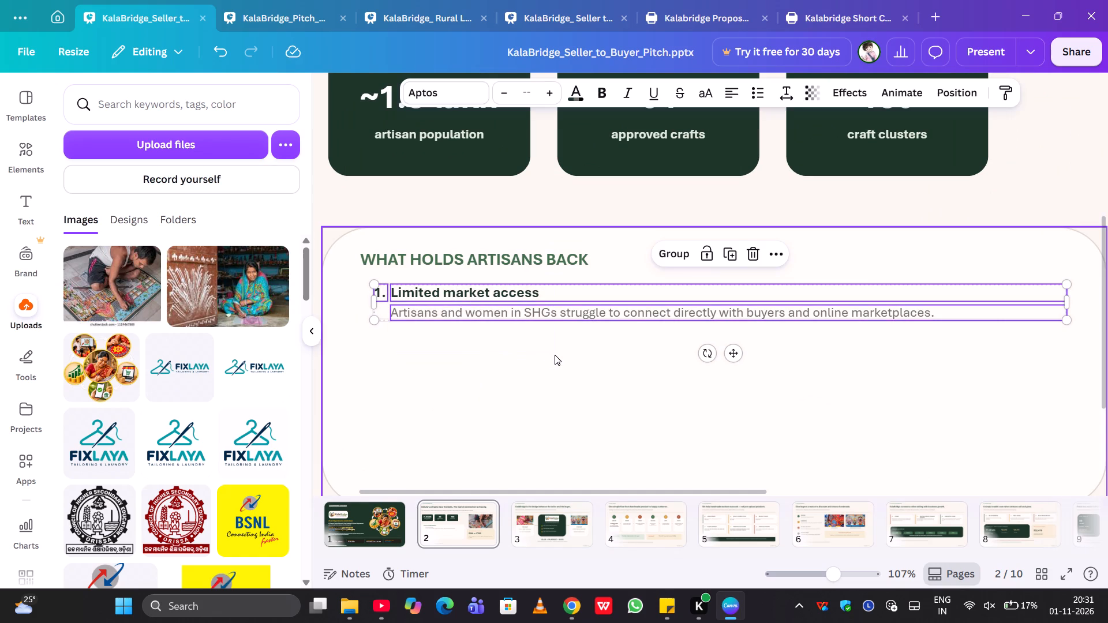
pyautogui.hotkey('ctrl', 'c')
pyautogui.click(392, 386)
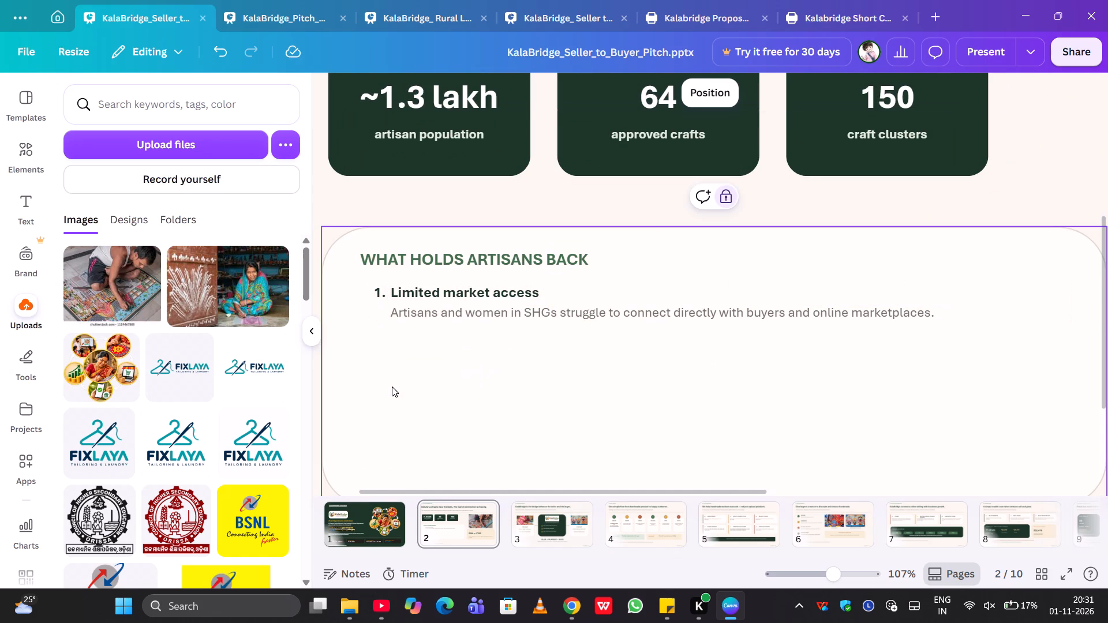
pyautogui.hotkey('ctrl', 'v')
pyautogui.moveTo(499, 311); pyautogui.dragTo(480, 336)
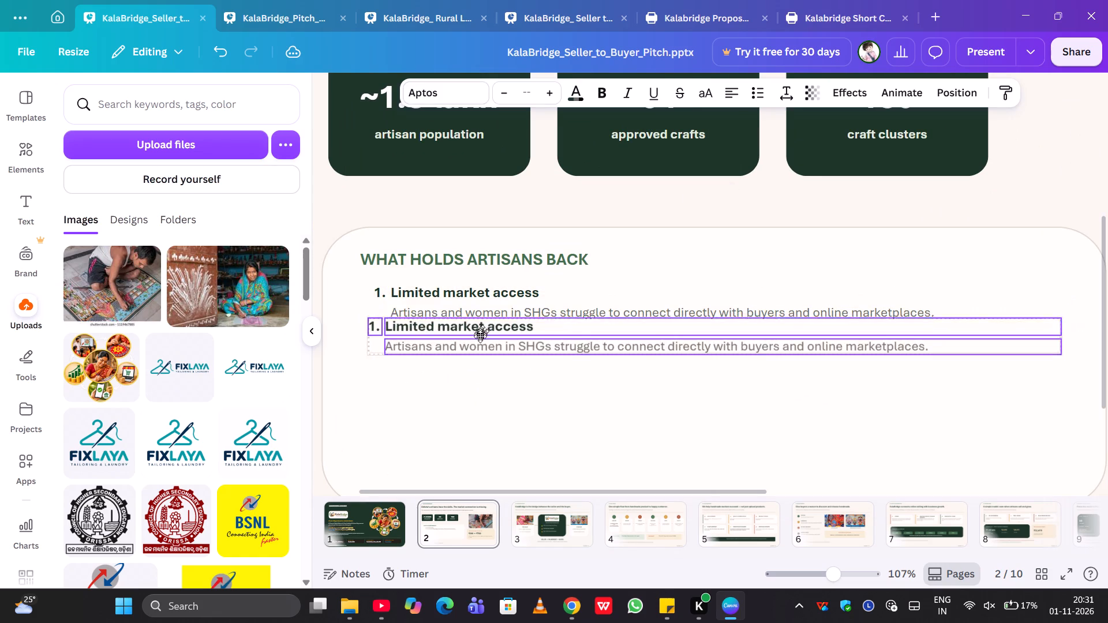
pyautogui.moveTo(480, 336); pyautogui.dragTo(480, 349)
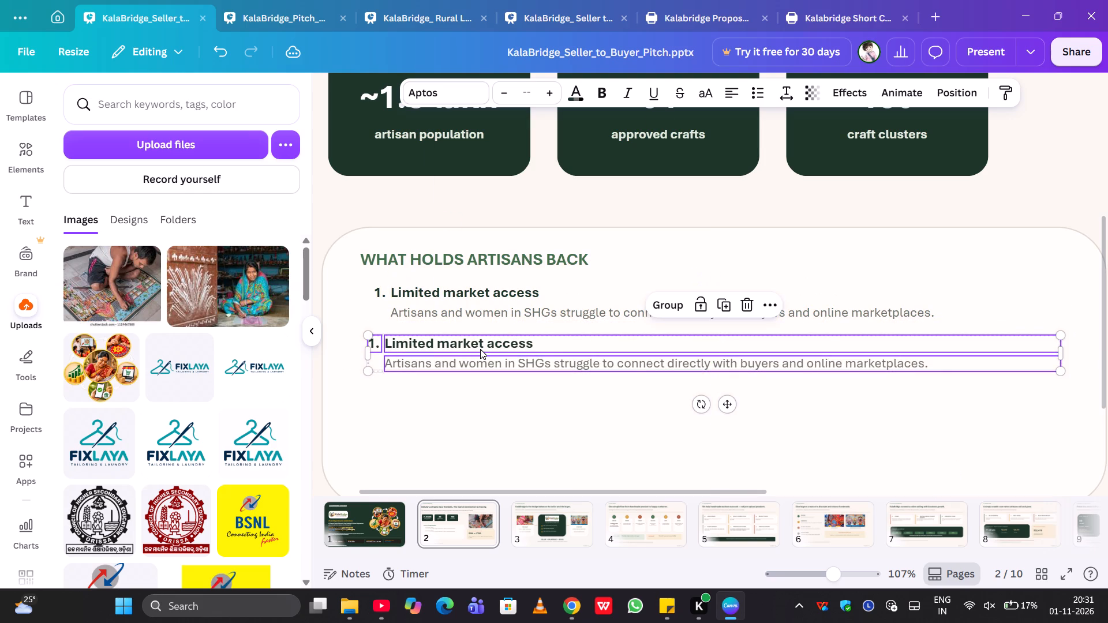
pyautogui.click(514, 406)
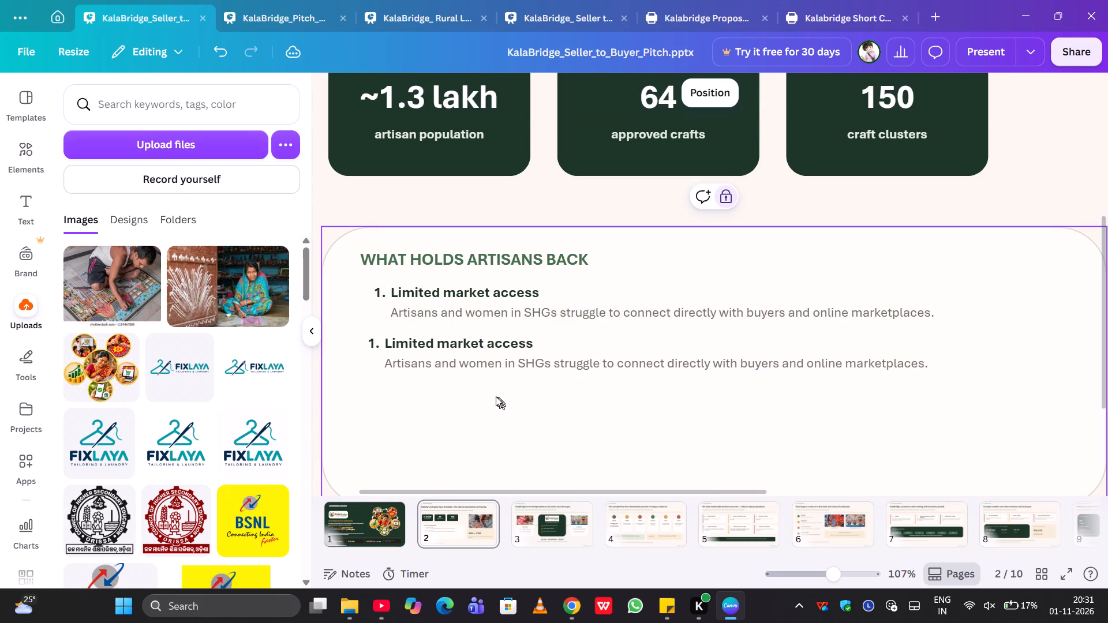
pyautogui.click(473, 363)
pyautogui.moveTo(354, 332); pyautogui.dragTo(492, 386)
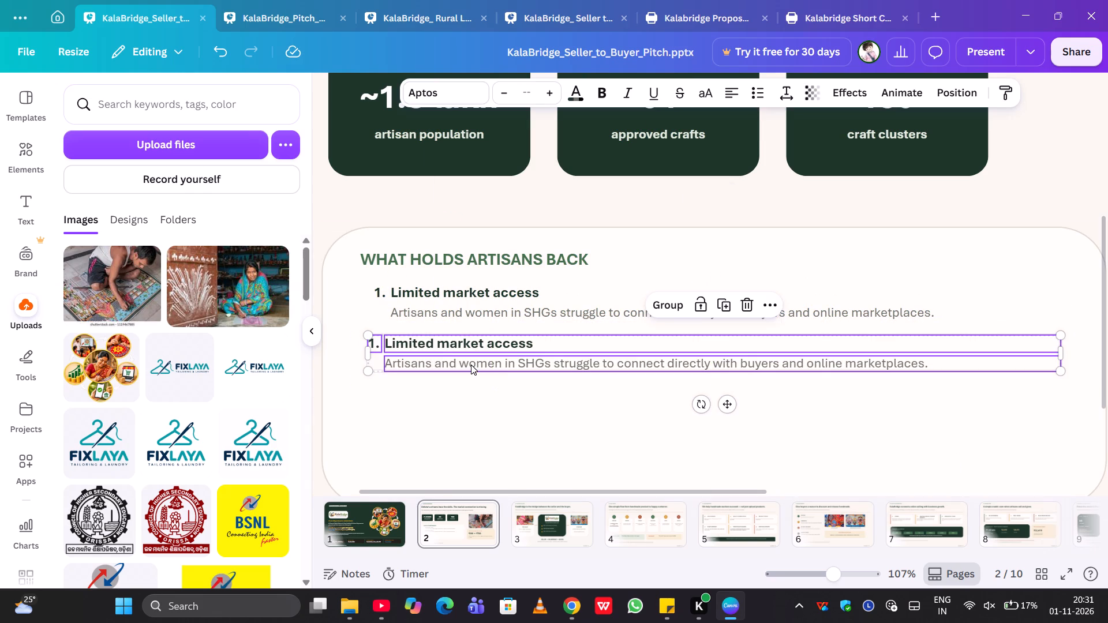
pyautogui.moveTo(471, 365); pyautogui.dragTo(480, 365)
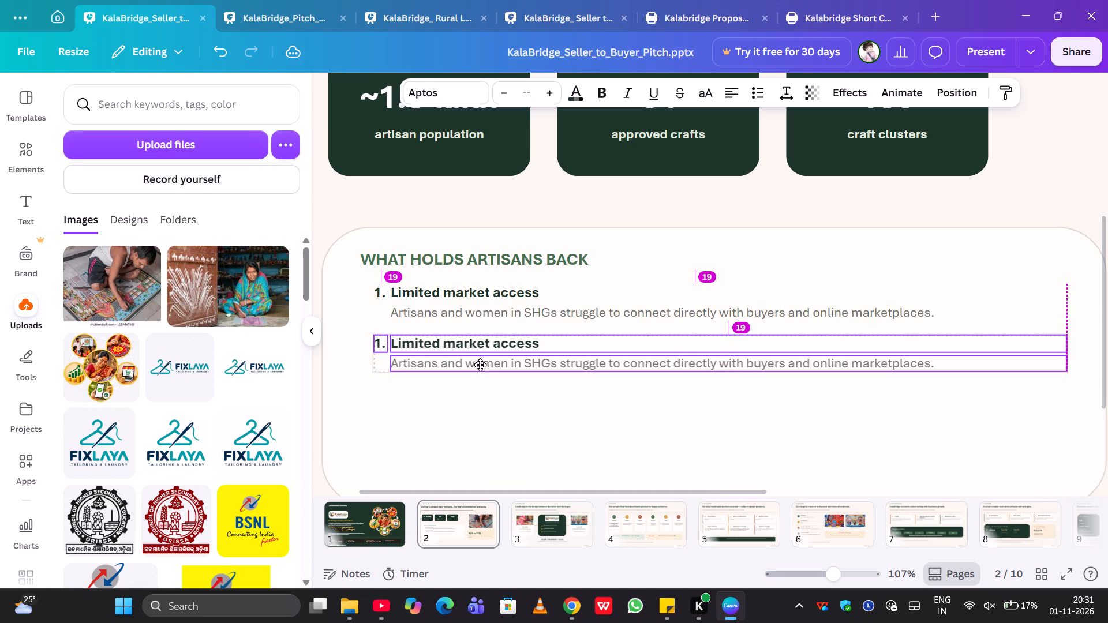
pyautogui.moveTo(480, 365); pyautogui.dragTo(477, 365)
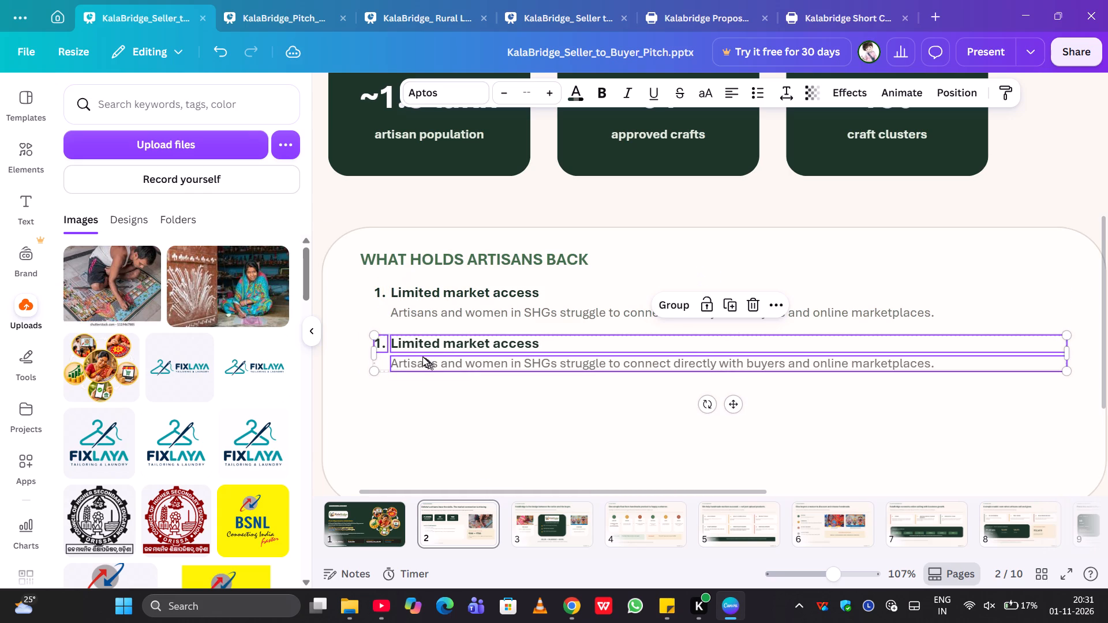
# Change the number of the copied "Limited market access" item to "2.".
pyautogui.click(381, 343)
pyautogui.click(381, 343)
pyautogui.click(436, 401)
pyautogui.doubleClick(377, 341)
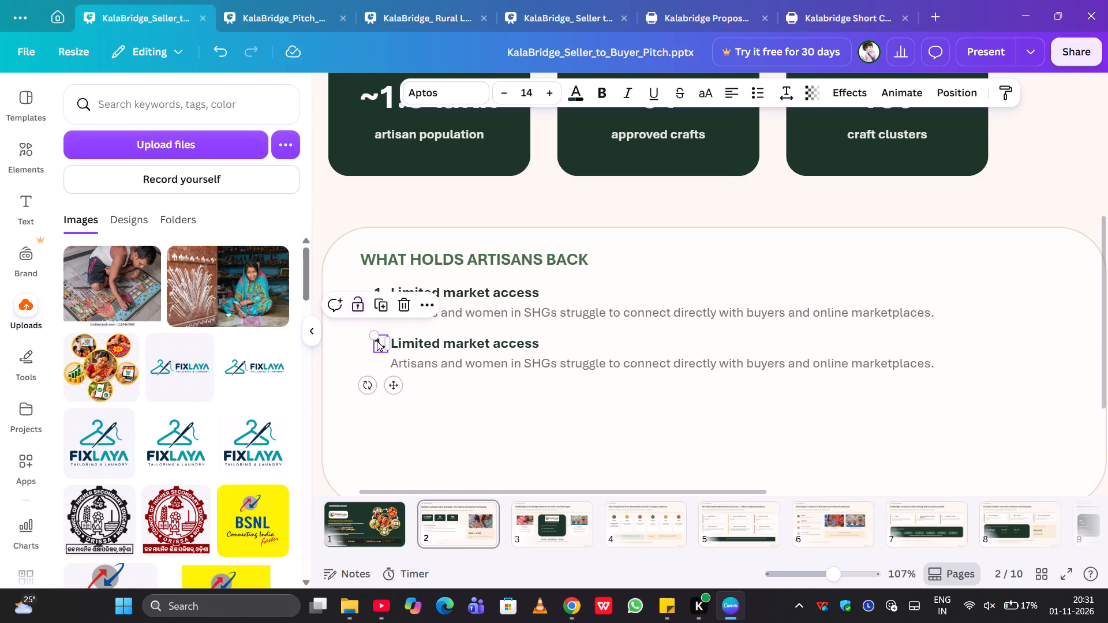
pyautogui.click(377, 341)
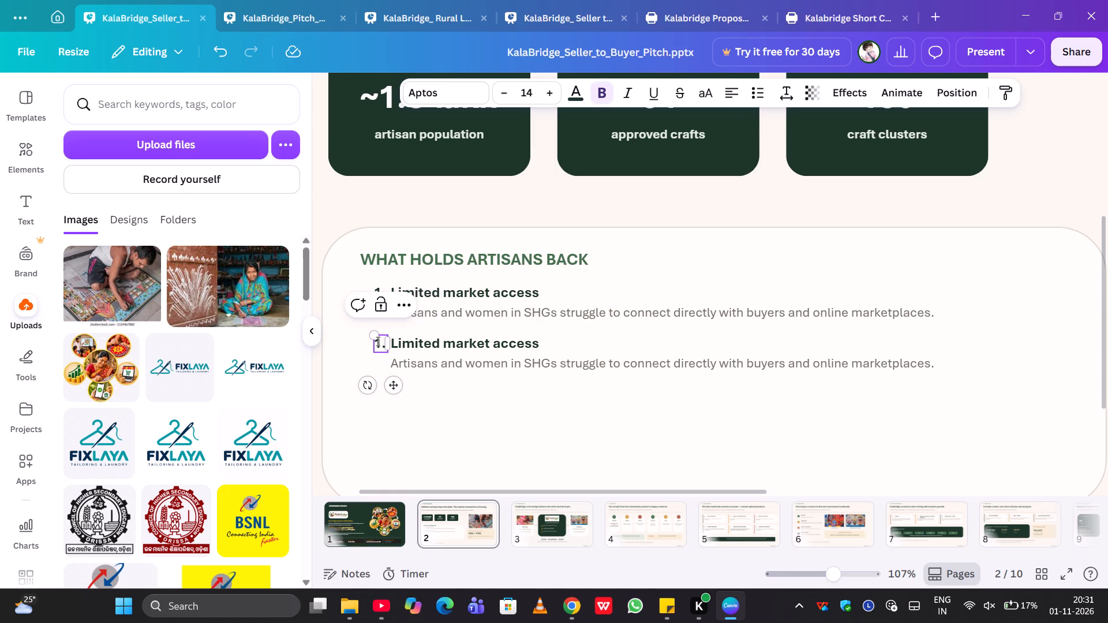
pyautogui.click(379, 345)
pyautogui.press('BackSpace')
pyautogui.press('2')
pyautogui.click(522, 427)
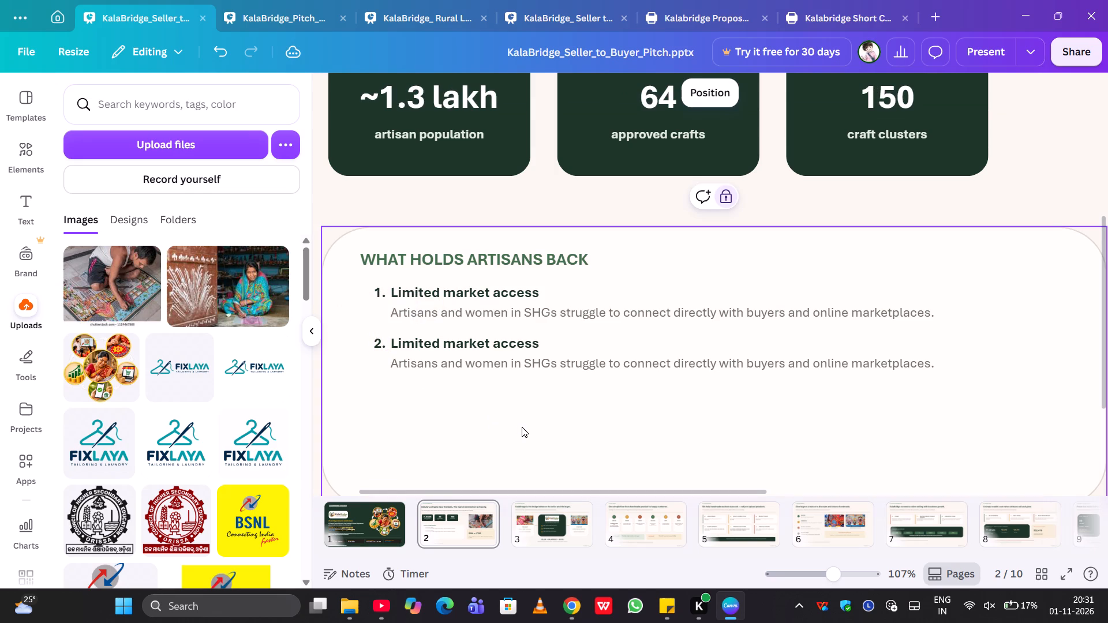
# Replace item 2's heading on the Canva slide with "Middlemen dependency", copied from the ChatGPT mockup in Chrome.
pyautogui.click(553, 165)
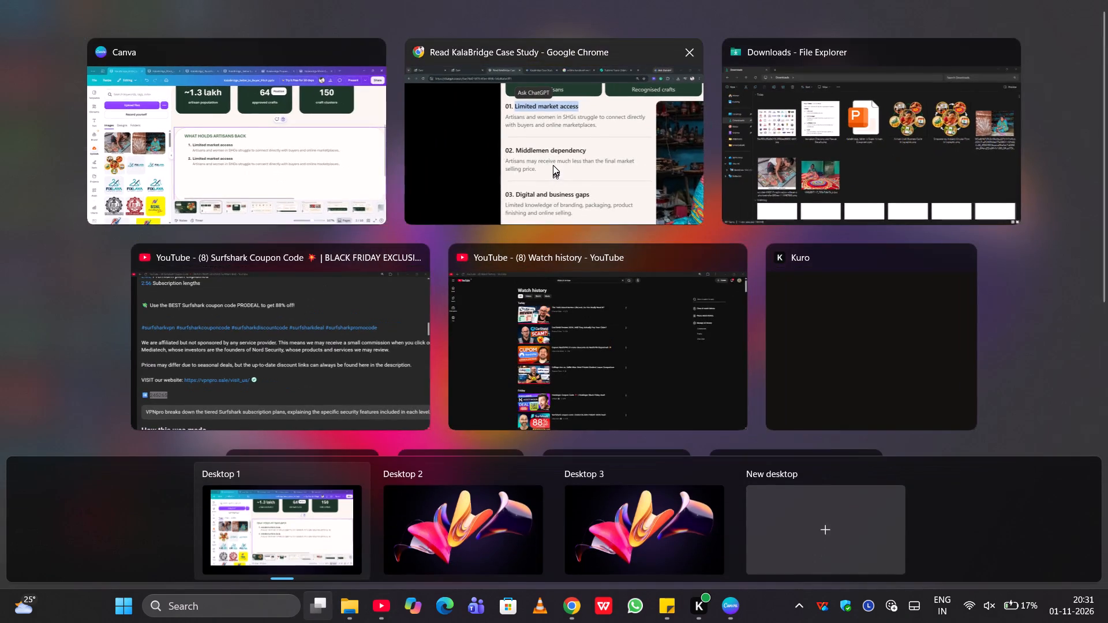
pyautogui.moveTo(701, 323); pyautogui.dragTo(415, 322)
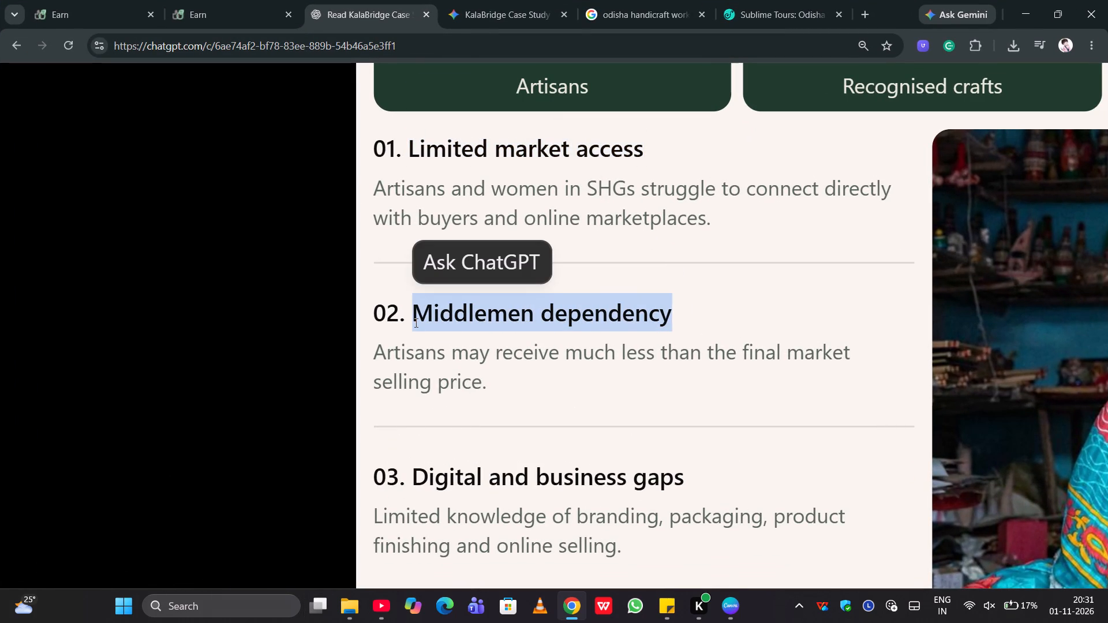
pyautogui.hotkey('ctrl', 'c')
pyautogui.click(516, 114)
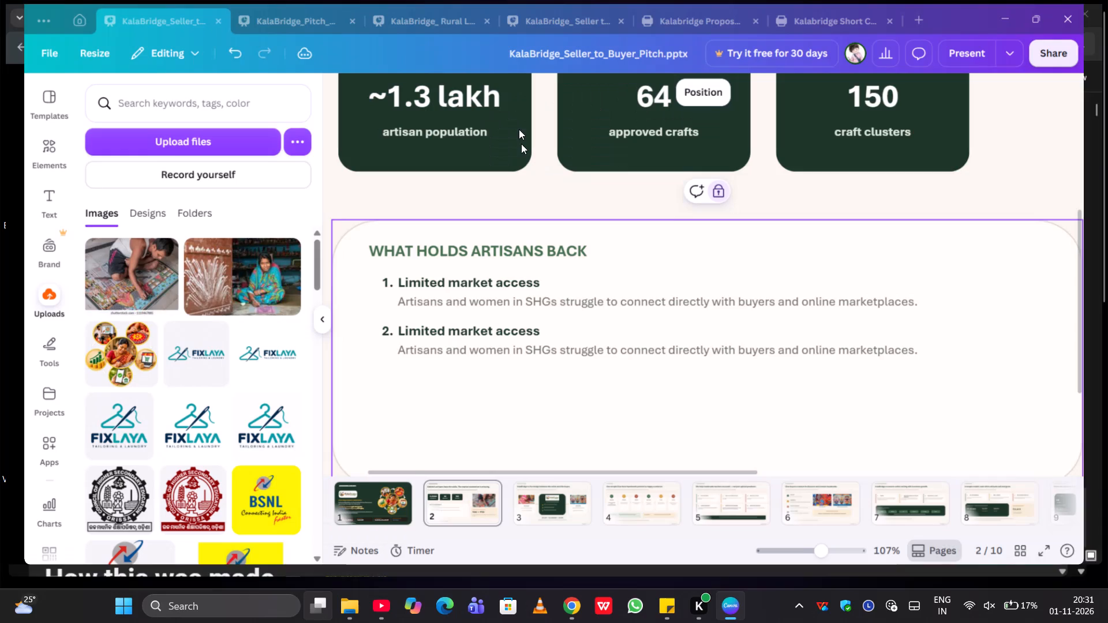
pyautogui.click(495, 346)
pyautogui.hotkey('ctrl', 'v')
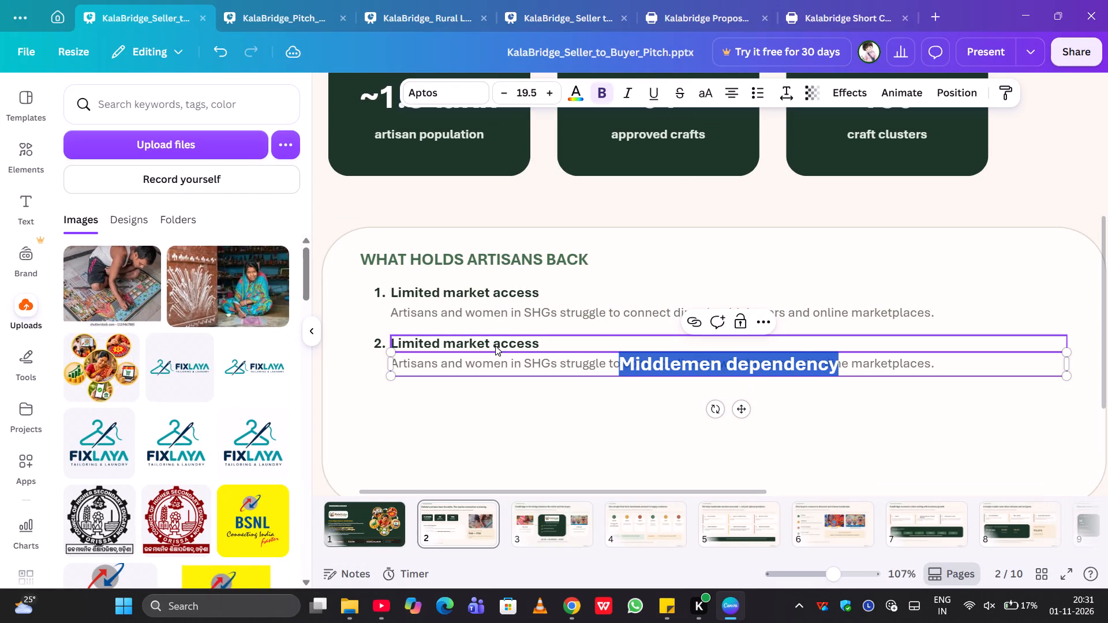
pyautogui.press('BackSpace')
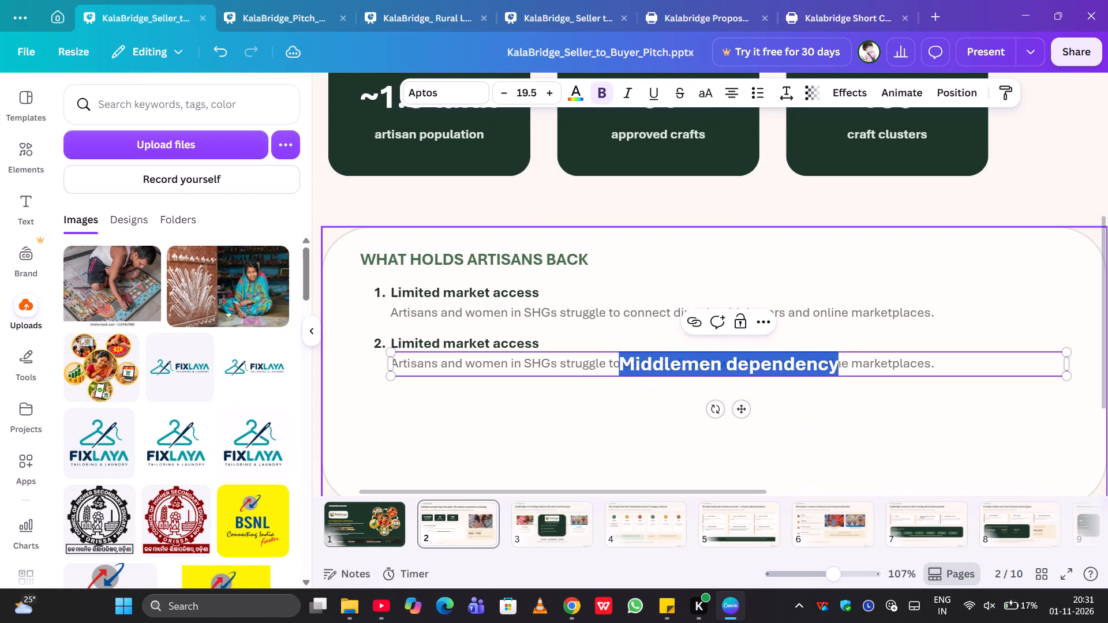
pyautogui.click(680, 447)
pyautogui.doubleClick(450, 340)
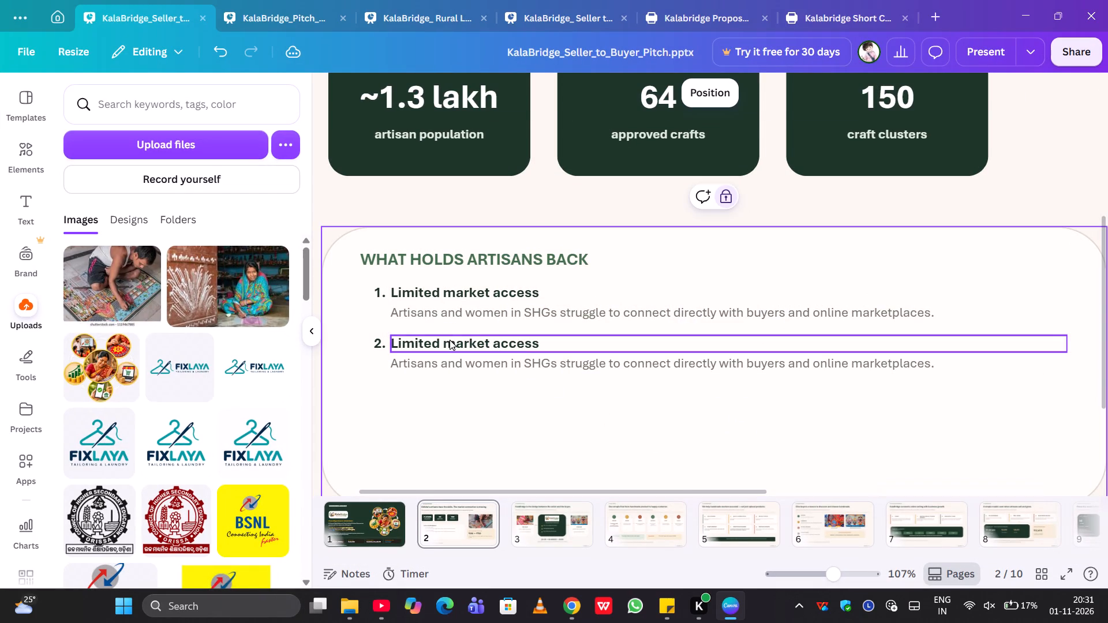
pyautogui.hotkey('ctrl', 'v')
pyautogui.click(580, 441)
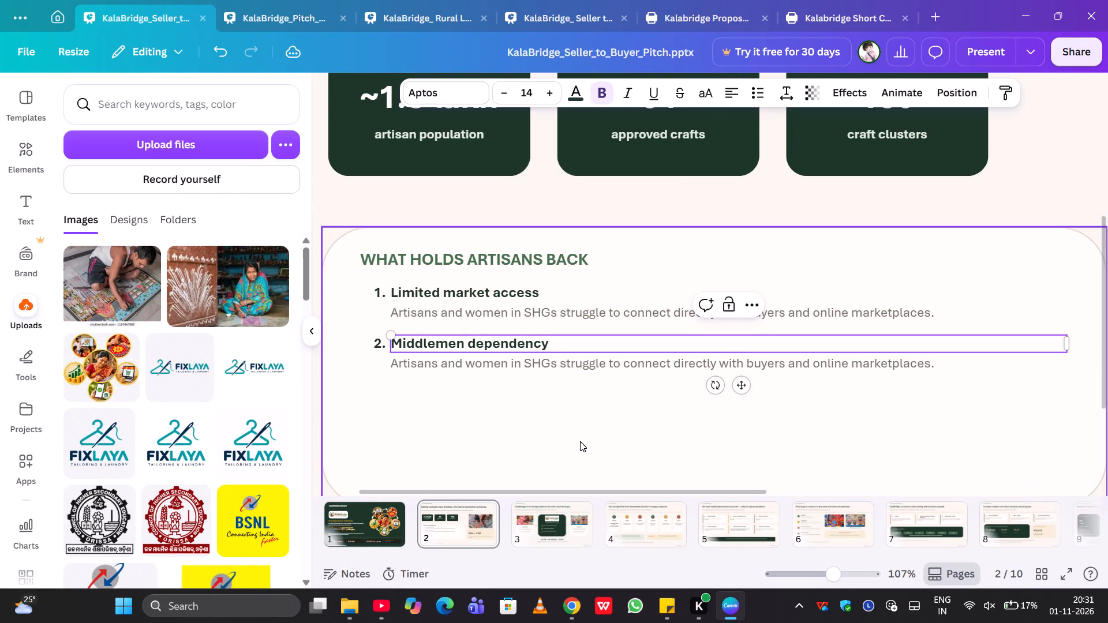
# Replace item 2's description in Canva with "Artisans may receive much less than the final market selling price." from the ChatGPT mockup.
pyautogui.click(618, 152)
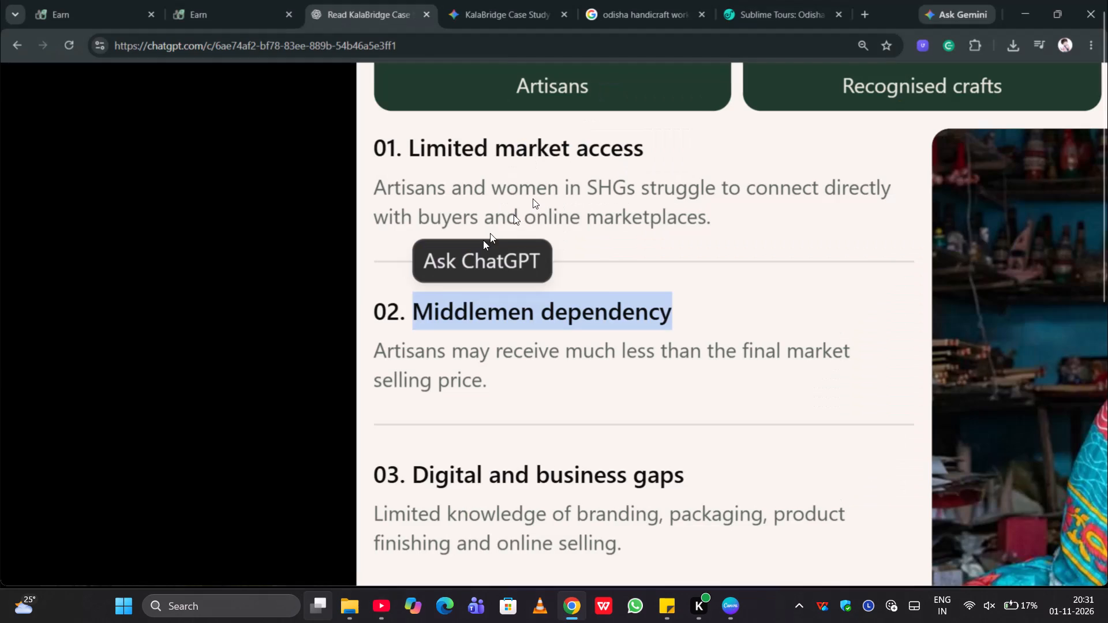
pyautogui.click(364, 355)
pyautogui.moveTo(364, 355); pyautogui.dragTo(514, 392)
pyautogui.hotkey('ctrl', 'c')
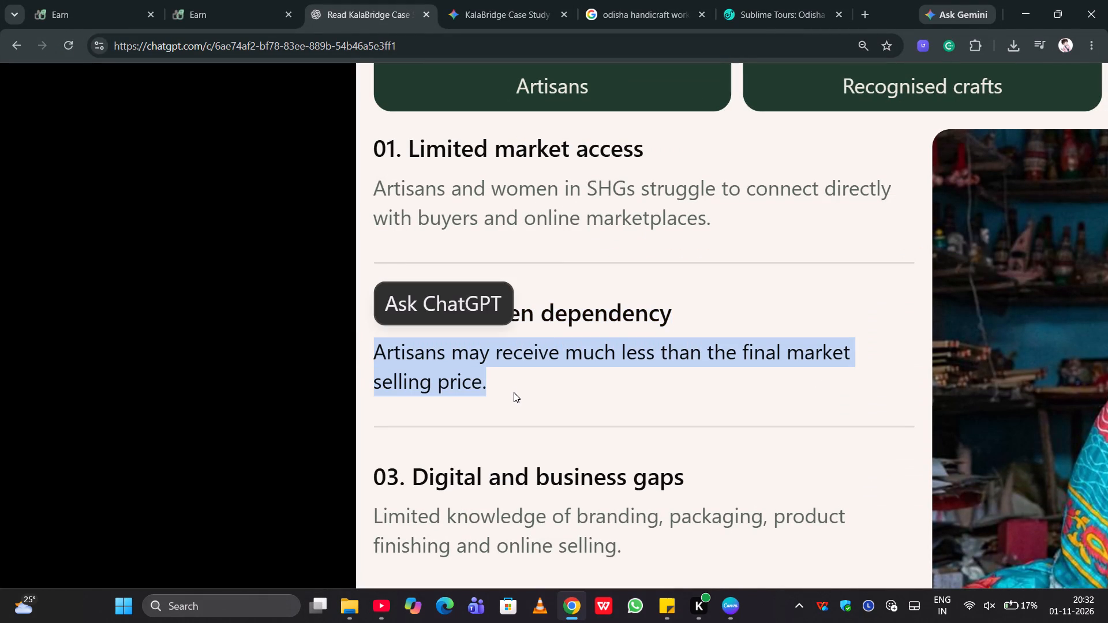
pyautogui.click(534, 211)
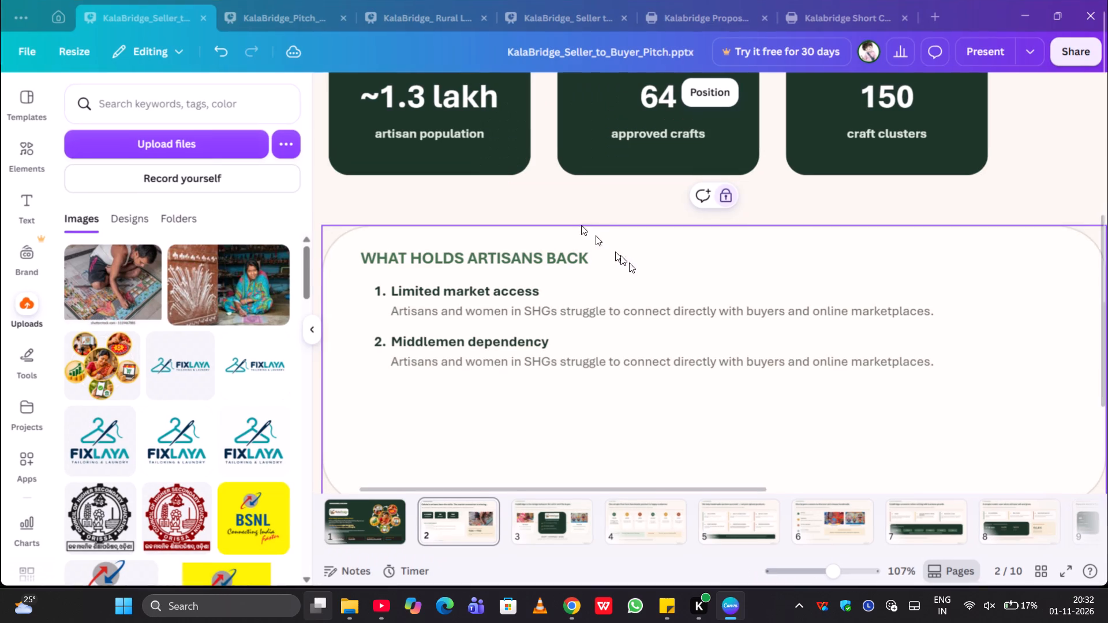
pyautogui.click(670, 367)
pyautogui.click(670, 367)
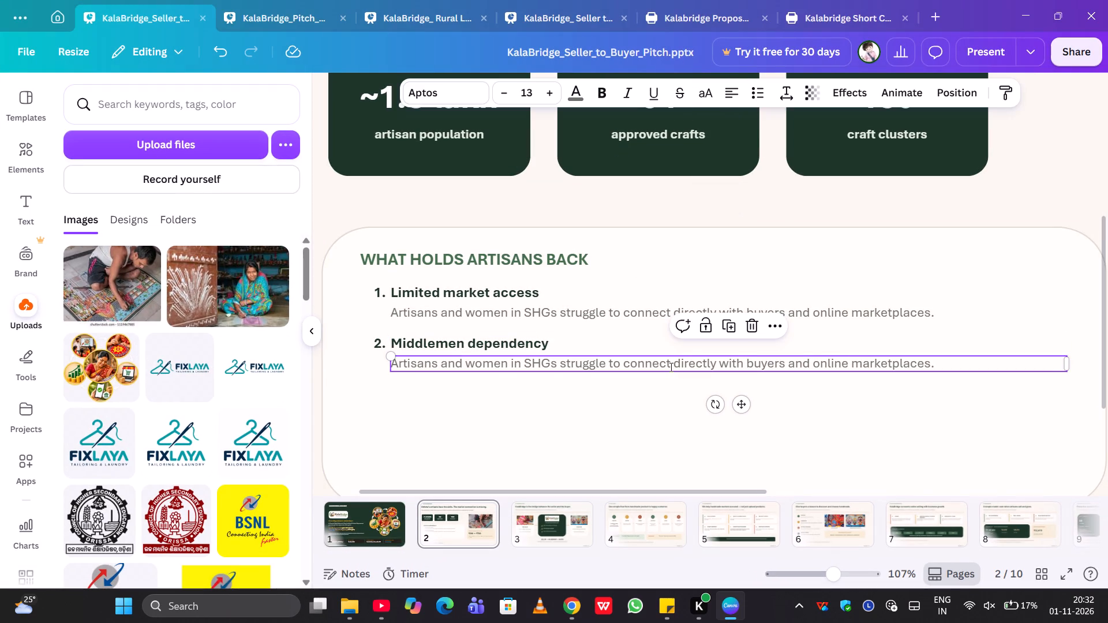
pyautogui.hotkey('ctrl', 'v')
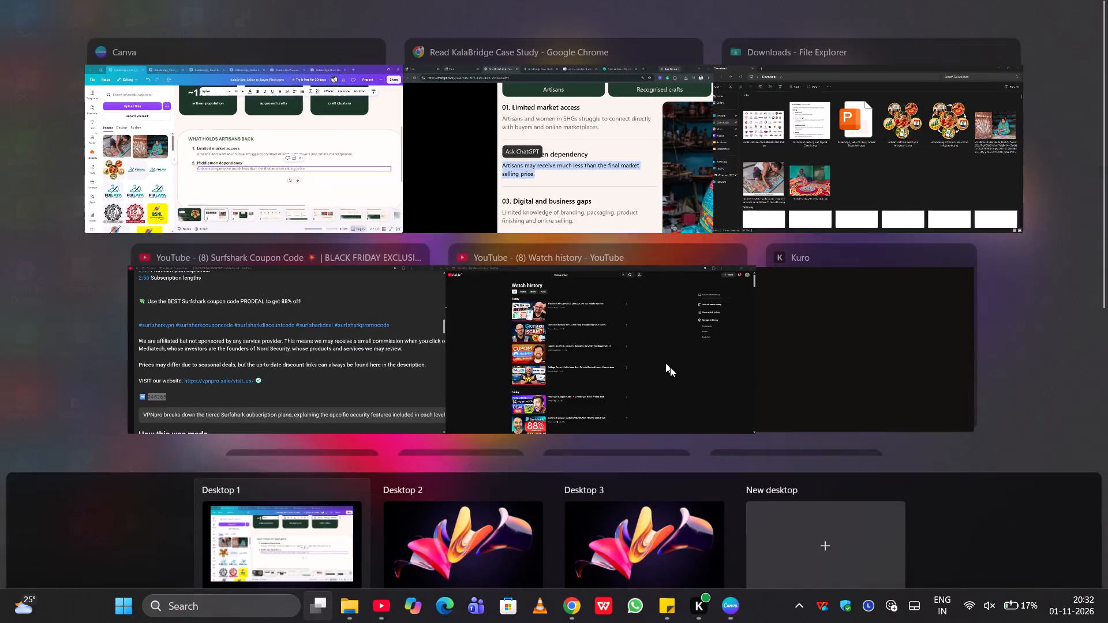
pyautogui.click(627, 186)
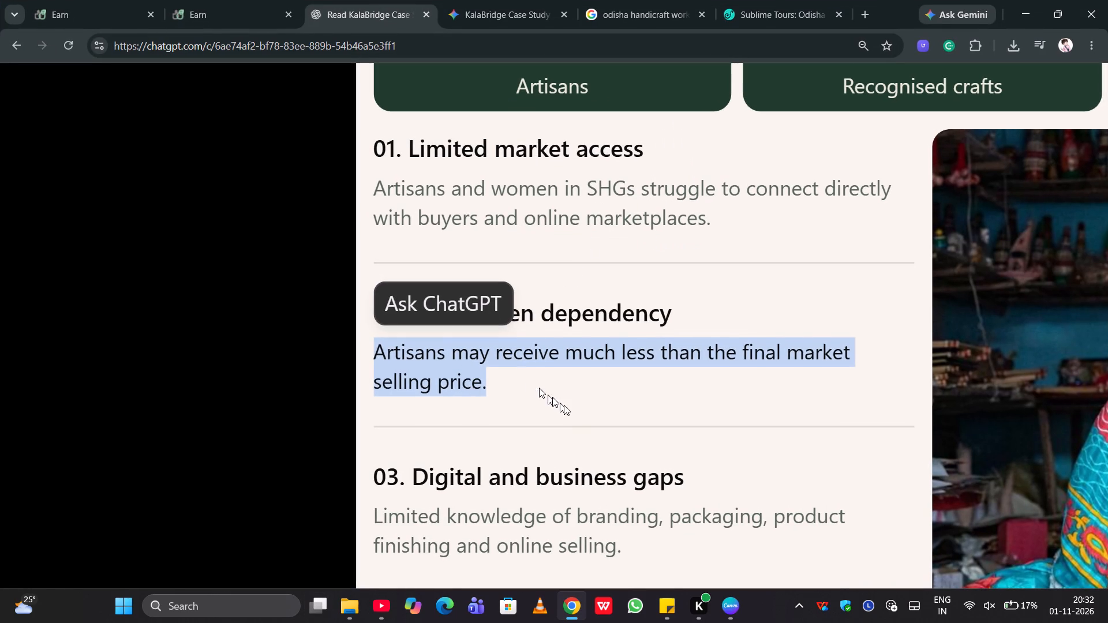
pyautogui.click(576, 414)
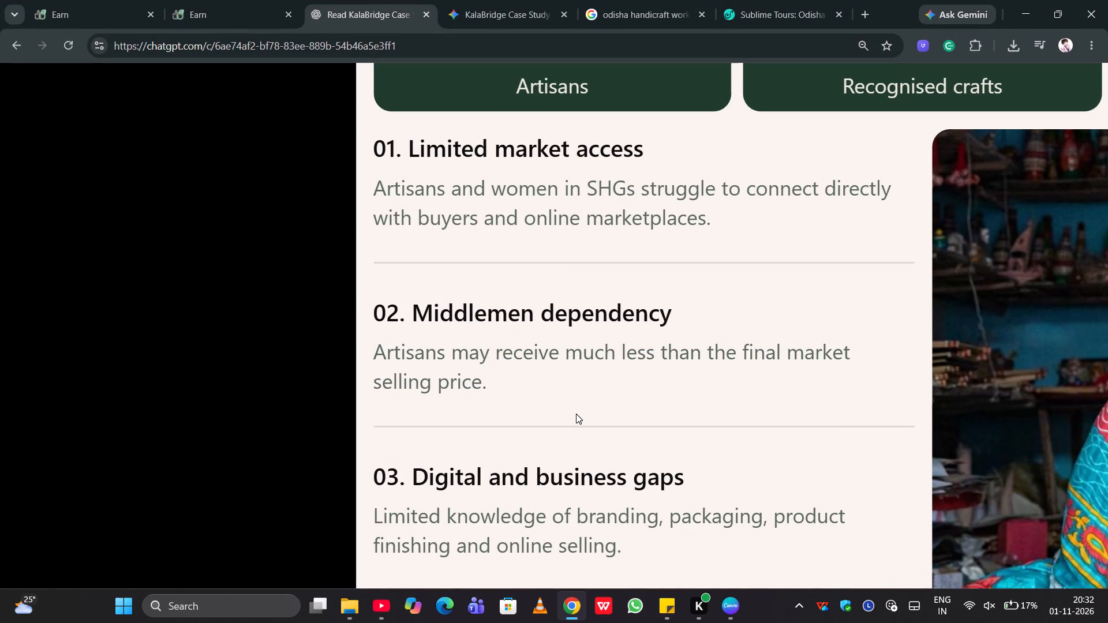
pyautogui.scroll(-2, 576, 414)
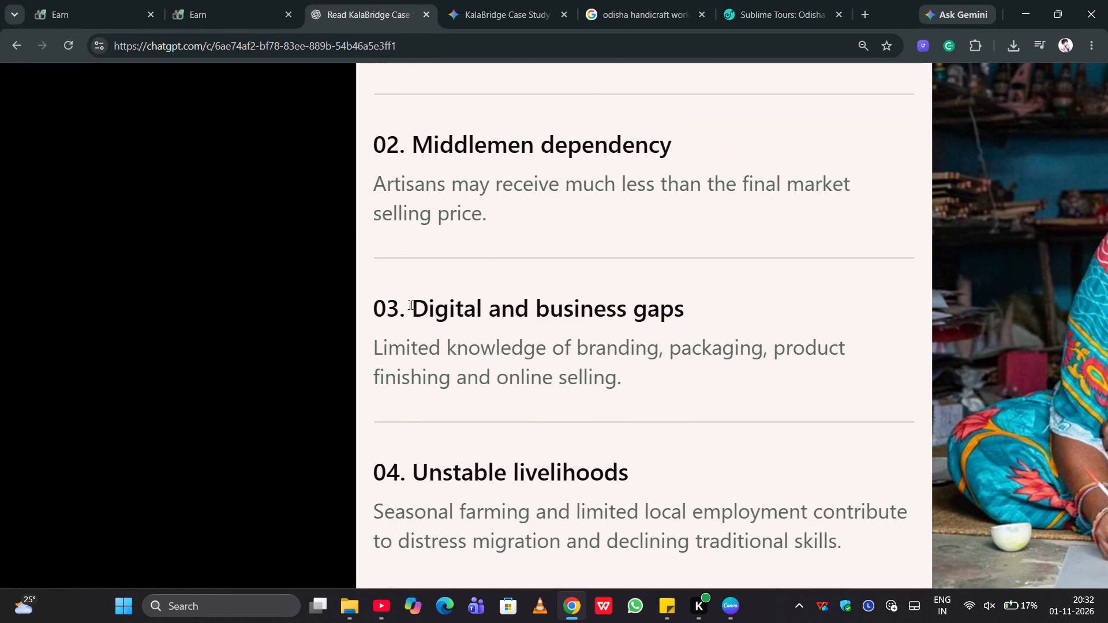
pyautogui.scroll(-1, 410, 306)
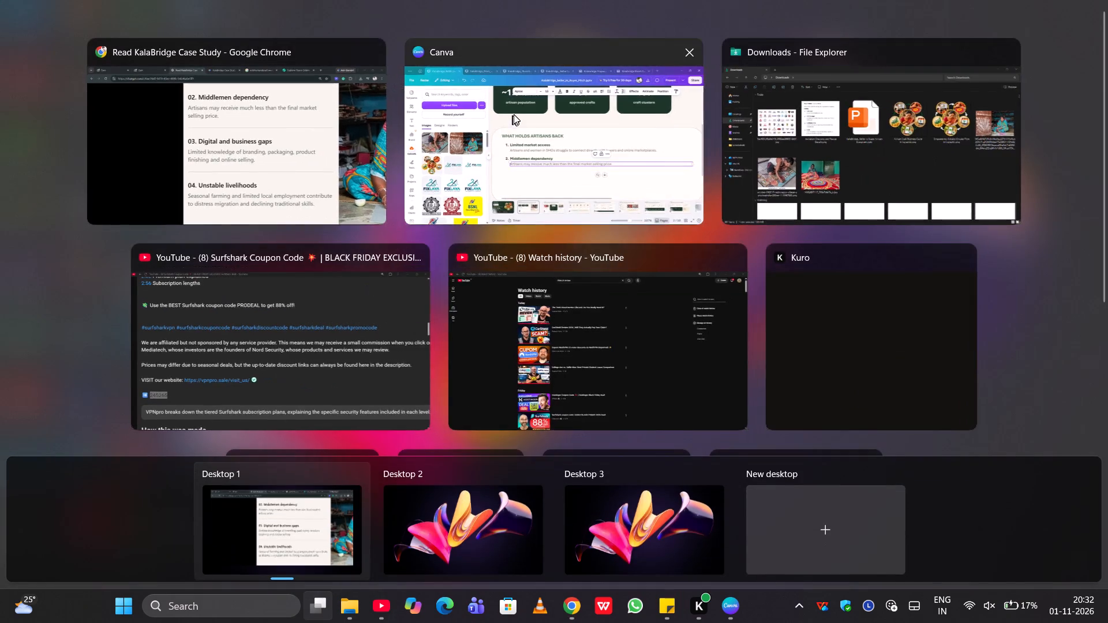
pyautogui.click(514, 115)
# Duplicate item 2's number, heading and description and place the copy directly below, aligned with the items above and equally spaced.
pyautogui.click(402, 448)
pyautogui.scroll(-1, 402, 448)
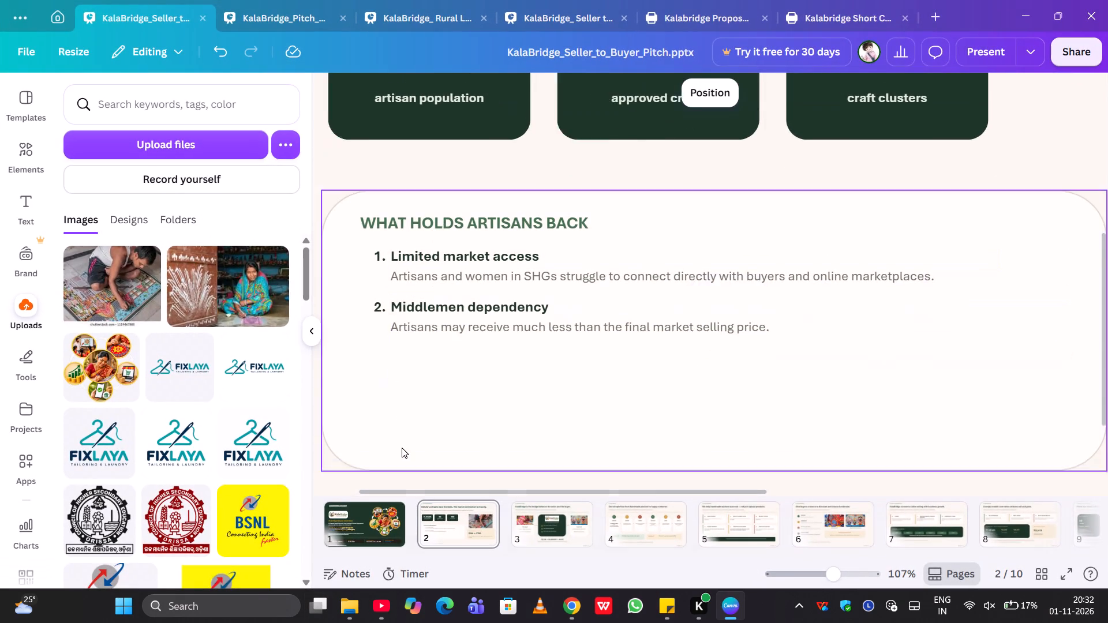
pyautogui.scroll(-1, 402, 448)
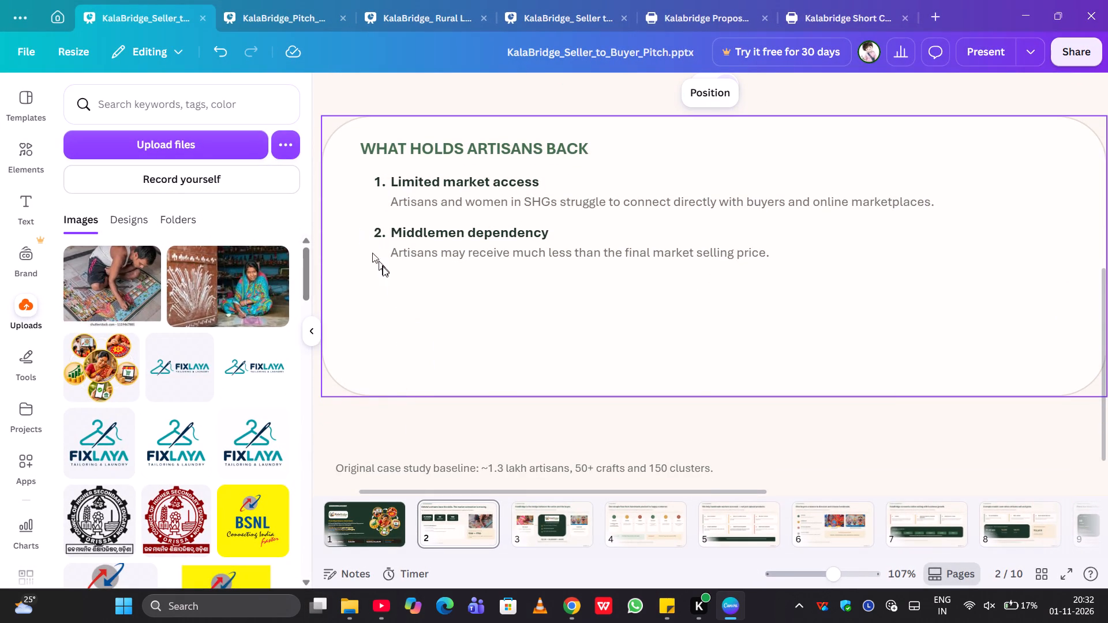
pyautogui.click(394, 303)
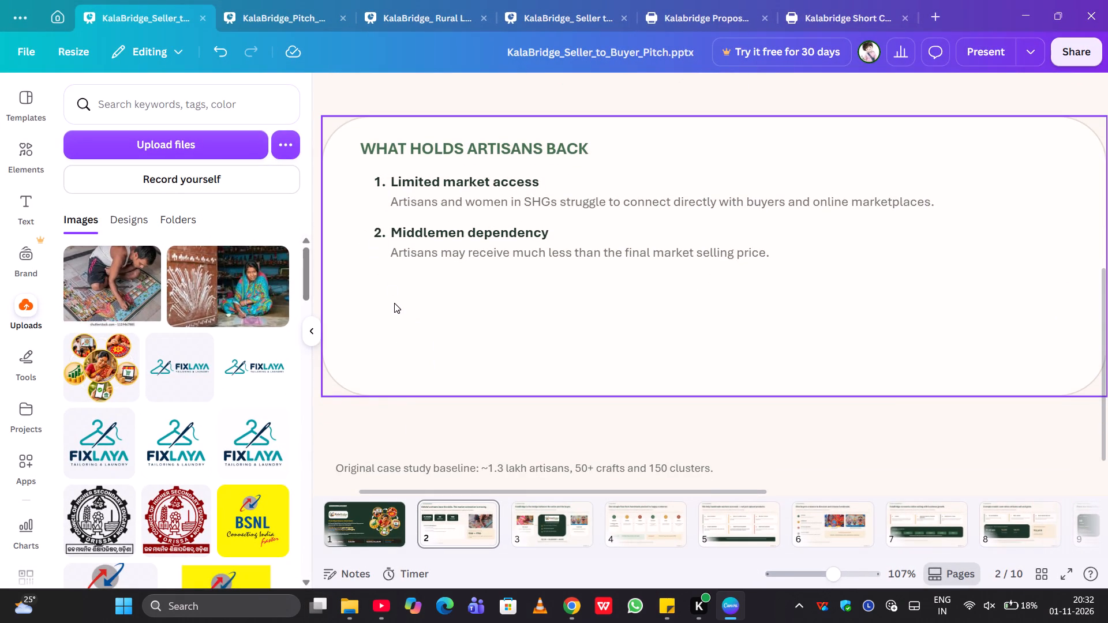
pyautogui.moveTo(367, 234); pyautogui.dragTo(507, 267)
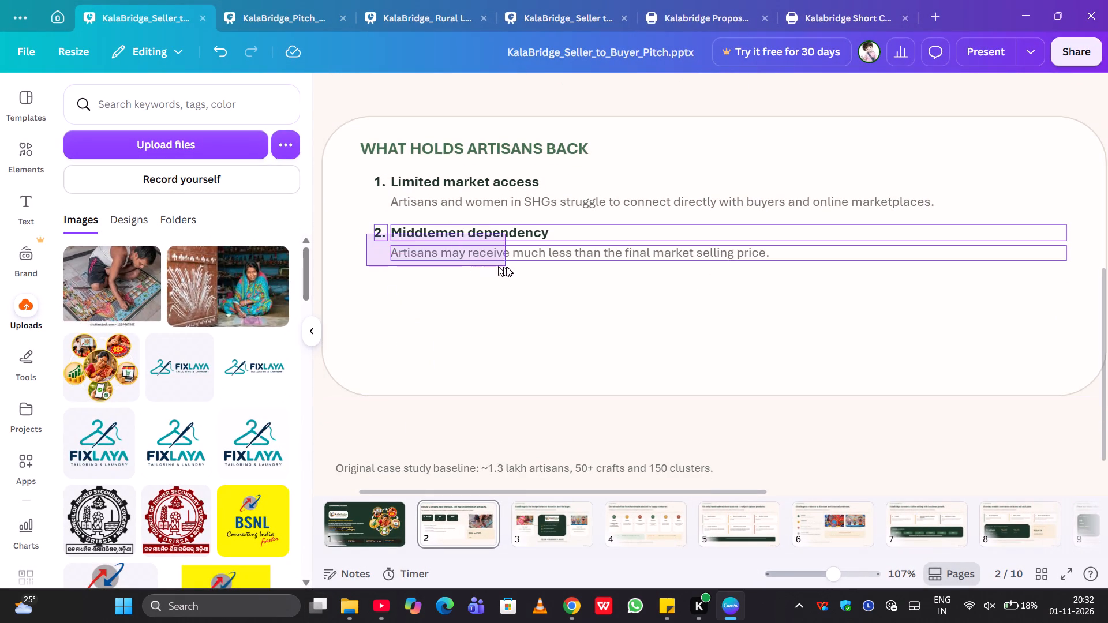
pyautogui.moveTo(507, 267); pyautogui.dragTo(509, 267)
pyautogui.hotkey('ctrl', 'd')
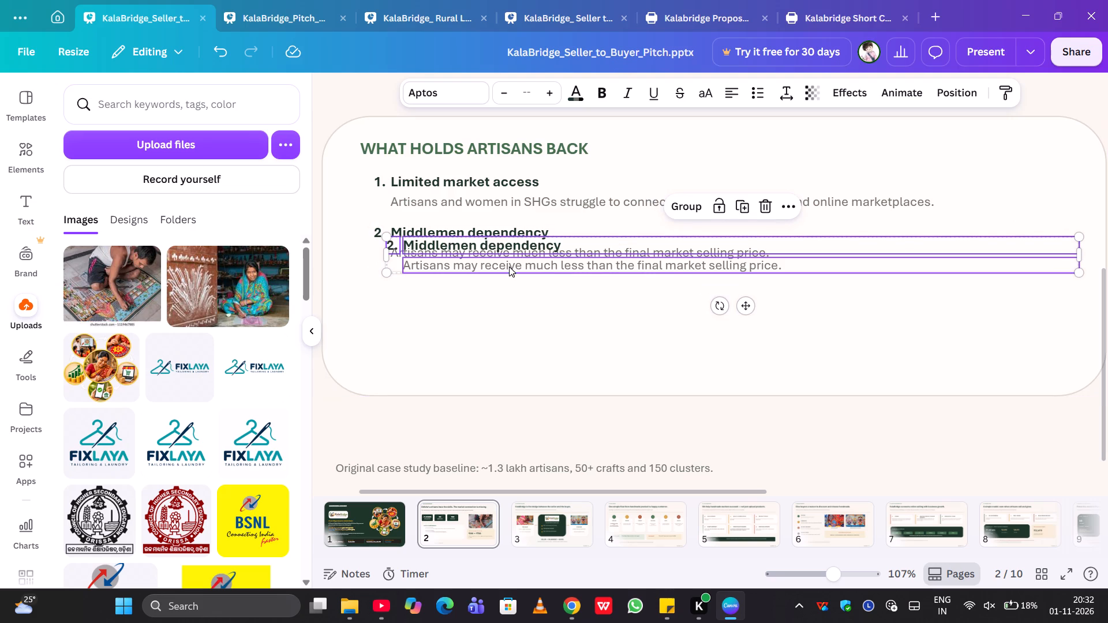
pyautogui.moveTo(551, 260); pyautogui.dragTo(532, 296)
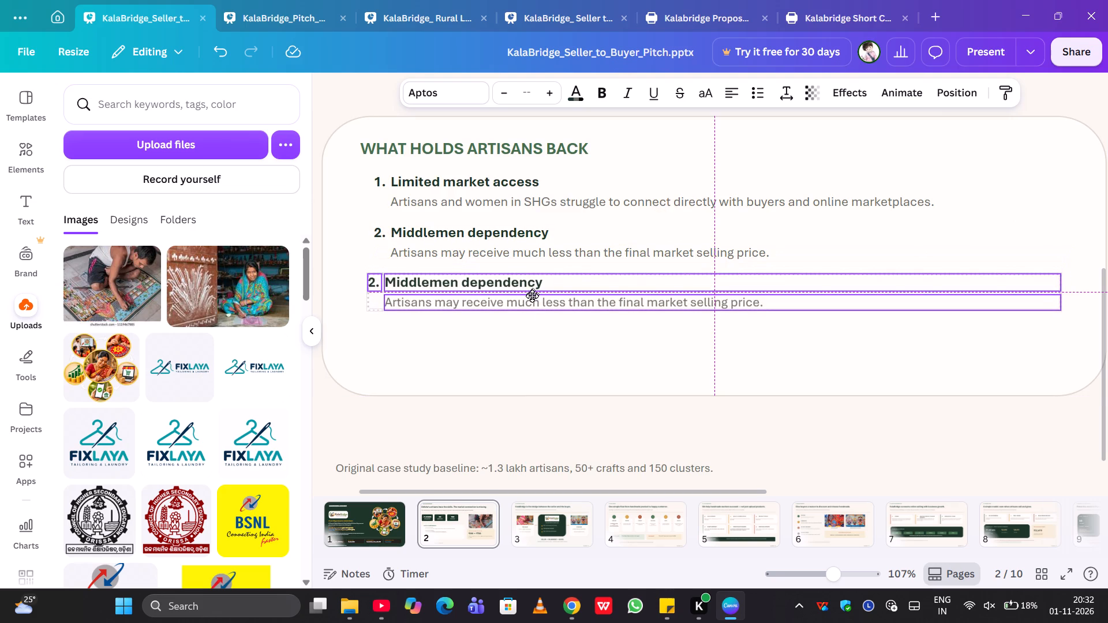
pyautogui.moveTo(532, 296); pyautogui.dragTo(532, 292)
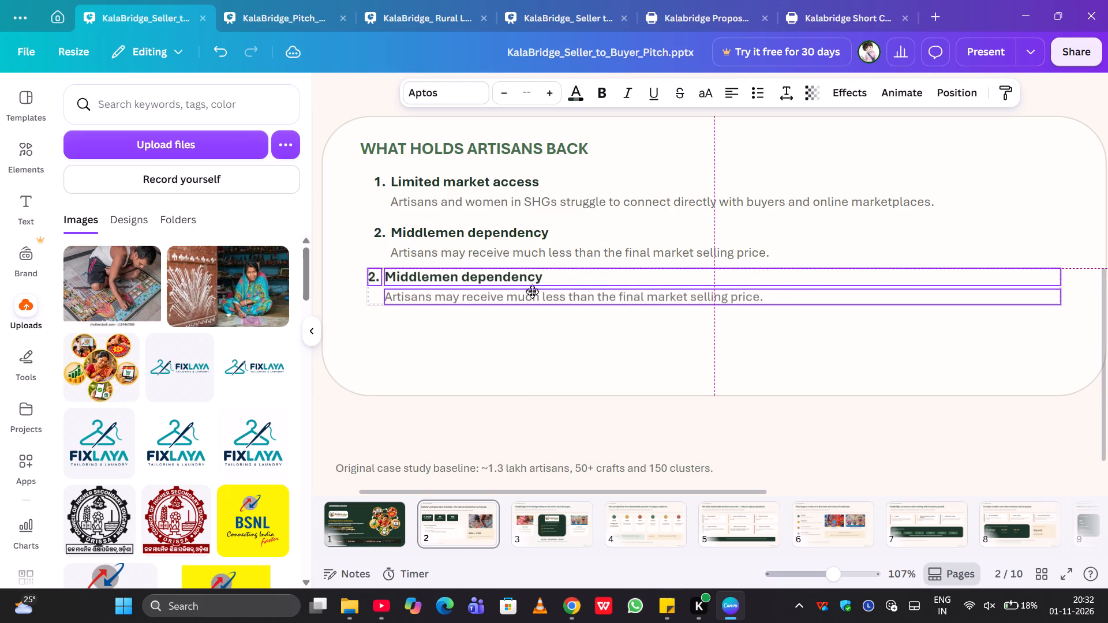
pyautogui.moveTo(532, 292); pyautogui.dragTo(532, 299)
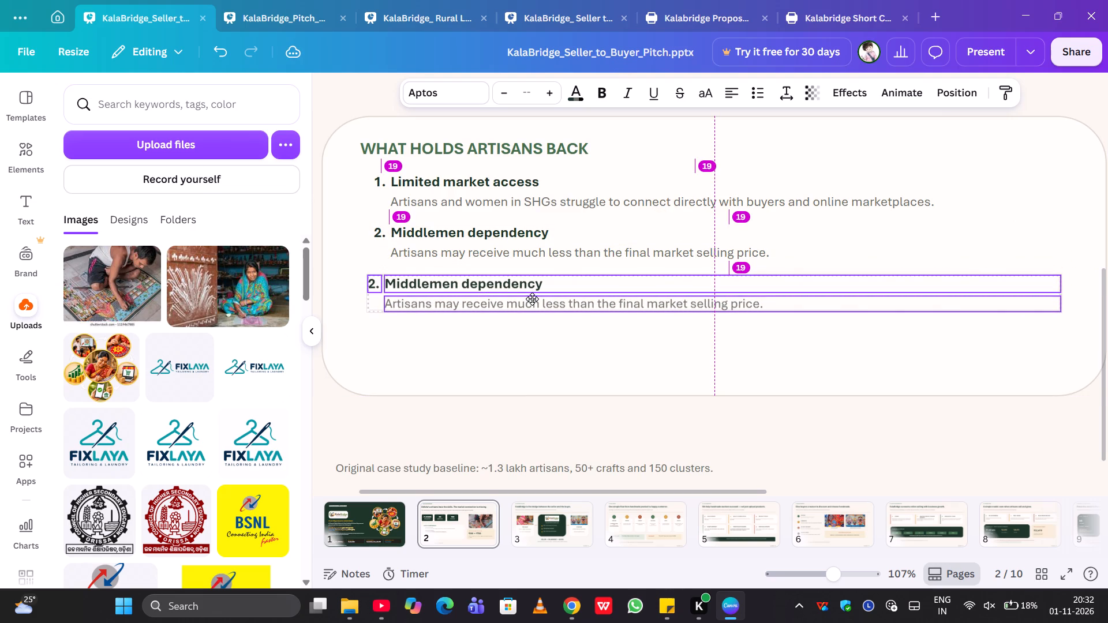
pyautogui.moveTo(532, 299); pyautogui.dragTo(534, 299)
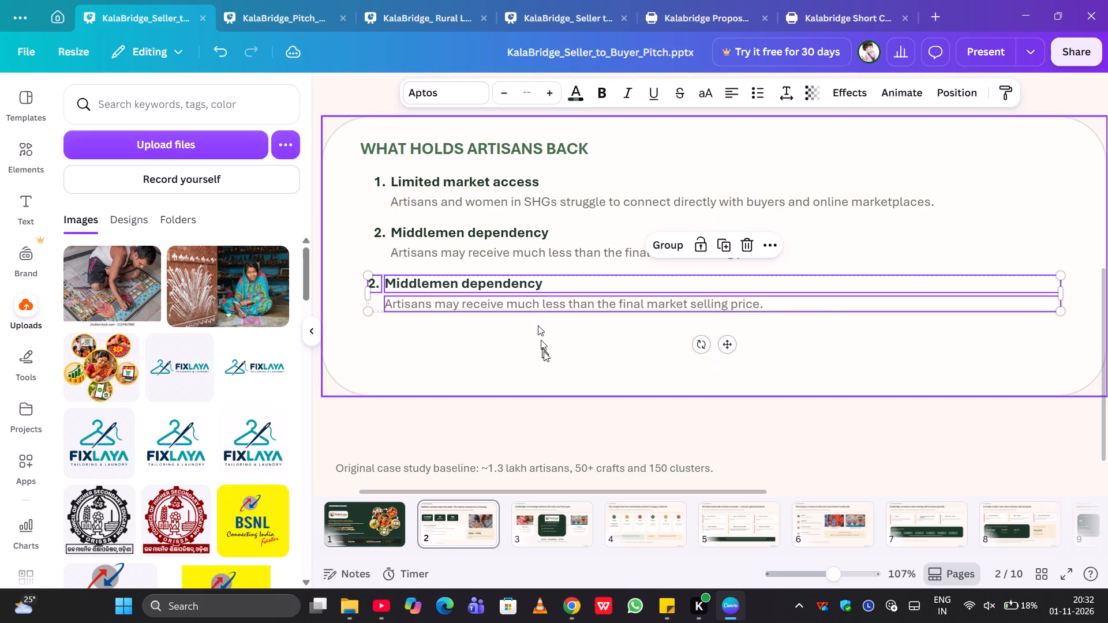
pyautogui.click(544, 353)
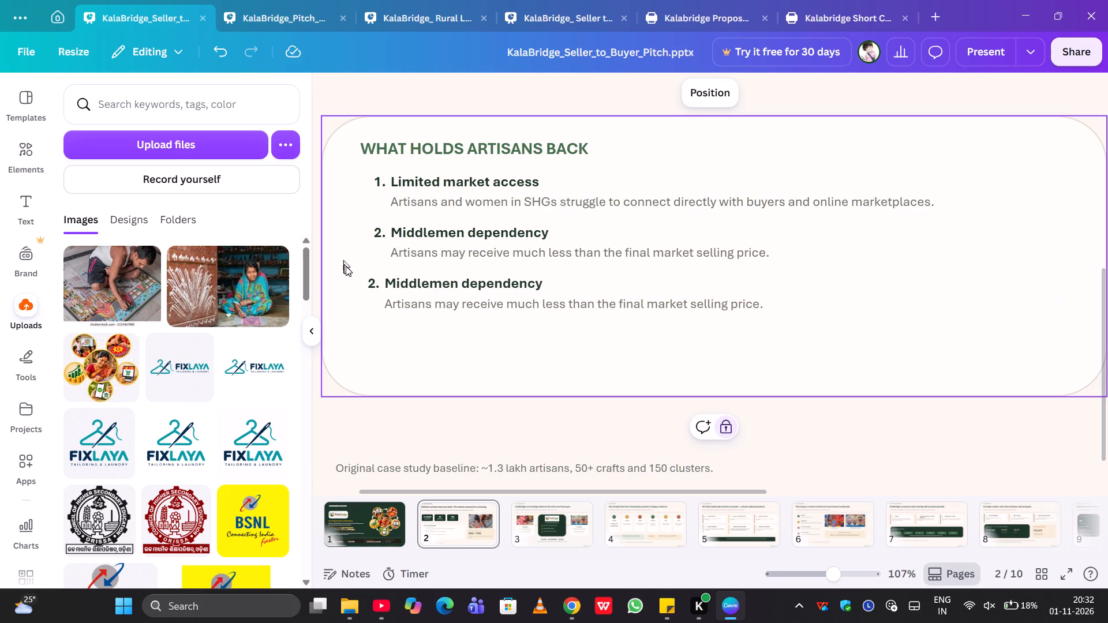
pyautogui.moveTo(346, 269); pyautogui.dragTo(466, 316)
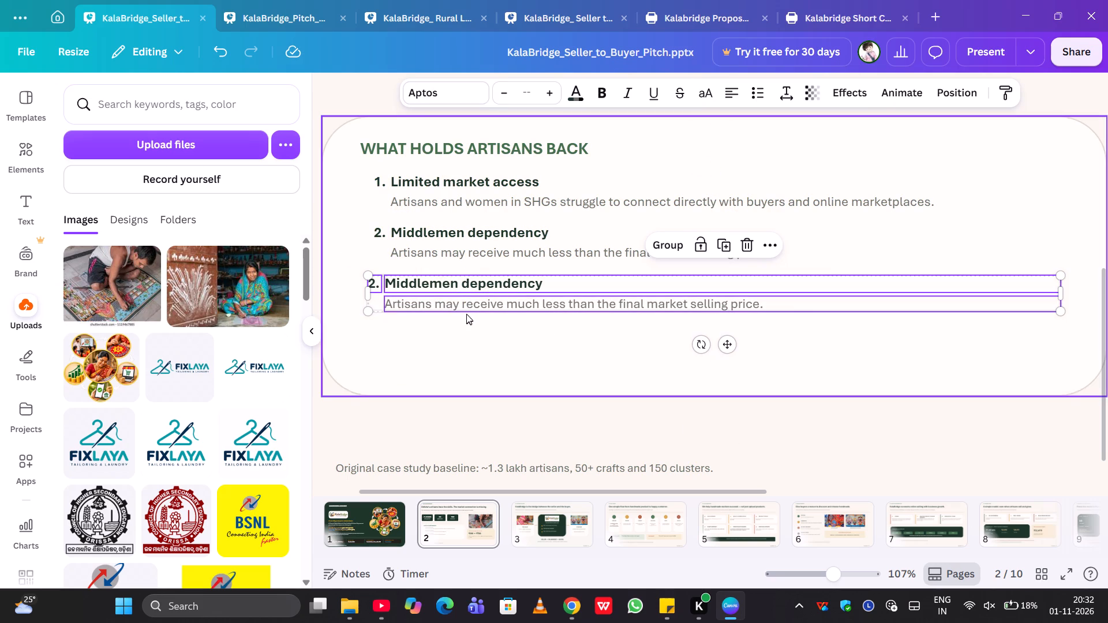
pyautogui.moveTo(466, 306); pyautogui.dragTo(475, 310)
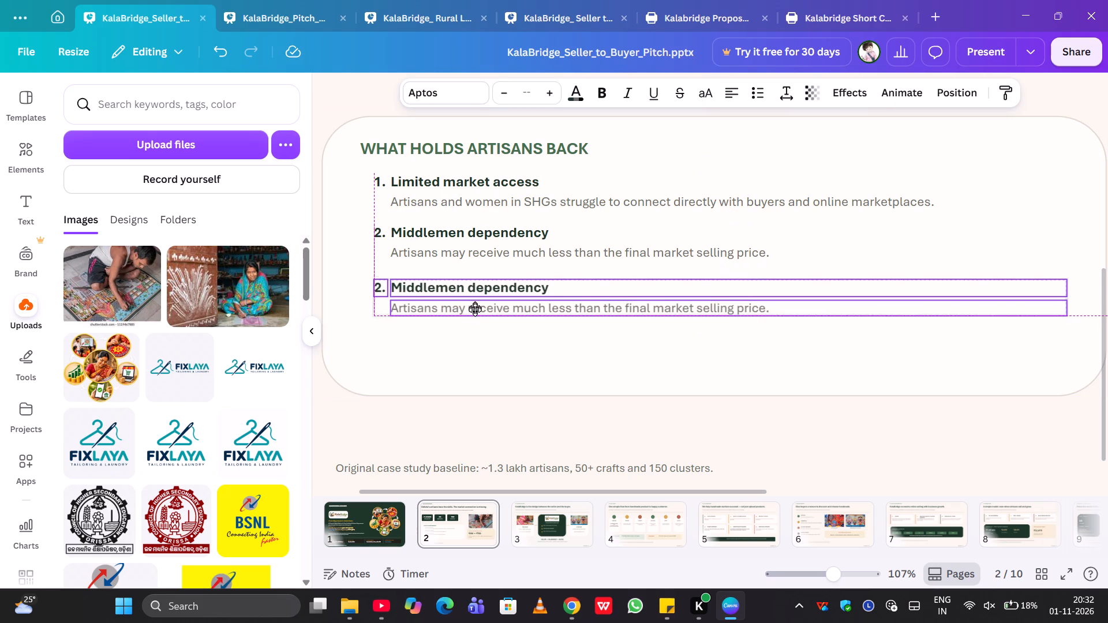
pyautogui.moveTo(475, 310); pyautogui.dragTo(475, 306)
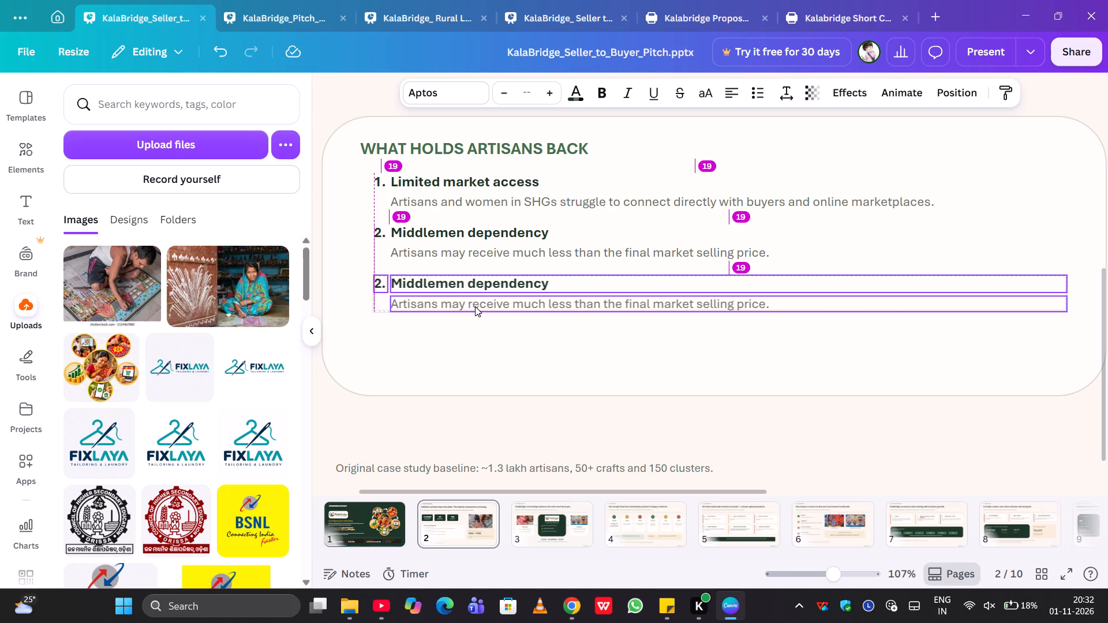
pyautogui.click(544, 380)
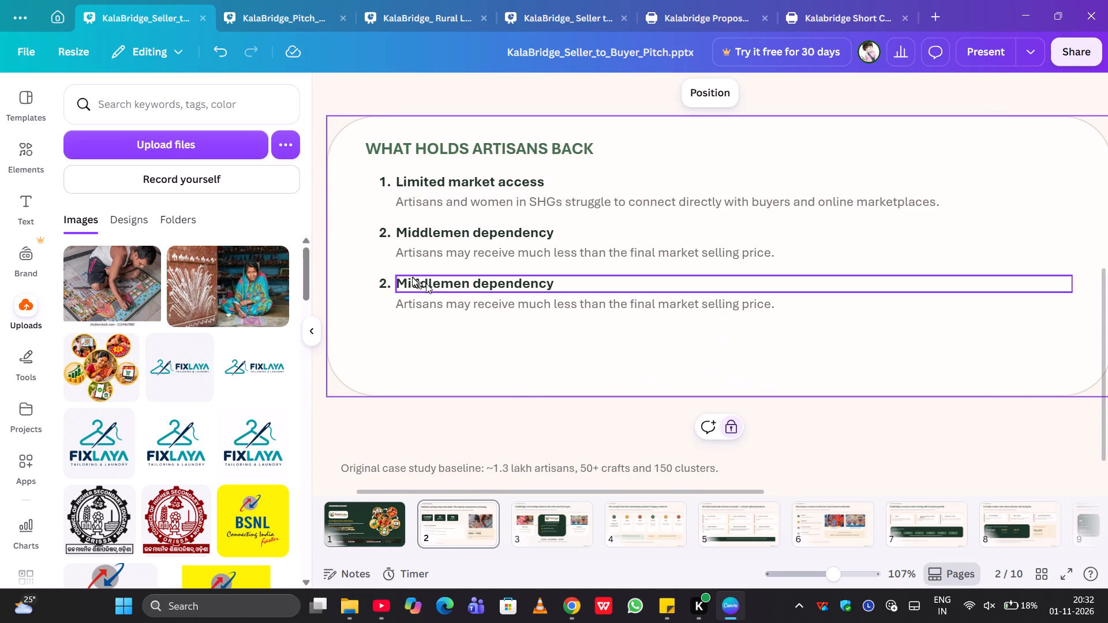
# Change the number of the copied "Middlemen dependency" item to "3.".
pyautogui.click(386, 283)
pyautogui.click(386, 283)
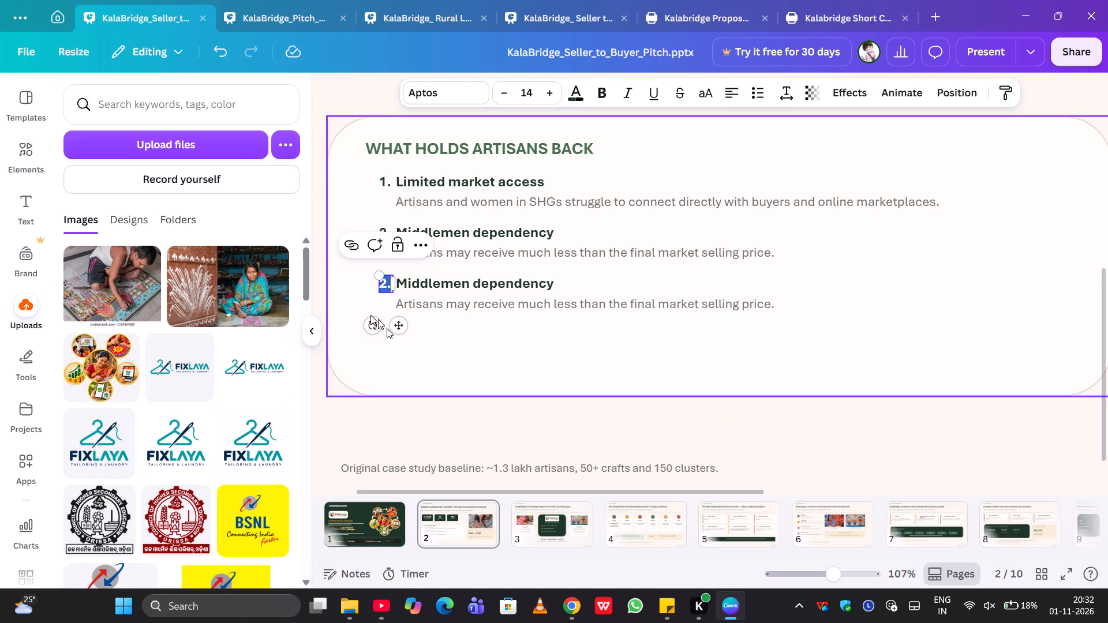
pyautogui.click(384, 286)
pyautogui.press('BackSpace')
pyautogui.press('3')
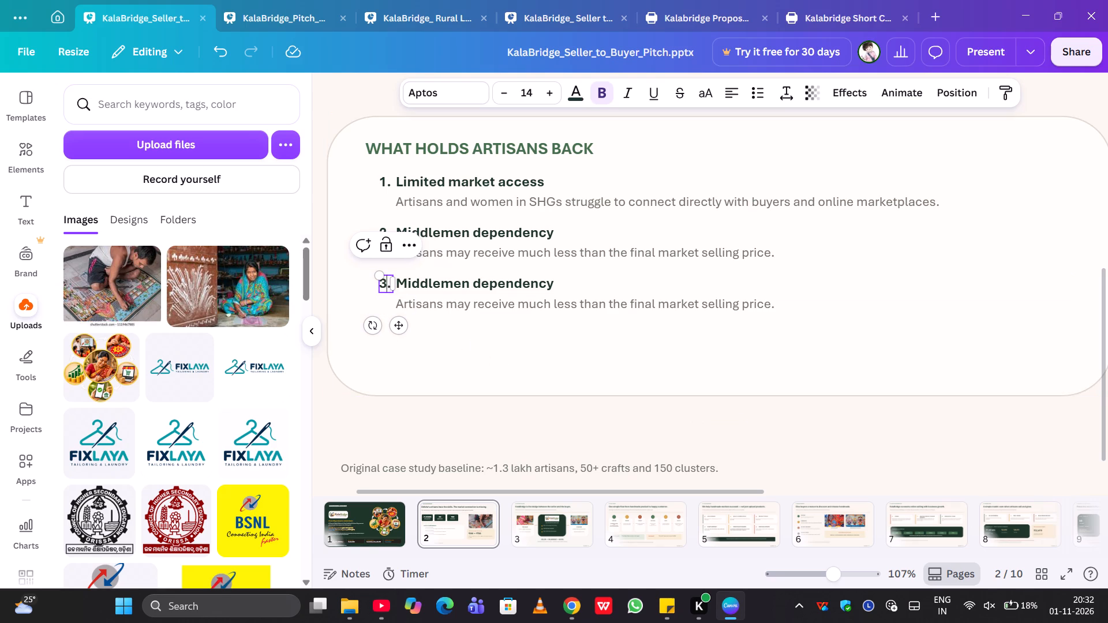
# Replace item 3's heading on the Canva slide with "Digital and business gaps", copied from the ChatGPT mockup in Chrome.
pyautogui.click(618, 148)
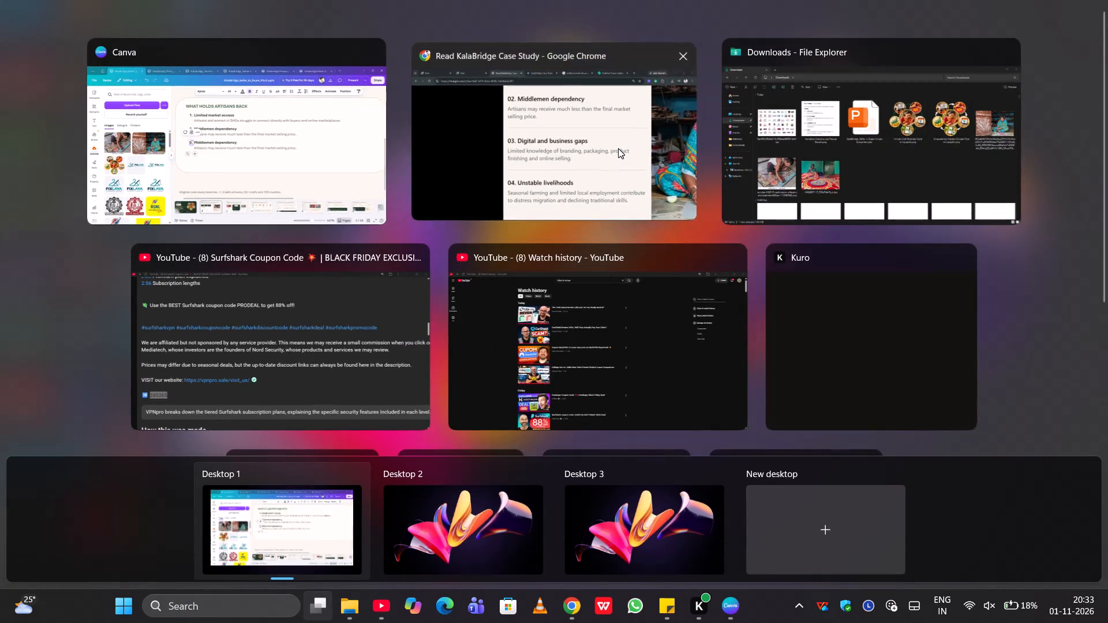
pyautogui.click(698, 278)
pyautogui.moveTo(698, 278); pyautogui.dragTo(604, 281)
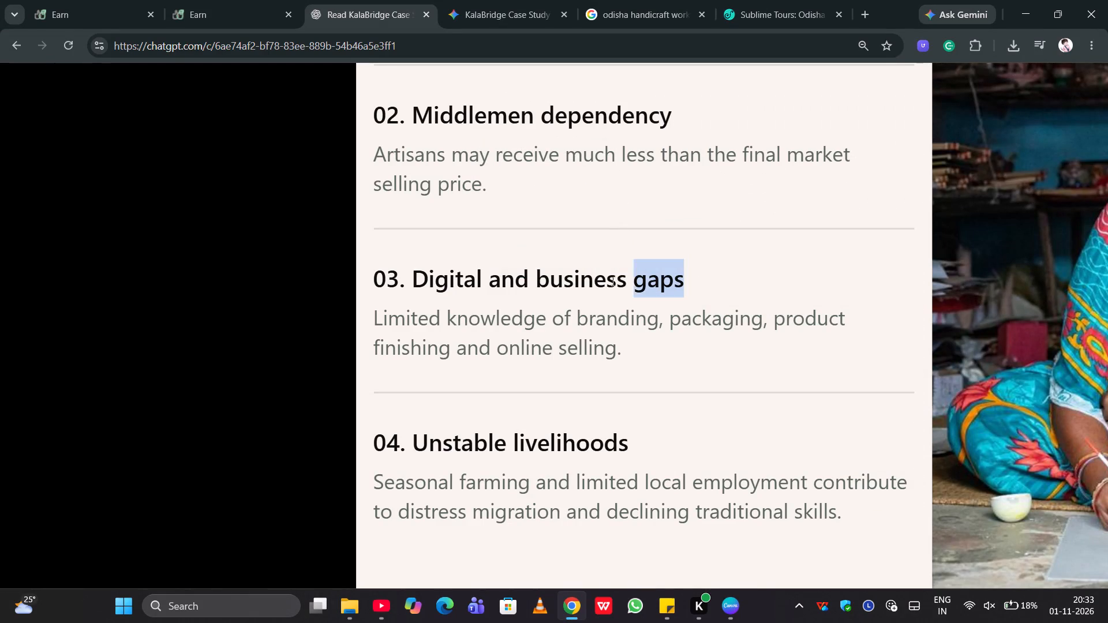
pyautogui.moveTo(604, 281); pyautogui.dragTo(417, 285)
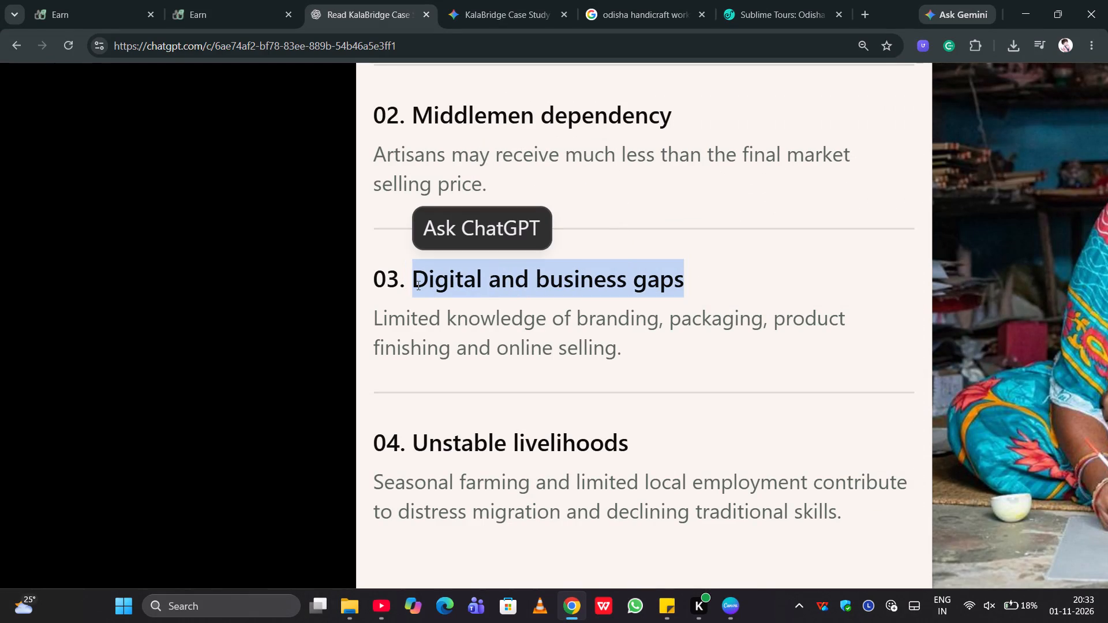
pyautogui.hotkey('ctrl', 'c')
pyautogui.click(515, 177)
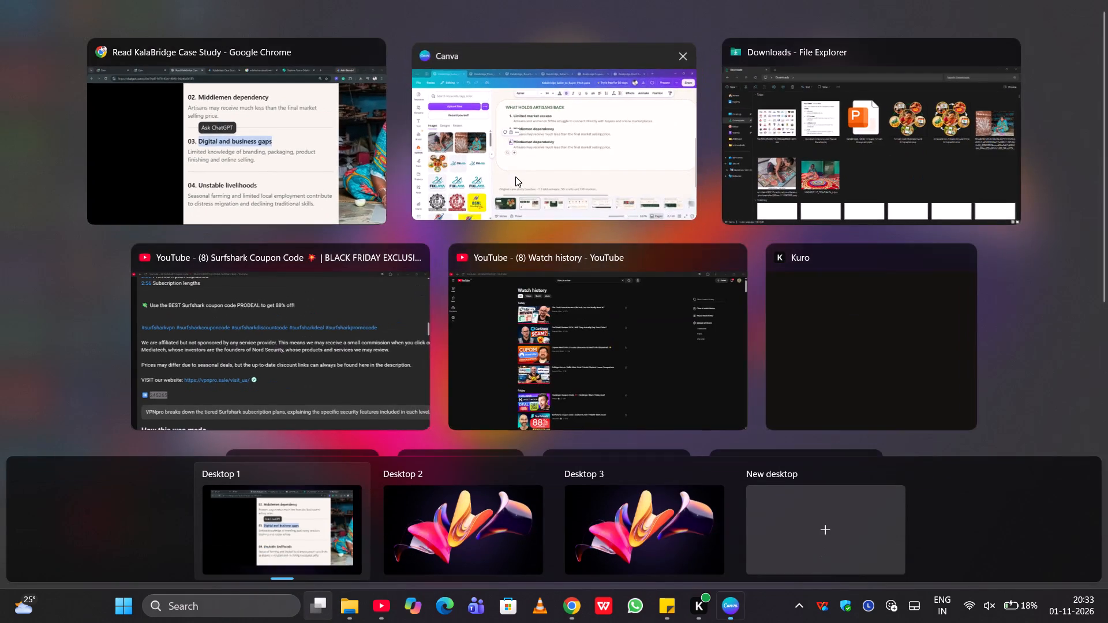
pyautogui.click(510, 282)
pyautogui.click(510, 282)
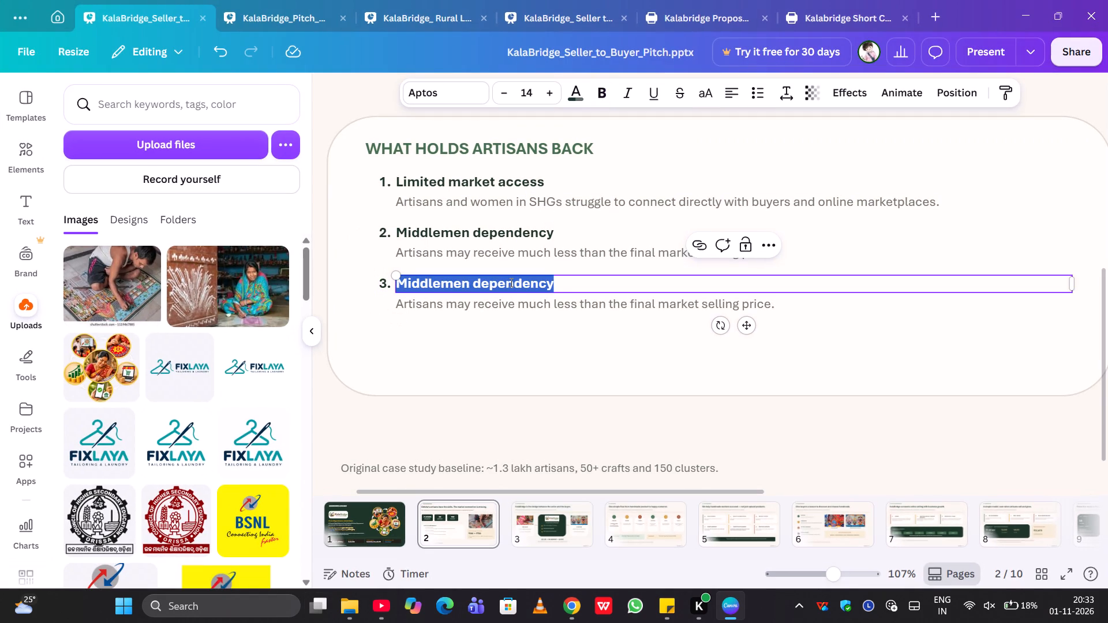
pyautogui.hotkey('ctrl', 'v')
pyautogui.click(583, 371)
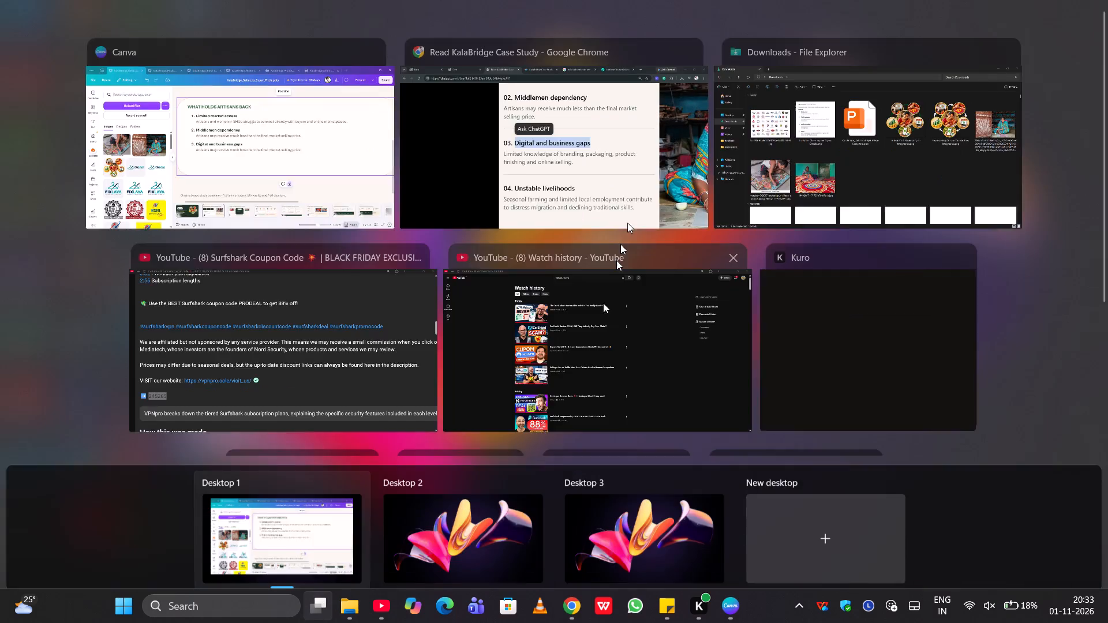
# Replace item 3's description in Canva with "Limited knowledge of branding, packaging, product finishing and online selling." from the ChatGPT mockup.
pyautogui.click(607, 136)
pyautogui.moveTo(369, 316); pyautogui.dragTo(676, 370)
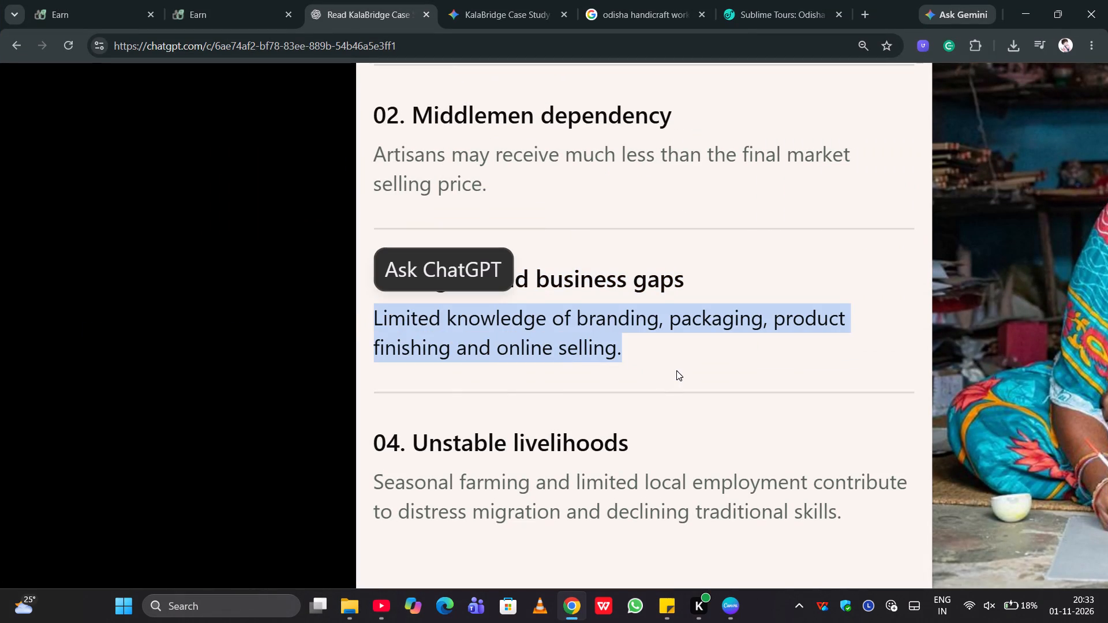
pyautogui.hotkey('ctrl', 'c')
pyautogui.click(616, 205)
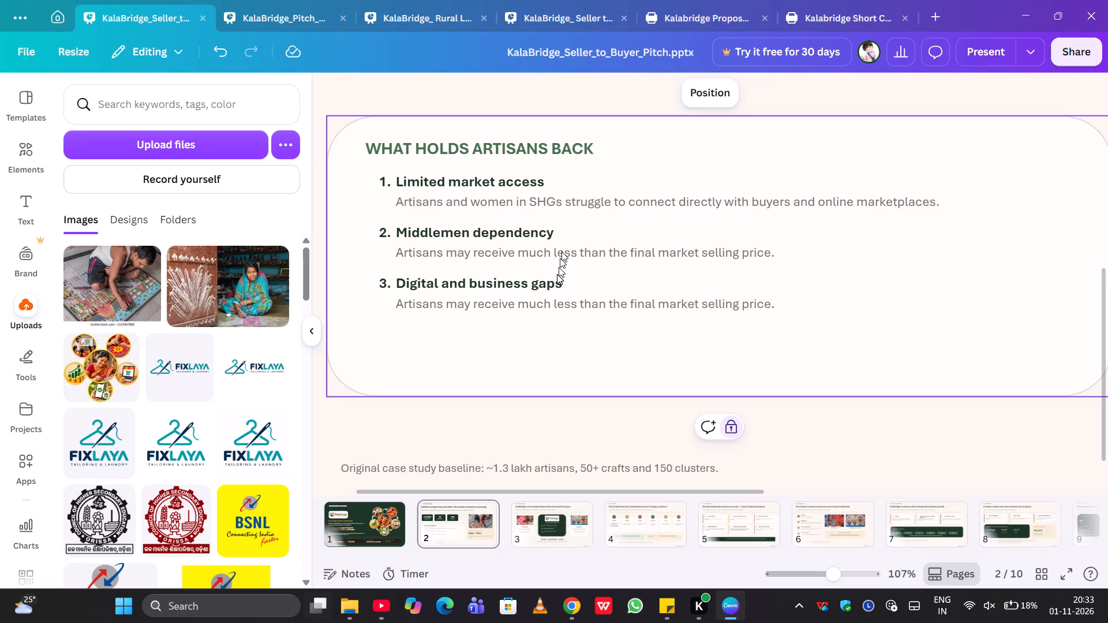
pyautogui.doubleClick(562, 302)
pyautogui.hotkey('ctrl', 'v')
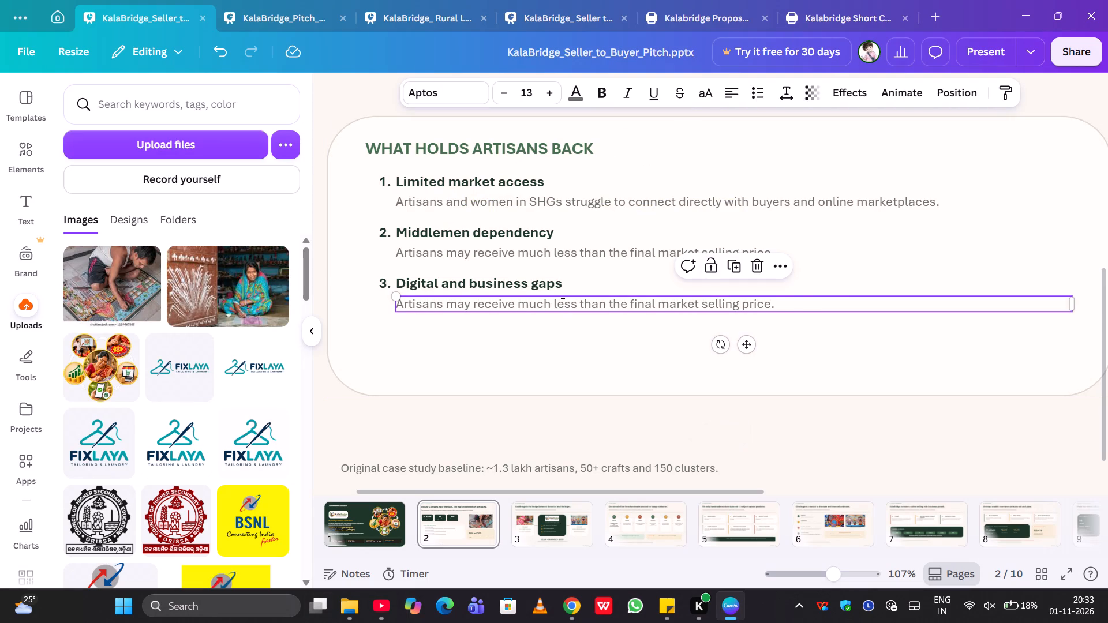
pyautogui.click(593, 358)
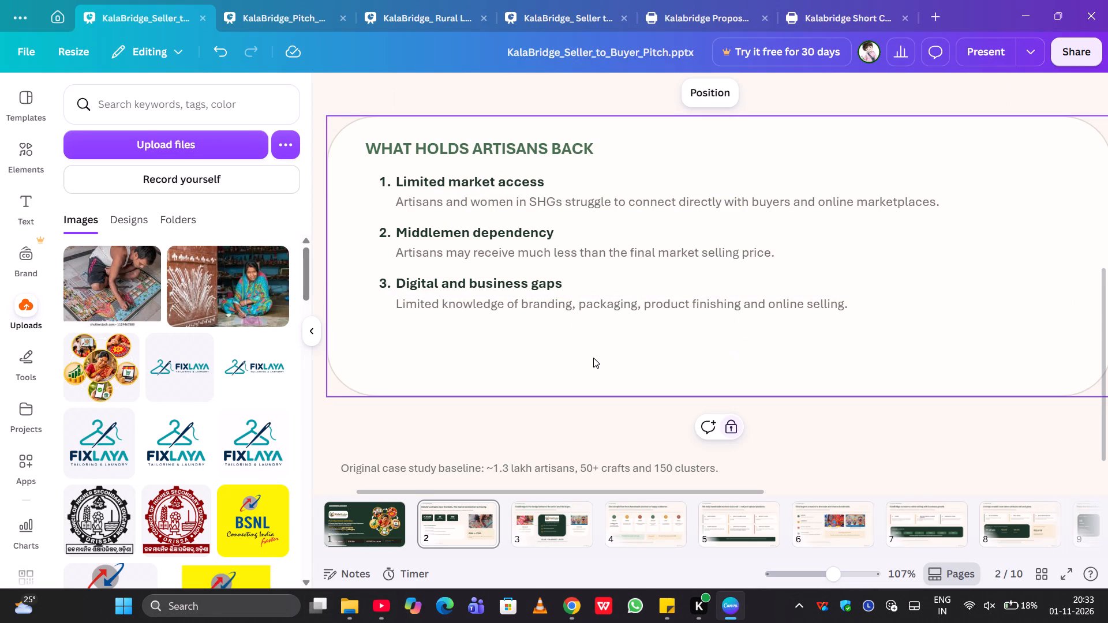
# Compare the lower part of the ChatGPT mockup, from item 04 to the consequence strip and source line, with slide 2 in Canva.
pyautogui.click(603, 188)
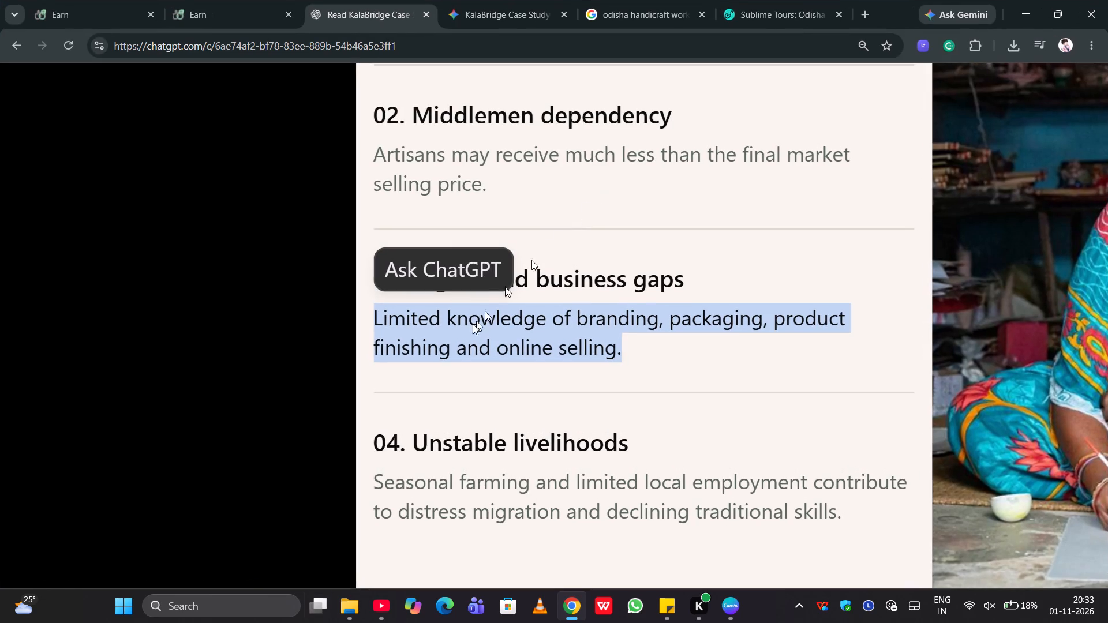
pyautogui.scroll(-2, 436, 405)
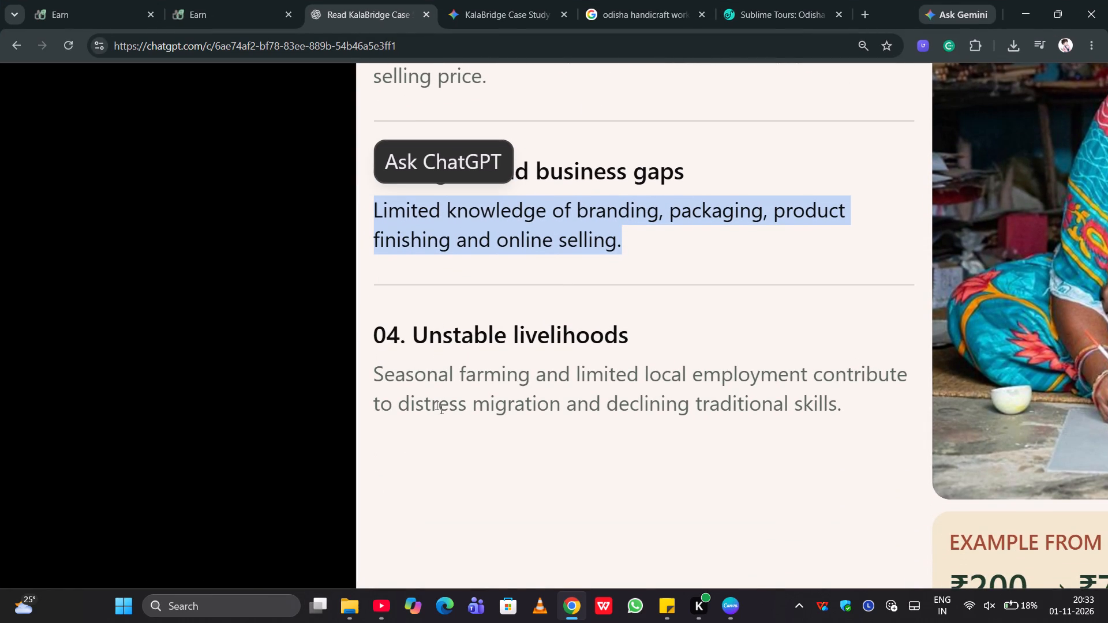
pyautogui.scroll(-5, 436, 405)
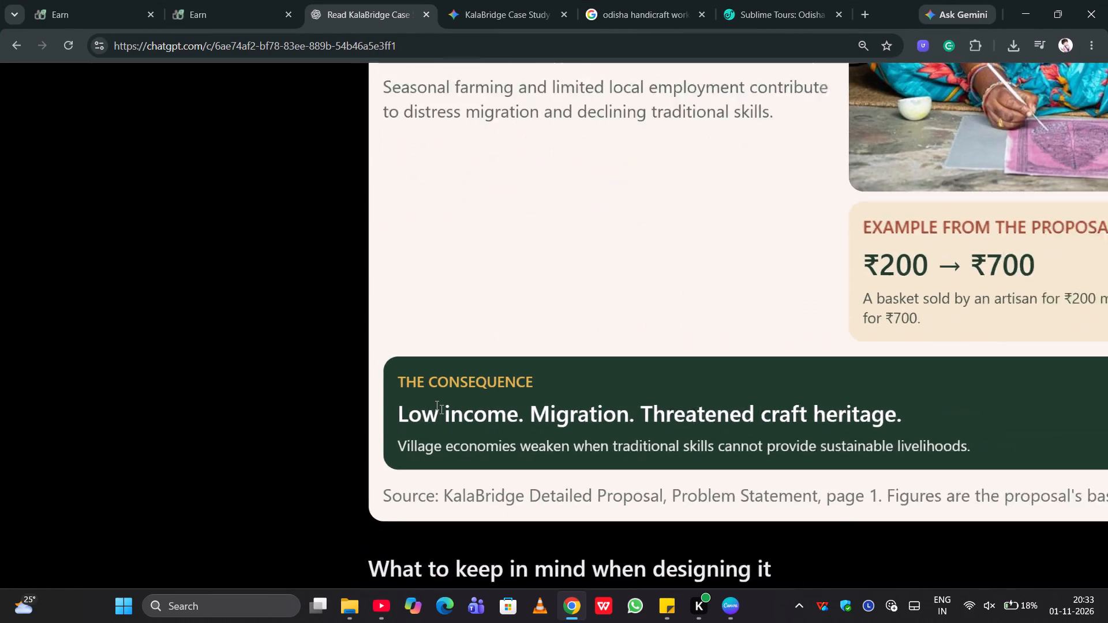
pyautogui.click(395, 372)
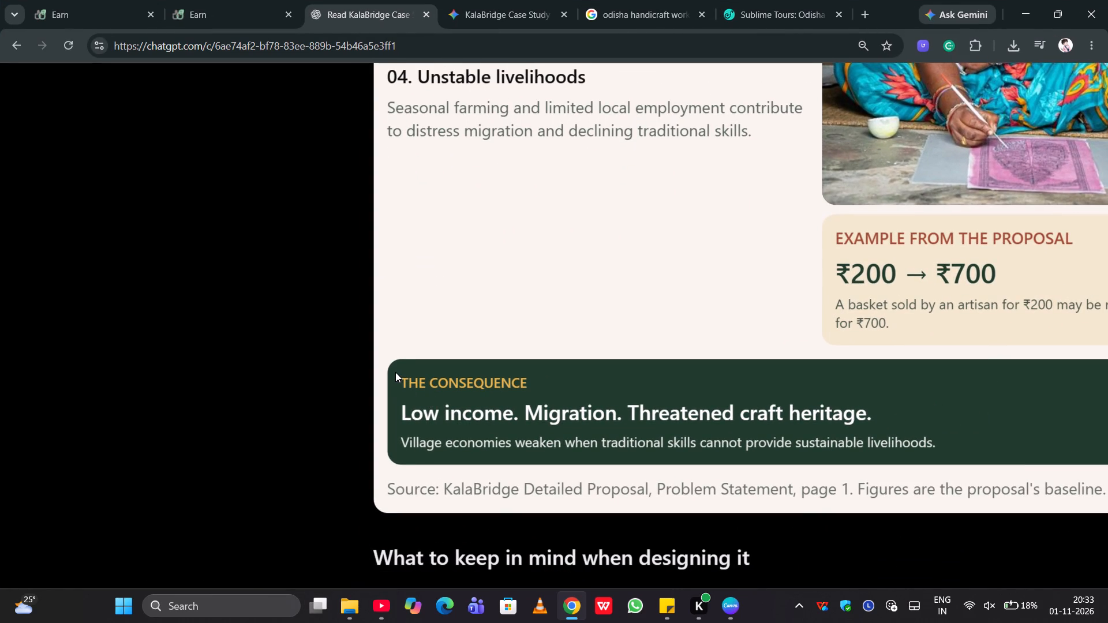
pyautogui.hscroll(-2, 395, 372)
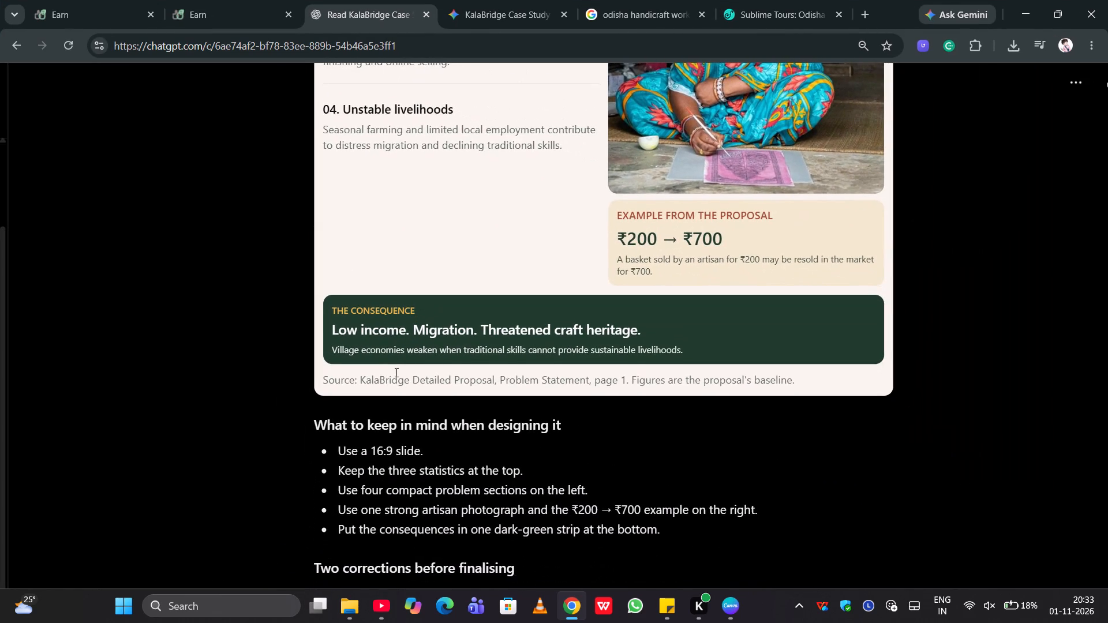
pyautogui.scroll(1, 395, 372)
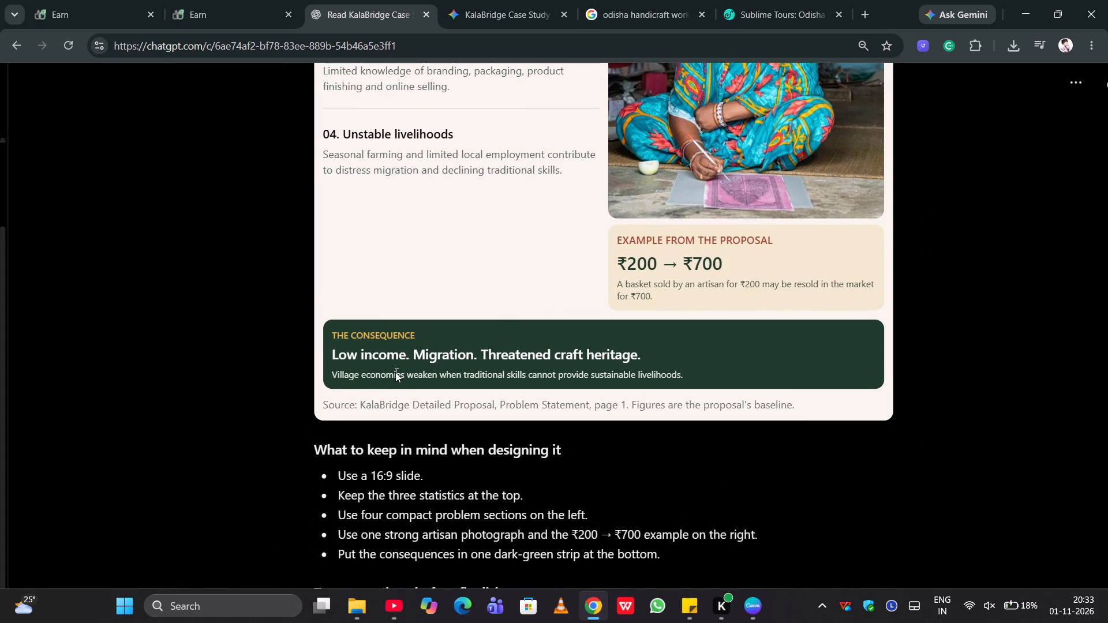
pyautogui.click(488, 140)
pyautogui.scroll(-1, 491, 299)
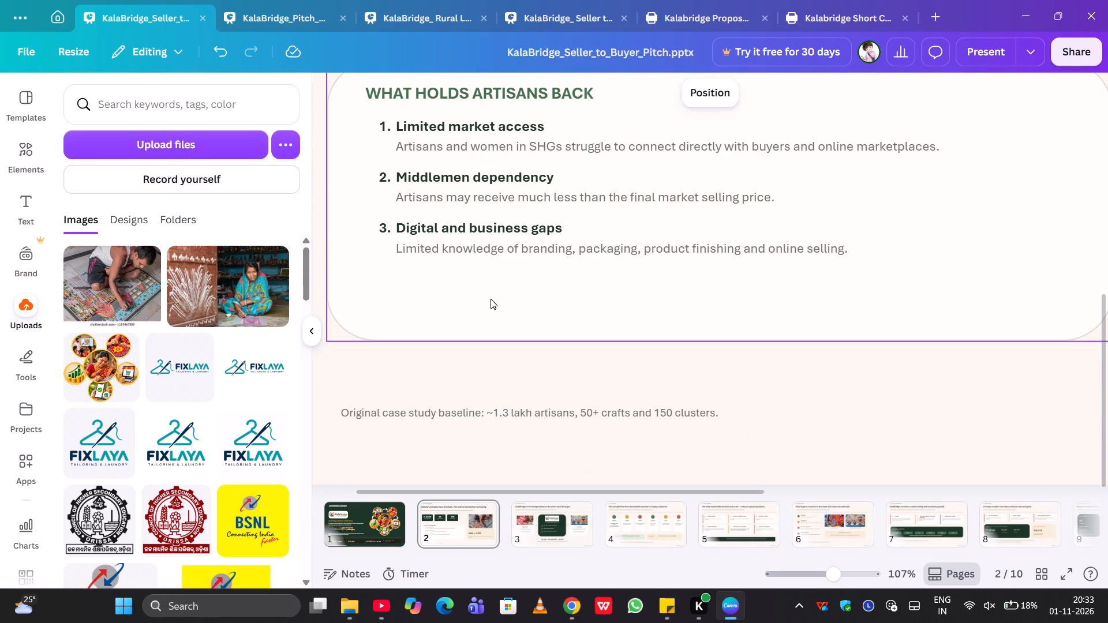
pyautogui.scroll(-1, 491, 299)
pyautogui.scroll(-1, 664, 393)
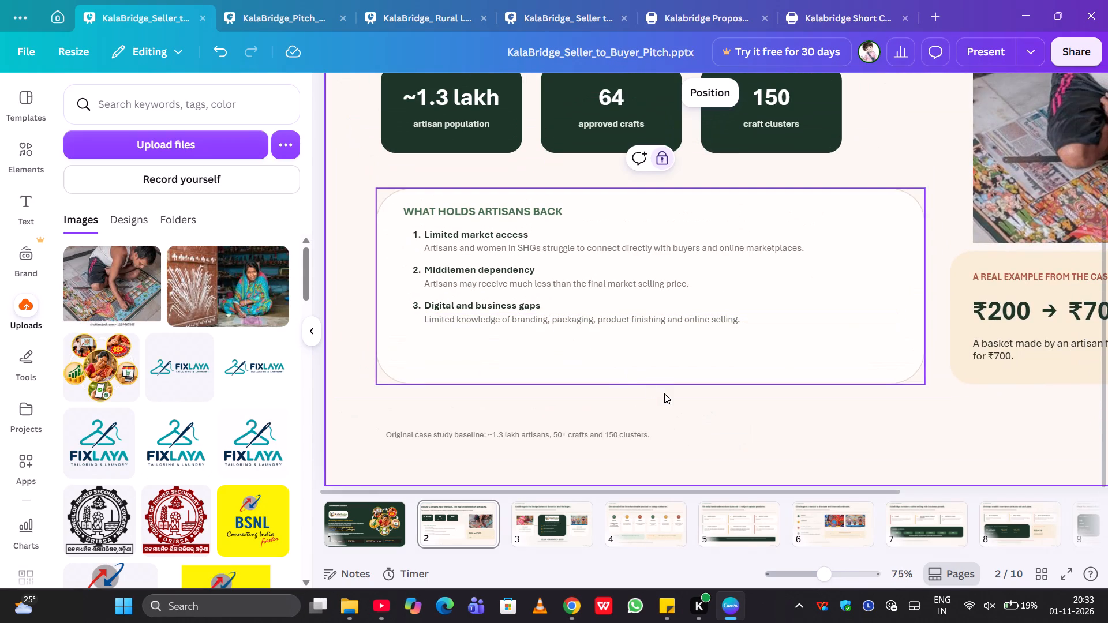
pyautogui.click(581, 120)
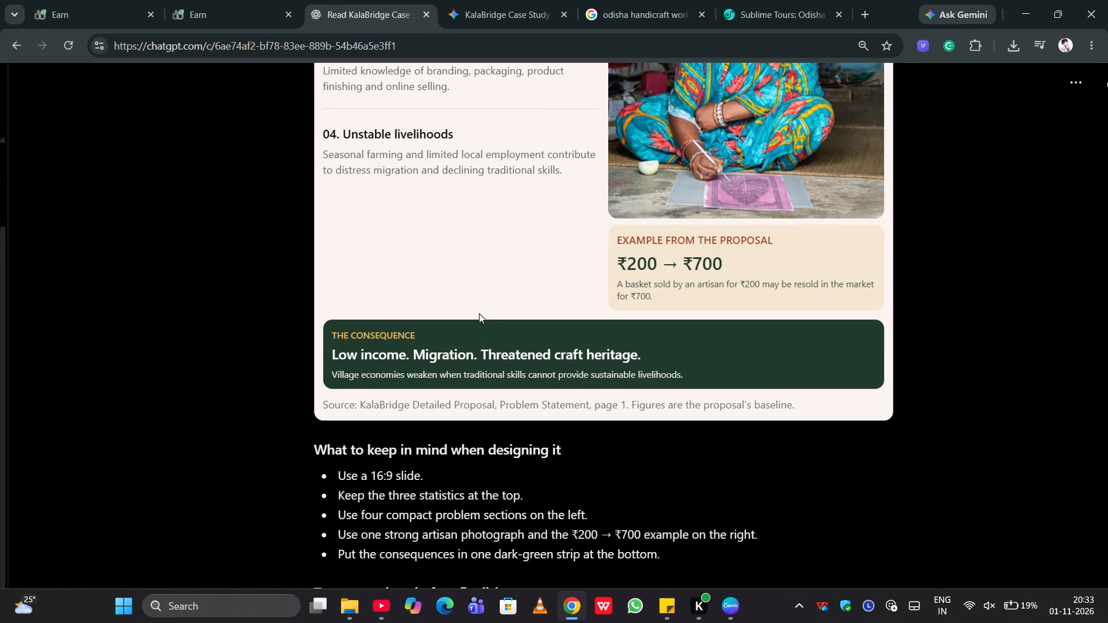
pyautogui.click(507, 139)
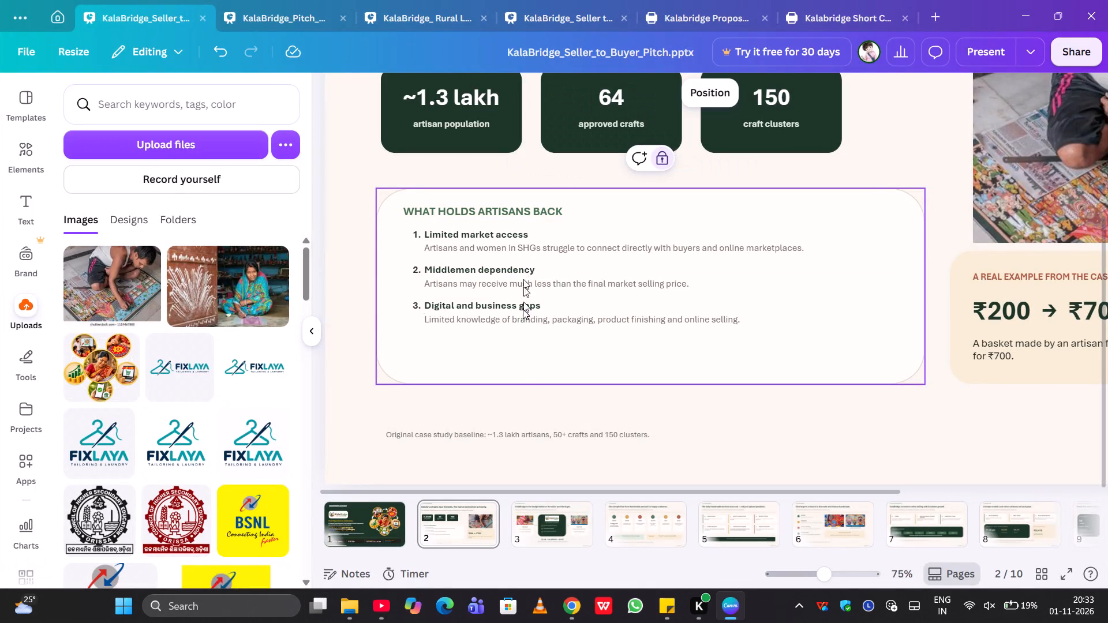
# Delete the "Original case study baseline" note below the problem list on slide 2.
pyautogui.hscroll(1, 521, 391)
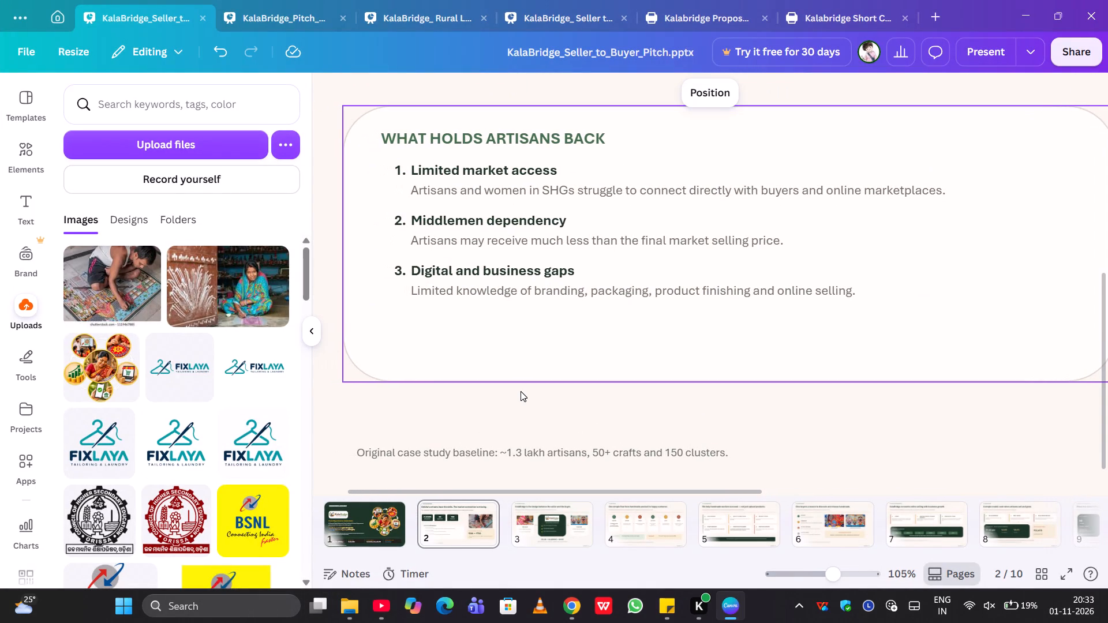
pyautogui.hscroll(1, 521, 391)
pyautogui.scroll(-1, 521, 391)
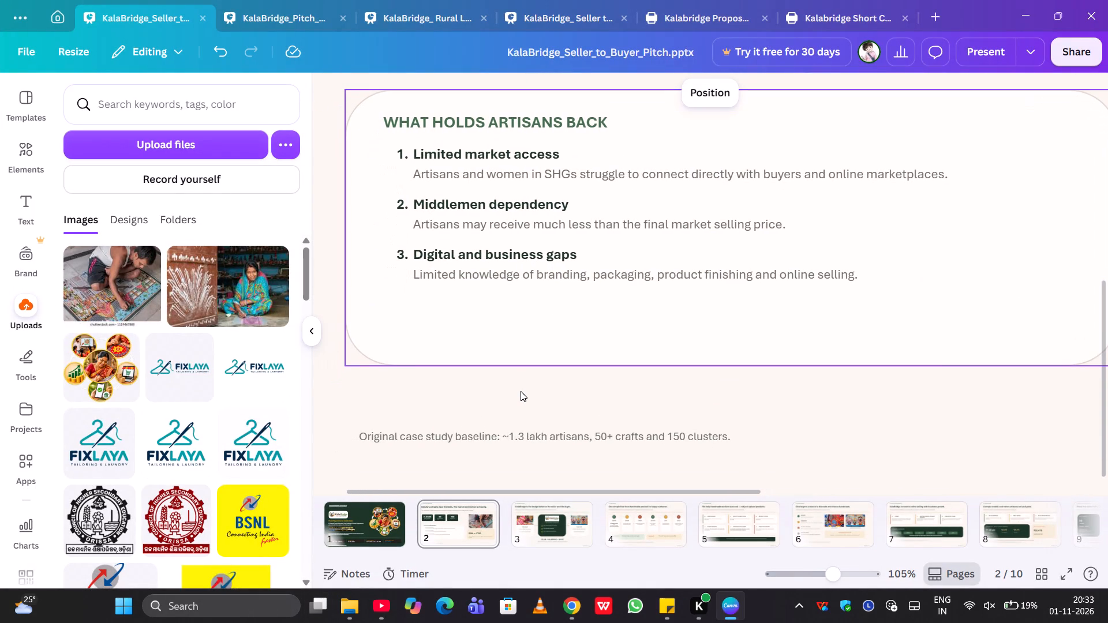
pyautogui.scroll(-1, 521, 391)
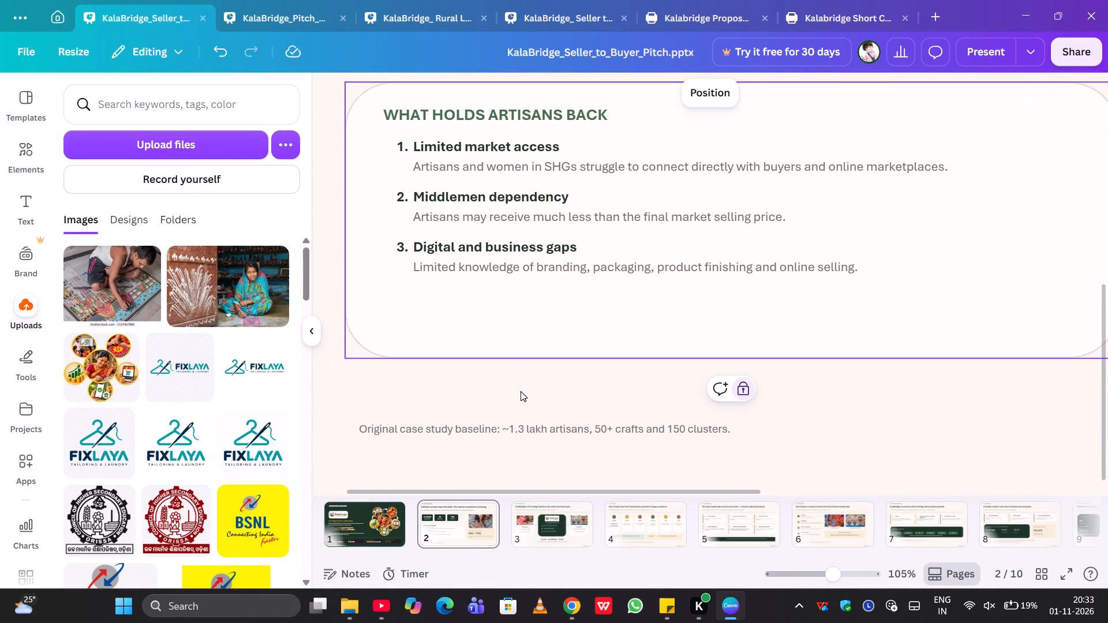
pyautogui.click(432, 429)
pyautogui.press('BackSpace')
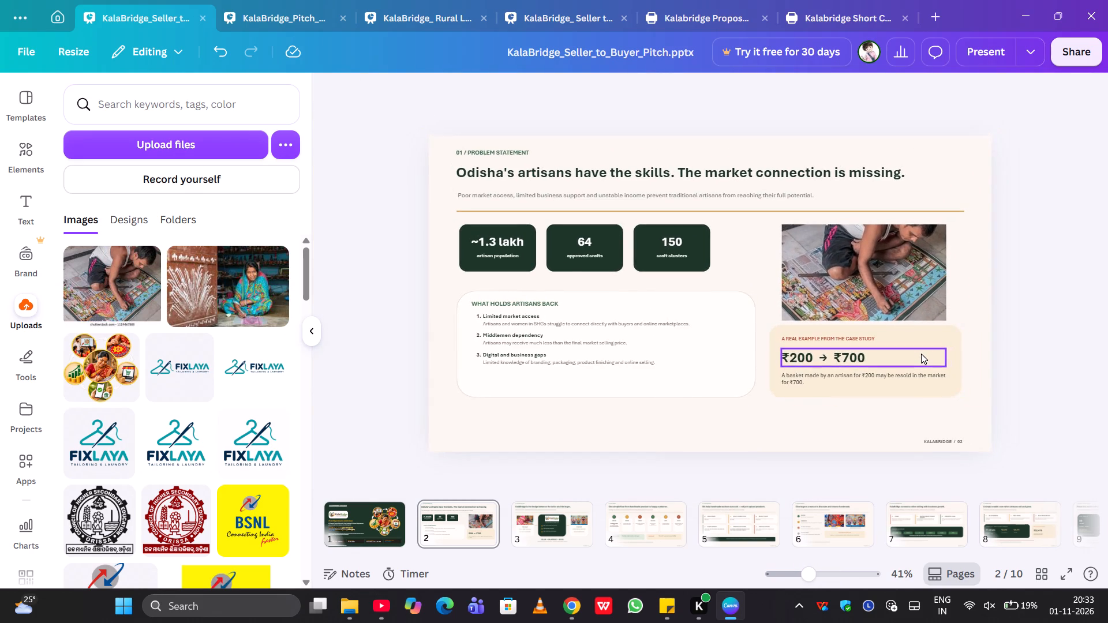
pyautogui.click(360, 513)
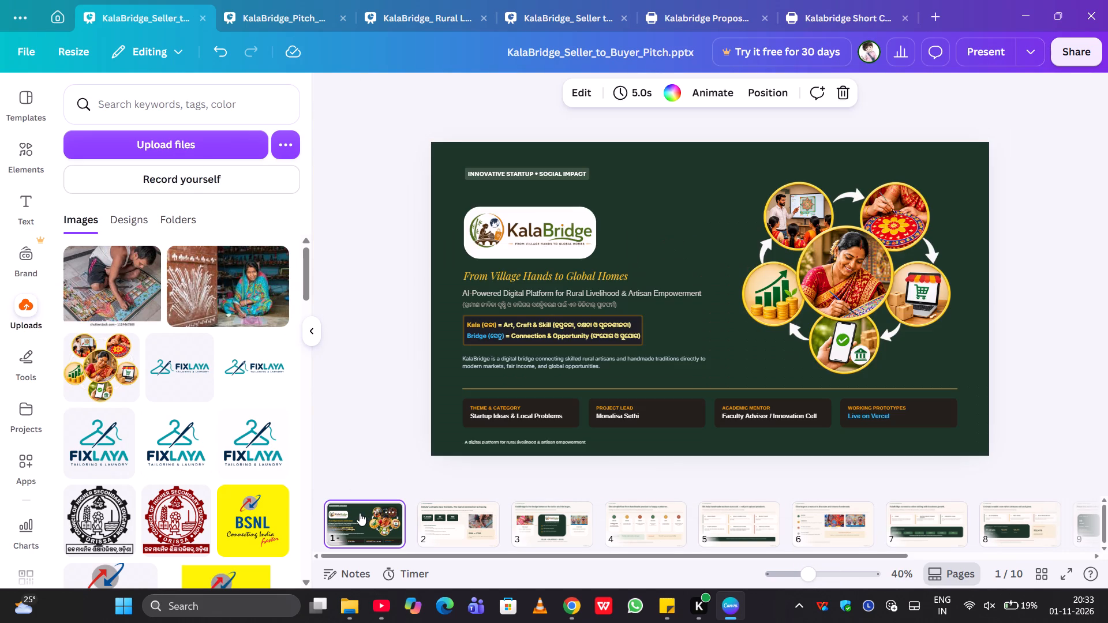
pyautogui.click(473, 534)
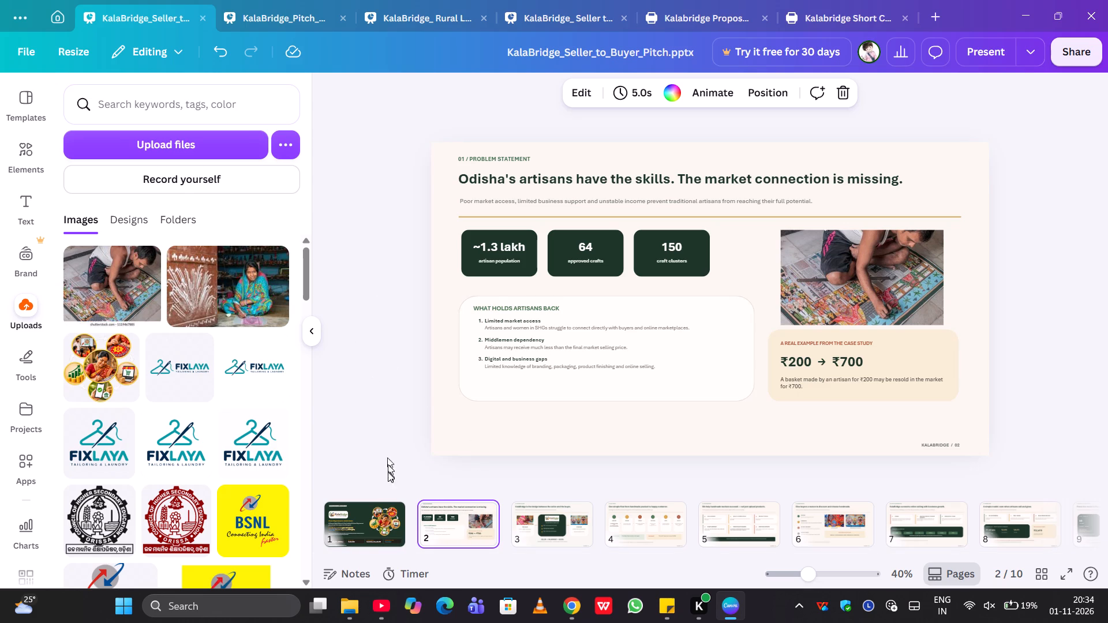
# On slide 1, set the font size of the footer line "A digital platform for rural livelihood & artisan empowerment" to 13.
pyautogui.click(387, 517)
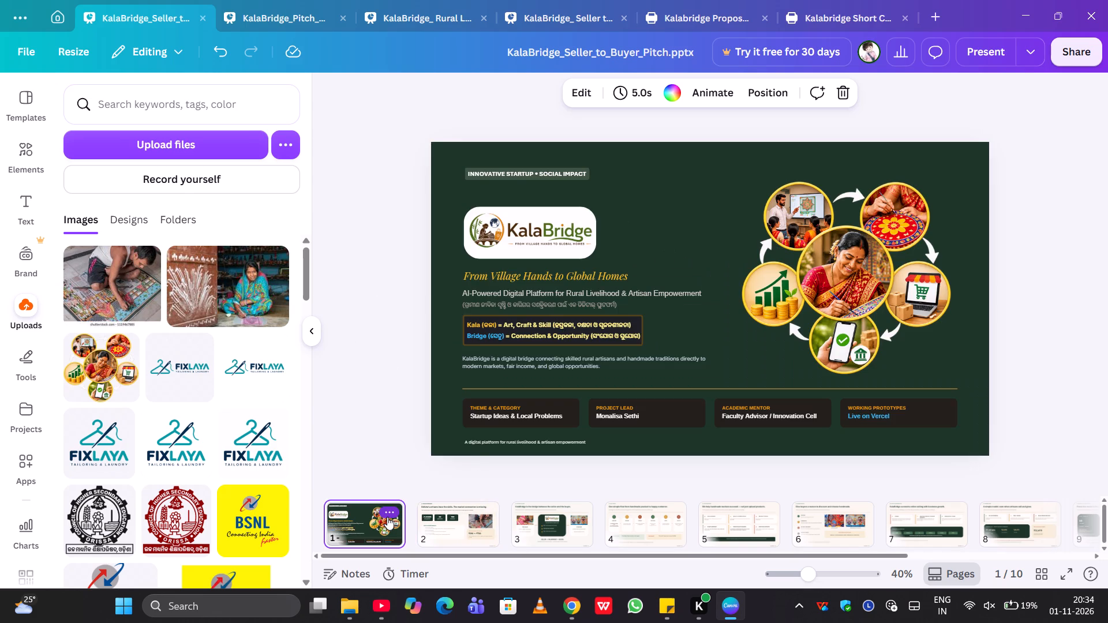
pyautogui.click(848, 247)
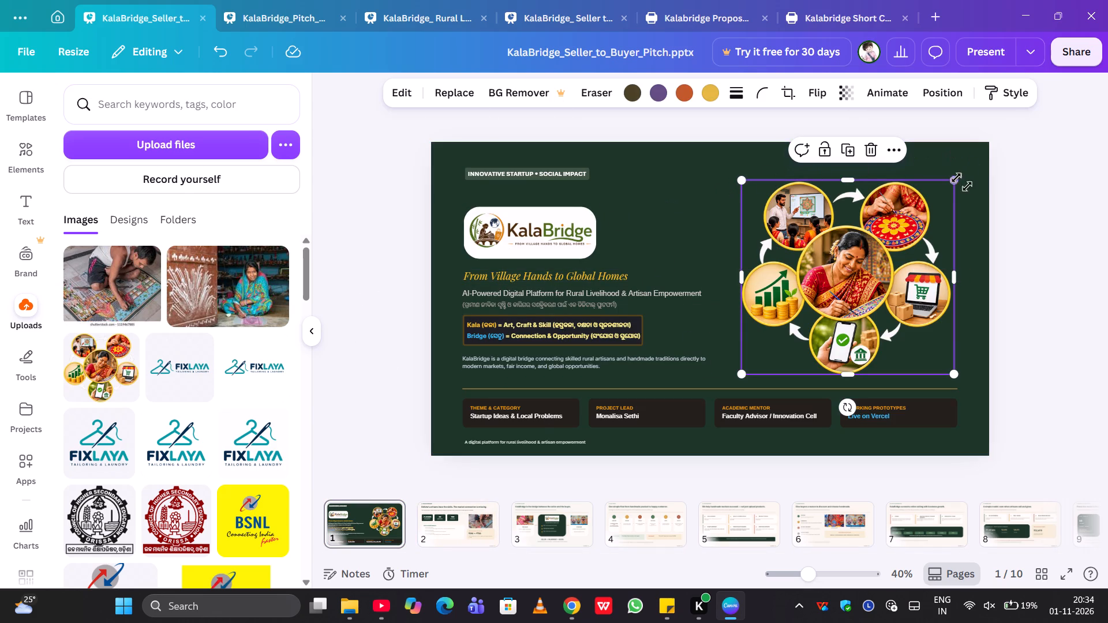
pyautogui.click(368, 265)
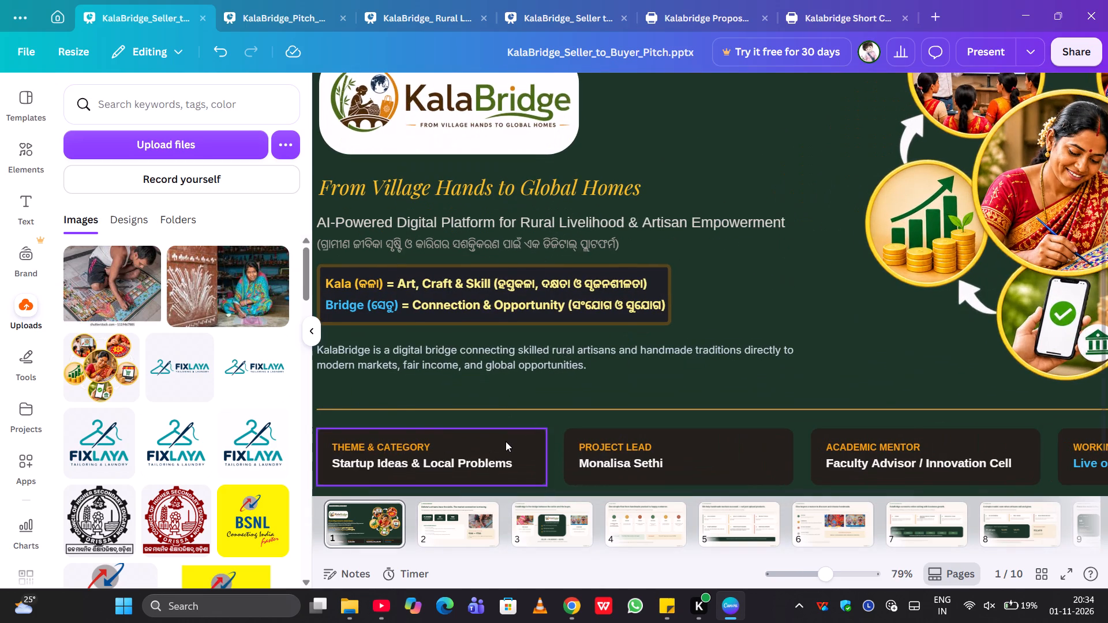
pyautogui.scroll(-1, 506, 441)
pyautogui.click(506, 464)
pyautogui.click(507, 455)
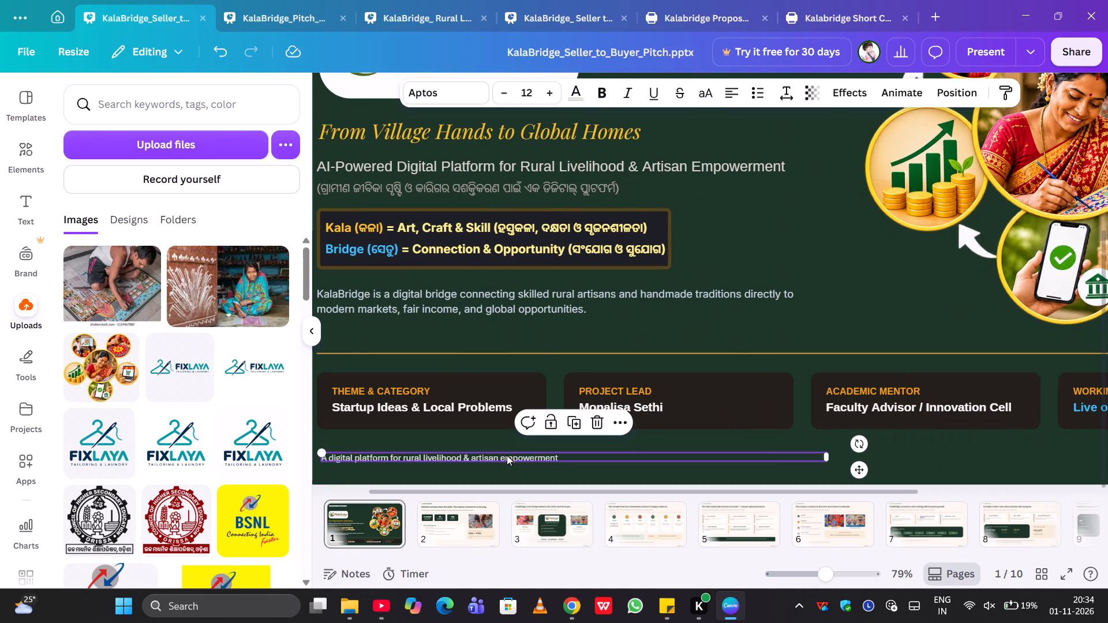
pyautogui.click(551, 89)
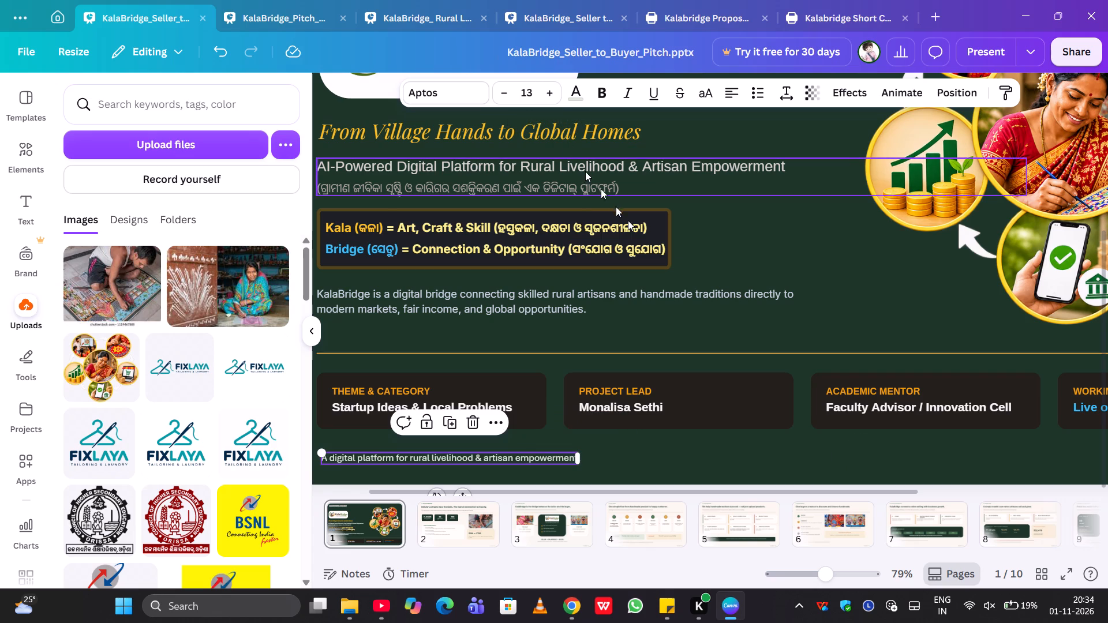
pyautogui.click(829, 271)
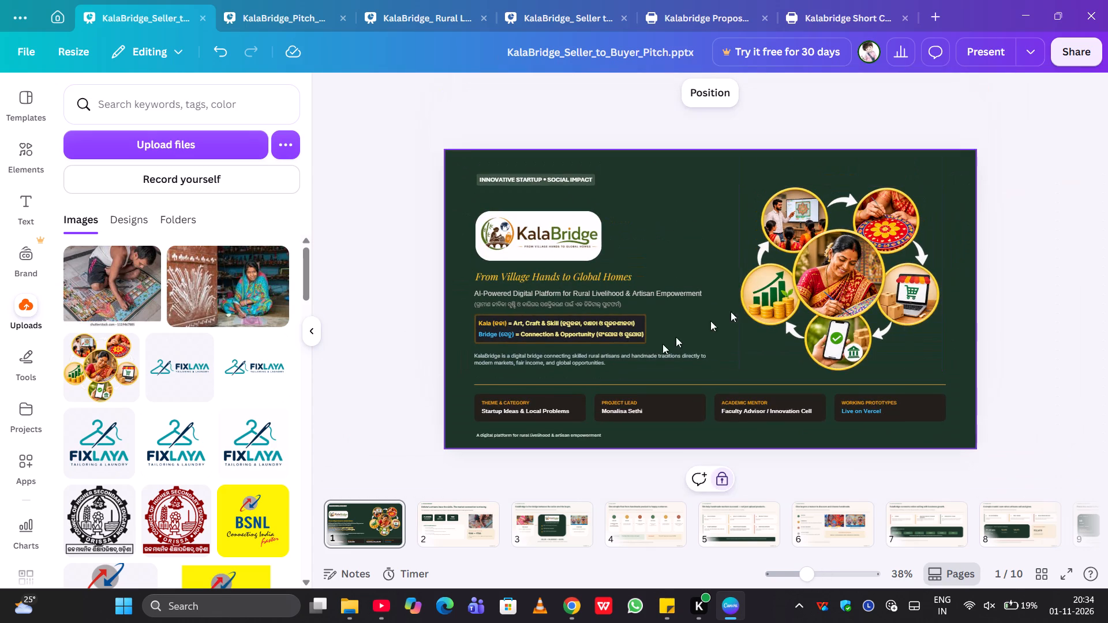
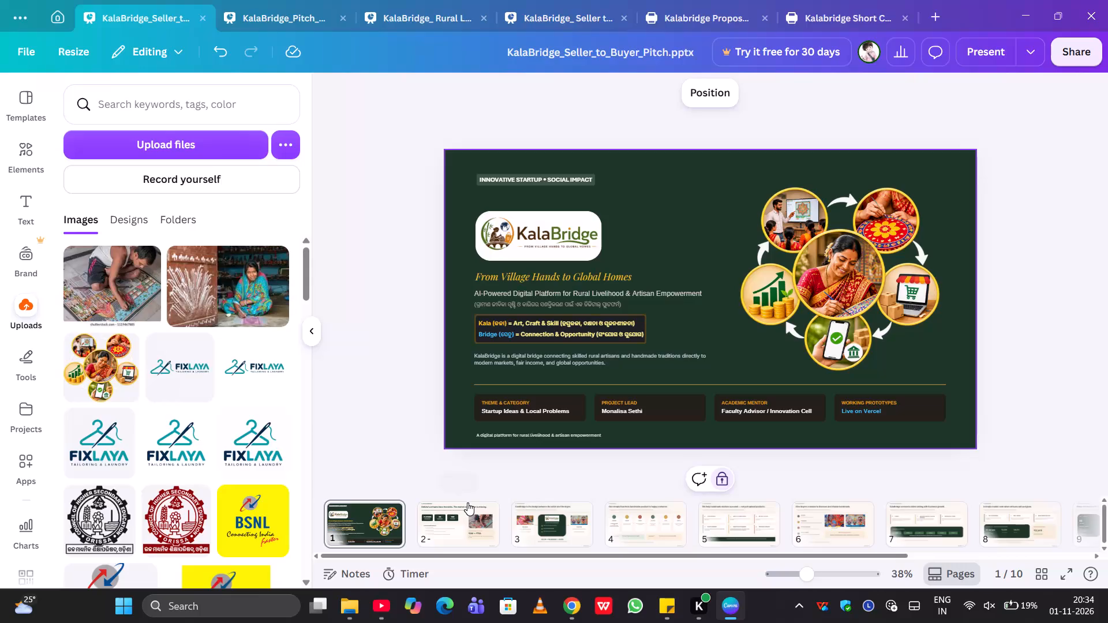
# On slide 2, set the middle statistic card's number to "50+" to match the ChatGPT mockup.
pyautogui.click(467, 517)
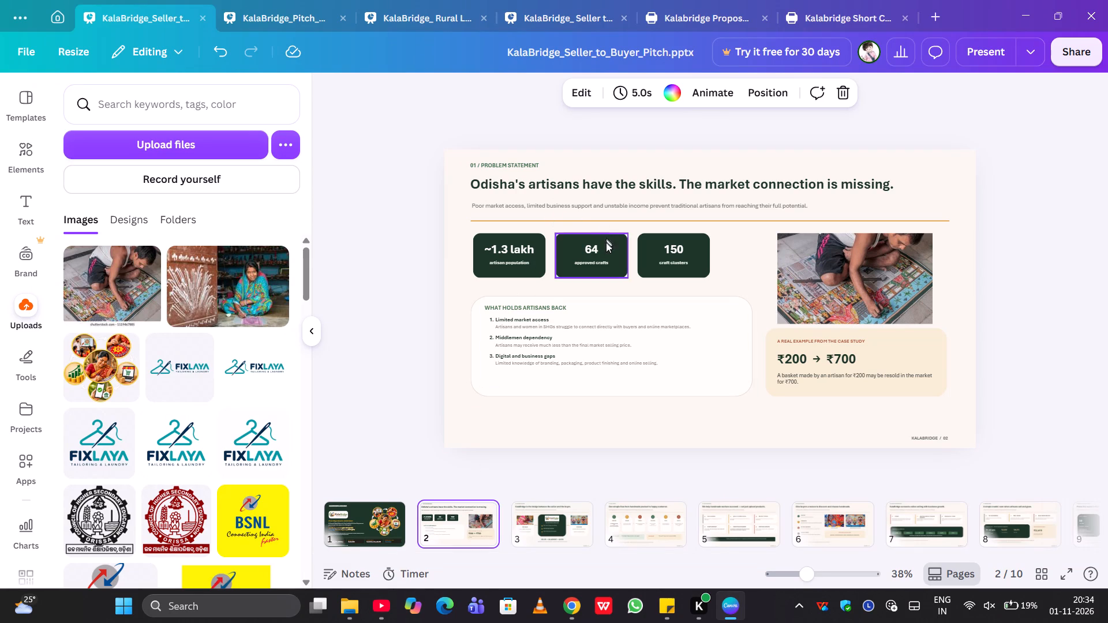
pyautogui.click(588, 248)
pyautogui.click(588, 248)
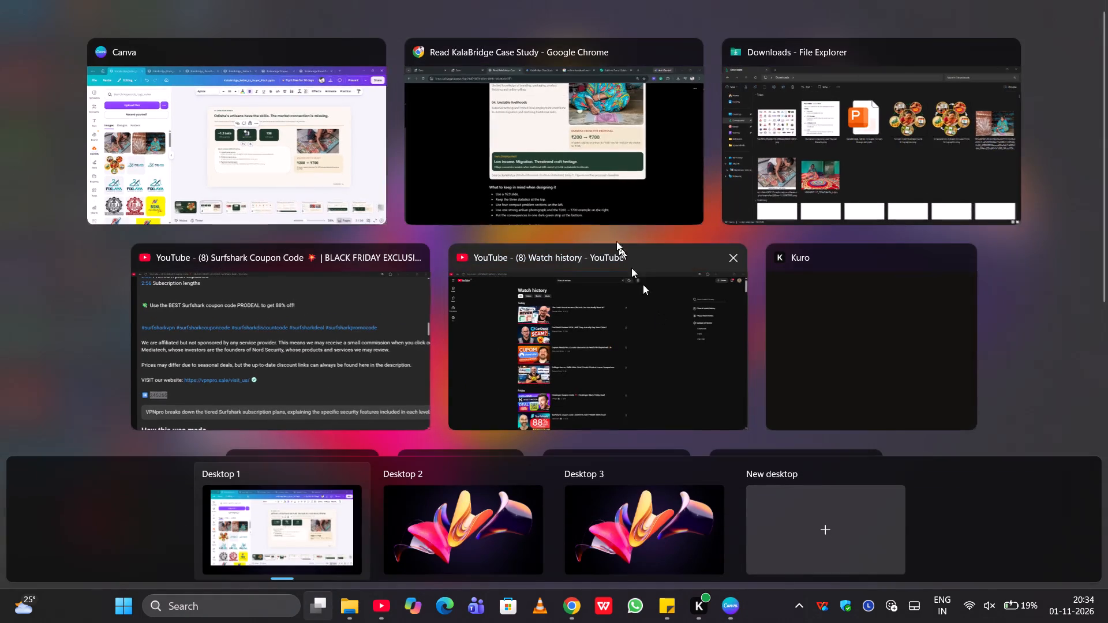
pyautogui.click(553, 156)
pyautogui.scroll(9, 553, 156)
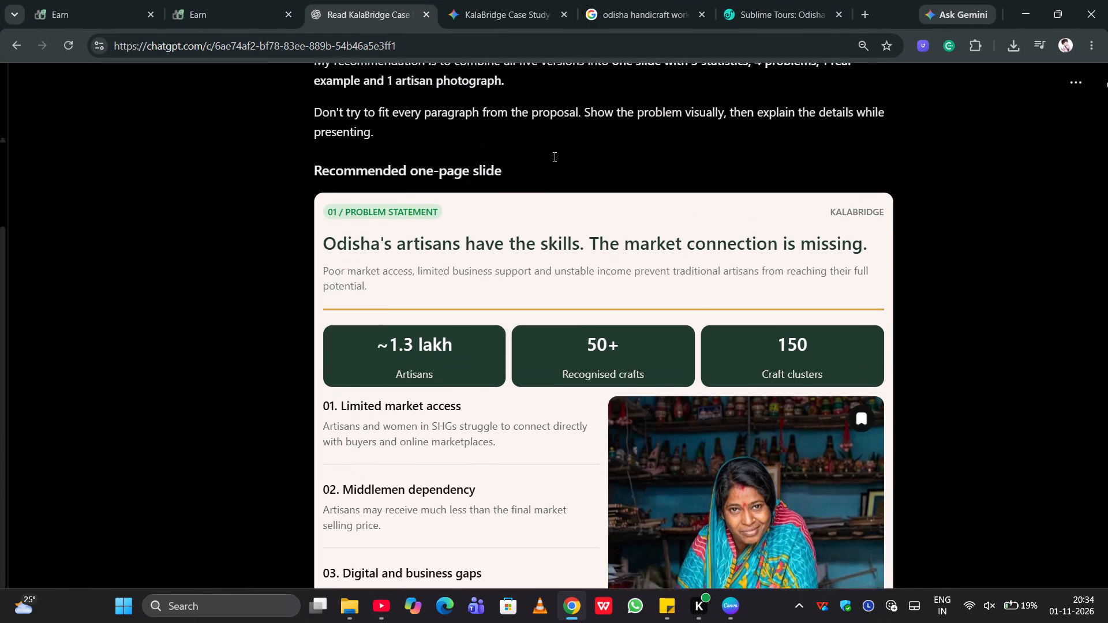
pyautogui.scroll(-1, 553, 156)
pyautogui.click(612, 120)
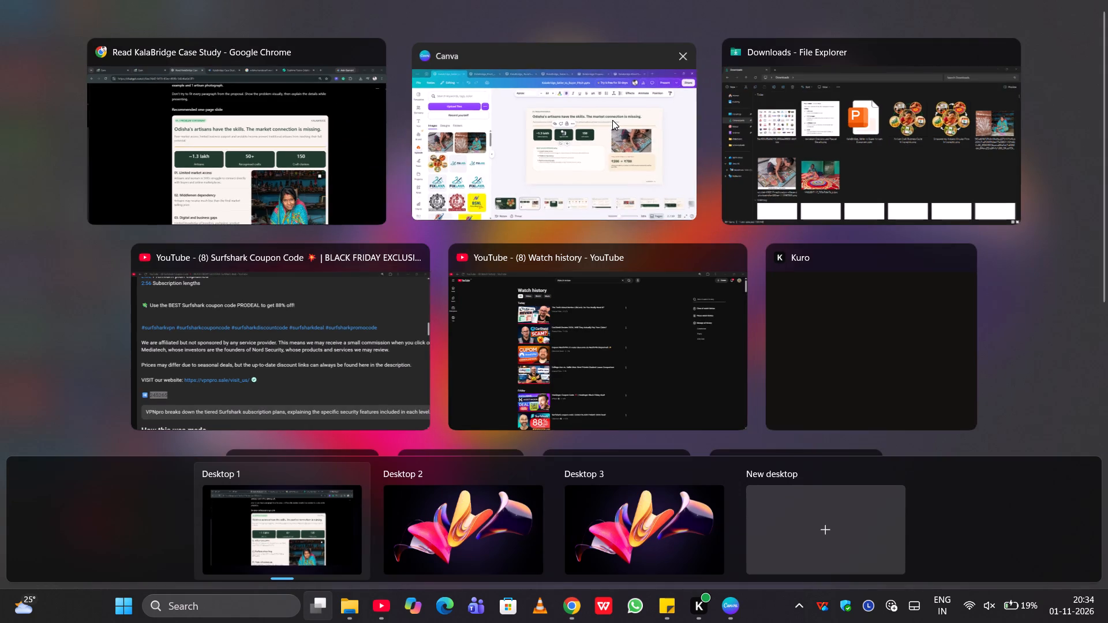
pyautogui.write('50')
pyautogui.press('+')
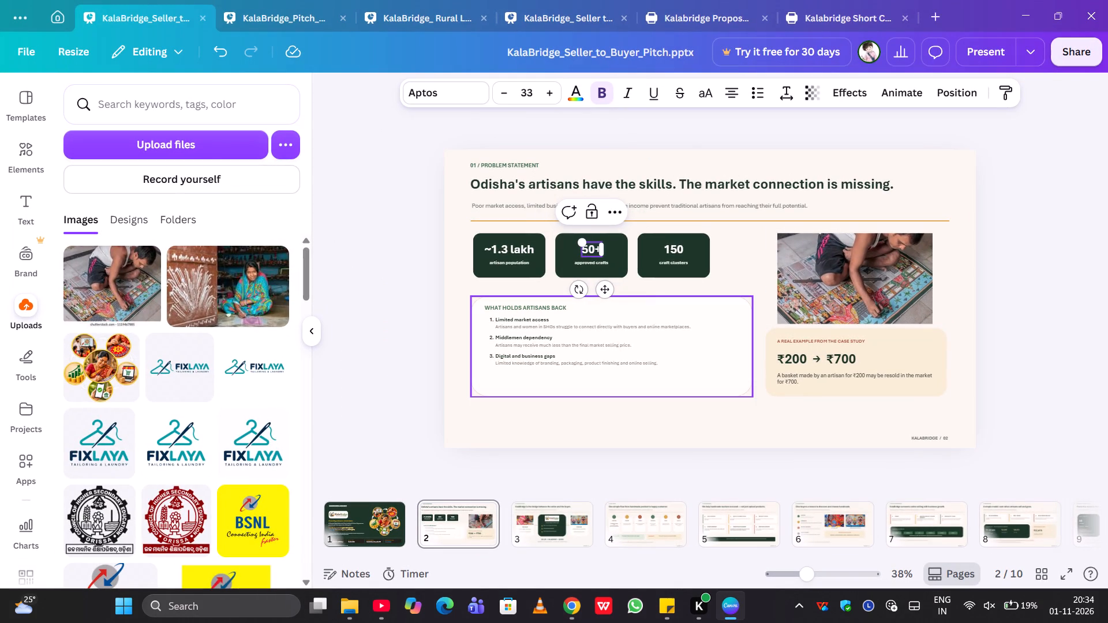
pyautogui.click(1016, 252)
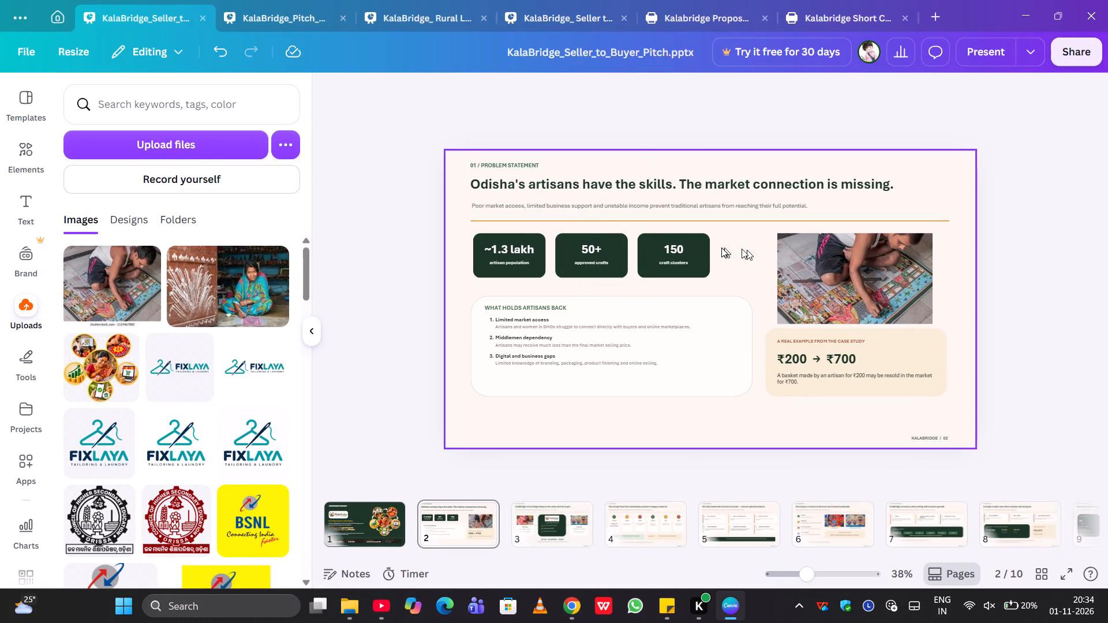
# Replace the label under "50+" in Canva with "Recognised crafts" copied from the ChatGPT mockup.
pyautogui.click(654, 177)
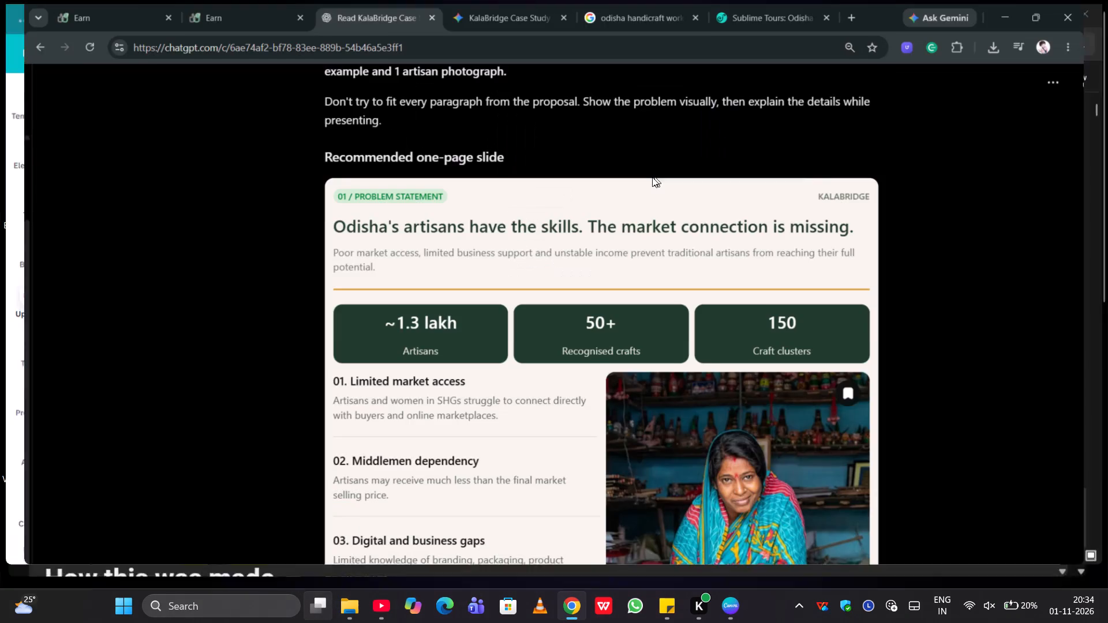
pyautogui.moveTo(546, 359); pyautogui.dragTo(662, 361)
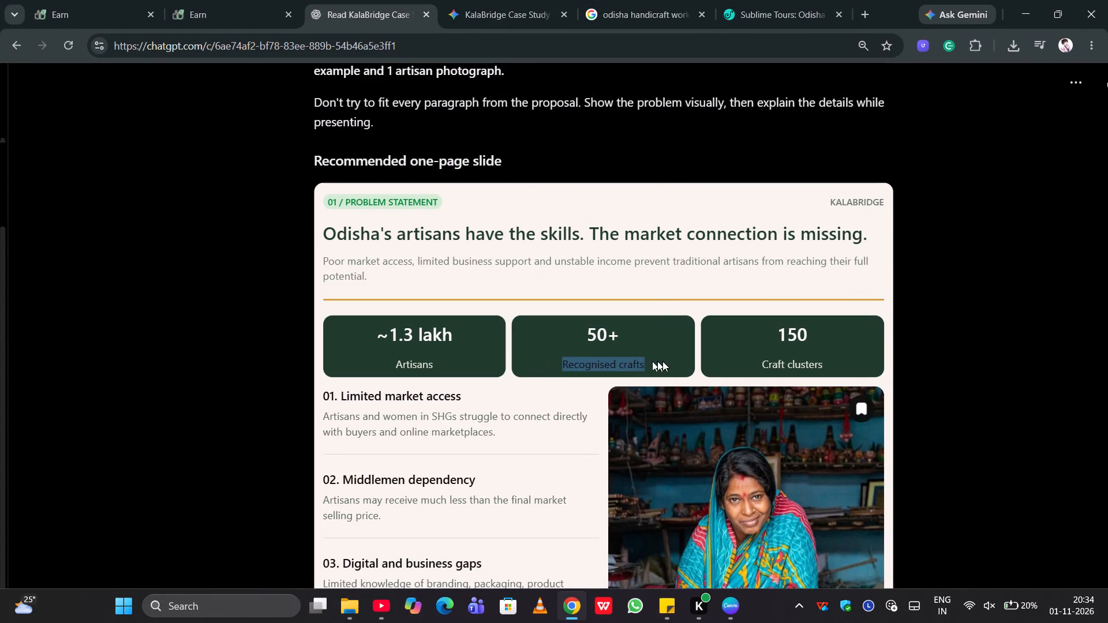
pyautogui.moveTo(662, 361); pyautogui.dragTo(675, 362)
pyautogui.hotkey('ctrl', 'c')
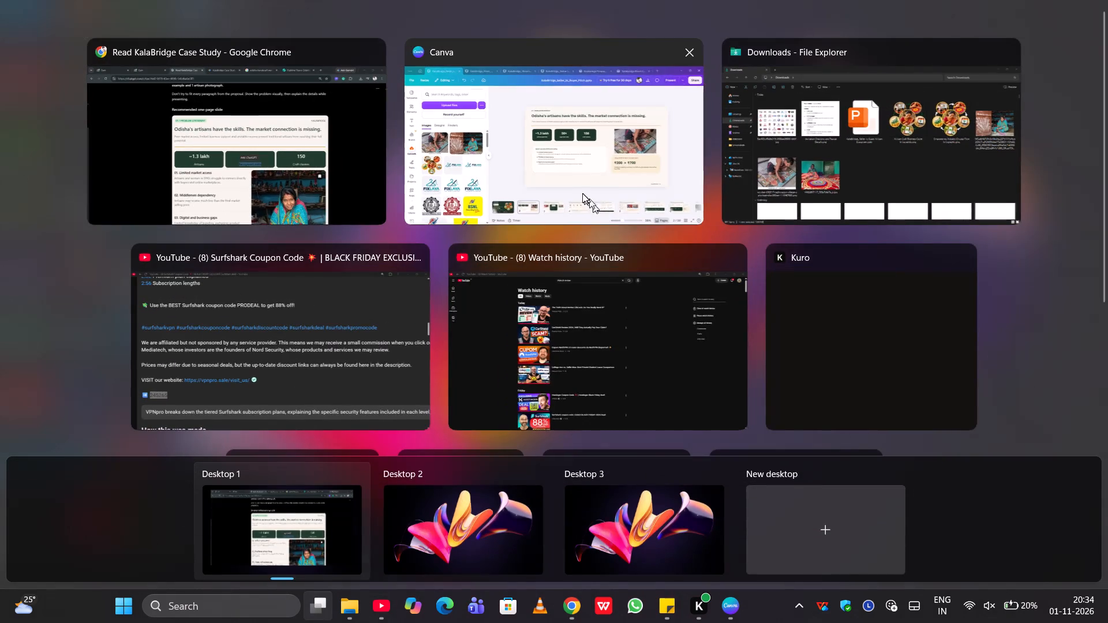
pyautogui.click(579, 190)
pyautogui.click(590, 261)
pyautogui.click(590, 261)
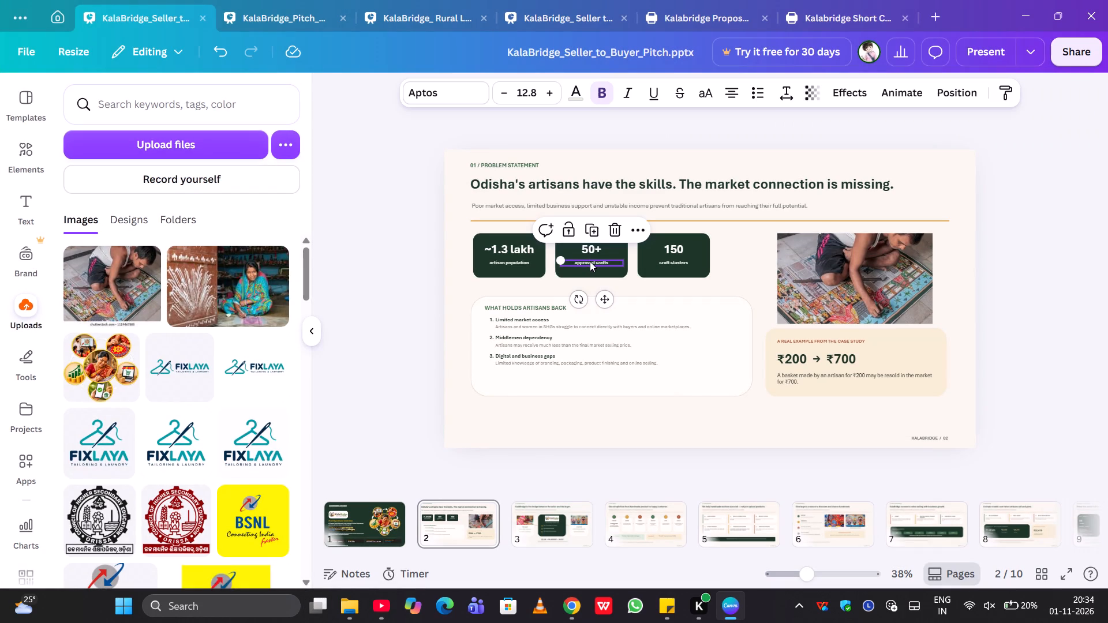
pyautogui.hotkey('ctrl', 'v')
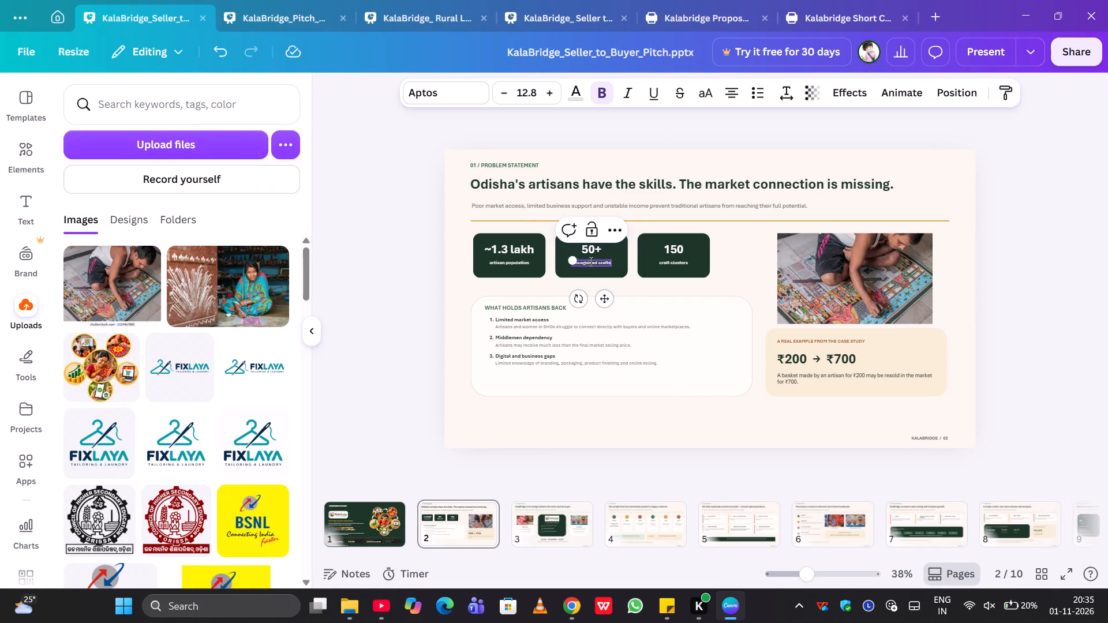
pyautogui.click(425, 307)
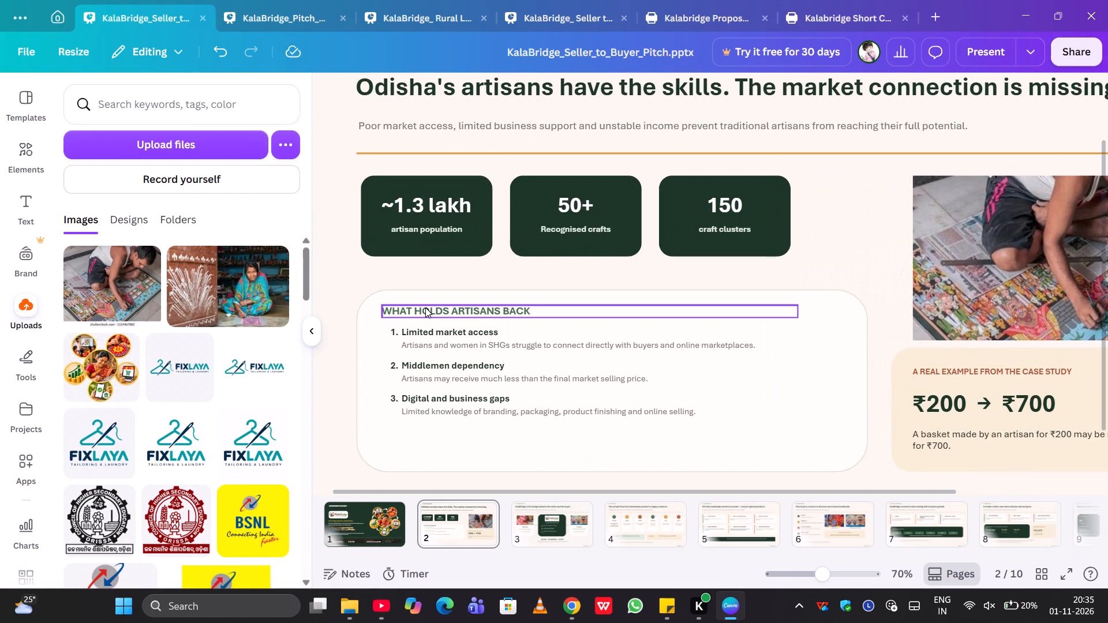
# Capitalise the first statistic card's label so it reads "Artisan population".
pyautogui.click(420, 227)
pyautogui.click(420, 227)
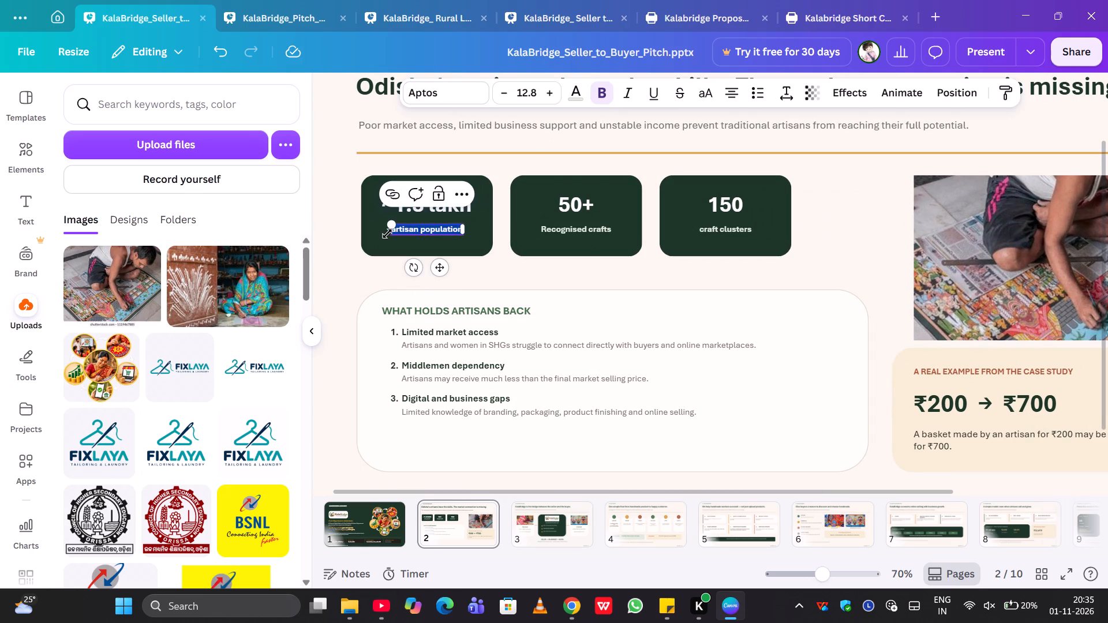
pyautogui.click(395, 231)
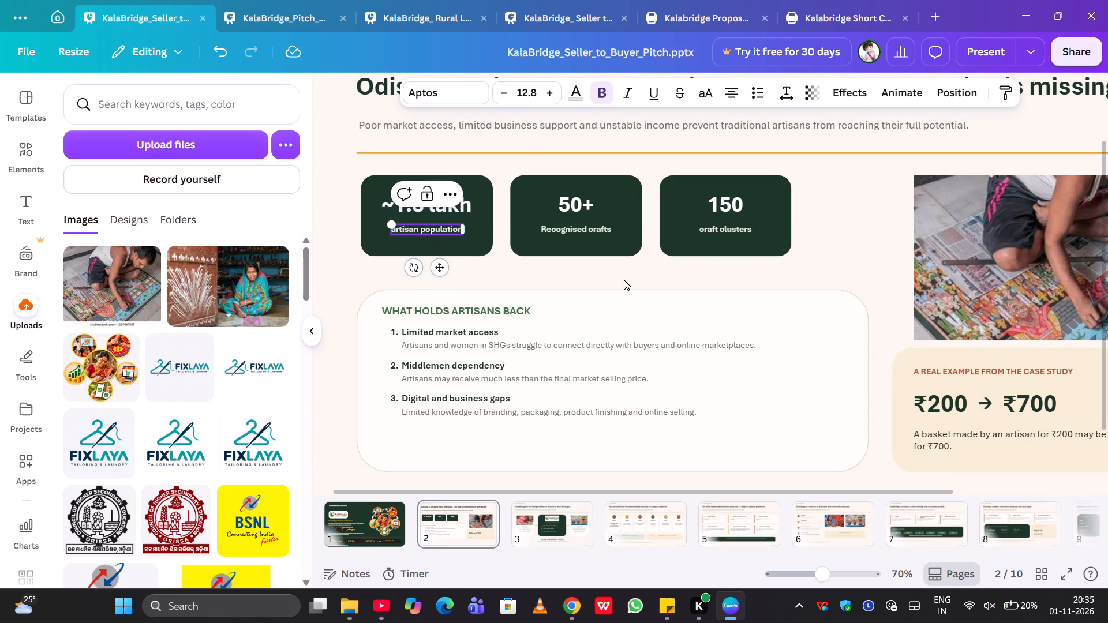
pyautogui.press('BackSpace')
pyautogui.hotkey('shift', 'a')
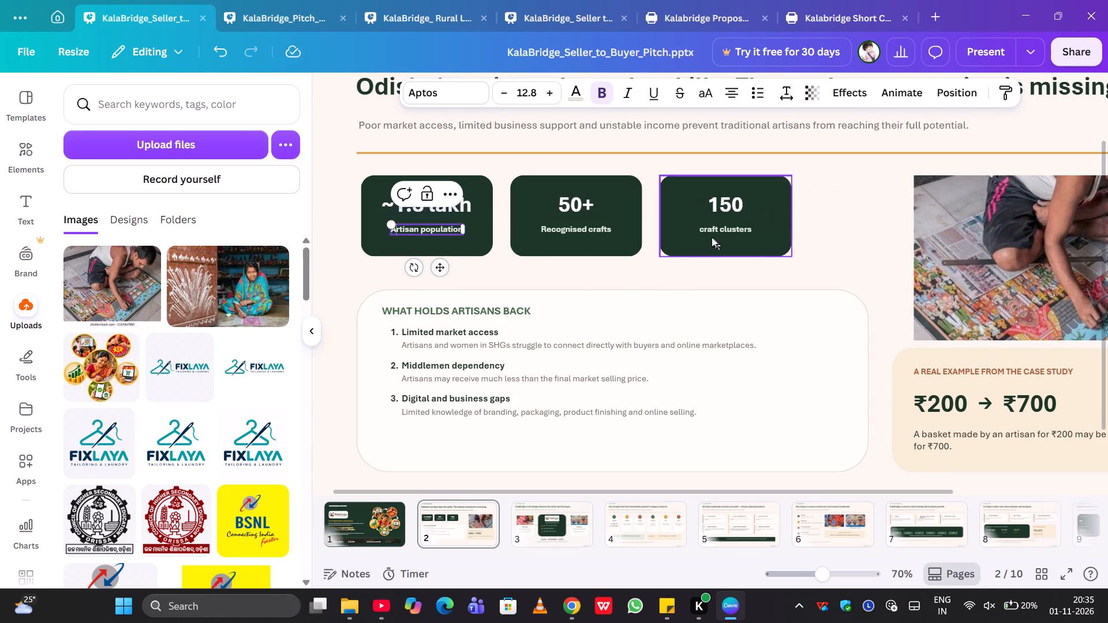
# Capitalise the third statistic card's label so it reads "Craft clusters".
pyautogui.click(702, 230)
pyautogui.click(702, 230)
pyautogui.click(702, 230)
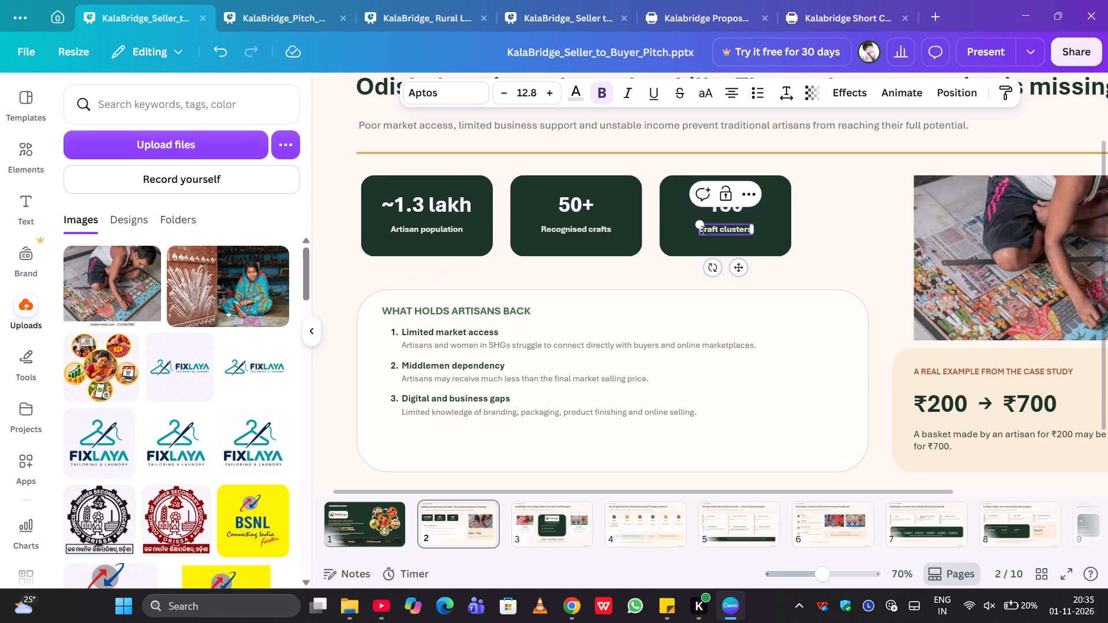
pyautogui.press('Right')
pyautogui.press('BackSpace')
pyautogui.hotkey('shift', 'c')
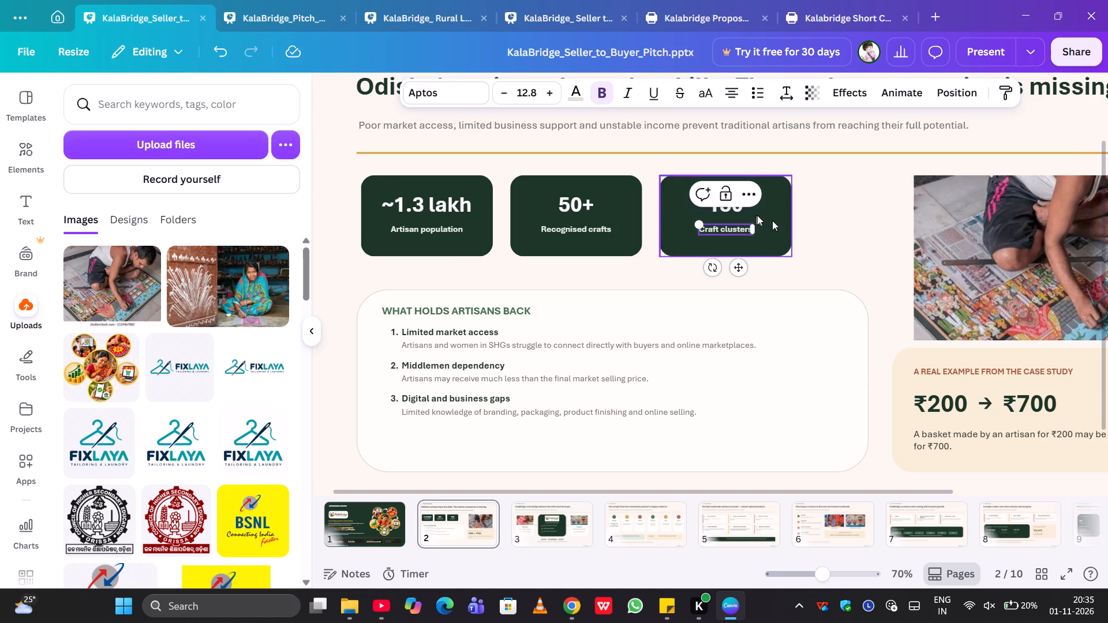
pyautogui.click(810, 234)
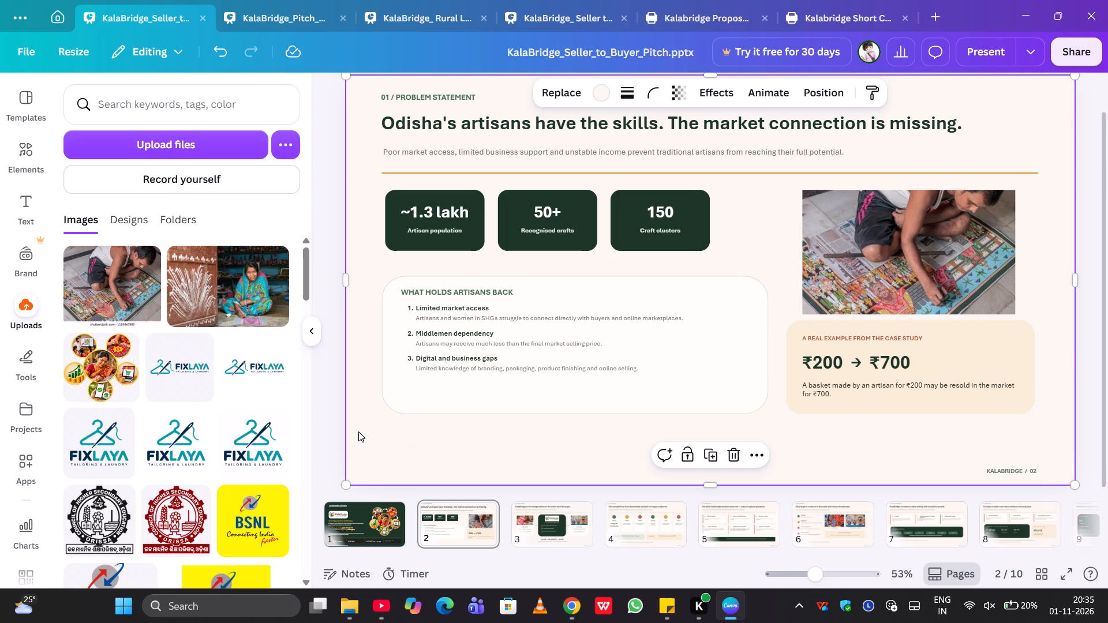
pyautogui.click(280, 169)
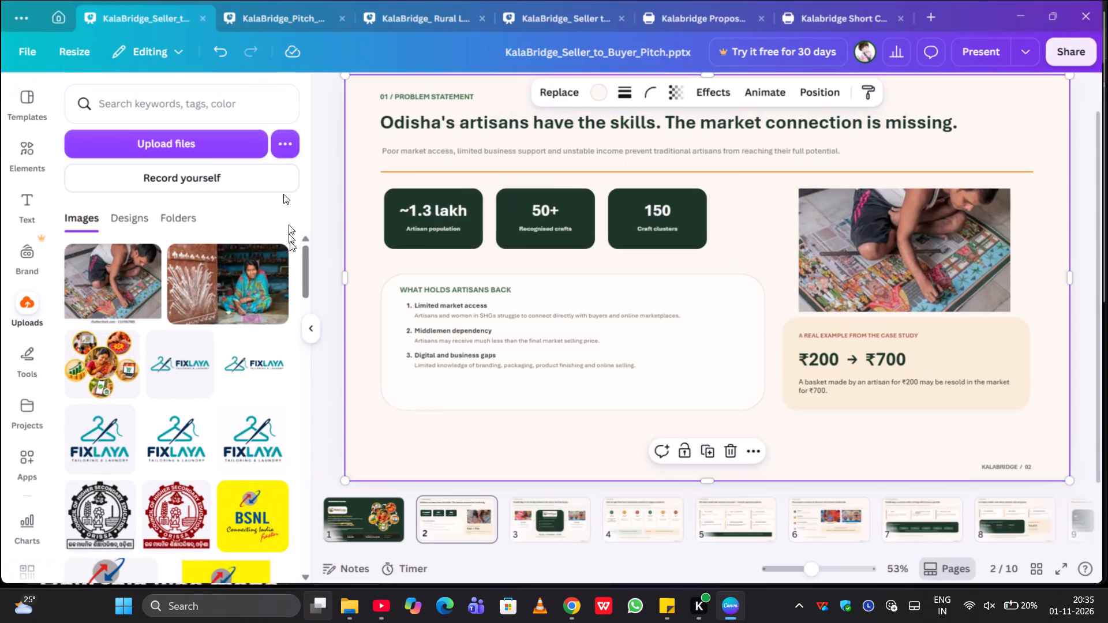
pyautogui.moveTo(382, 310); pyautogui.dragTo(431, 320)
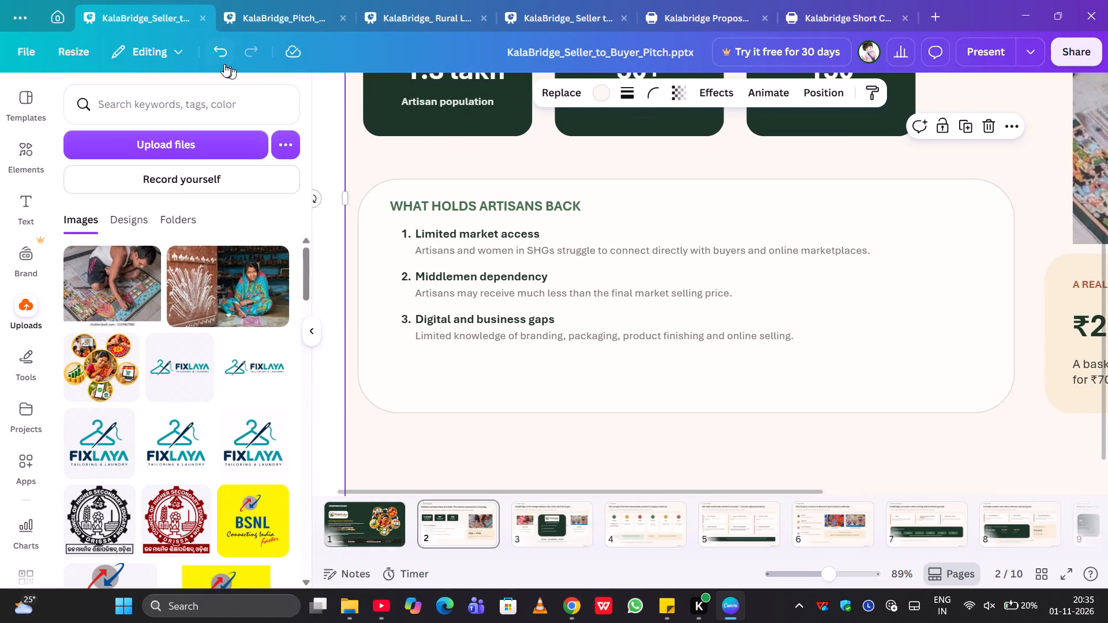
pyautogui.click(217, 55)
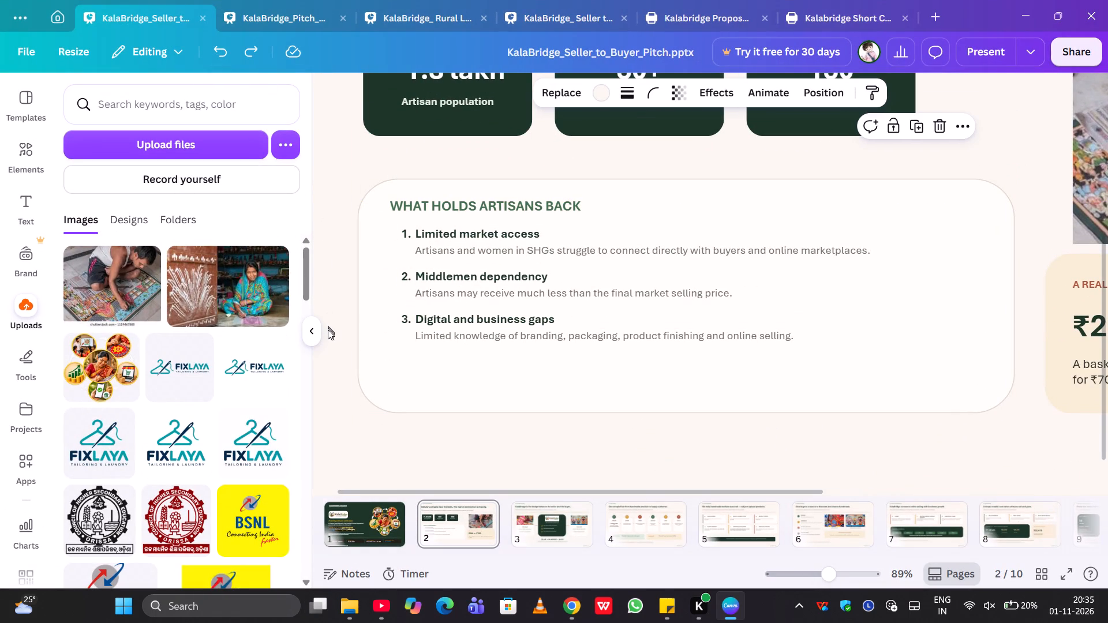
# Duplicate item 3's number, heading and description, and place the copy below it as a fourth entry in the problem list.
pyautogui.click(315, 333)
pyautogui.click(153, 301)
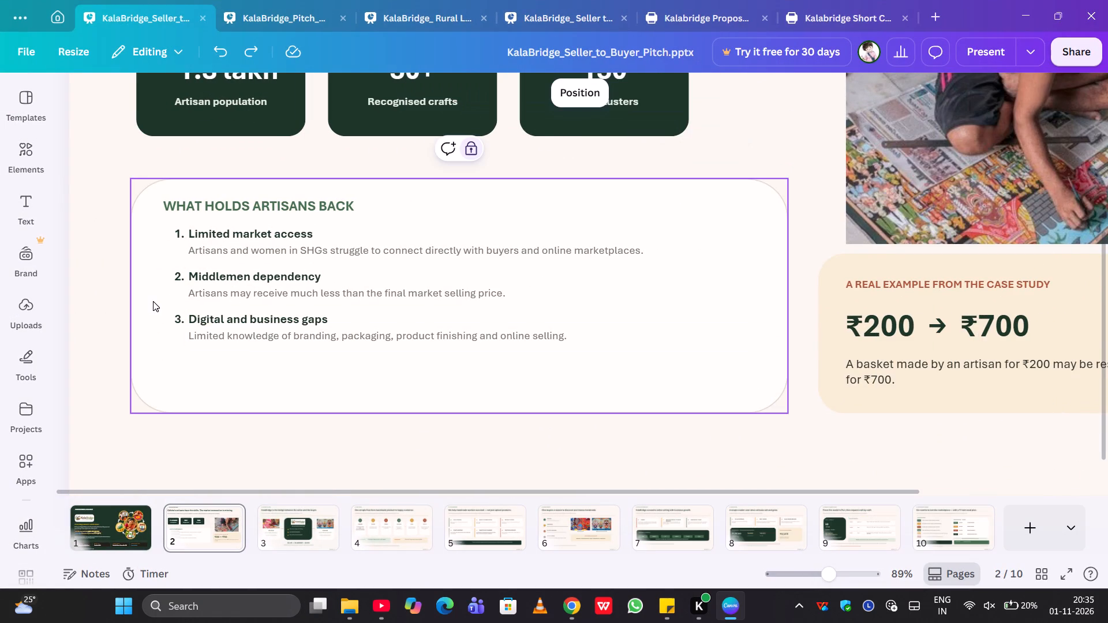
pyautogui.moveTo(153, 301); pyautogui.dragTo(279, 356)
pyautogui.hotkey('ctrl', 'c')
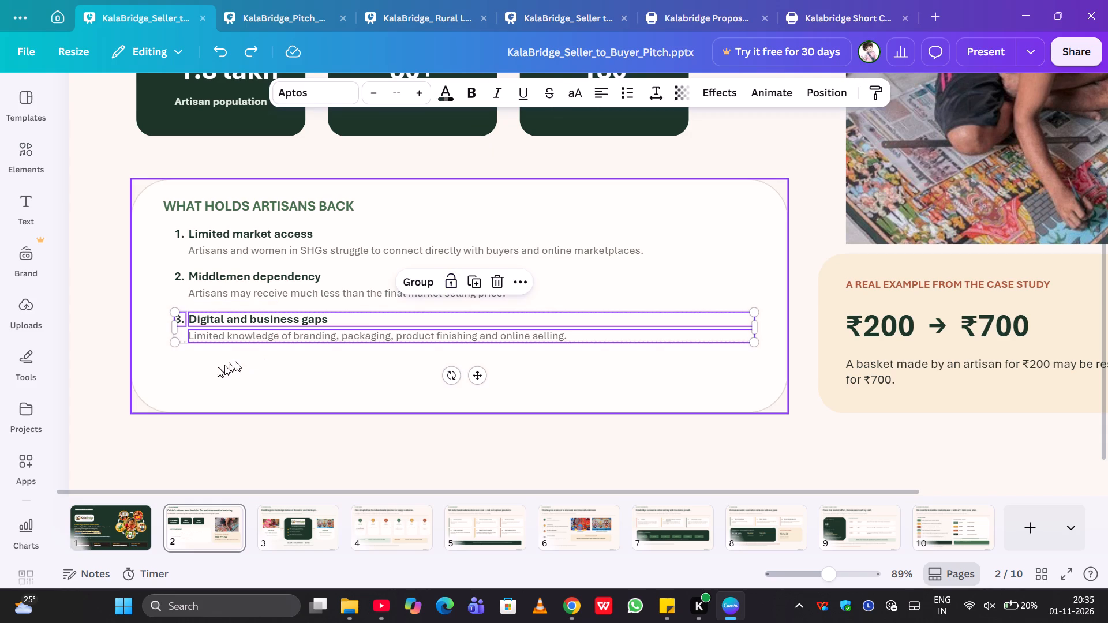
pyautogui.click(209, 371)
pyautogui.hotkey('ctrl', 'v')
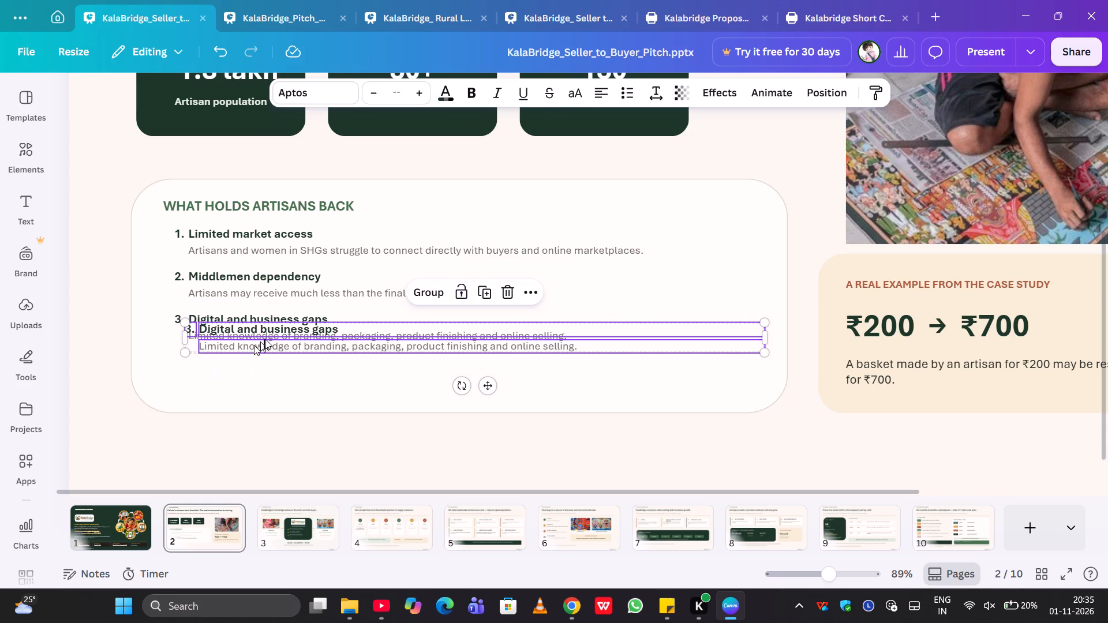
pyautogui.moveTo(268, 339); pyautogui.dragTo(253, 371)
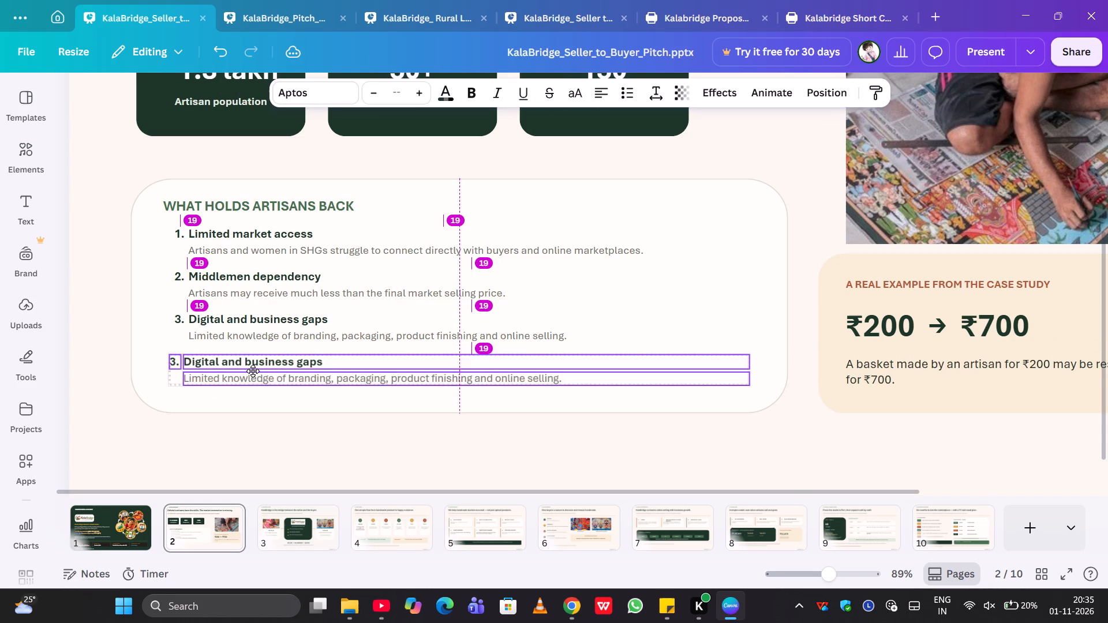
pyautogui.moveTo(253, 371); pyautogui.dragTo(253, 370)
pyautogui.click(784, 457)
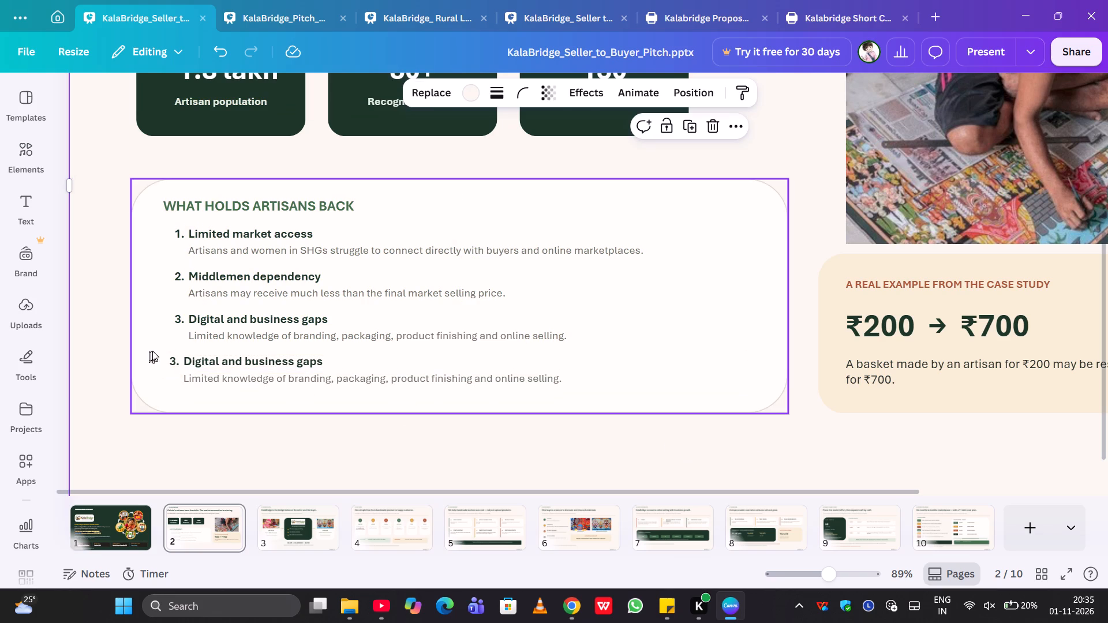
# Align the copied fourth entry's number, heading and description with the items above, keeping the list's spacing of 19.
pyautogui.moveTo(155, 351); pyautogui.dragTo(208, 381)
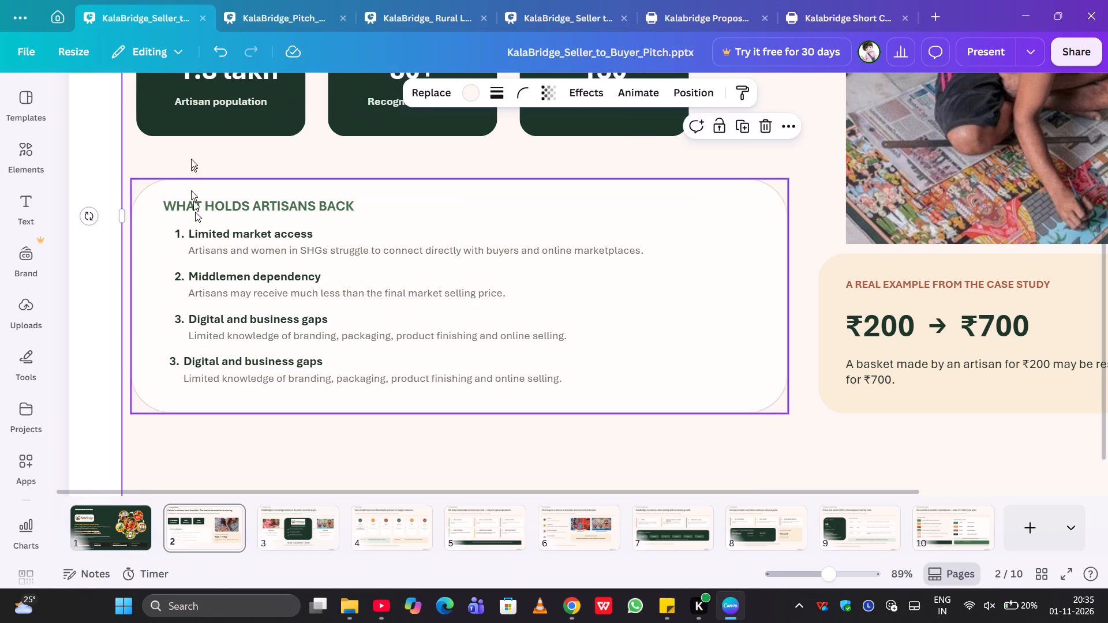
pyautogui.click(219, 51)
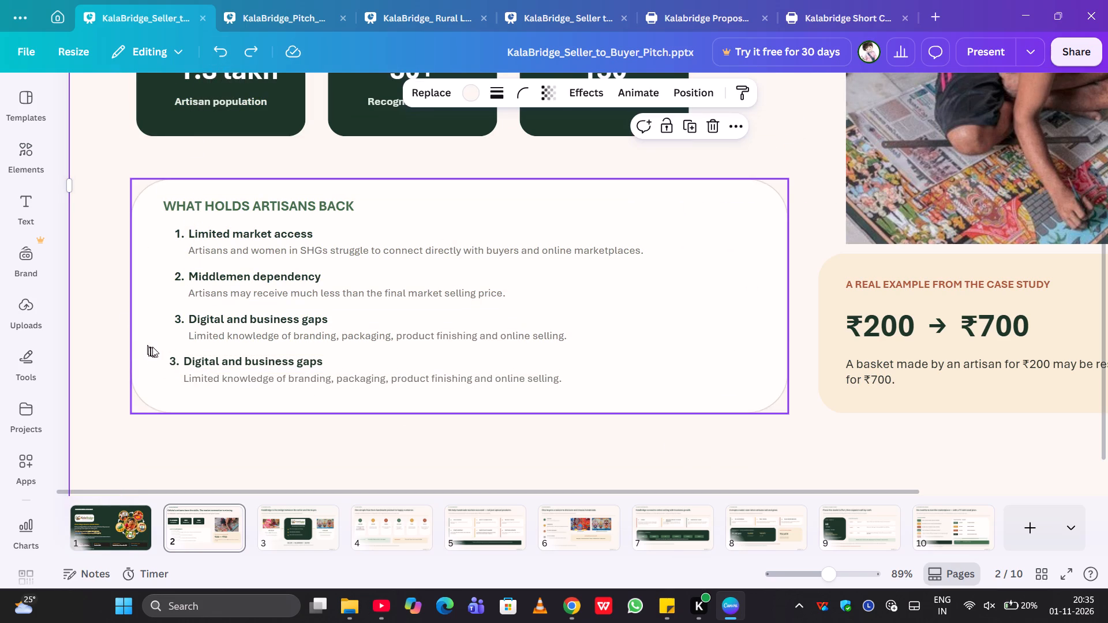
pyautogui.click(154, 347)
pyautogui.moveTo(158, 348); pyautogui.dragTo(219, 377)
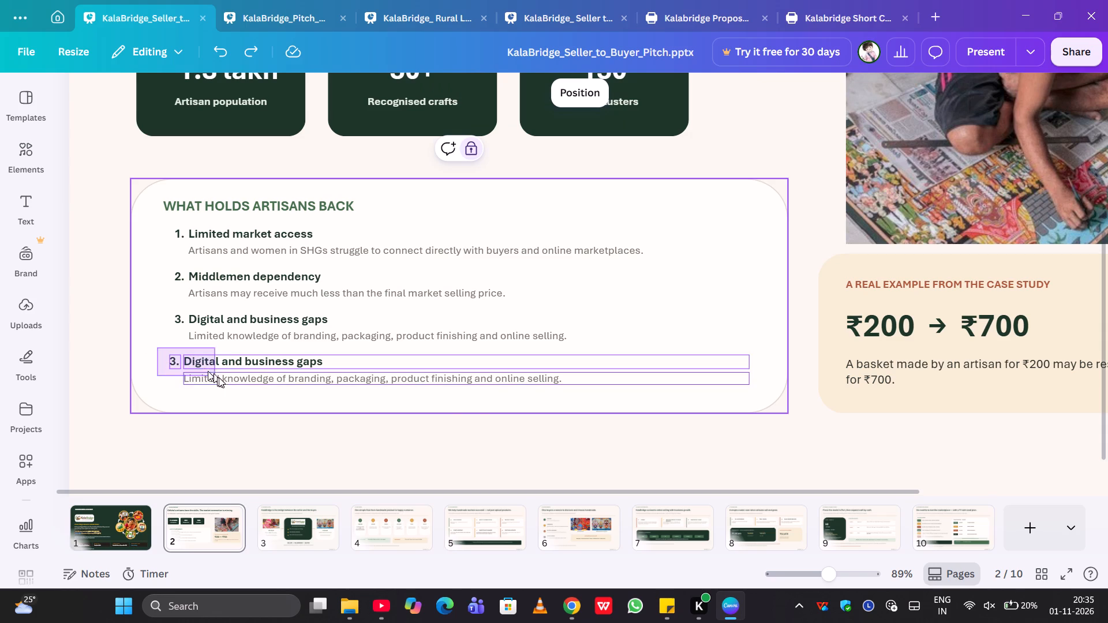
pyautogui.moveTo(219, 377); pyautogui.dragTo(230, 386)
pyautogui.moveTo(230, 386); pyautogui.dragTo(254, 386)
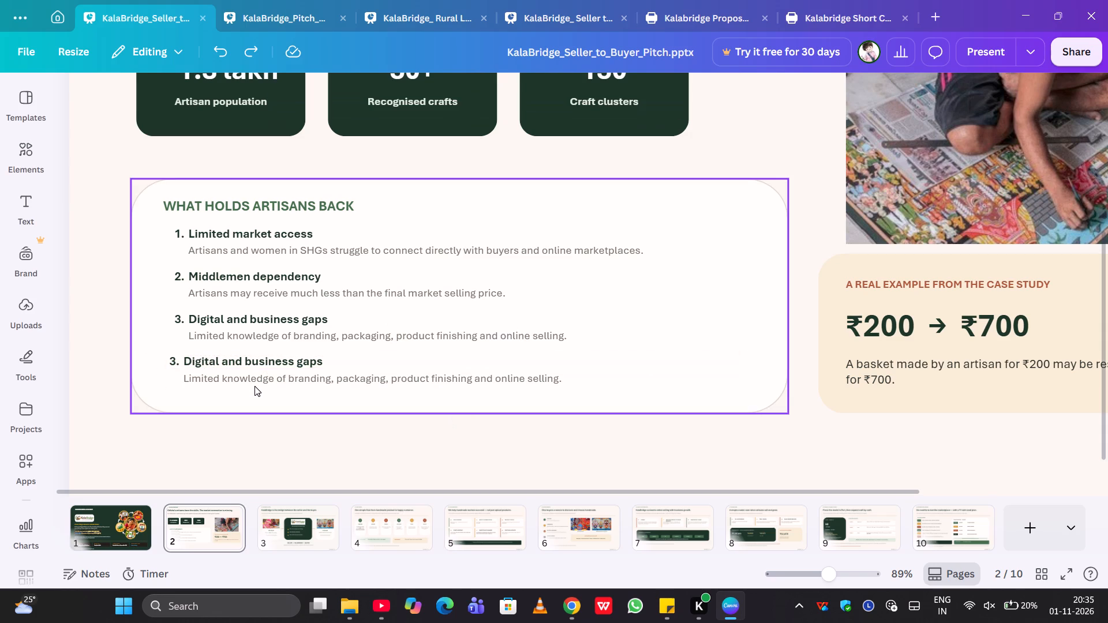
pyautogui.click(165, 350)
pyautogui.moveTo(165, 350); pyautogui.dragTo(245, 389)
pyautogui.moveTo(233, 378); pyautogui.dragTo(237, 378)
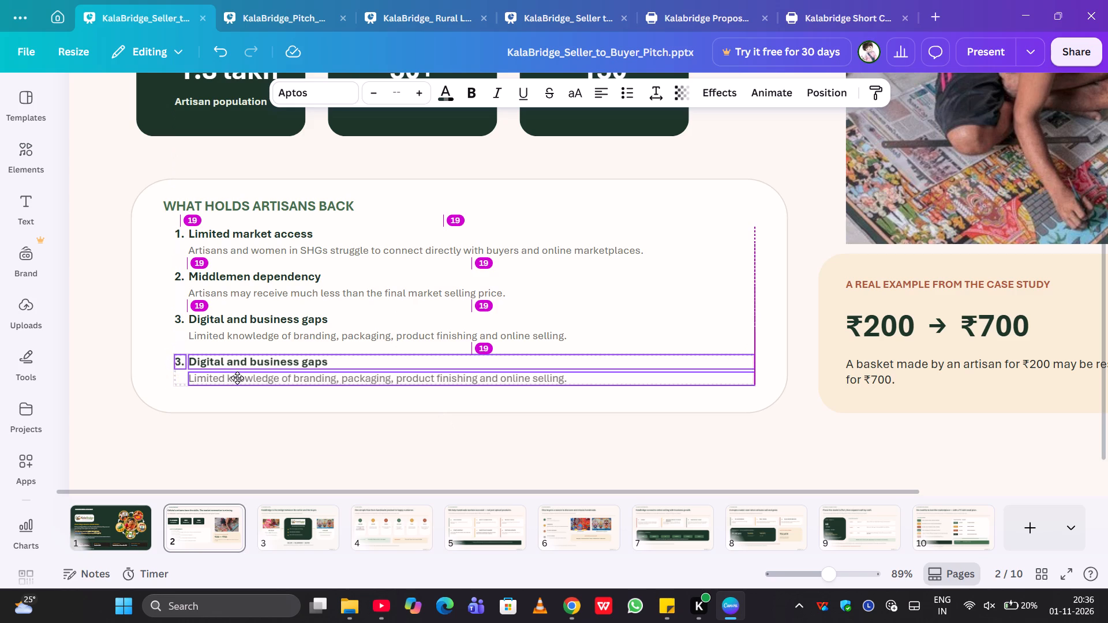
pyautogui.moveTo(237, 378); pyautogui.dragTo(239, 380)
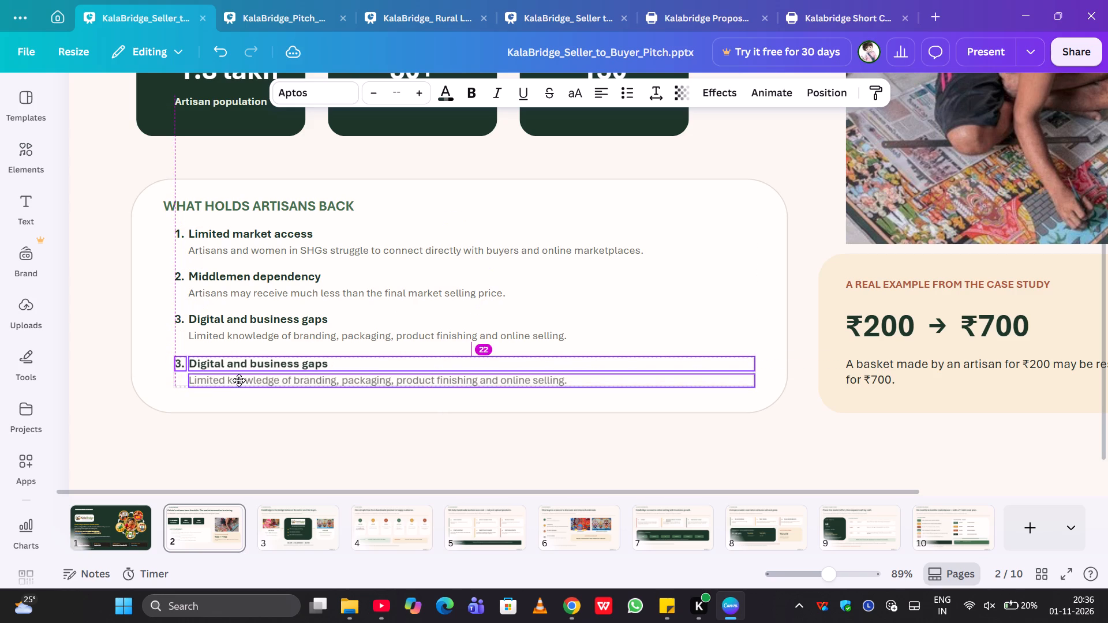
pyautogui.moveTo(239, 380); pyautogui.dragTo(239, 378)
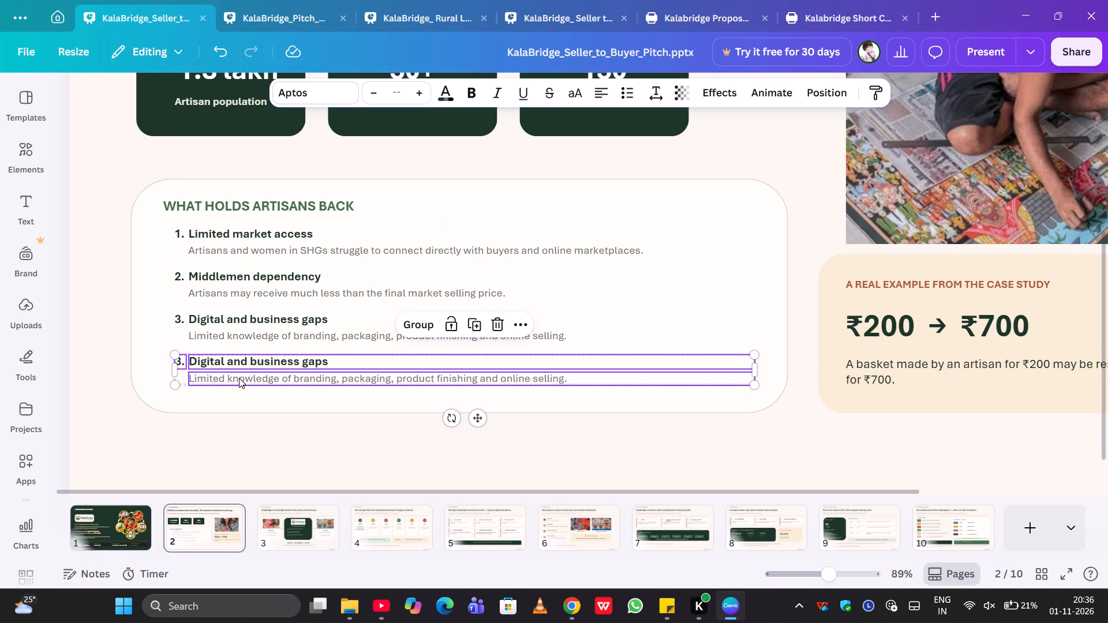
# Renumber the fourth entry in the problem list as 4.
pyautogui.click(144, 363)
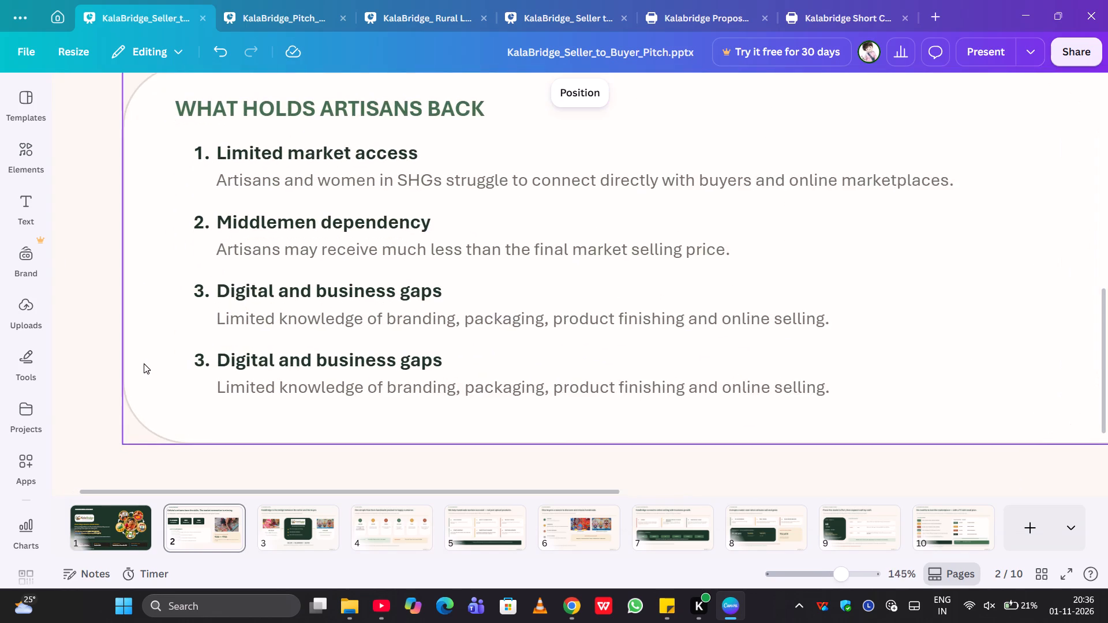
pyautogui.click(201, 361)
pyautogui.doubleClick(201, 361)
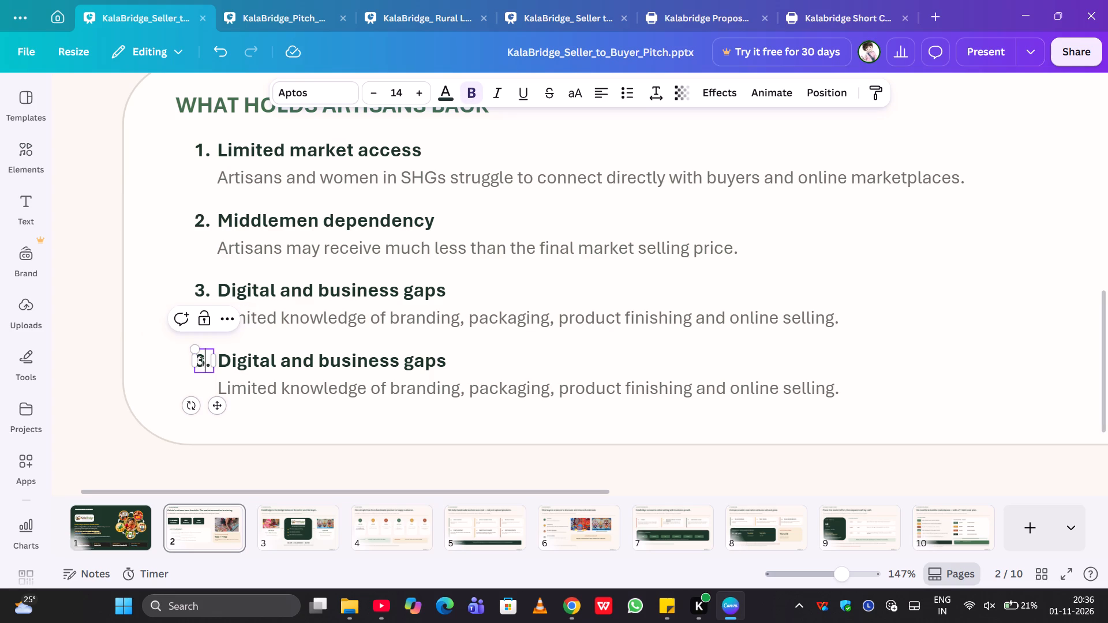
pyautogui.press('BackSpace')
pyautogui.press('4')
pyautogui.click(161, 378)
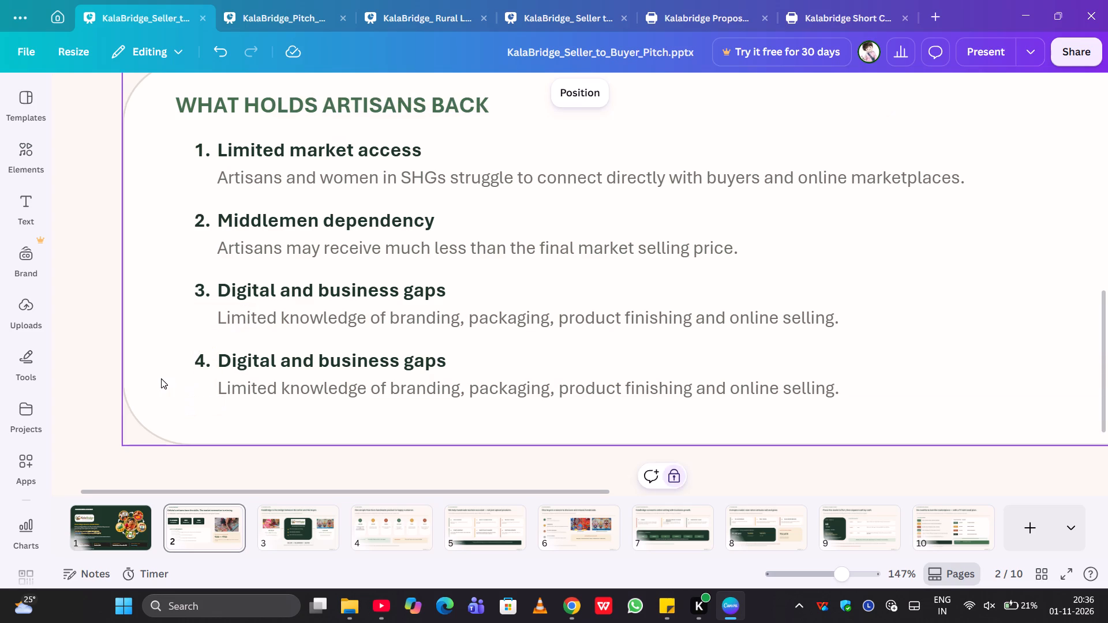
# Copy the heading "Unstable livelihoods" from ChatGPT's mockup and use it as the heading of item 4.
pyautogui.click(519, 143)
pyautogui.scroll(-2, 428, 301)
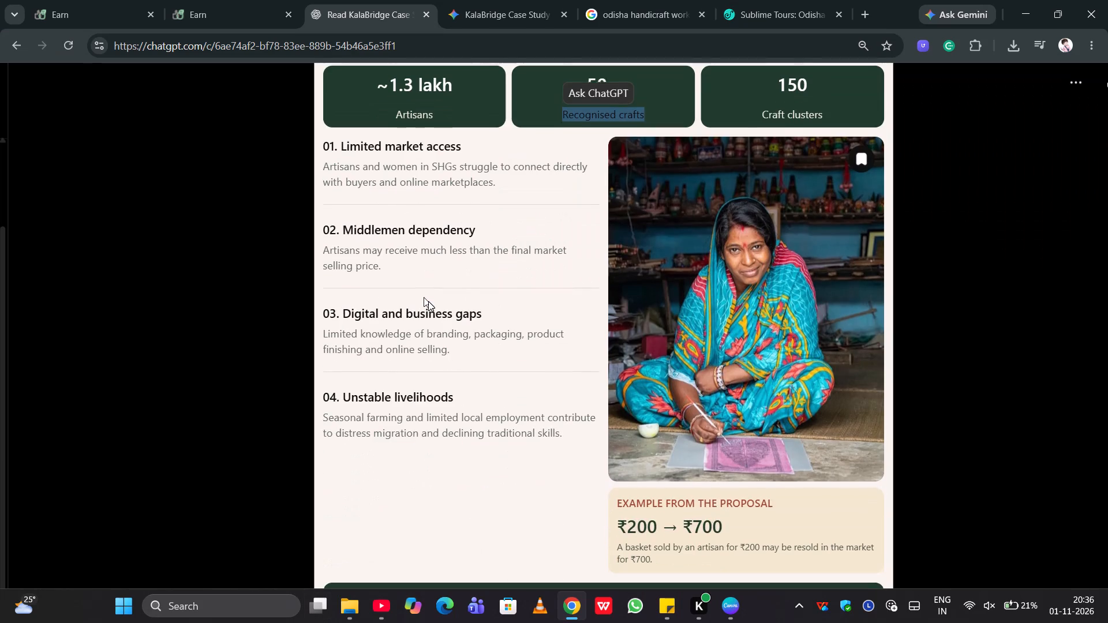
pyautogui.scroll(-1, 428, 301)
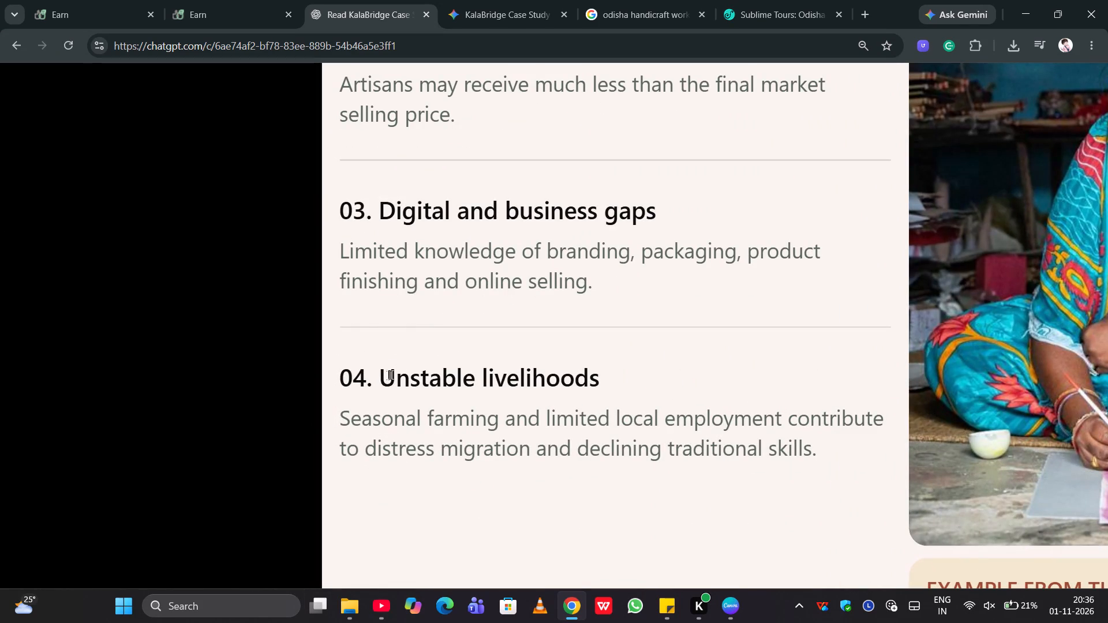
pyautogui.moveTo(382, 376); pyautogui.dragTo(625, 379)
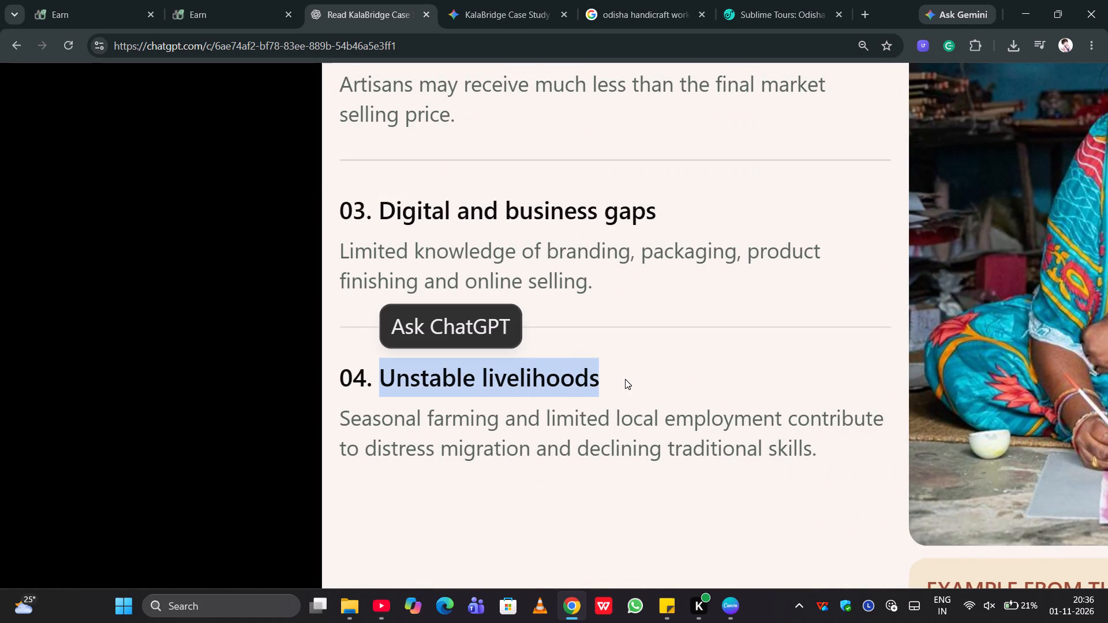
pyautogui.hotkey('ctrl', 'c')
pyautogui.click(450, 193)
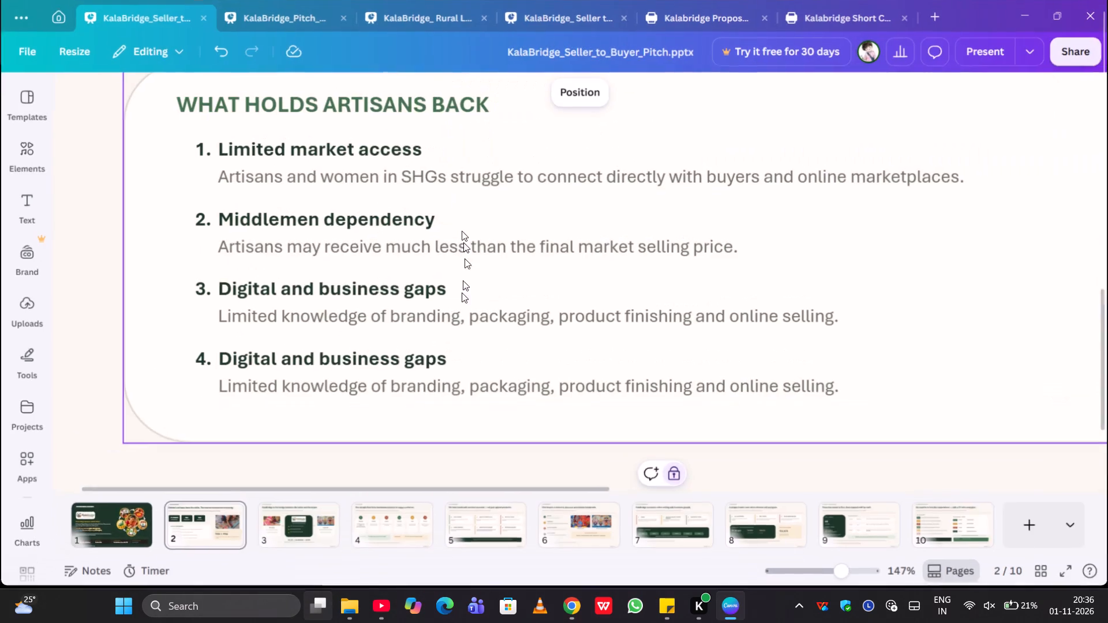
pyautogui.doubleClick(411, 365)
pyautogui.hotkey('ctrl', 'v')
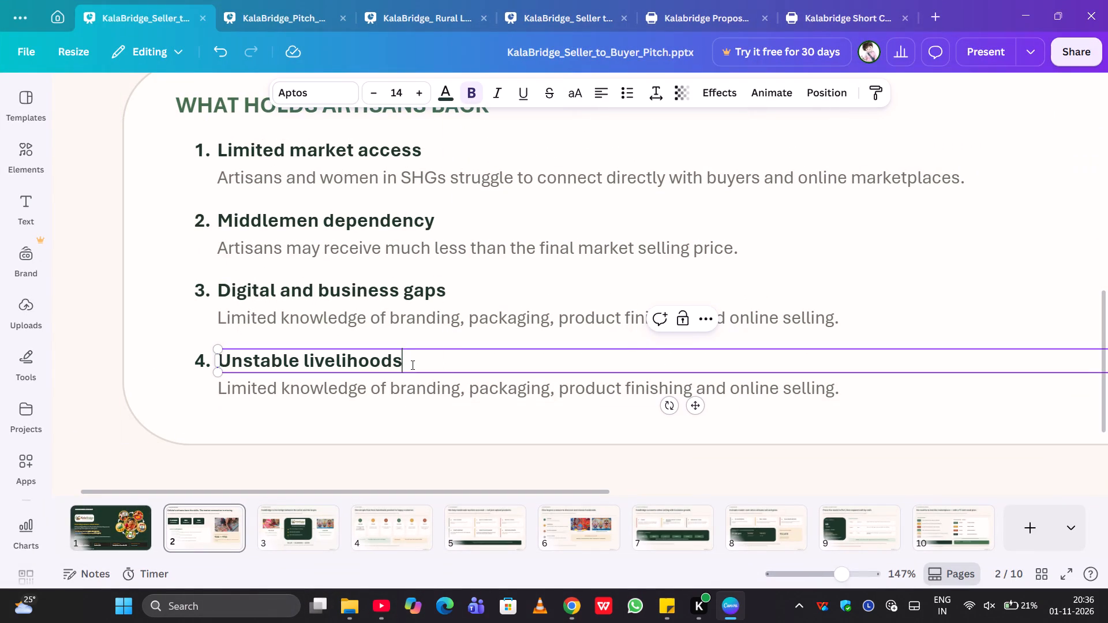
pyautogui.click(199, 335)
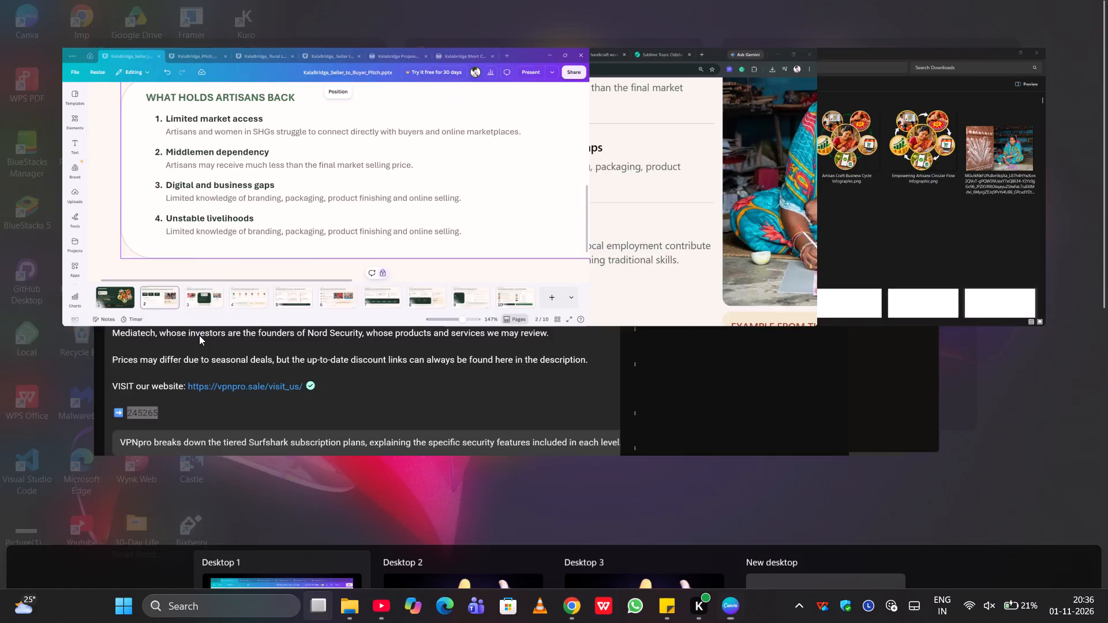
# Replace item 4's description with the mockup's "Seasonal farming and limited local employment contribute to distress migration and declining traditional skills.".
pyautogui.click(559, 154)
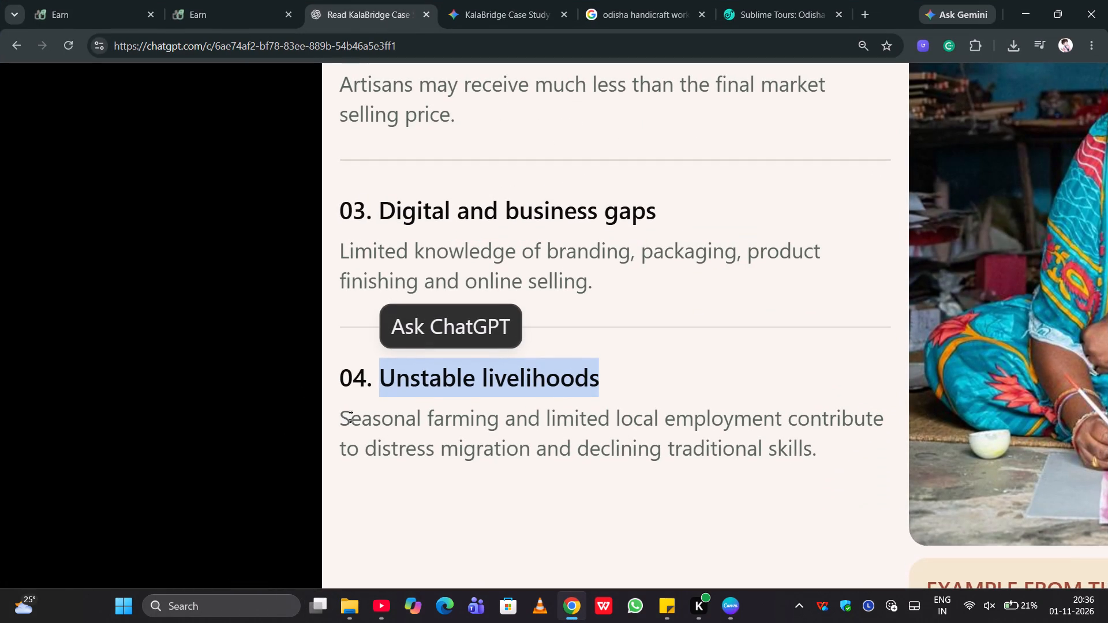
pyautogui.moveTo(342, 414); pyautogui.dragTo(828, 457)
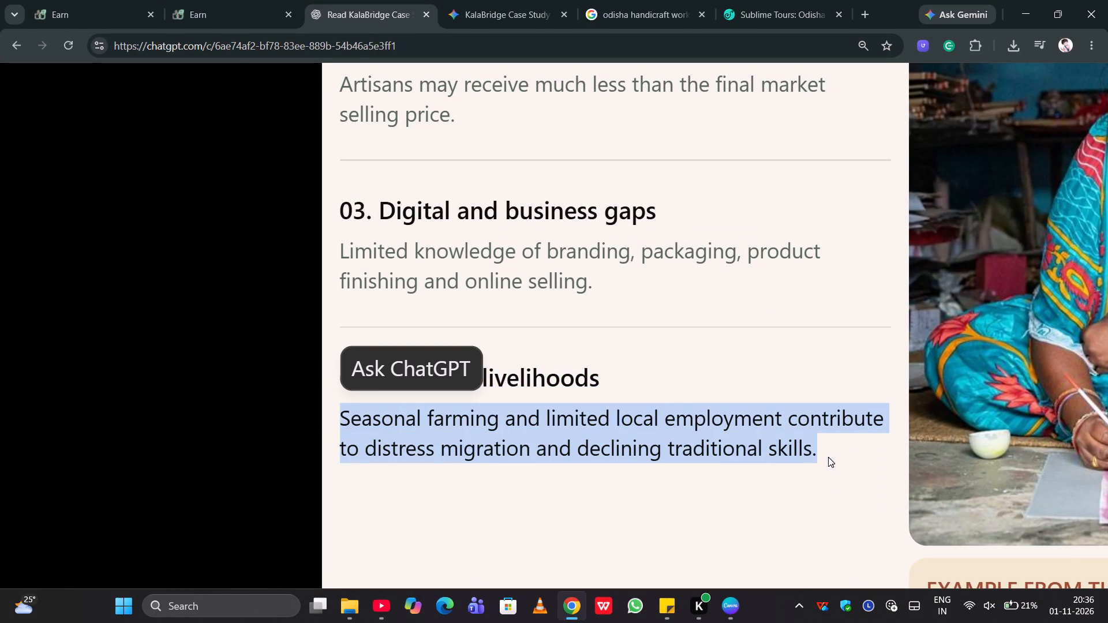
pyautogui.hotkey('ctrl', 'c')
pyautogui.click(606, 211)
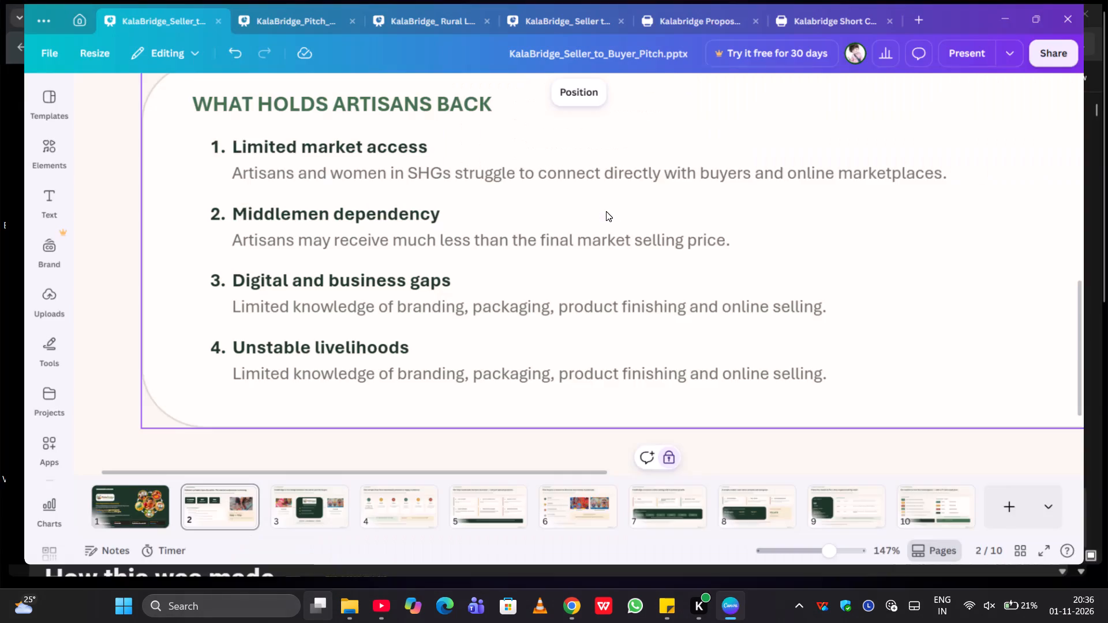
pyautogui.click(575, 399)
pyautogui.doubleClick(575, 382)
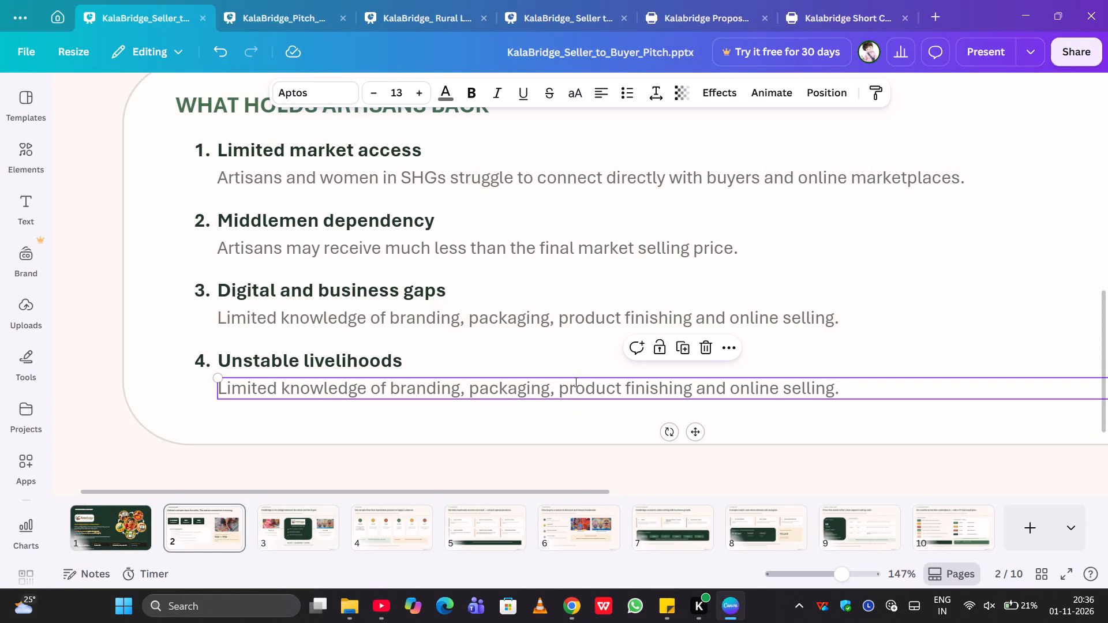
pyautogui.hotkey('ctrl', 'v')
pyautogui.click(158, 307)
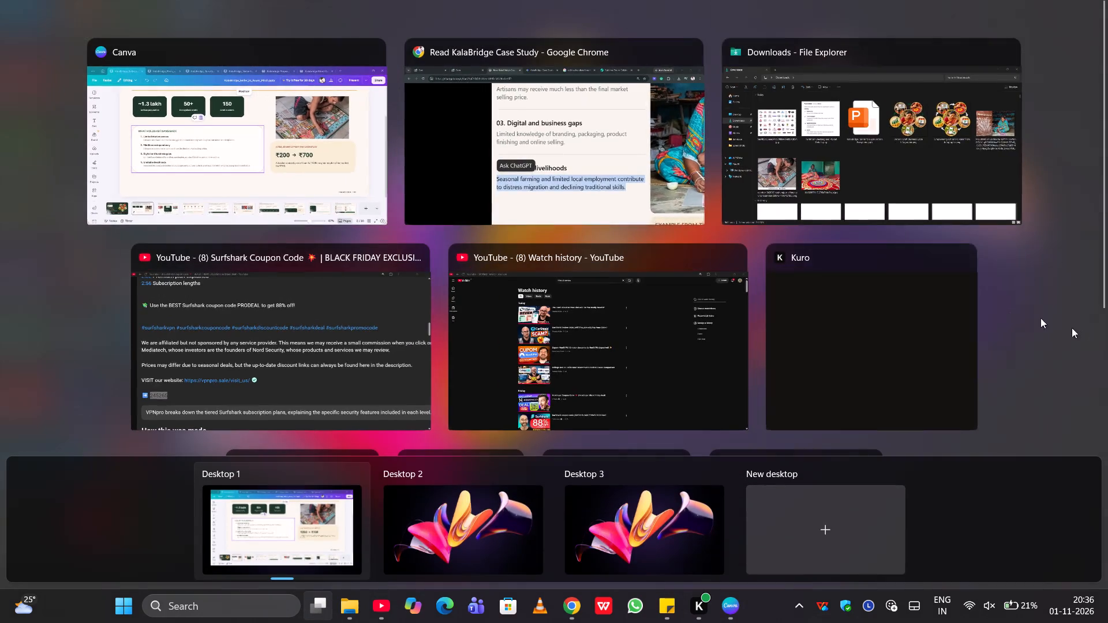
# Compare the mockup's lower section and design notes in ChatGPT with the current layout of slide 2 in Canva.
pyautogui.click(641, 190)
pyautogui.scroll(-5, 641, 190)
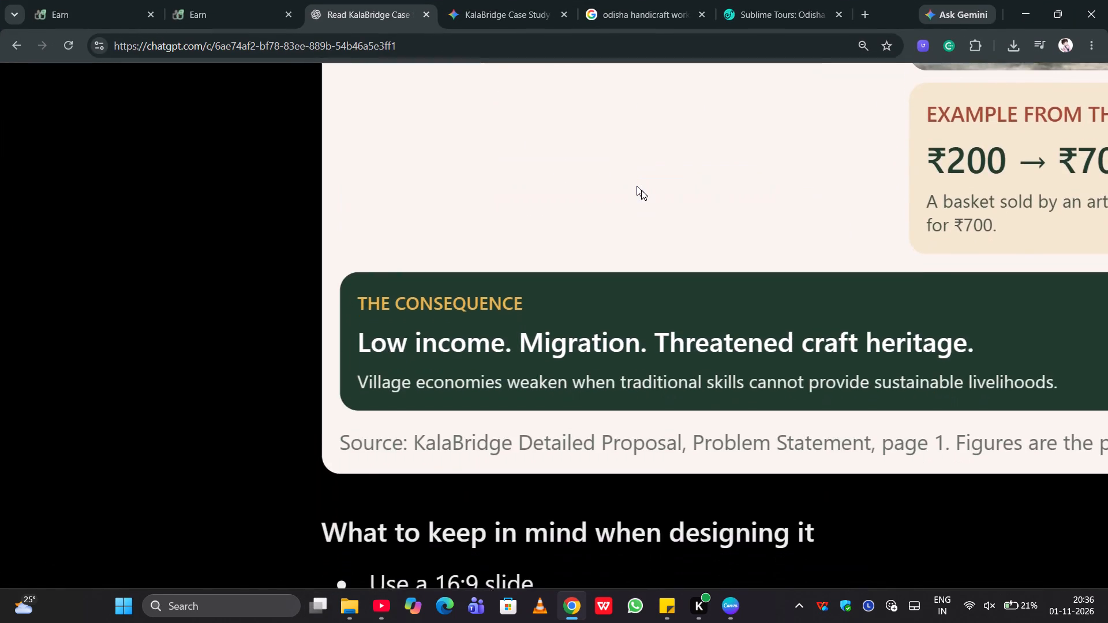
pyautogui.scroll(1, 641, 190)
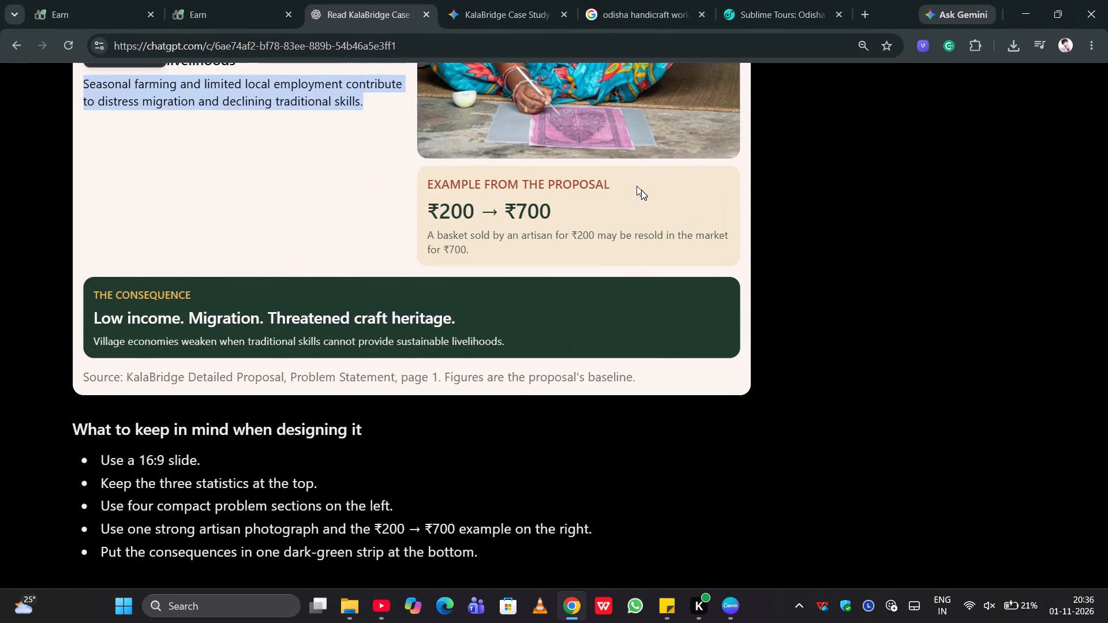
pyautogui.scroll(1, 641, 190)
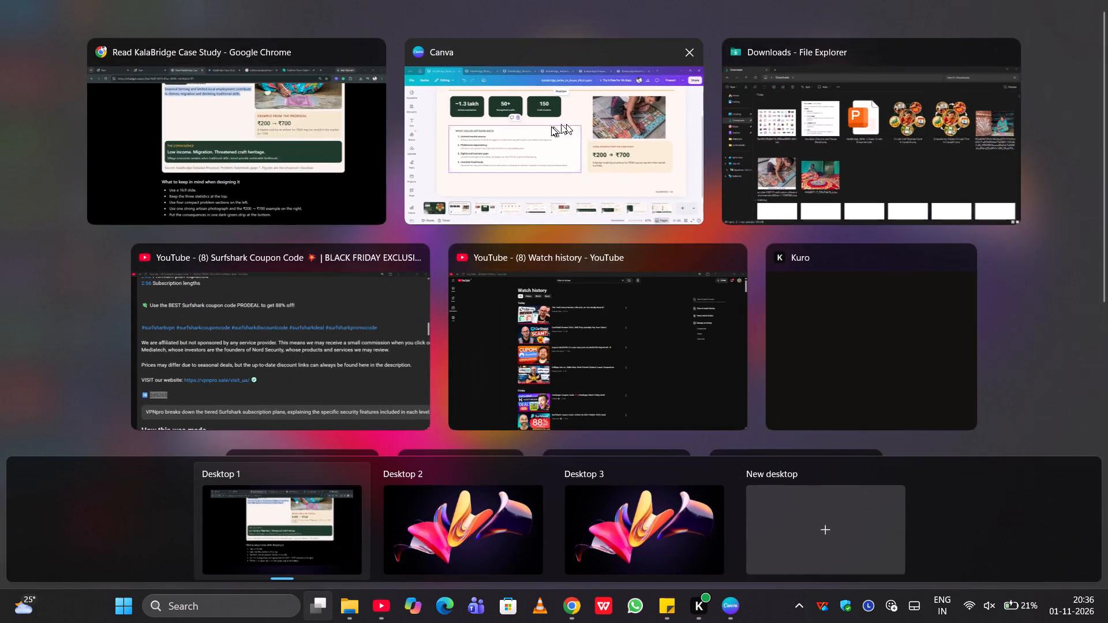
pyautogui.click(551, 127)
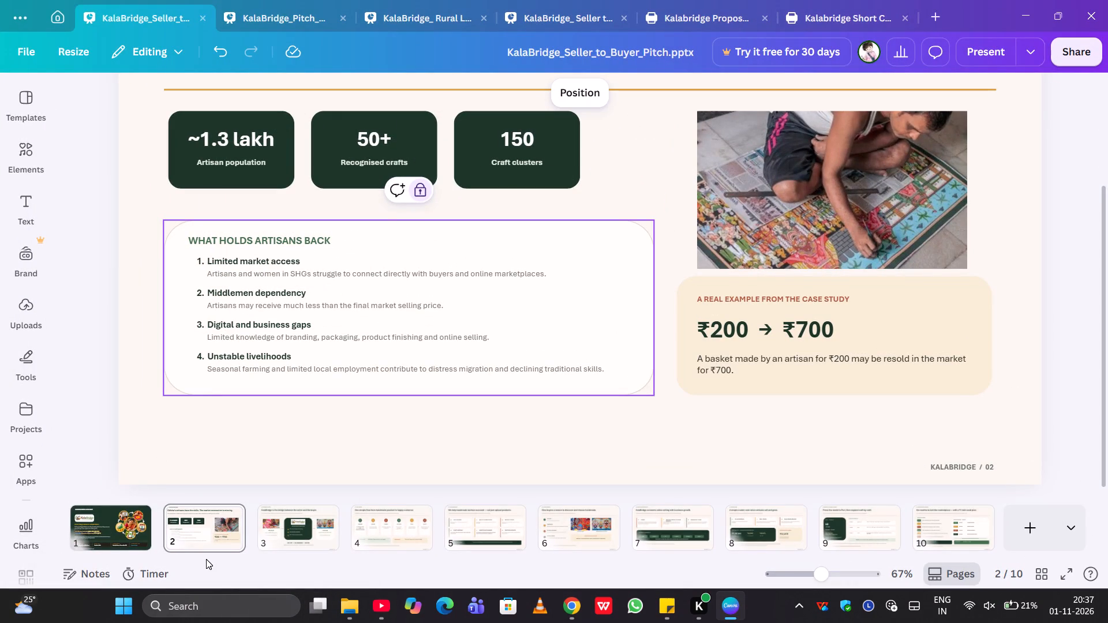
pyautogui.click(521, 180)
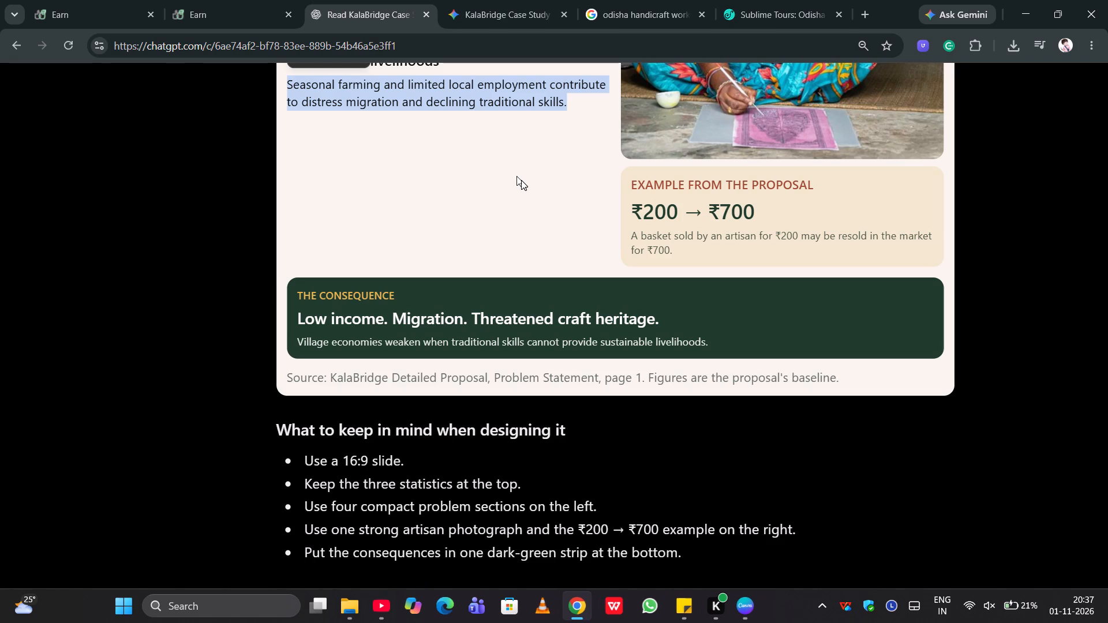
pyautogui.click(486, 148)
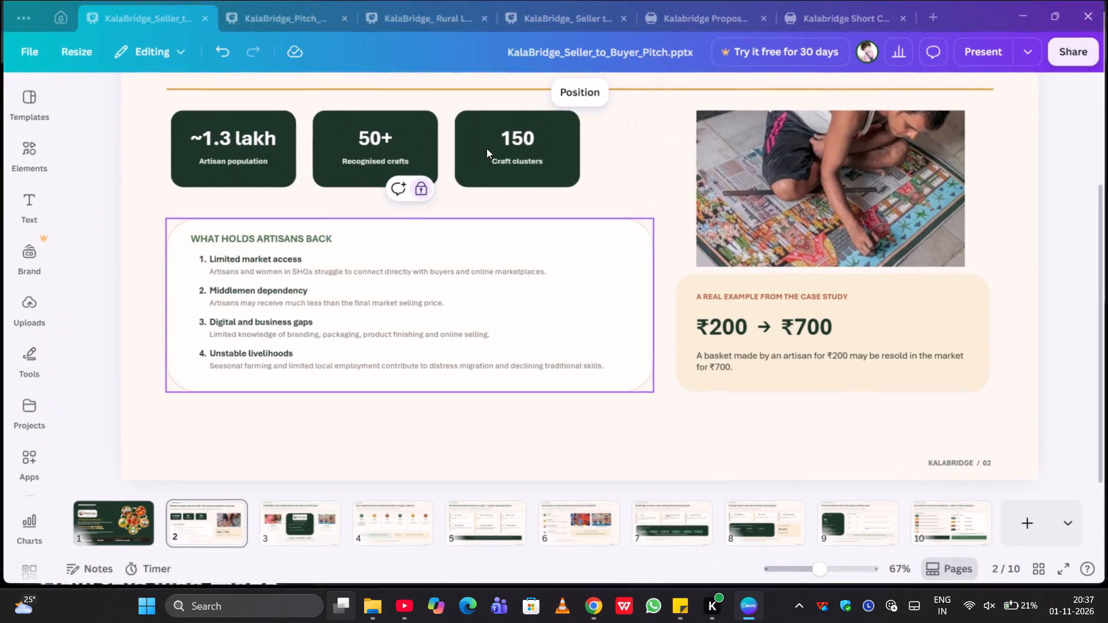
pyautogui.scroll(1, 158, 410)
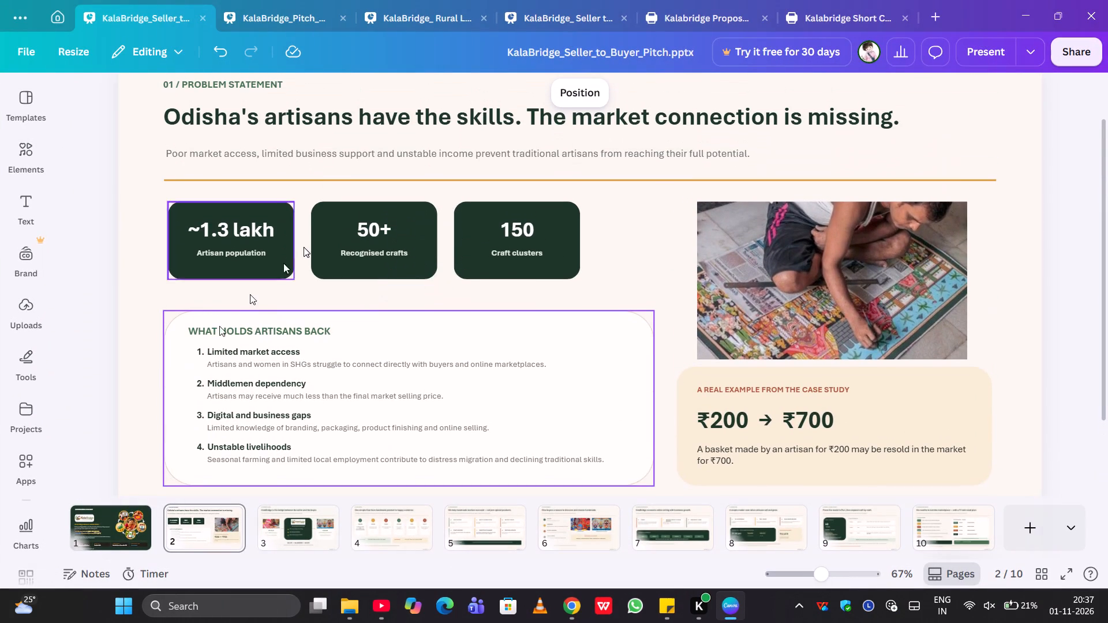
pyautogui.click(366, 178)
pyautogui.click(366, 180)
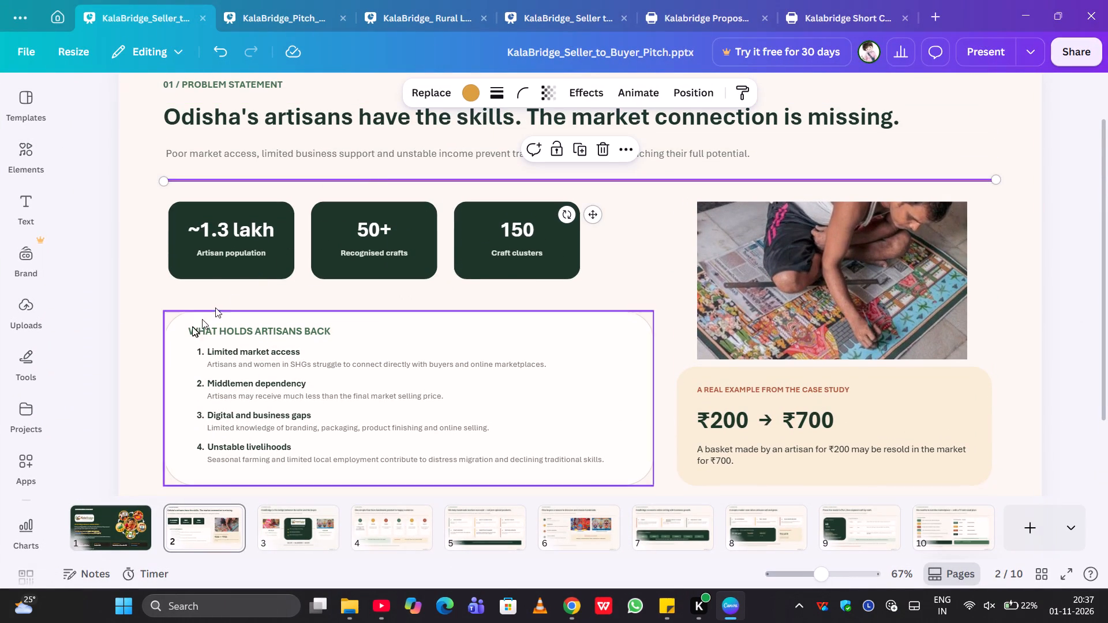
pyautogui.click(148, 333)
# Move all four numbered problem items together slightly down, widening the gap below the "WHAT HOLDS ARTISANS BACK" heading.
pyautogui.scroll(-3, 148, 333)
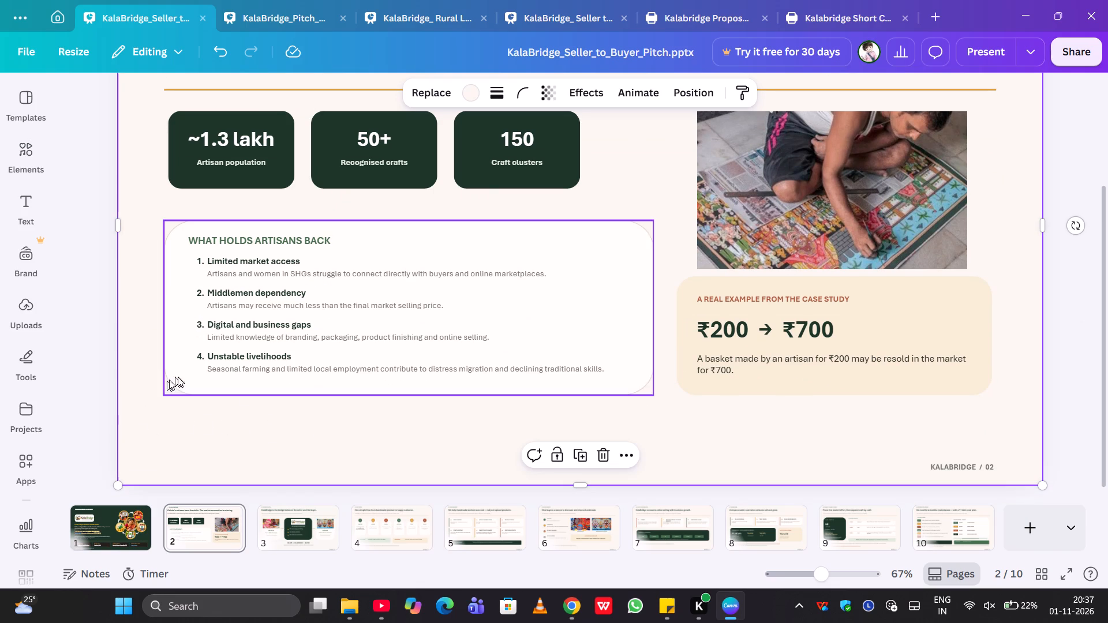
pyautogui.scroll(1, 185, 376)
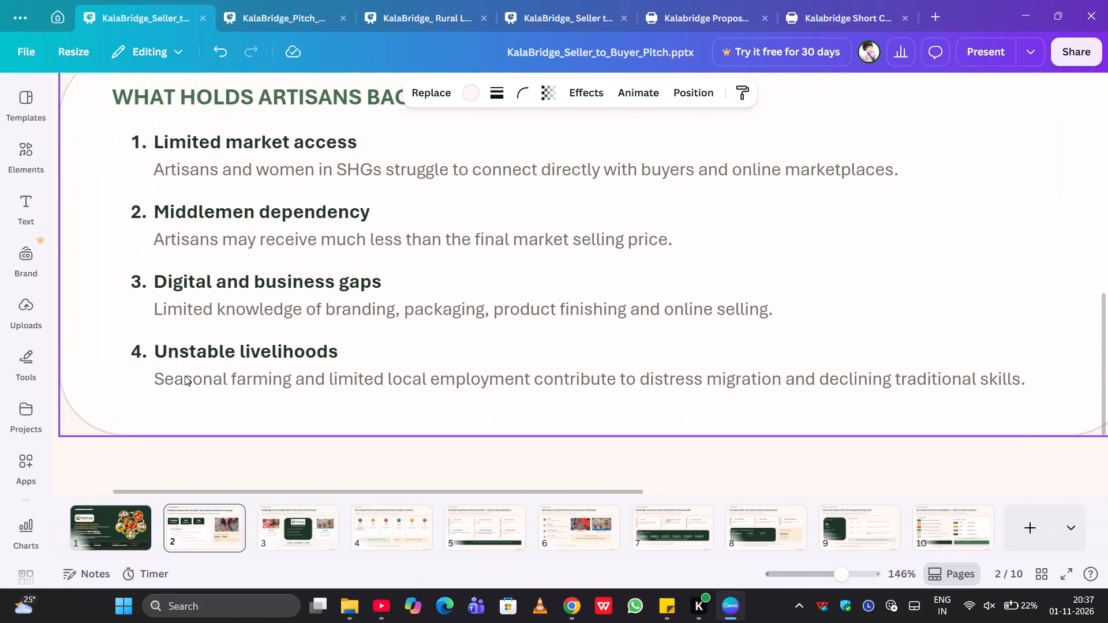
pyautogui.scroll(1, 185, 376)
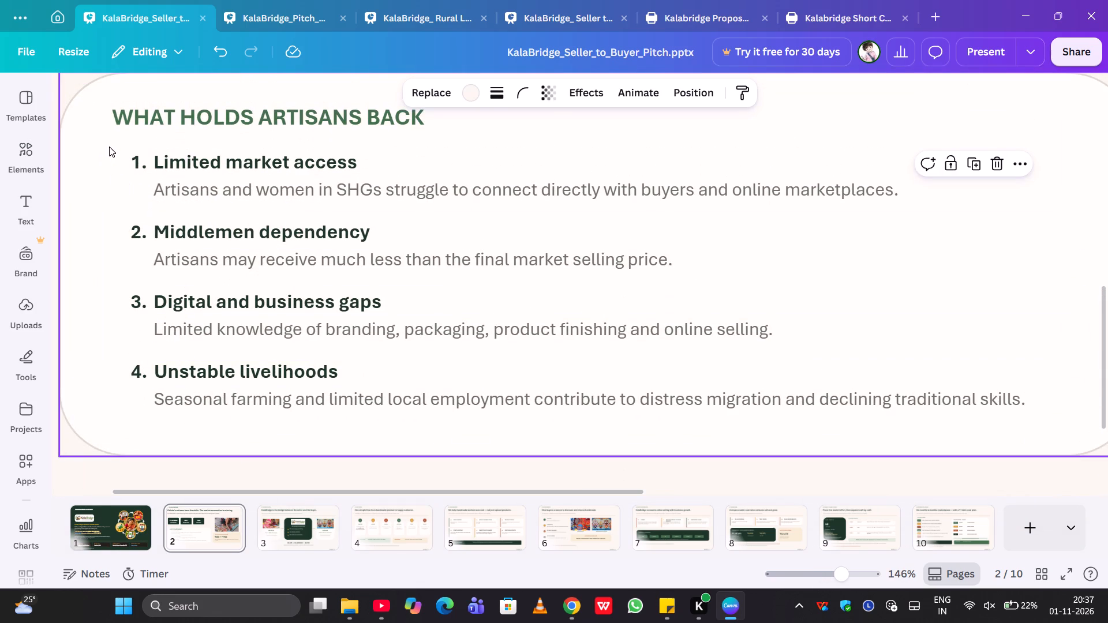
pyautogui.click(109, 147)
pyautogui.moveTo(109, 147); pyautogui.dragTo(398, 426)
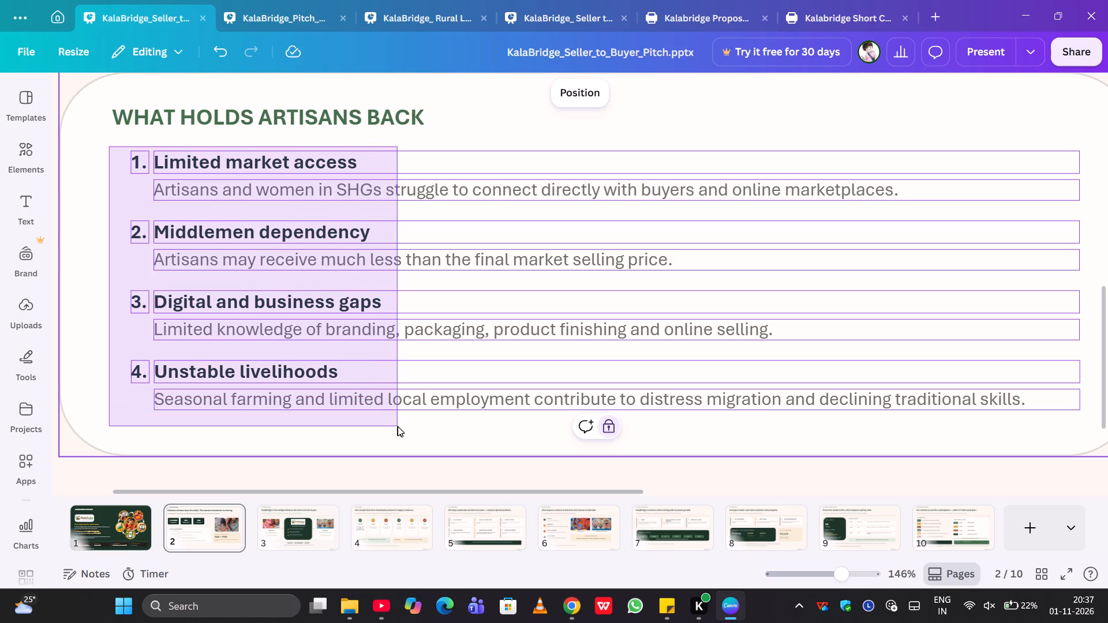
pyautogui.moveTo(346, 299); pyautogui.dragTo(346, 303)
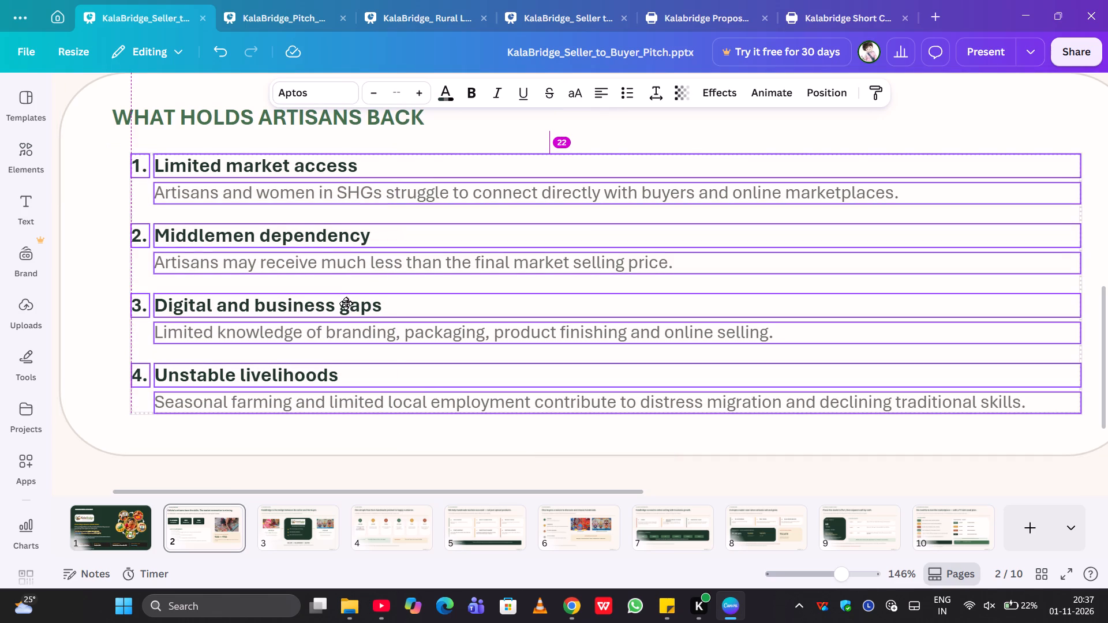
pyautogui.moveTo(346, 303); pyautogui.dragTo(345, 308)
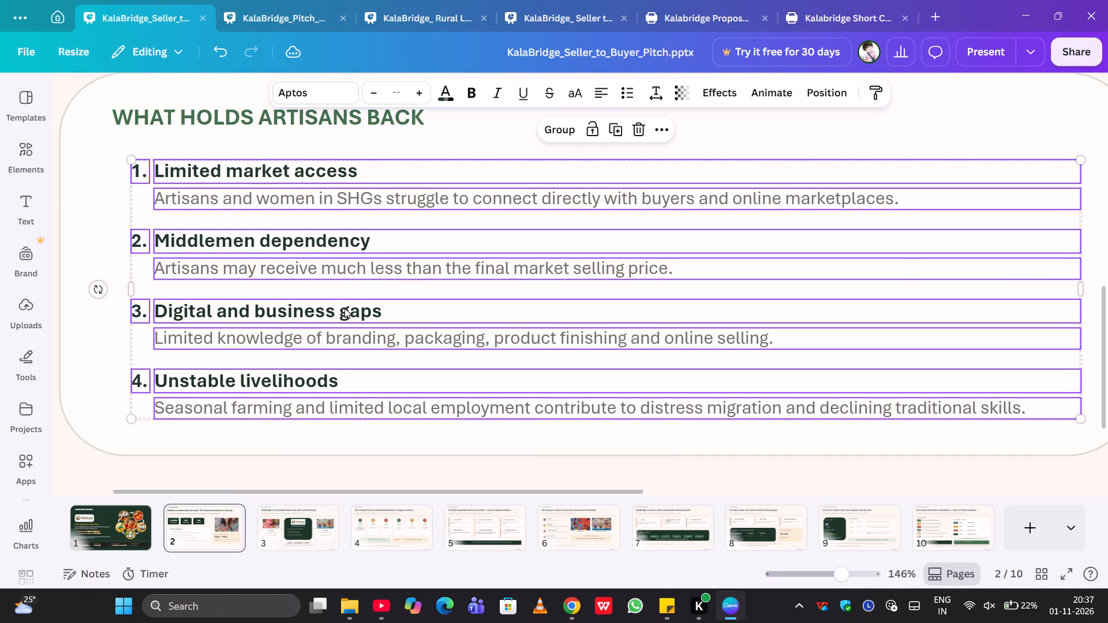
pyautogui.click(91, 242)
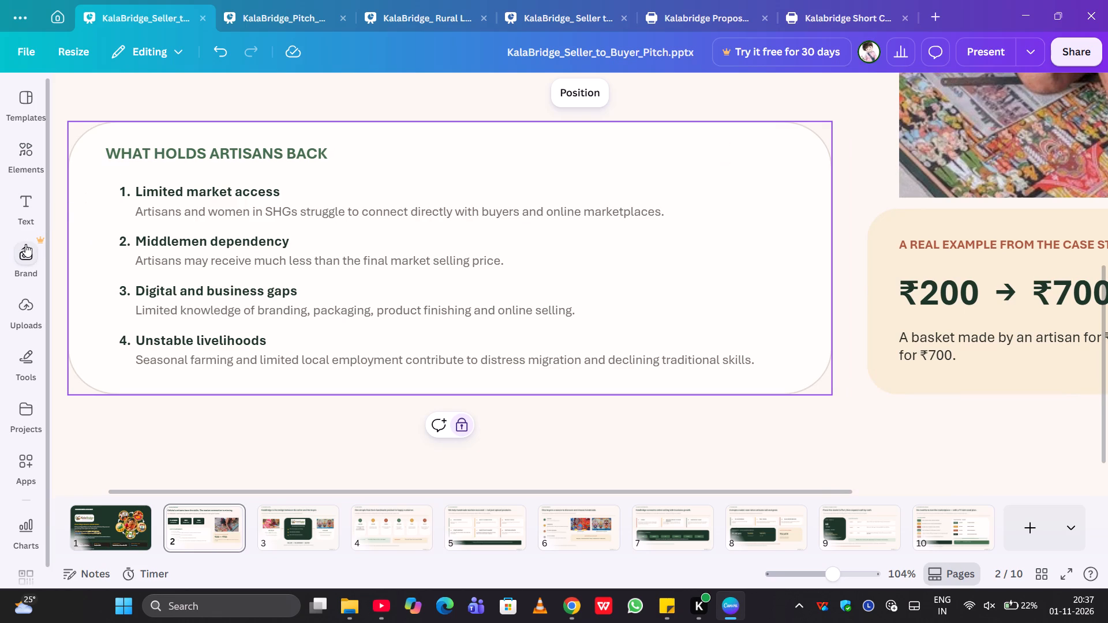
# Check slide 2's overall layout and bring up the KalaBridge_Pitch_Deck (1) presentation for reference.
pyautogui.click(251, 473)
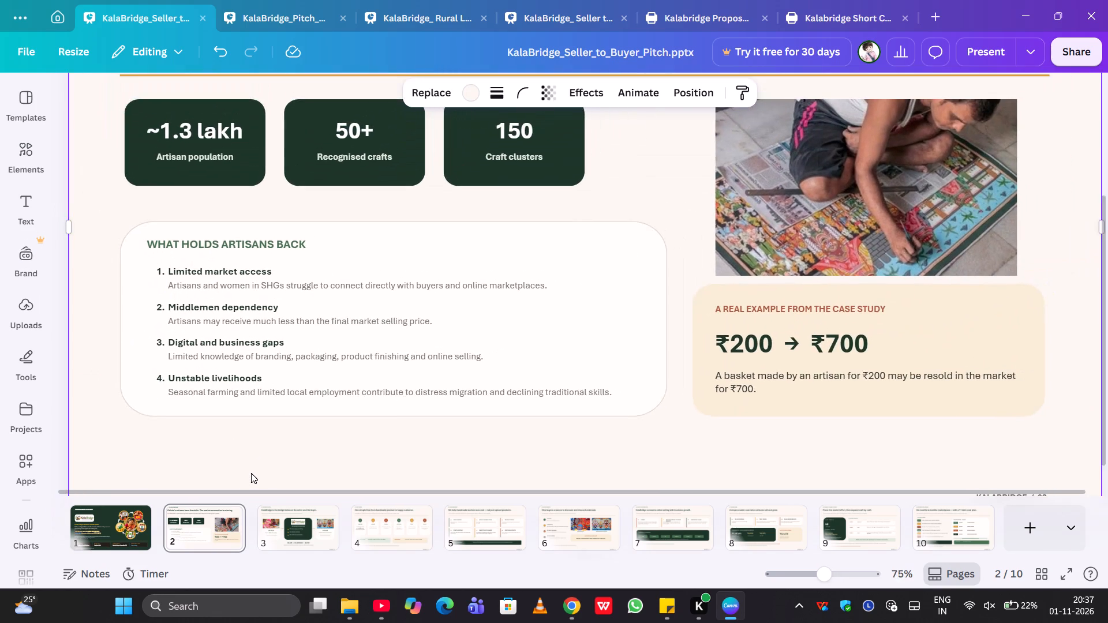
pyautogui.scroll(-1, 251, 473)
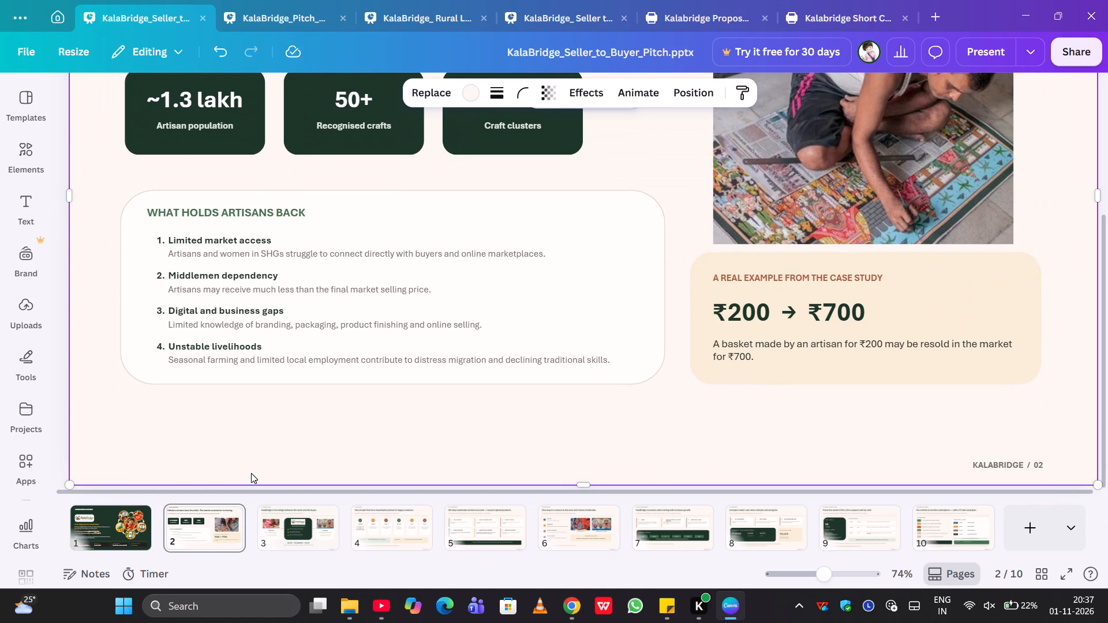
pyautogui.click(500, 233)
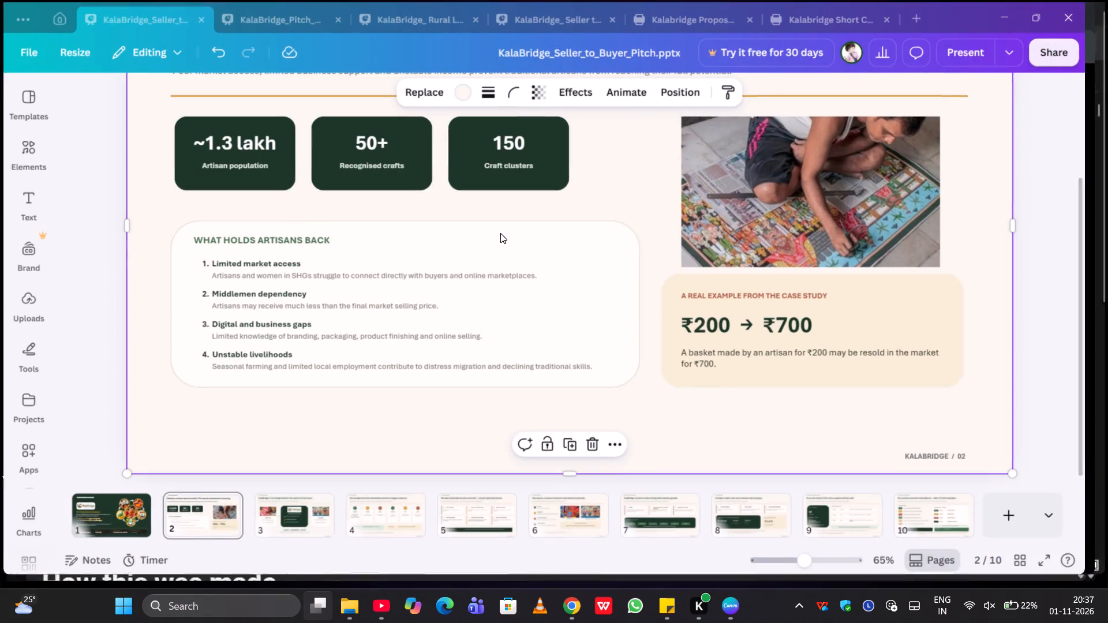
pyautogui.click(309, 168)
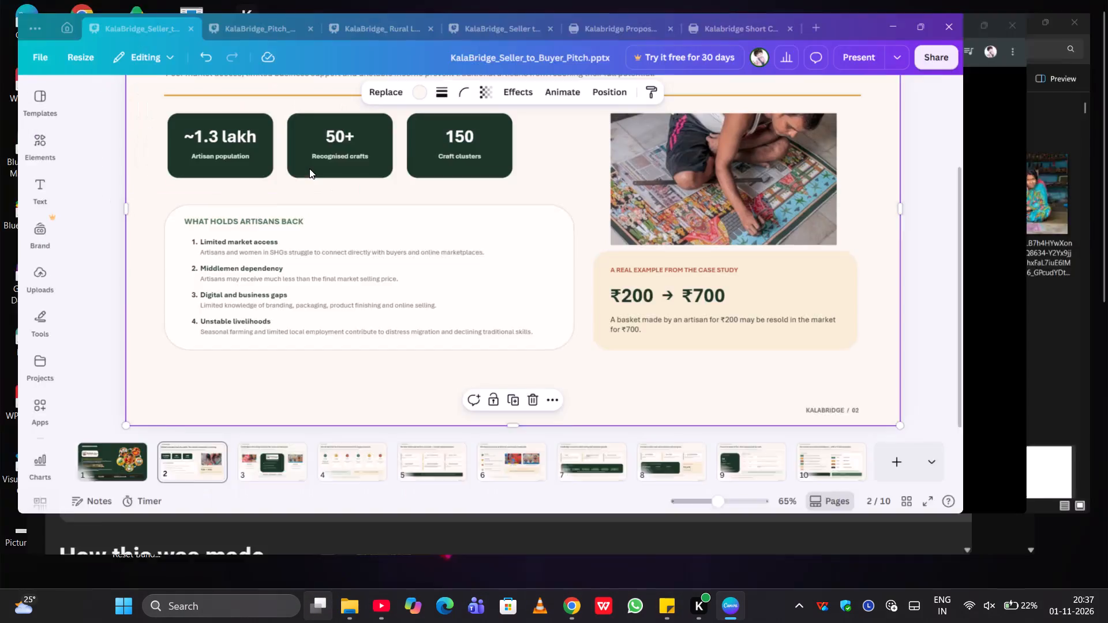
pyautogui.click(259, 12)
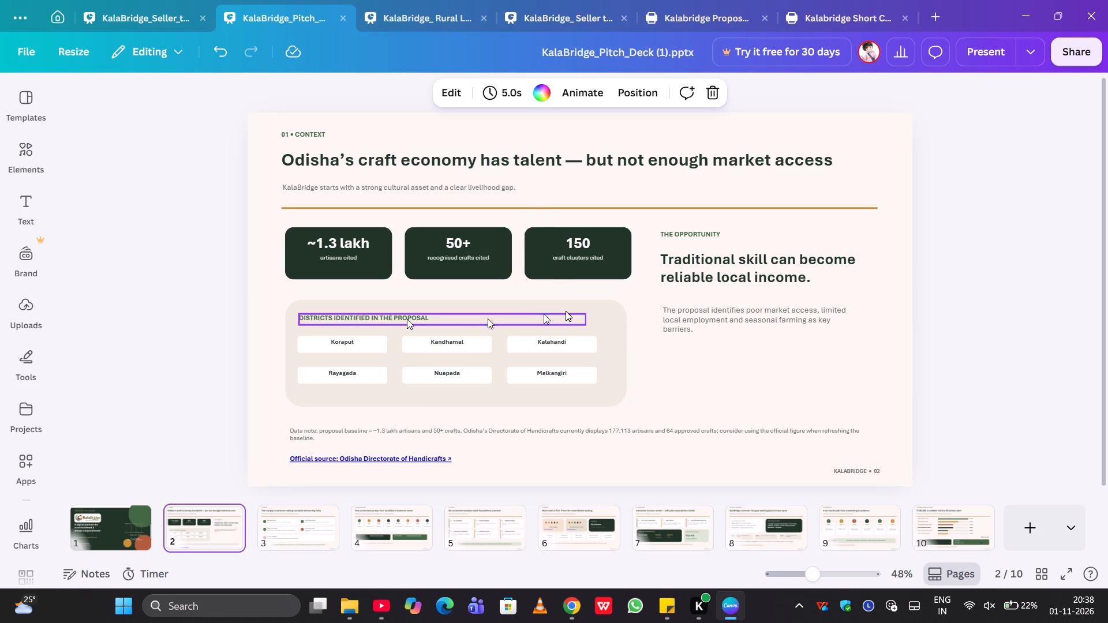
# Compare the Problem Statement cards on slide 2 of the Rural Livelihood & Artisan Empowerment deck with ChatGPT's problem-list mockup.
pyautogui.click(387, 19)
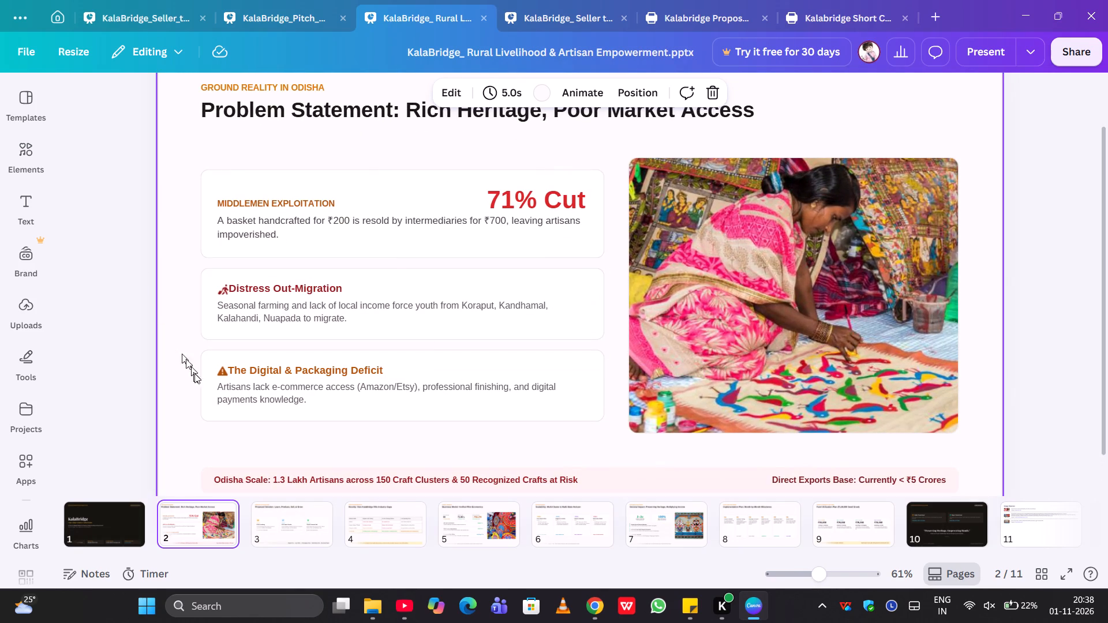
pyautogui.scroll(-1, 204, 392)
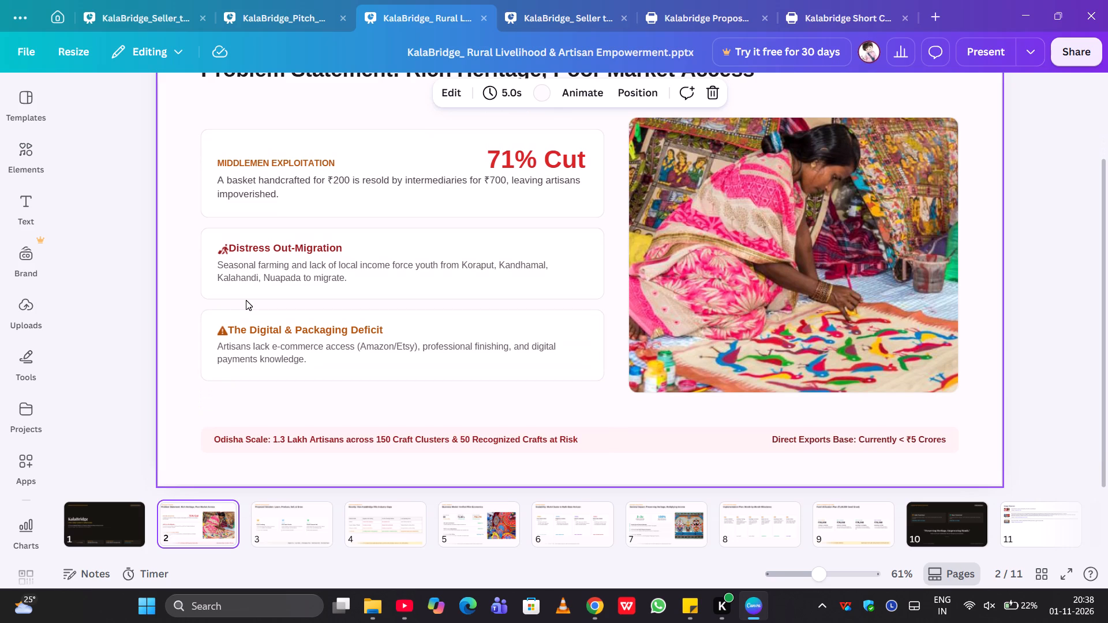
pyautogui.click(474, 127)
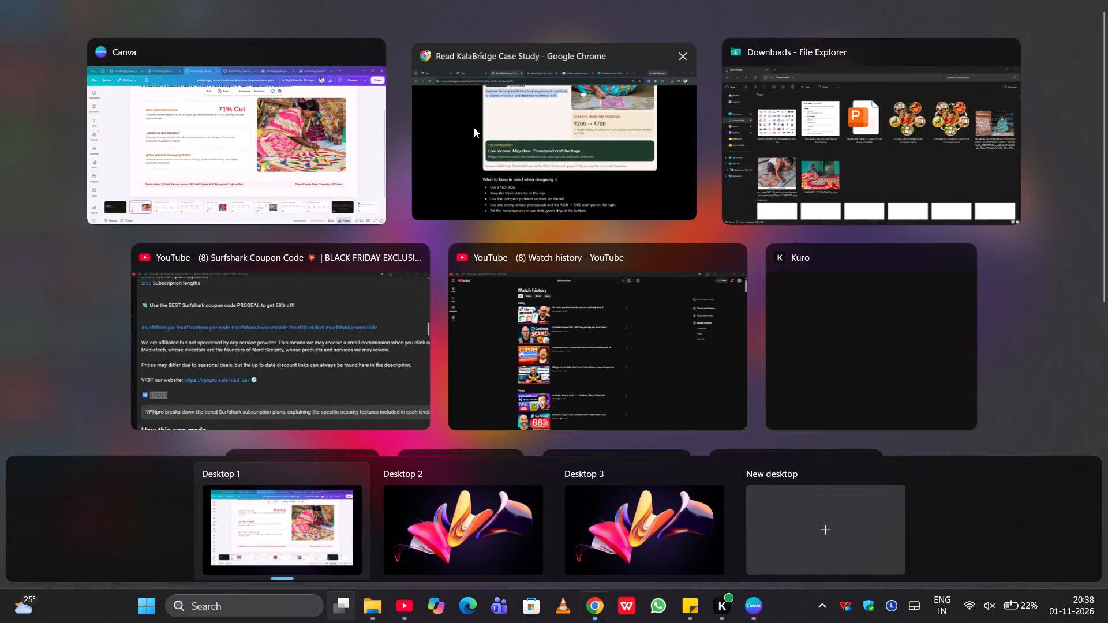
pyautogui.scroll(3, 434, 171)
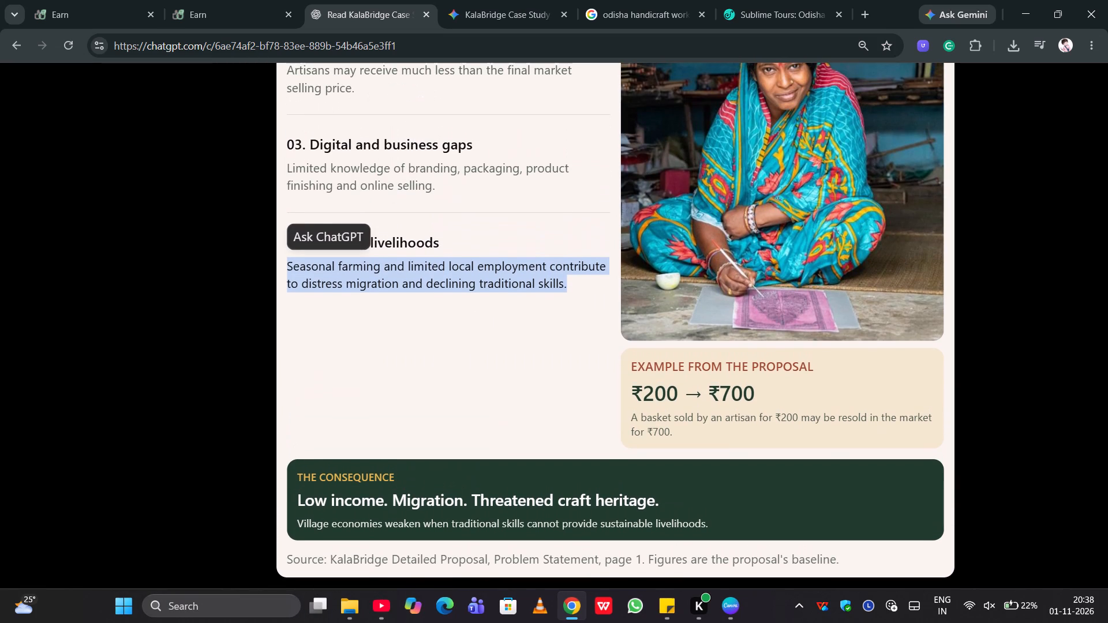
pyautogui.click(455, 189)
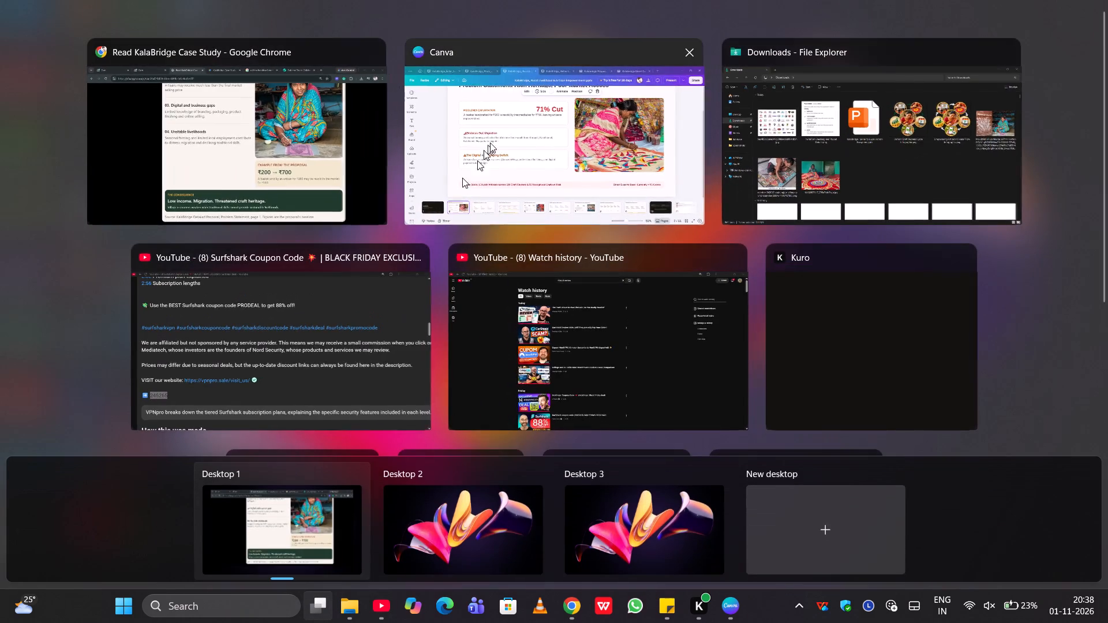
pyautogui.click(515, 126)
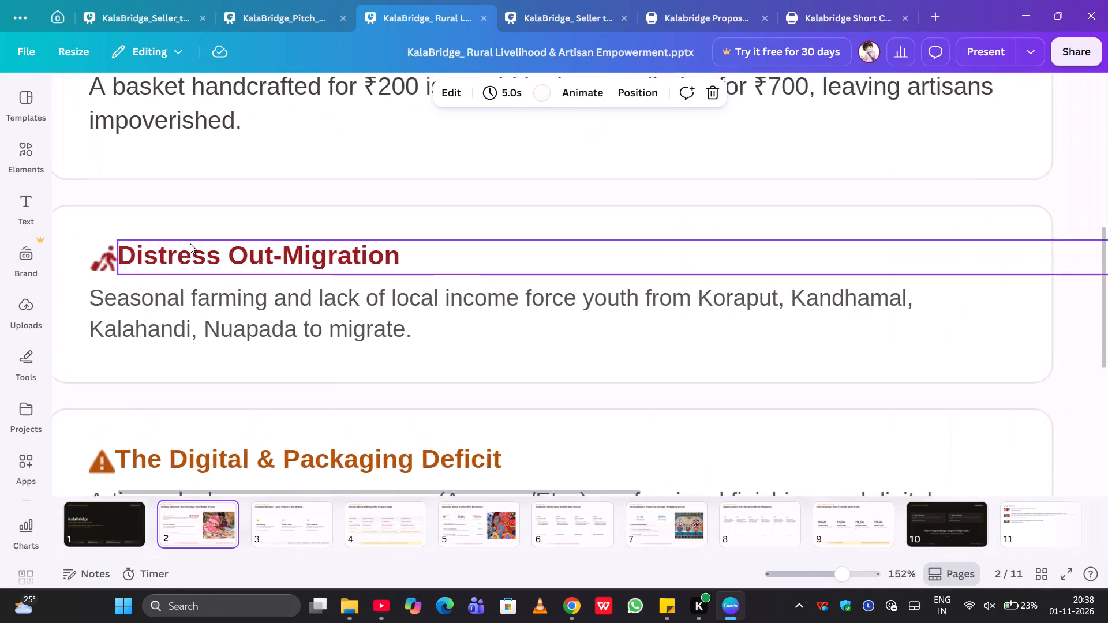
pyautogui.hscroll(2, 190, 243)
pyautogui.click(212, 257)
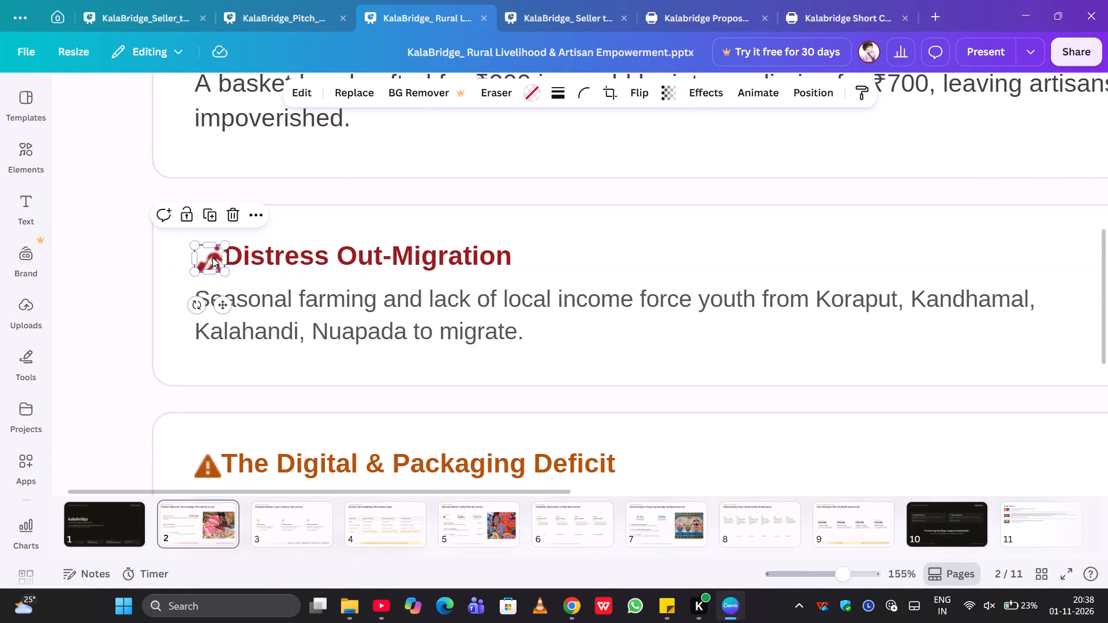
pyautogui.scroll(-1, 368, 276)
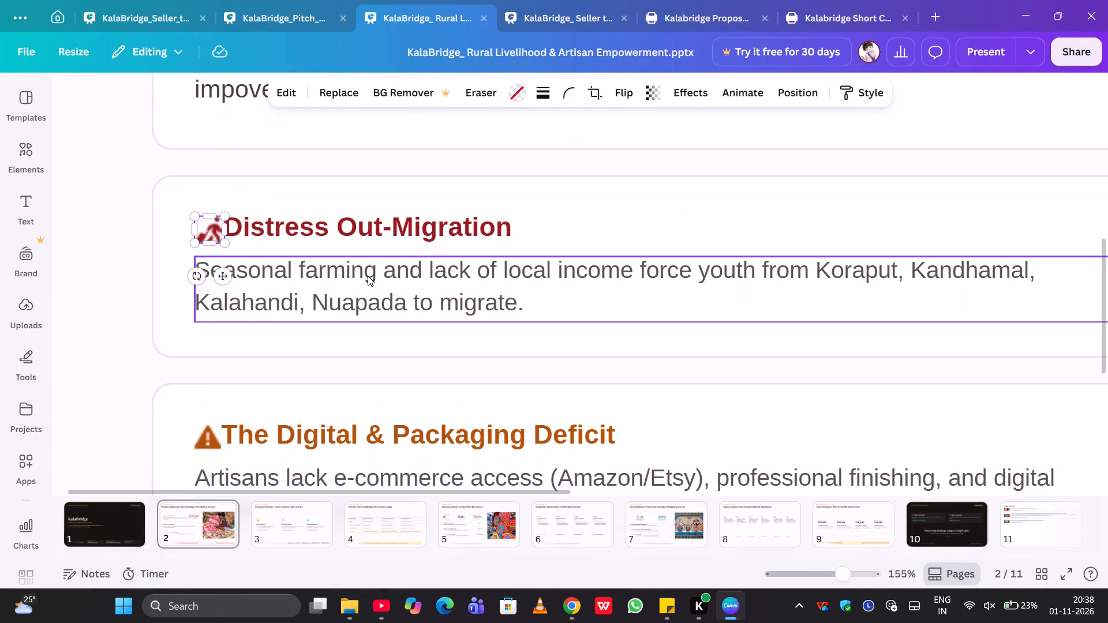
pyautogui.scroll(-1, 368, 276)
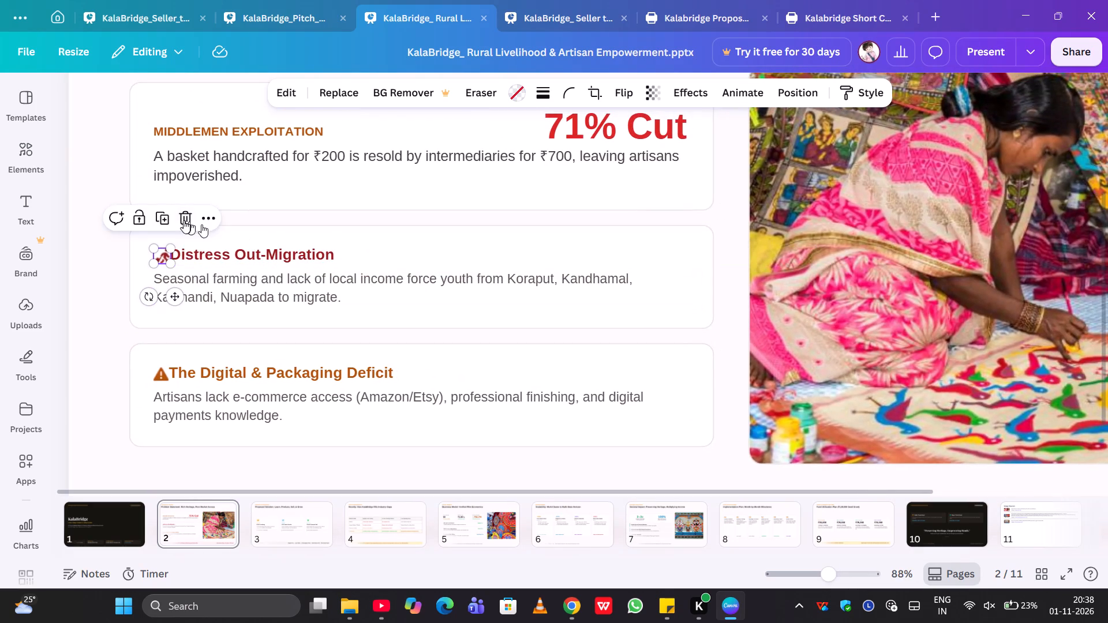
pyautogui.click(142, 245)
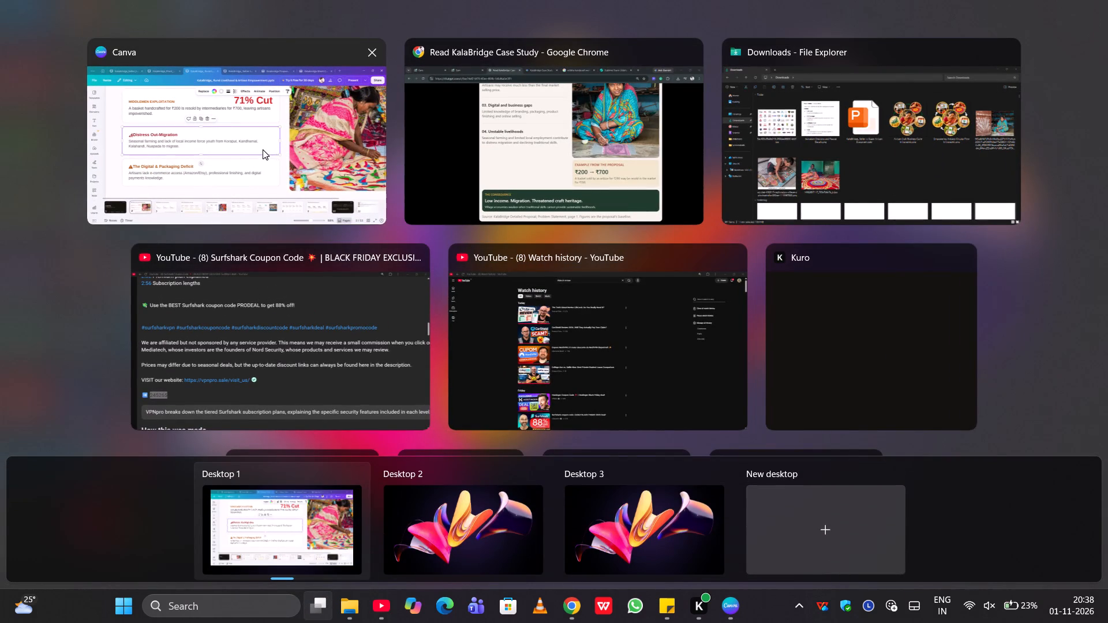
pyautogui.click(199, 171)
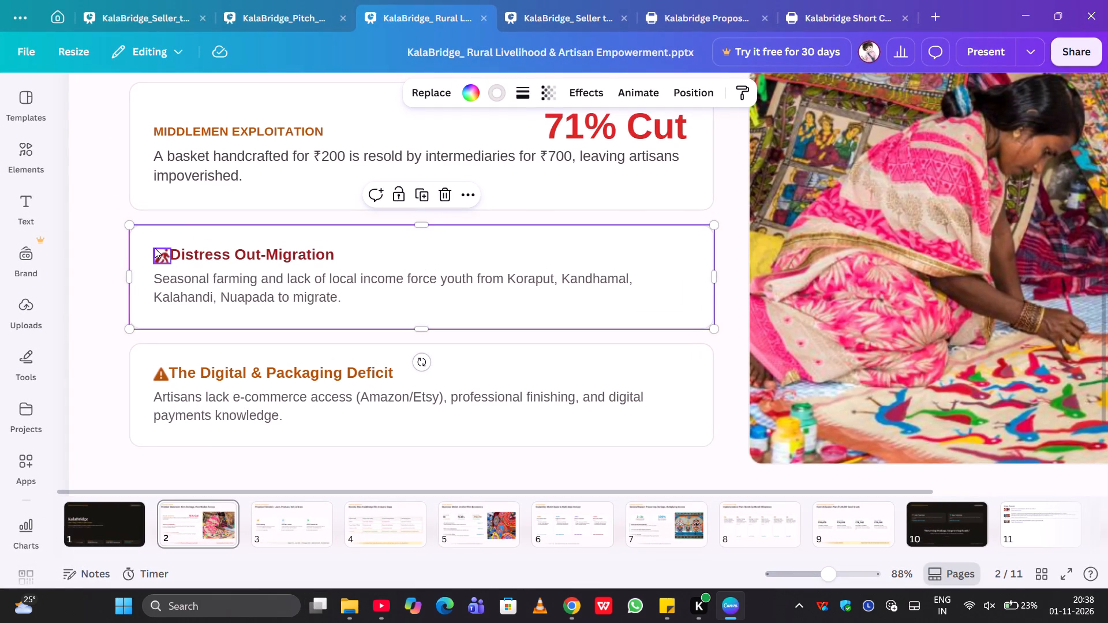
pyautogui.scroll(1, 155, 248)
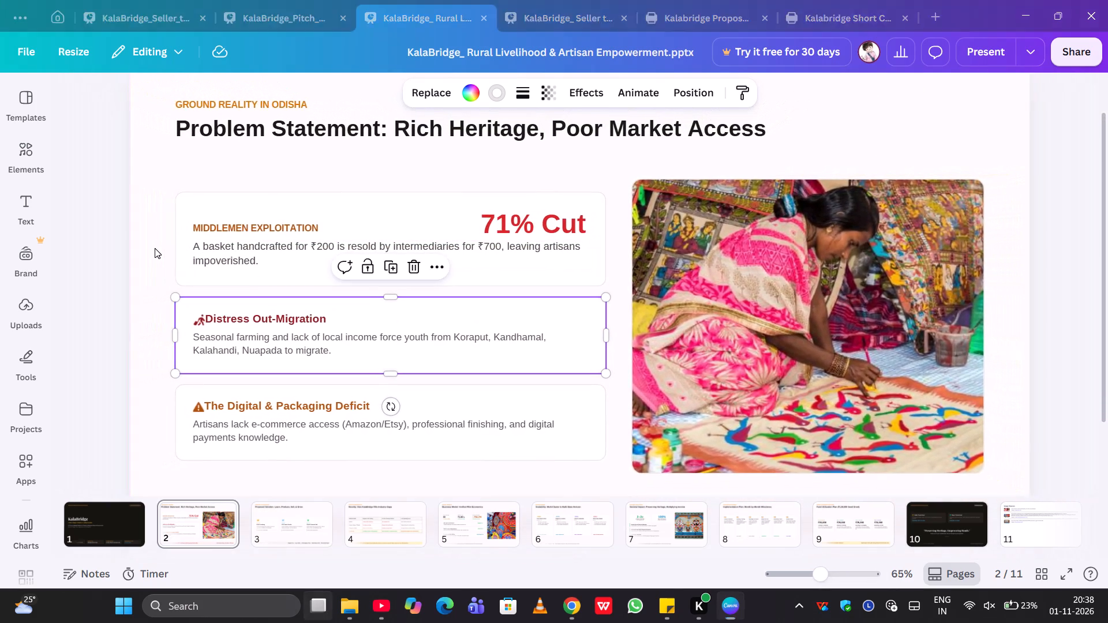
pyautogui.click(568, 127)
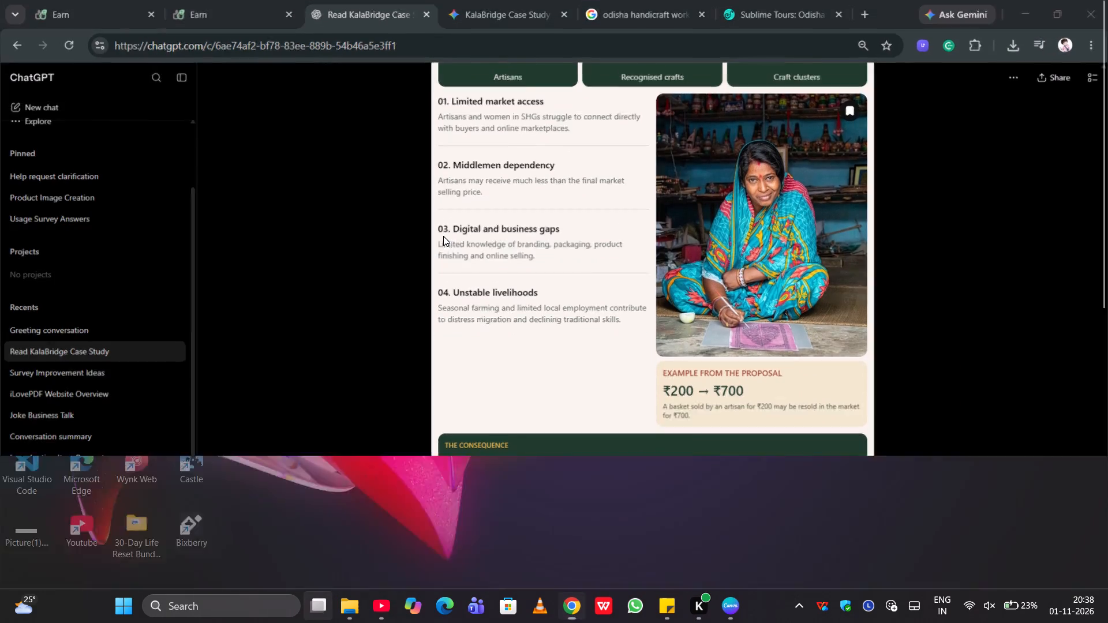
pyautogui.click(480, 111)
# Examine the lower part of the Rural Livelihood deck's slide 2, including the Digital & Packaging Deficit card and the bottom Odisha Scale strip.
pyautogui.scroll(-1, 287, 350)
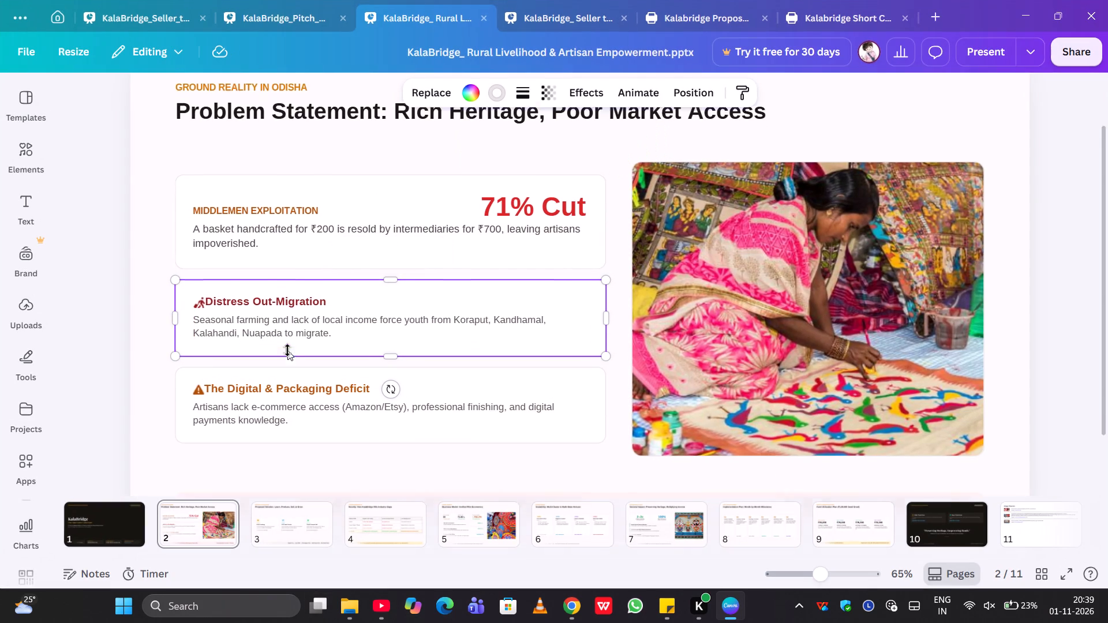
pyautogui.scroll(-3, 287, 350)
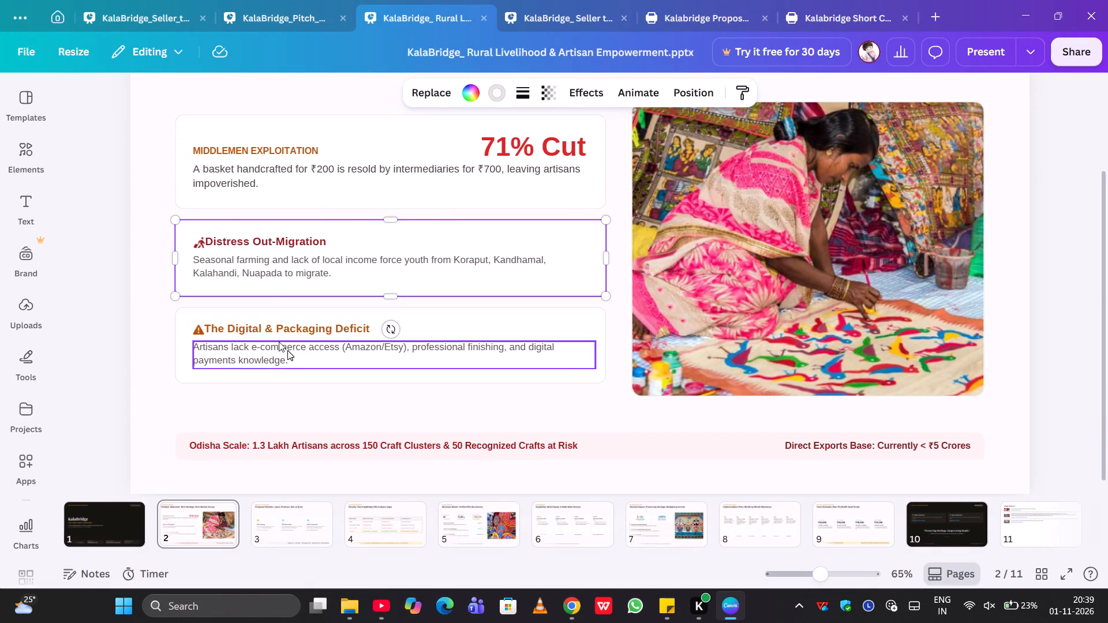
pyautogui.scroll(-4, 287, 350)
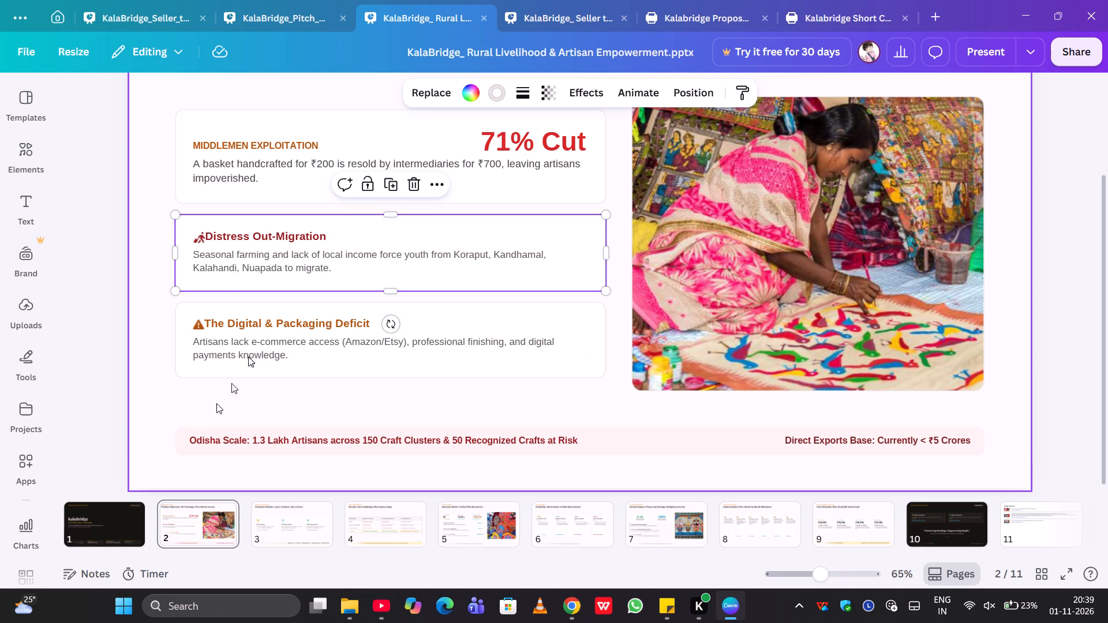
pyautogui.click(151, 266)
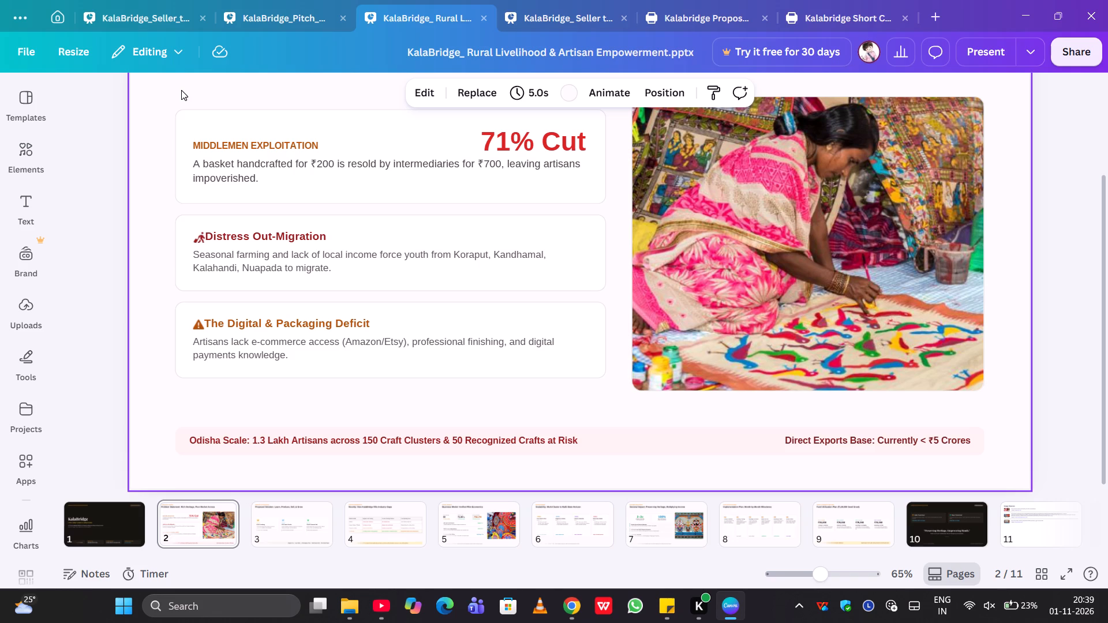
# Compare slide 2 of the Seller_to_Buyer_Pitch deck with the problem and context slides in the Artisan Ecosystem, Rural Livelihood and Pitch_Deck (1) presentations.
pyautogui.click(137, 15)
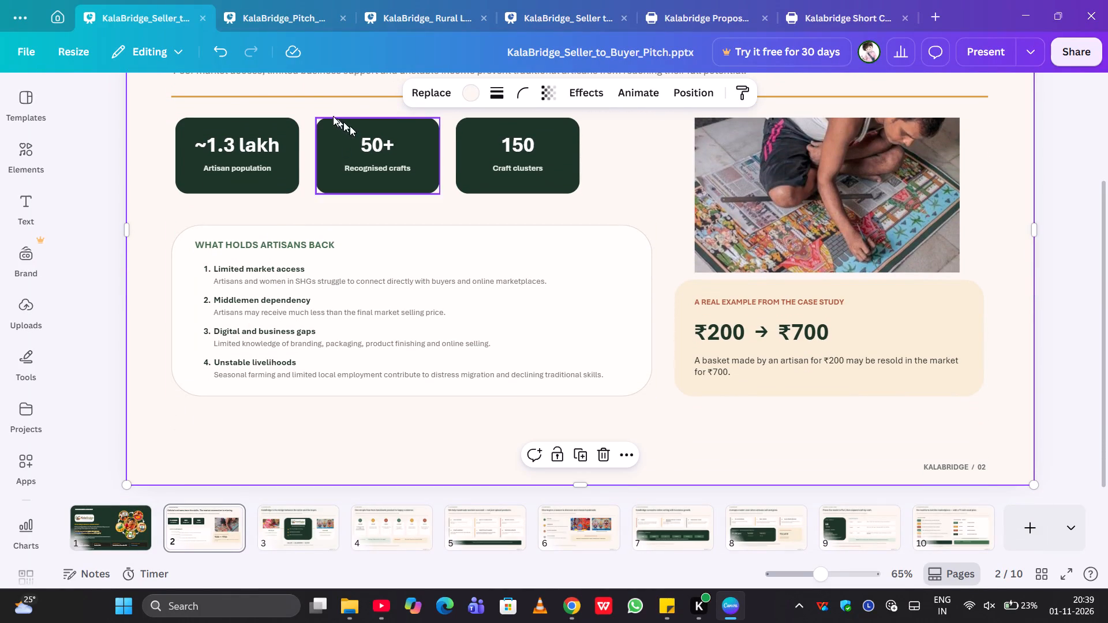
pyautogui.click(548, 16)
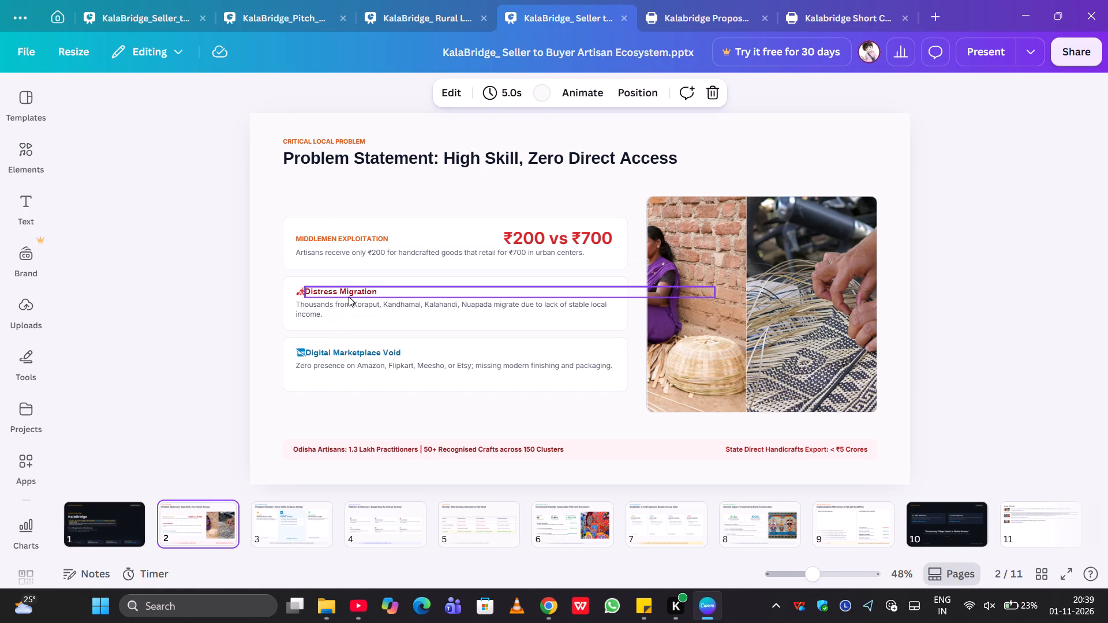
pyautogui.click(425, 22)
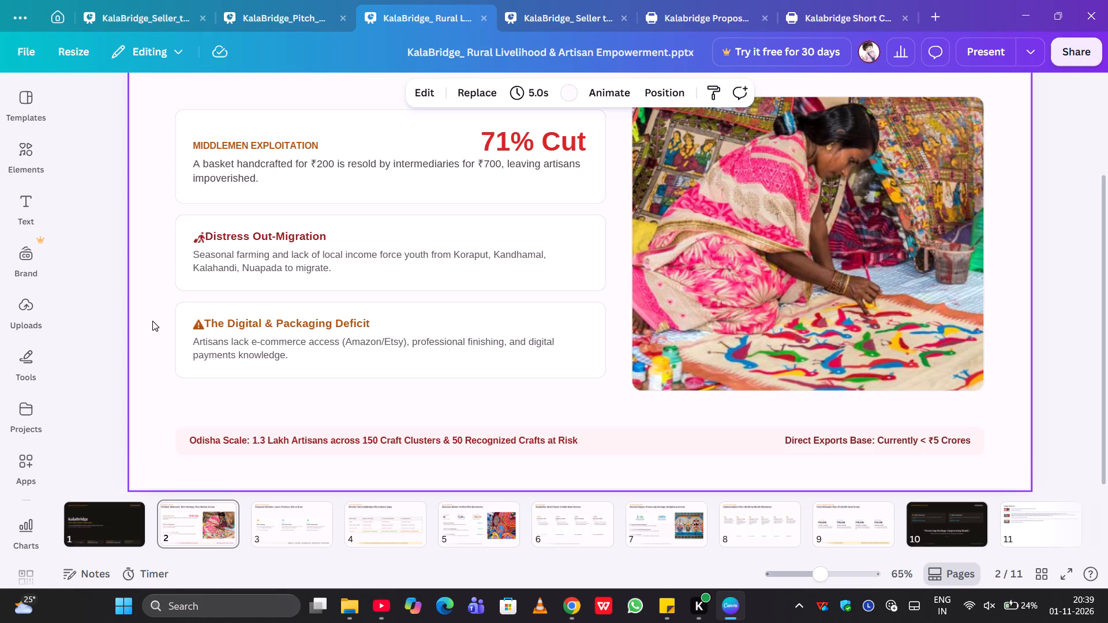
pyautogui.click(103, 18)
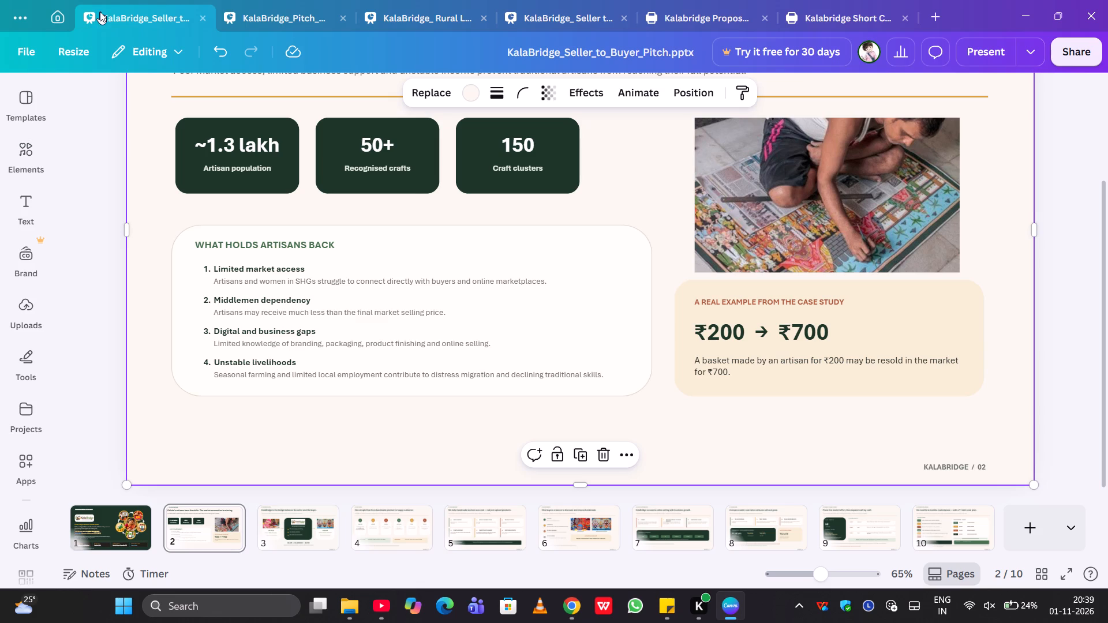
pyautogui.click(450, 0)
pyautogui.click(446, 11)
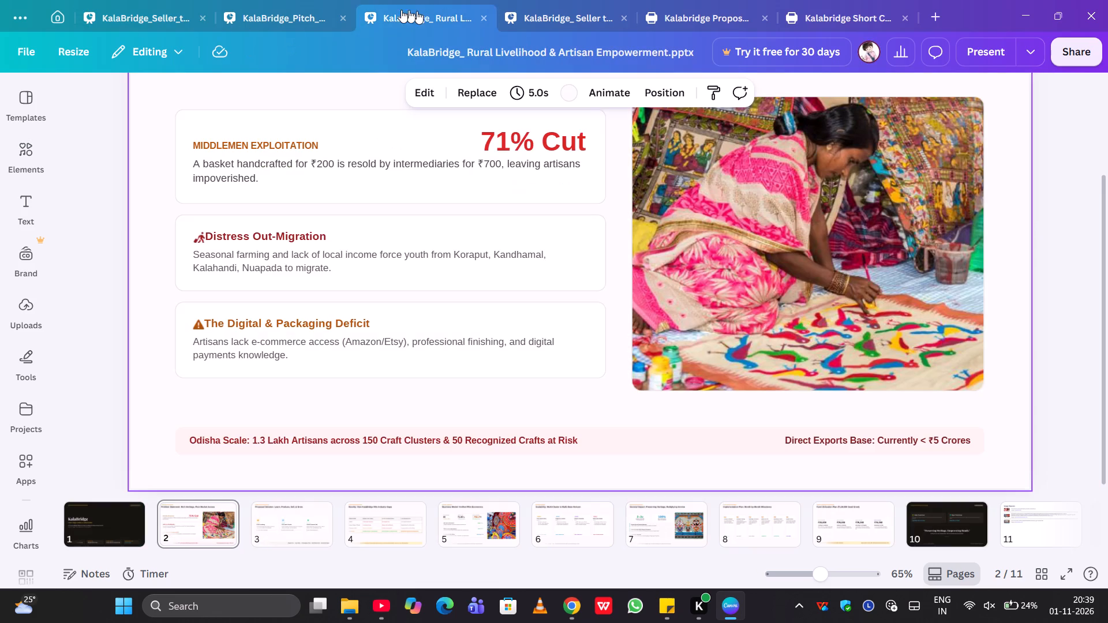
pyautogui.click(265, 6)
pyautogui.click(413, 21)
pyautogui.click(325, 15)
pyautogui.click(281, 522)
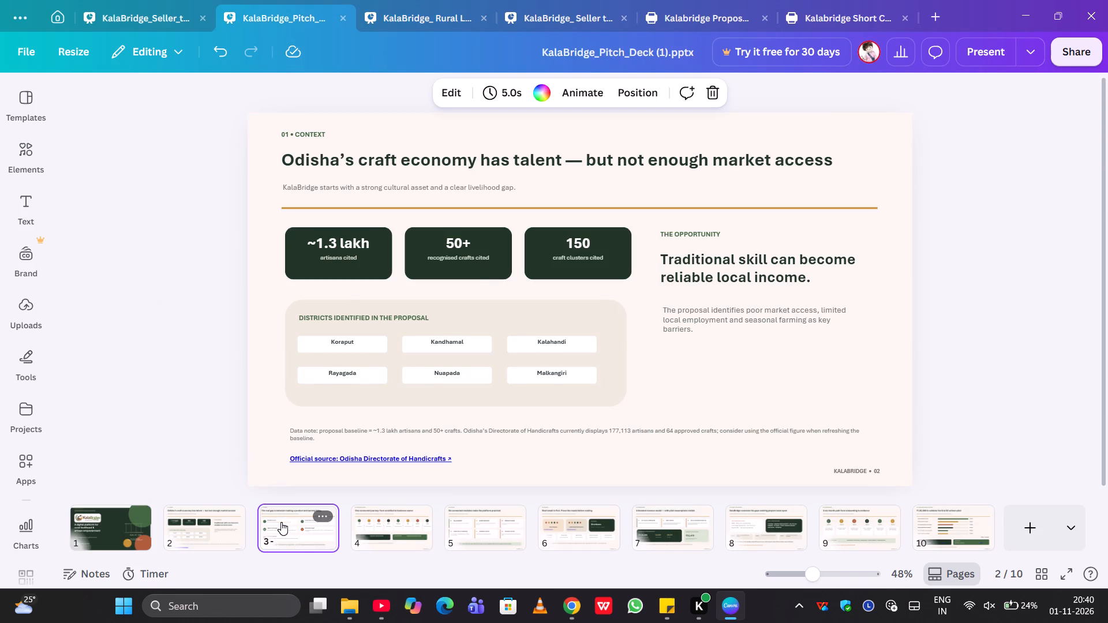
pyautogui.click(453, 15)
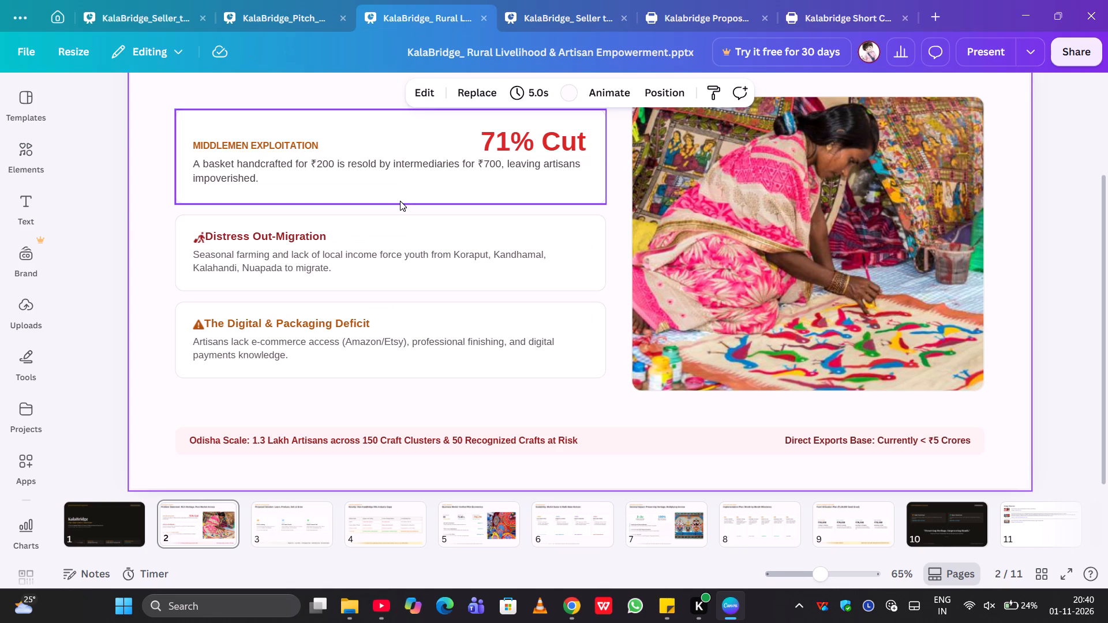
pyautogui.click(149, 12)
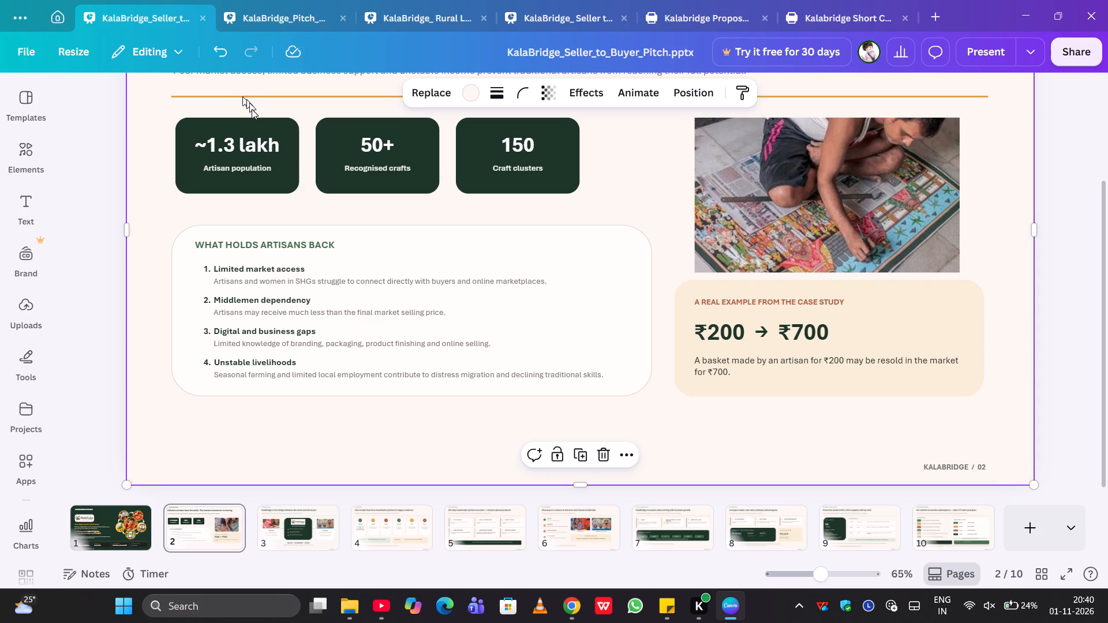
# Copy the Rural Livelihood deck's Middlemen Exploitation description into a new ChatGPT prompt and add "and" after it.
pyautogui.click(407, 7)
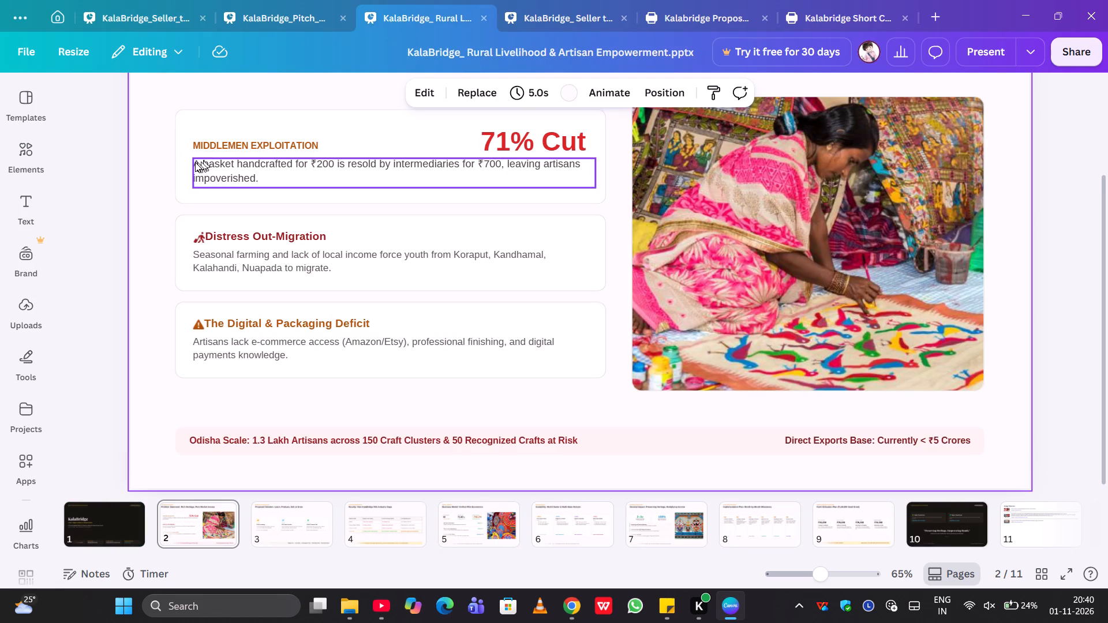
pyautogui.click(199, 164)
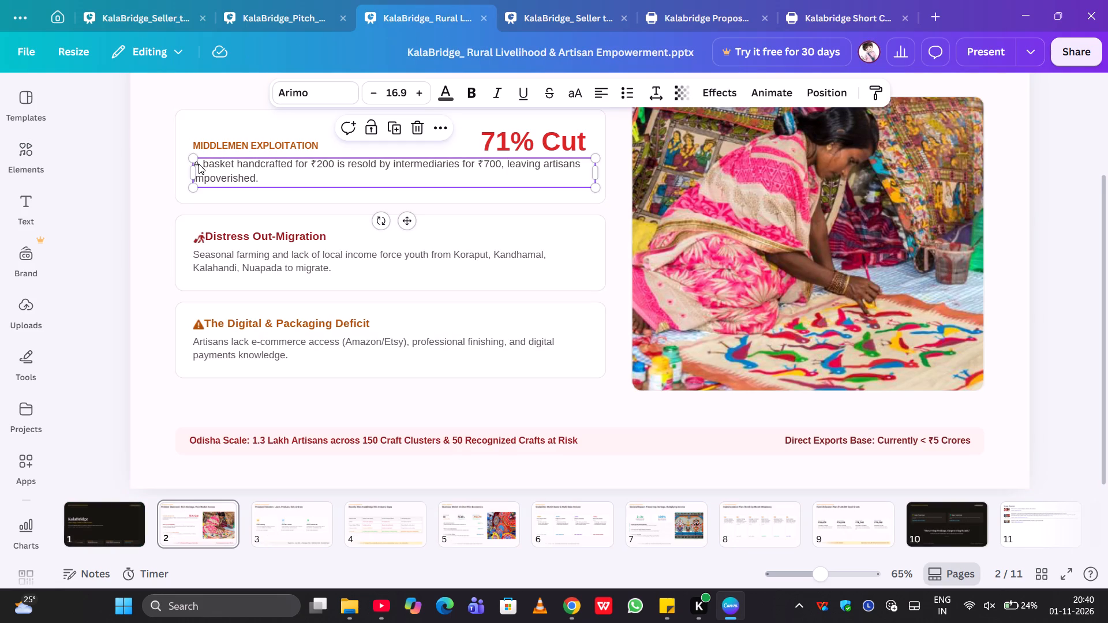
pyautogui.hotkey('ctrl', 'c')
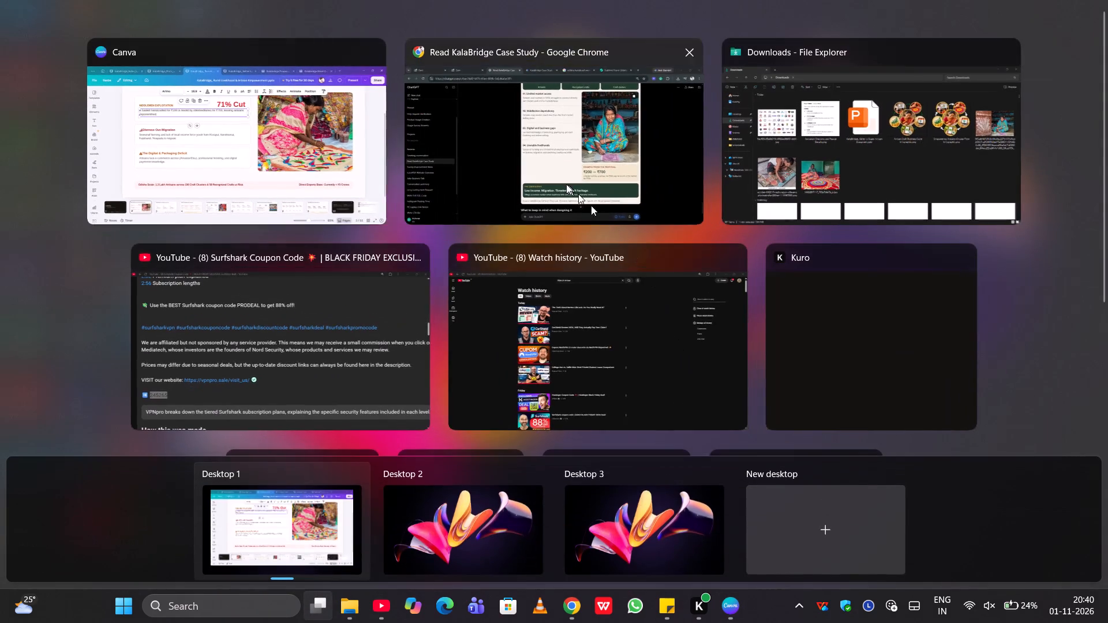
pyautogui.click(564, 182)
pyautogui.click(572, 564)
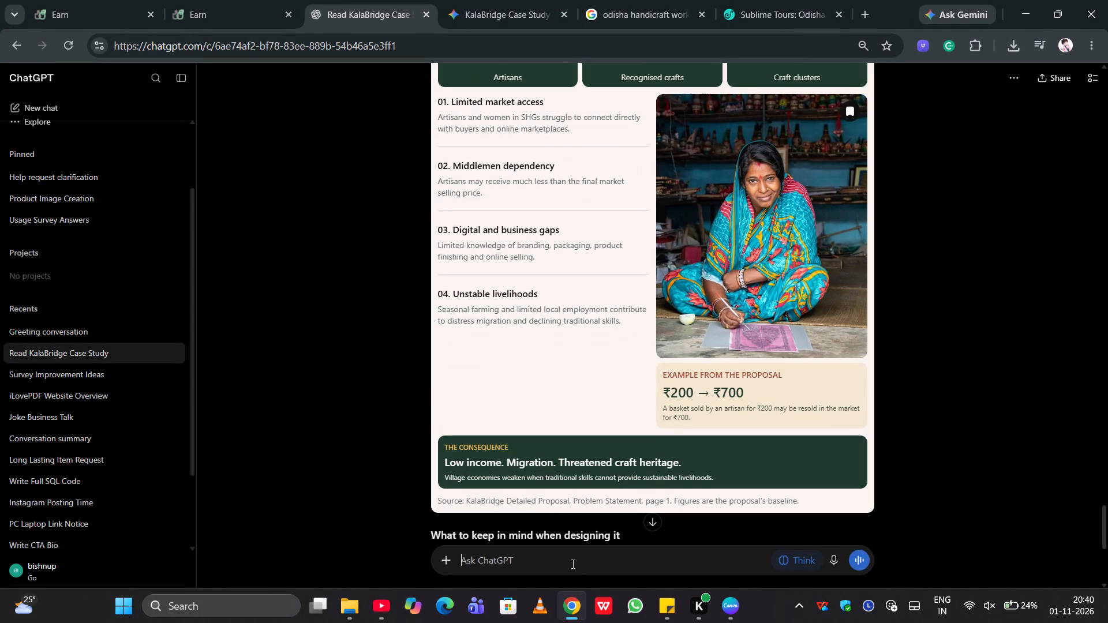
pyautogui.hotkey('ctrl', 'v')
pyautogui.press('space')
pyautogui.write('and')
pyautogui.press('space')
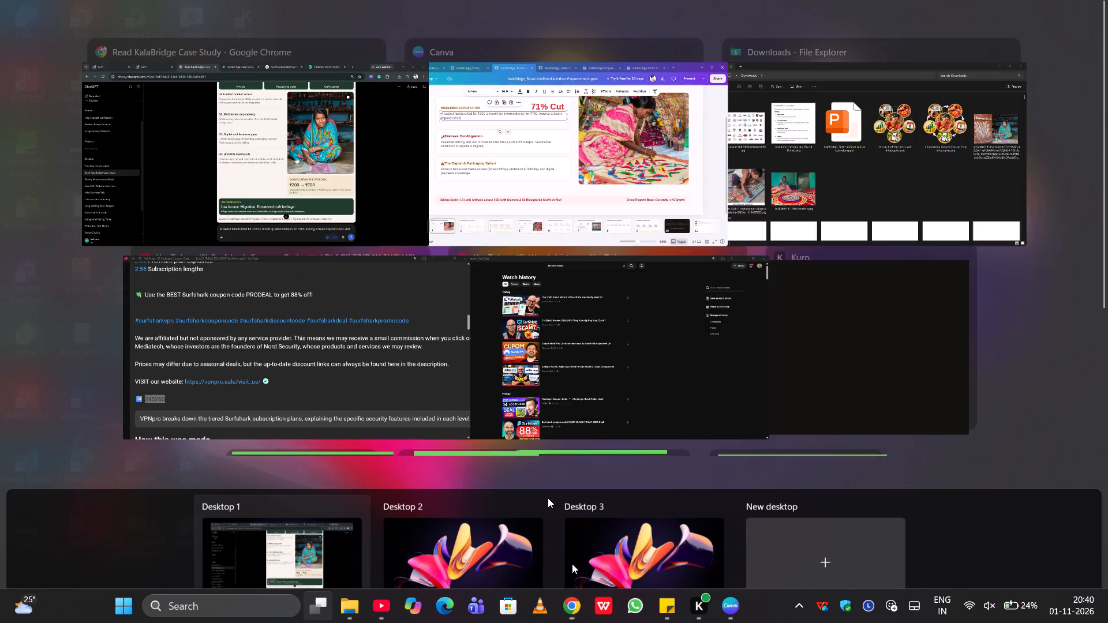
# Append the Middlemen dependency description from slide 2 of the Seller_to_Buyer_Pitch deck to the ChatGPT prompt.
pyautogui.click(412, 151)
pyautogui.click(158, 9)
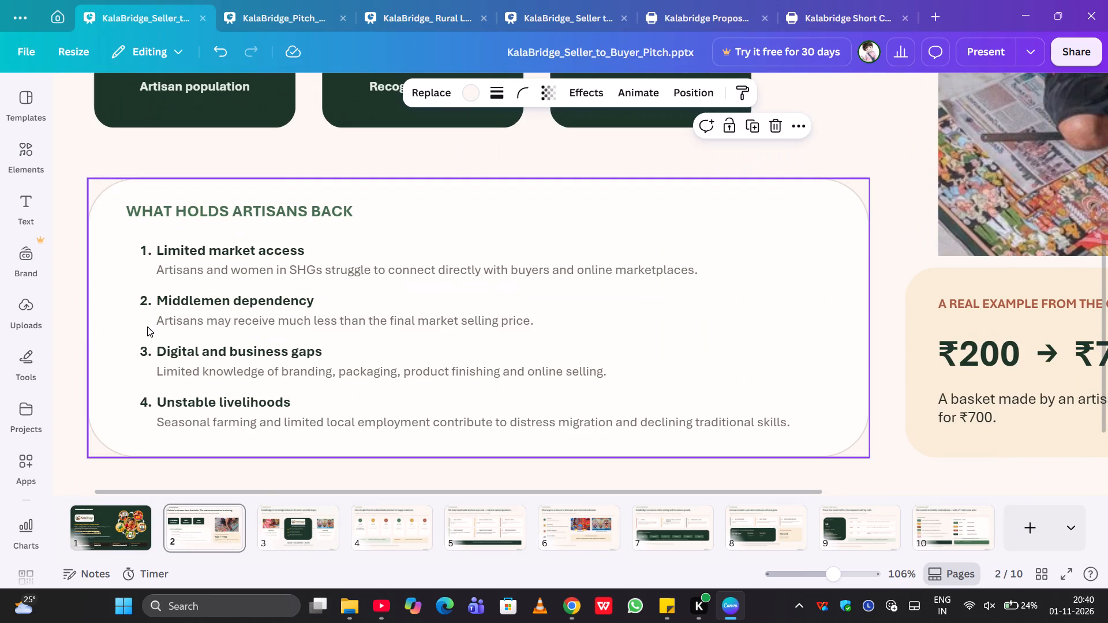
pyautogui.click(173, 321)
pyautogui.hotkey('ctrl', 'c')
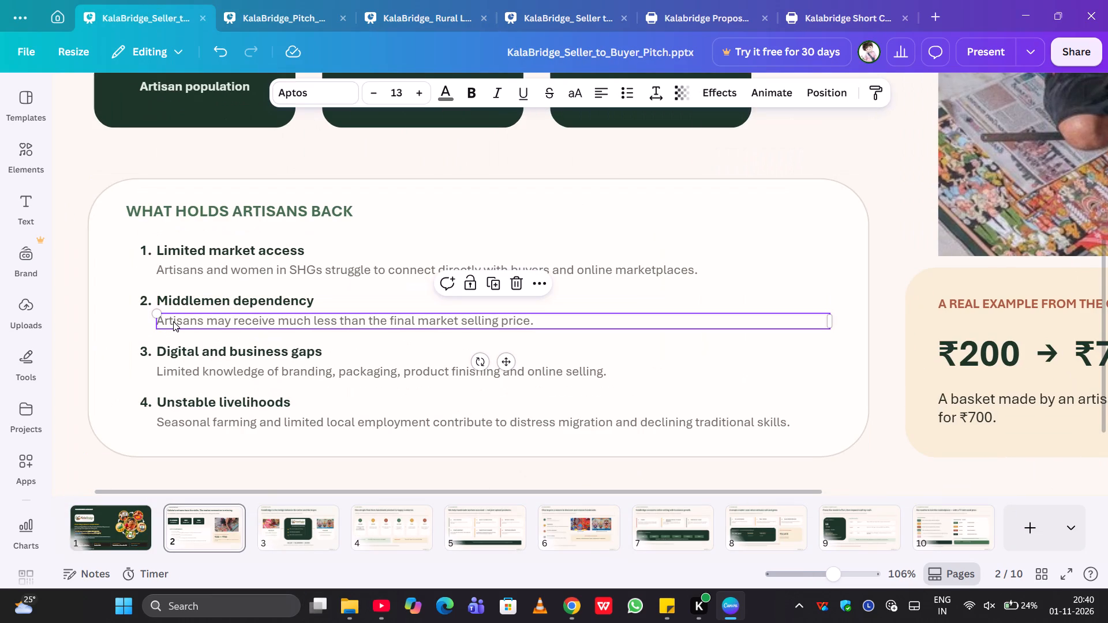
pyautogui.click(488, 174)
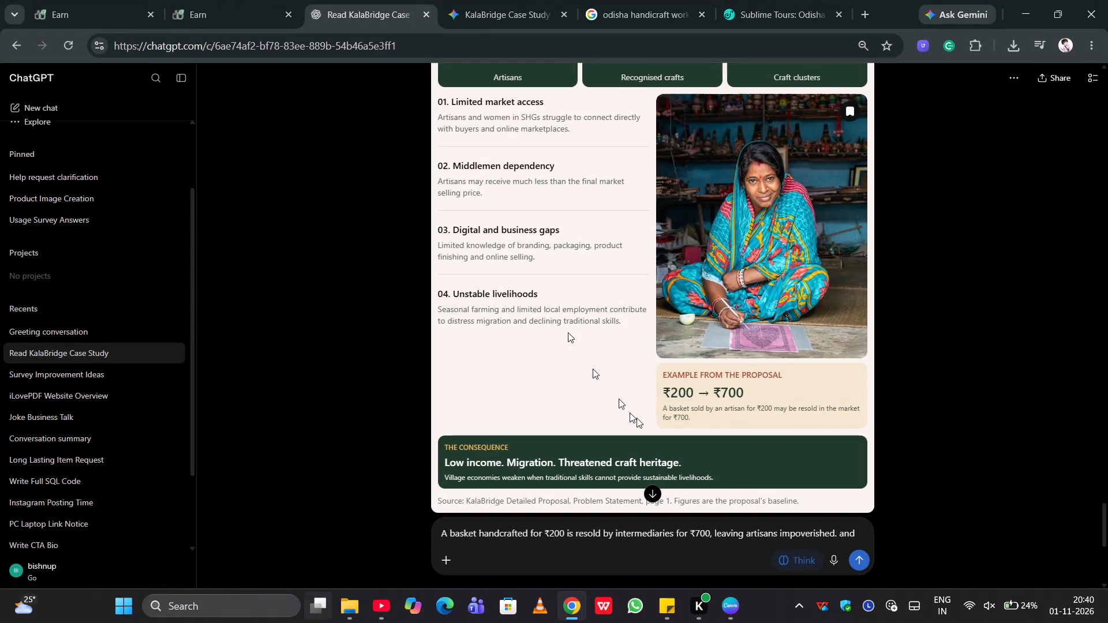
pyautogui.hotkey('ctrl', 'v')
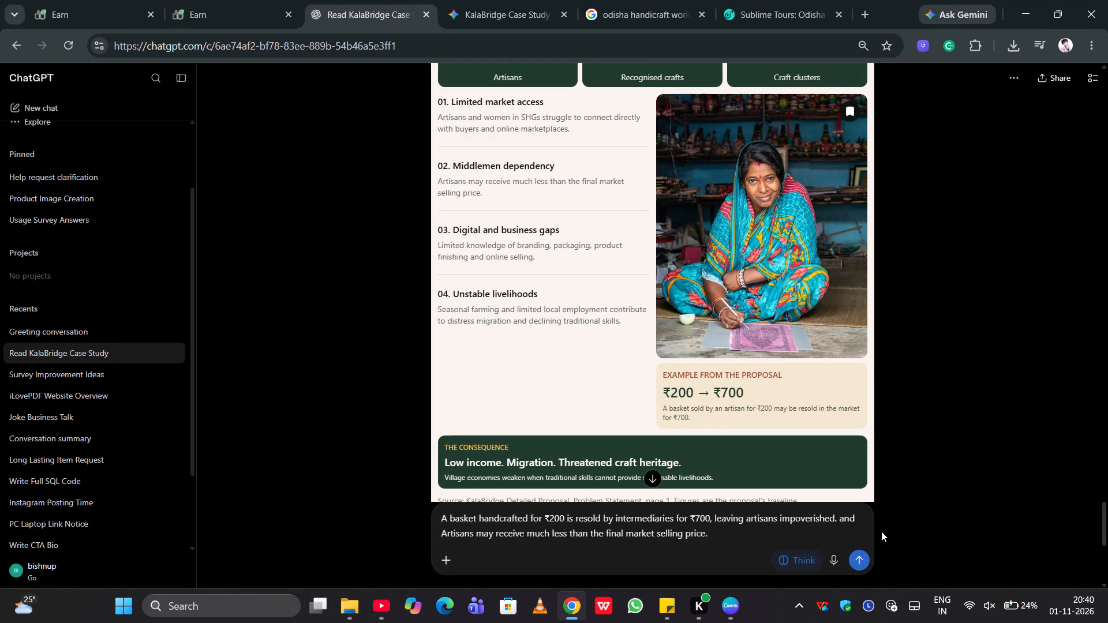
# Add the instruction "Mix of this make Sentence" on a new line of the ChatGPT prompt and send it.
pyautogui.hotkey('shift', 'Return')
pyautogui.write('Mix of this make')
pyautogui.press('space')
pyautogui.write('Se')
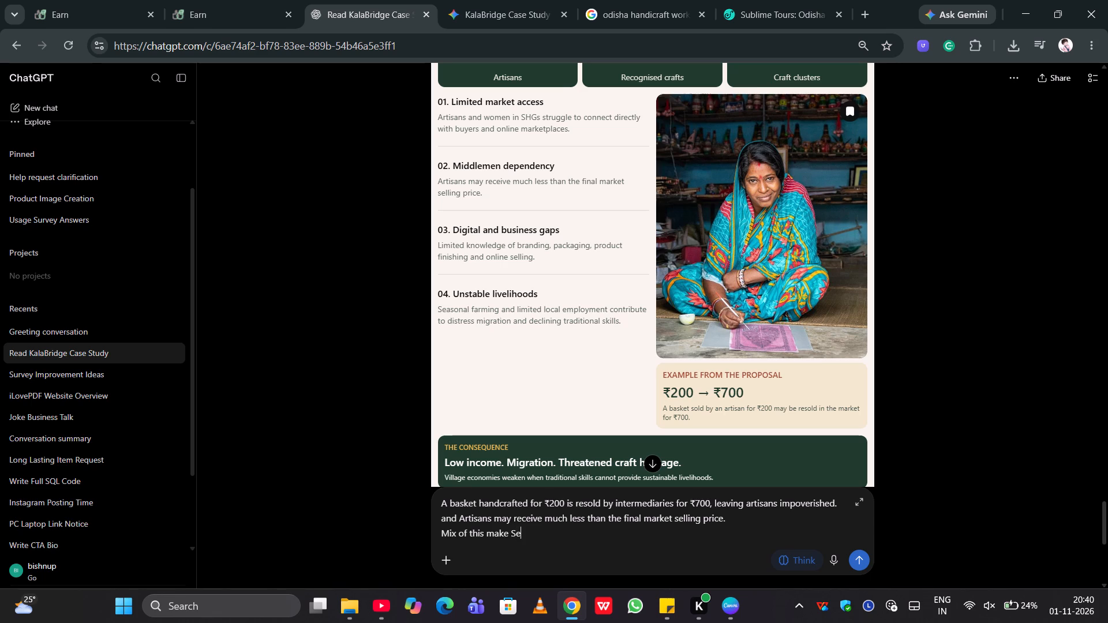
pyautogui.write('ntence')
pyautogui.press('Return')
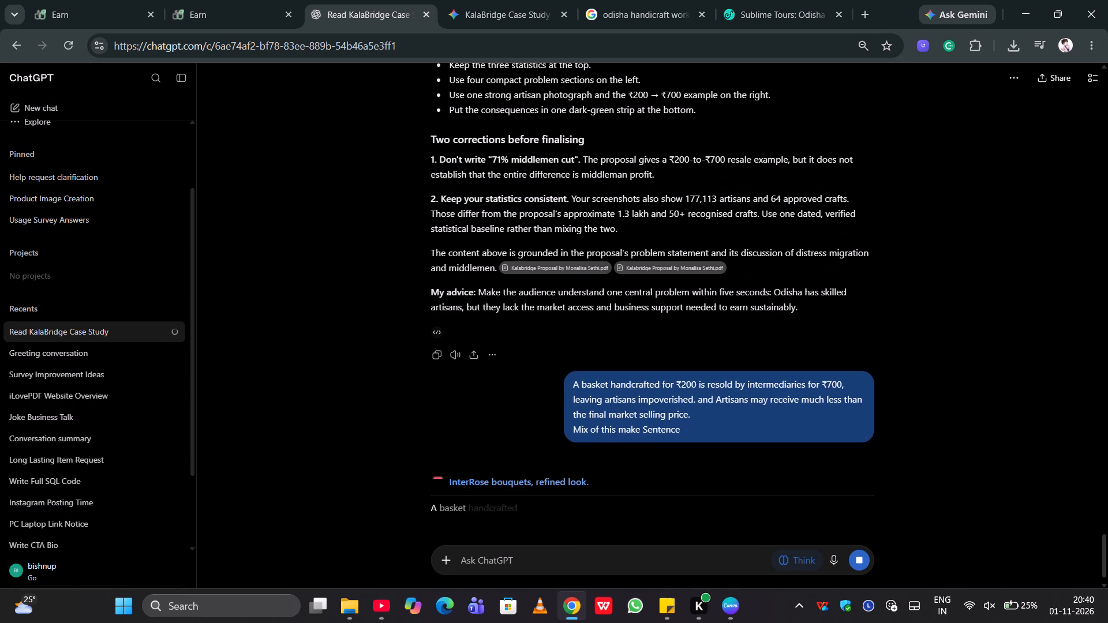
# Copy ChatGPT's merged sentence over the Middlemen dependency description on slide 2 in Canva, and remove the extra blank lines around it.
pyautogui.scroll(-1, 881, 531)
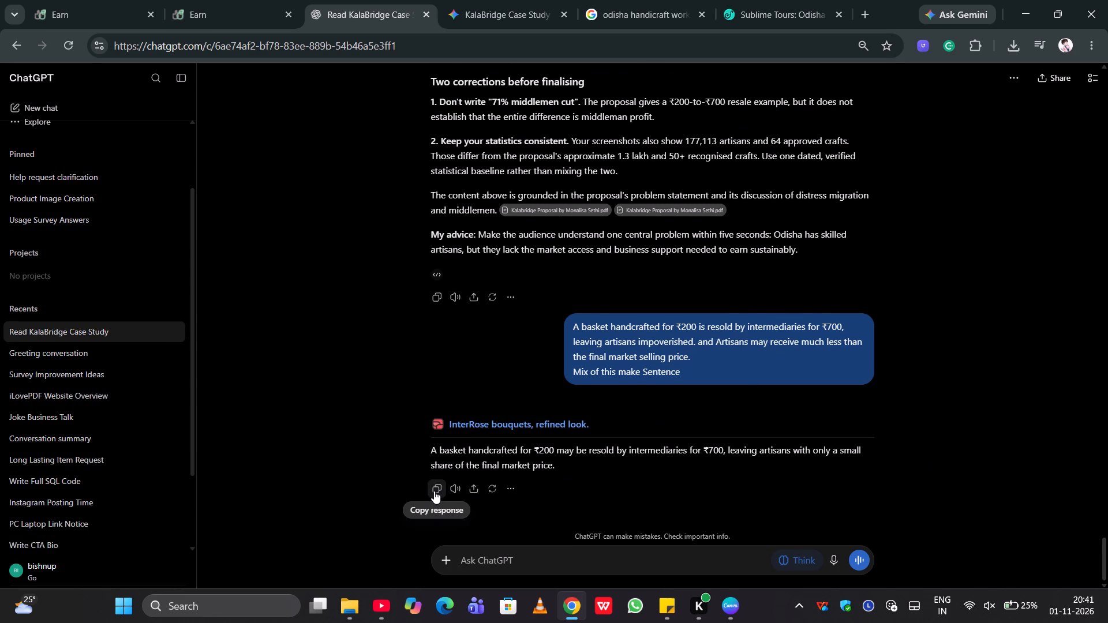
pyautogui.click(434, 491)
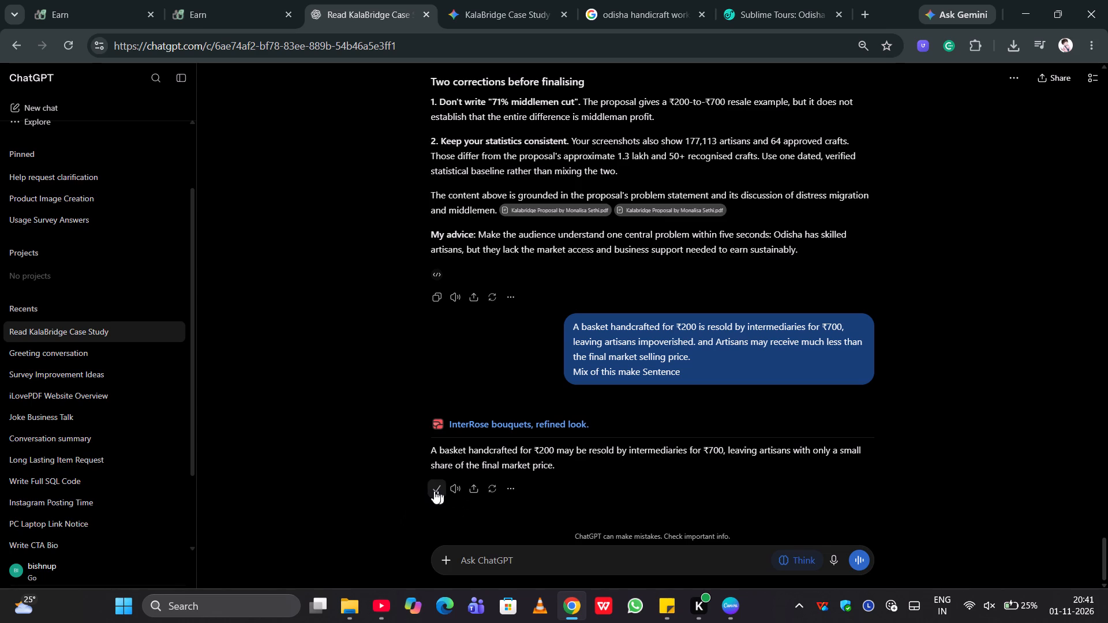
pyautogui.click(472, 213)
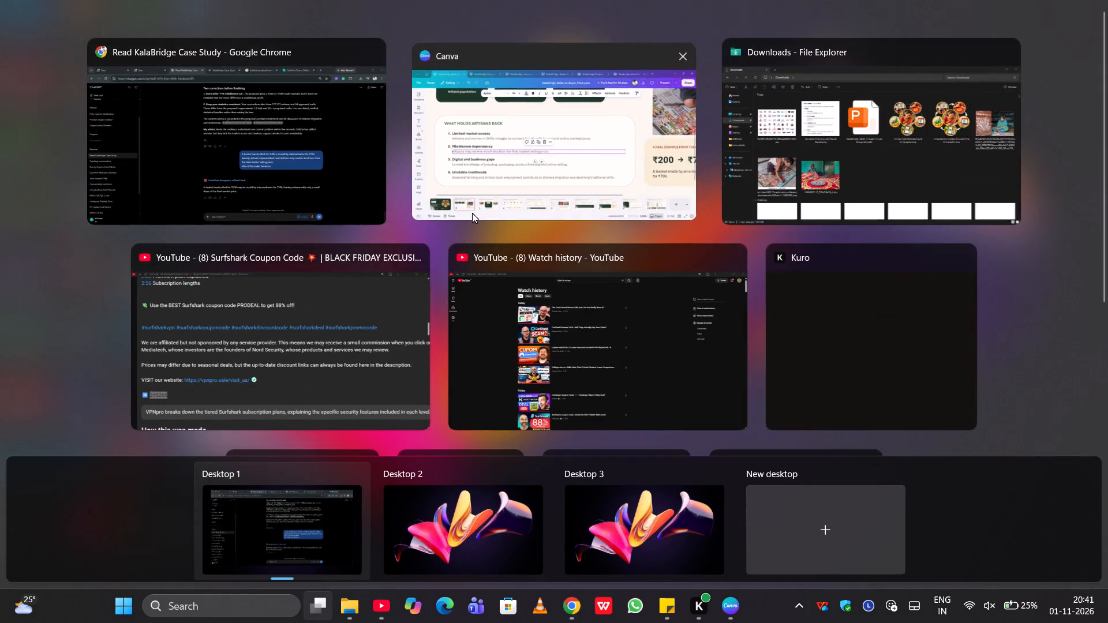
pyautogui.click(541, 322)
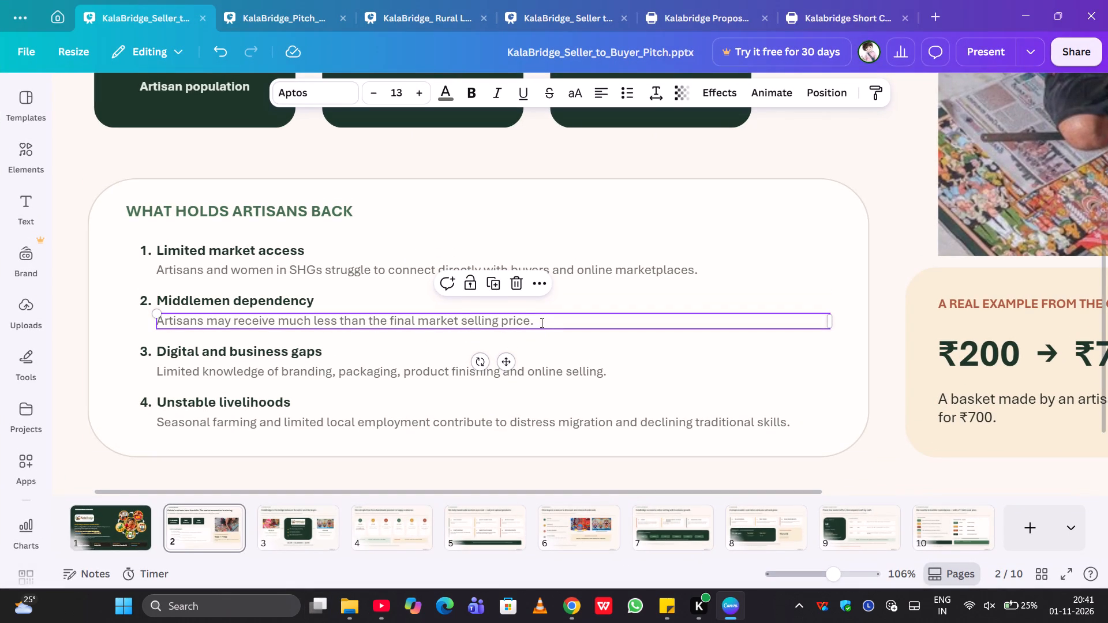
pyautogui.hotkey('ctrl', 'a')
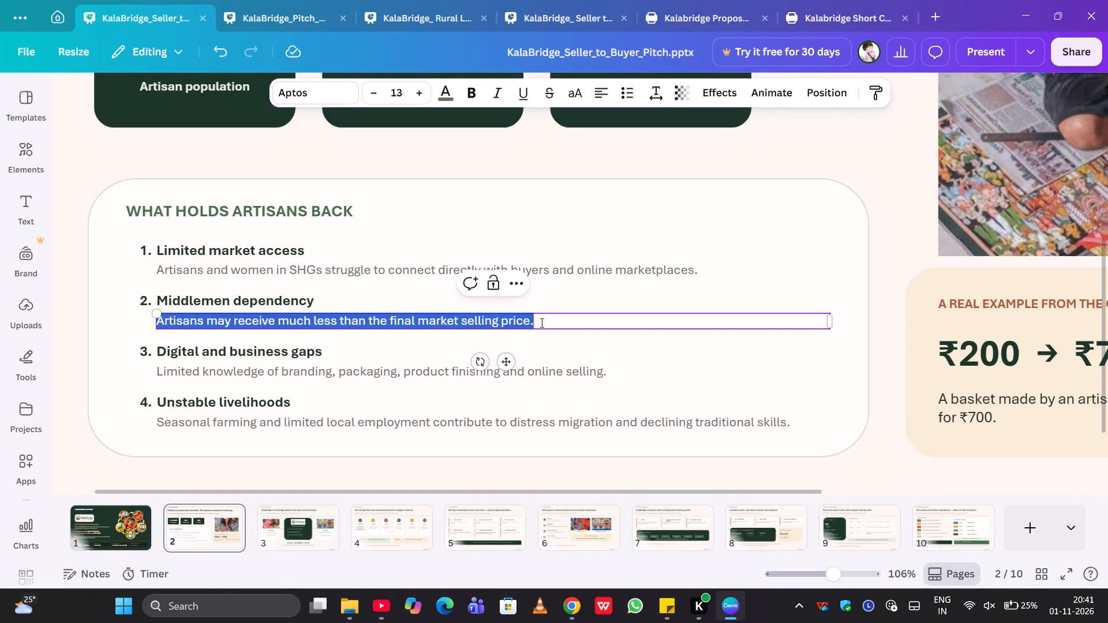
pyautogui.hotkey('ctrl', 'v')
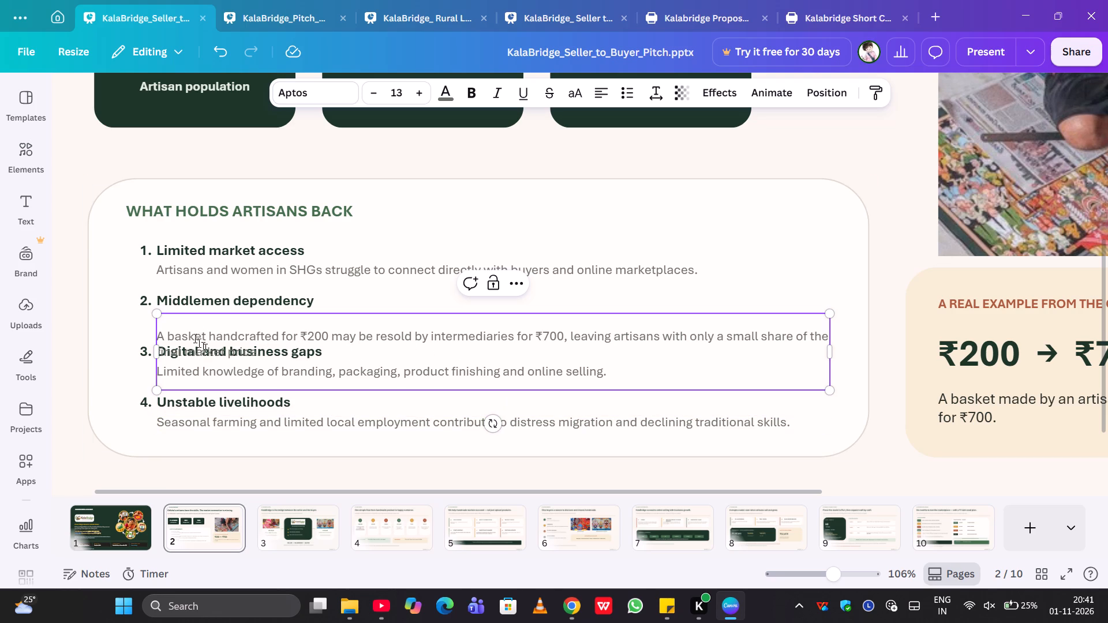
pyautogui.press('BackSpace')
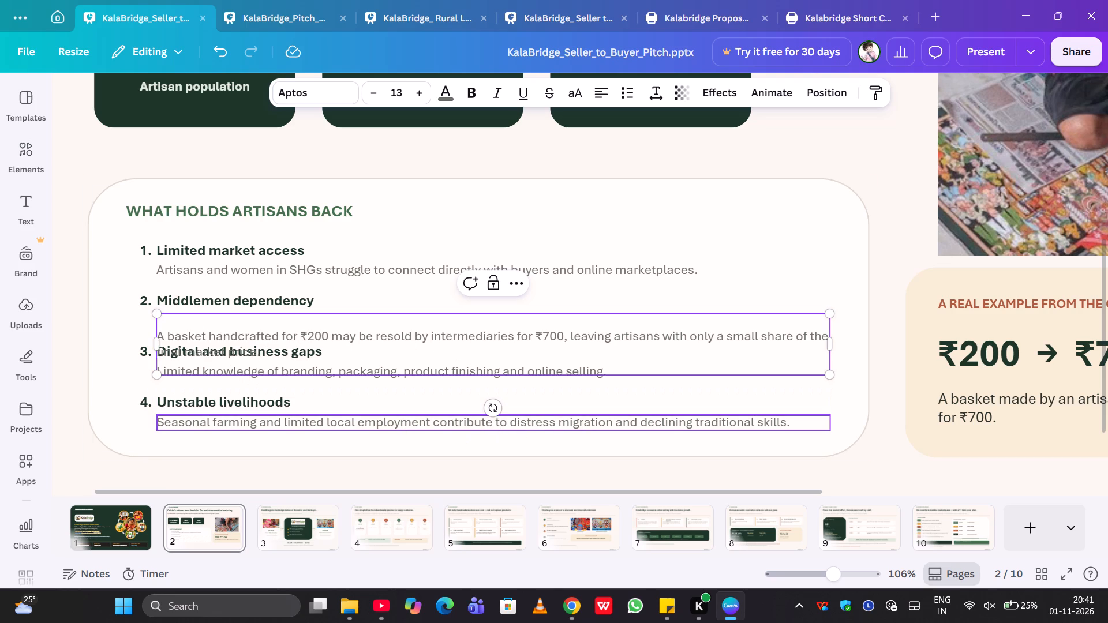
pyautogui.press('BackSpace')
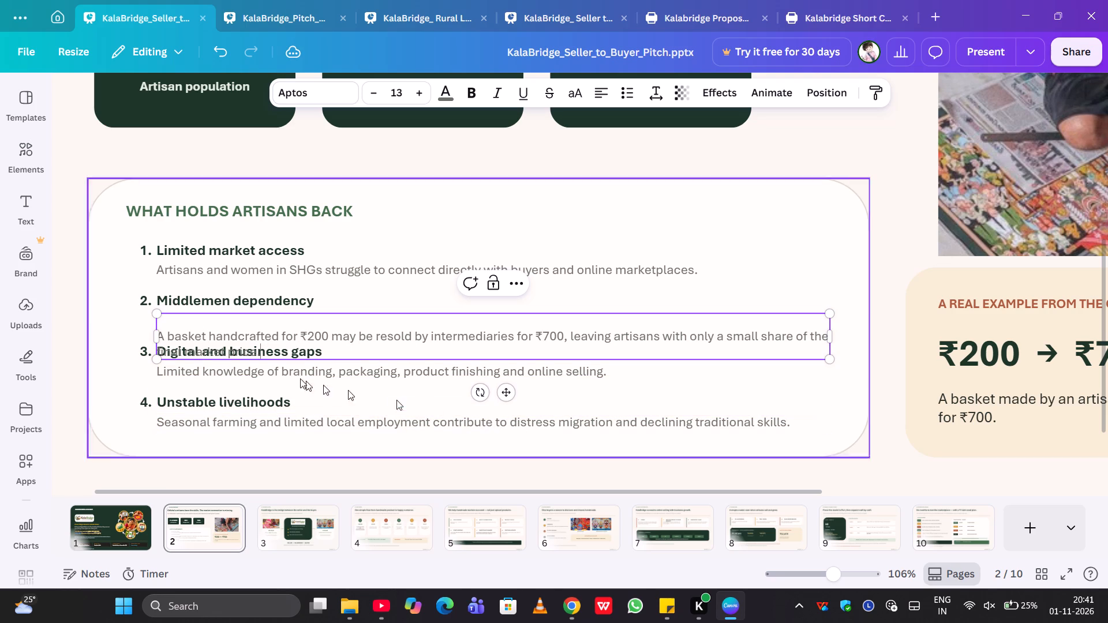
pyautogui.click(159, 338)
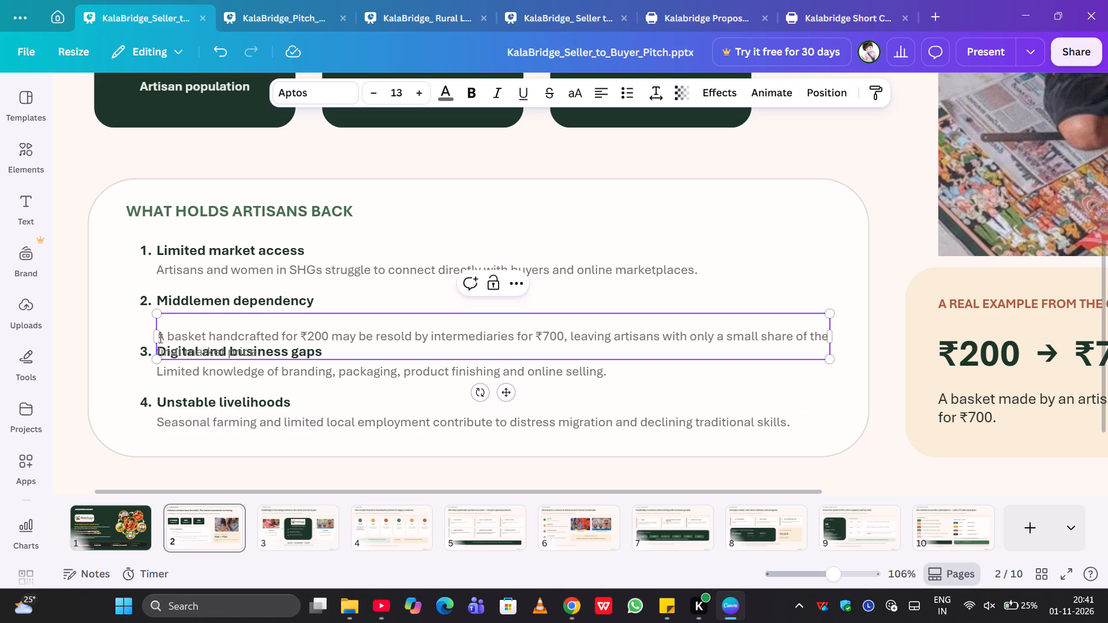
pyautogui.click(159, 338)
pyautogui.click(167, 338)
pyautogui.press('Left')
pyautogui.press('Left')
pyautogui.press('BackSpace')
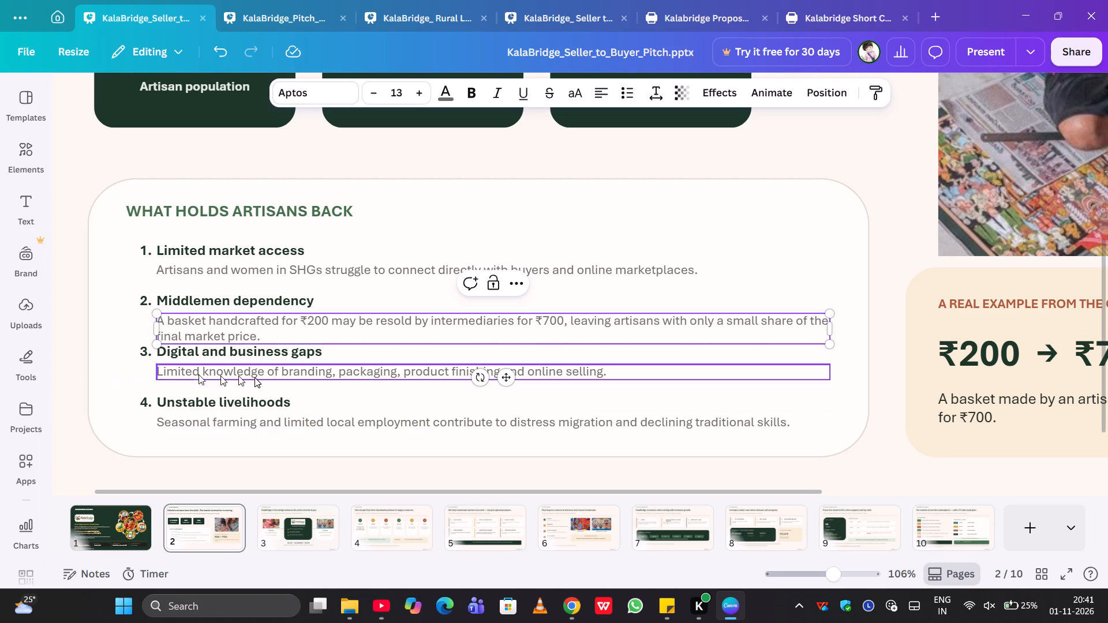
pyautogui.click(94, 347)
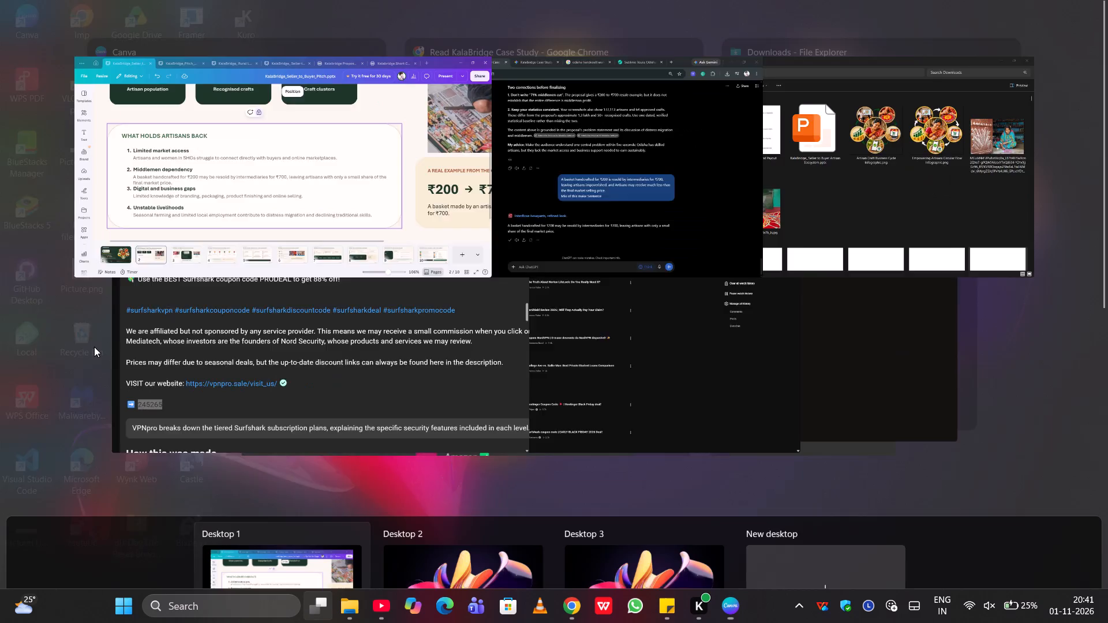
# Check the Rural Livelihood deck's problem slide, then review slide 2's statistics, problem list and price example in the Seller_to_Buyer_Pitch deck.
pyautogui.click(259, 125)
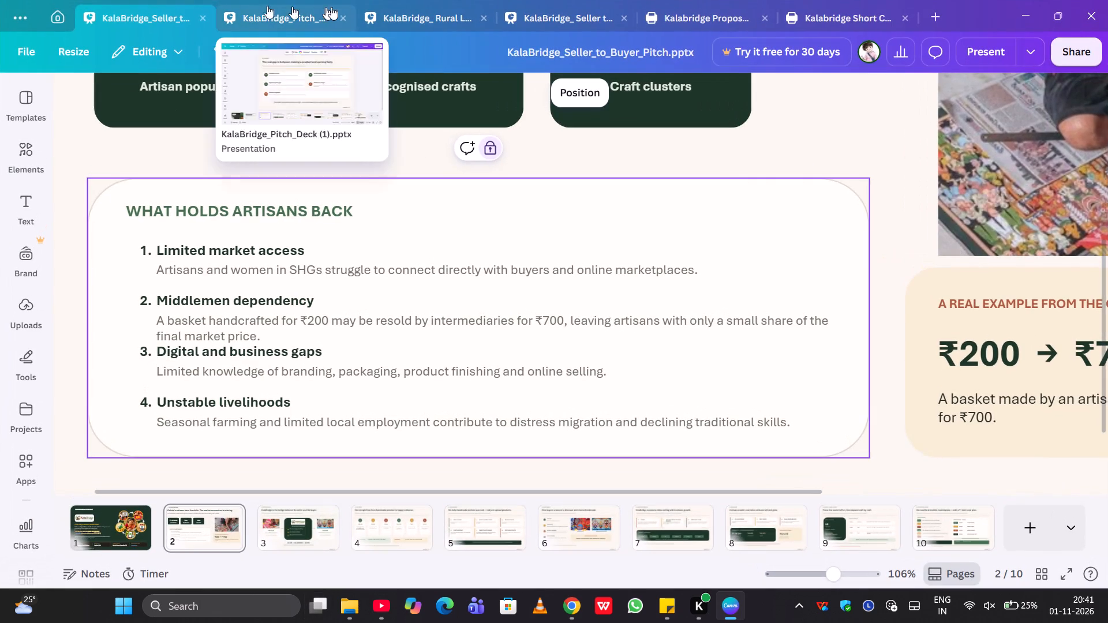
pyautogui.click(409, 9)
pyautogui.scroll(1, 365, 177)
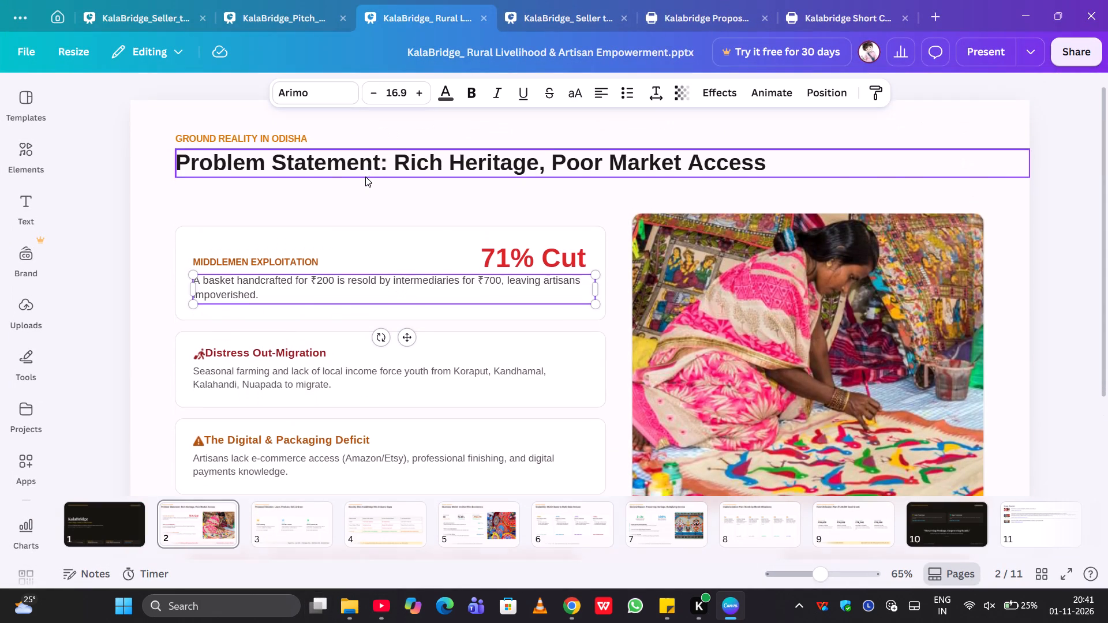
pyautogui.scroll(1, 365, 177)
pyautogui.click(160, 13)
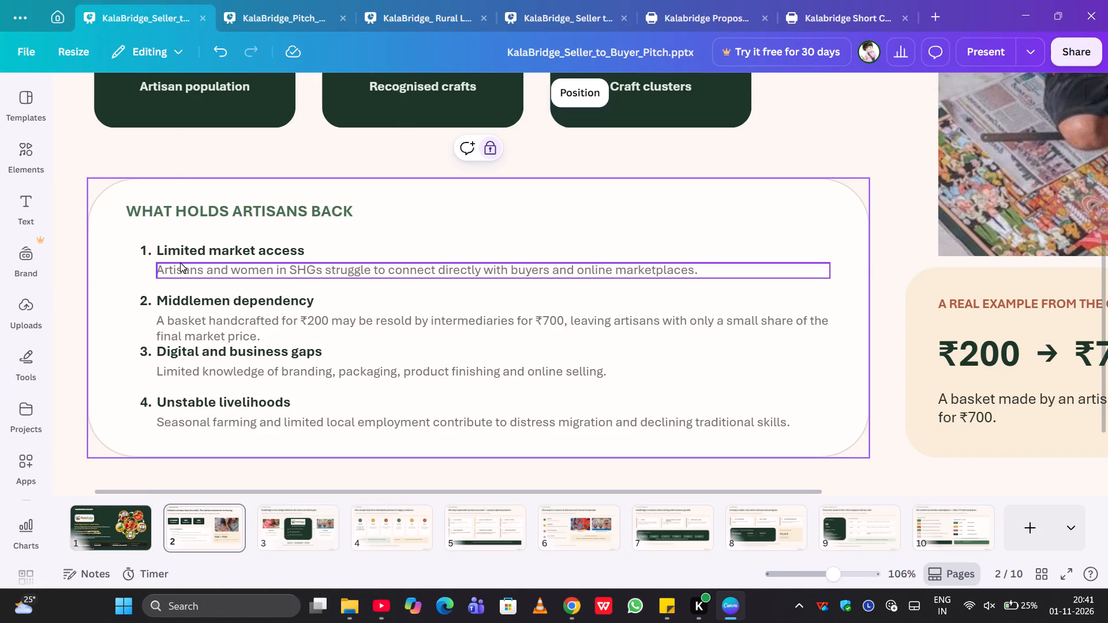
pyautogui.scroll(1, 180, 262)
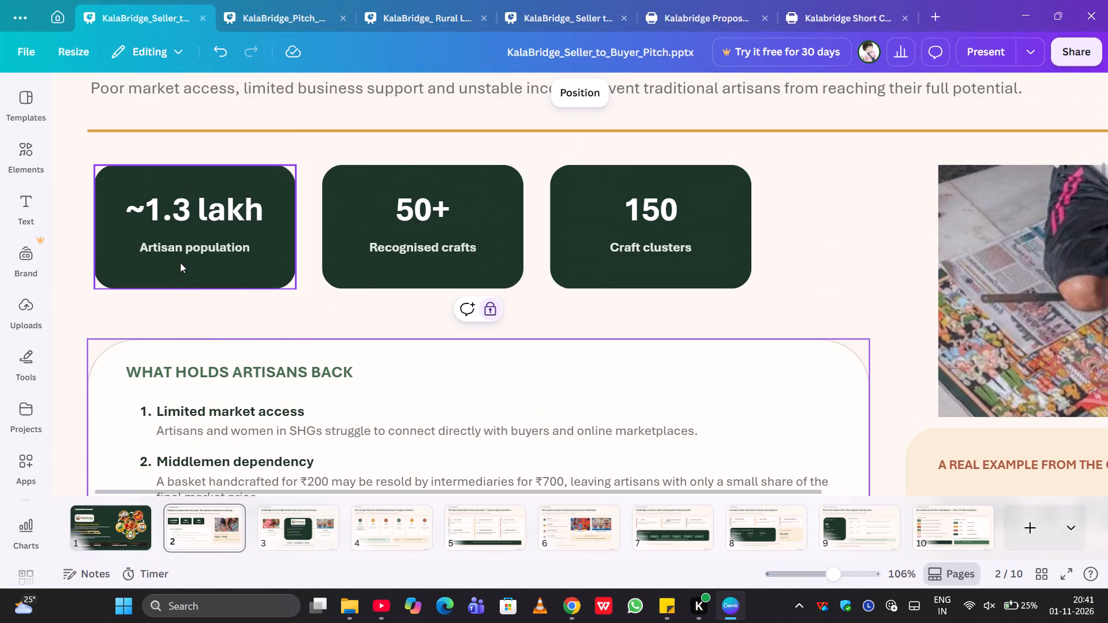
pyautogui.scroll(-1, 180, 262)
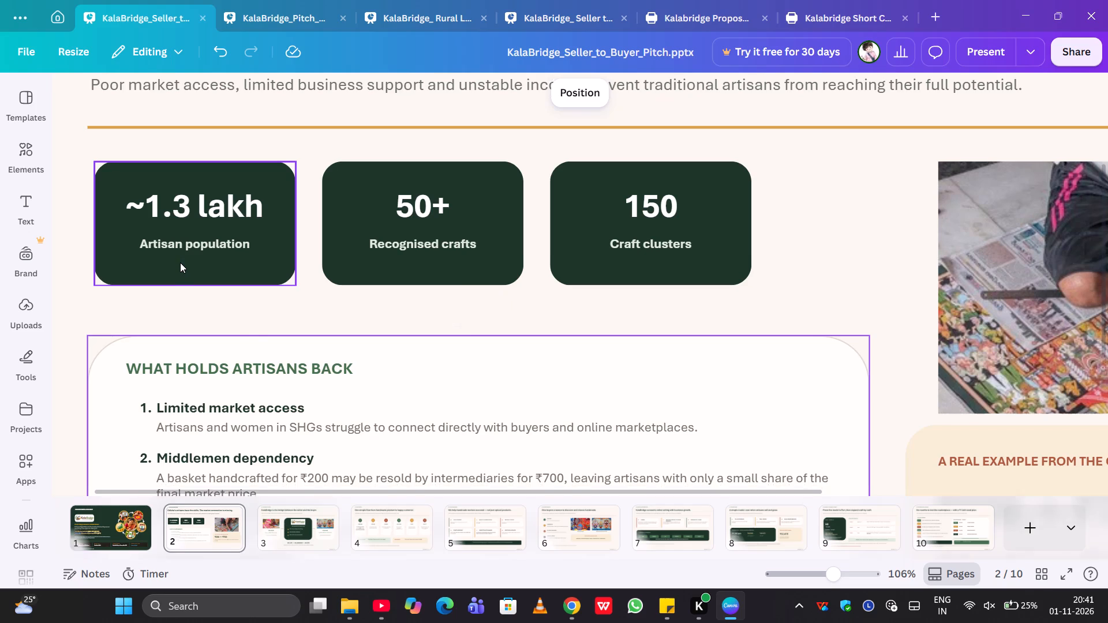
pyautogui.scroll(-1, 180, 262)
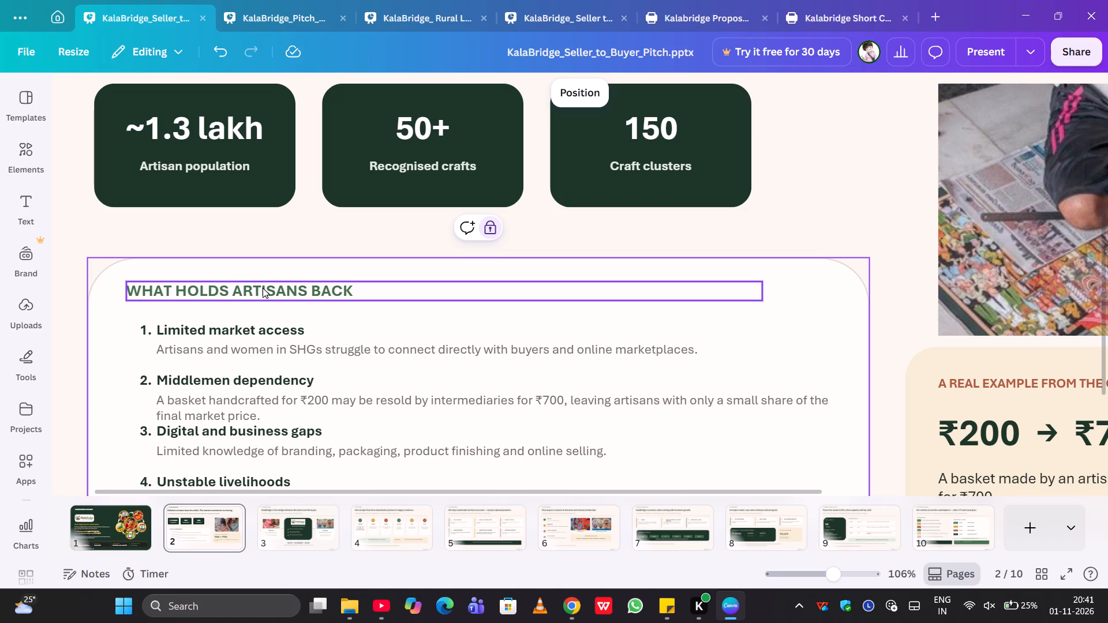
pyautogui.scroll(-3, 263, 288)
pyautogui.scroll(1, 263, 288)
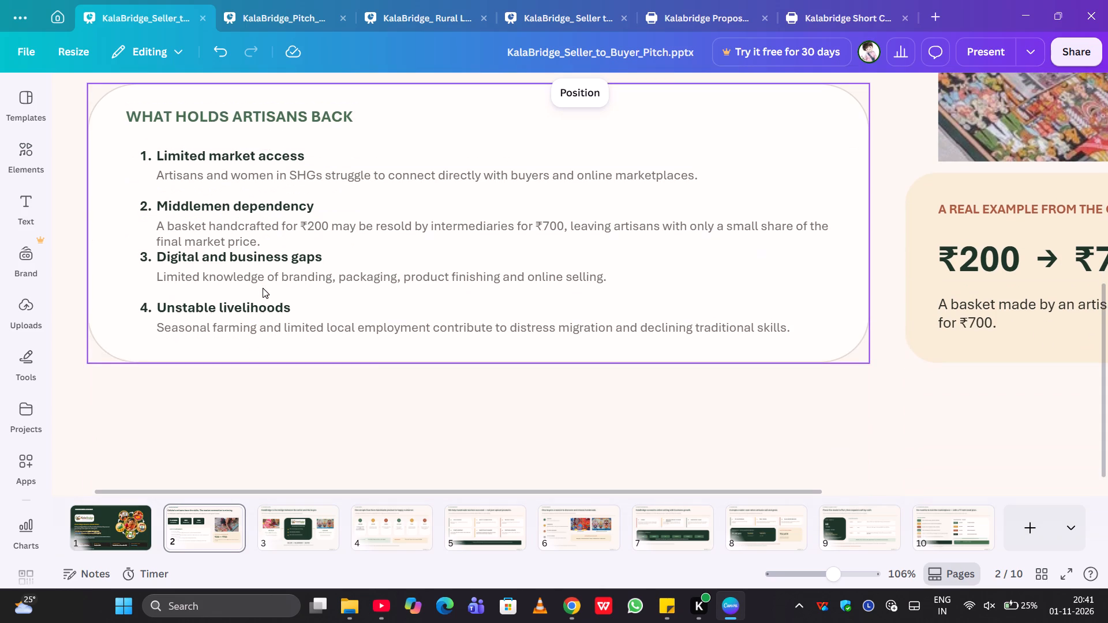
pyautogui.scroll(1, 263, 288)
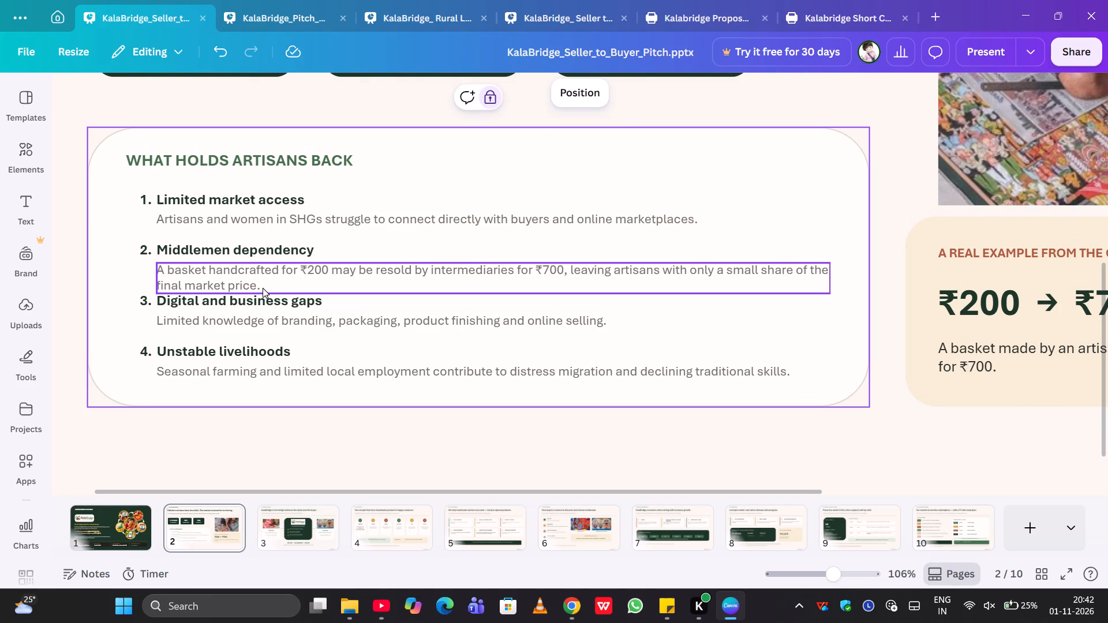
pyautogui.scroll(1, 263, 288)
pyautogui.hscroll(-5, 263, 288)
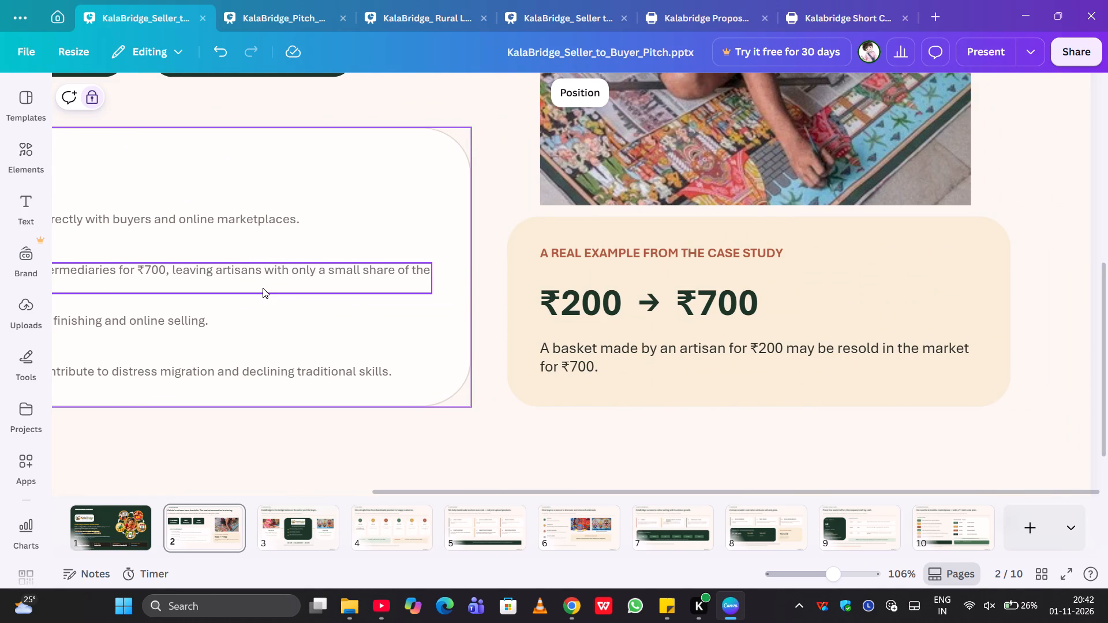
pyautogui.hscroll(4, 263, 288)
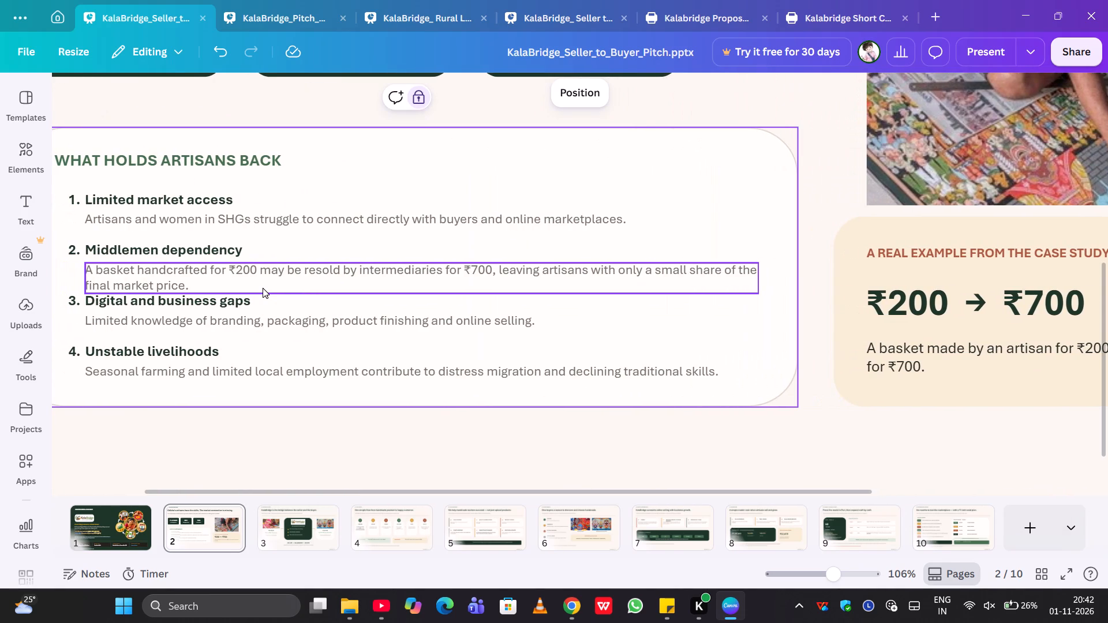
pyautogui.hscroll(1, 263, 288)
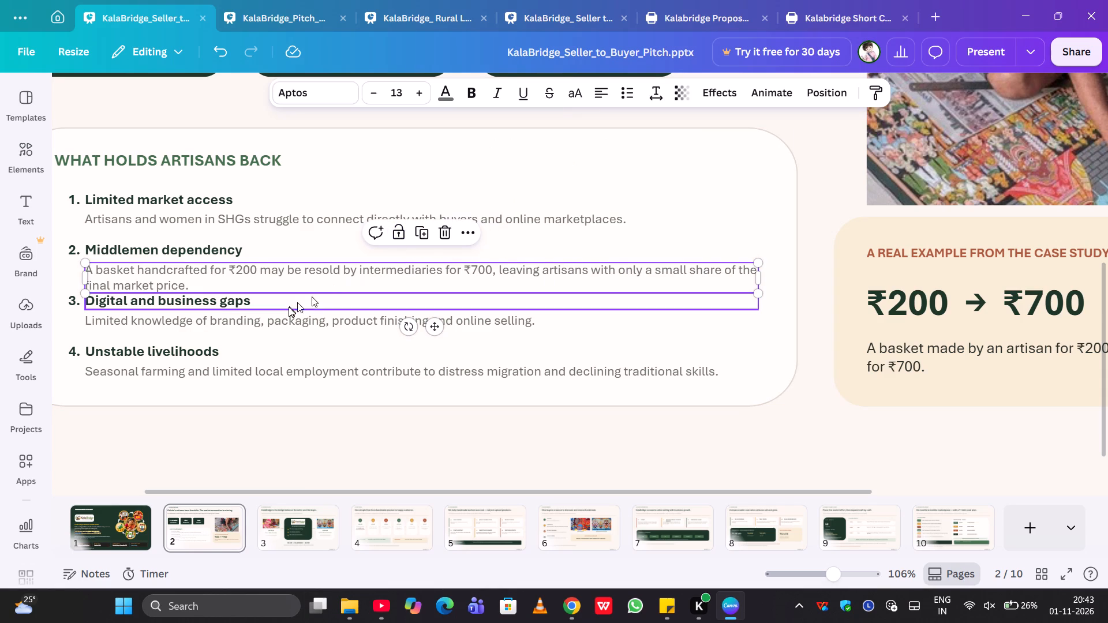
pyautogui.hscroll(1, 288, 307)
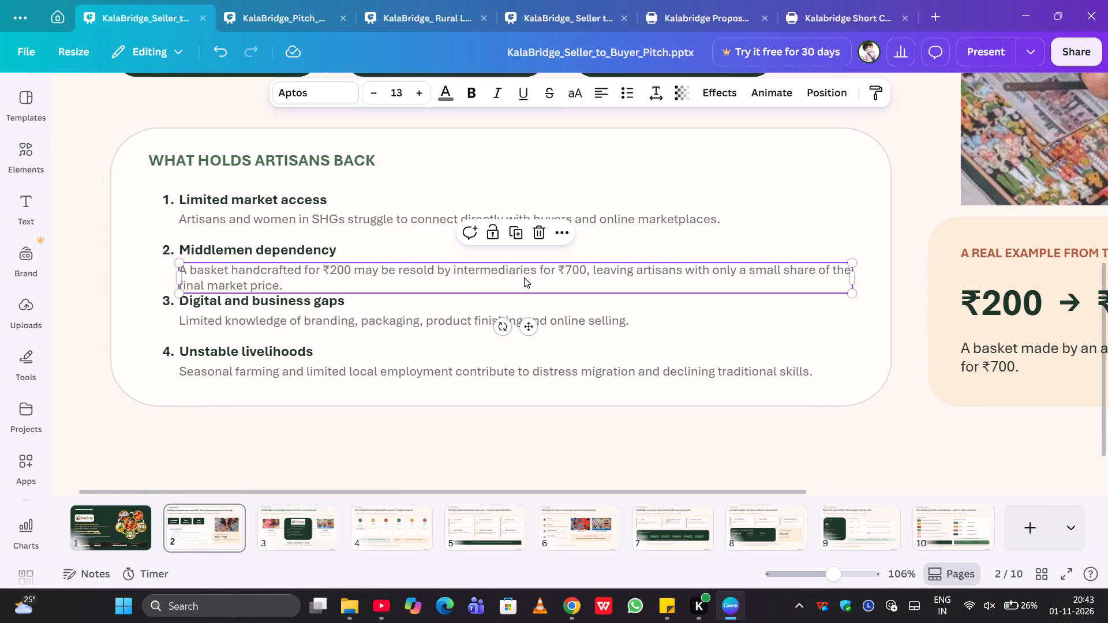
pyautogui.click(536, 268)
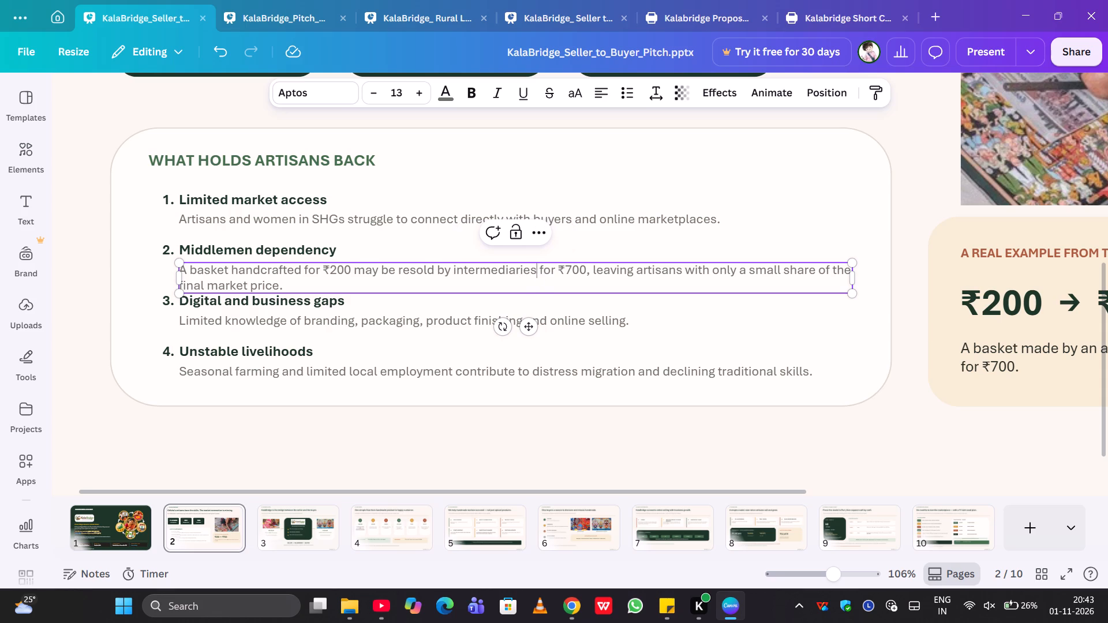
pyautogui.press('BackSpace')
pyautogui.press('BackSpace')
pyautogui.press('BackSpace')
pyautogui.press('BackSpace')
pyautogui.press('BackSpace')
pyautogui.press('BackSpace')
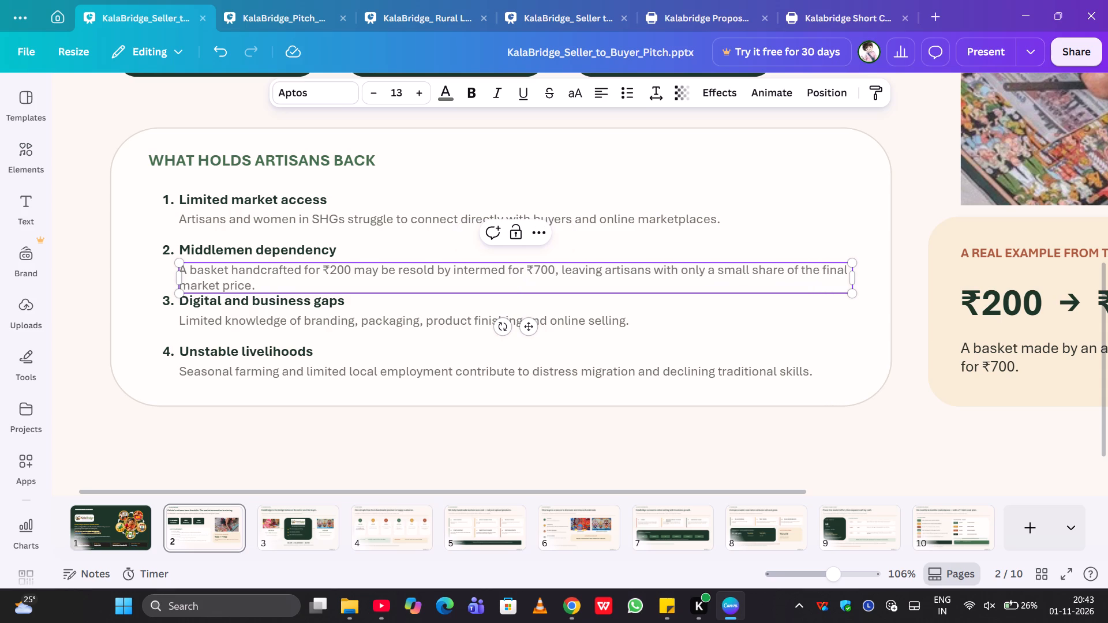
pyautogui.press('BackSpace')
pyautogui.press('BackSpace')
pyautogui.press('BackSpace')
pyautogui.press('BackSpace')
pyautogui.press('BackSpace')
pyautogui.press('BackSpace')
pyautogui.press('BackSpace')
pyautogui.press('BackSpace')
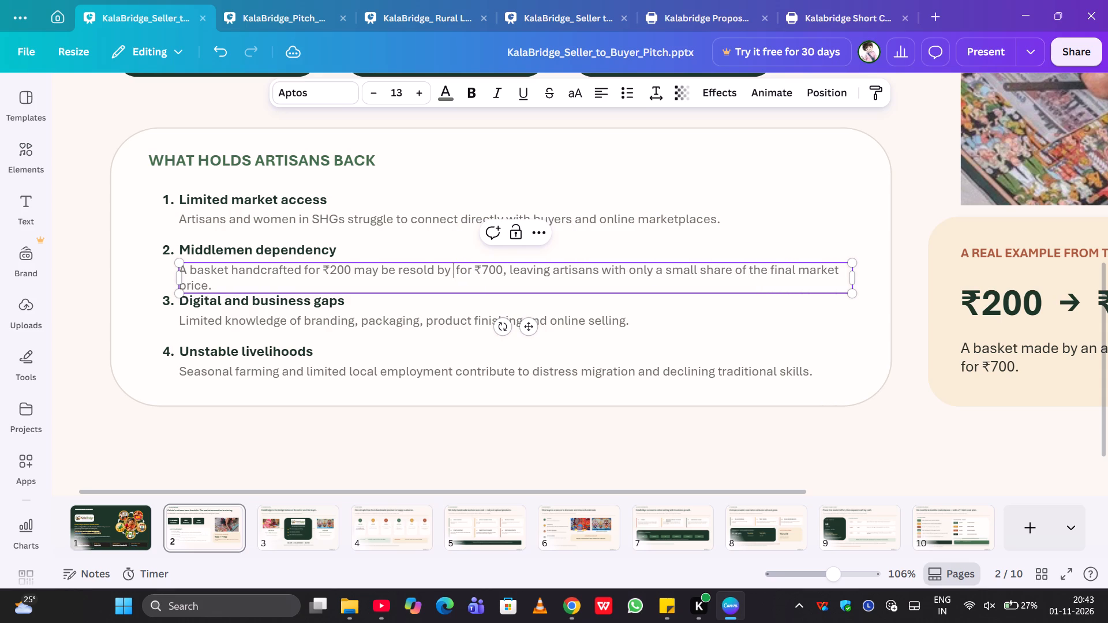
pyautogui.write('middle')
pyautogui.write('men')
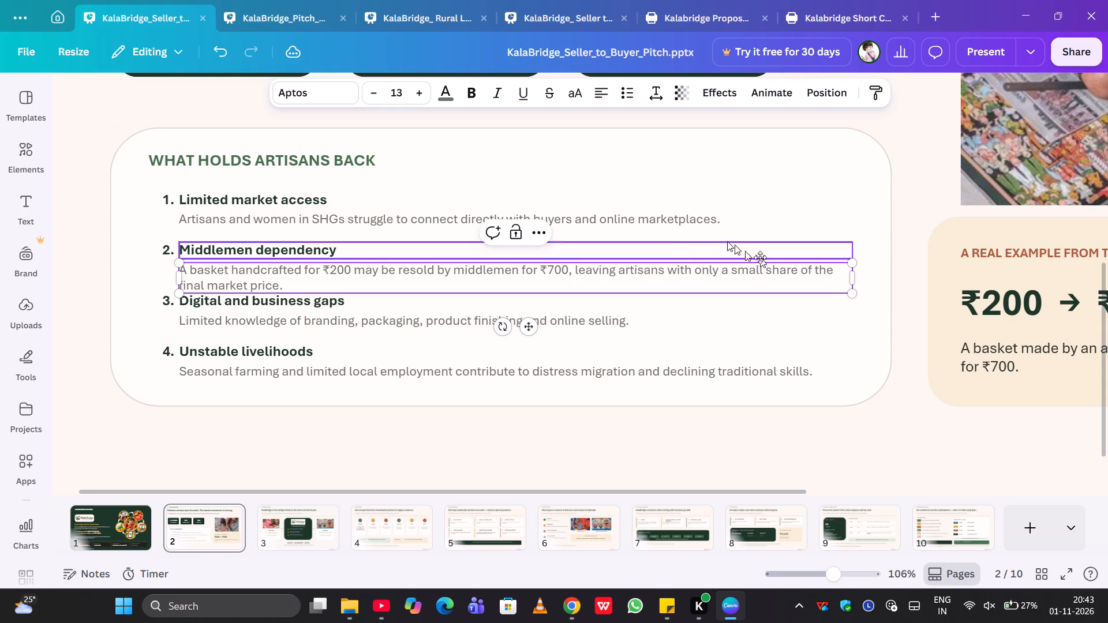
# Widen the text box of the Middlemen dependency description to about 900 wide.
pyautogui.click(851, 276)
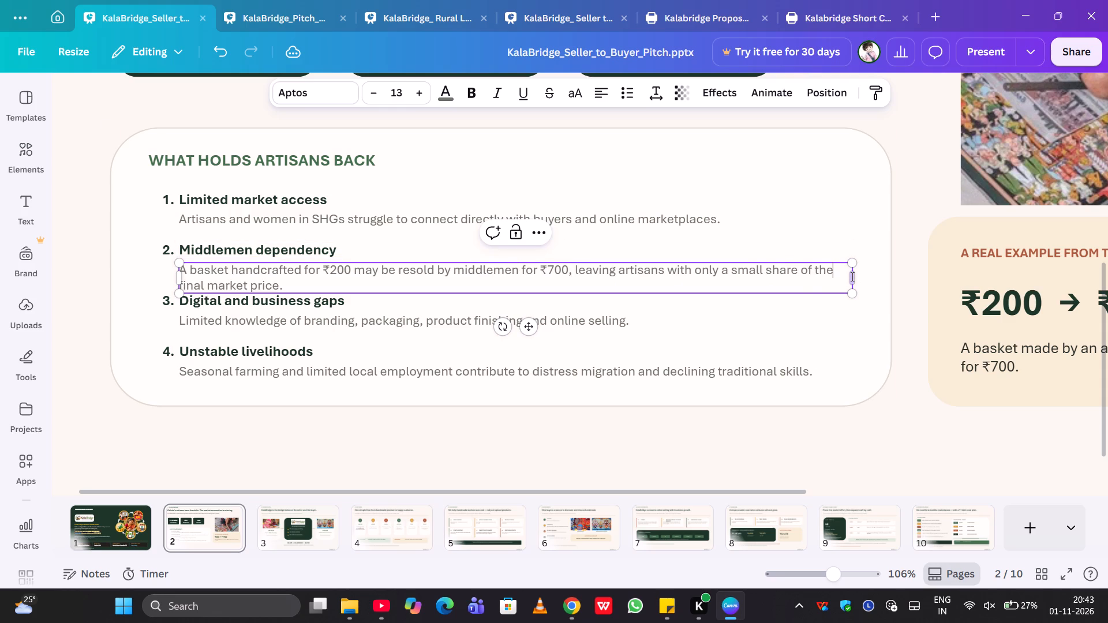
pyautogui.click(852, 279)
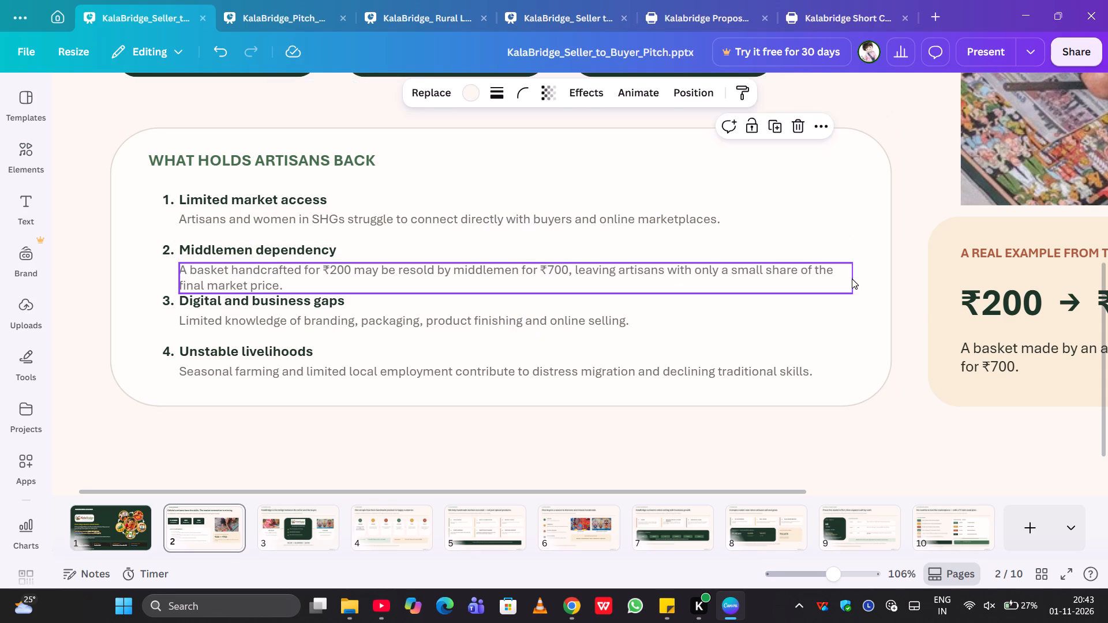
pyautogui.click(847, 279)
pyautogui.moveTo(856, 275); pyautogui.dragTo(857, 275)
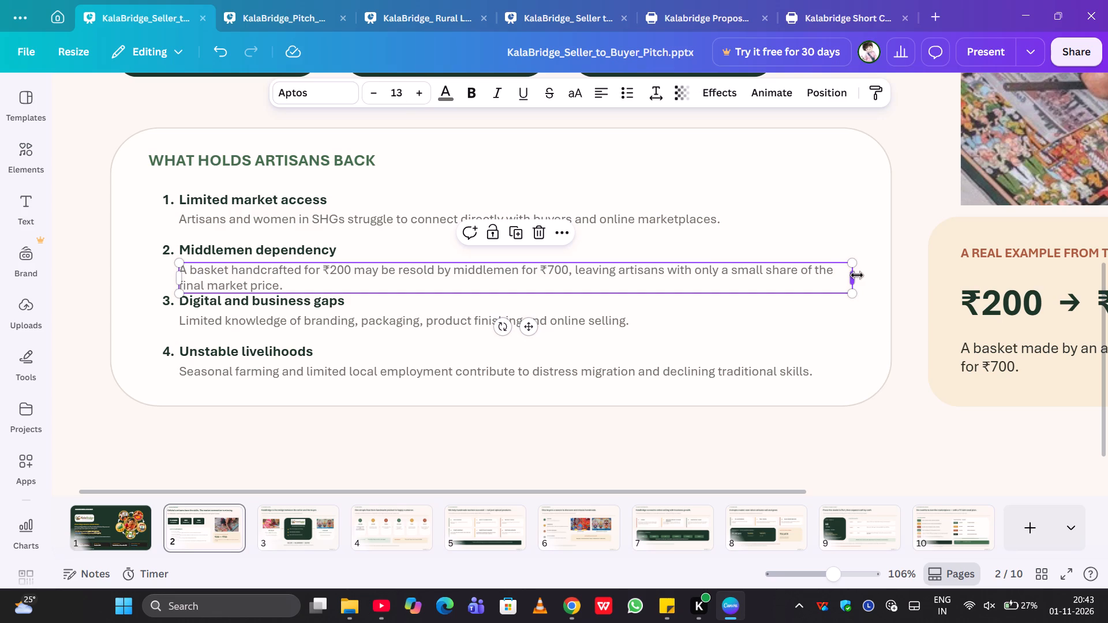
pyautogui.moveTo(857, 275); pyautogui.dragTo(876, 276)
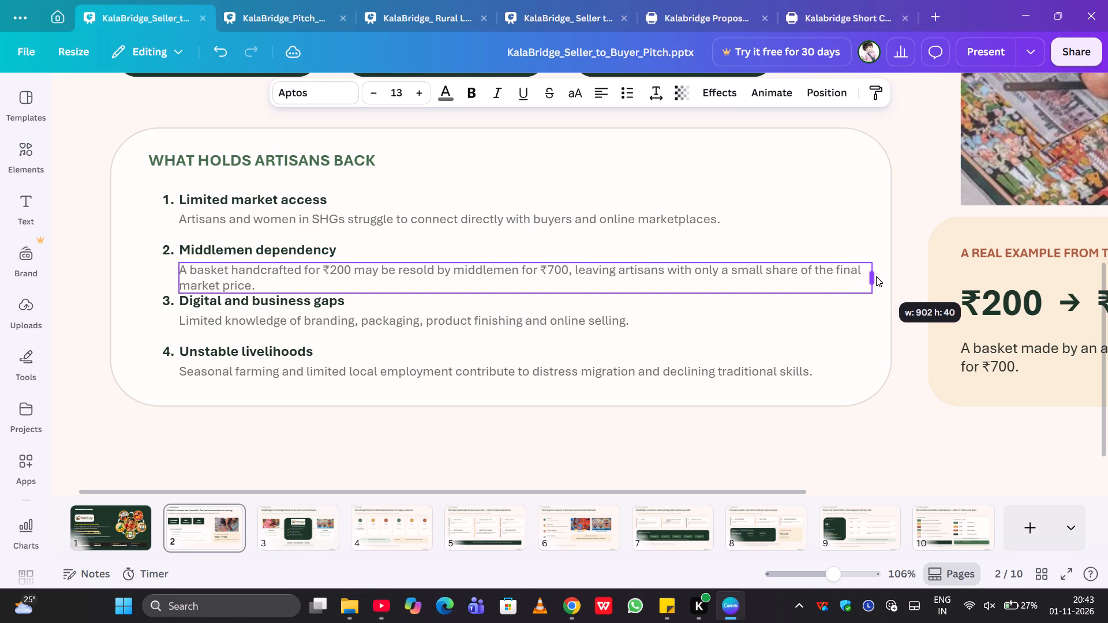
pyautogui.moveTo(876, 276); pyautogui.dragTo(873, 278)
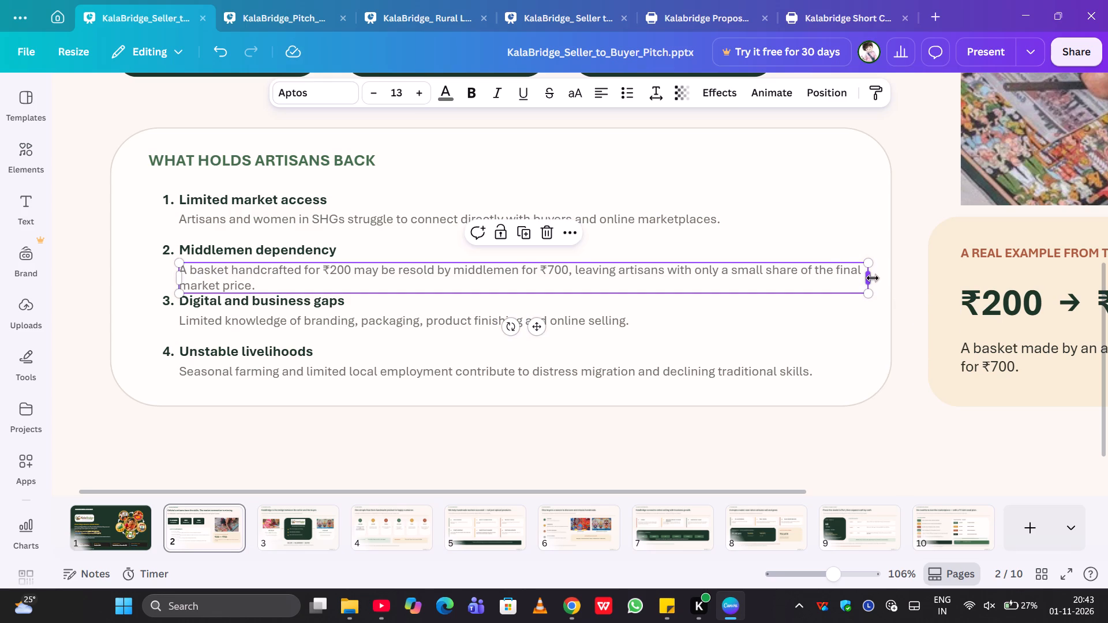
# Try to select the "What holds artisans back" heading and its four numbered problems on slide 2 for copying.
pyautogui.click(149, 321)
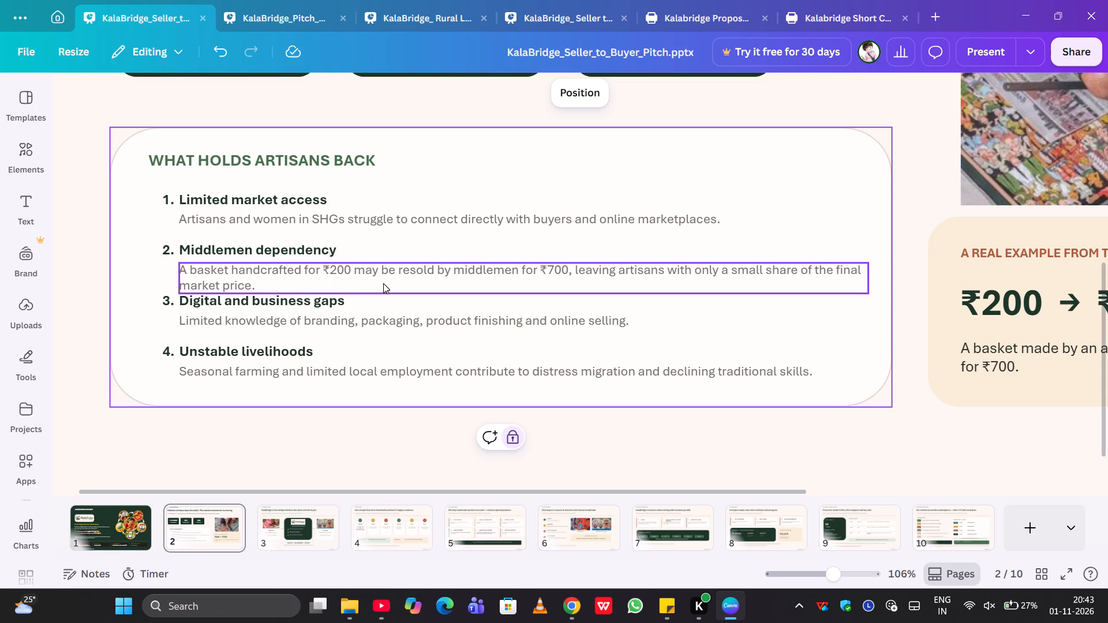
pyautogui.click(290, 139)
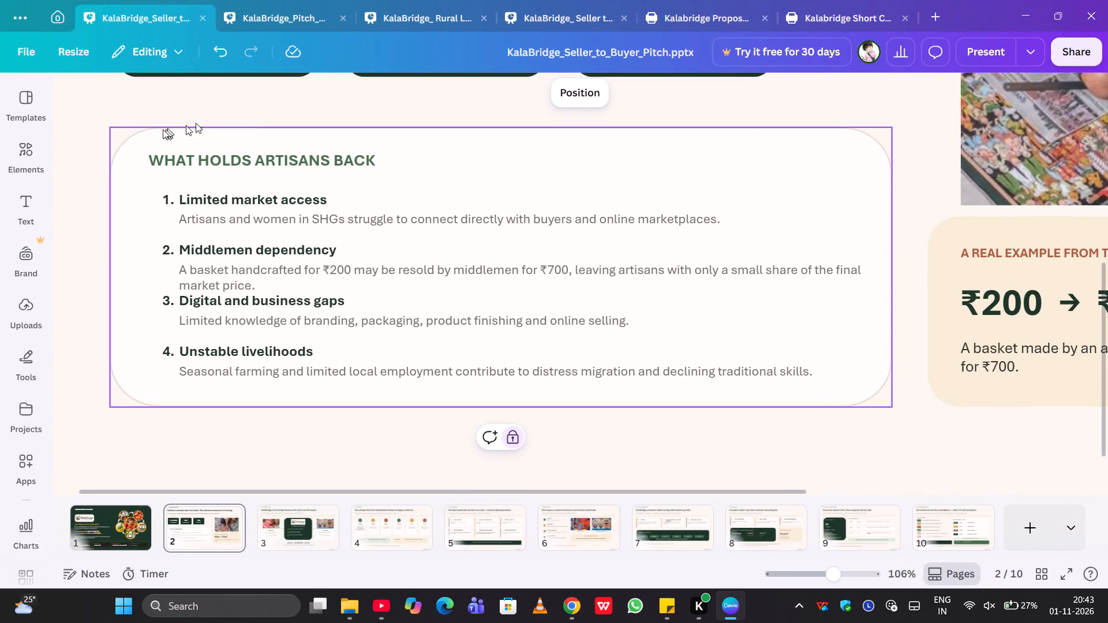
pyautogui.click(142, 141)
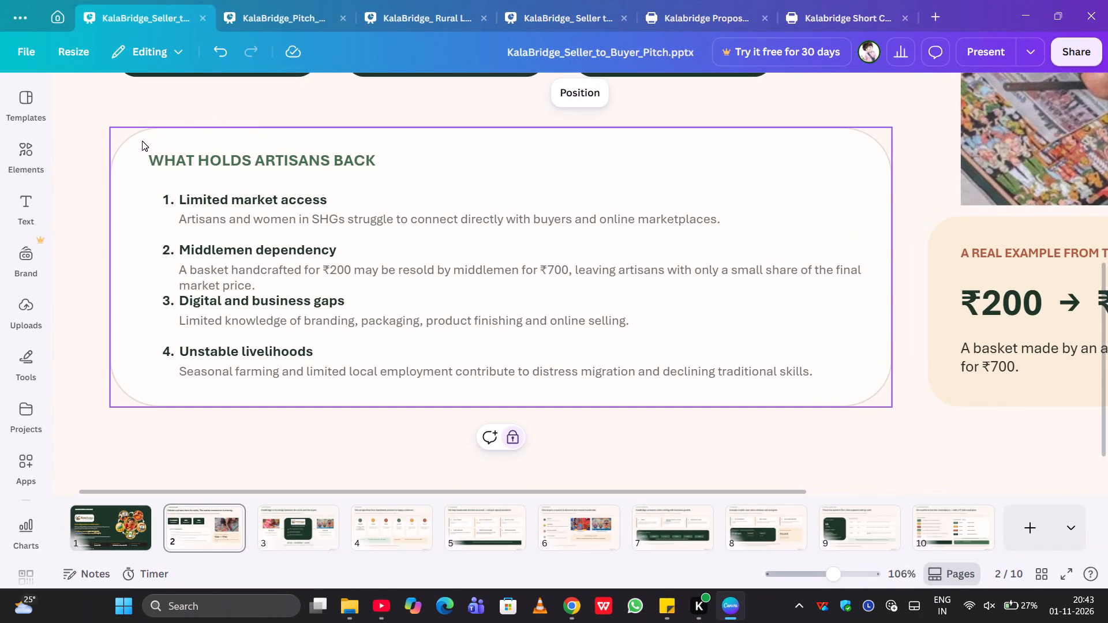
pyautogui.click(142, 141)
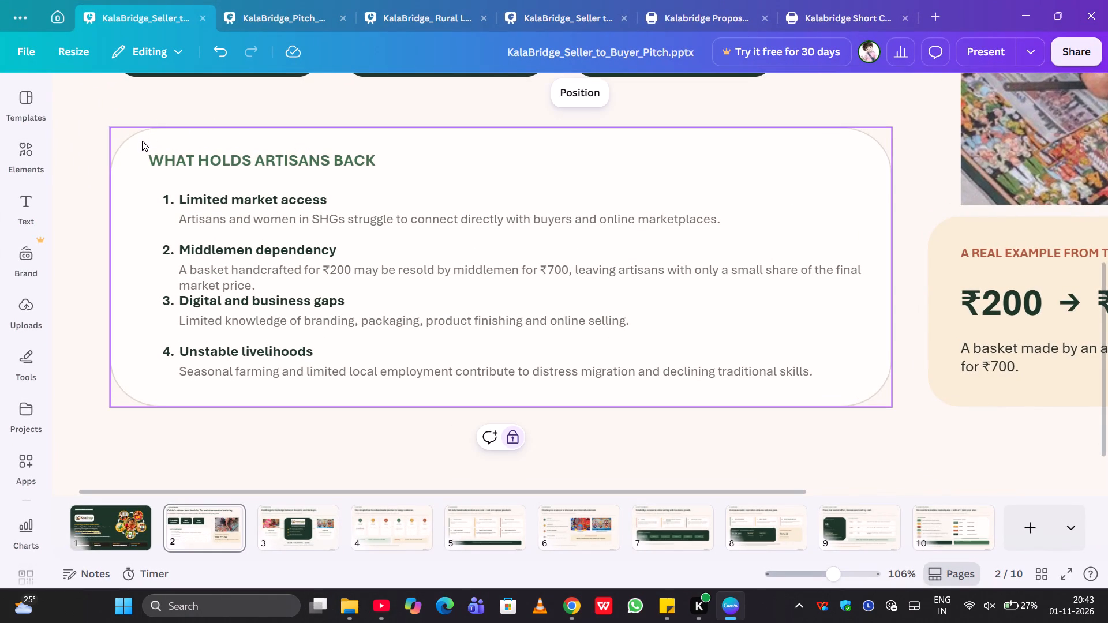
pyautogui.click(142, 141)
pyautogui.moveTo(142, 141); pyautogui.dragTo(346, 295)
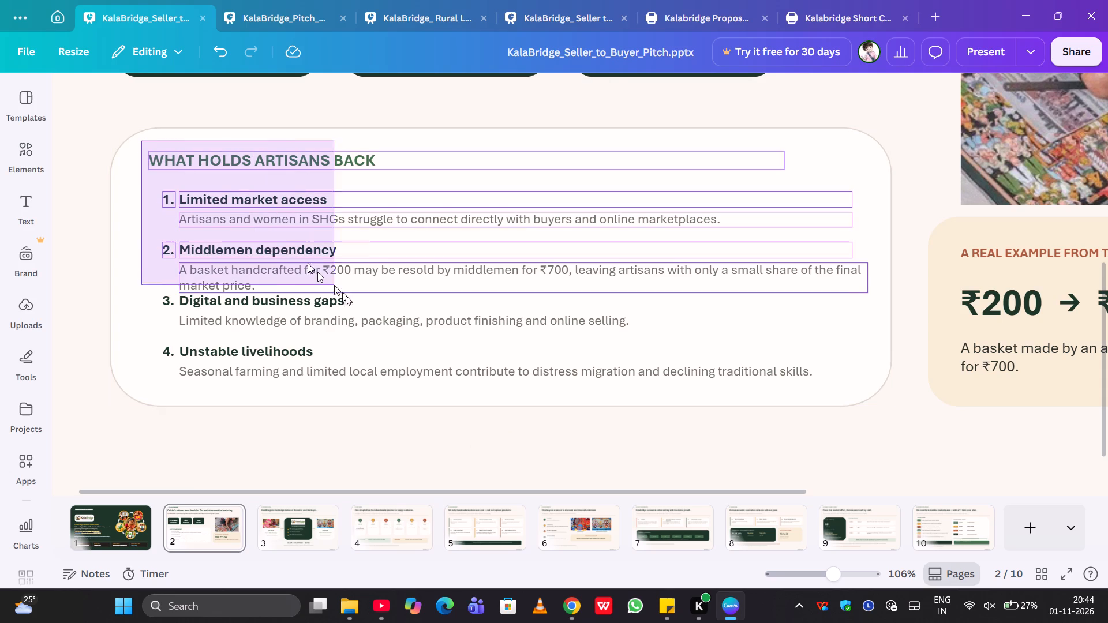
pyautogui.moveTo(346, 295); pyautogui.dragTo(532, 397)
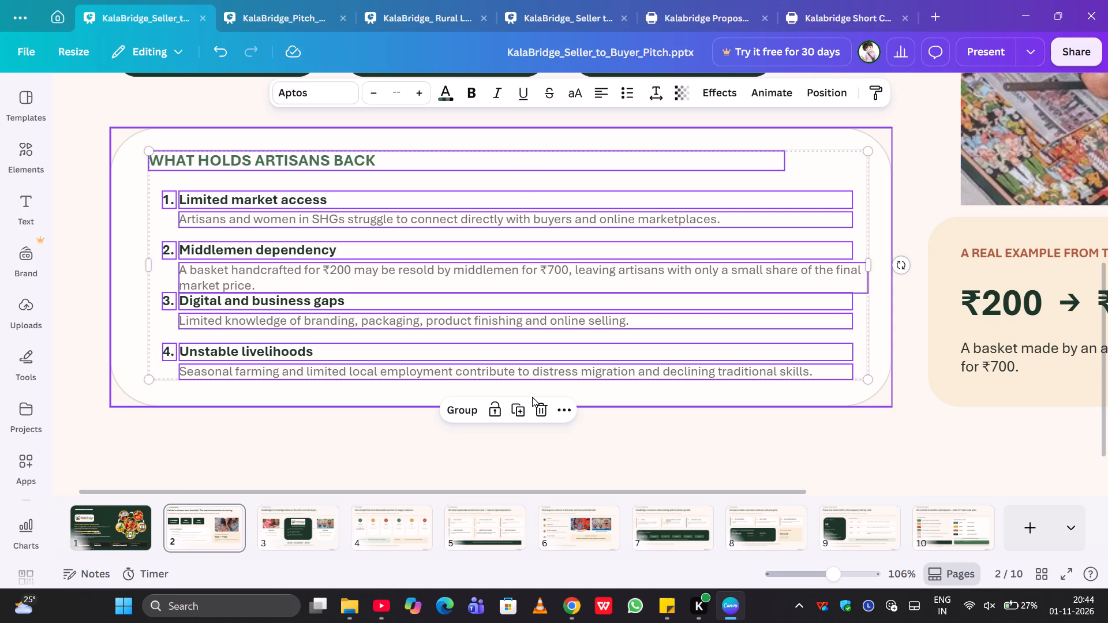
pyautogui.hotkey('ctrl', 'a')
# On slide 3 of KalaBridge_Pitch_Deck (1), delete the pink background and the five numbered problem items with their cards.
pyautogui.click(277, 14)
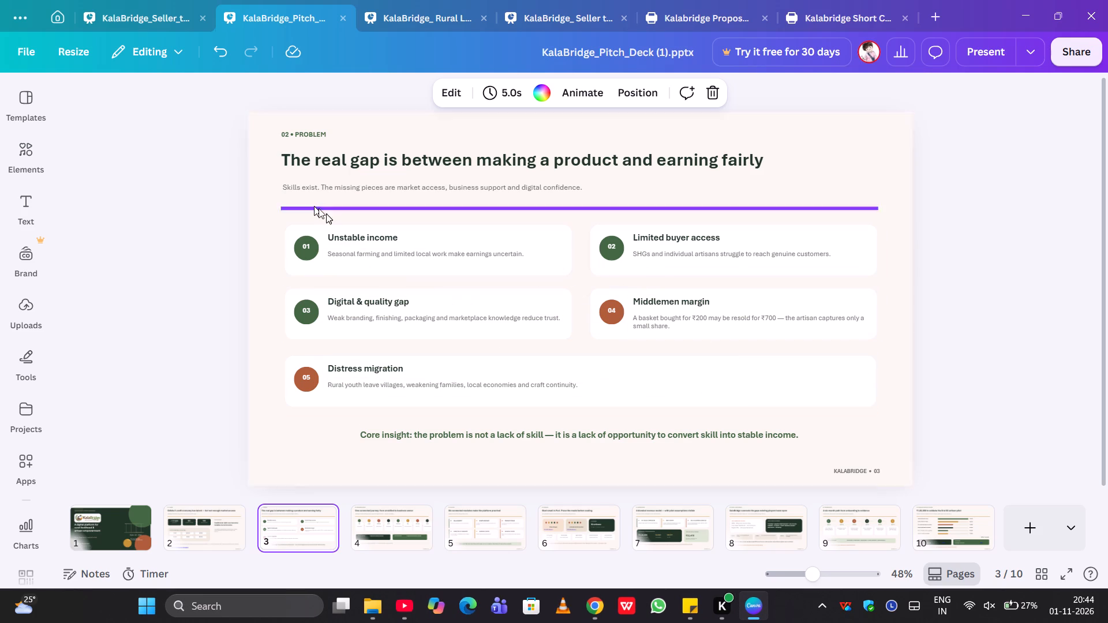
pyautogui.click(802, 370)
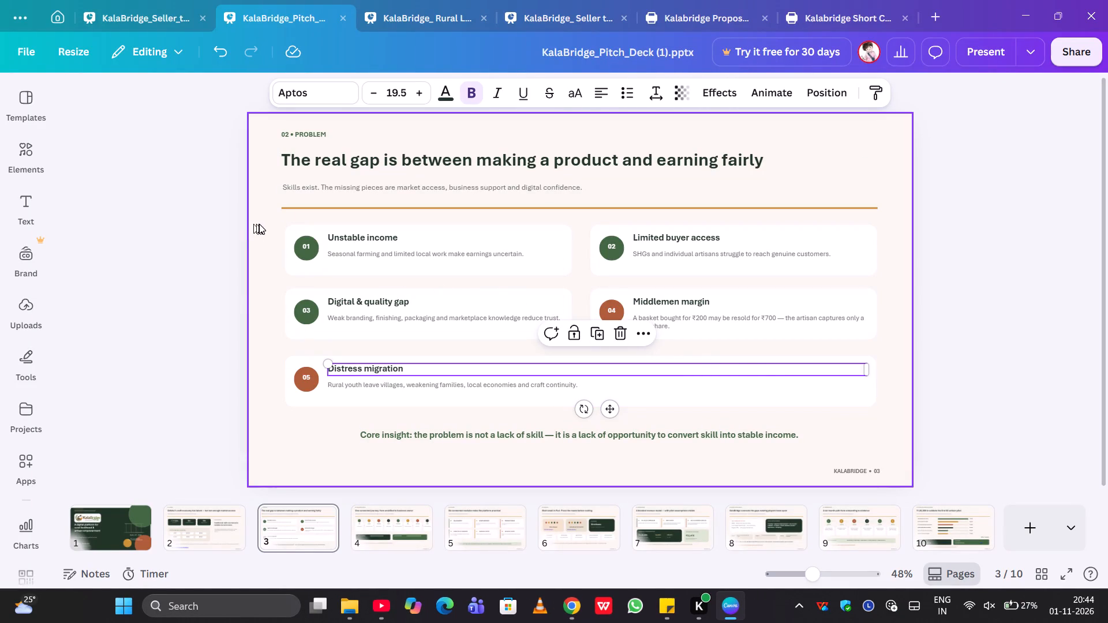
pyautogui.click(265, 226)
pyautogui.moveTo(265, 226); pyautogui.dragTo(442, 290)
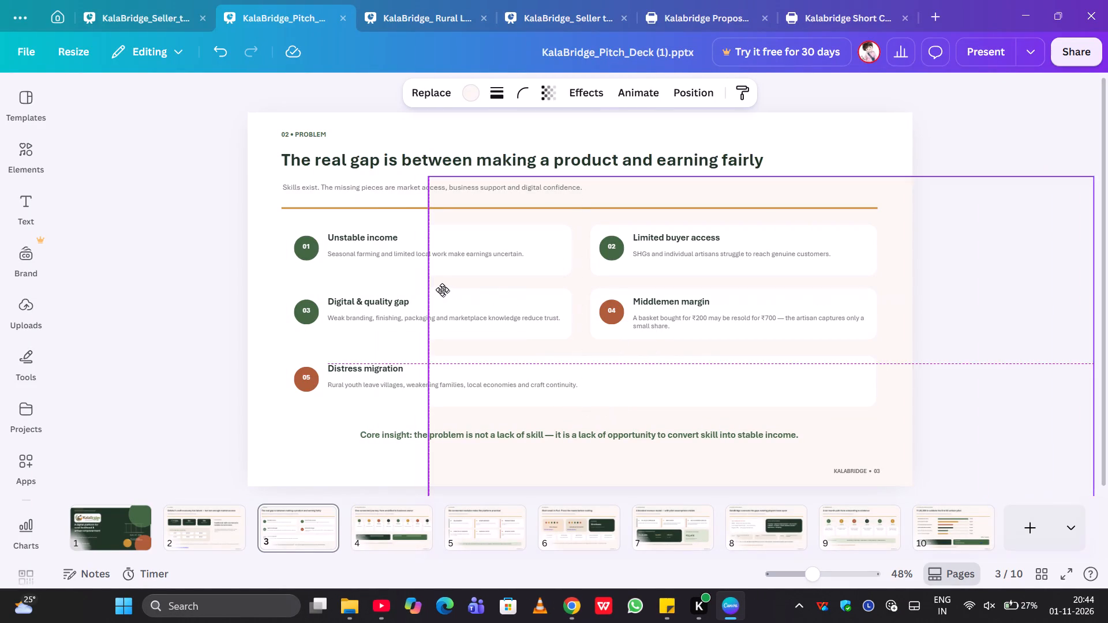
pyautogui.moveTo(442, 290); pyautogui.dragTo(319, 253)
pyautogui.press('BackSpace')
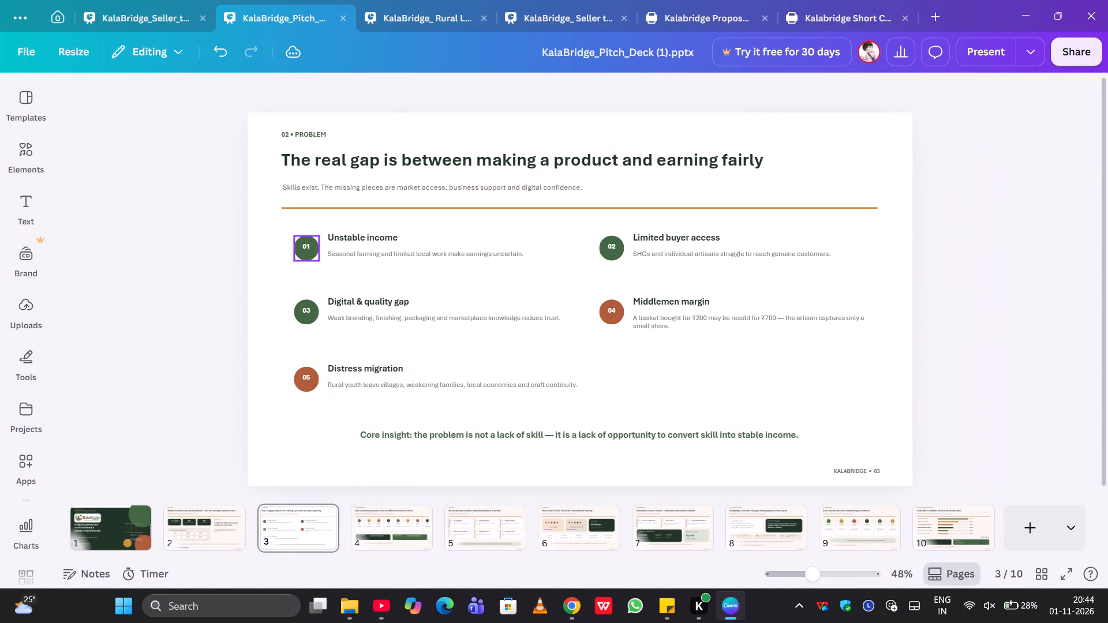
pyautogui.moveTo(283, 223); pyautogui.dragTo(559, 331)
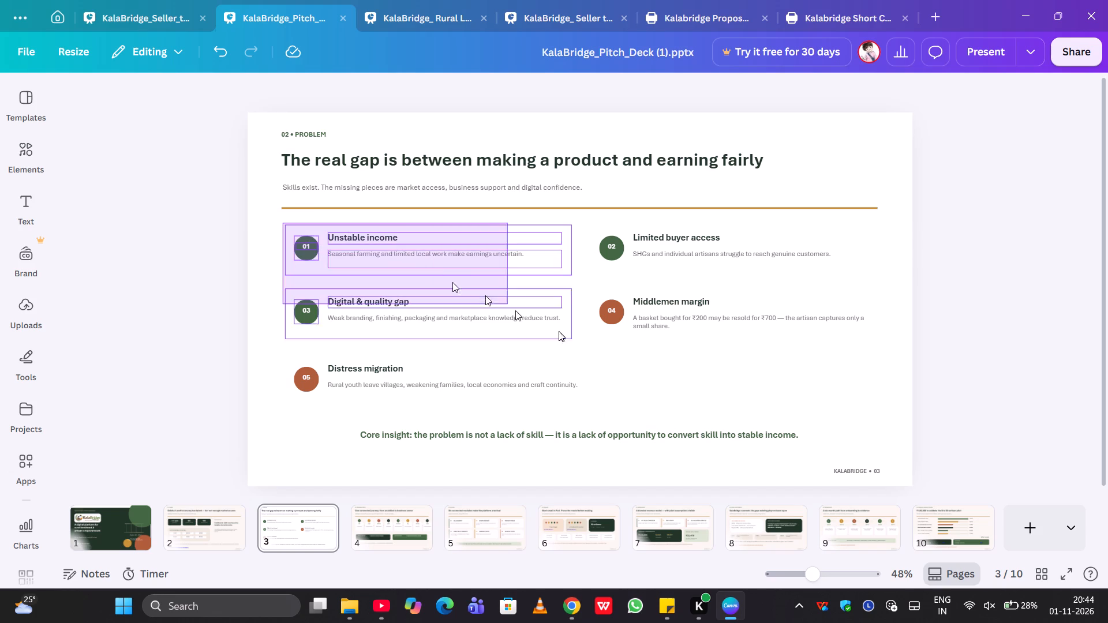
pyautogui.moveTo(559, 331); pyautogui.dragTo(882, 419)
pyautogui.press('BackSpace')
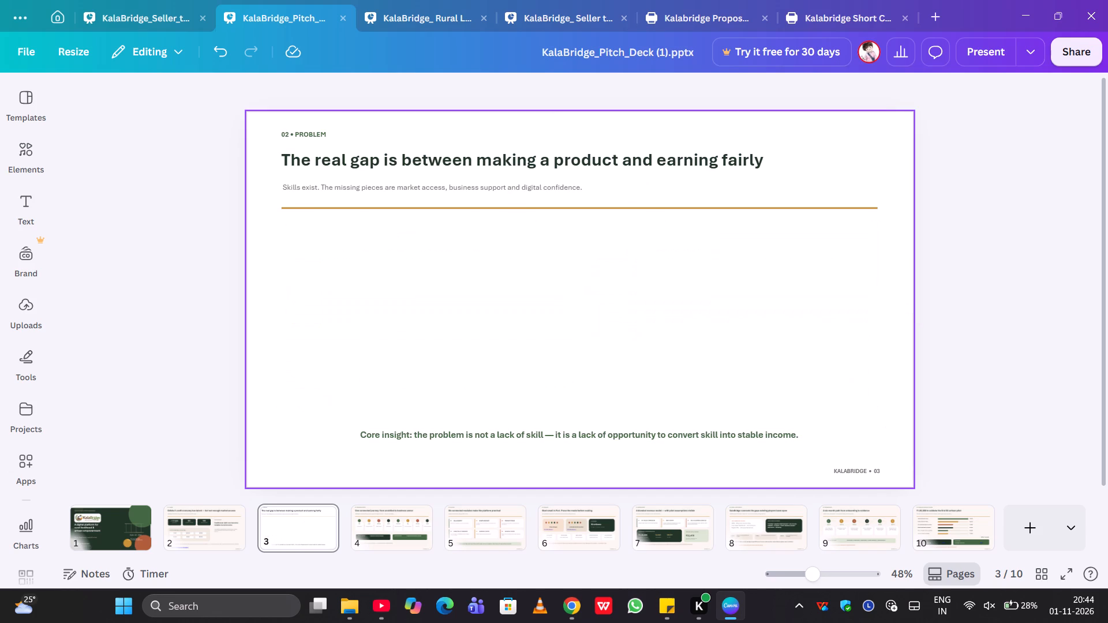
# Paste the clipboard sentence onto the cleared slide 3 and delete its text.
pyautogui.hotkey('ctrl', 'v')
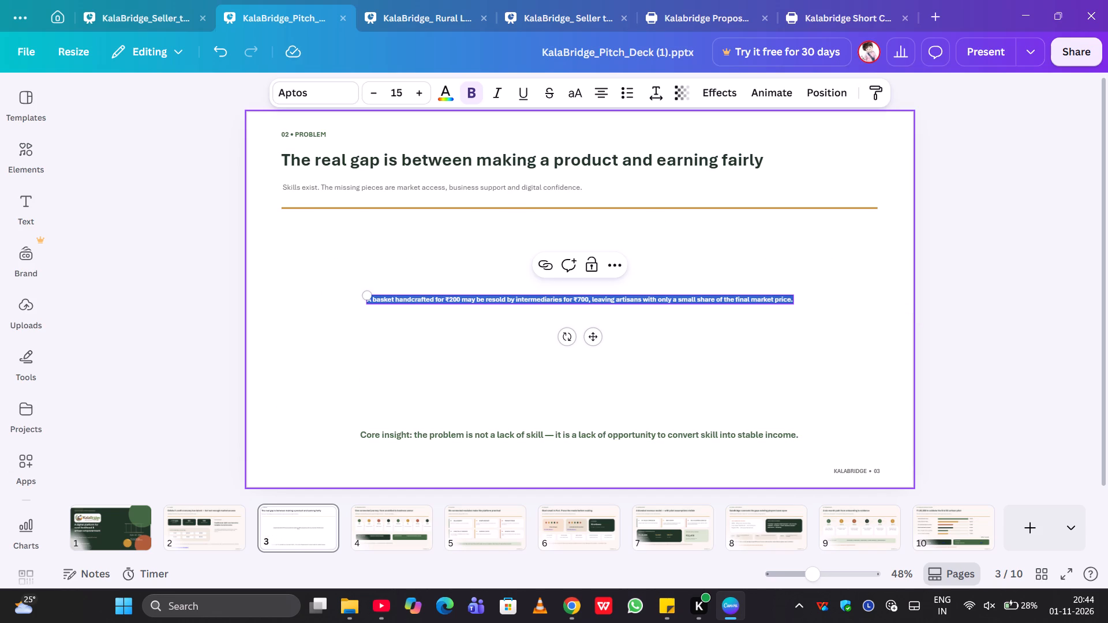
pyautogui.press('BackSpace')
# Copy the "What holds artisans back" heading and its four numbered problems from the Seller_to_Buyer_Pitch deck's slide 2 onto the Pitch_Deck's cleared slide 3.
pyautogui.click(172, 6)
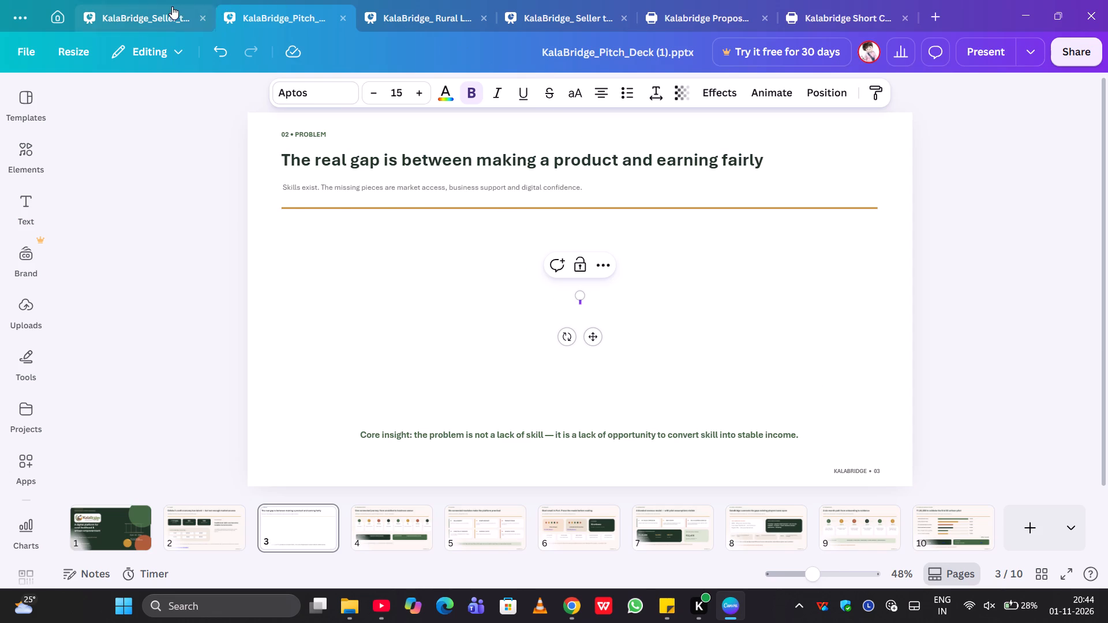
pyautogui.click(138, 138)
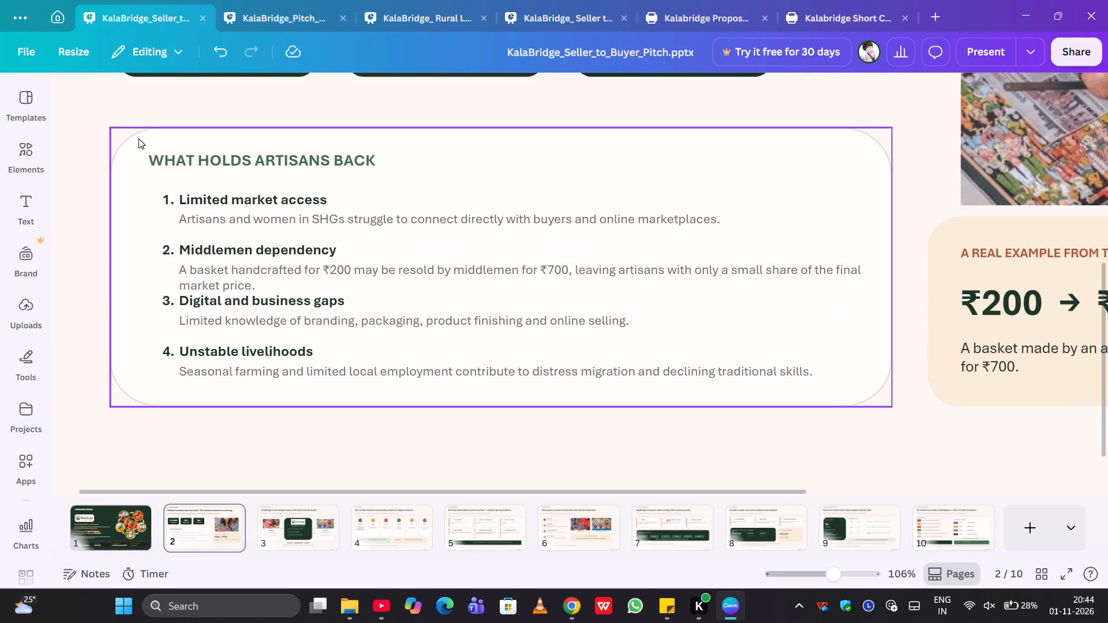
pyautogui.click(138, 138)
pyautogui.moveTo(138, 138); pyautogui.dragTo(805, 397)
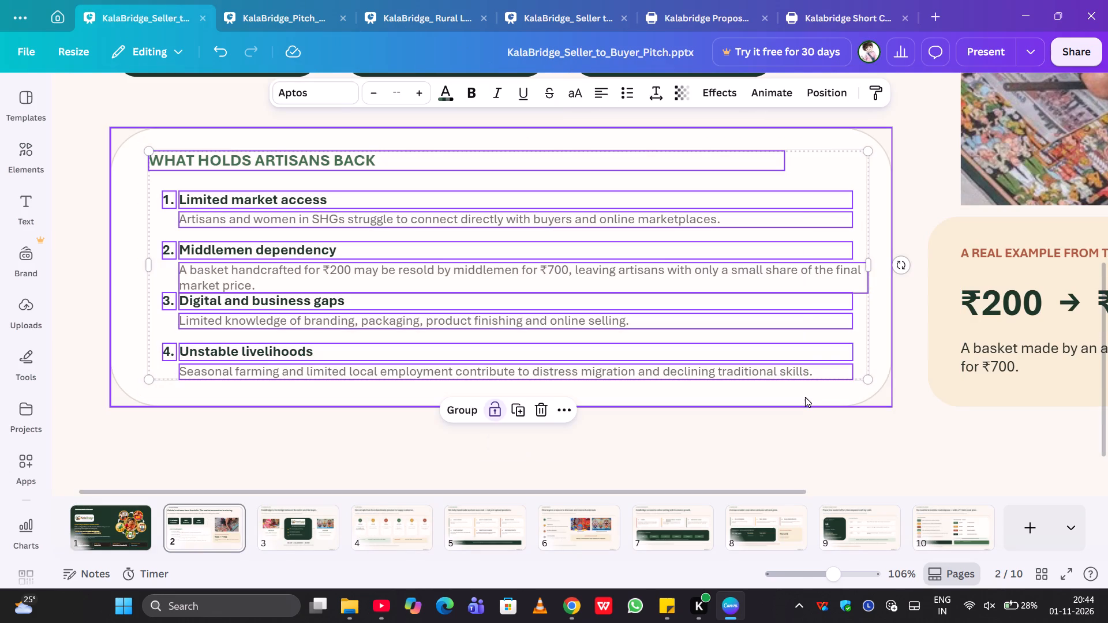
pyautogui.hotkey('ctrl', 'c')
pyautogui.click(328, 14)
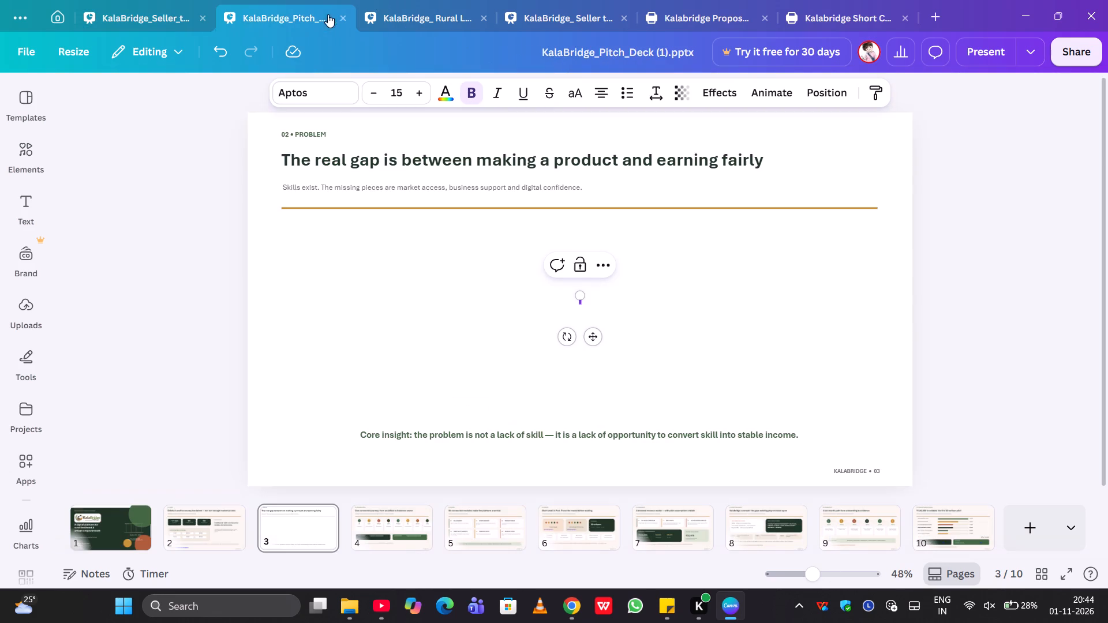
pyautogui.click(491, 335)
pyautogui.hotkey('ctrl', 'v')
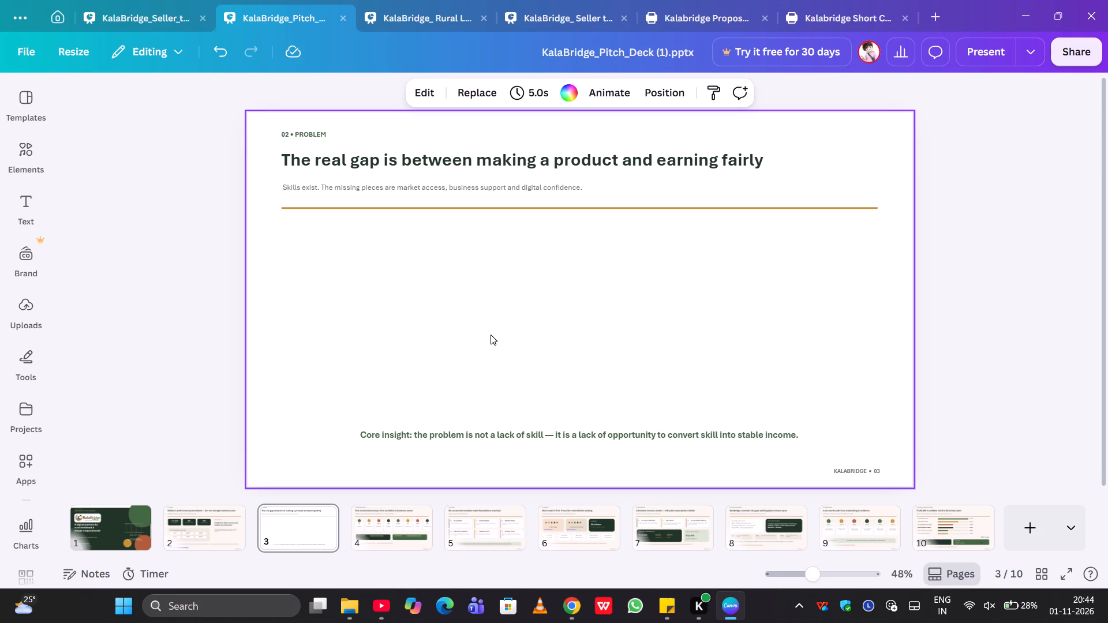
# Enlarge the whole pasted problem list on slide 3 to about one and a half times its size, filling the space beneath the divider.
pyautogui.click(563, 294)
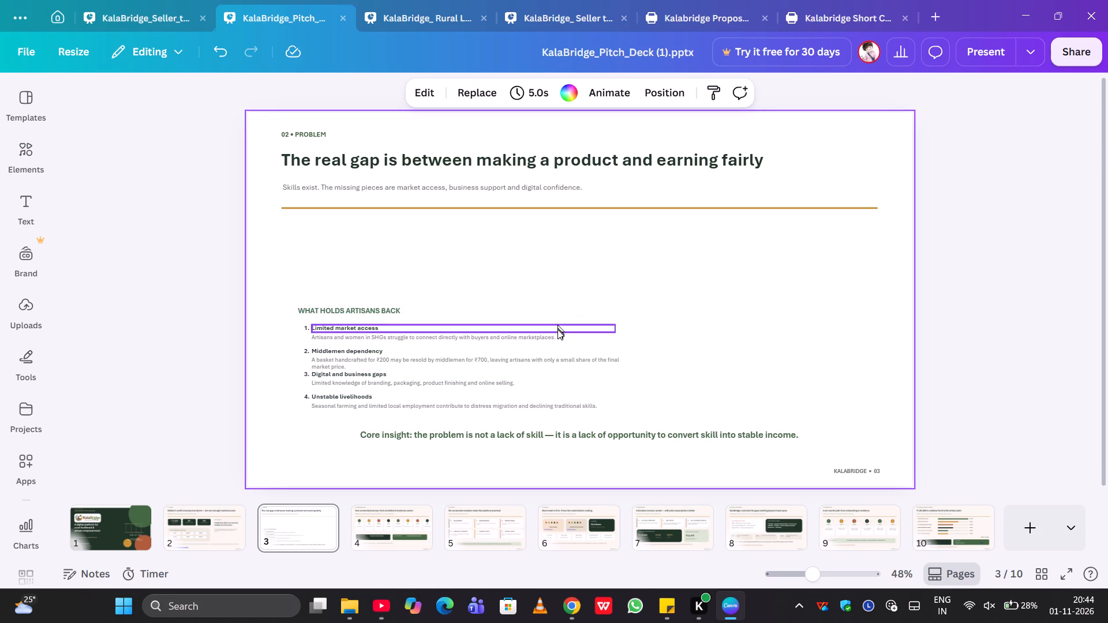
pyautogui.moveTo(270, 258); pyautogui.dragTo(522, 401)
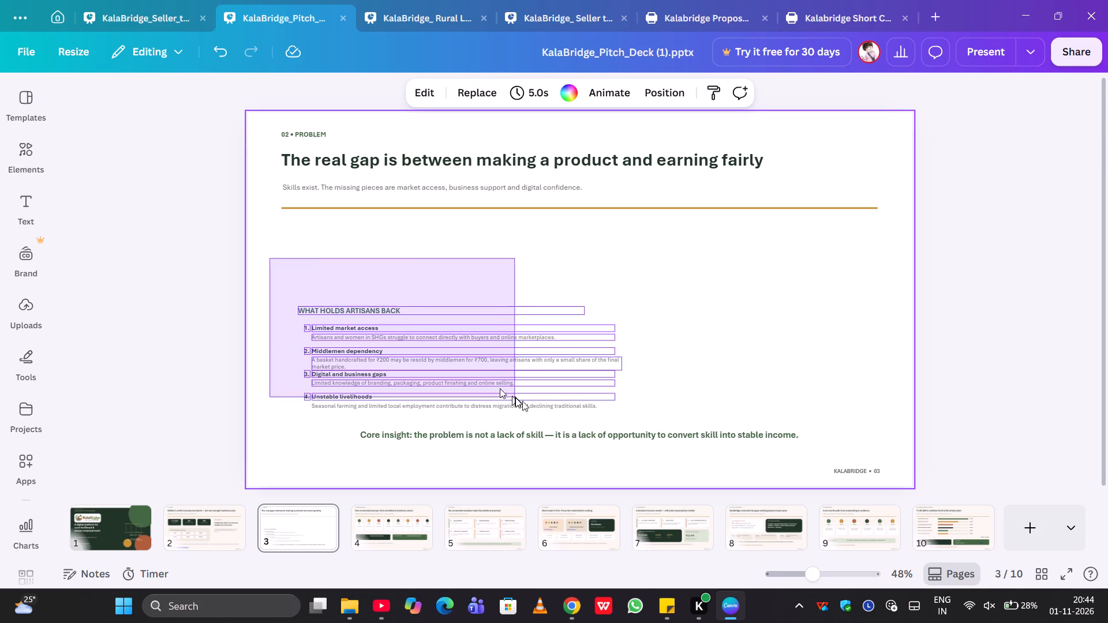
pyautogui.moveTo(522, 401); pyautogui.dragTo(538, 415)
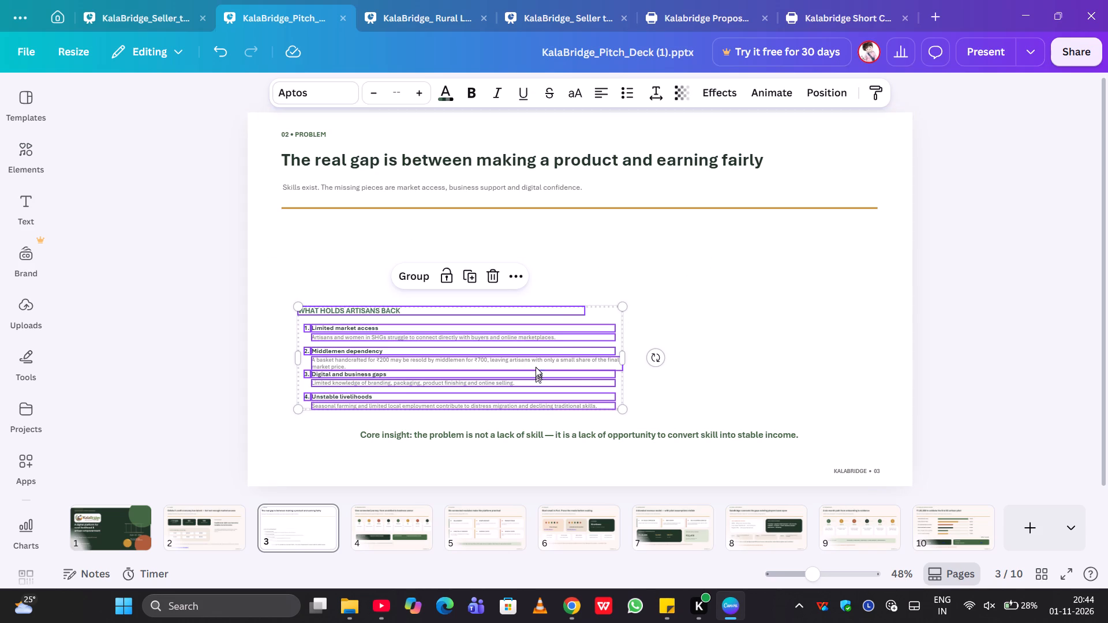
pyautogui.moveTo(621, 307); pyautogui.dragTo(795, 223)
pyautogui.click(989, 226)
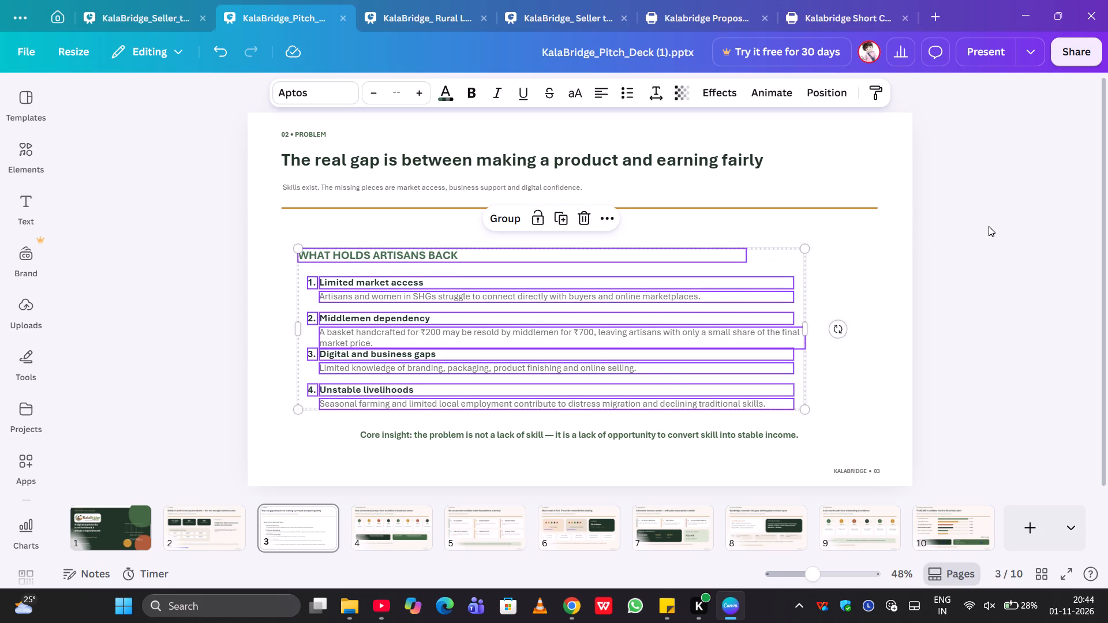
# Copy the white card behind "Middlemen Exploitation" on slide 2 of the Rural Livelihood & Artisan Empowerment deck.
pyautogui.click(372, 17)
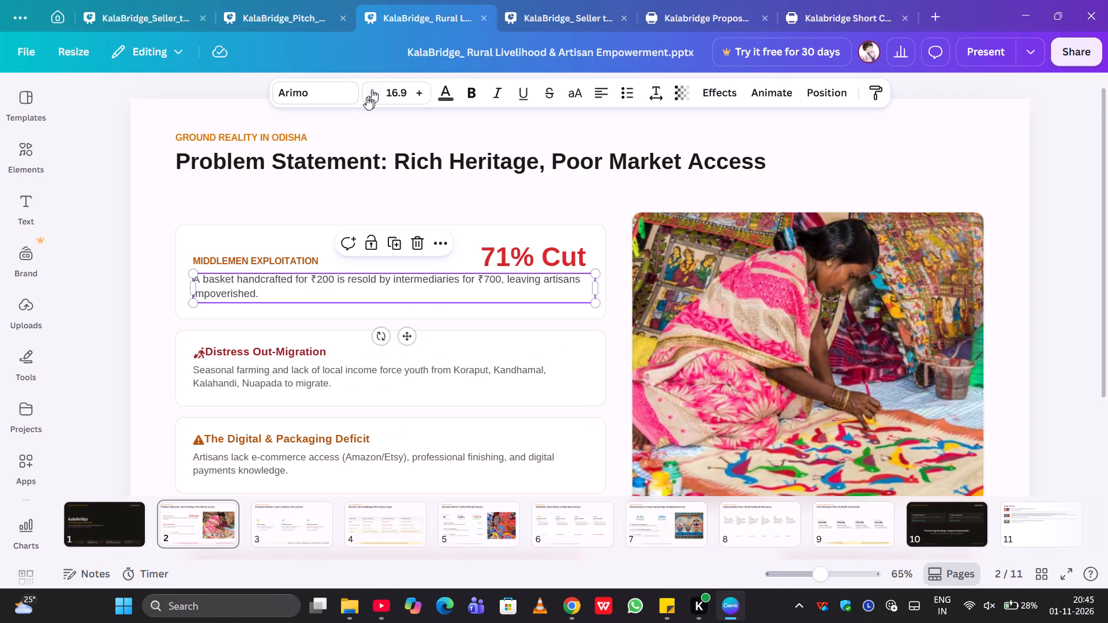
pyautogui.click(211, 230)
pyautogui.click(117, 20)
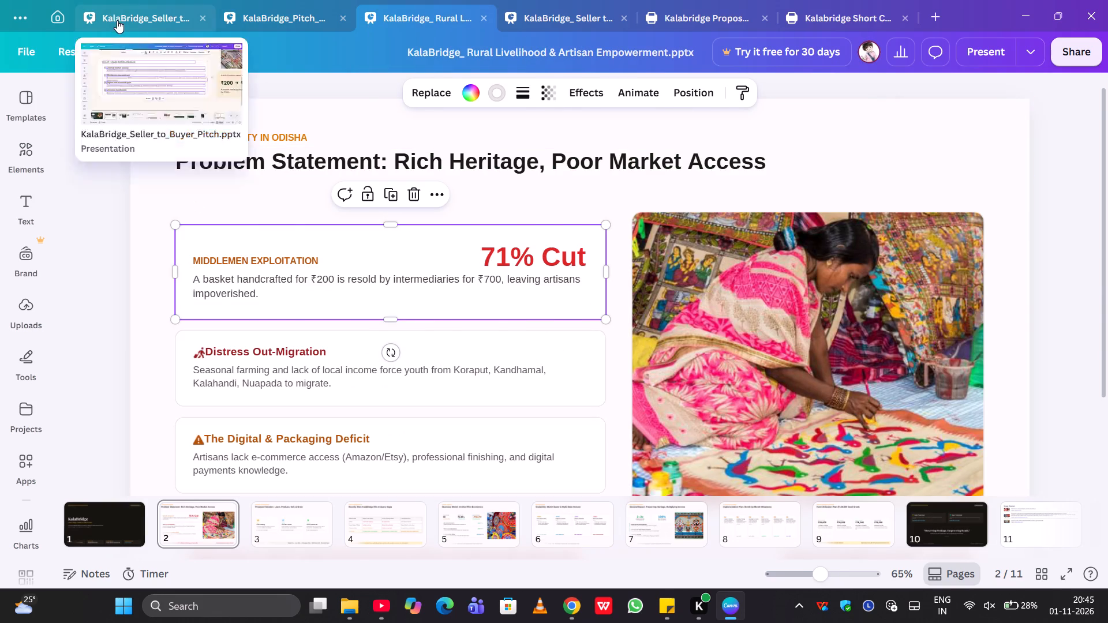
pyautogui.click(100, 268)
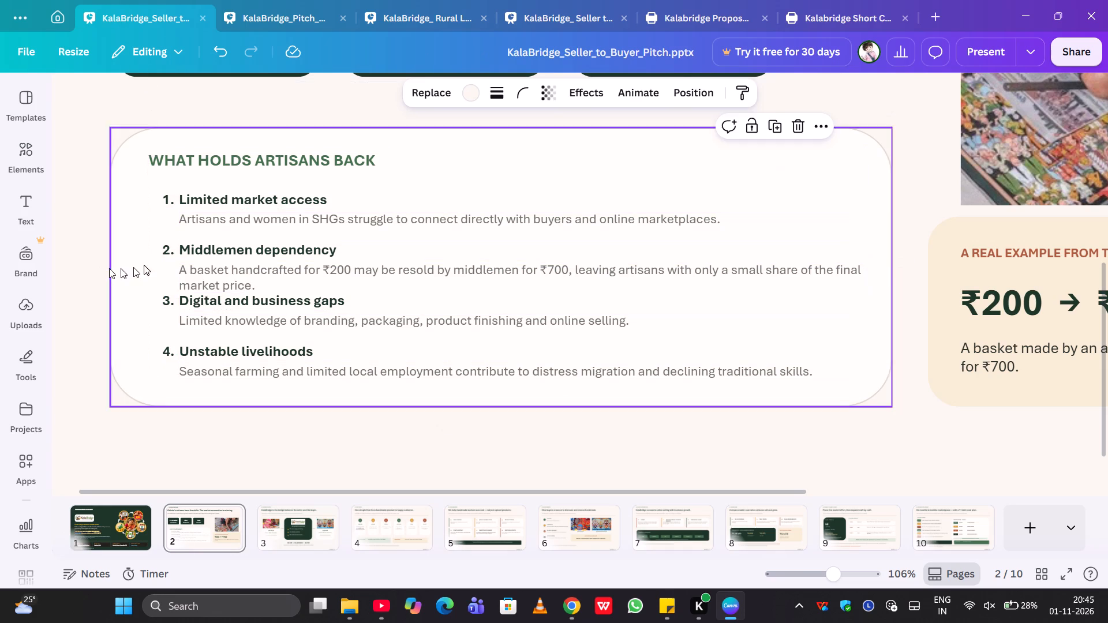
pyautogui.click(443, 17)
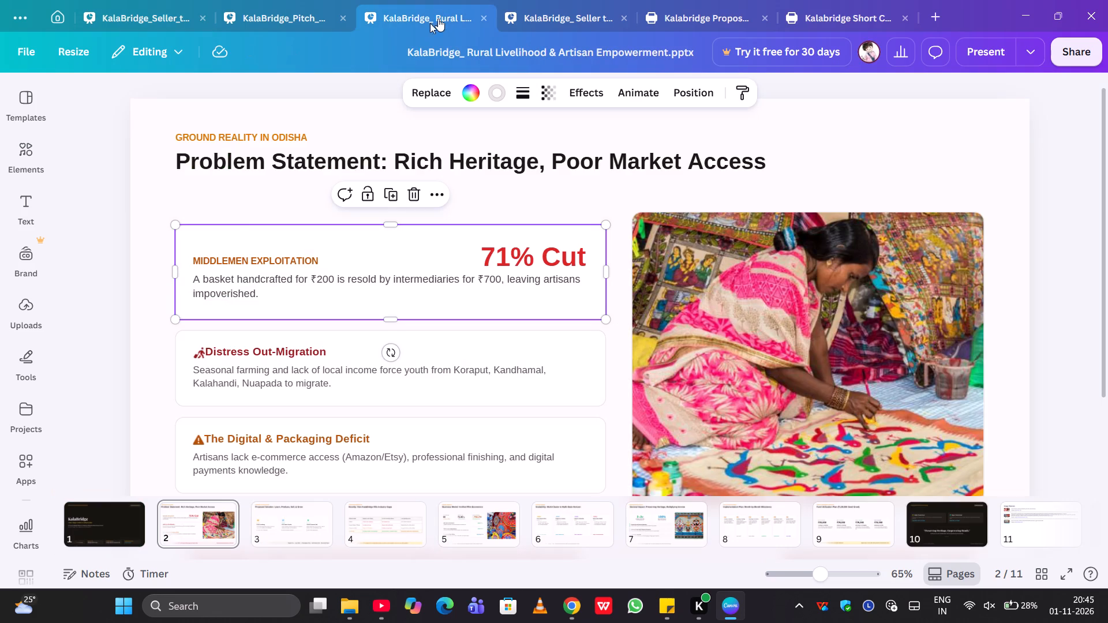
pyautogui.click(140, 301)
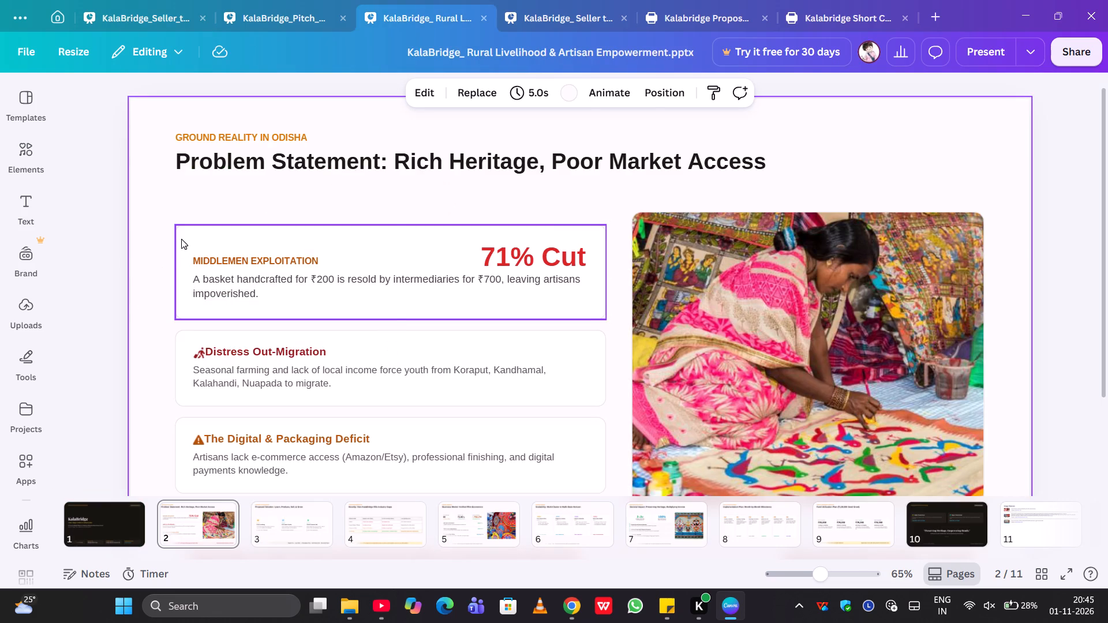
pyautogui.click(181, 239)
pyautogui.hotkey('ctrl', 'c')
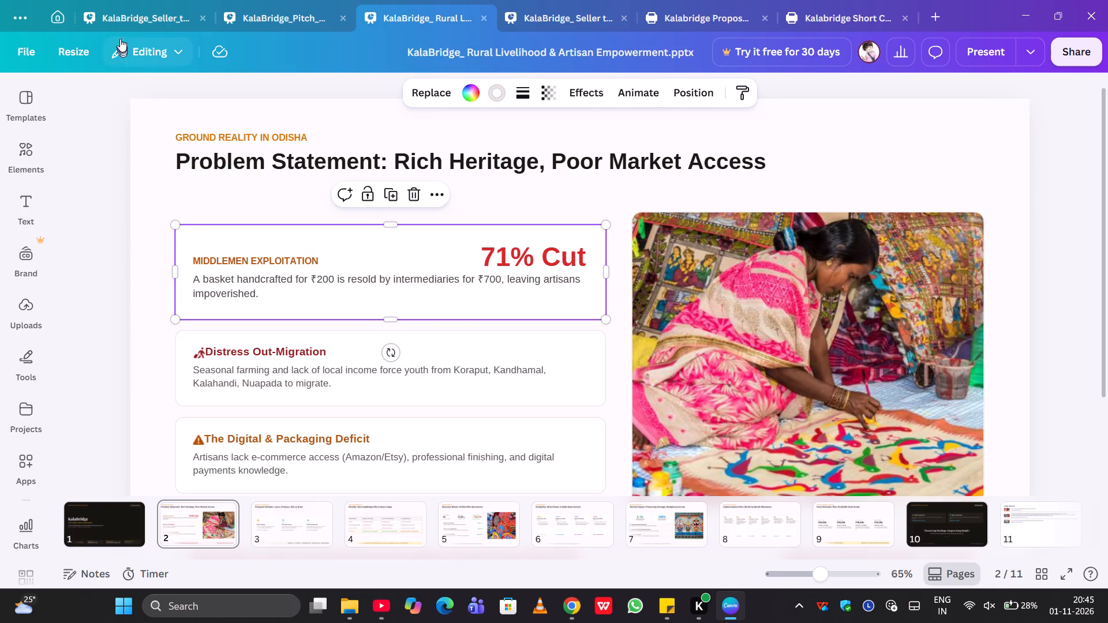
# Unlock the white card behind the "What holds artisans back" list on slide 2 of the Seller_to_Buyer_Pitch deck.
pyautogui.click(115, 21)
pyautogui.click(164, 146)
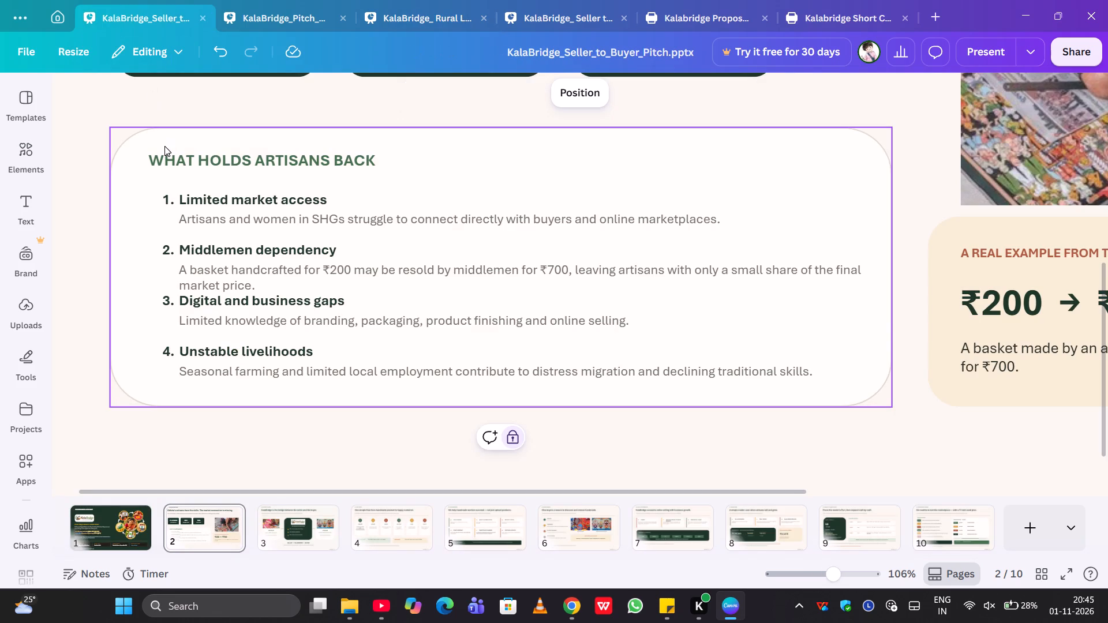
pyautogui.press('BackSpace')
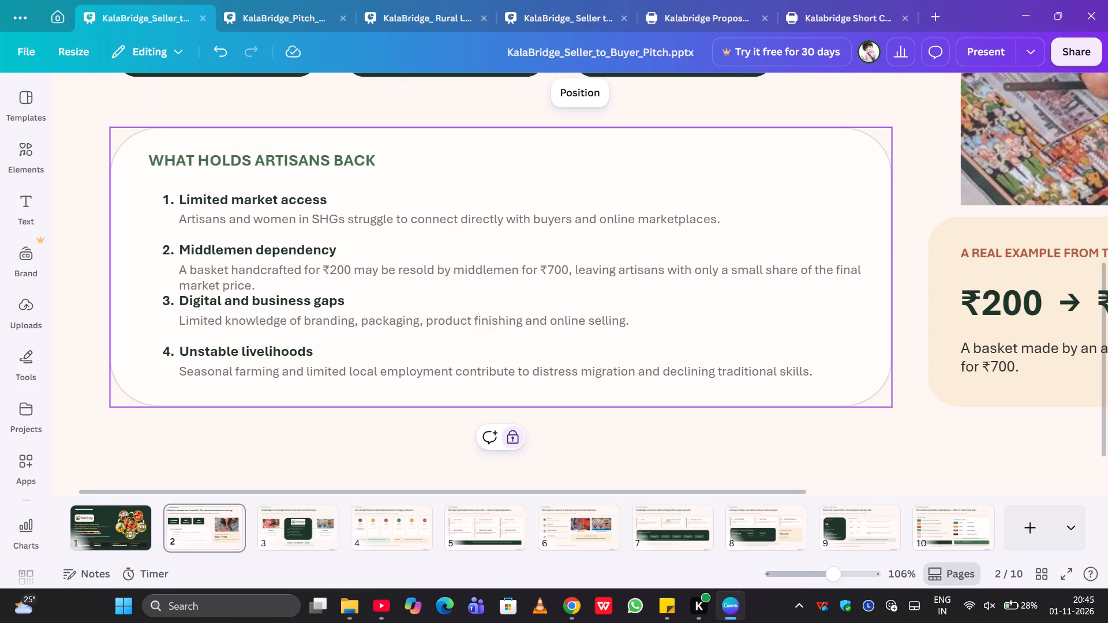
pyautogui.click(164, 146)
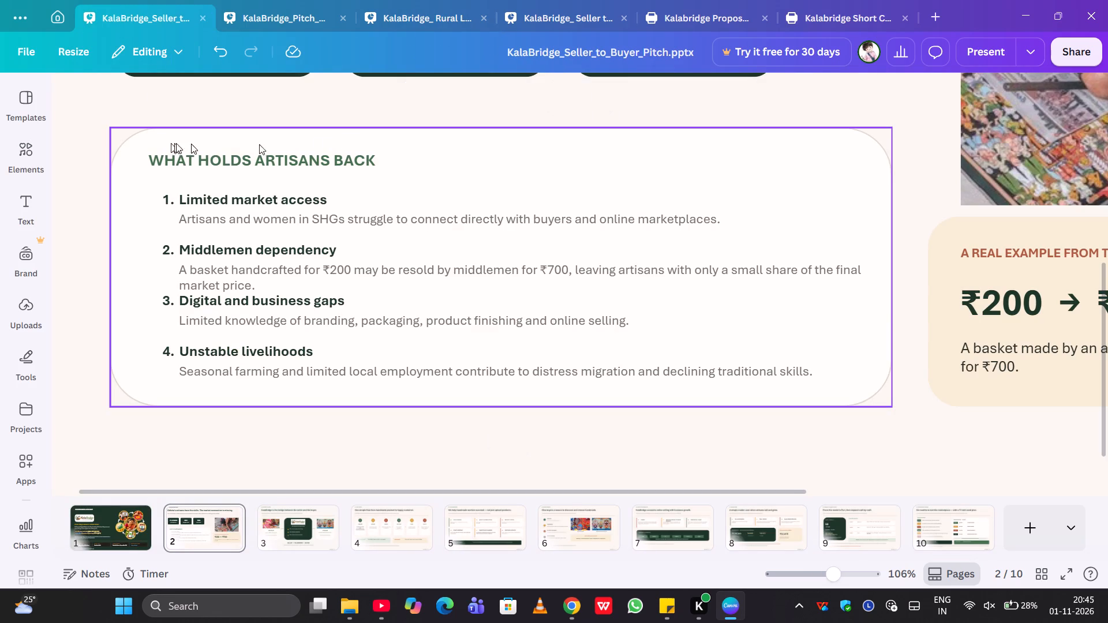
pyautogui.click(339, 137)
pyautogui.scroll(3, 339, 137)
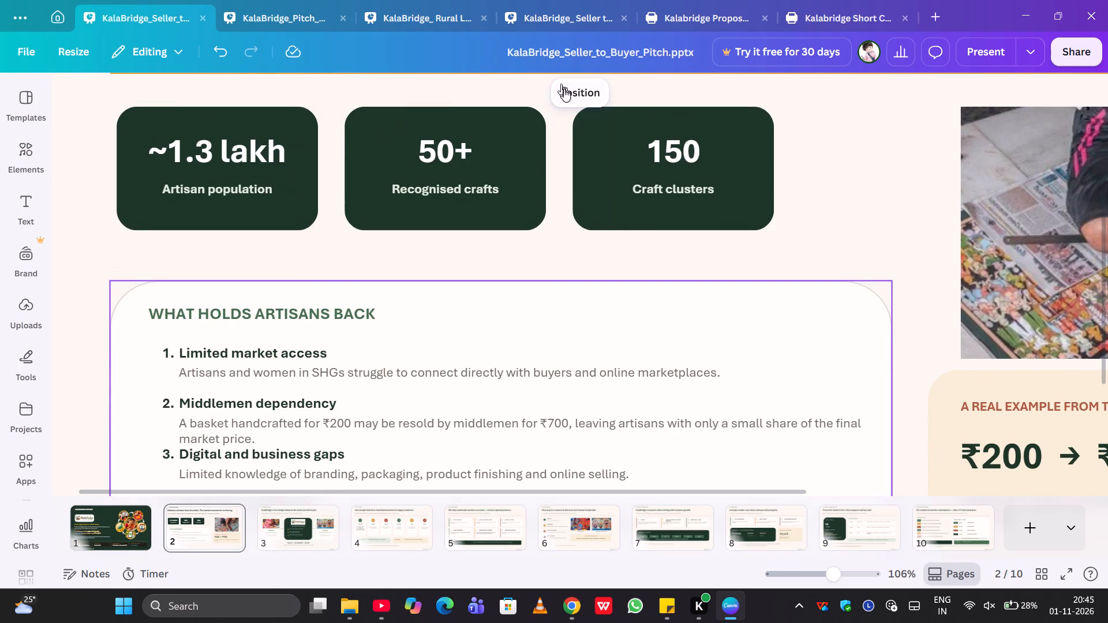
pyautogui.click(568, 92)
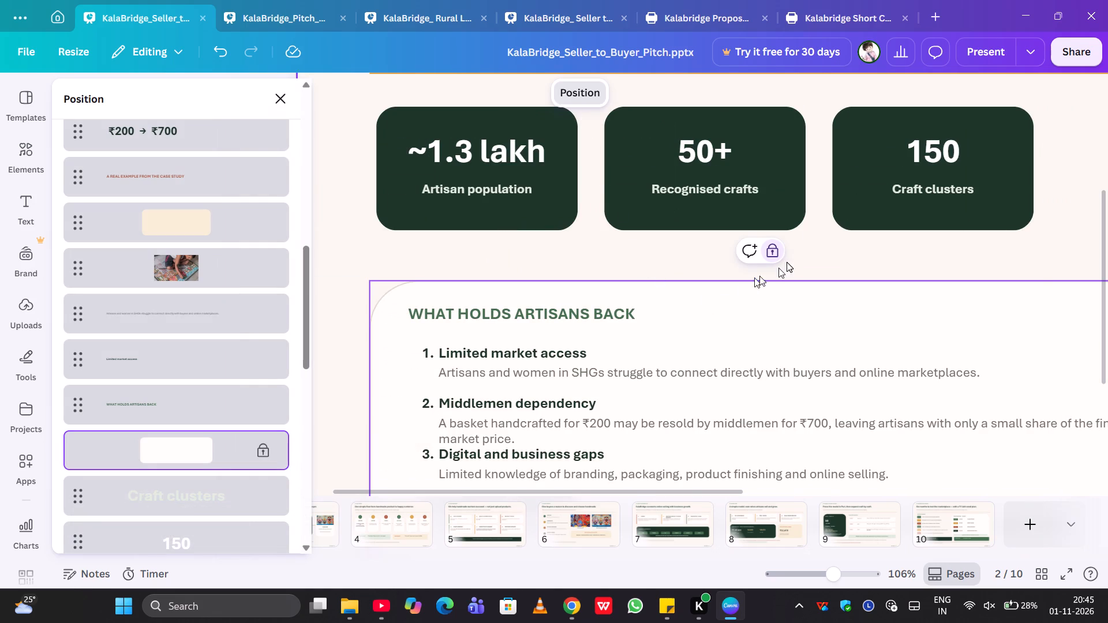
pyautogui.click(774, 250)
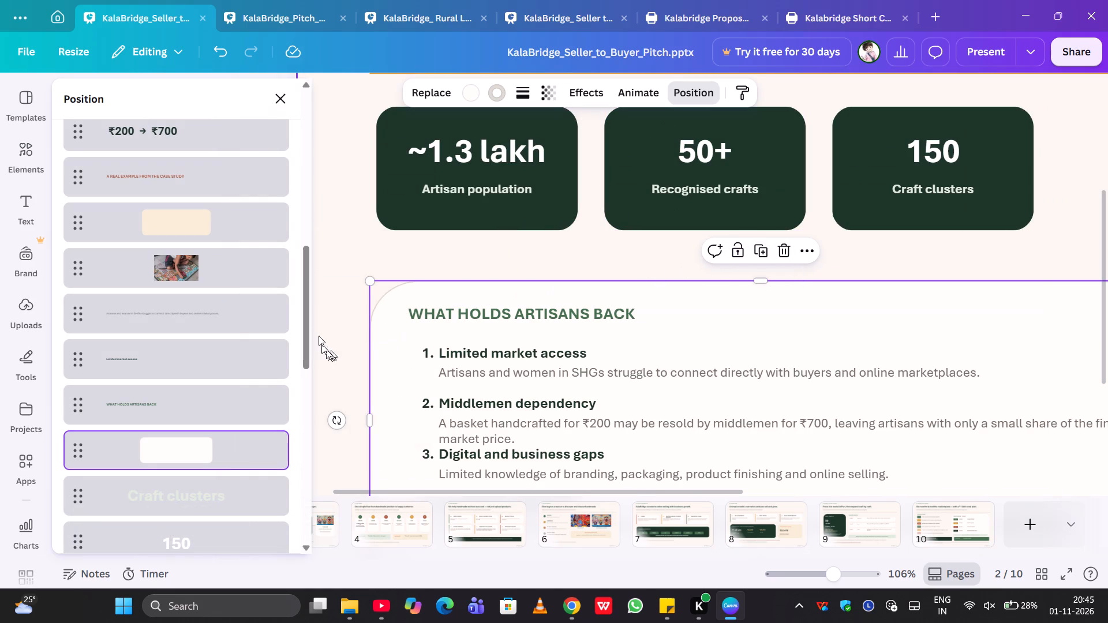
pyautogui.click(279, 96)
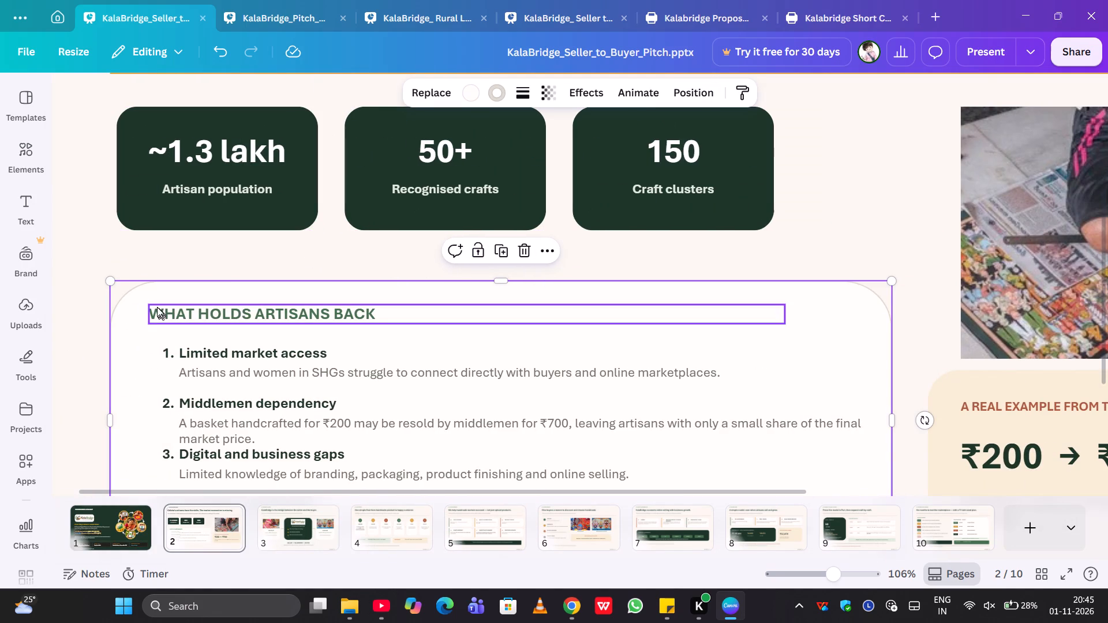
# Move the unlocked white card down and to the right, away from the heading and problem numbers.
pyautogui.click(136, 305)
pyautogui.moveTo(136, 305); pyautogui.dragTo(220, 274)
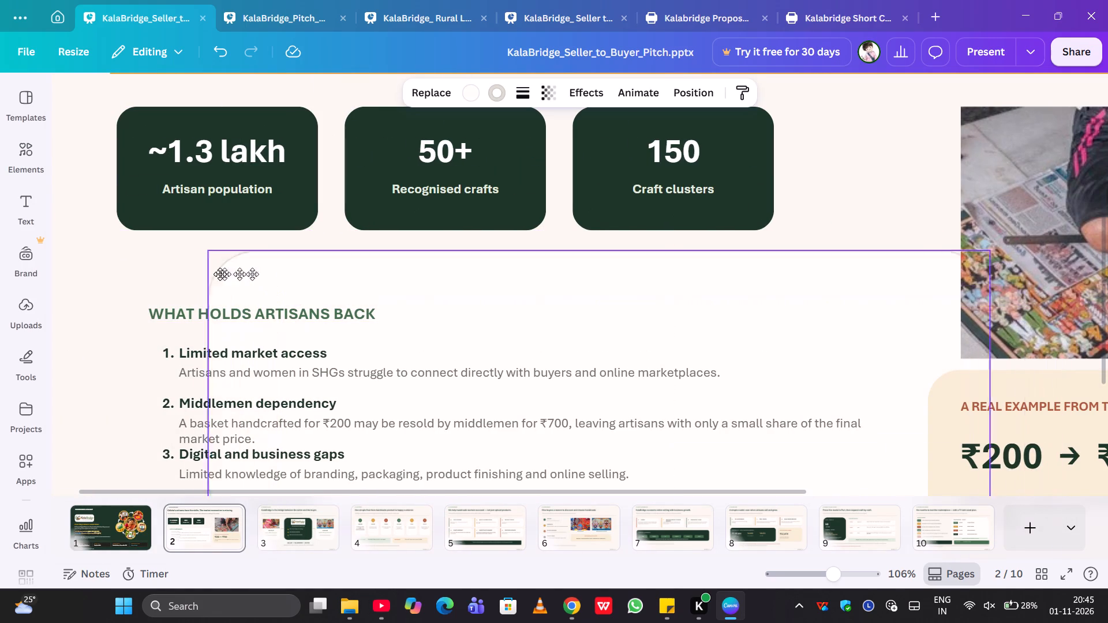
pyautogui.moveTo(220, 274); pyautogui.dragTo(168, 261)
pyautogui.moveTo(226, 276); pyautogui.dragTo(432, 375)
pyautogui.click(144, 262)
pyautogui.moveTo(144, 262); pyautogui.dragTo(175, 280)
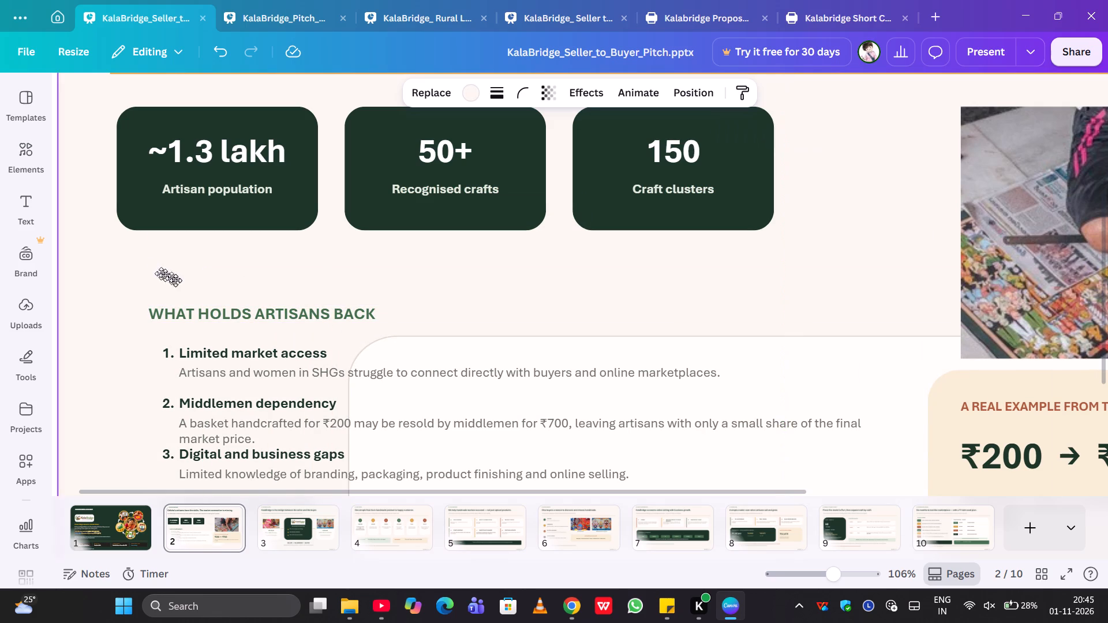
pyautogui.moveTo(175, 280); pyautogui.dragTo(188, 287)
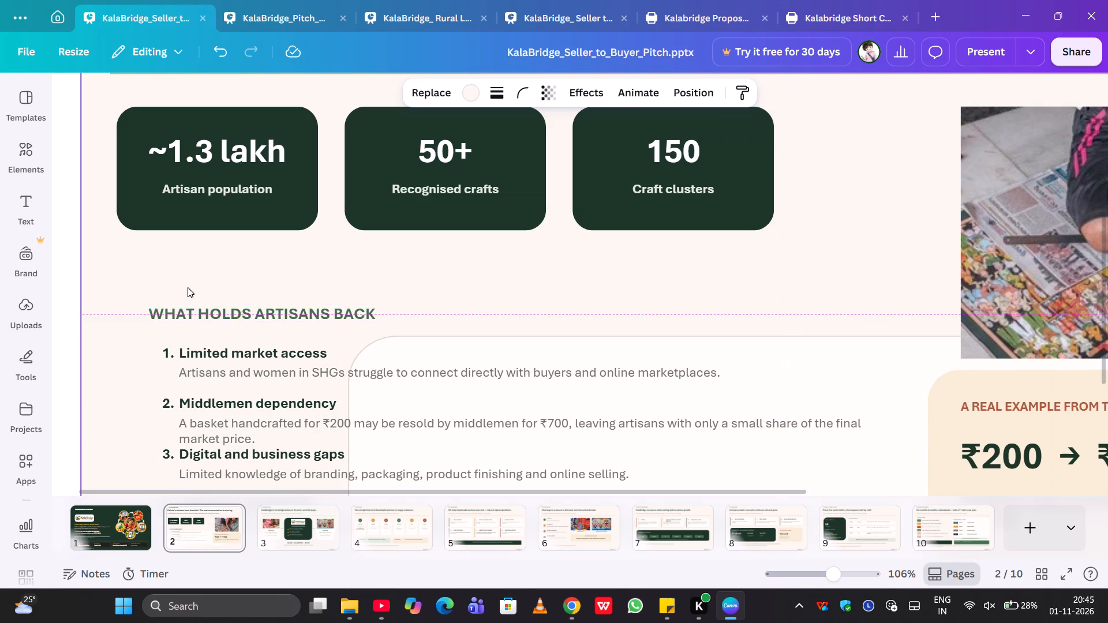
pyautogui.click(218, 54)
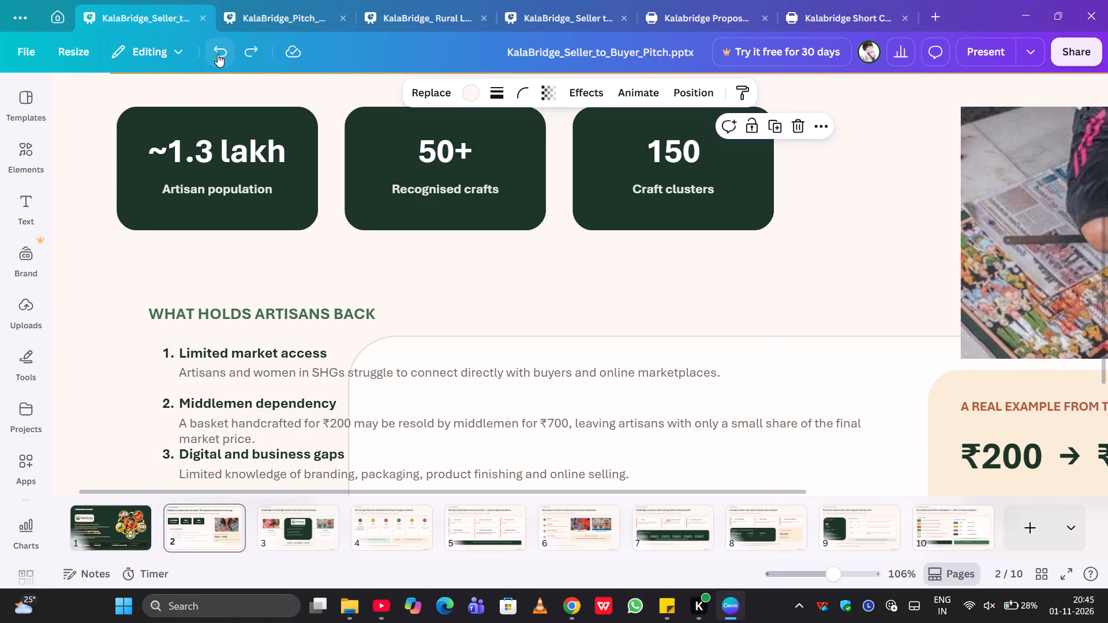
# Lock the pink background of slide 2.
pyautogui.click(755, 125)
pyautogui.moveTo(159, 261); pyautogui.dragTo(224, 299)
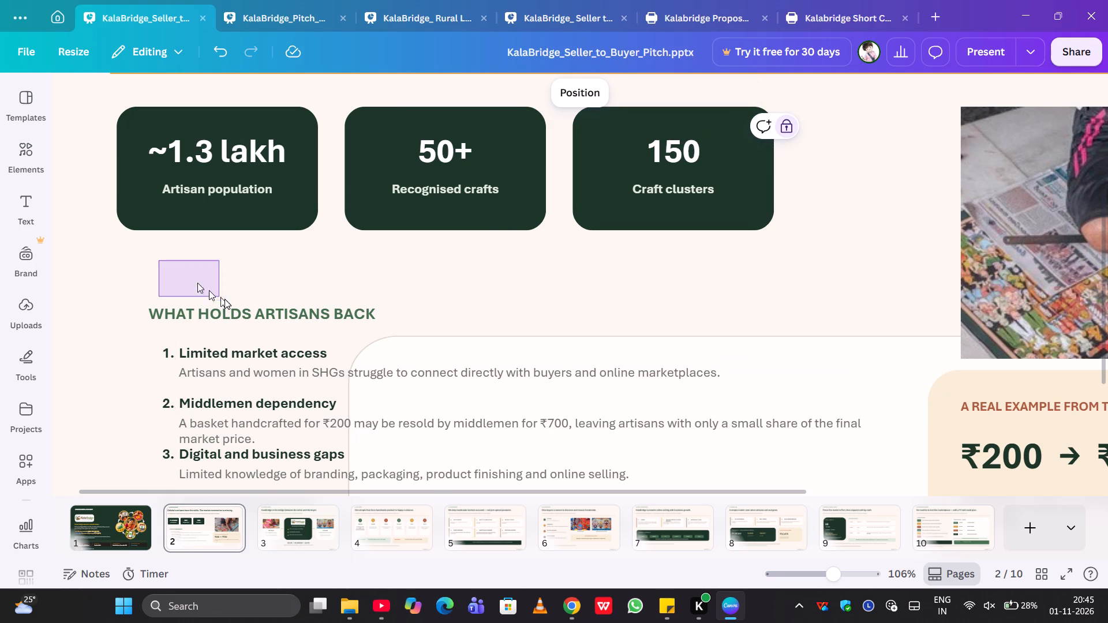
pyautogui.moveTo(224, 299); pyautogui.dragTo(242, 336)
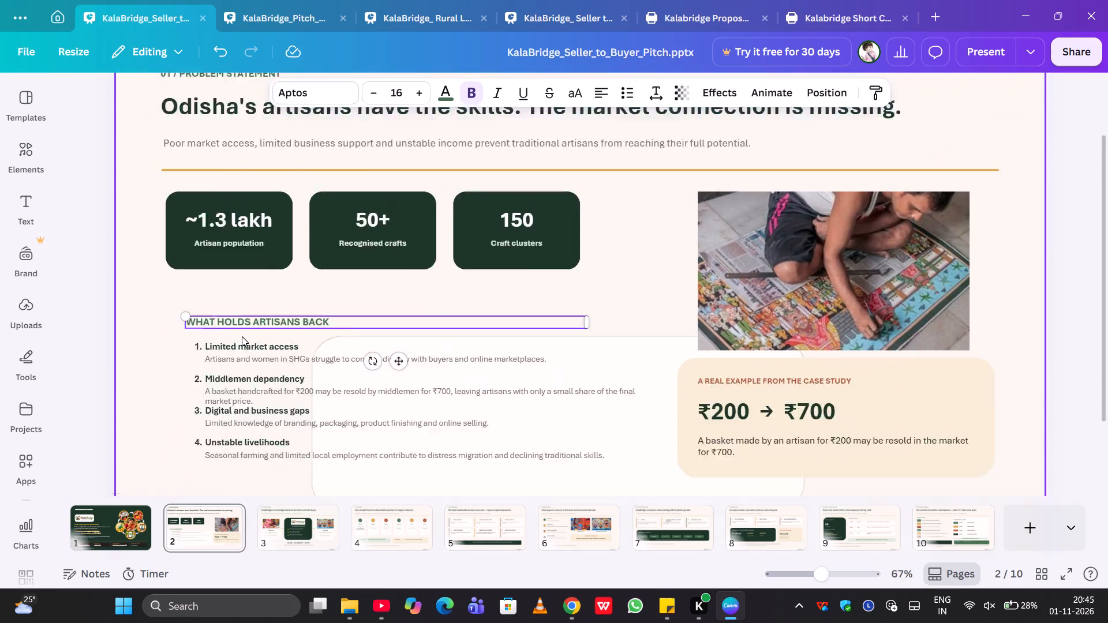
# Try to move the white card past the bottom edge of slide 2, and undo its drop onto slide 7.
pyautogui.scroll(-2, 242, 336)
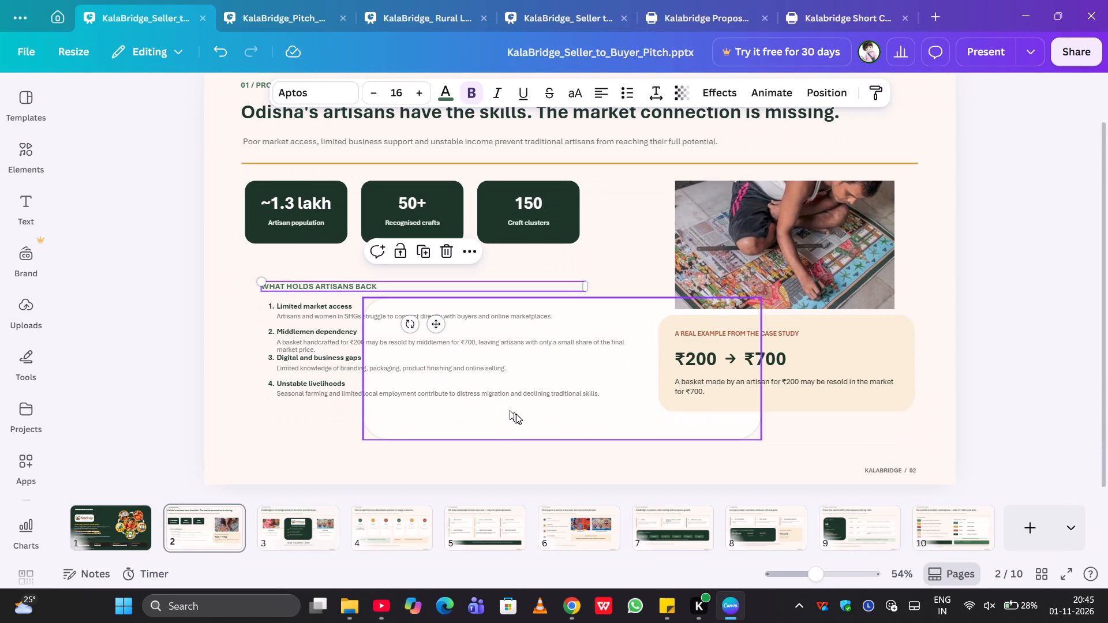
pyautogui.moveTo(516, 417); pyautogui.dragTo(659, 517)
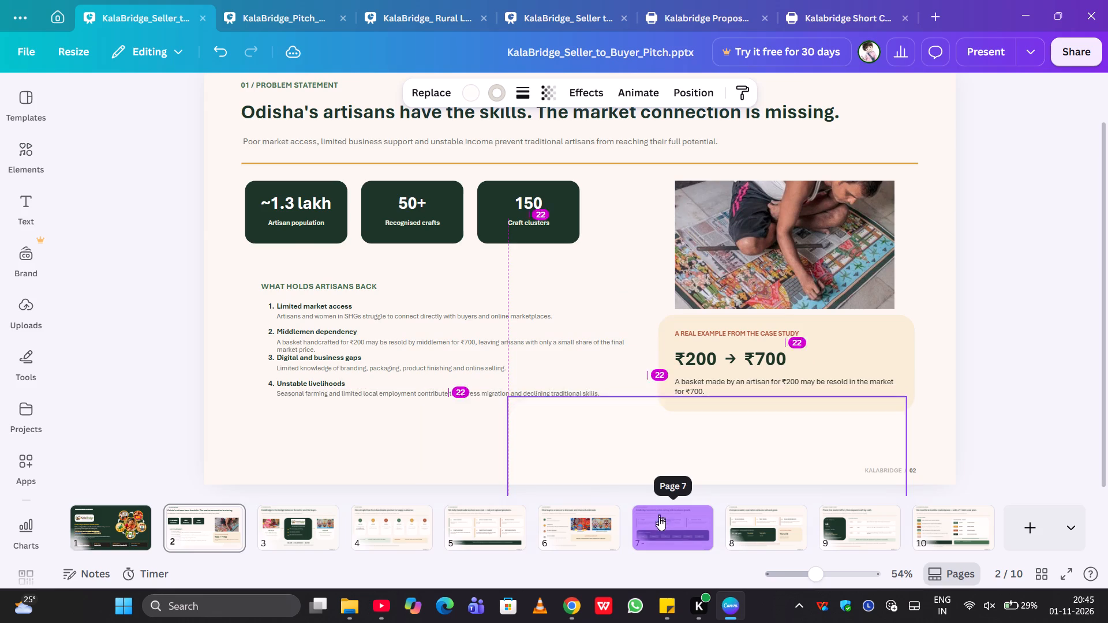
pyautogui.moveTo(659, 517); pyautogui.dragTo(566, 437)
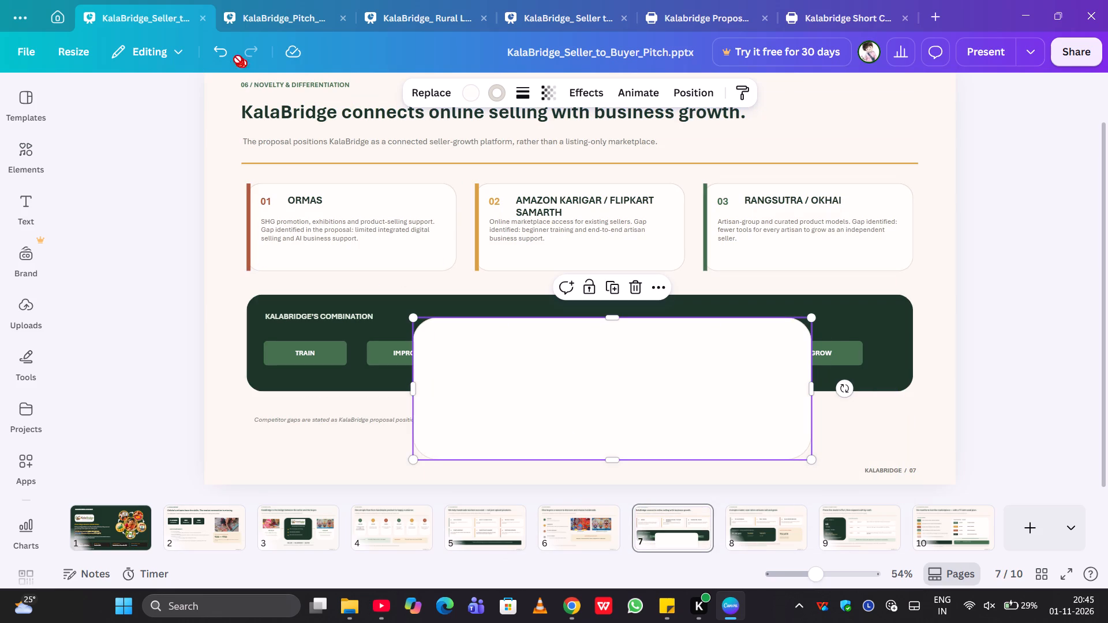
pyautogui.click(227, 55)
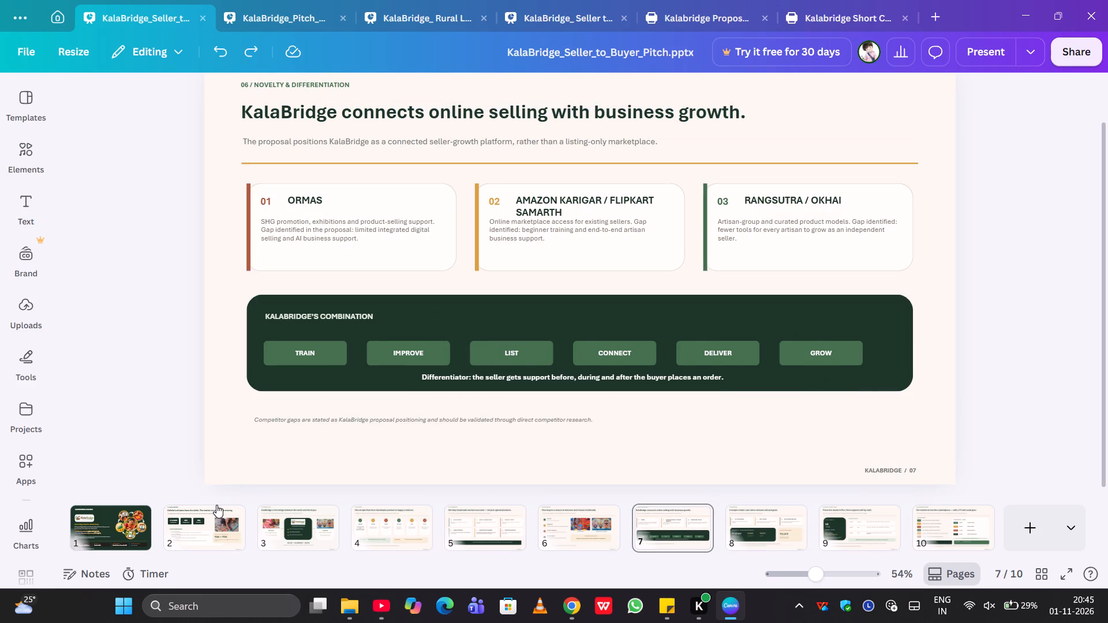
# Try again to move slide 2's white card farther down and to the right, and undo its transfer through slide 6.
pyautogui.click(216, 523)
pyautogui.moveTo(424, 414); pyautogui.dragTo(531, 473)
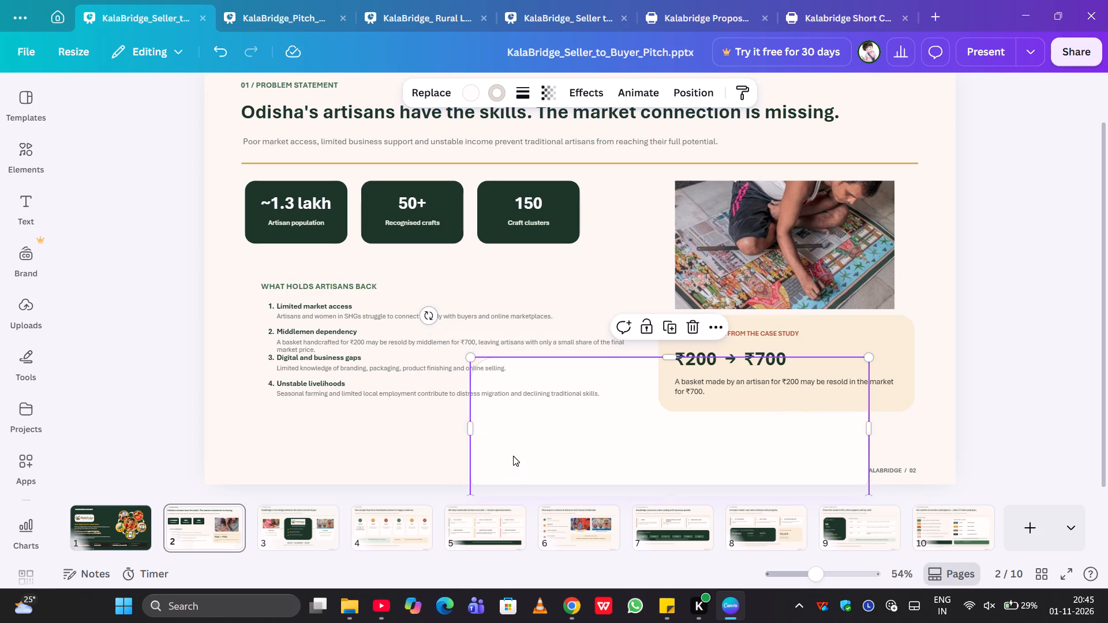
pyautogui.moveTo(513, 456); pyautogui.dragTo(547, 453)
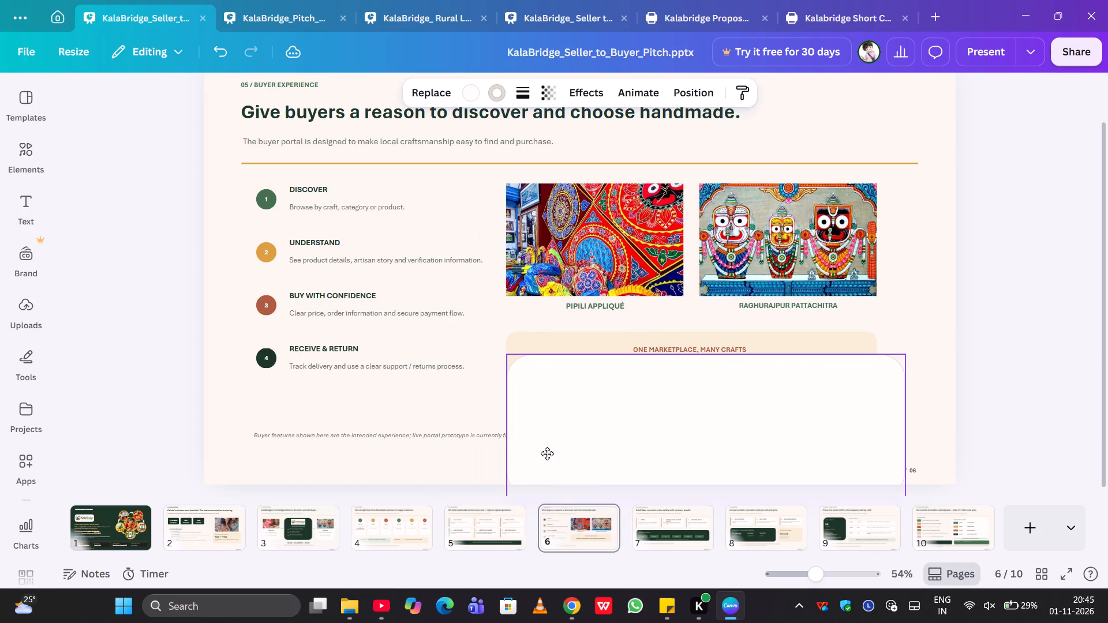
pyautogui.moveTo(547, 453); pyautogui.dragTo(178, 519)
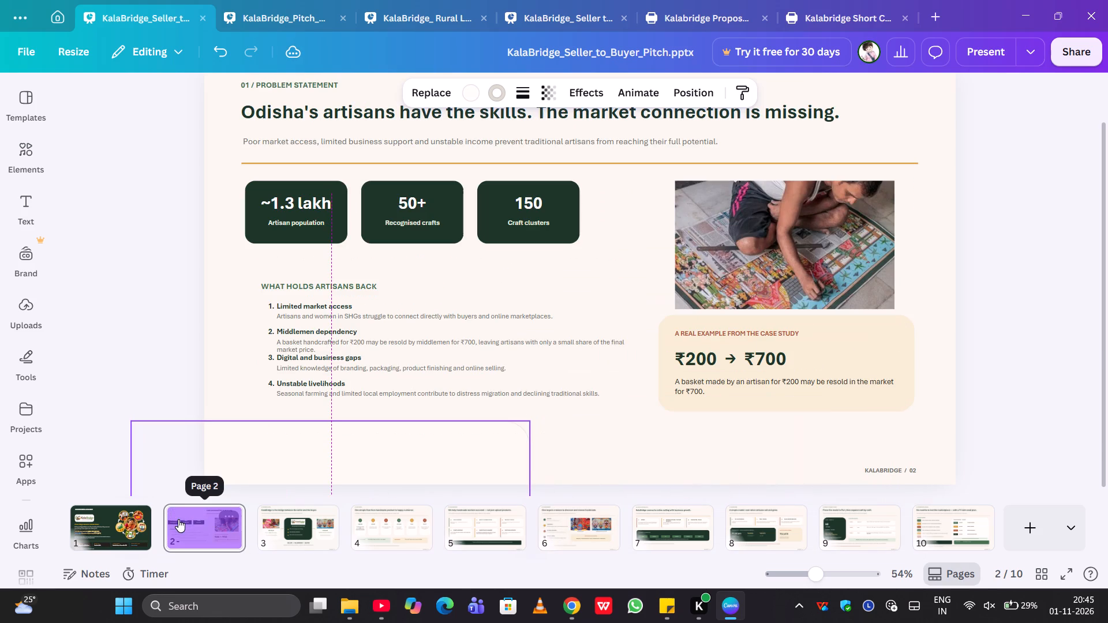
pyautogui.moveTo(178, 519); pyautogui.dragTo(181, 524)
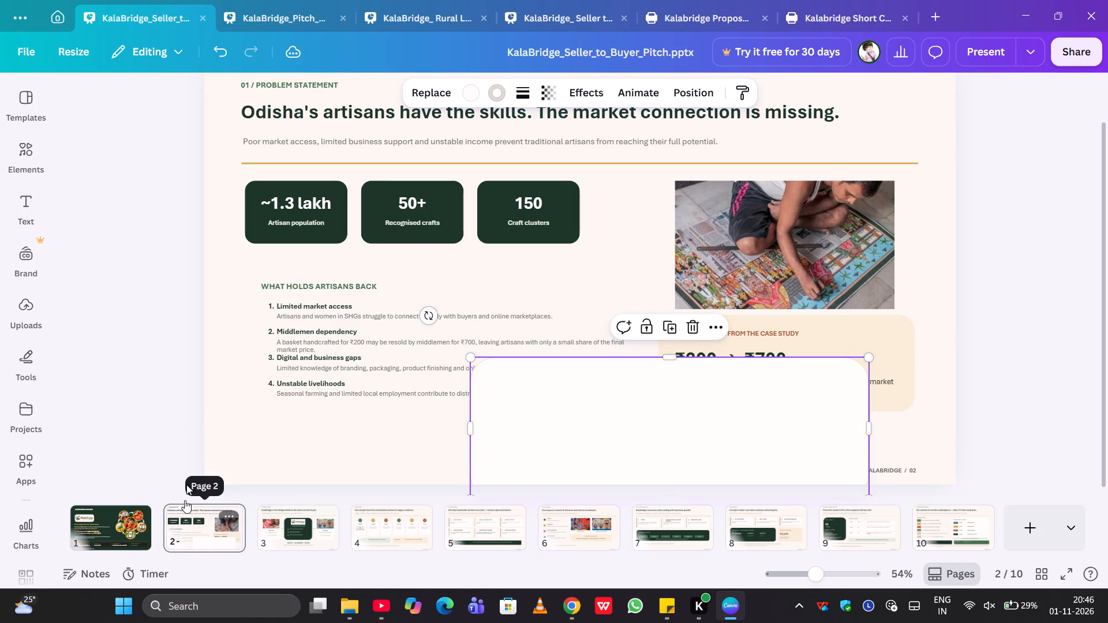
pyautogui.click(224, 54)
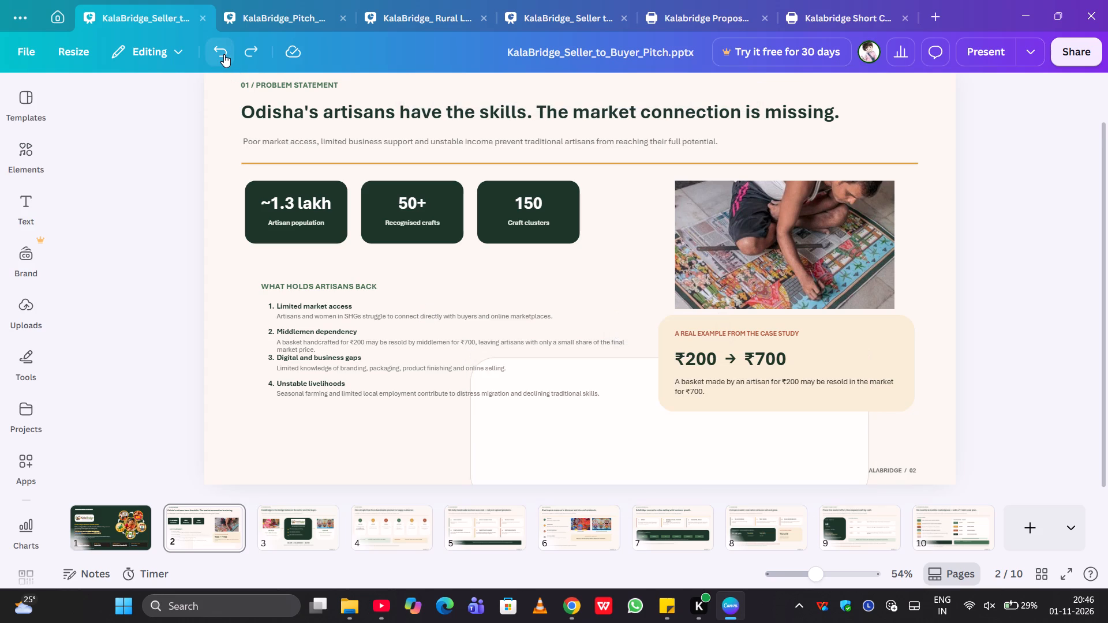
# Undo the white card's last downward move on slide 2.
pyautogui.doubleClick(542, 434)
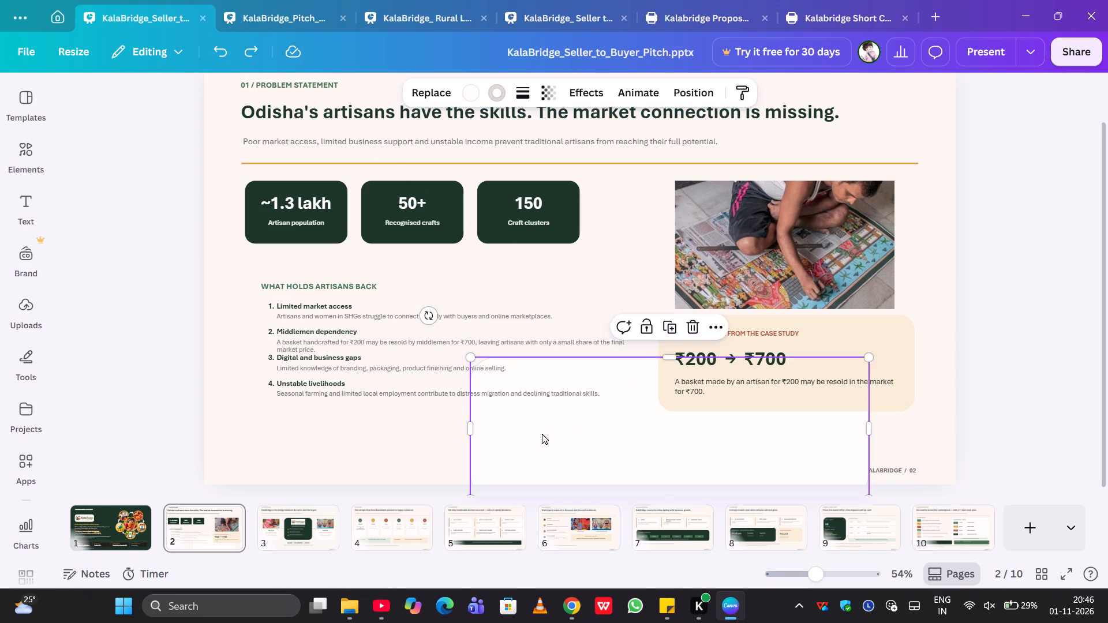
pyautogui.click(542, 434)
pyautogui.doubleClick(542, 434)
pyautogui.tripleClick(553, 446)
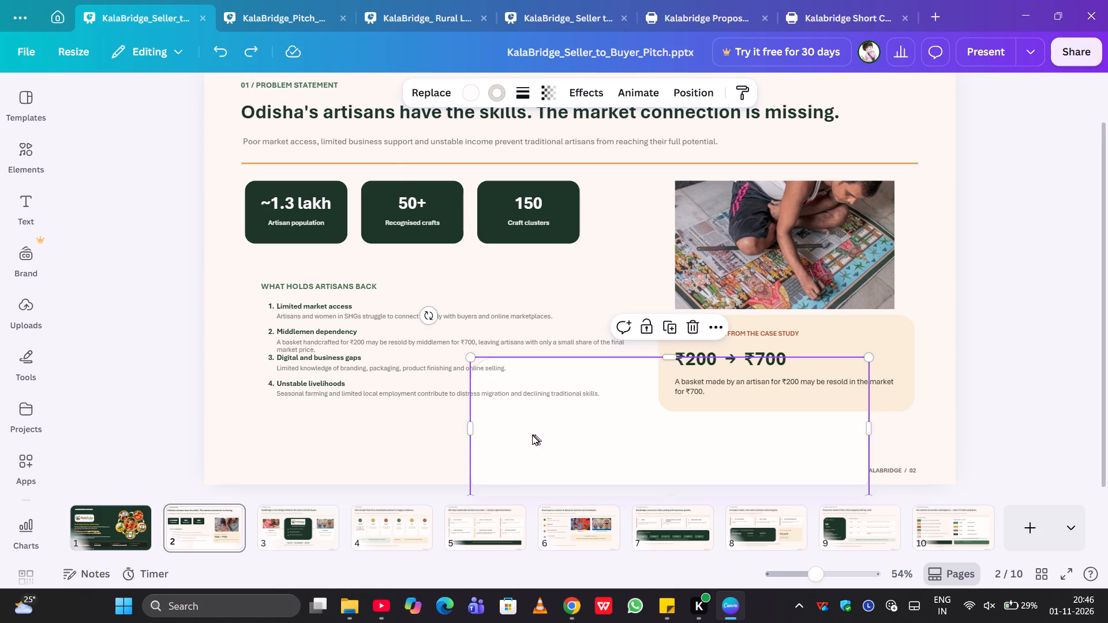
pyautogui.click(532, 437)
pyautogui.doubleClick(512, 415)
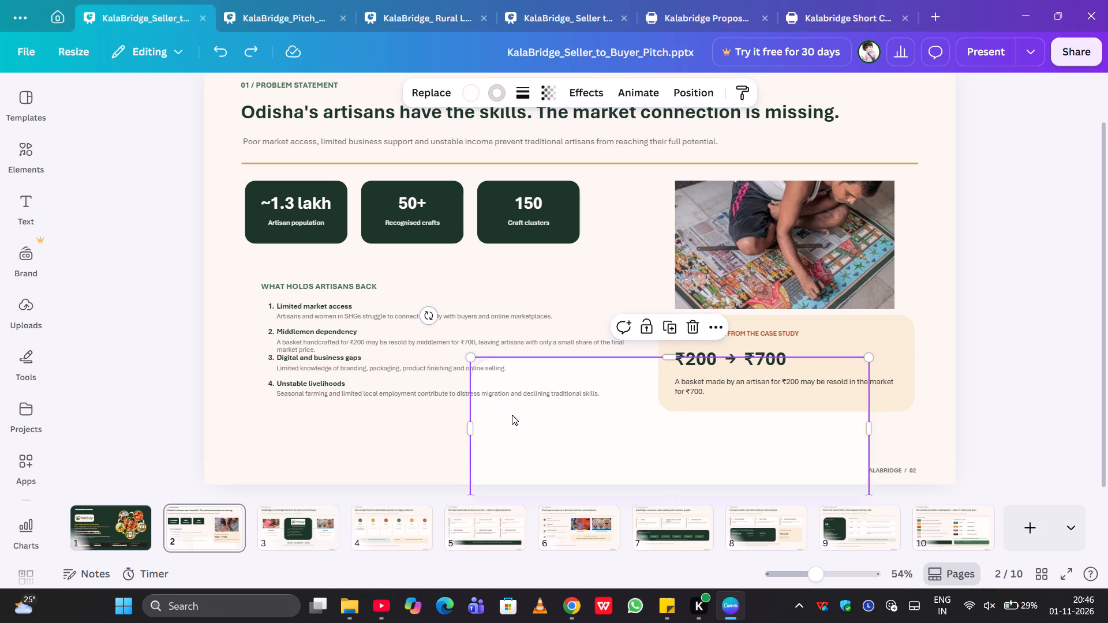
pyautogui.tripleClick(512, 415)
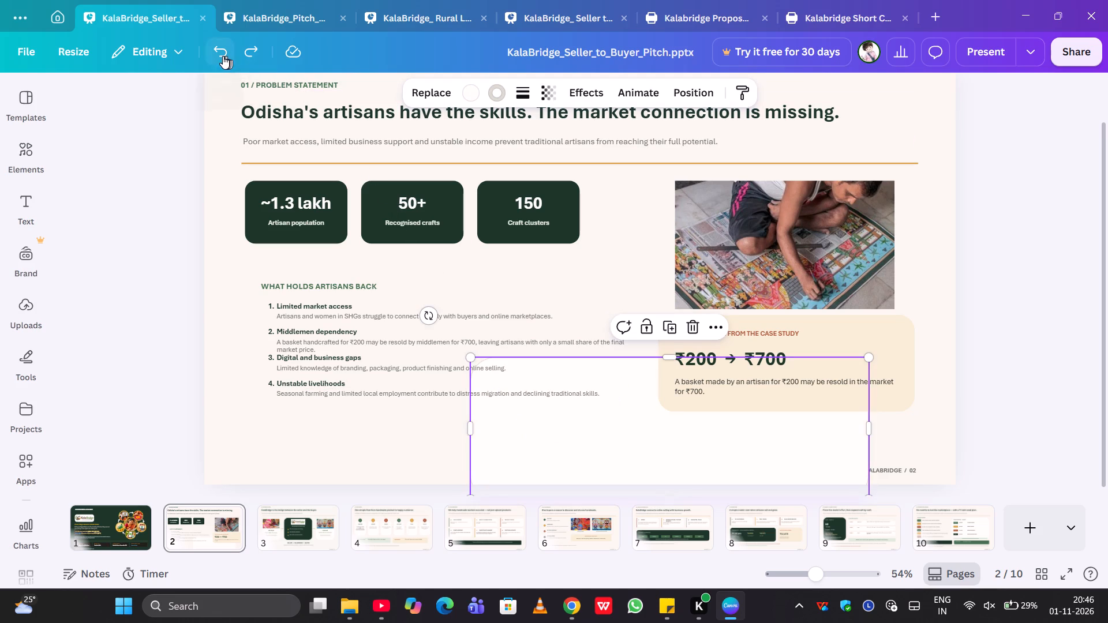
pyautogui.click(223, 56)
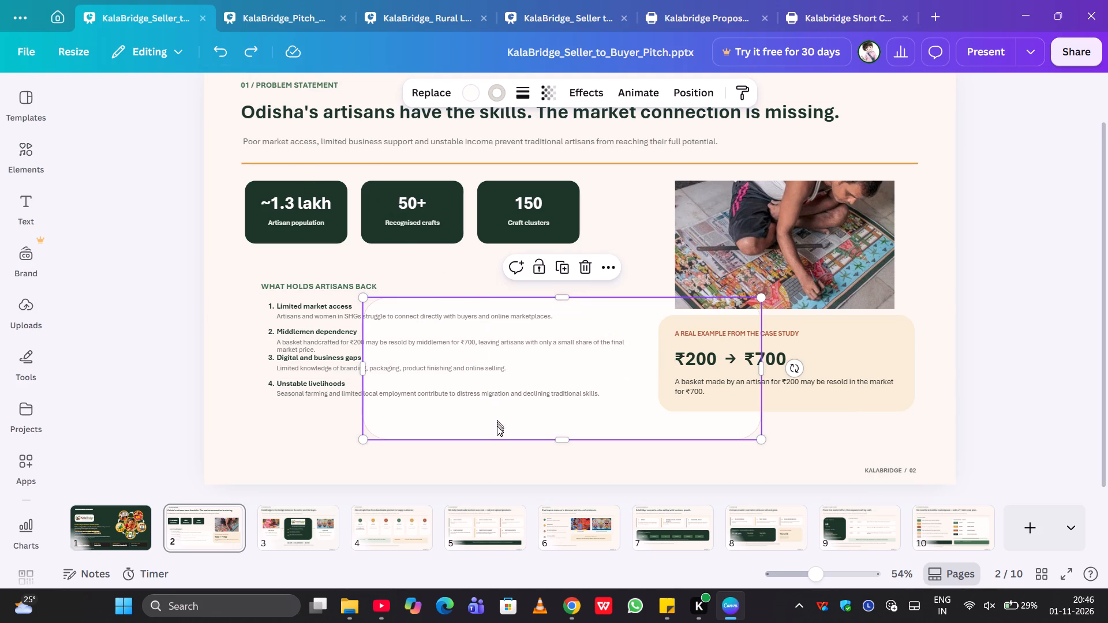
# Move slide 2's white card down and to the right so it partly overhangs the slide's bottom-right corner.
pyautogui.click(497, 426)
pyautogui.moveTo(497, 426); pyautogui.dragTo(602, 476)
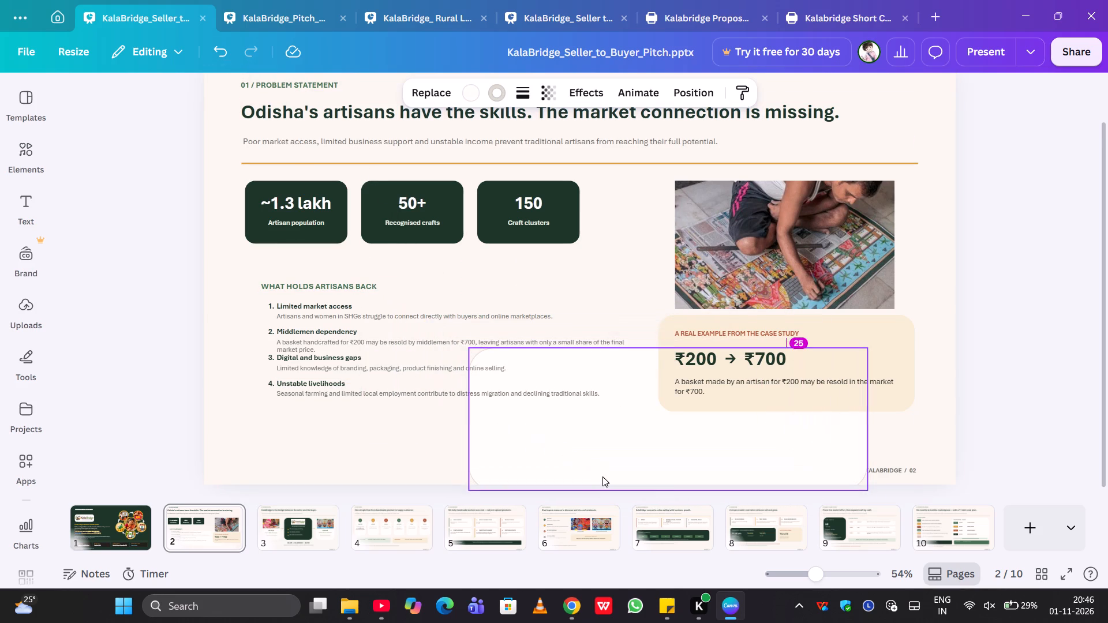
pyautogui.moveTo(512, 414); pyautogui.dragTo(601, 478)
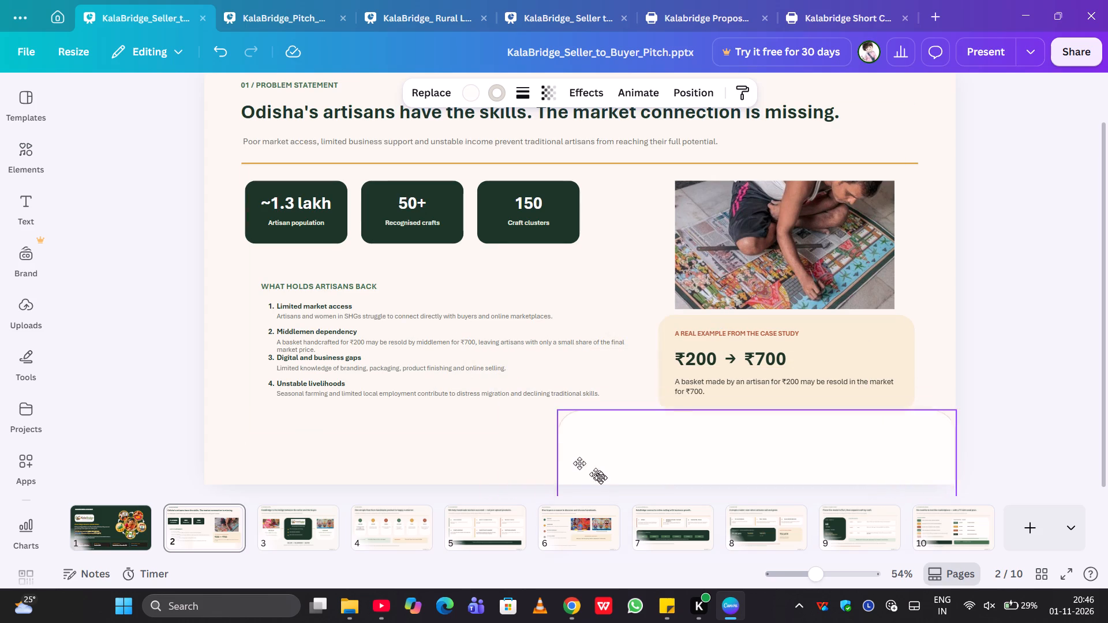
pyautogui.moveTo(601, 478); pyautogui.dragTo(602, 478)
pyautogui.moveTo(580, 441); pyautogui.dragTo(625, 456)
# Delete the "WHAT HOLDS ARTISANS BACK" heading and its four numbered points from slide 2.
pyautogui.moveTo(267, 267); pyautogui.dragTo(310, 292)
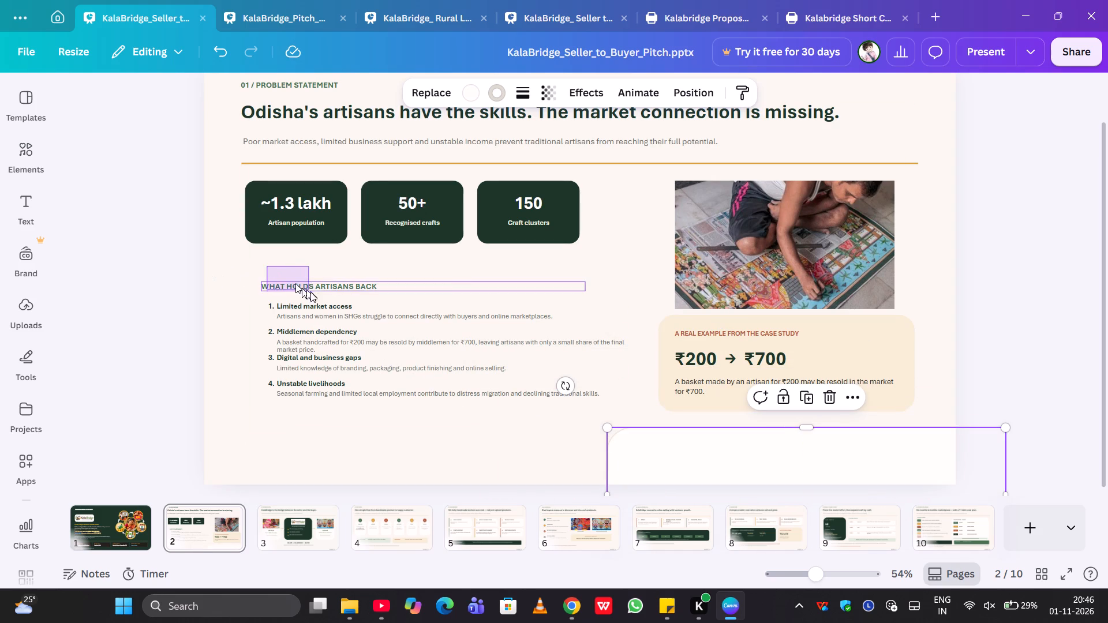
pyautogui.moveTo(310, 292); pyautogui.dragTo(540, 415)
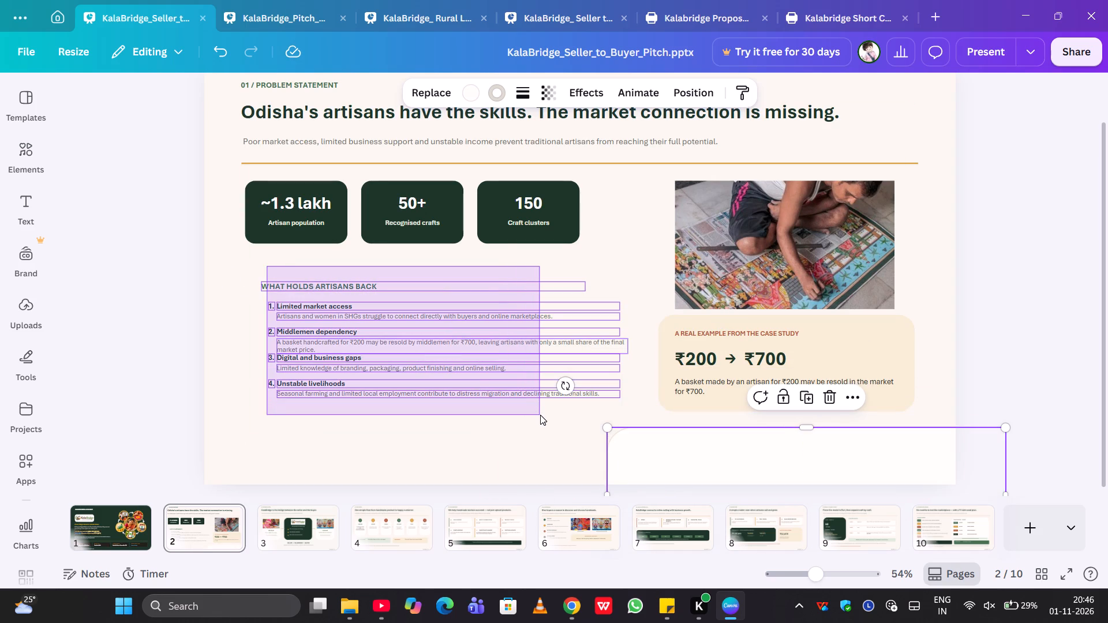
pyautogui.press('BackSpace')
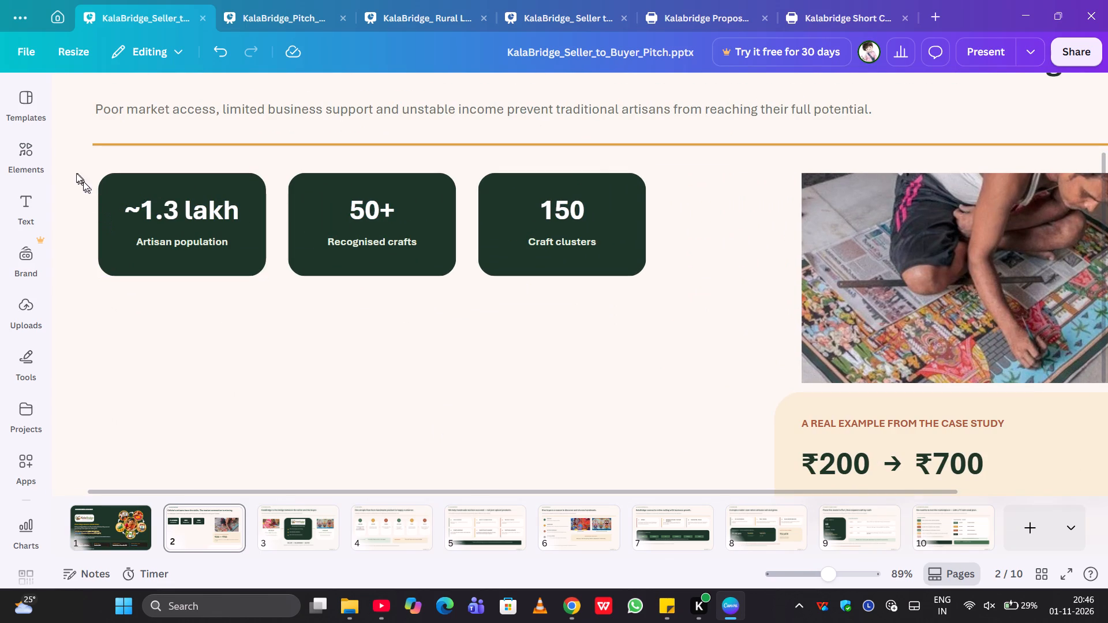
# Group the three dark green stat cards on slide 2 together with their text.
pyautogui.moveTo(74, 167); pyautogui.dragTo(652, 280)
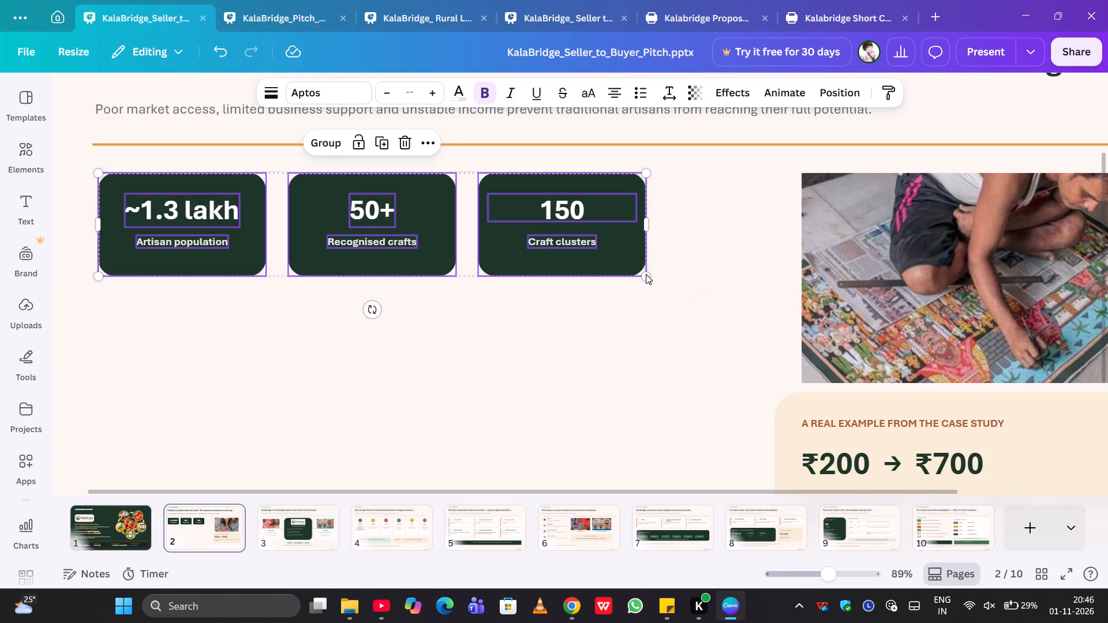
pyautogui.click(321, 140)
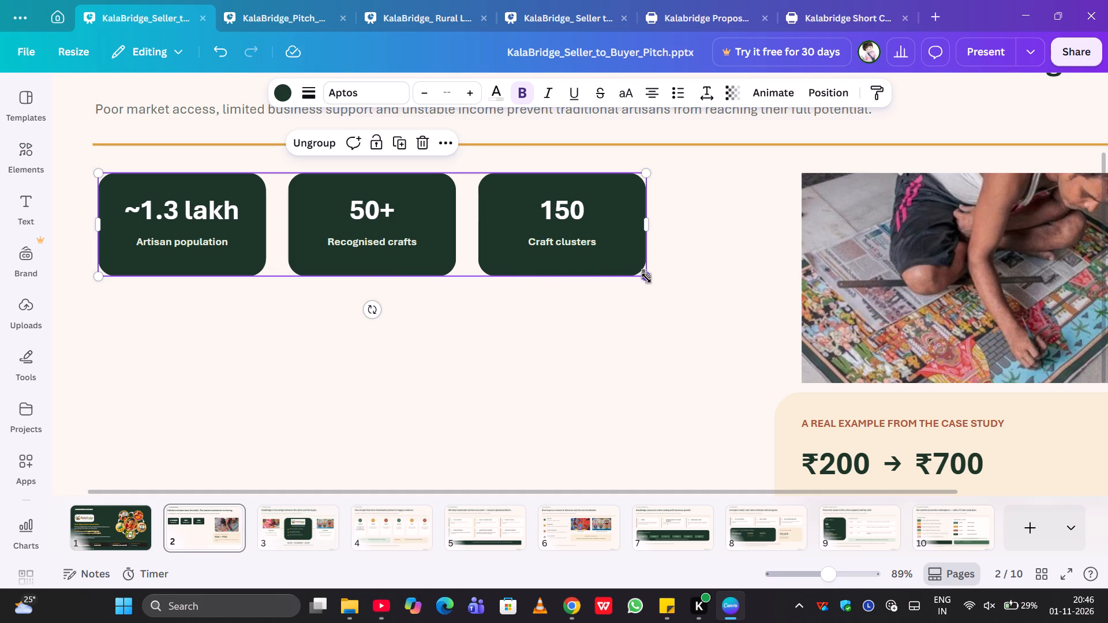
# Scale down and widen the grouped stat cards to about 990 wide and 137 high, ending short of the artisan photo.
pyautogui.moveTo(646, 278); pyautogui.dragTo(643, 269)
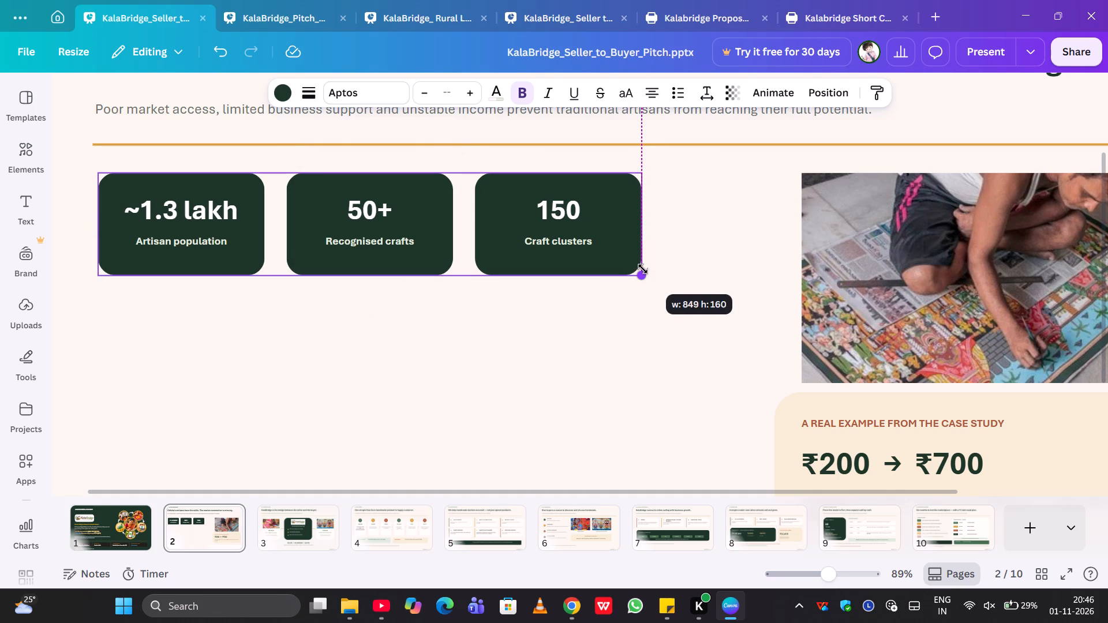
pyautogui.moveTo(643, 269); pyautogui.dragTo(643, 270)
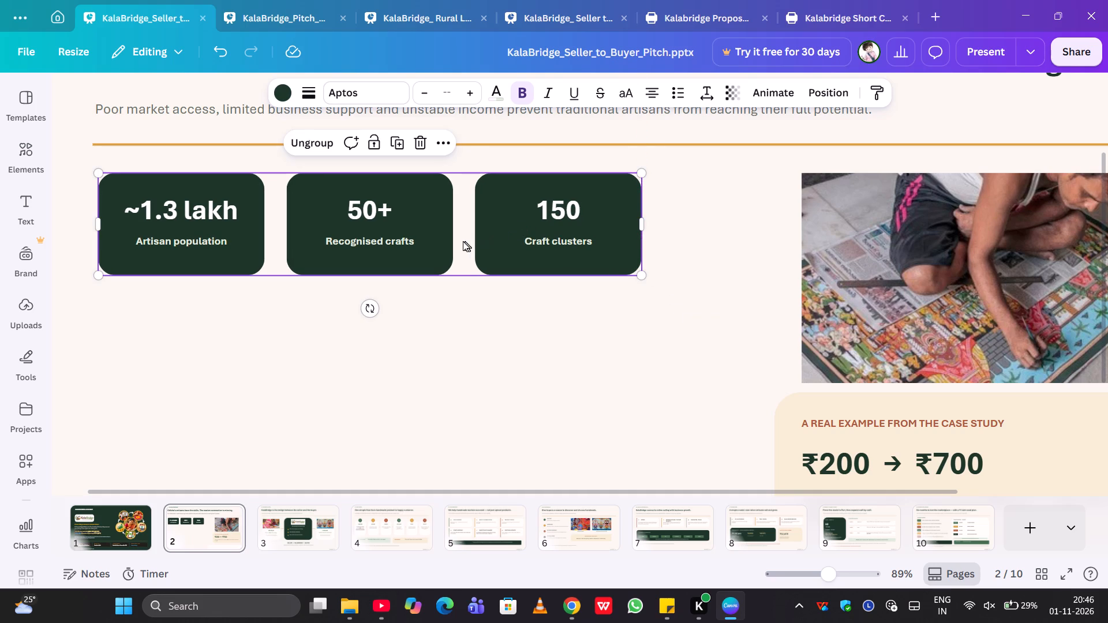
pyautogui.click(458, 242)
pyautogui.click(662, 335)
pyautogui.click(482, 190)
pyautogui.moveTo(642, 226); pyautogui.dragTo(714, 225)
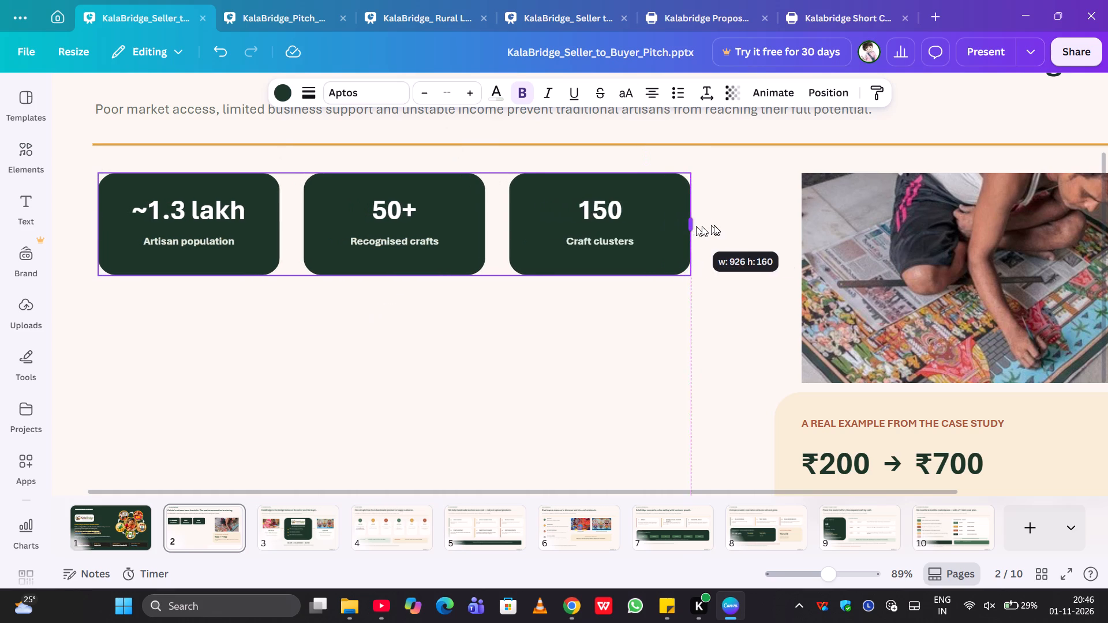
pyautogui.moveTo(714, 225); pyautogui.dragTo(718, 225)
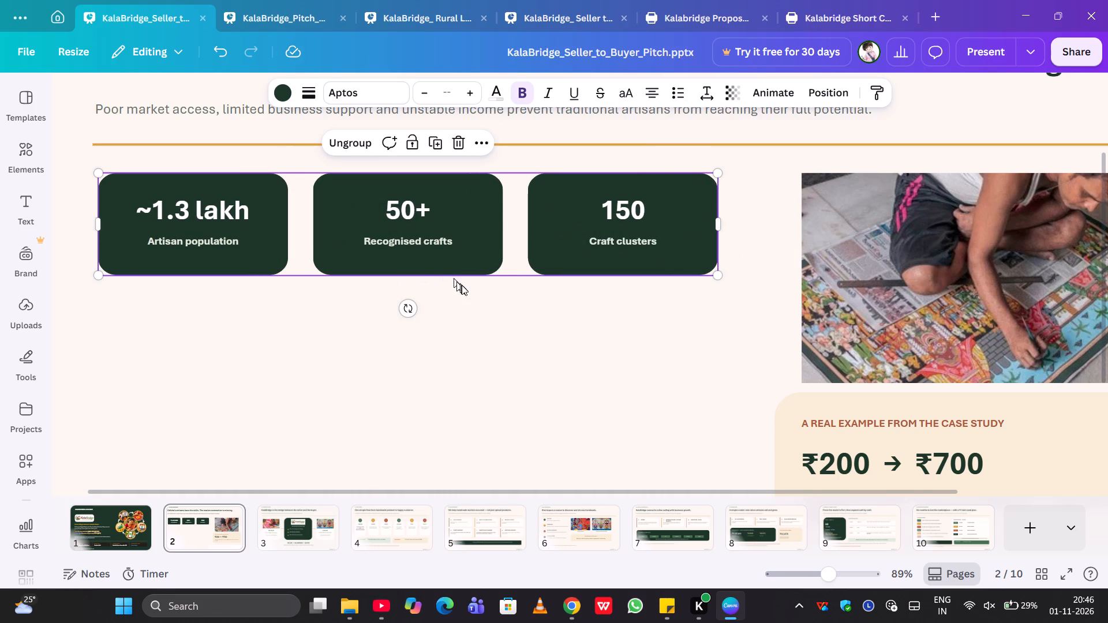
pyautogui.moveTo(723, 273); pyautogui.dragTo(693, 245)
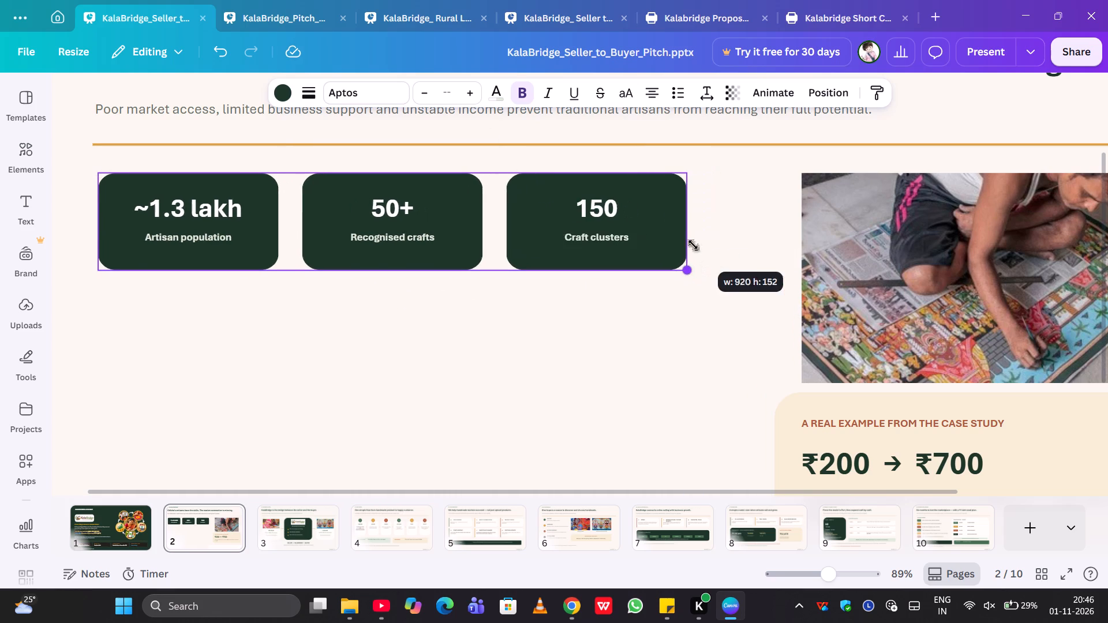
pyautogui.moveTo(693, 245); pyautogui.dragTo(639, 220)
pyautogui.moveTo(625, 213); pyautogui.dragTo(715, 213)
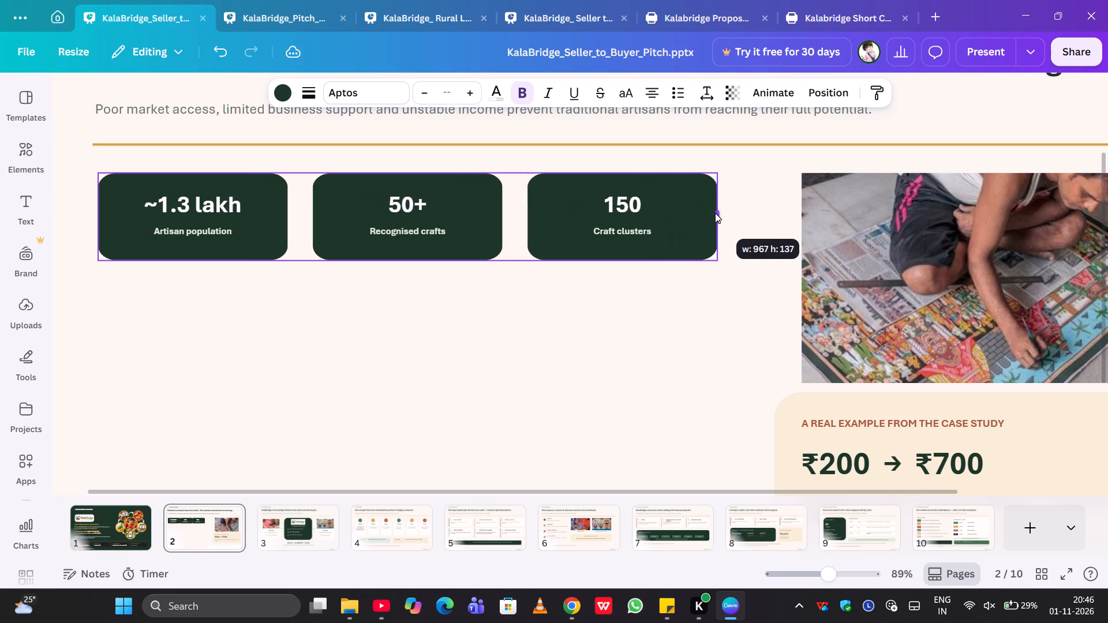
pyautogui.moveTo(715, 213); pyautogui.dragTo(727, 218)
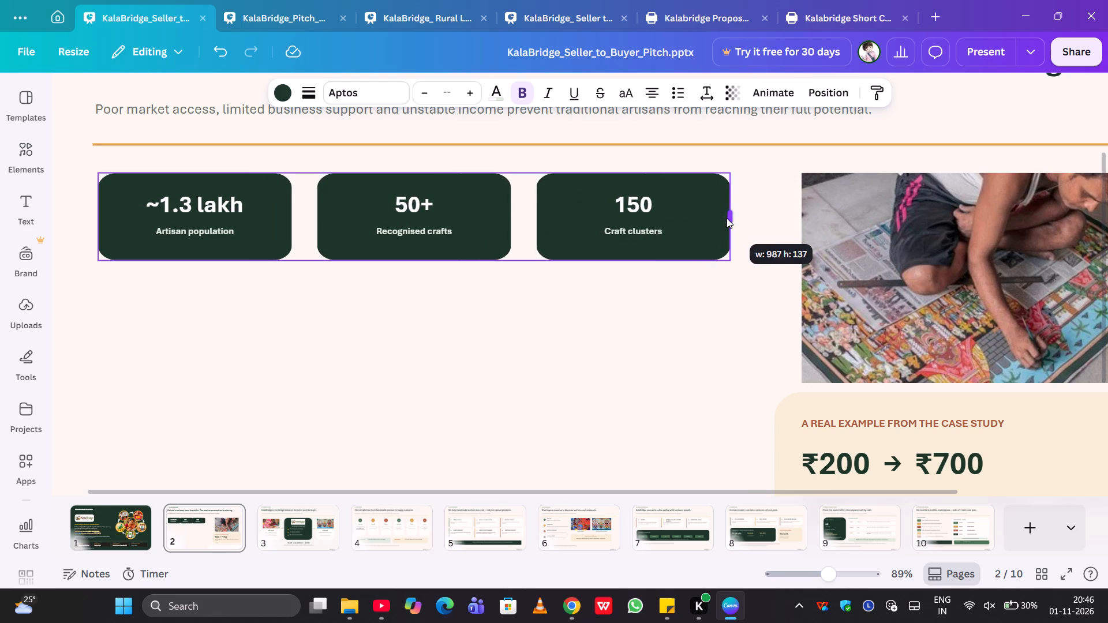
pyautogui.moveTo(727, 218); pyautogui.dragTo(728, 219)
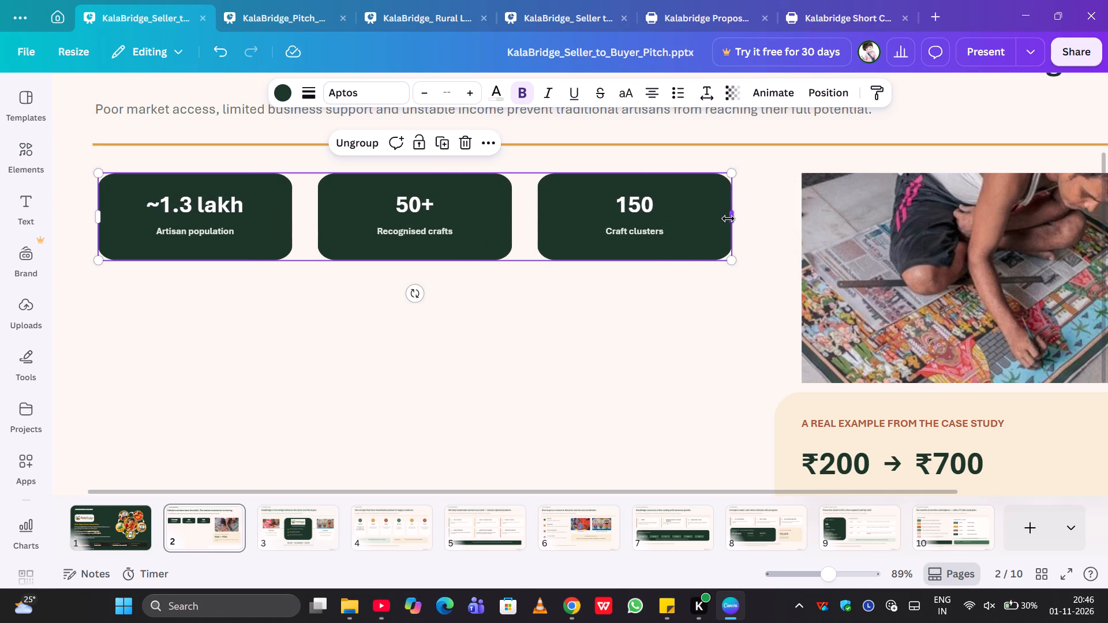
# Flatten the stat card group to about 90 high and stretch it back to about 990 wide.
pyautogui.moveTo(728, 261); pyautogui.dragTo(664, 211)
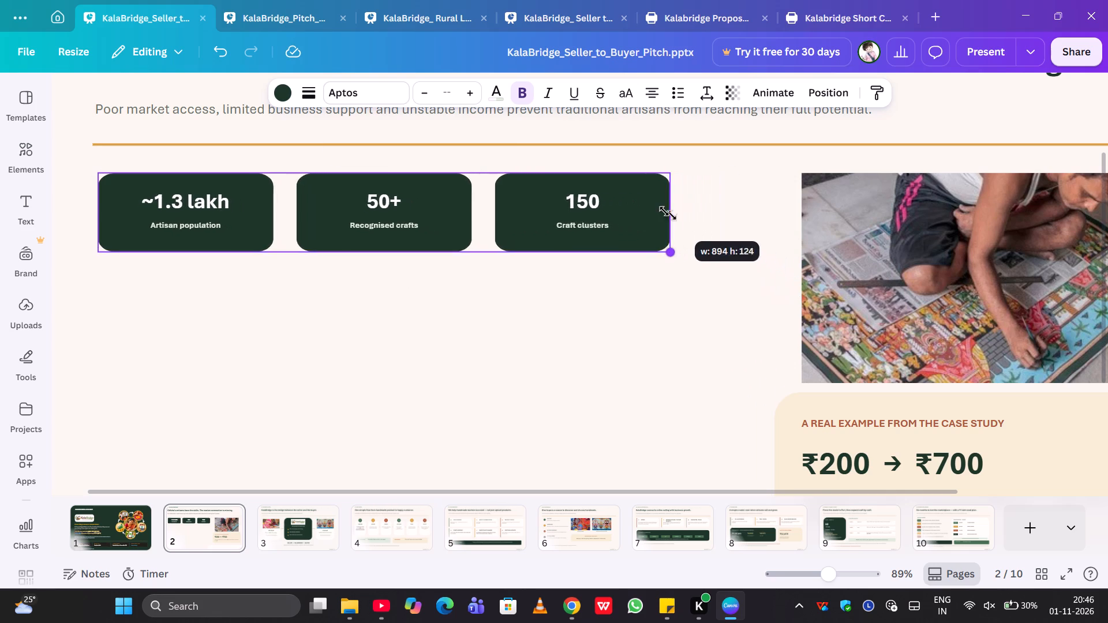
pyautogui.moveTo(664, 211); pyautogui.dragTo(424, 203)
pyautogui.moveTo(425, 198); pyautogui.dragTo(507, 196)
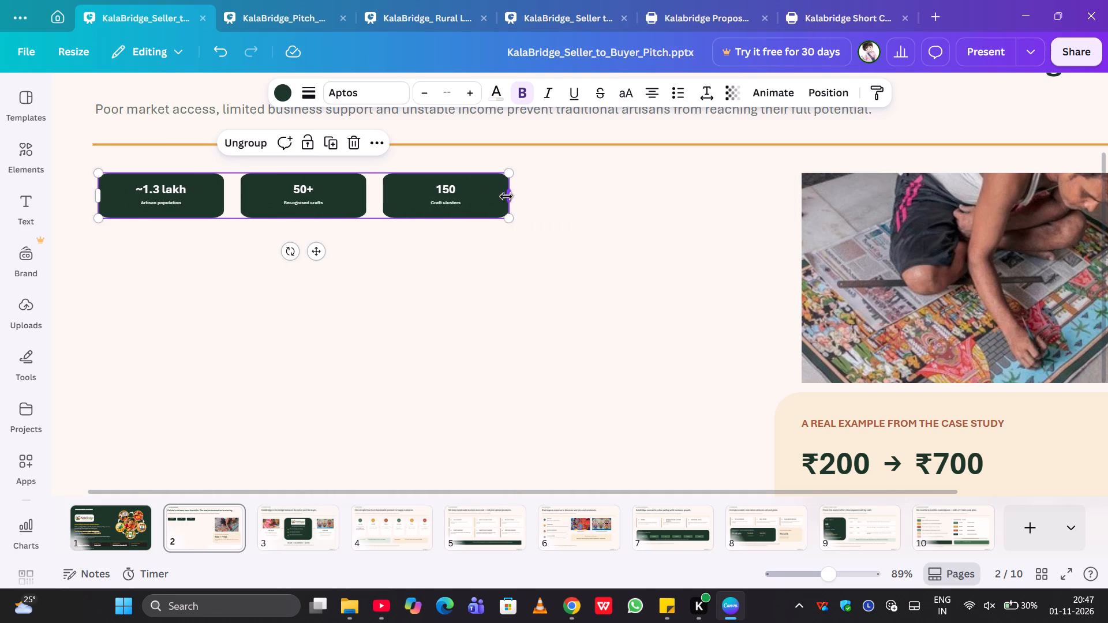
pyautogui.moveTo(508, 223); pyautogui.dragTo(609, 282)
pyautogui.moveTo(620, 200); pyautogui.dragTo(497, 189)
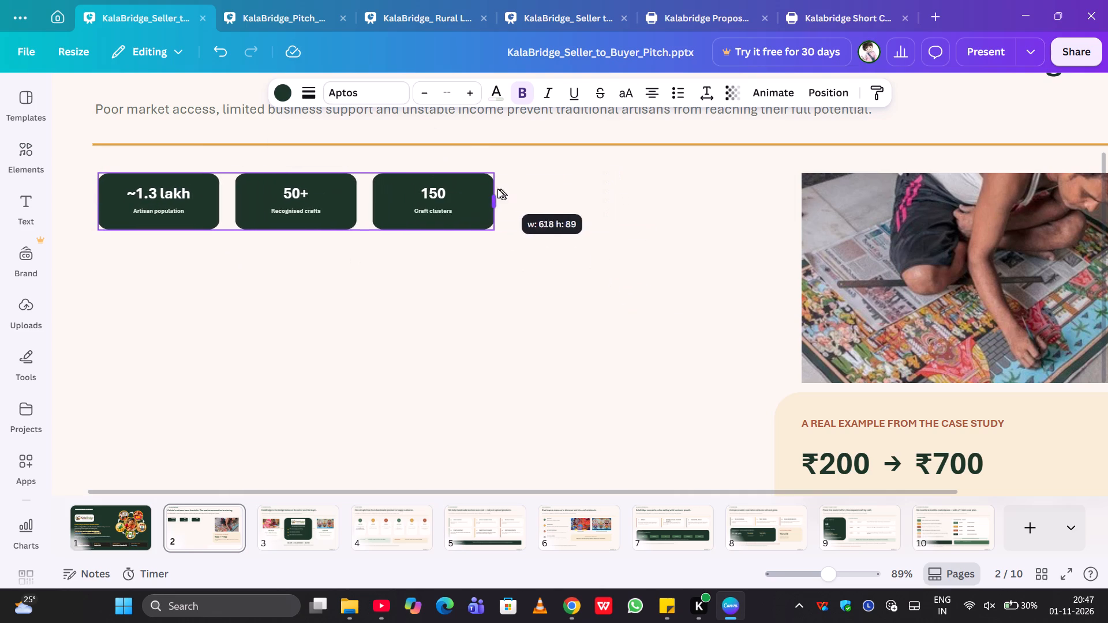
pyautogui.moveTo(497, 189); pyautogui.dragTo(447, 186)
pyautogui.moveTo(442, 231); pyautogui.dragTo(453, 235)
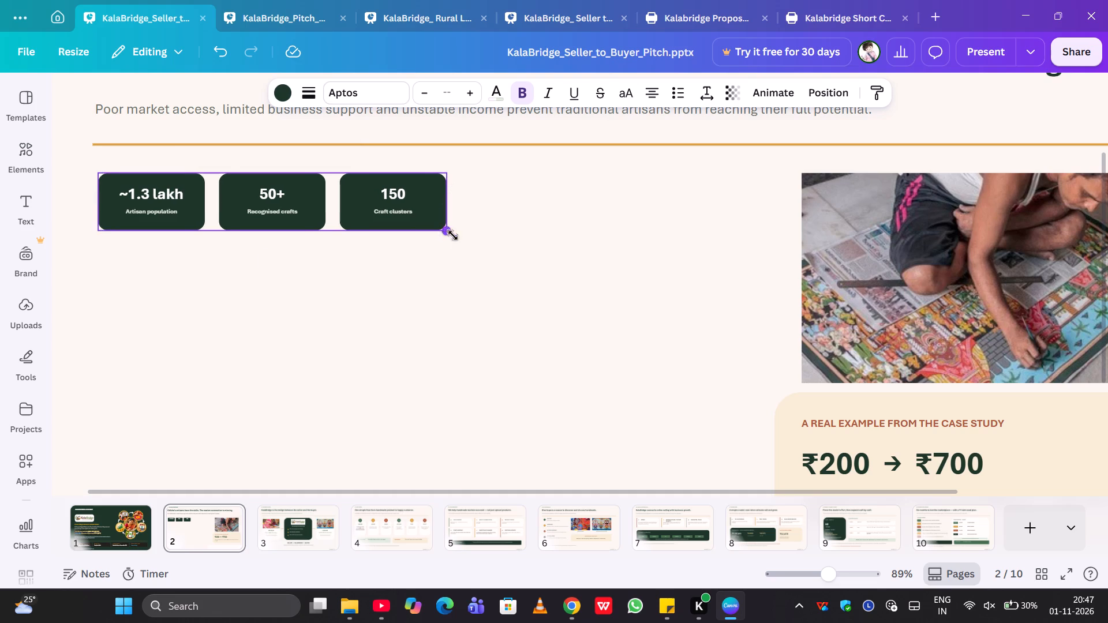
pyautogui.moveTo(453, 235); pyautogui.dragTo(469, 239)
pyautogui.moveTo(469, 239); pyautogui.dragTo(447, 224)
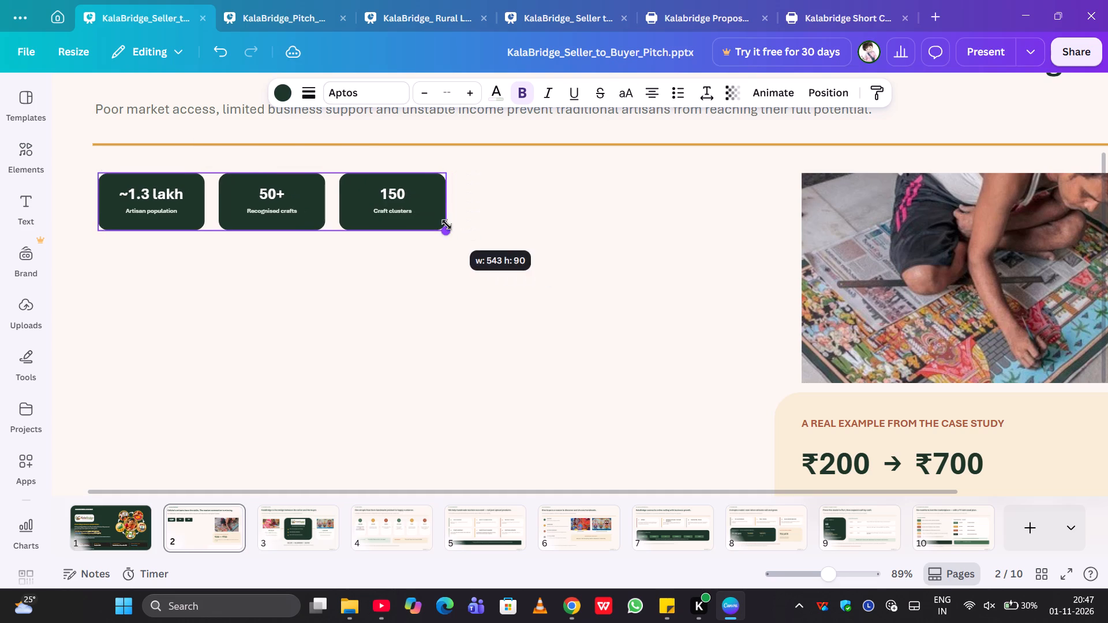
pyautogui.moveTo(444, 197); pyautogui.dragTo(684, 215)
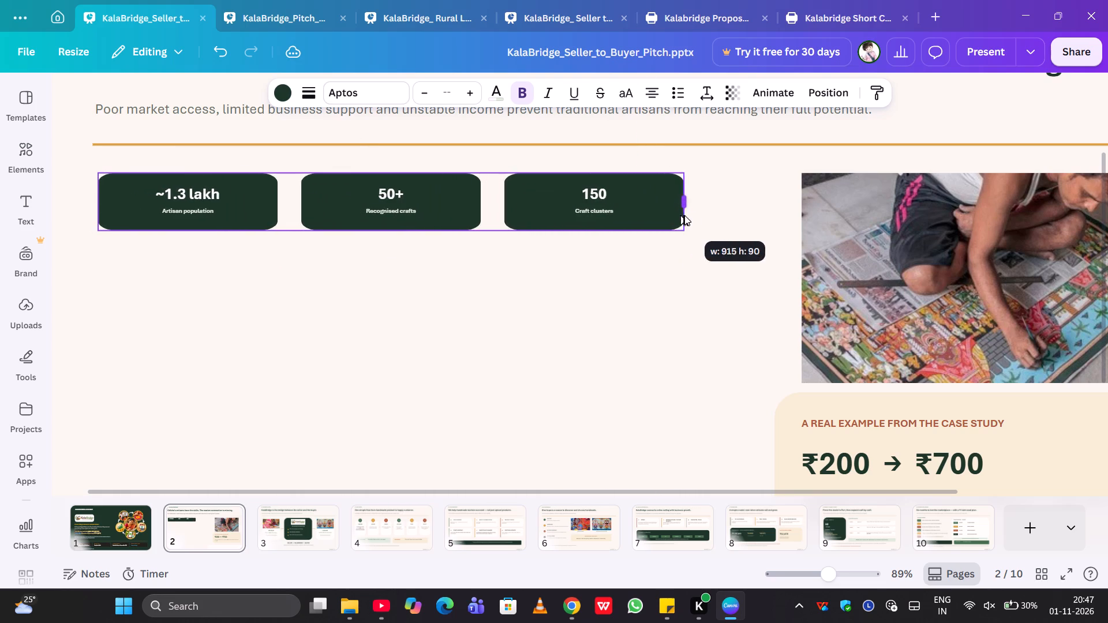
pyautogui.moveTo(684, 215); pyautogui.dragTo(727, 216)
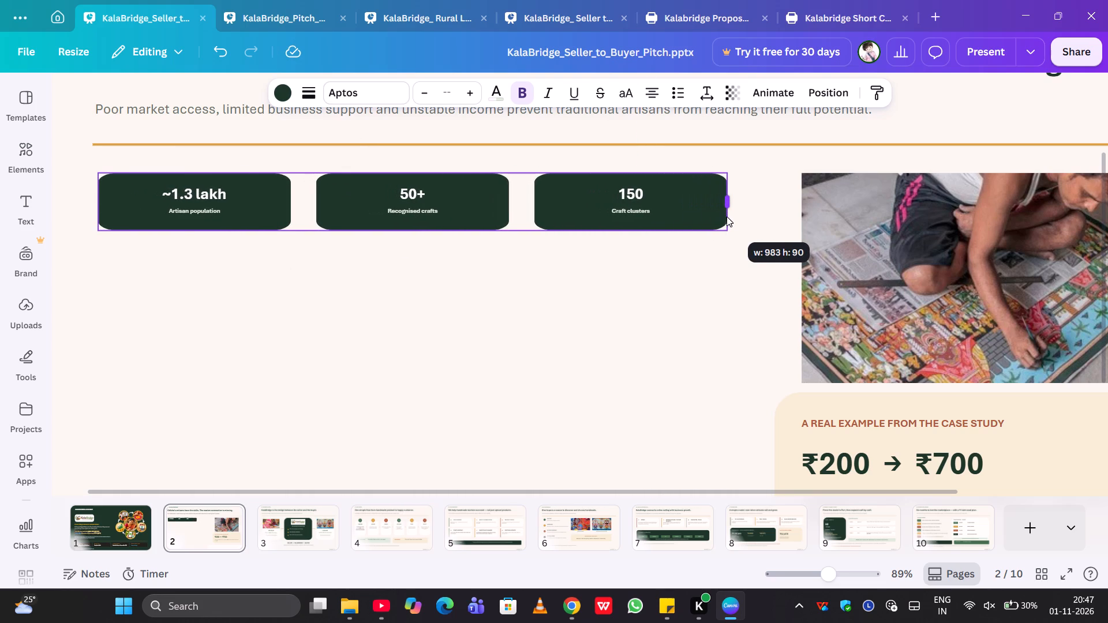
pyautogui.moveTo(727, 216); pyautogui.dragTo(731, 217)
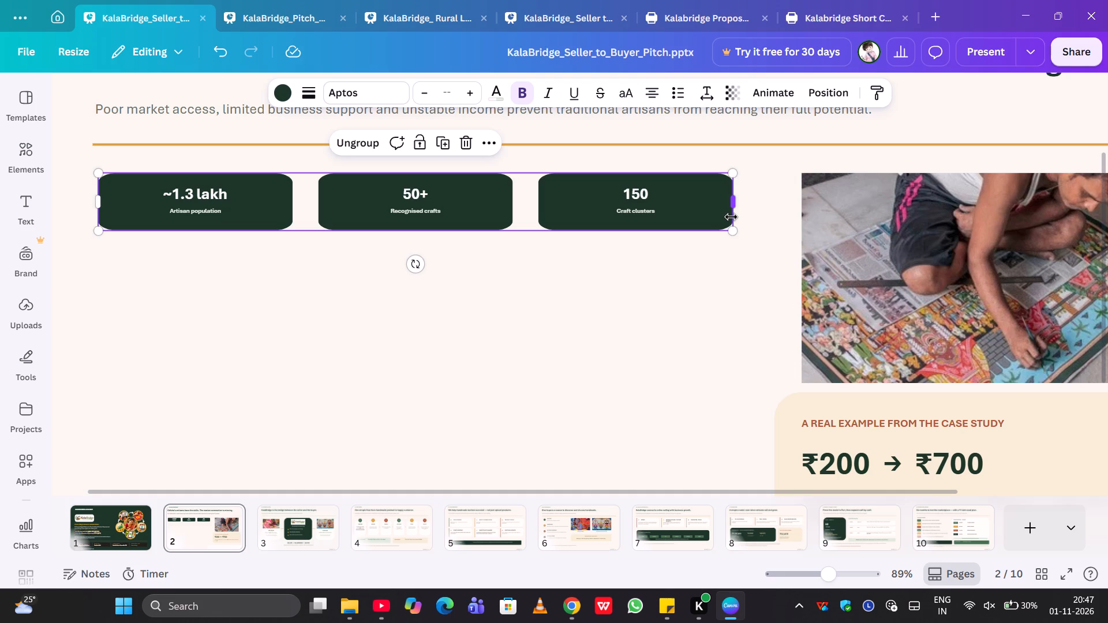
pyautogui.click(623, 338)
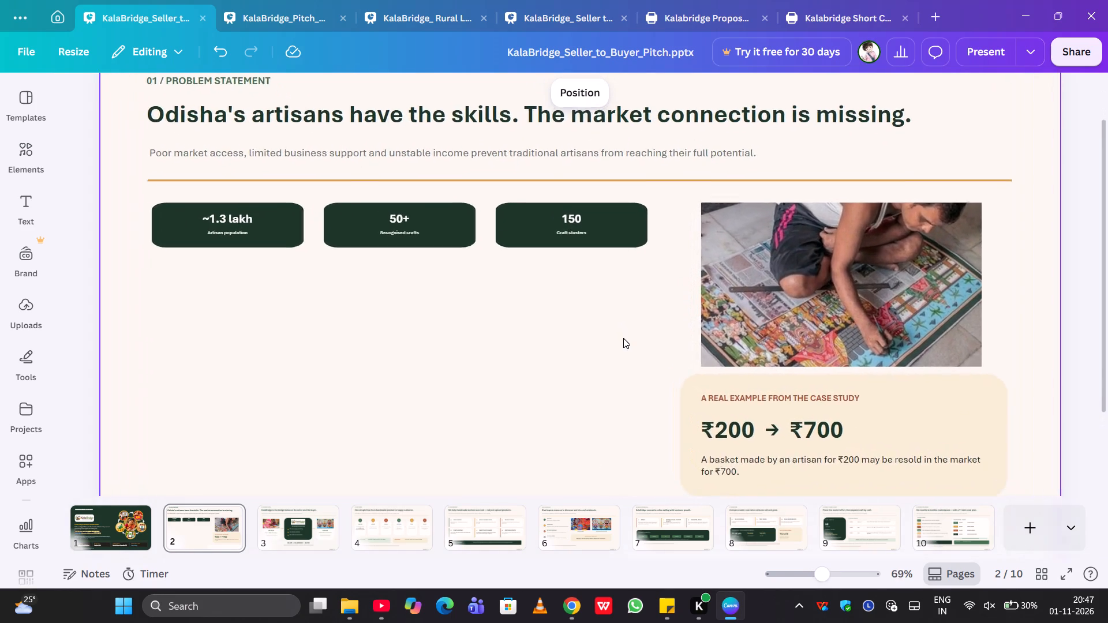
# Readjust the stat card group to about 96 high and about 995 wide so its text is slightly larger.
pyautogui.click(589, 222)
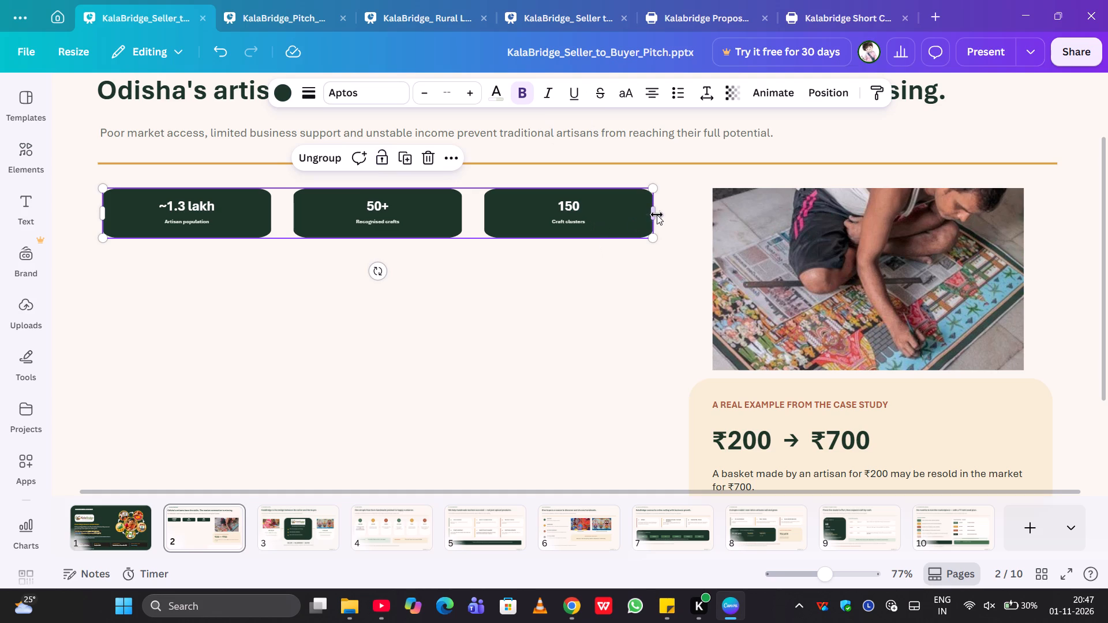
pyautogui.moveTo(651, 212); pyautogui.dragTo(504, 211)
pyautogui.moveTo(505, 234); pyautogui.dragTo(527, 273)
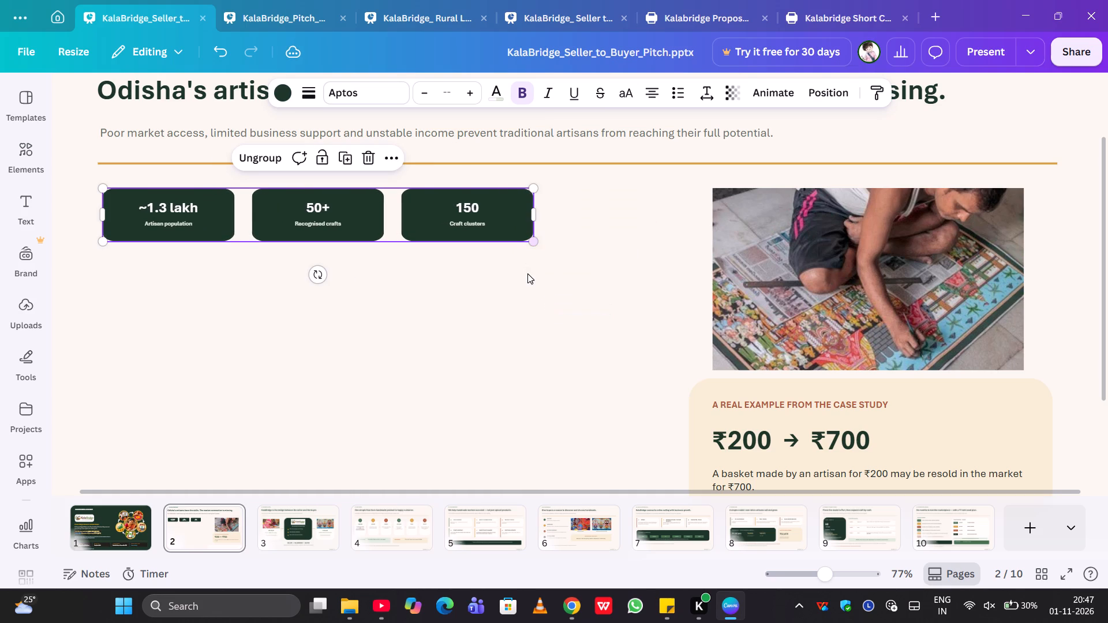
pyautogui.moveTo(532, 212); pyautogui.dragTo(609, 219)
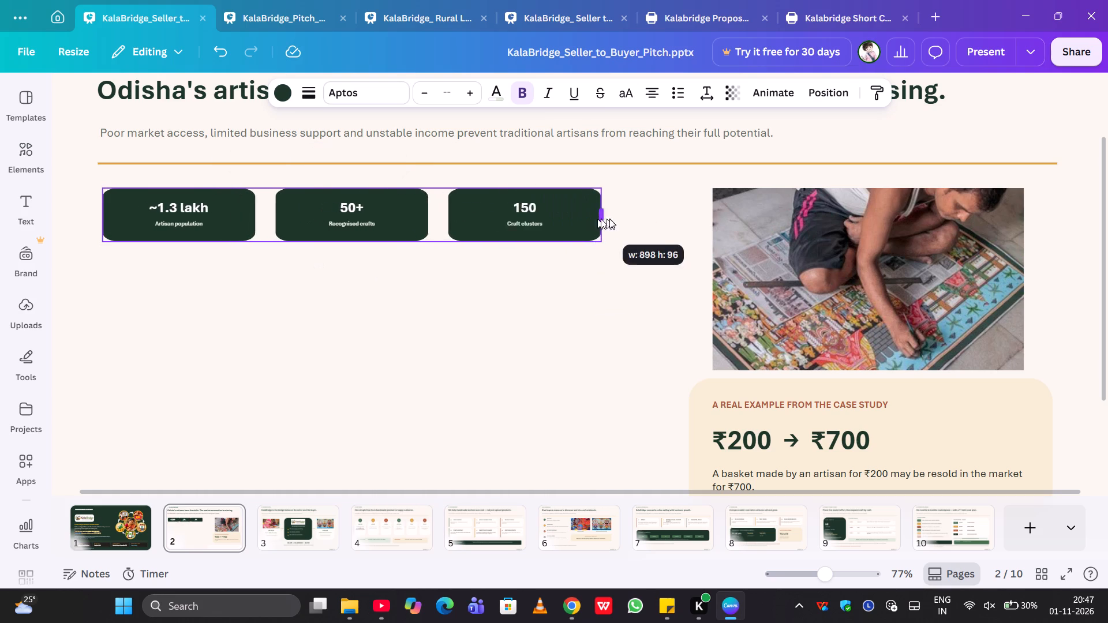
pyautogui.moveTo(609, 219); pyautogui.dragTo(654, 218)
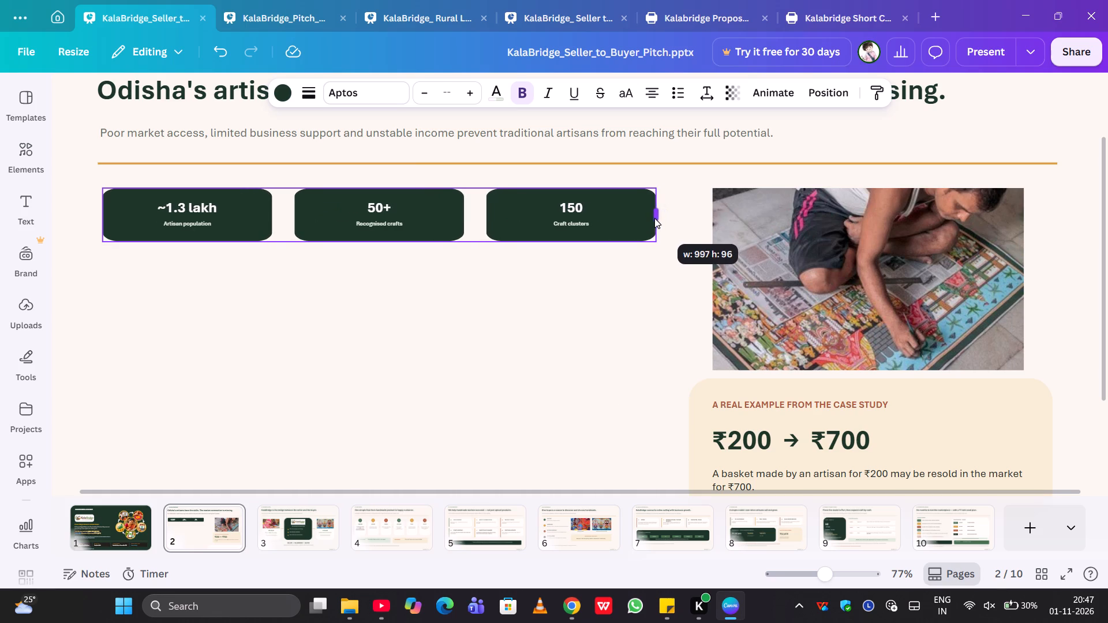
pyautogui.moveTo(654, 218); pyautogui.dragTo(653, 218)
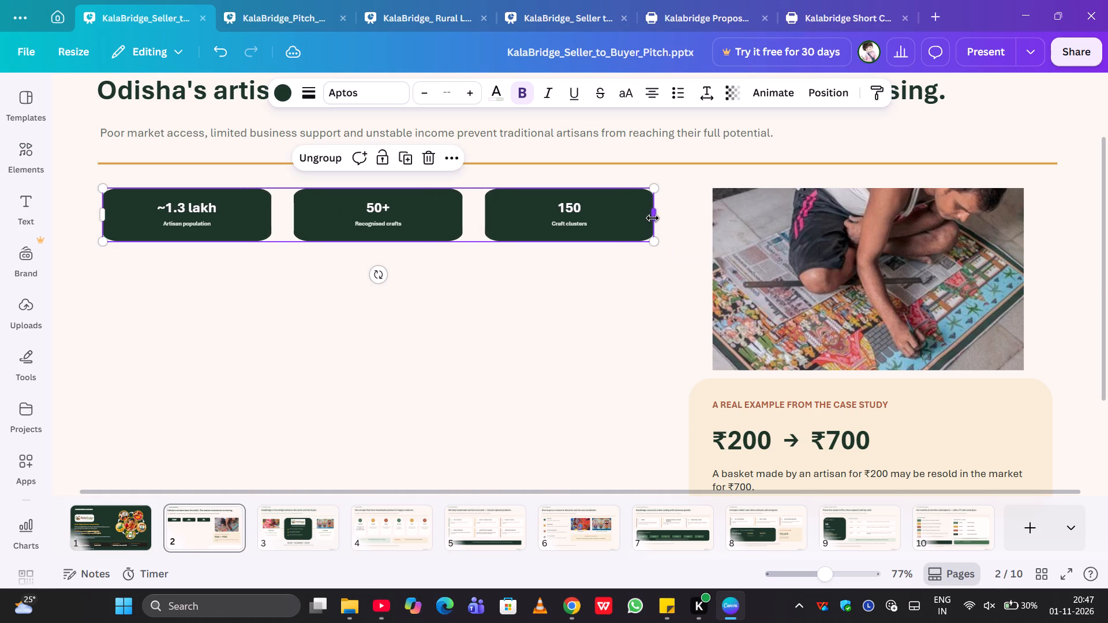
pyautogui.click(451, 348)
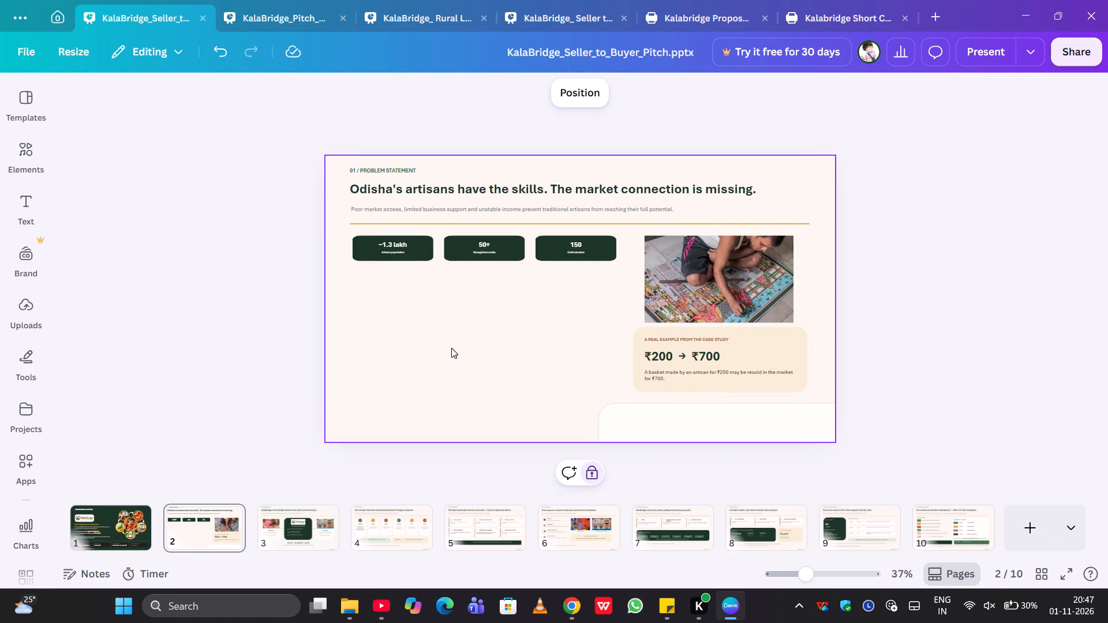
# Ungroup the three stat cards and their text on slide 2.
pyautogui.click(374, 188)
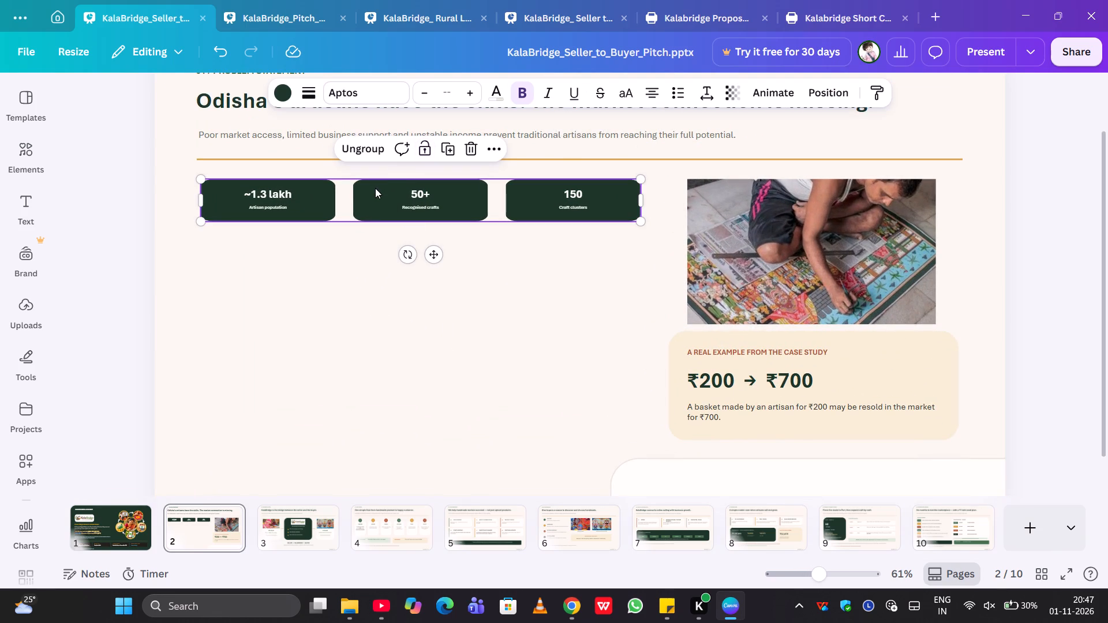
pyautogui.click(381, 157)
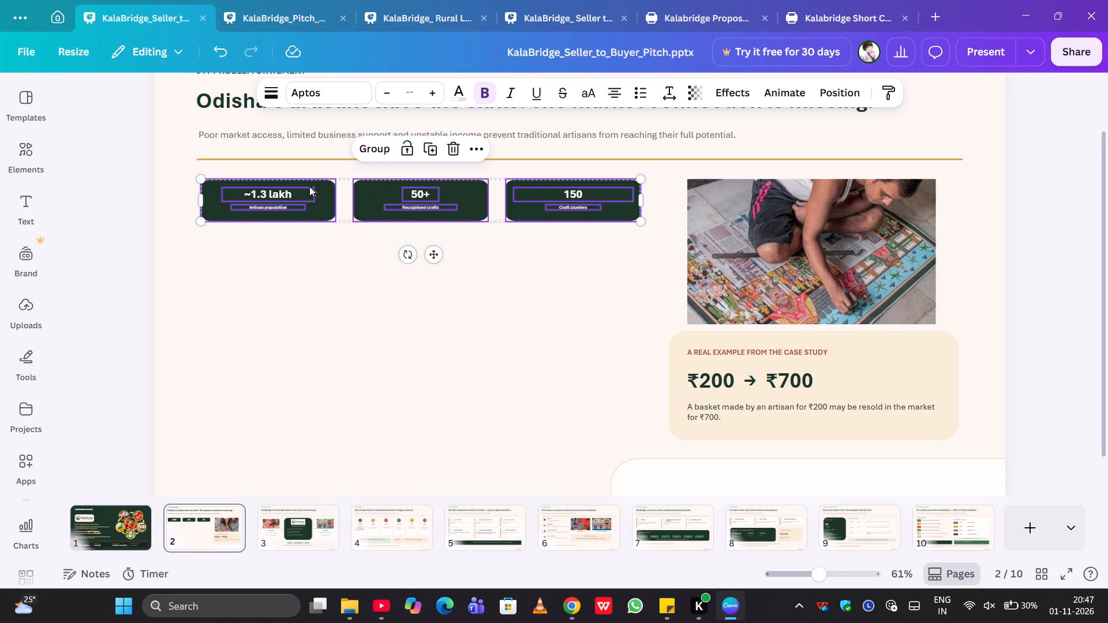
pyautogui.click(304, 193)
# Enlarge the first stat card's text, setting "~1.3 lakh" to size 21.7 and "Artisan population" to 9.6.
pyautogui.click(318, 234)
pyautogui.click(282, 198)
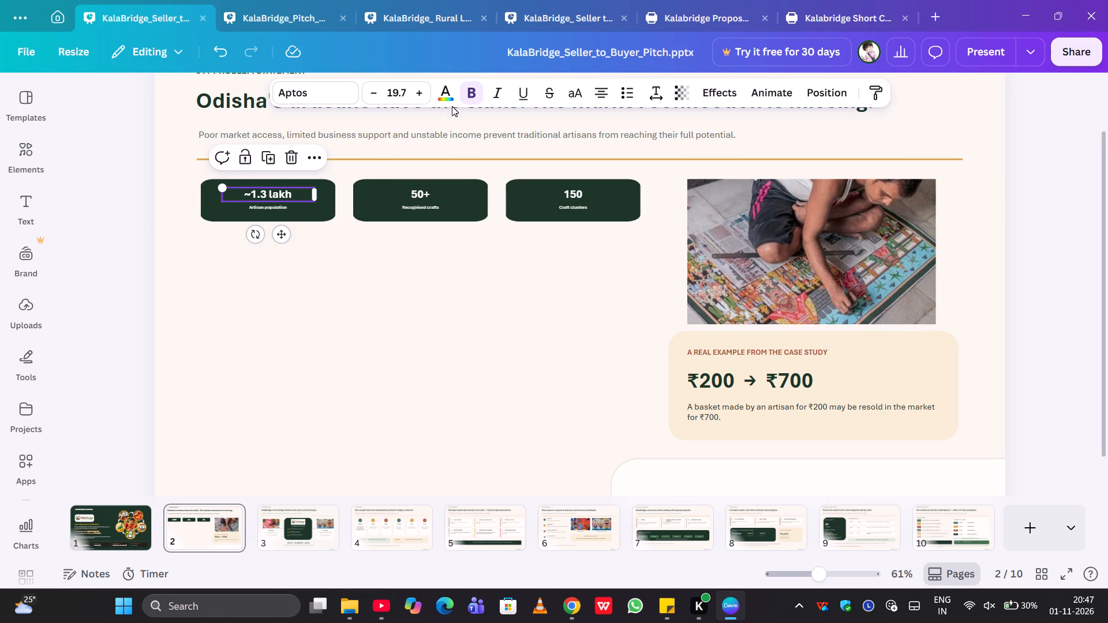
pyautogui.click(424, 94)
pyautogui.click(424, 94)
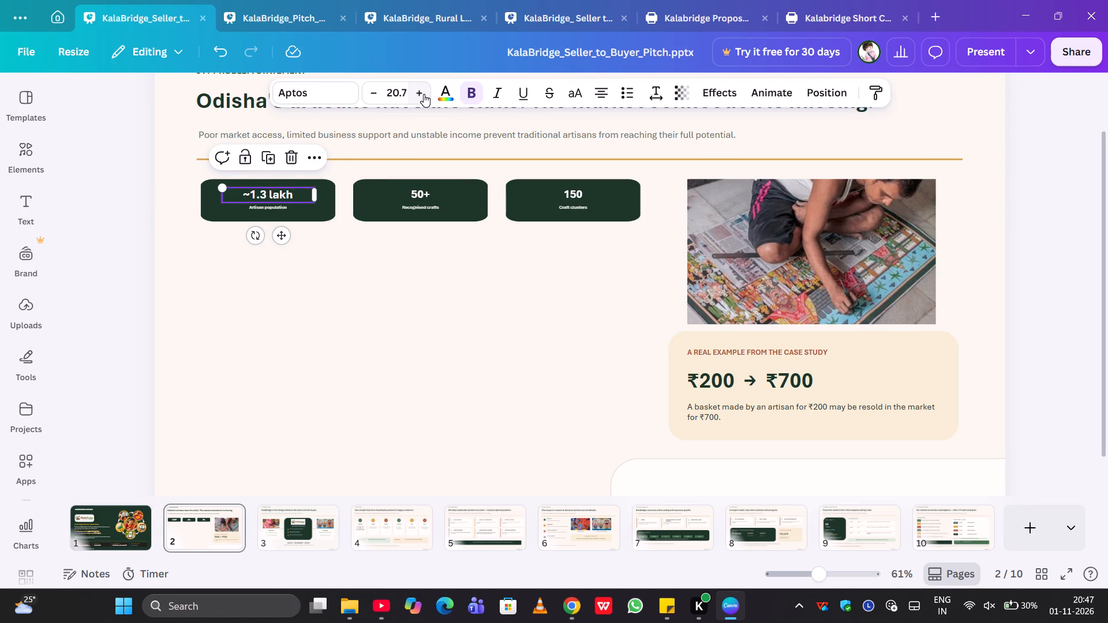
pyautogui.click(268, 208)
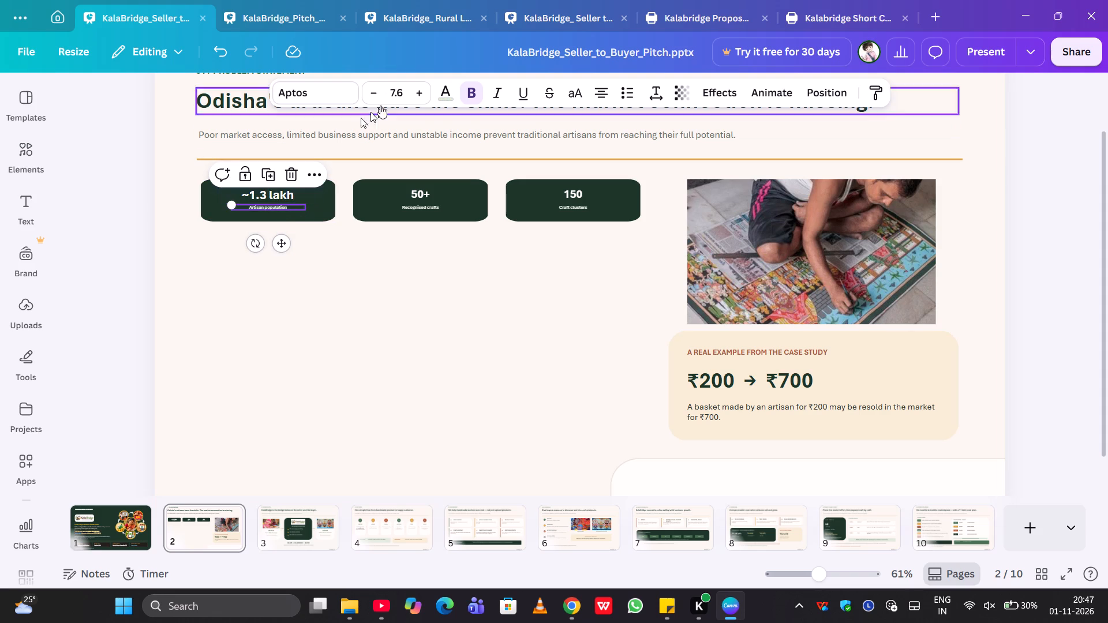
pyautogui.click(421, 98)
pyautogui.click(421, 98)
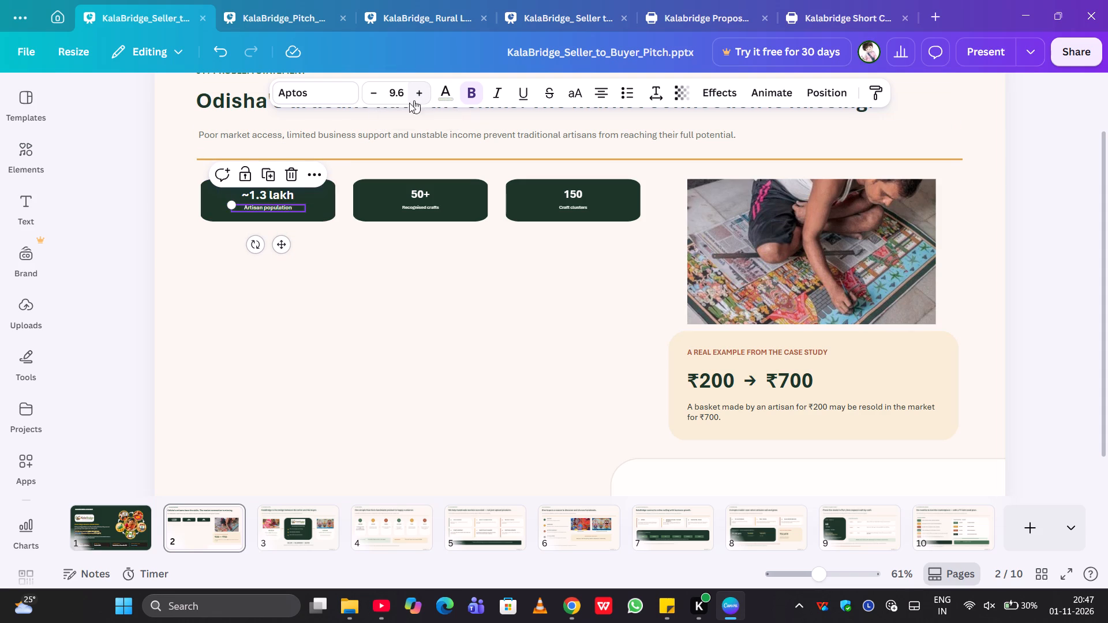
pyautogui.click(282, 196)
# Enlarge the middle stat card's text, setting "50+" to size 21.7 and "Recognised crafts" to 9.6.
pyautogui.click(424, 196)
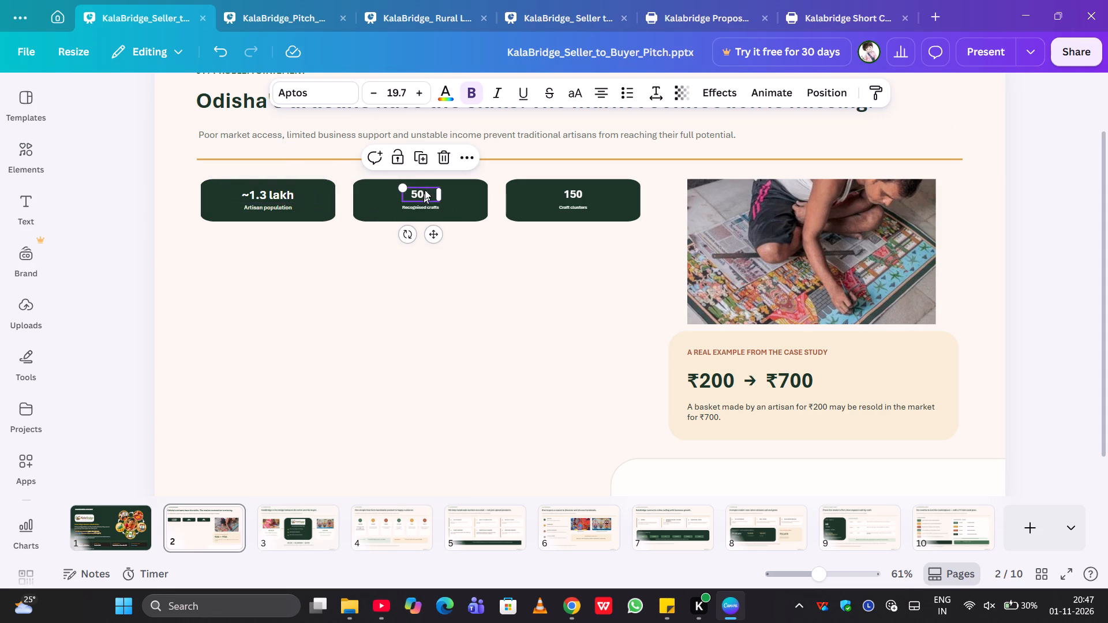
pyautogui.click(421, 92)
pyautogui.click(421, 92)
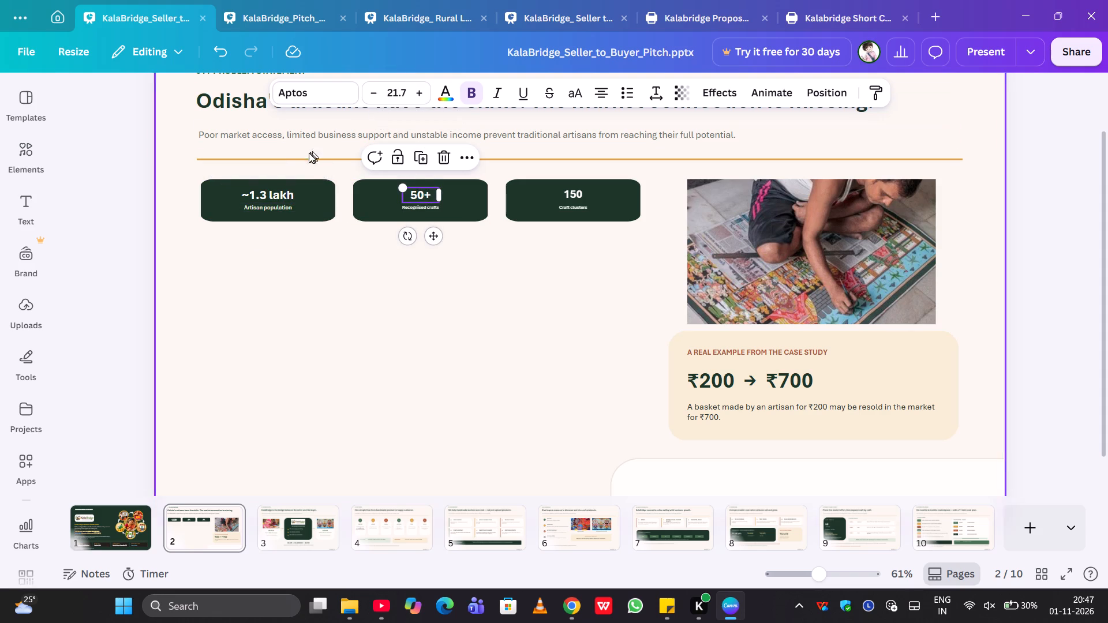
pyautogui.click(292, 191)
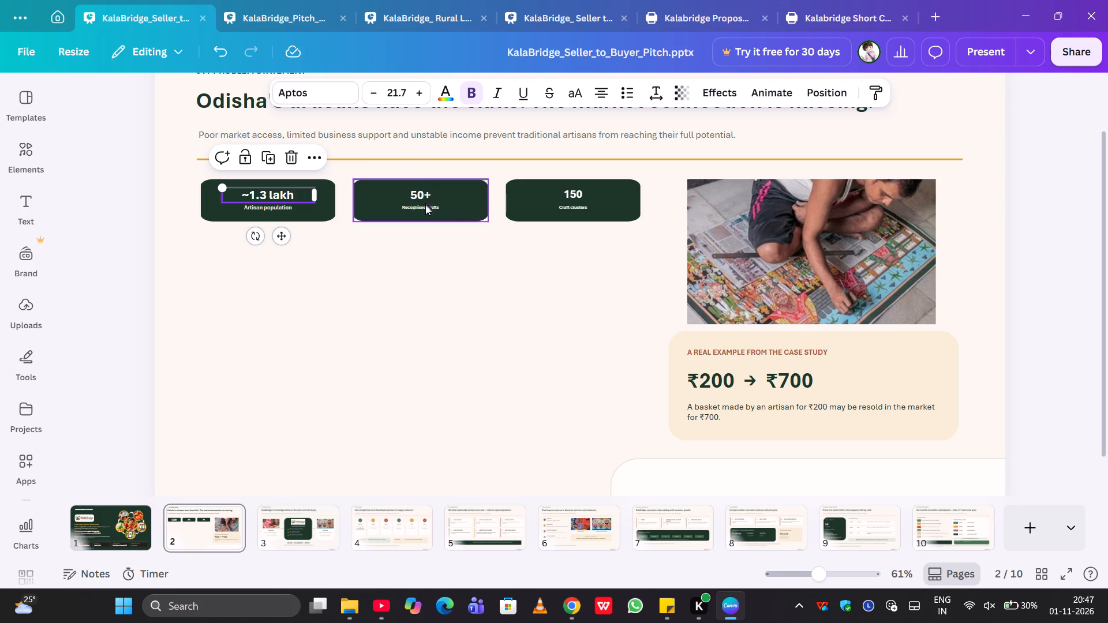
pyautogui.click(425, 205)
pyautogui.click(418, 93)
pyautogui.click(418, 93)
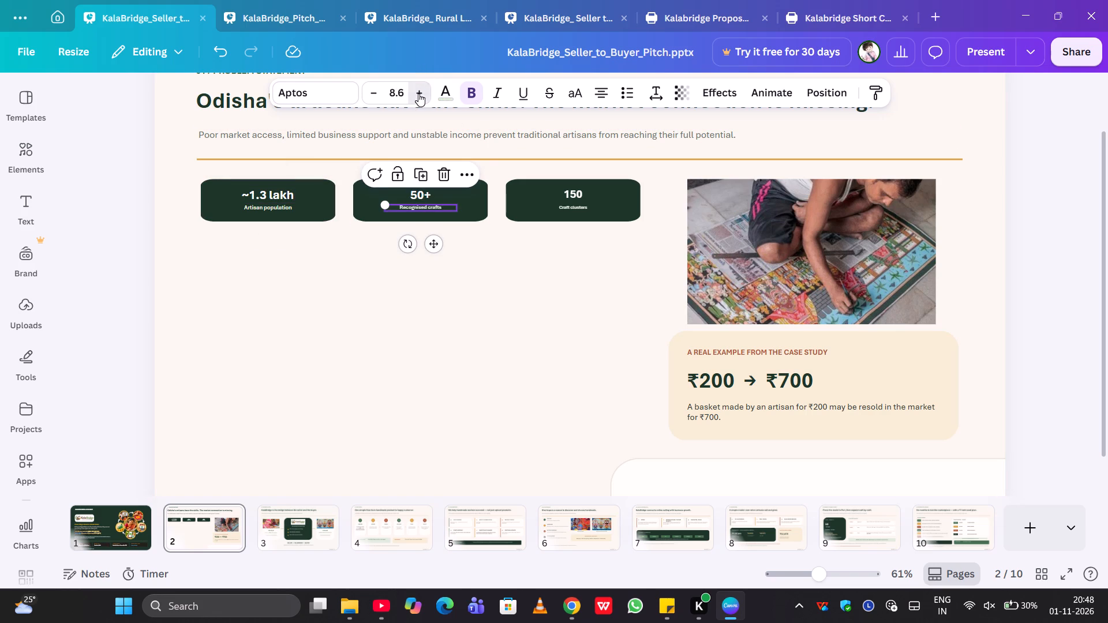
# Enlarge the third stat card's text, setting "150" to size 21.7 and "Craft clusters" to 9.6.
pyautogui.click(570, 194)
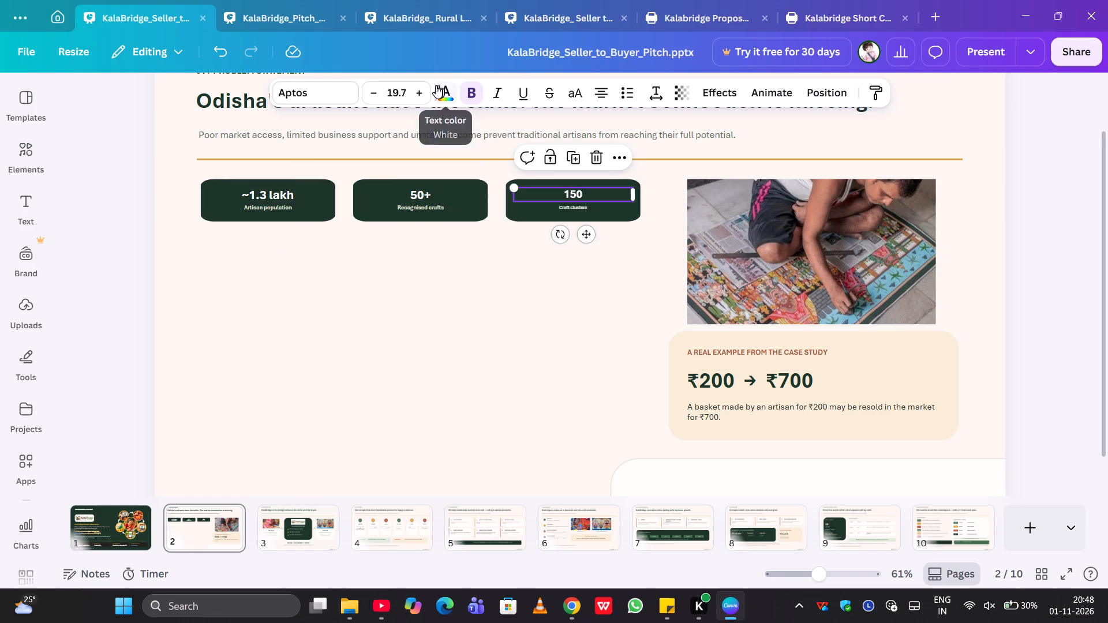
pyautogui.click(420, 93)
pyautogui.click(420, 93)
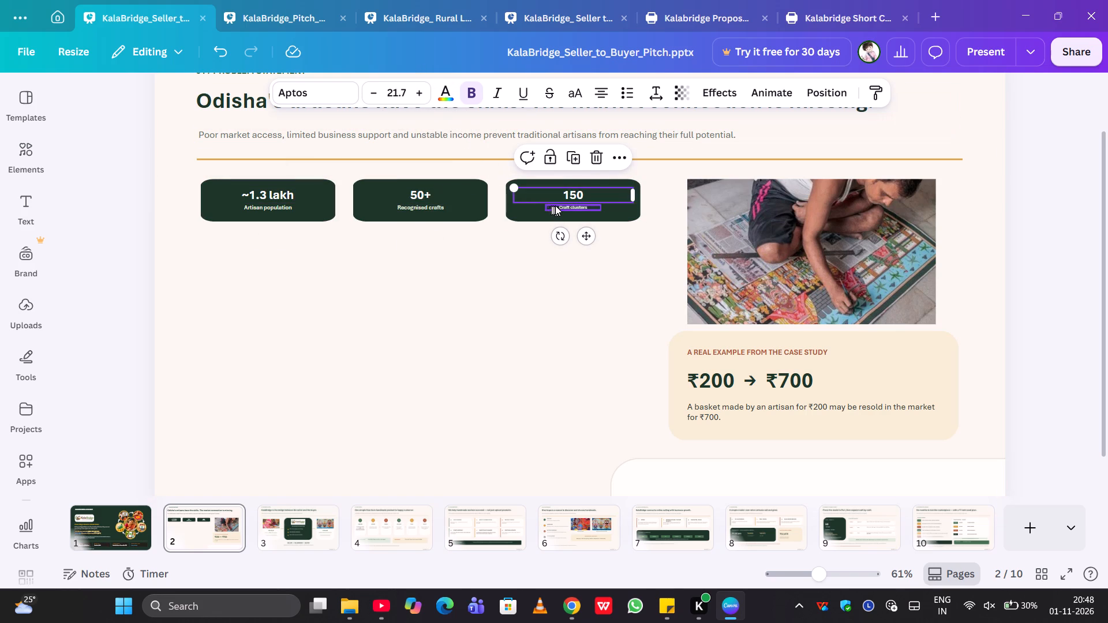
pyautogui.click(556, 205)
pyautogui.click(418, 88)
pyautogui.click(418, 88)
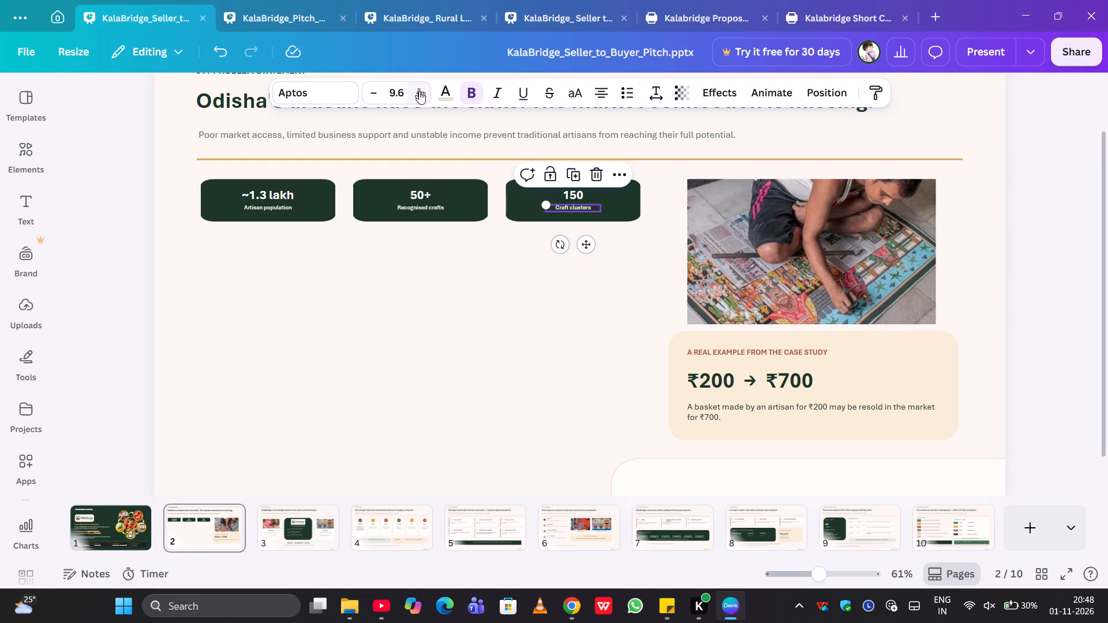
pyautogui.click(458, 339)
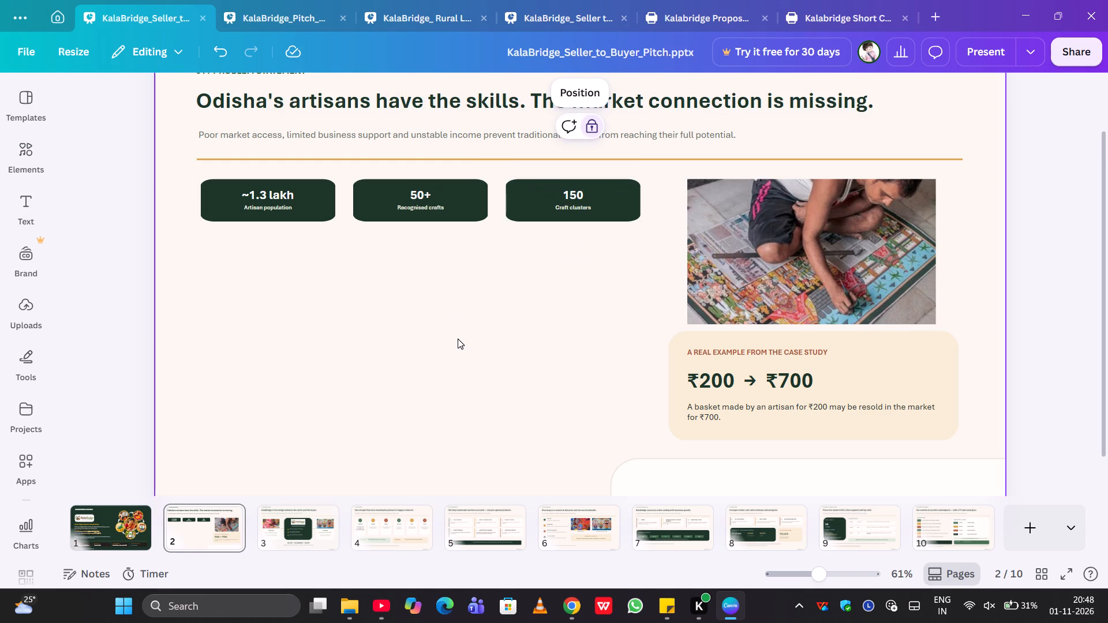
# Copy the white card behind "Middlemen Exploitation" from the Rural Livelihood deck's slide 2 and paste it below the pitch slide's stat cards.
pyautogui.click(433, 17)
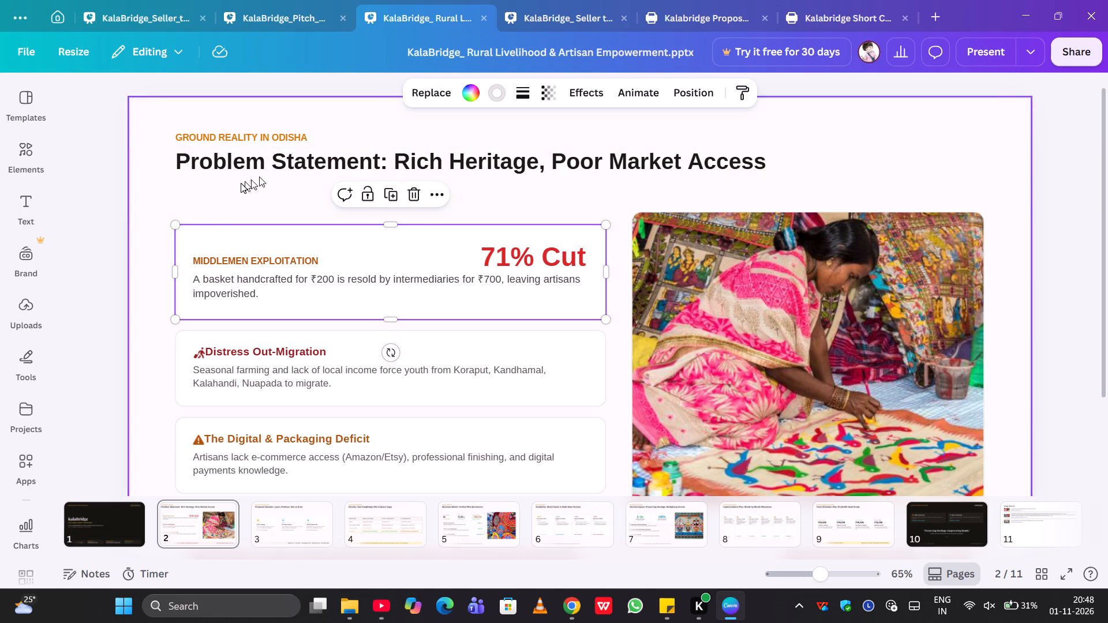
pyautogui.click(148, 273)
pyautogui.click(189, 248)
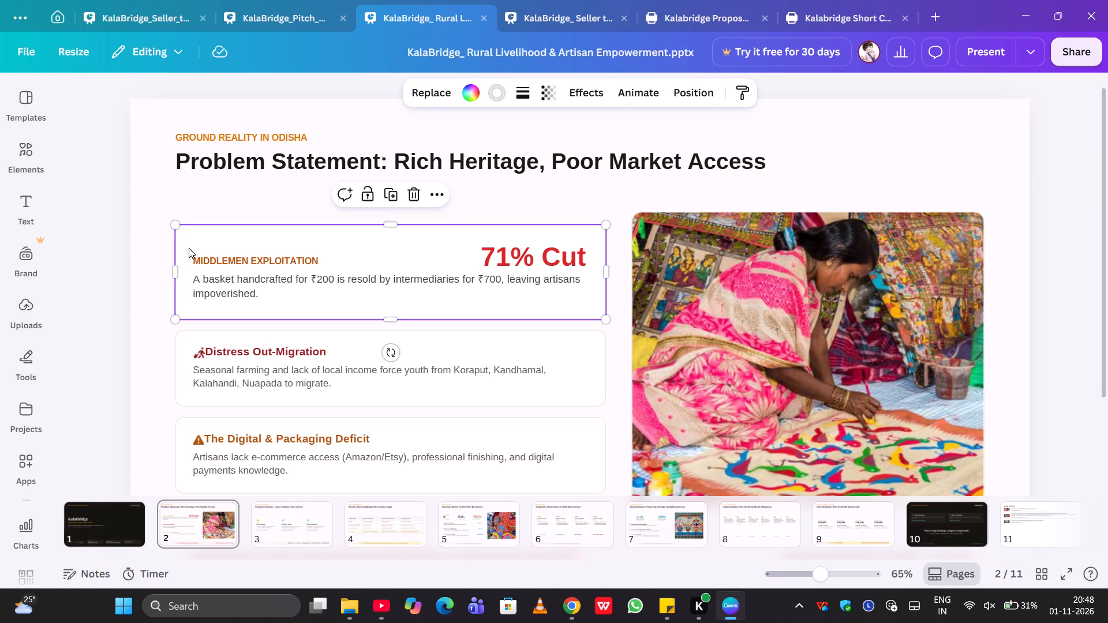
pyautogui.hotkey('ctrl', 'c')
pyautogui.click(107, 15)
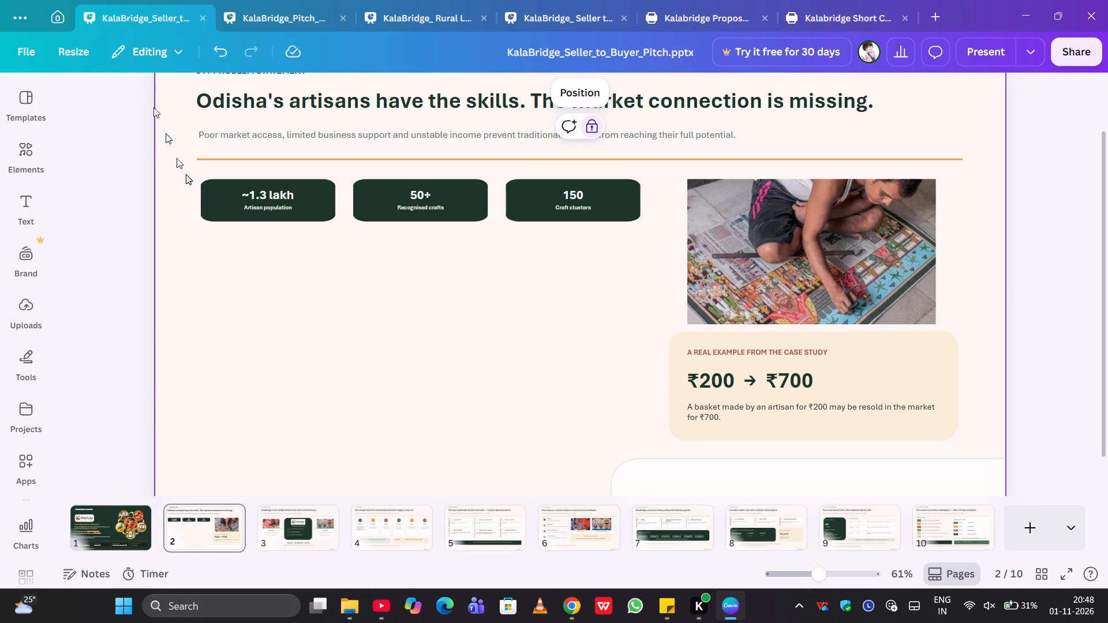
pyautogui.click(249, 343)
pyautogui.hotkey('ctrl', 'v')
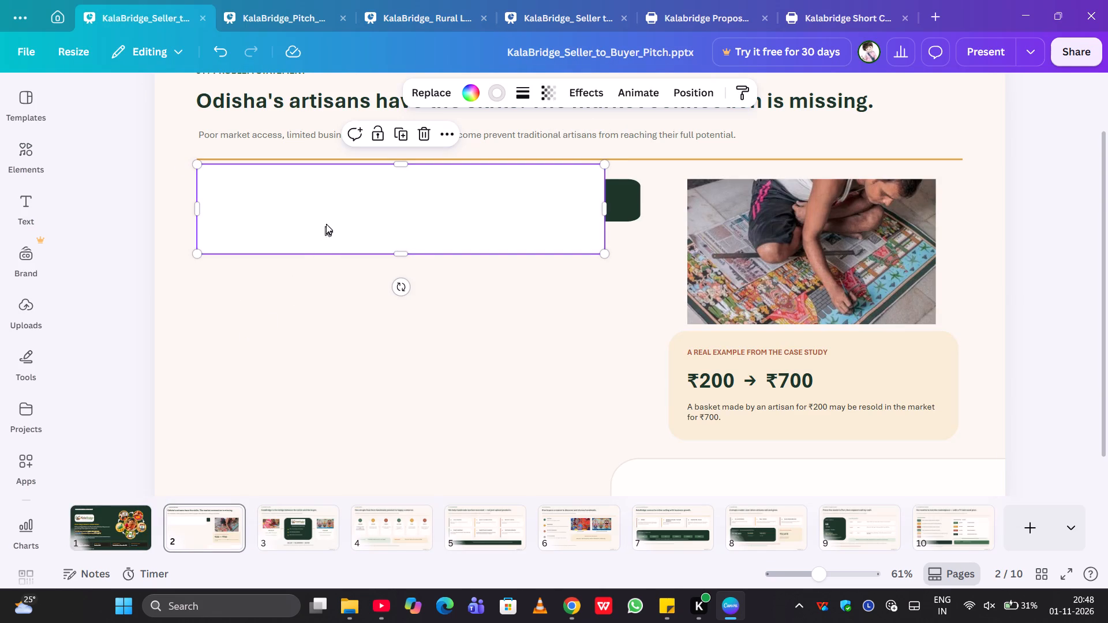
pyautogui.moveTo(326, 224); pyautogui.dragTo(323, 292)
pyautogui.click(280, 373)
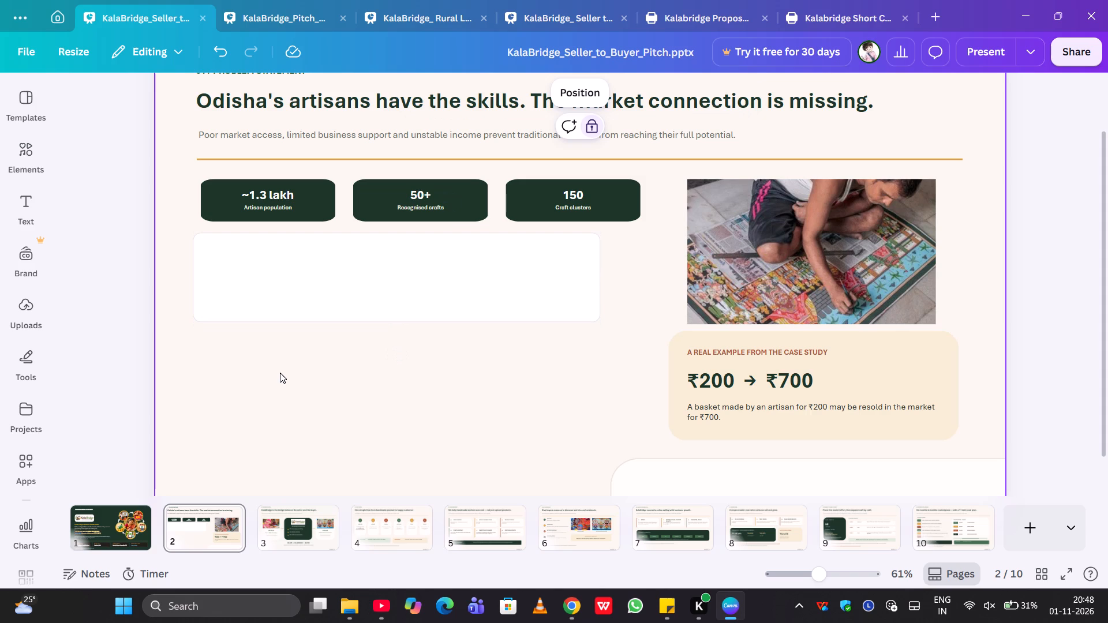
# Bring the old rounded white card in from the slide's lower edge to below the pasted card, and delete it.
pyautogui.scroll(-2, 280, 373)
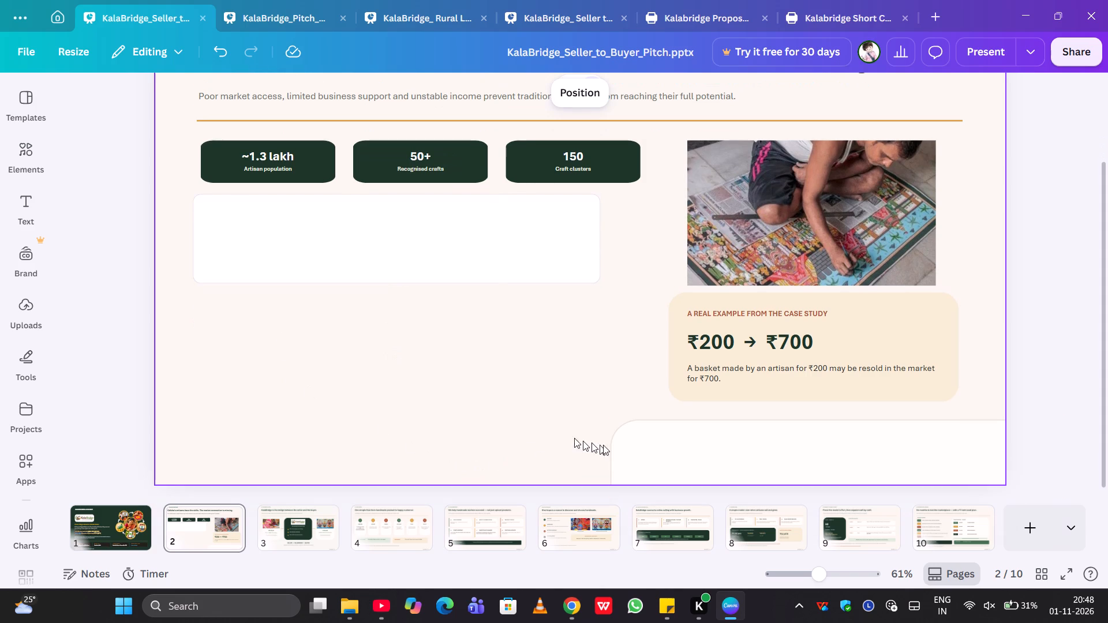
pyautogui.moveTo(664, 442); pyautogui.dragTo(526, 329)
pyautogui.click(641, 439)
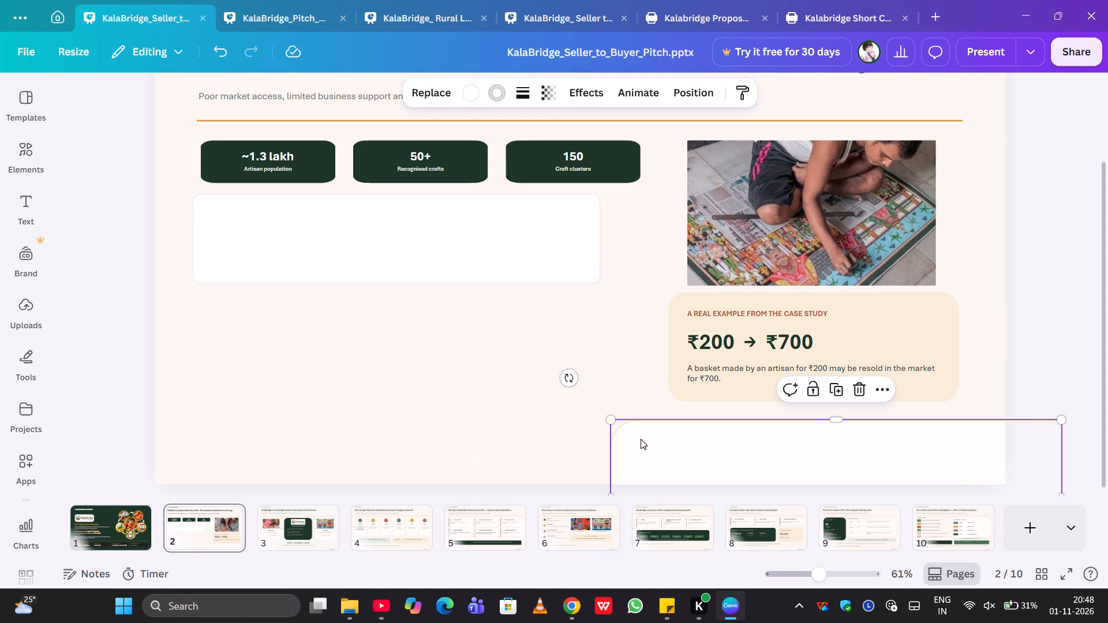
pyautogui.moveTo(641, 439); pyautogui.dragTo(222, 313)
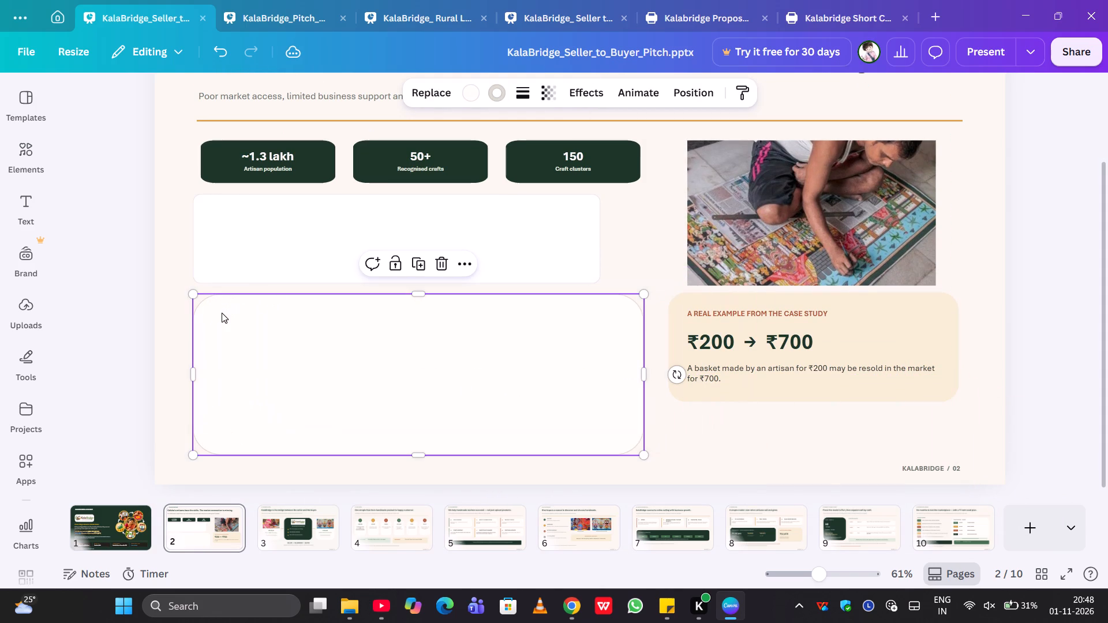
pyautogui.click(160, 329)
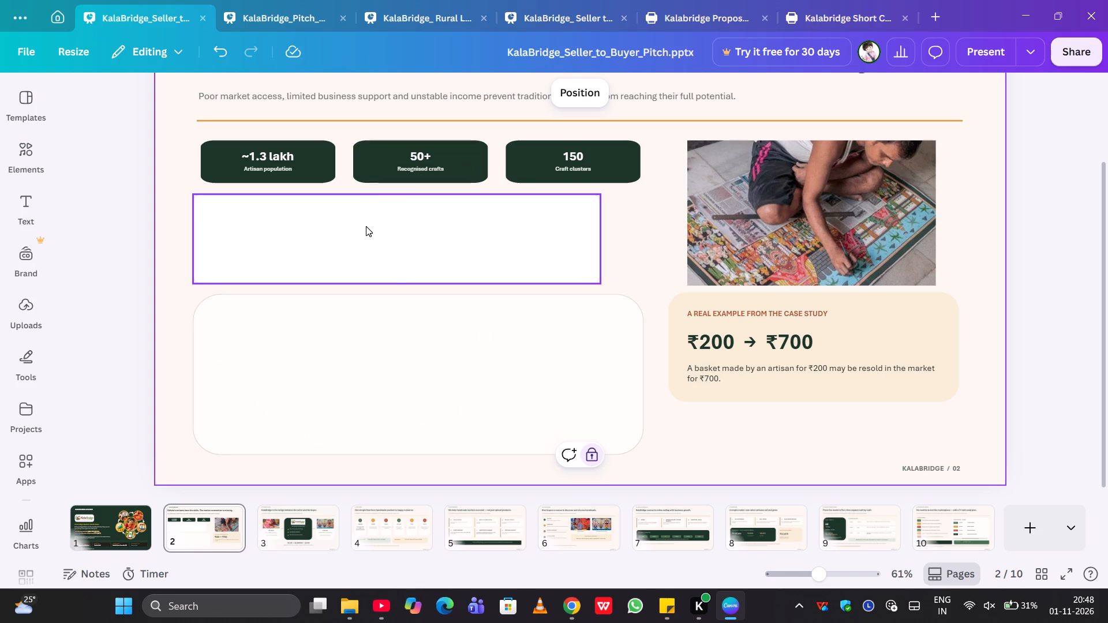
pyautogui.click(559, 373)
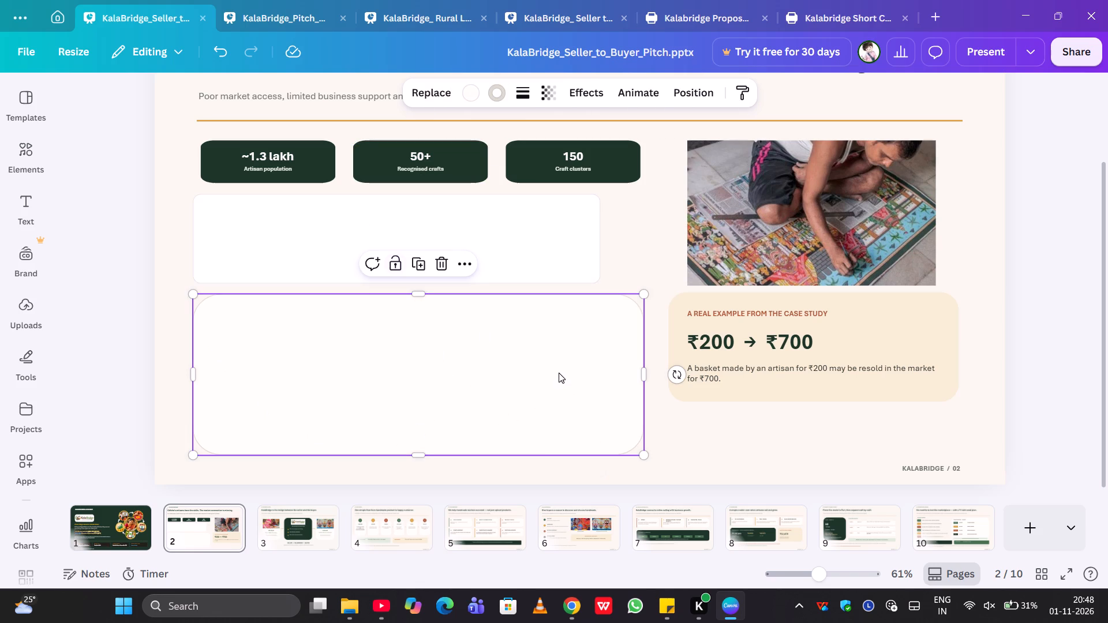
pyautogui.click(444, 269)
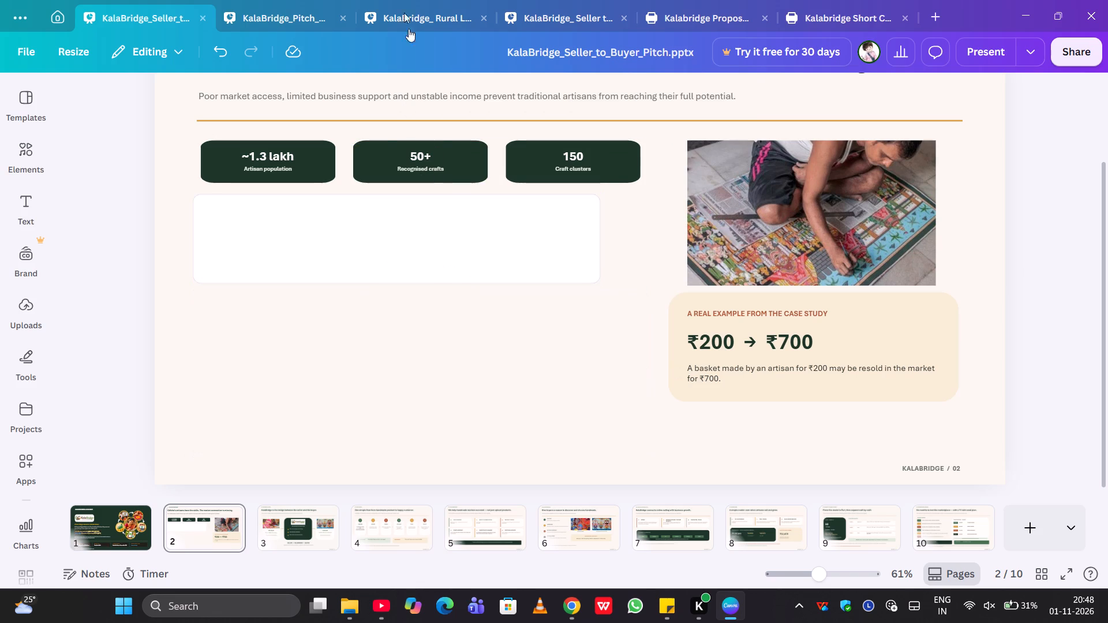
# Copy the "WHAT HOLDS ARTISANS BACK" heading from slide 3 of KalaBridge_Pitch_Deck (1).
pyautogui.click(294, 16)
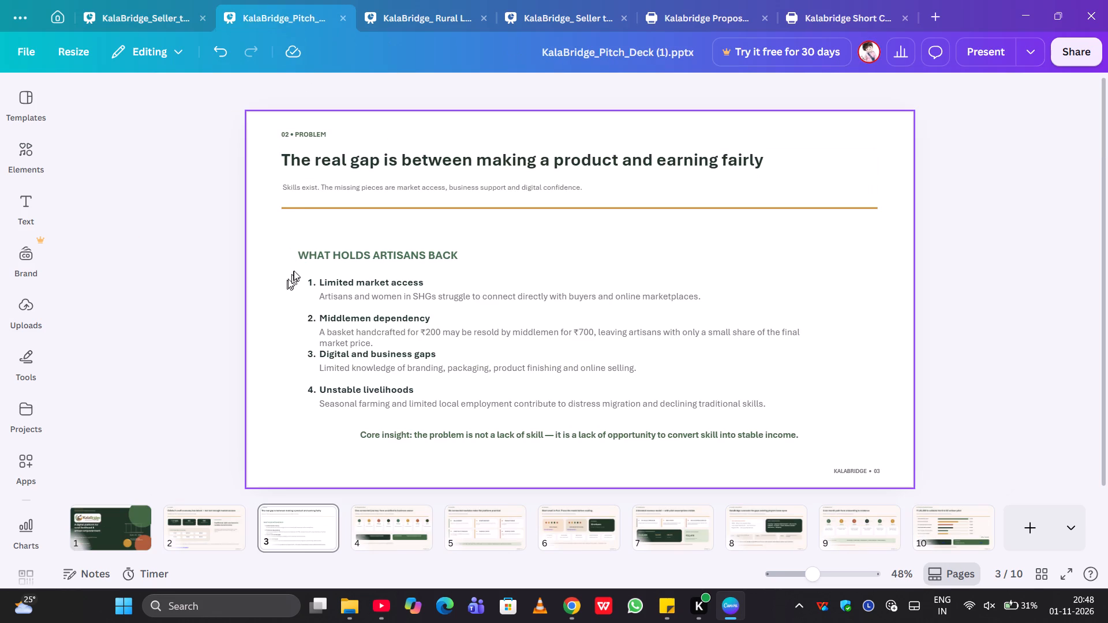
pyautogui.click(321, 255)
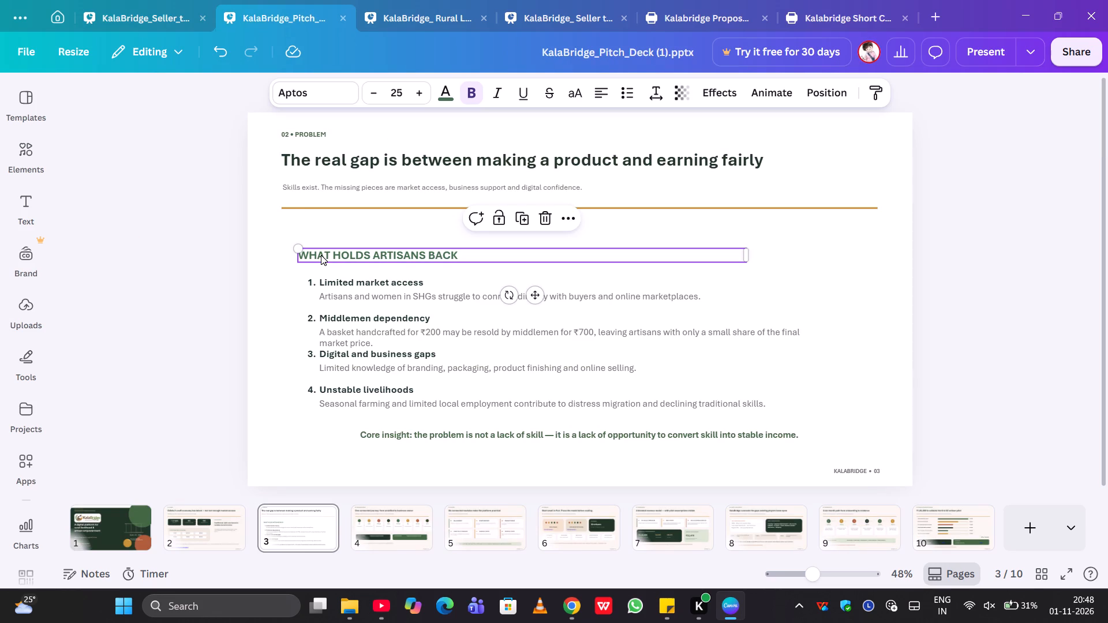
pyautogui.hotkey('ctrl', 'c')
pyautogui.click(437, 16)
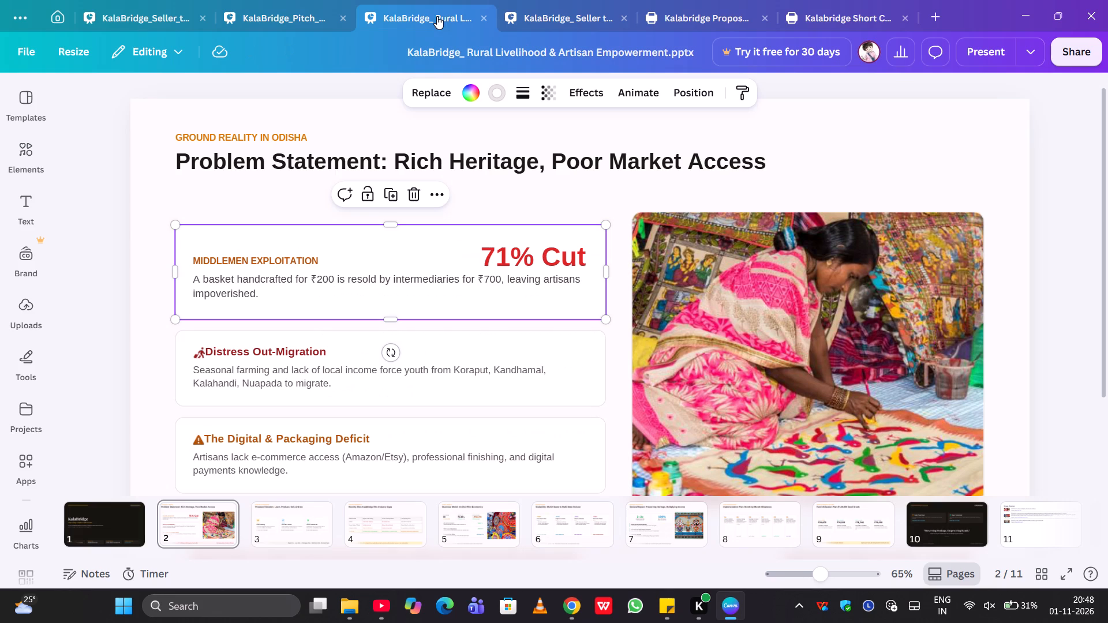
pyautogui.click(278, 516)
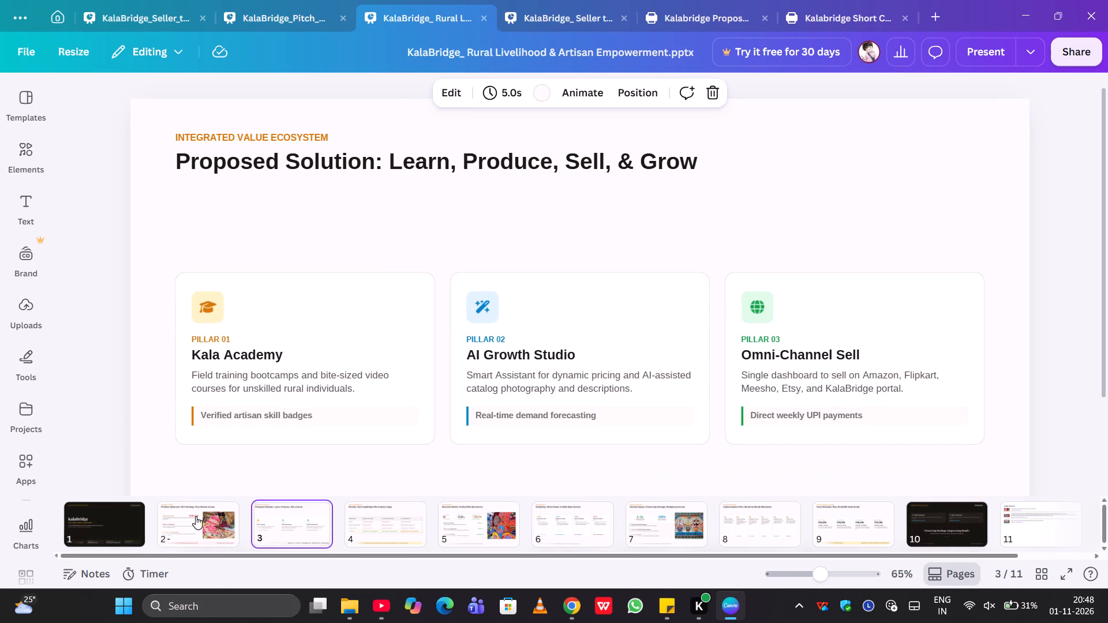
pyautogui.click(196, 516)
# Return to KalaBridge_Seller_to_Buyer_Pitch and lower the blank white card to leave a heading-sized gap below the stat cards.
pyautogui.click(162, 17)
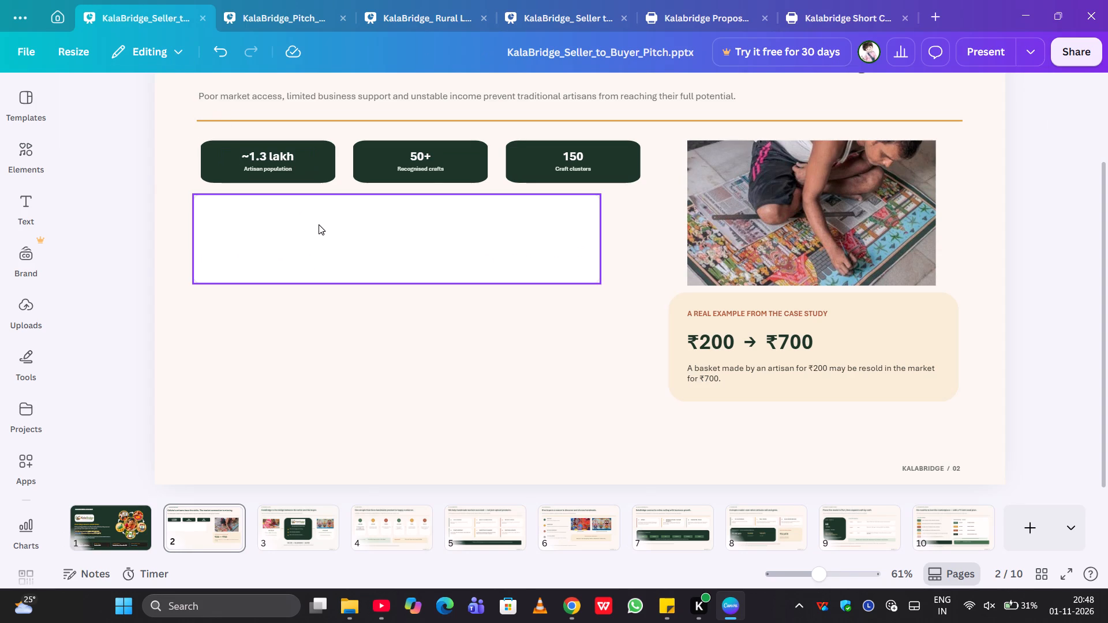
pyautogui.moveTo(319, 224); pyautogui.dragTo(322, 253)
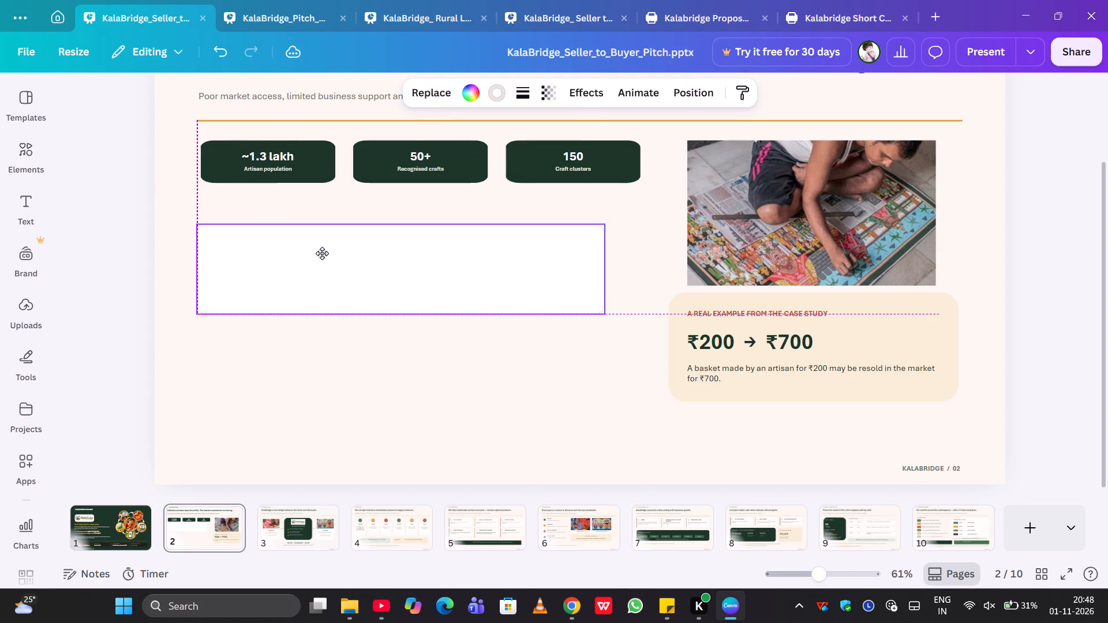
pyautogui.moveTo(322, 253); pyautogui.dragTo(324, 271)
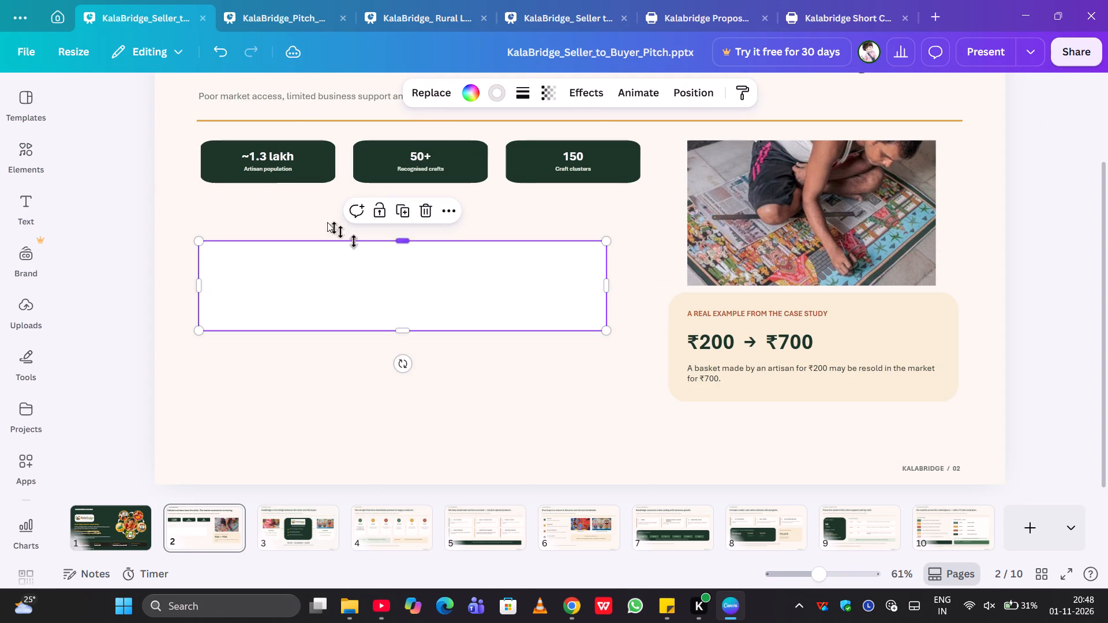
# Paste the "WHAT HOLDS ARTISANS BACK" heading between the stat cards and the white card, and narrow its box to fit the text.
pyautogui.click(306, 208)
pyautogui.hotkey('ctrl', 'v')
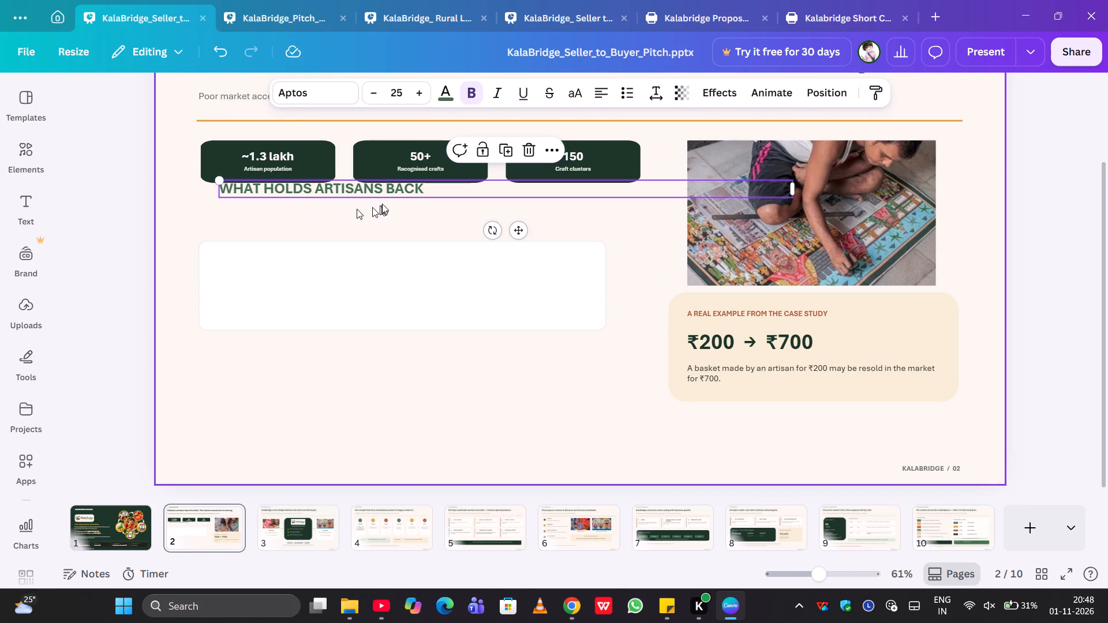
pyautogui.moveTo(389, 187); pyautogui.dragTo(432, 218)
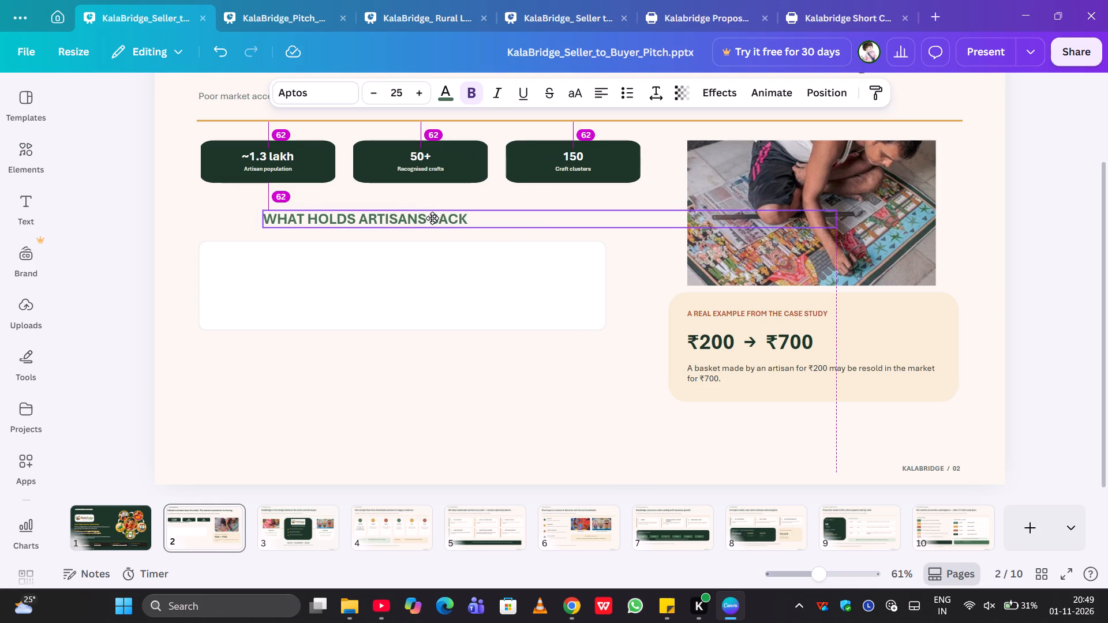
pyautogui.moveTo(432, 218); pyautogui.dragTo(462, 216)
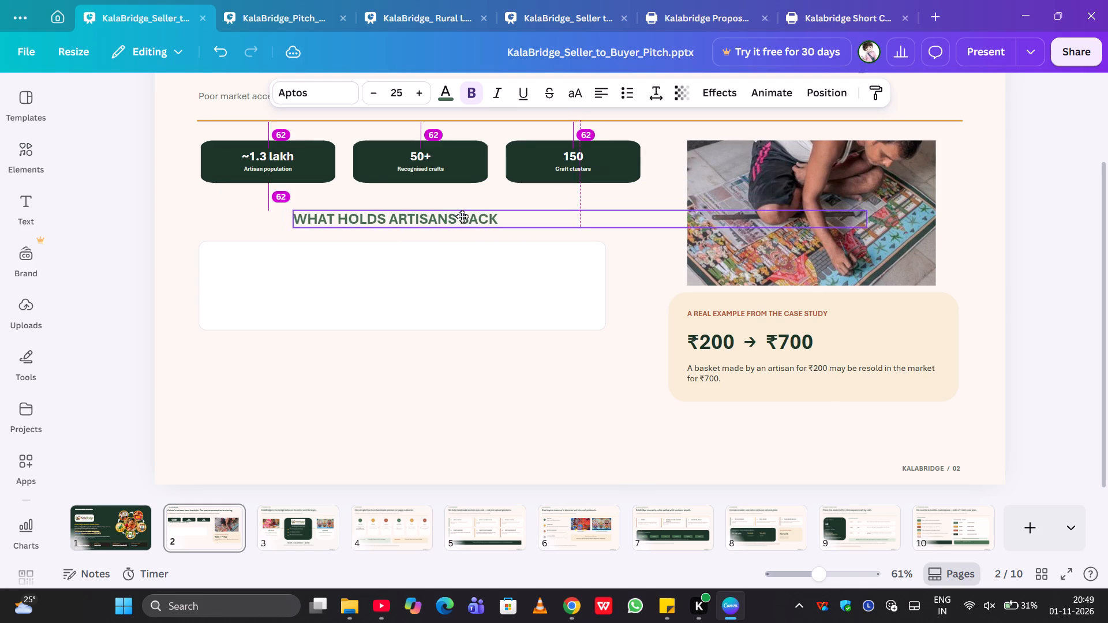
pyautogui.moveTo(462, 216); pyautogui.dragTo(463, 213)
pyautogui.moveTo(874, 213); pyautogui.dragTo(518, 216)
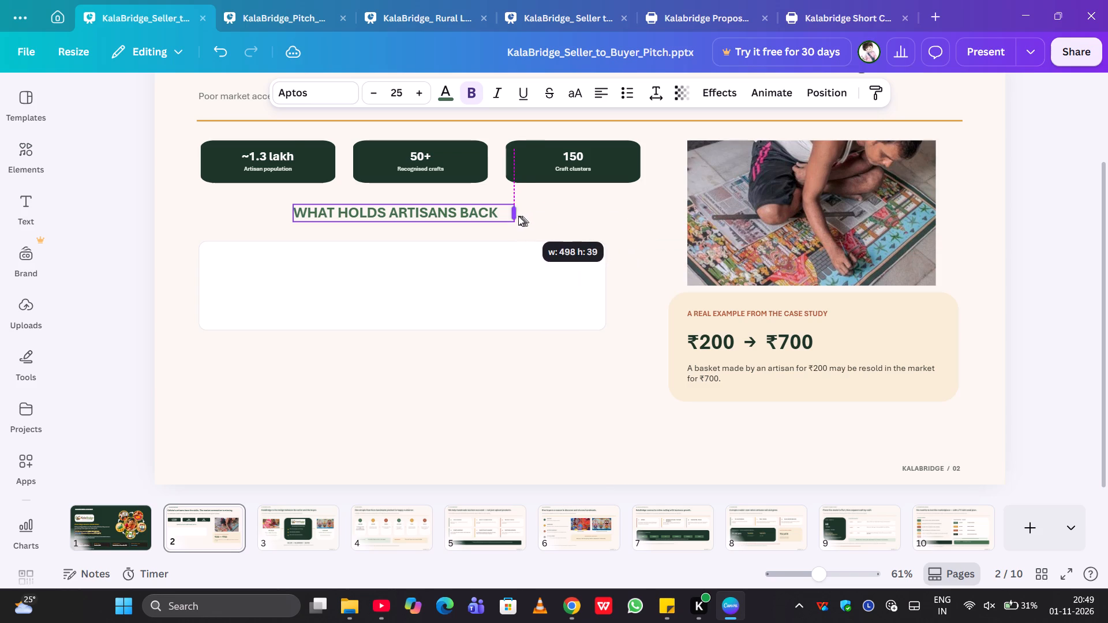
pyautogui.moveTo(518, 216); pyautogui.dragTo(514, 217)
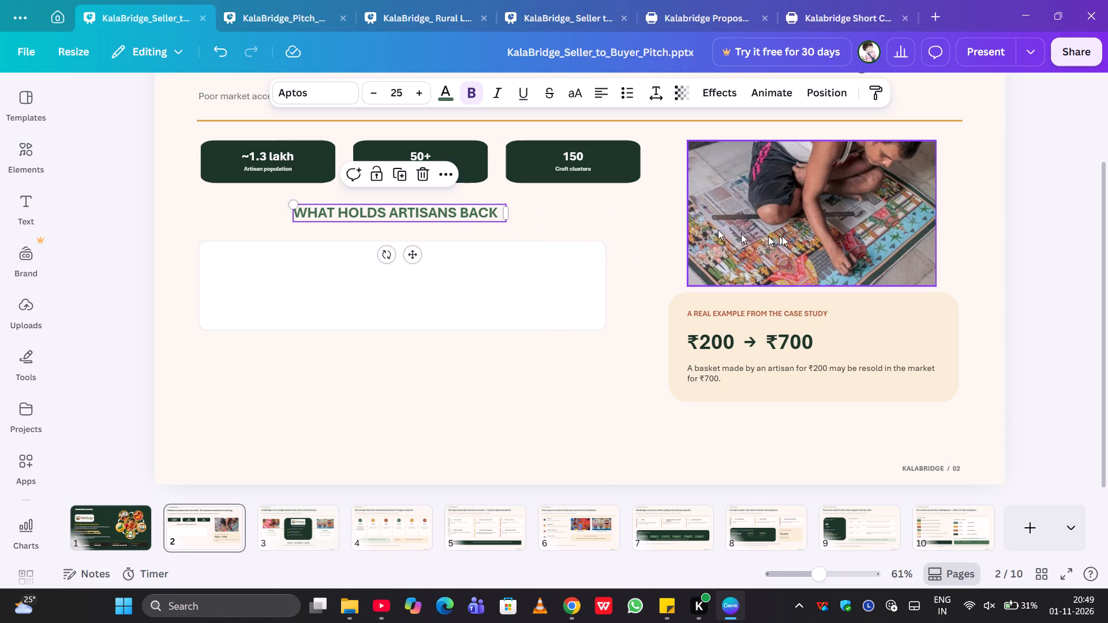
pyautogui.click(787, 237)
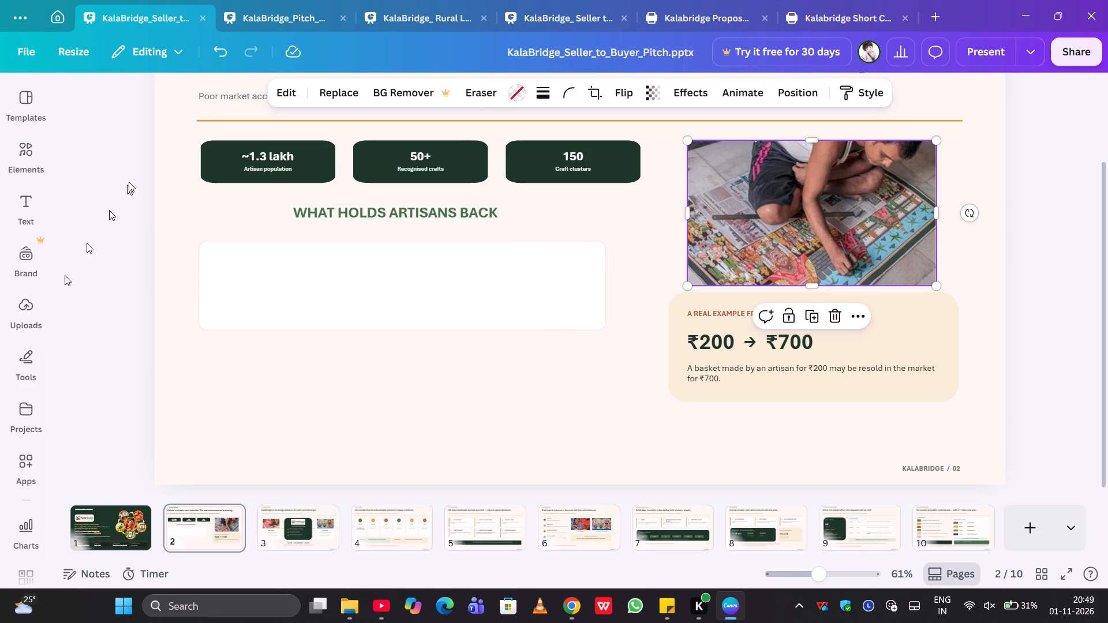
pyautogui.click(24, 321)
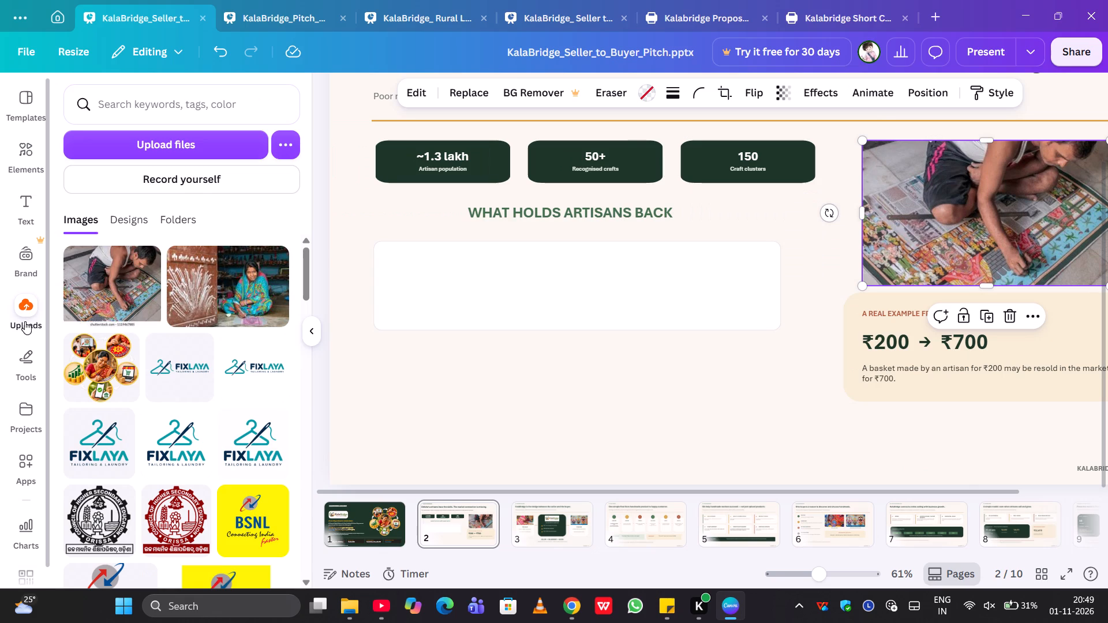
pyautogui.click(171, 148)
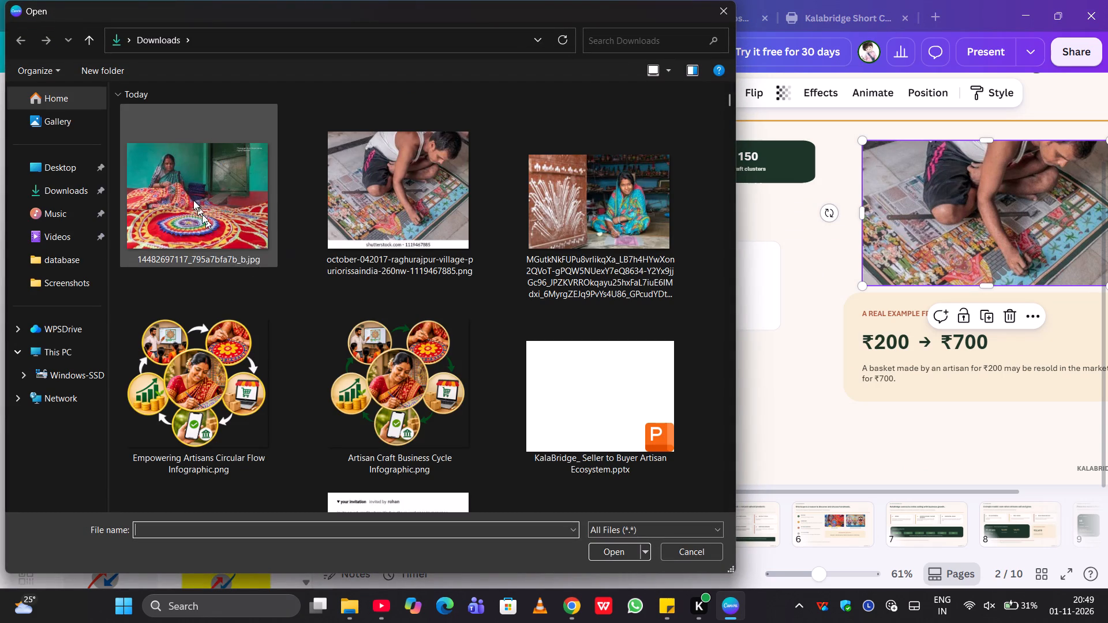
pyautogui.click(82, 186)
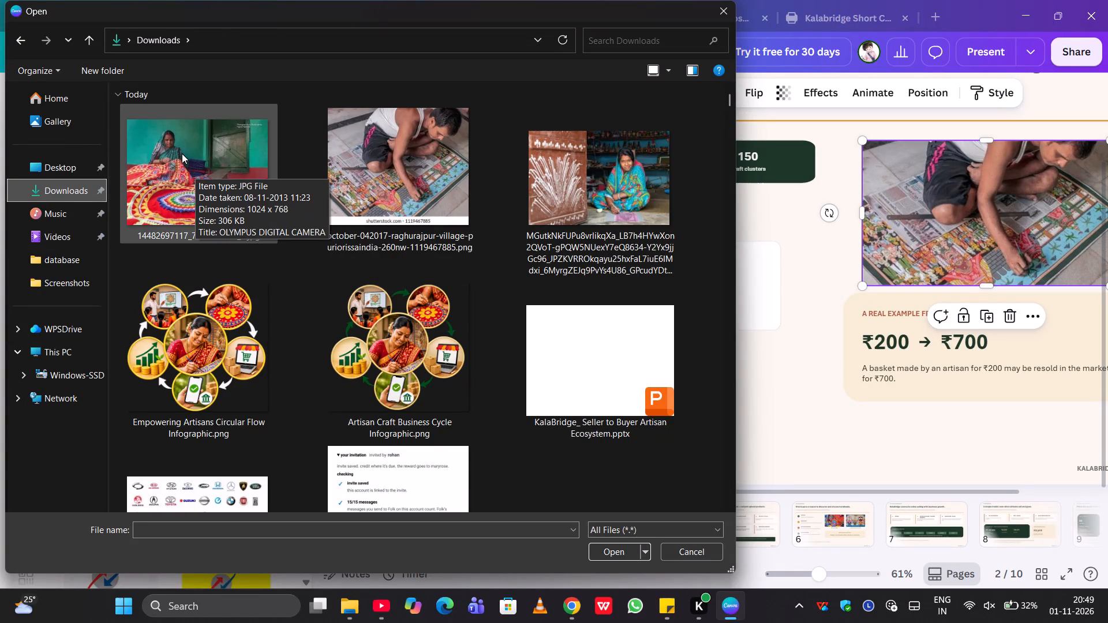
pyautogui.tripleClick(219, 159)
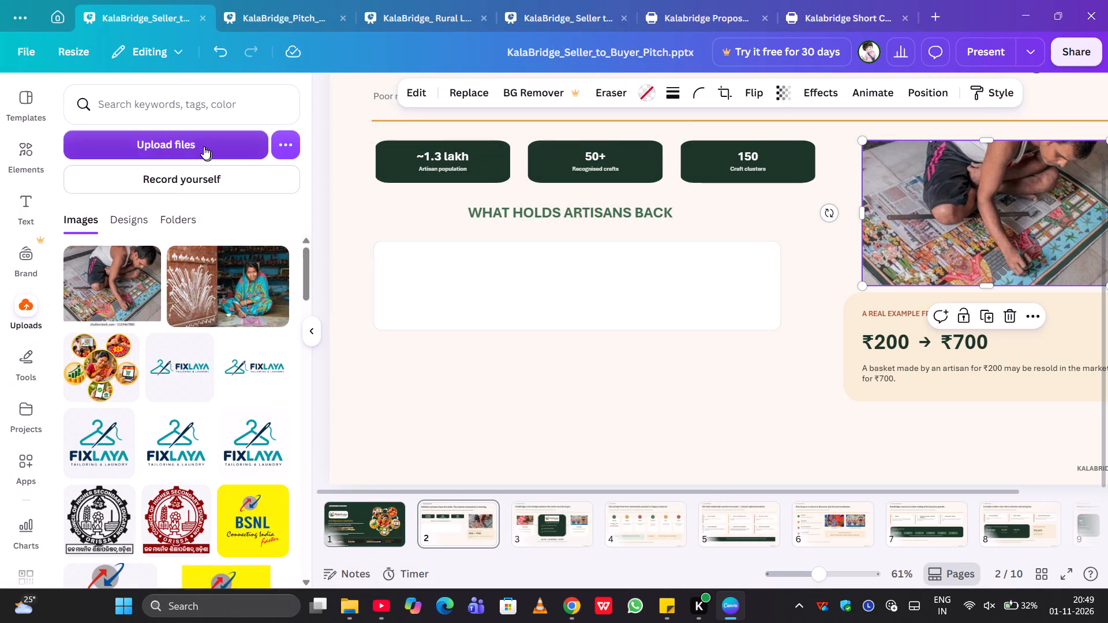
pyautogui.click(203, 147)
pyautogui.tripleClick(174, 197)
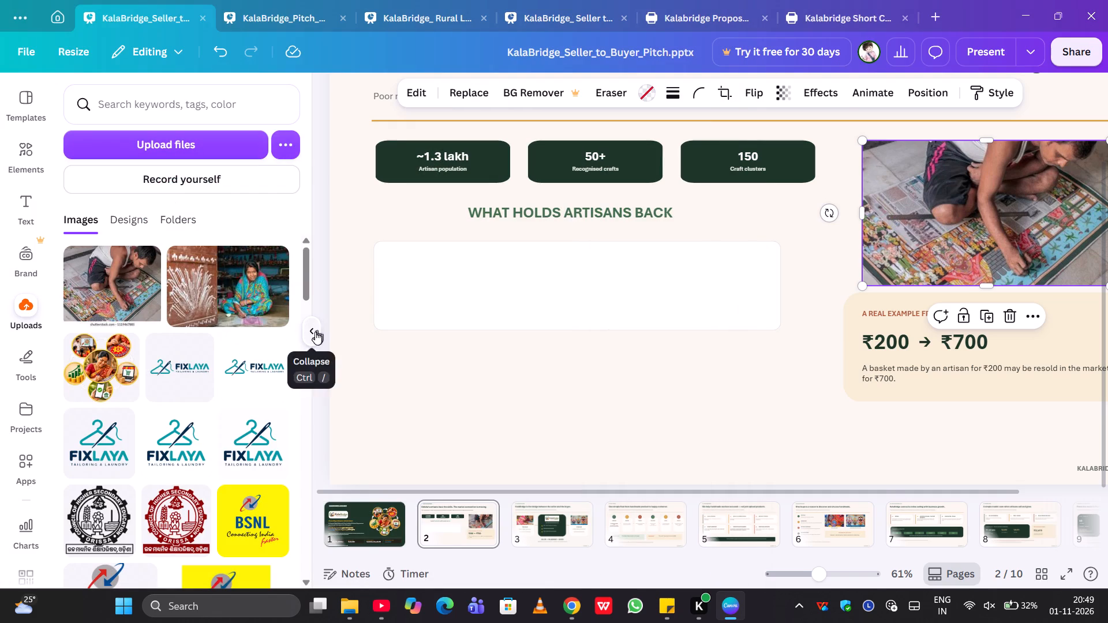
pyautogui.click(315, 332)
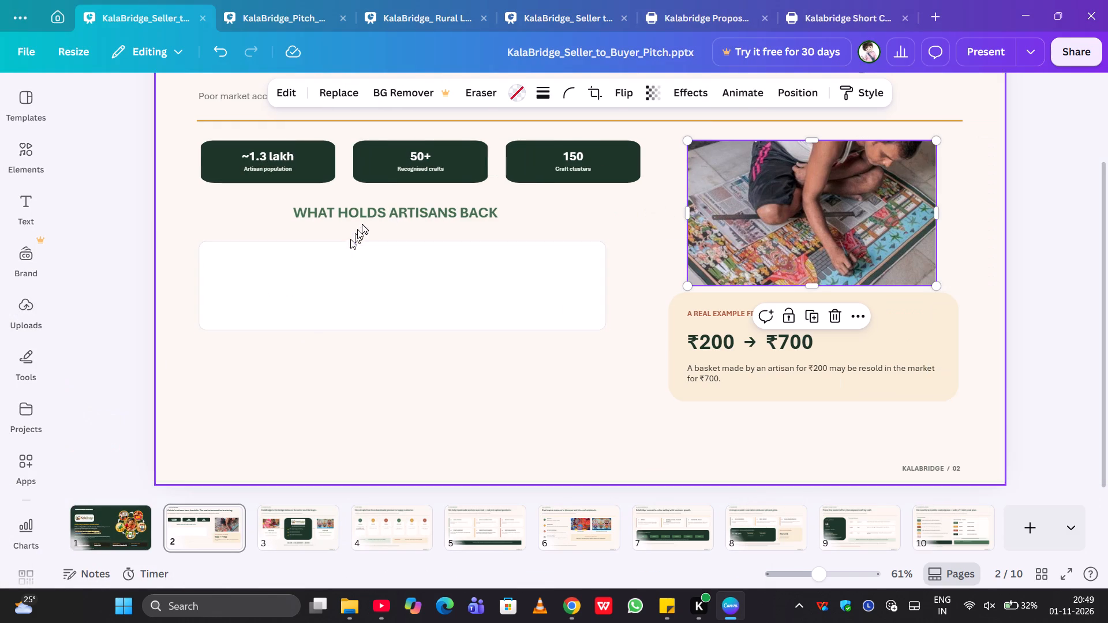
# Shift the "WHAT HOLDS ARTISANS BACK" heading slightly to the right, keeping it level between the stat cards and the white card.
pyautogui.moveTo(369, 212); pyautogui.dragTo(375, 213)
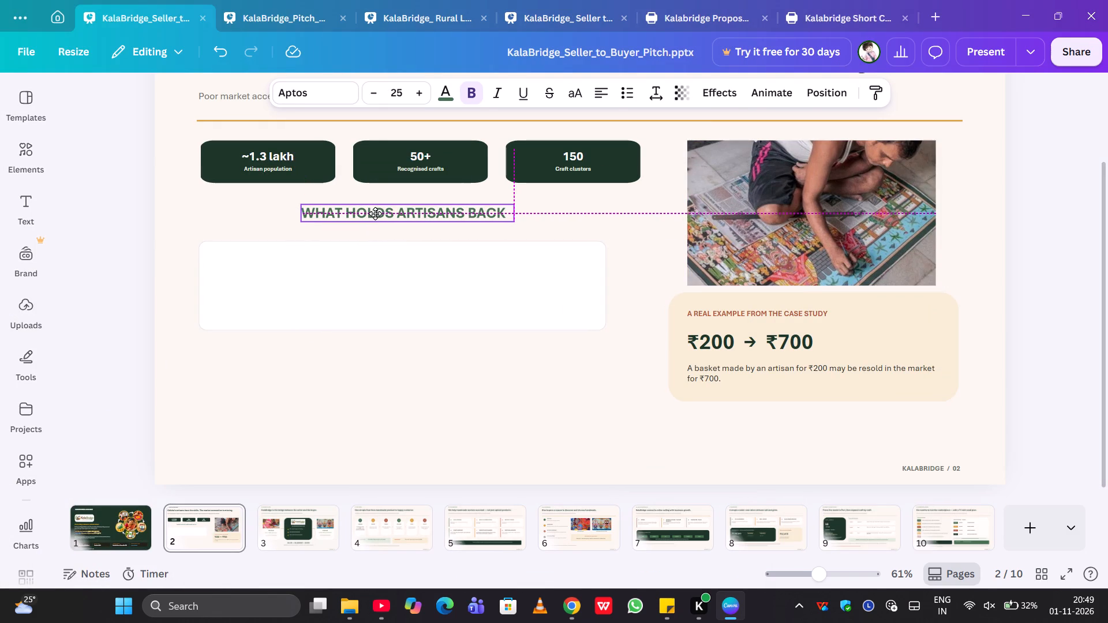
pyautogui.moveTo(375, 213); pyautogui.dragTo(381, 213)
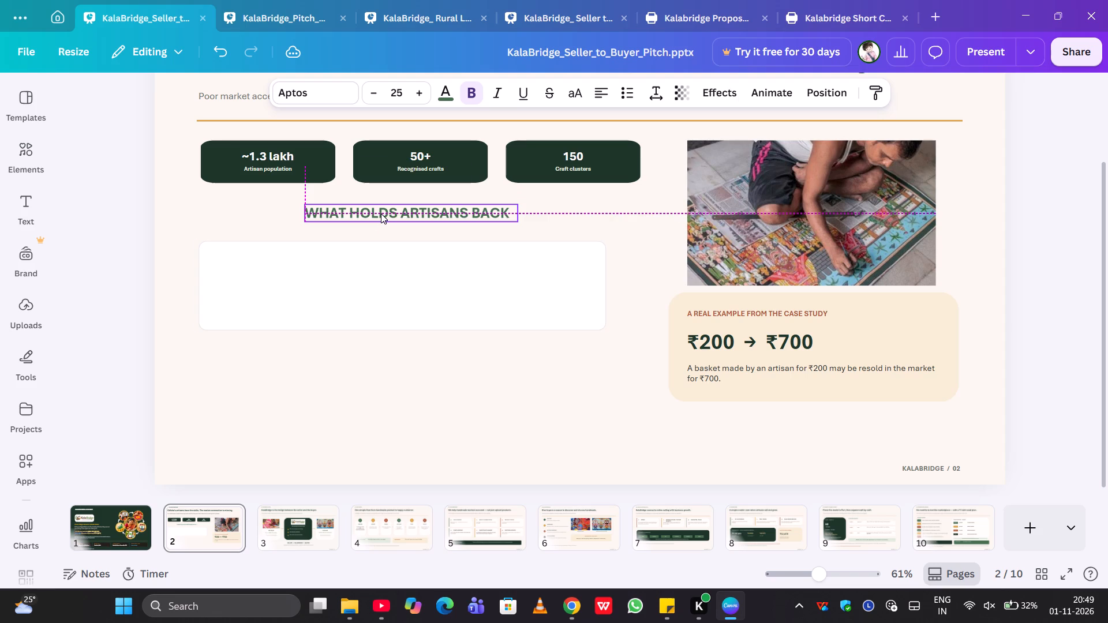
pyautogui.click(319, 306)
# Copy the number, title and description of item 1, "Limited market access", from slide 3 of KalaBridge_Pitch_Deck (1).
pyautogui.click(289, 18)
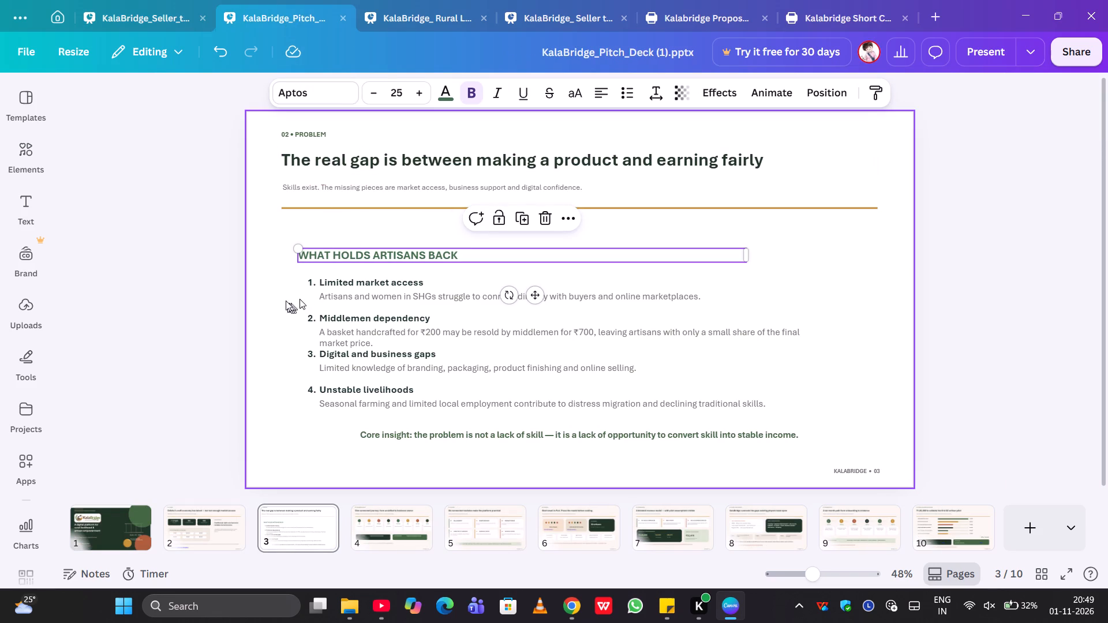
pyautogui.moveTo(123, 282); pyautogui.dragTo(575, 323)
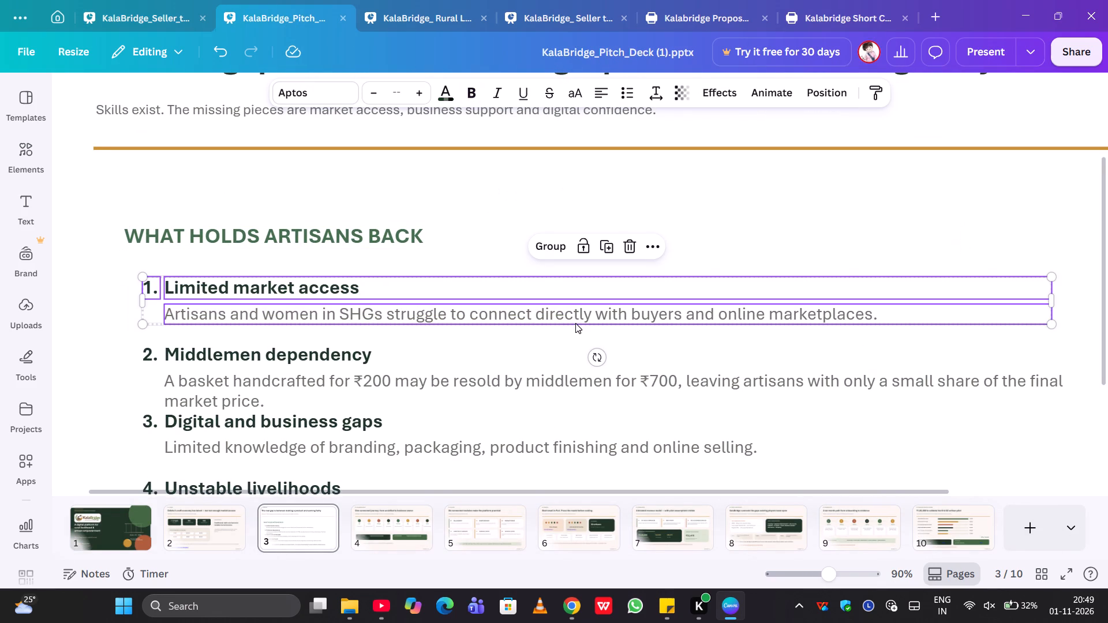
pyautogui.hotkey('ctrl', 'c')
# Return to KalaBridge_Seller_to_Buyer_Pitch, paste the "Limited market access" item and position its start inside the white card.
pyautogui.click(387, 20)
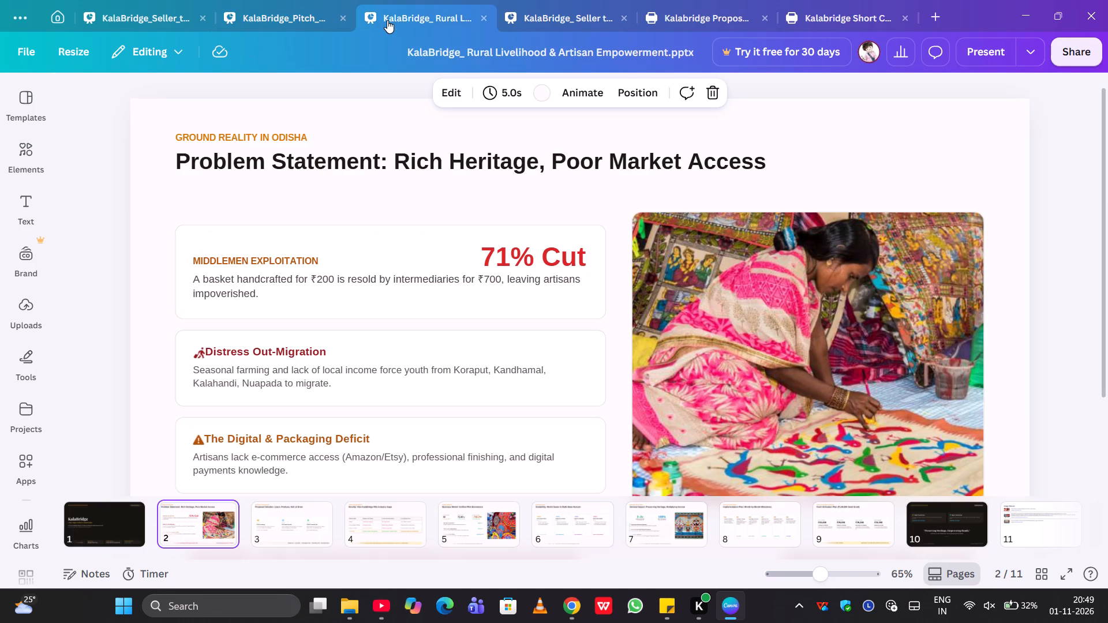
pyautogui.click(155, 19)
pyautogui.click(316, 275)
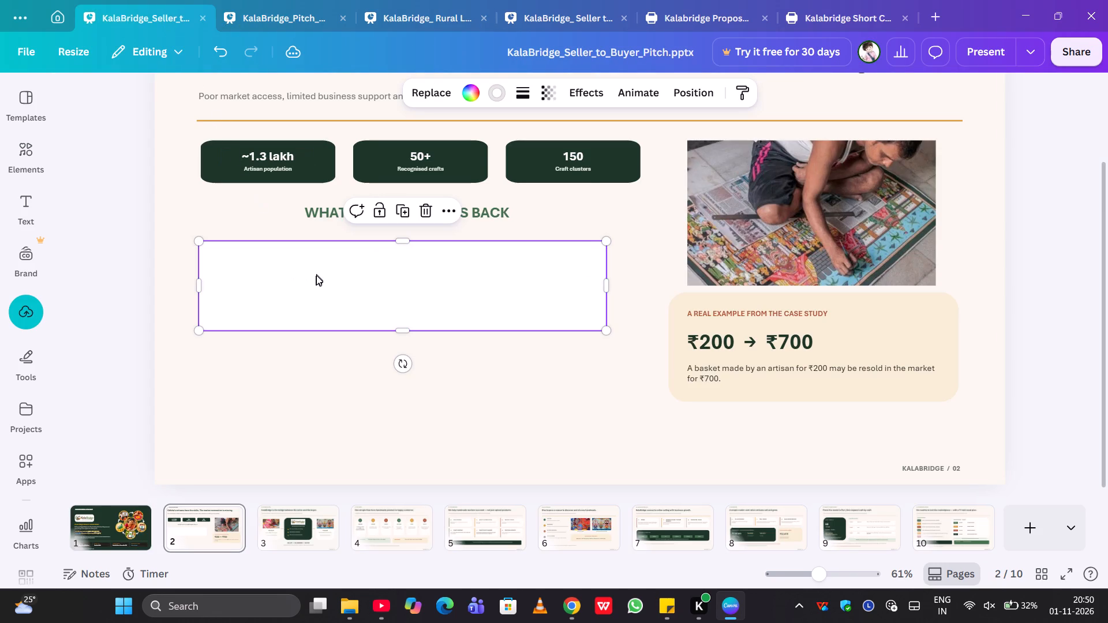
pyautogui.hotkey('ctrl', 'v')
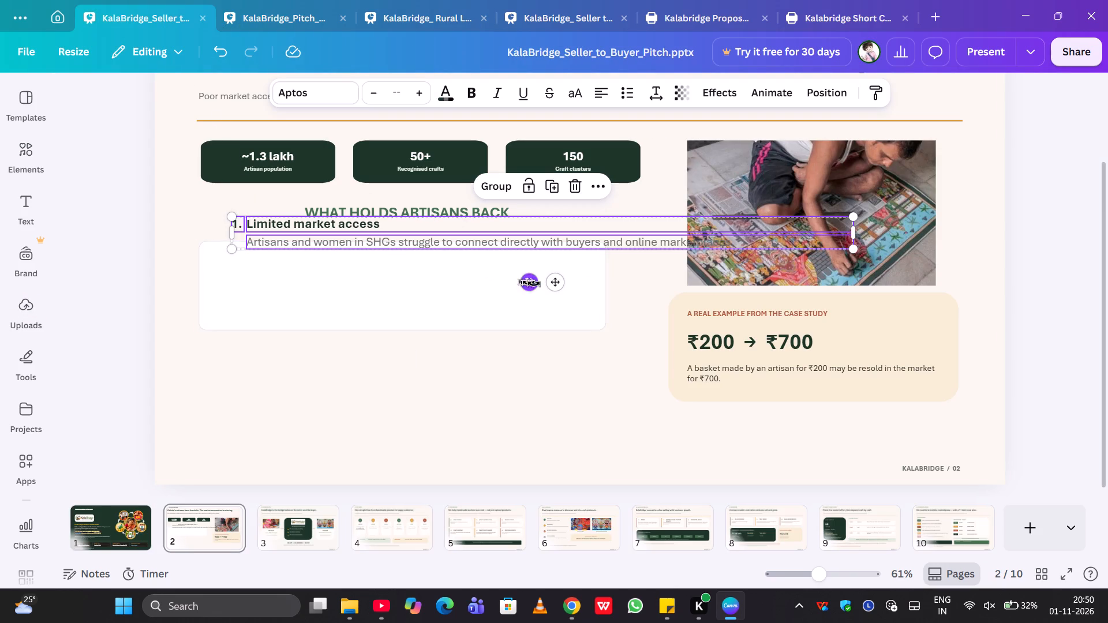
pyautogui.moveTo(559, 284); pyautogui.dragTo(548, 296)
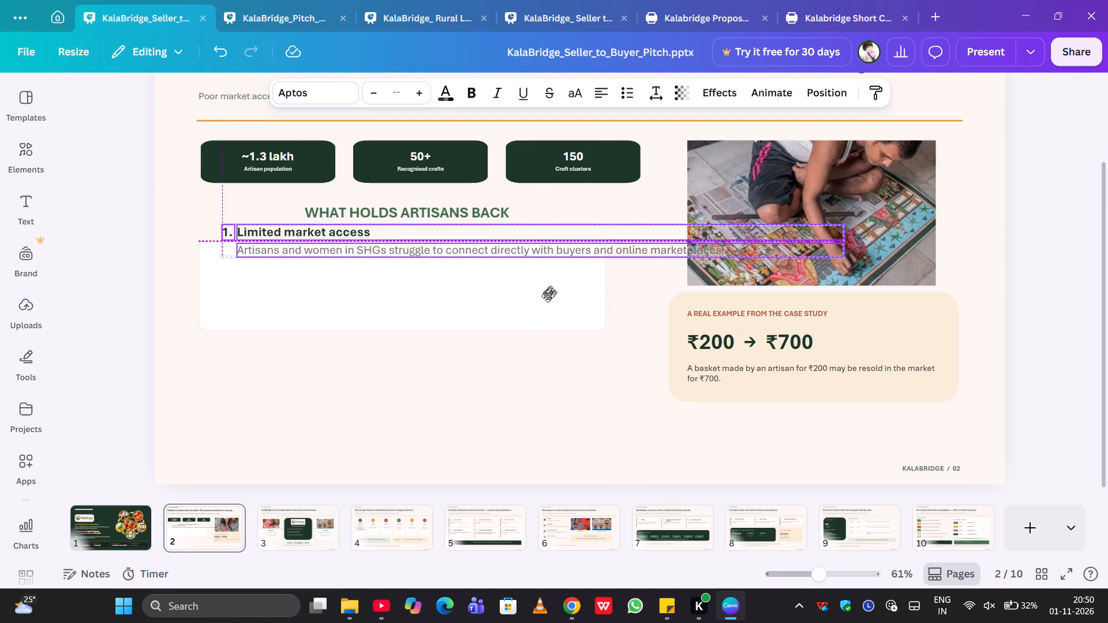
pyautogui.moveTo(548, 296); pyautogui.dragTo(536, 319)
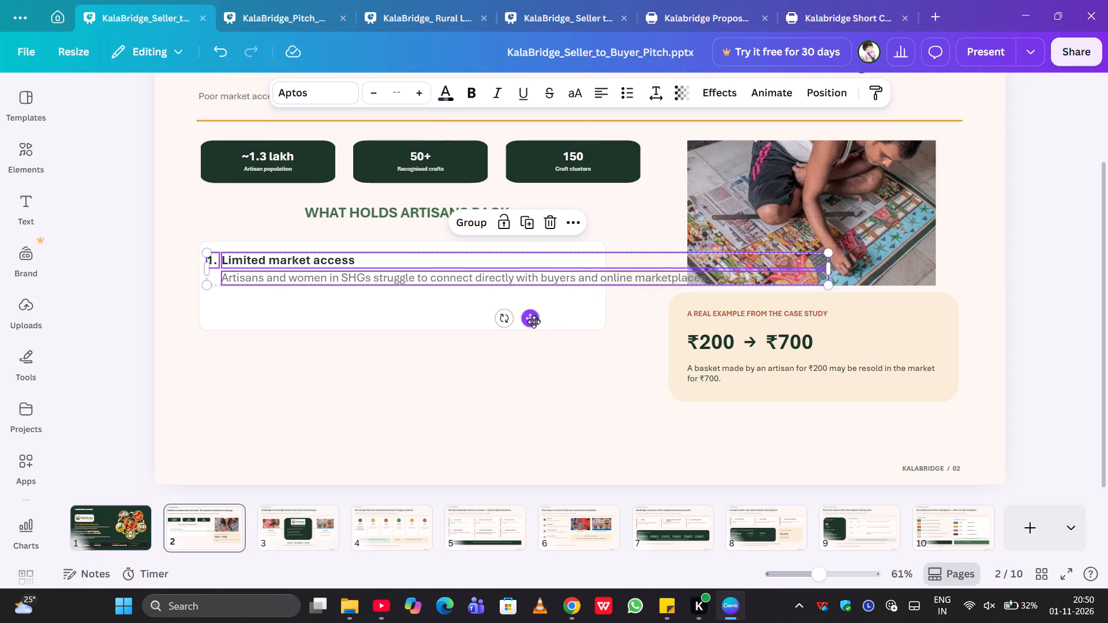
# Narrow the "Limited market access" description box so its text wraps onto two lines within the white card.
pyautogui.click(596, 304)
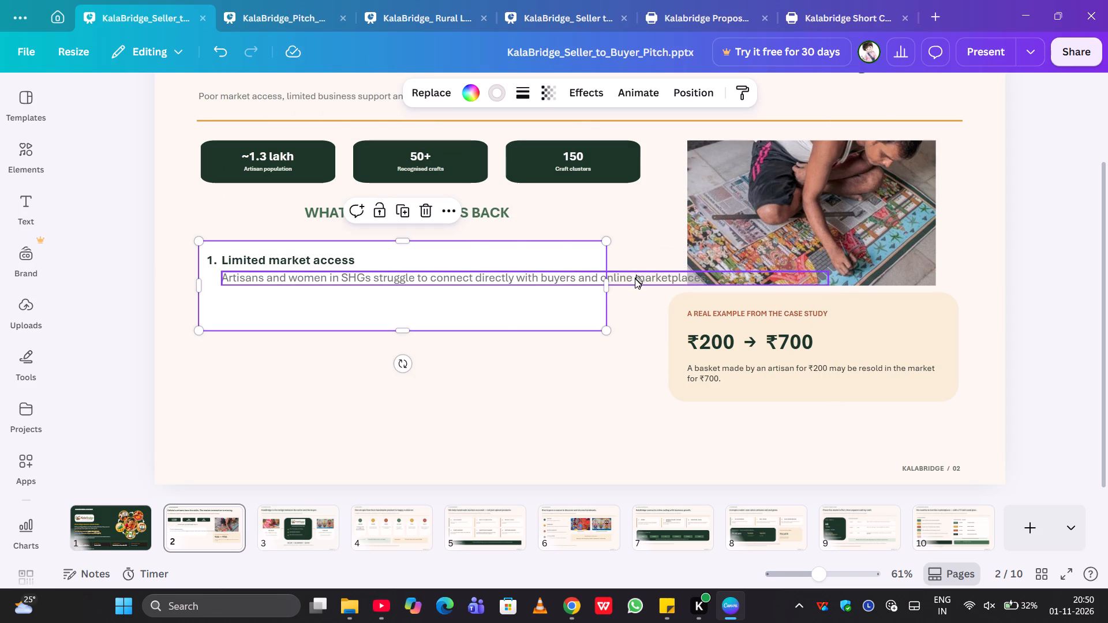
pyautogui.click(635, 279)
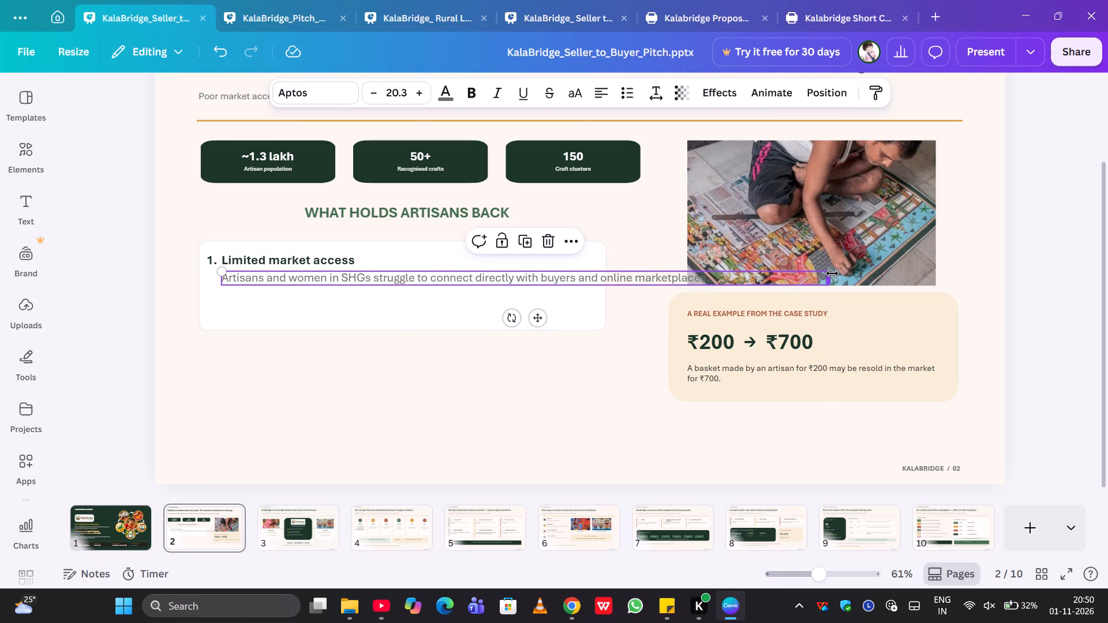
pyautogui.moveTo(832, 273); pyautogui.dragTo(609, 271)
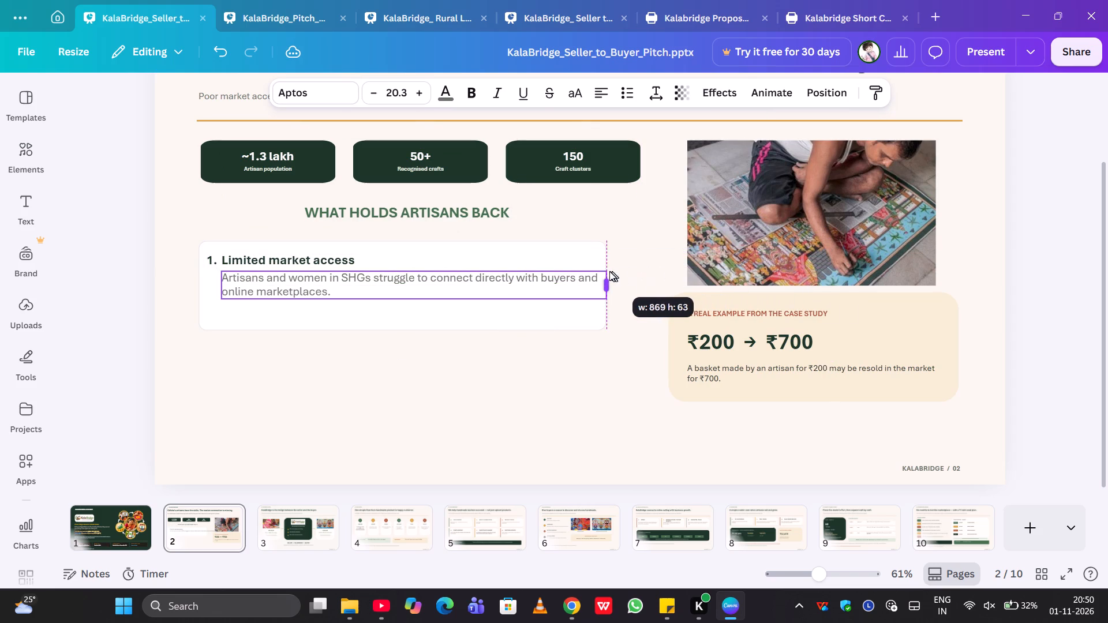
pyautogui.moveTo(609, 271); pyautogui.dragTo(601, 274)
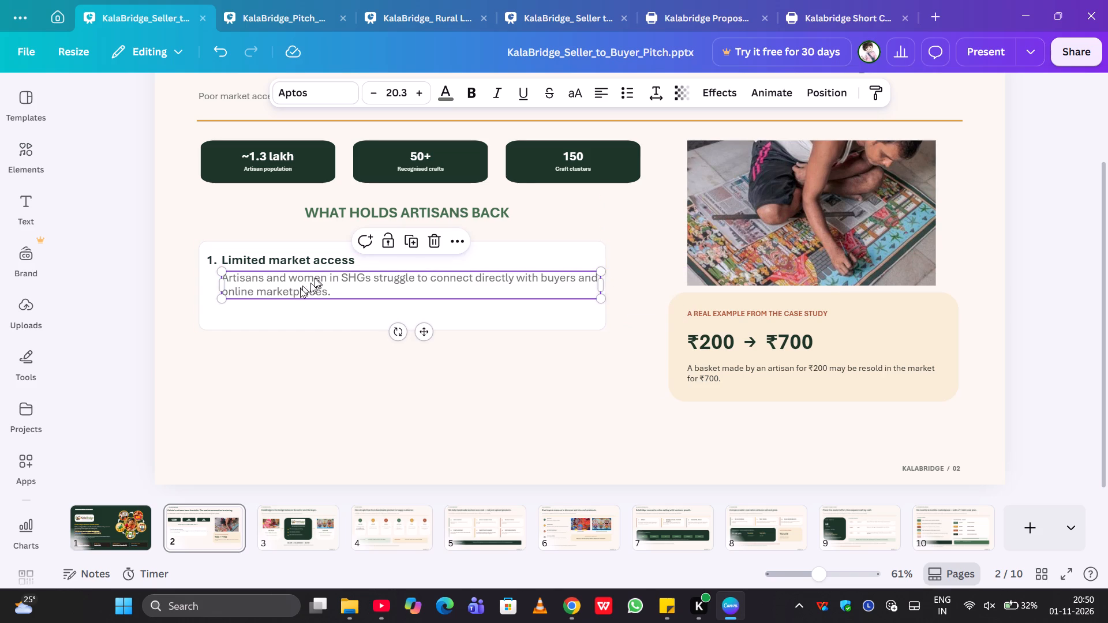
pyautogui.click(239, 261)
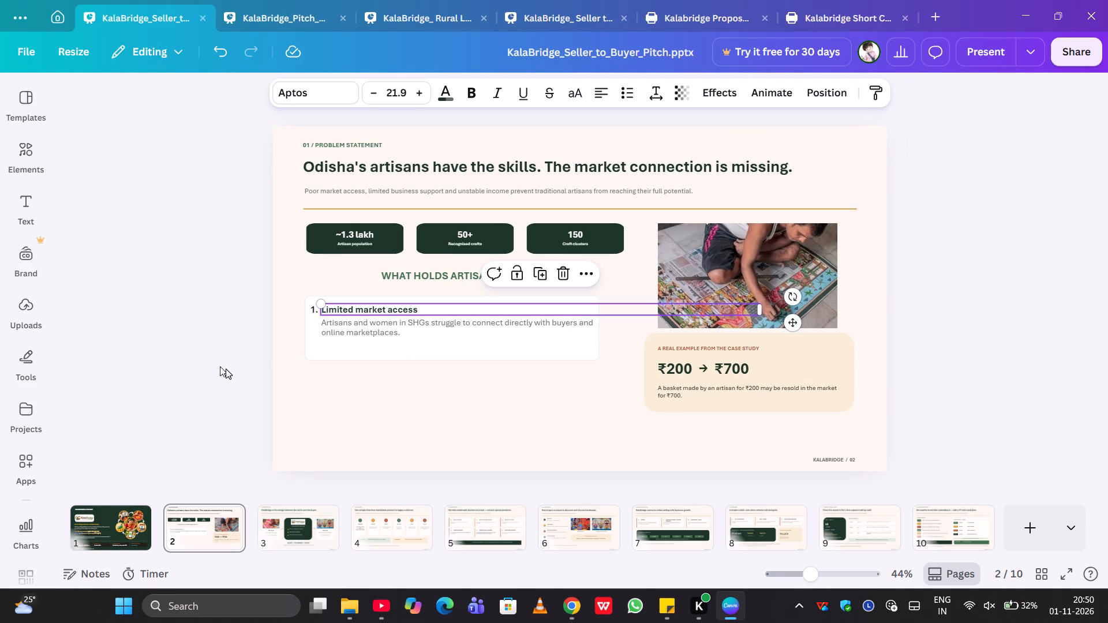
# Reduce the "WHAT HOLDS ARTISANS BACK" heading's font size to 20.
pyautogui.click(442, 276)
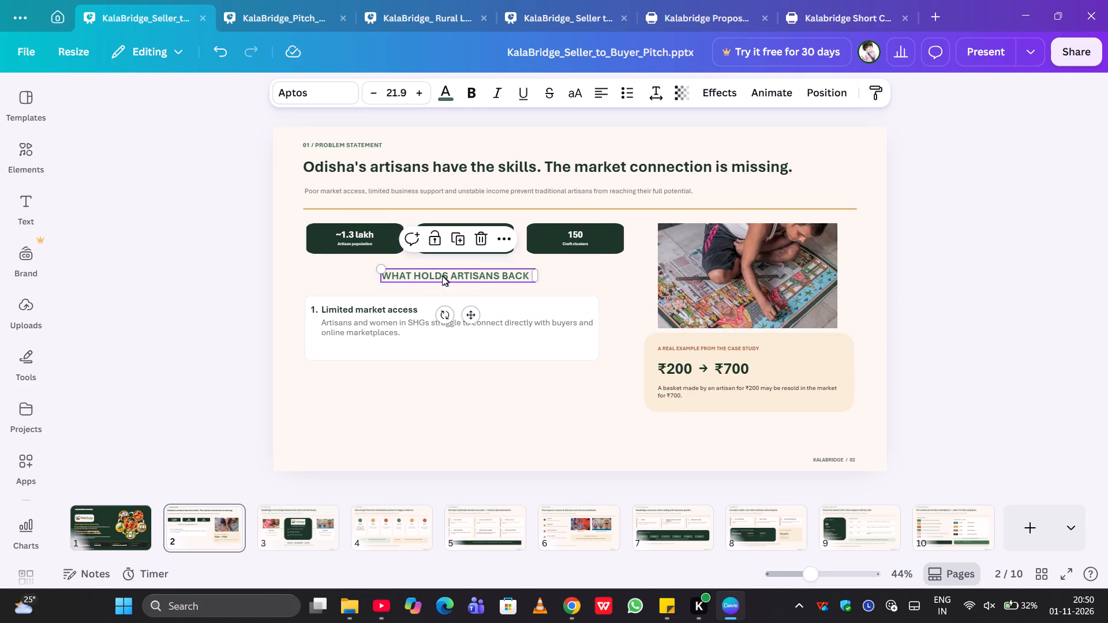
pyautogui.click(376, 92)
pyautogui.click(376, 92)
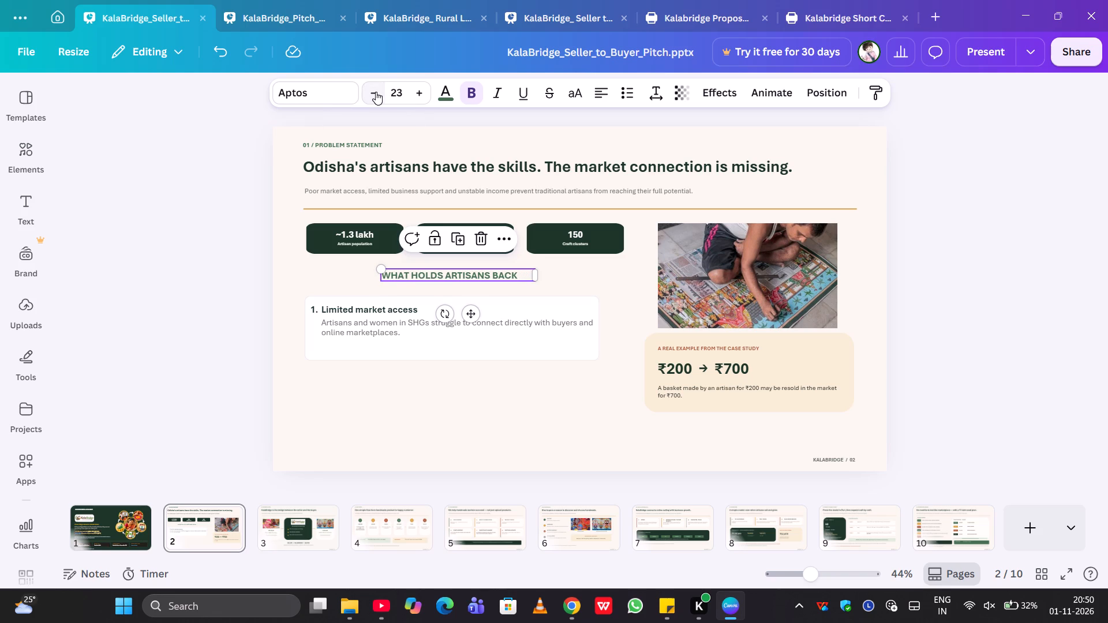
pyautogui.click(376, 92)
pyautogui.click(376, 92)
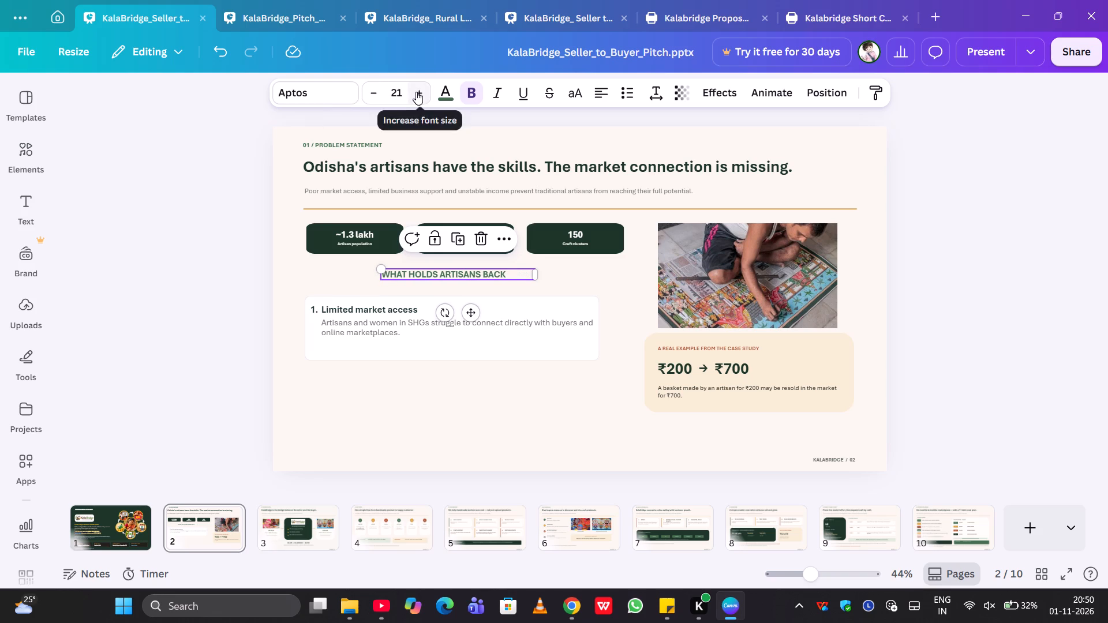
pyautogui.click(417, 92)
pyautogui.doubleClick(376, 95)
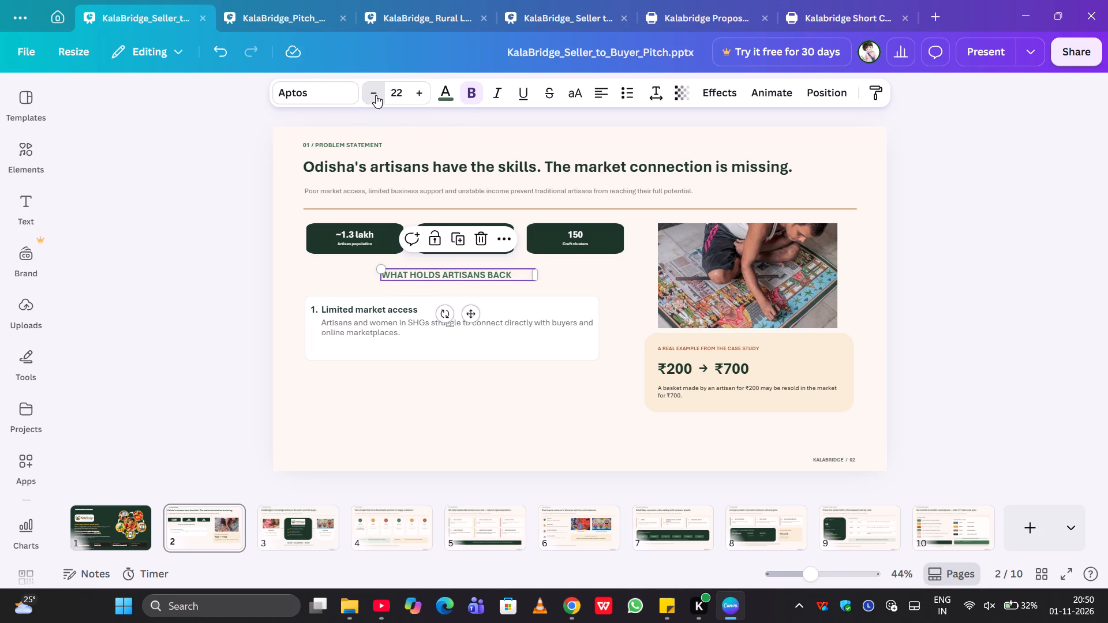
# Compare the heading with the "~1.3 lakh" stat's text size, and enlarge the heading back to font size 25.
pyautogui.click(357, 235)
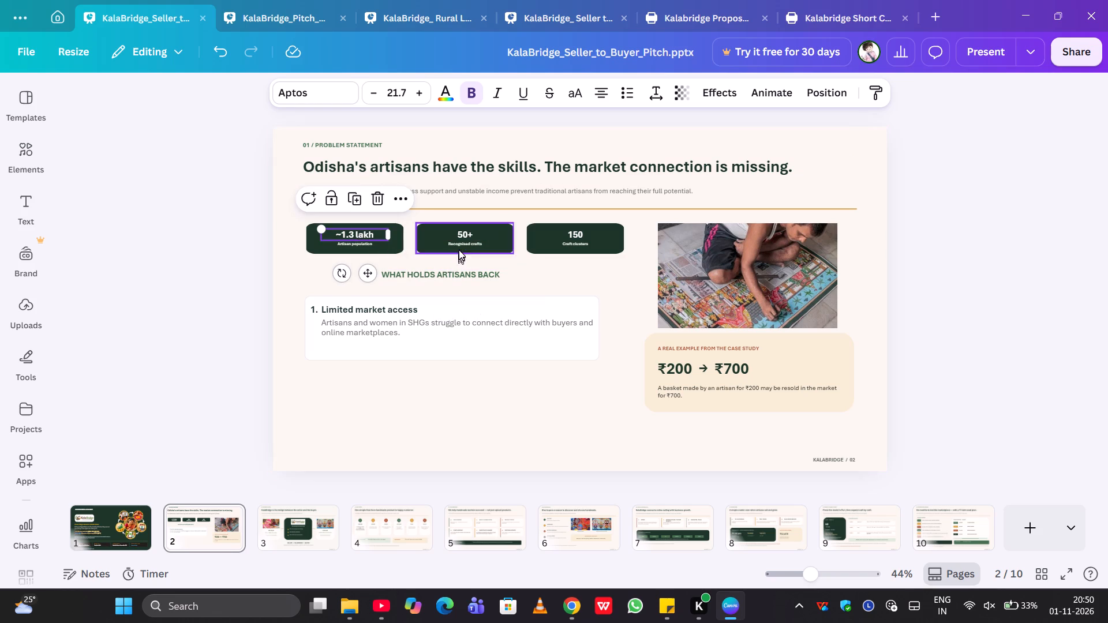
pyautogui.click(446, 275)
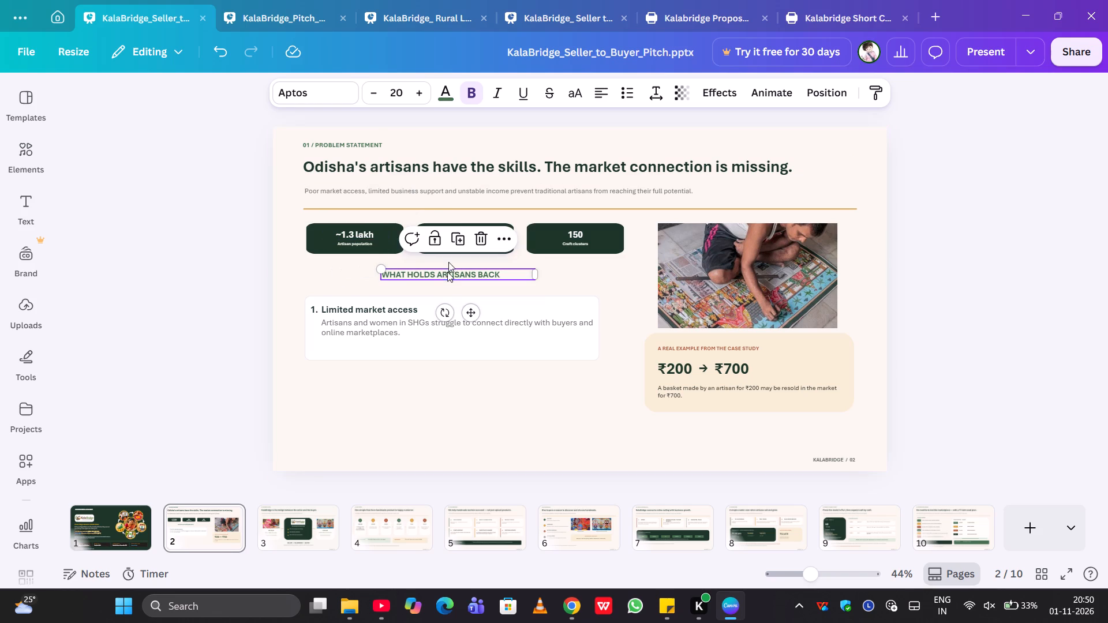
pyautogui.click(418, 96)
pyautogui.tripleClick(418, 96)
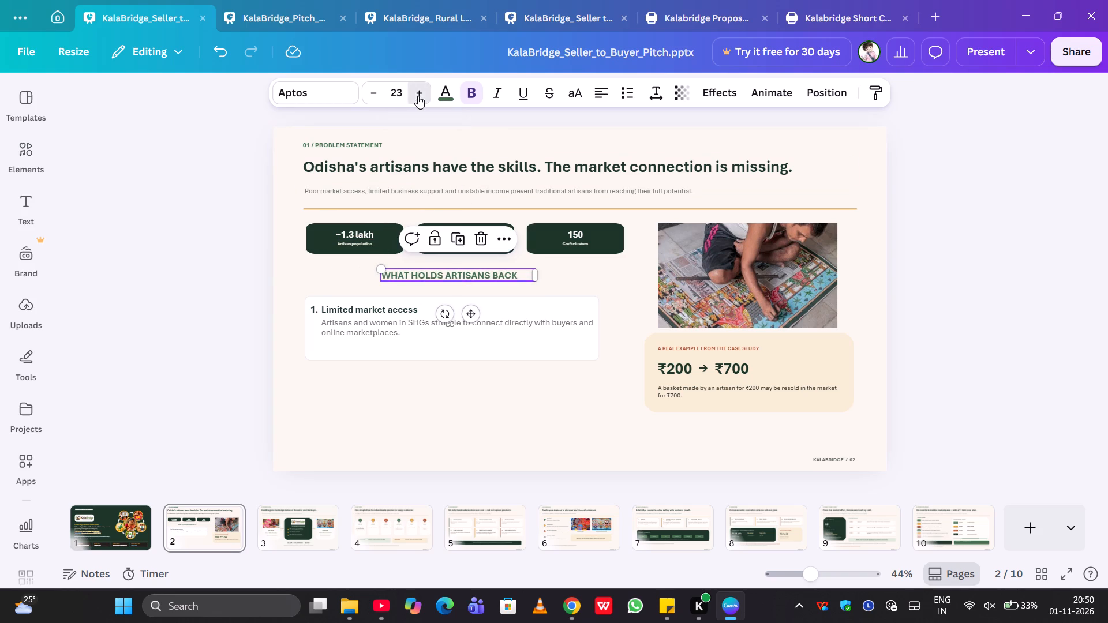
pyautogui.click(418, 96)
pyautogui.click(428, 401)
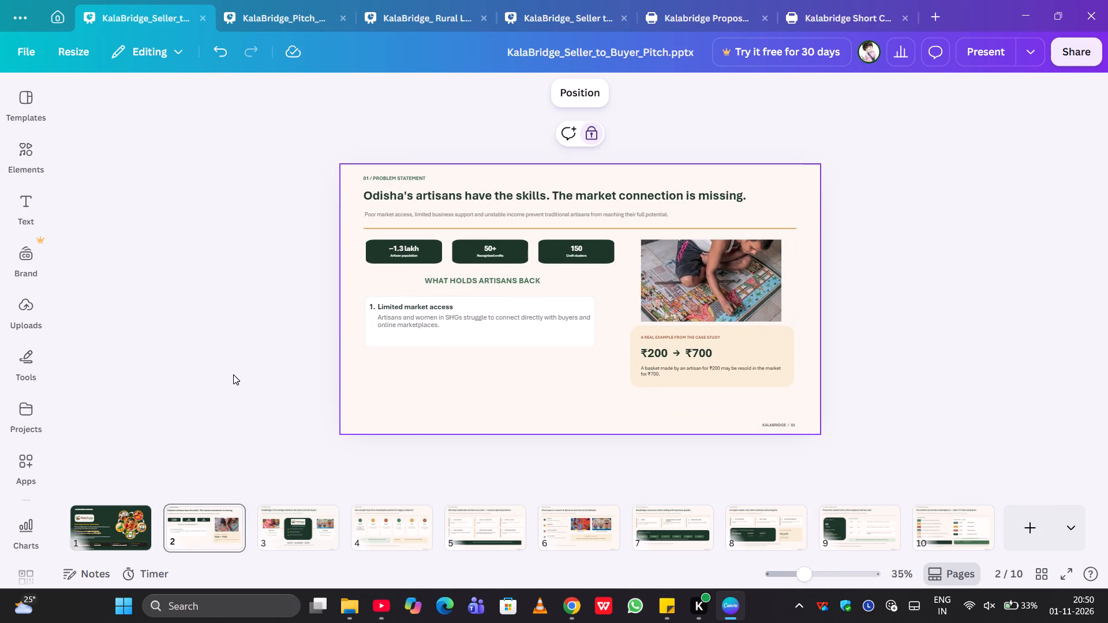
# Preview slide 2 full screen to examine its layout, declining the app rating request, and return to editing.
pyautogui.scroll(-1, 233, 374)
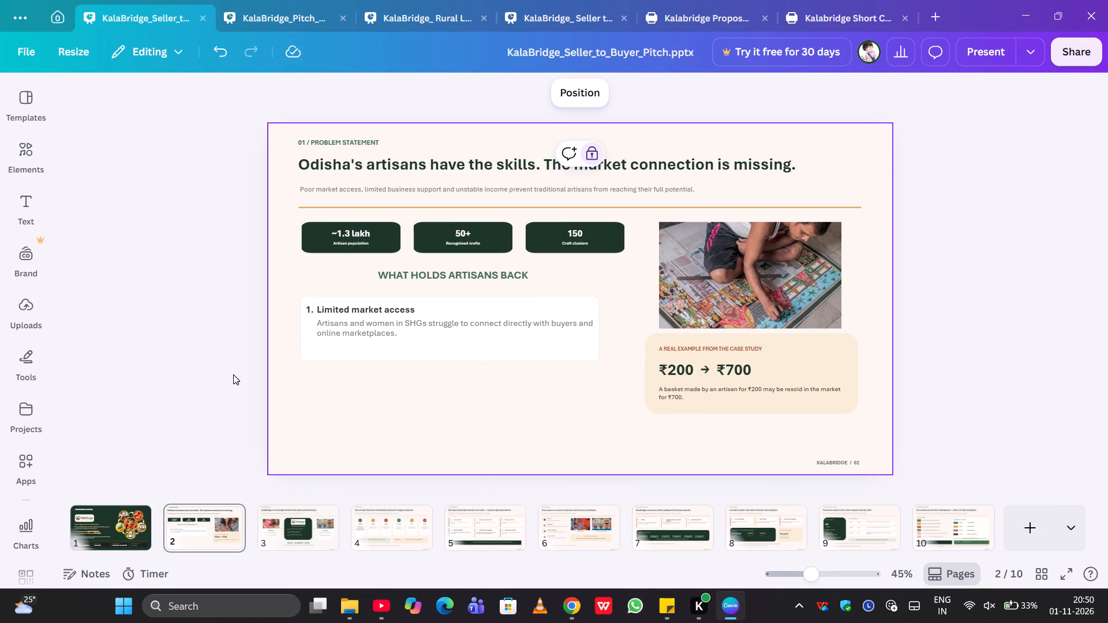
pyautogui.scroll(-2, 233, 374)
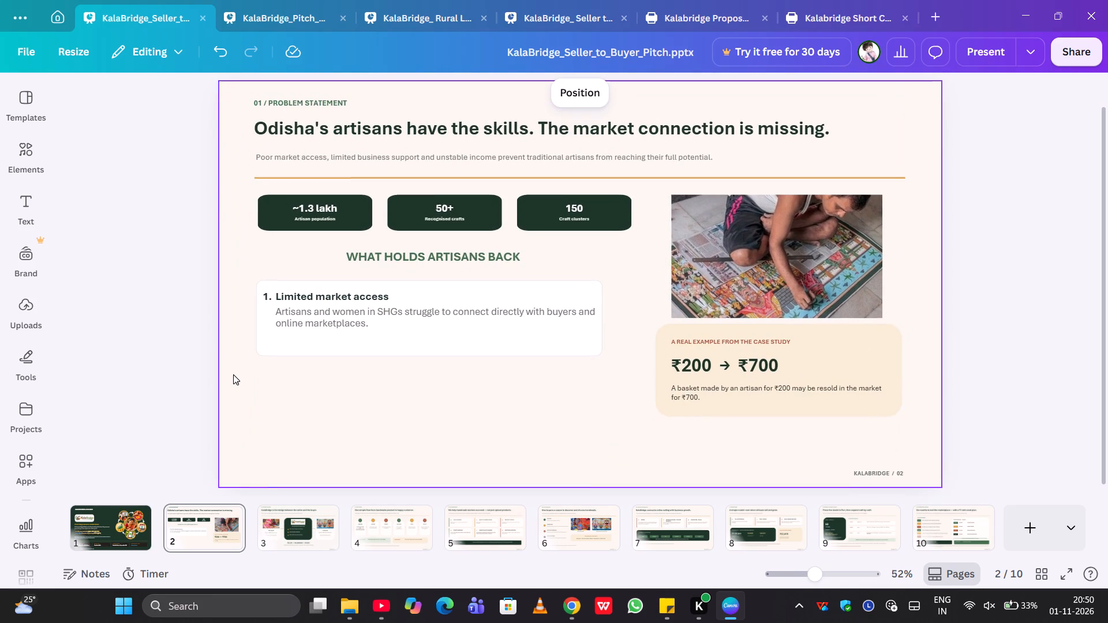
pyautogui.click(125, 340)
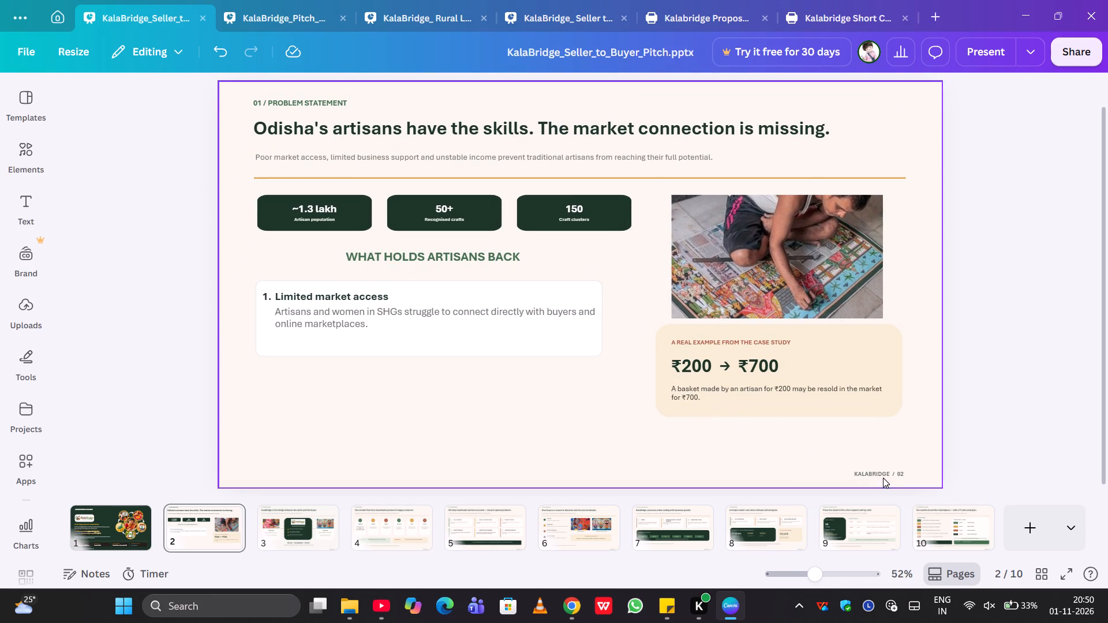
pyautogui.click(1075, 579)
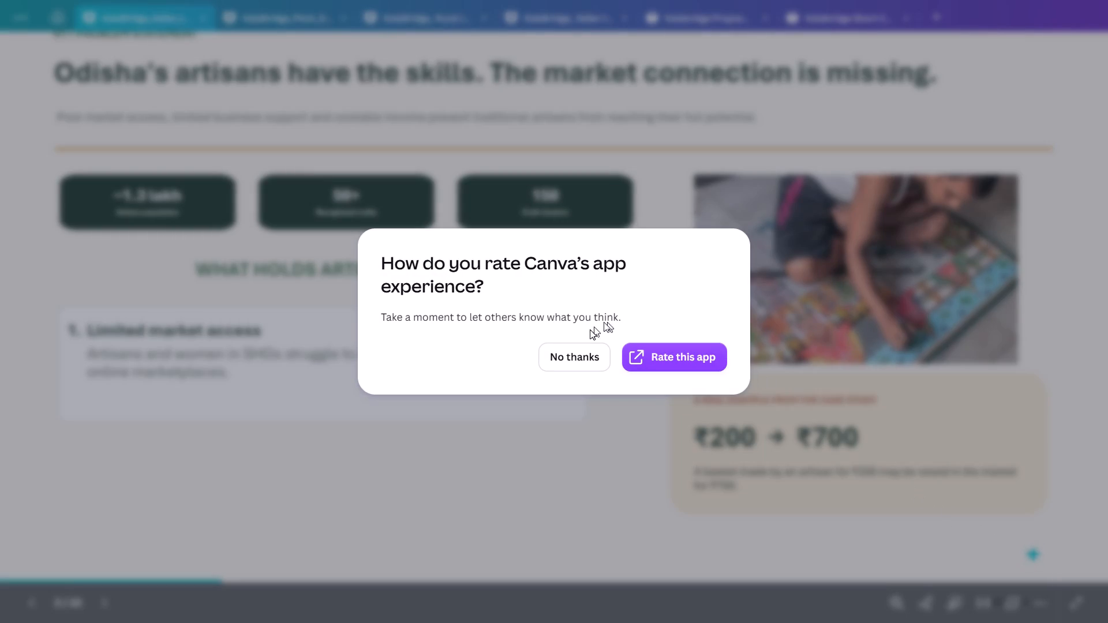
pyautogui.click(572, 355)
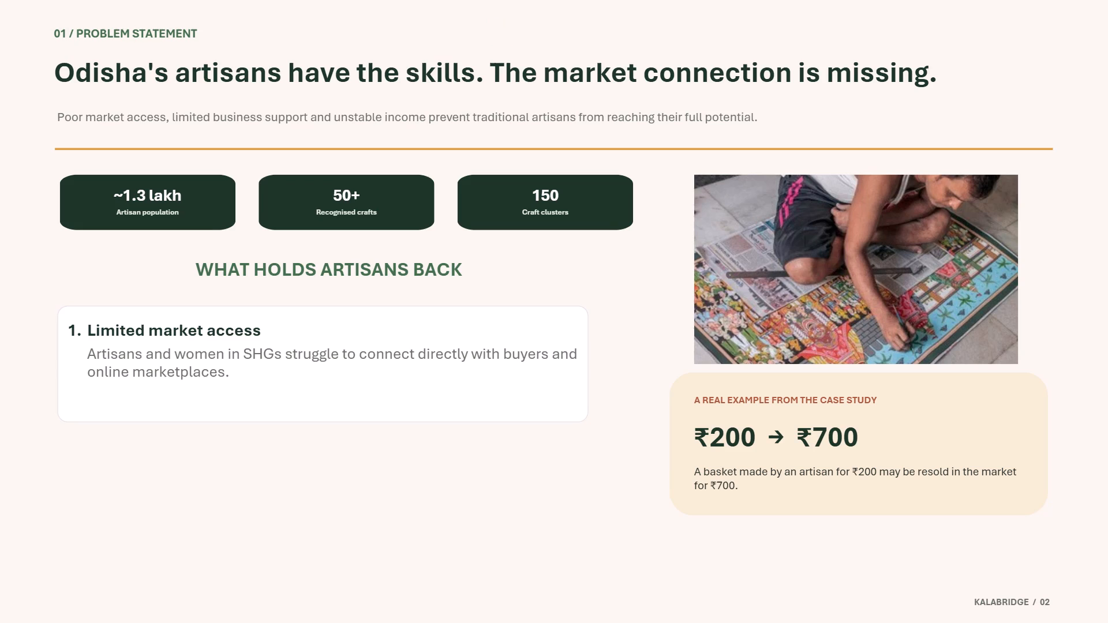
pyautogui.press('Escape')
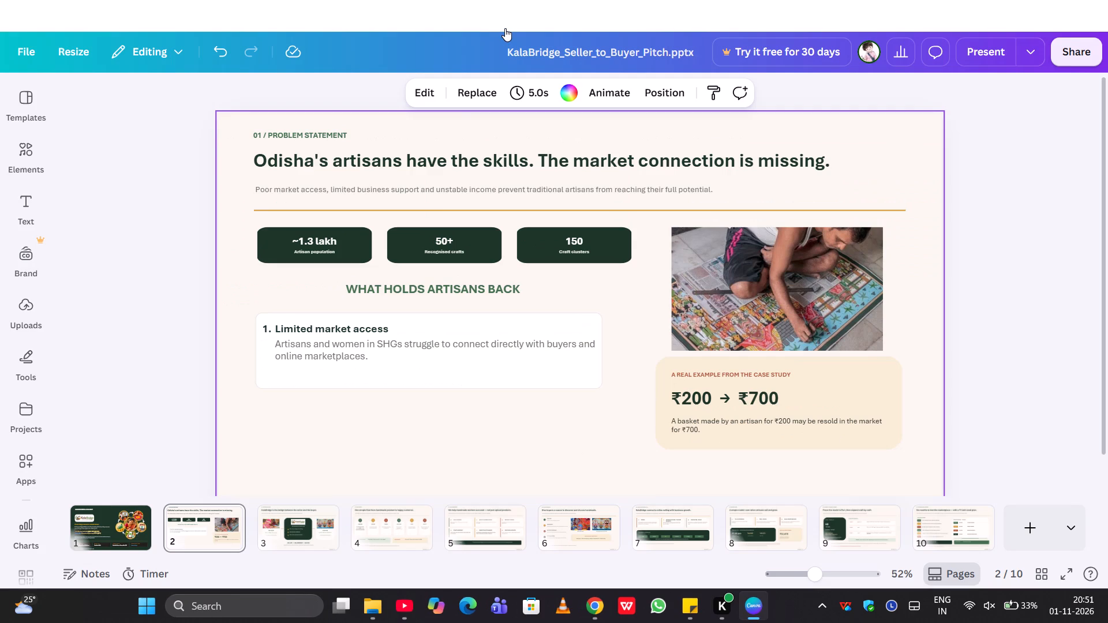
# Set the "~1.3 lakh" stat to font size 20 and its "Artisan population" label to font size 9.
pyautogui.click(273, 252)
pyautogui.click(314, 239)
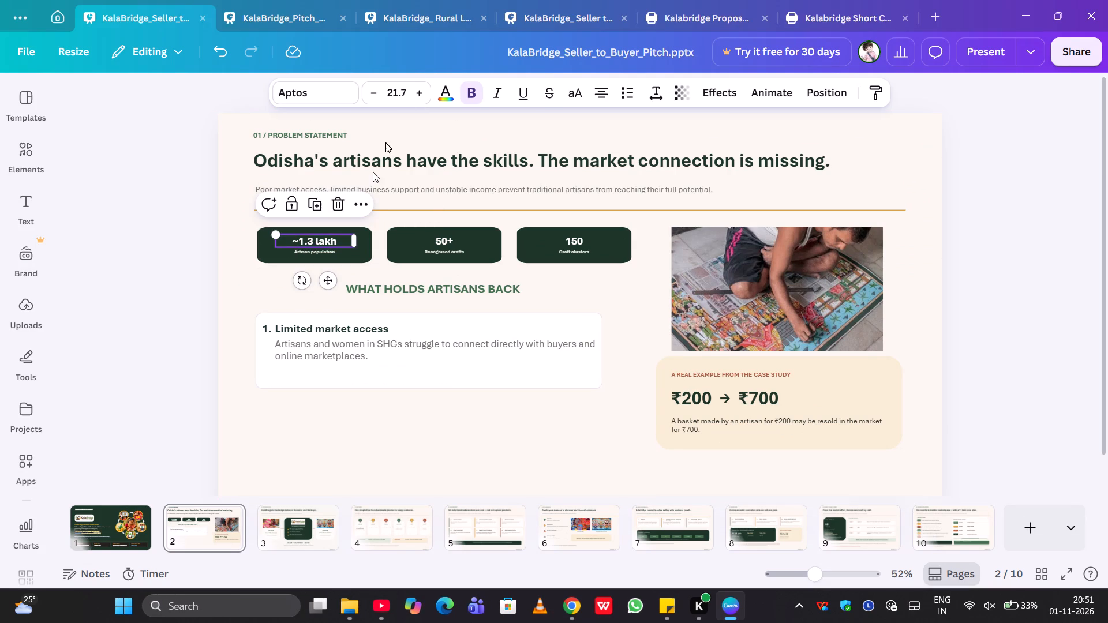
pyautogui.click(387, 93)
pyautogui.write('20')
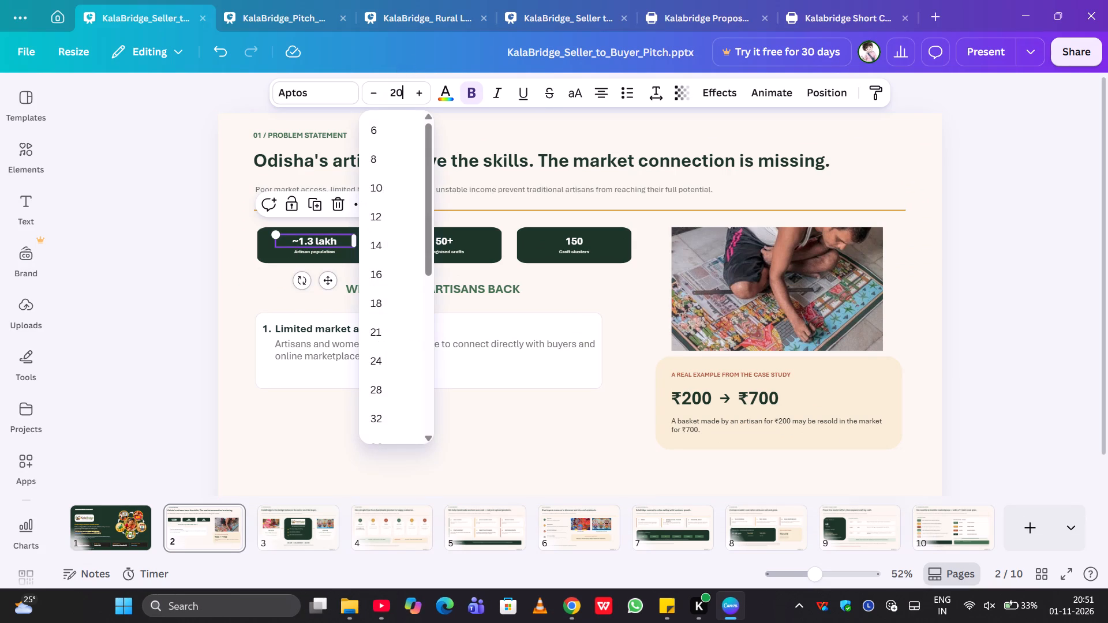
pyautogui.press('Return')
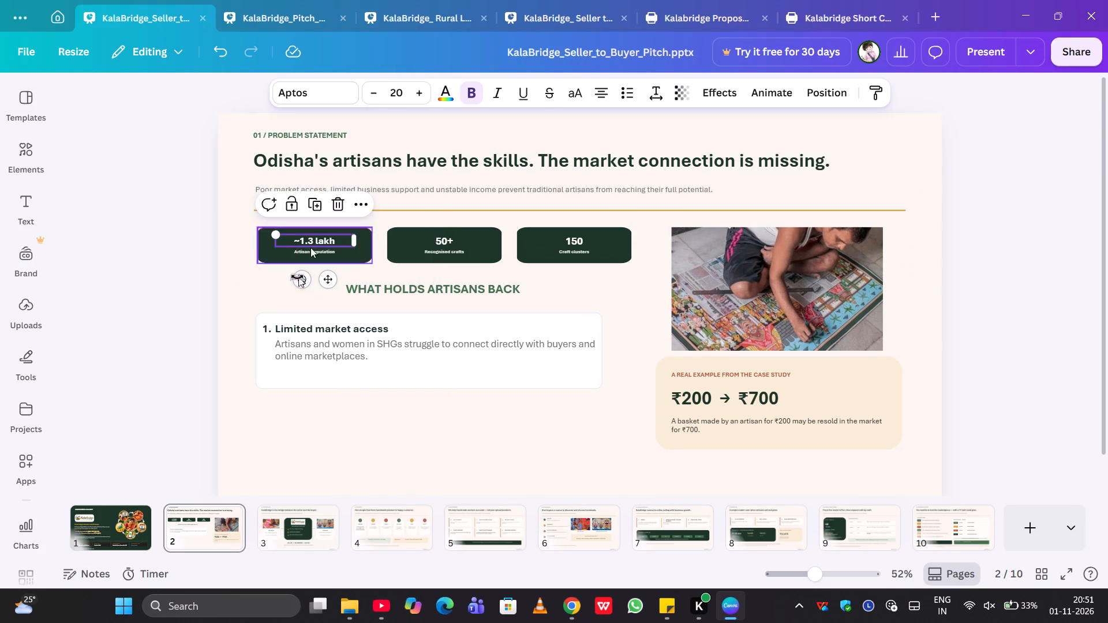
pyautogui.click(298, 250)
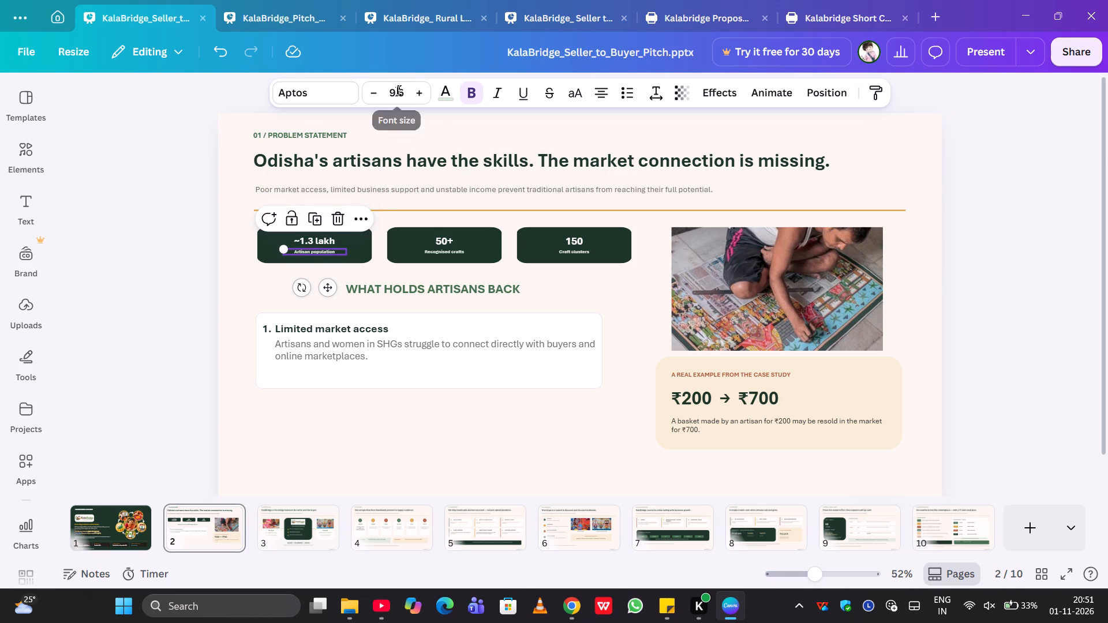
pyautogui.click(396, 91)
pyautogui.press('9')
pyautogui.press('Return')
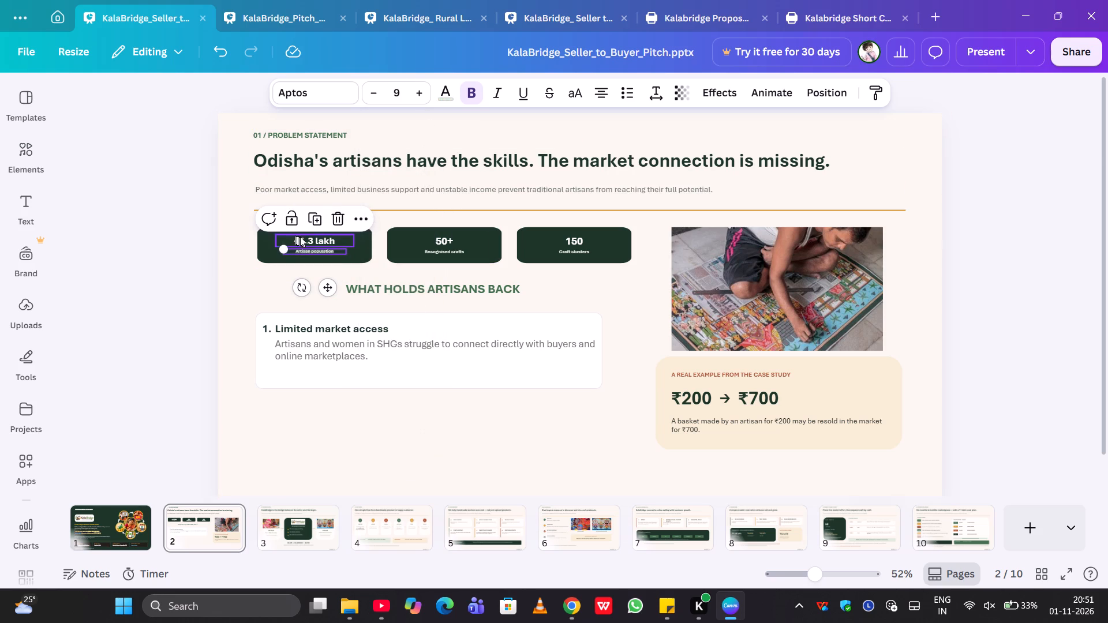
# Set the "~1.3 lakh" and "50+" stat numbers to font size 19.
pyautogui.click(302, 237)
pyautogui.click(397, 95)
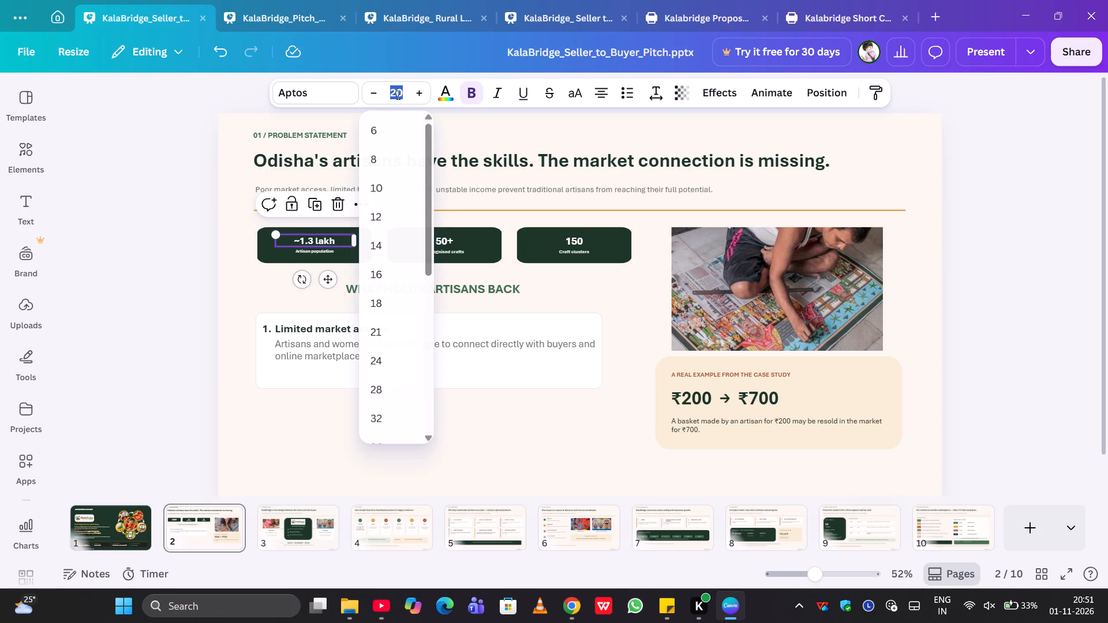
pyautogui.write('19')
pyautogui.press('Return')
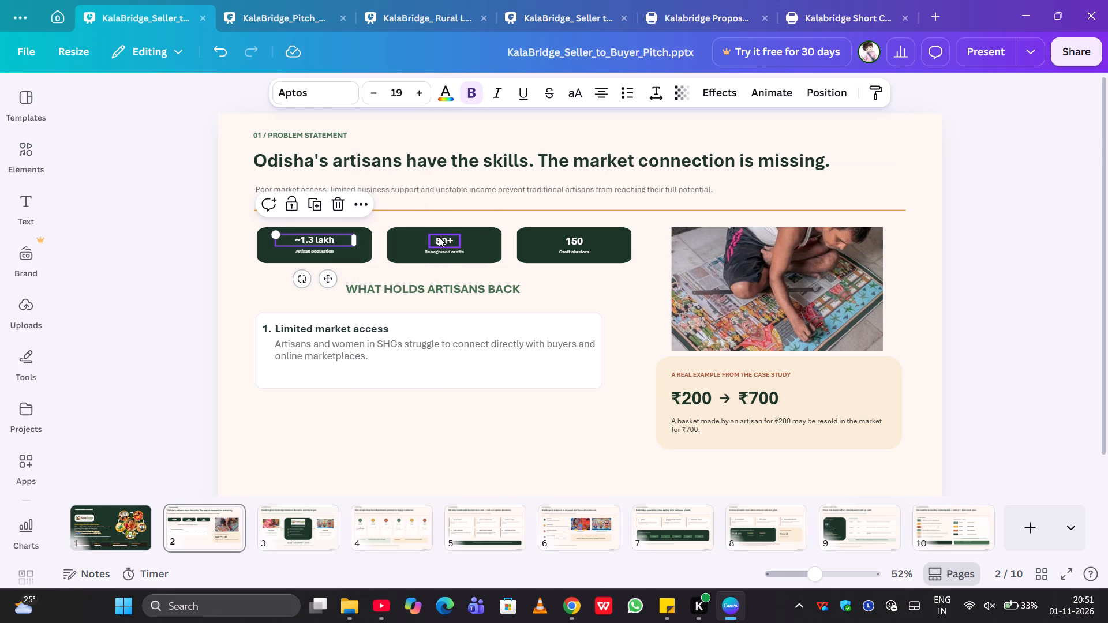
pyautogui.click(439, 236)
pyautogui.click(398, 93)
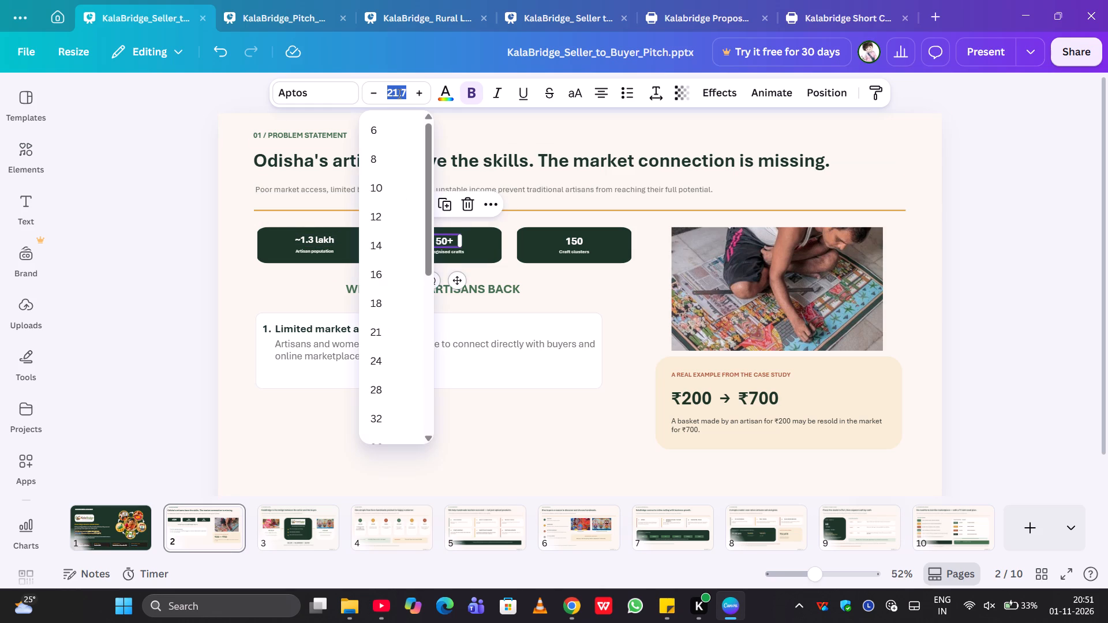
pyautogui.write('19')
pyautogui.press('Return')
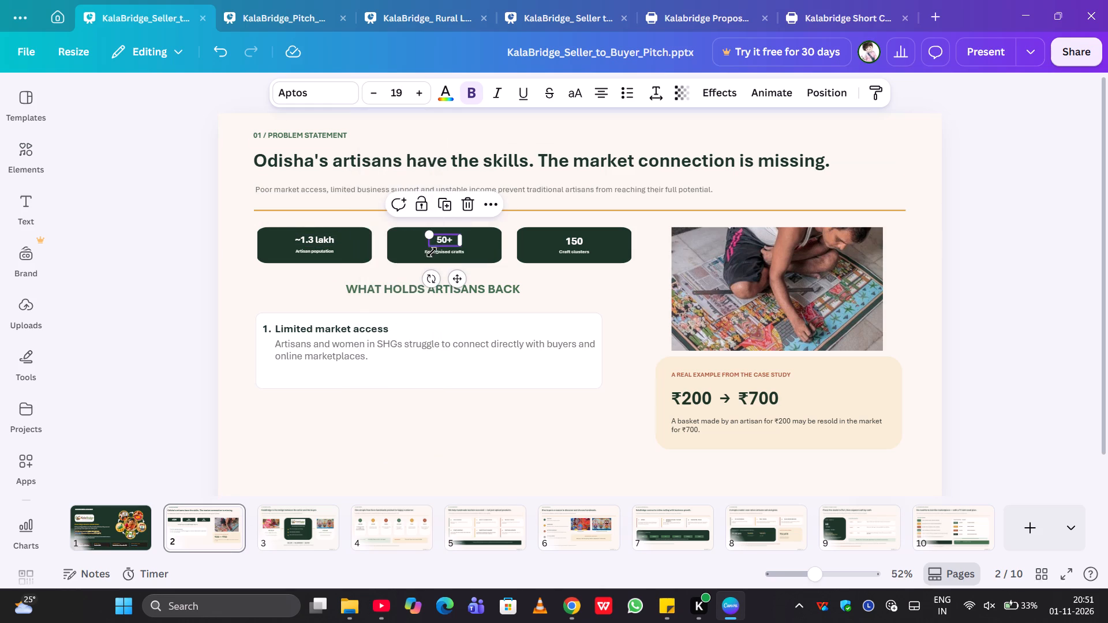
# Set the small labels under the "50+" and "~1.3 lakh" stats to font size 9.5.
pyautogui.click(438, 253)
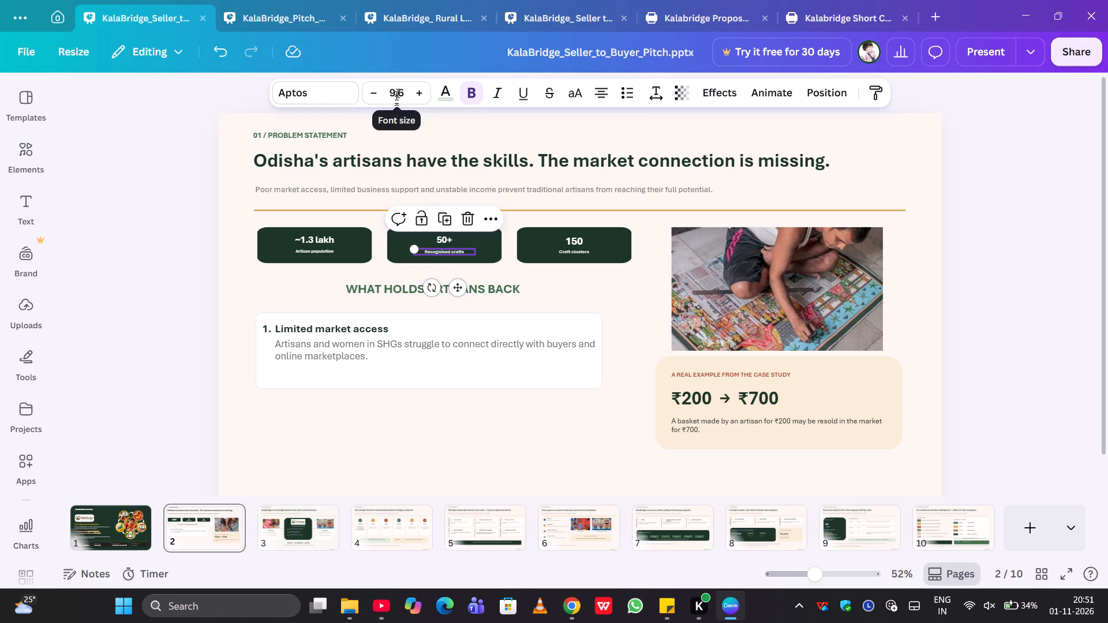
pyautogui.click(396, 100)
pyautogui.write('9.5')
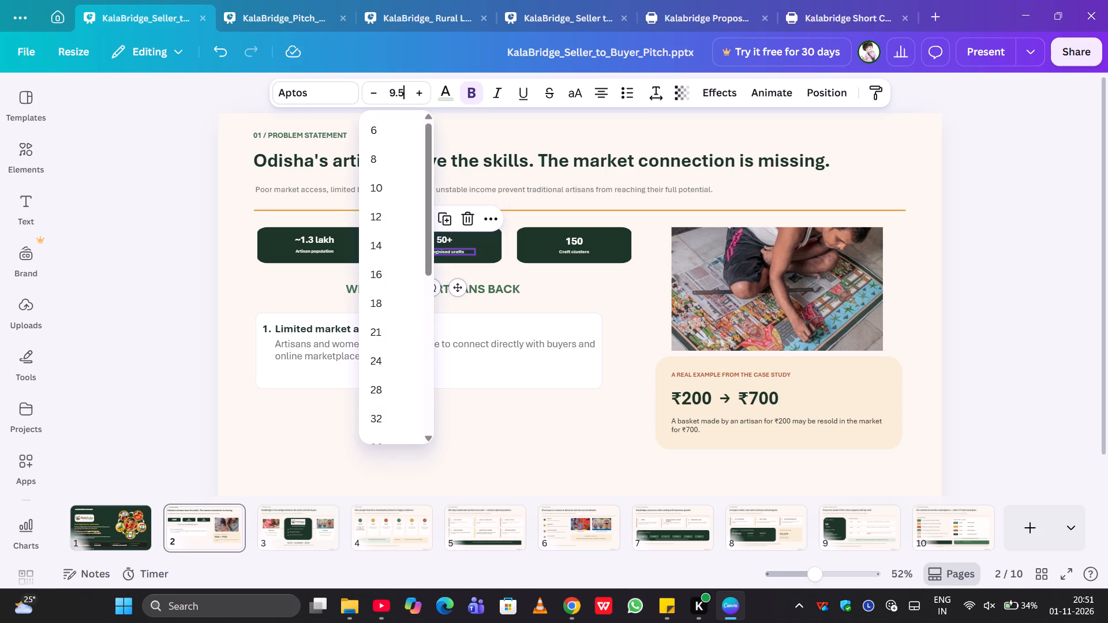
pyautogui.press('Return')
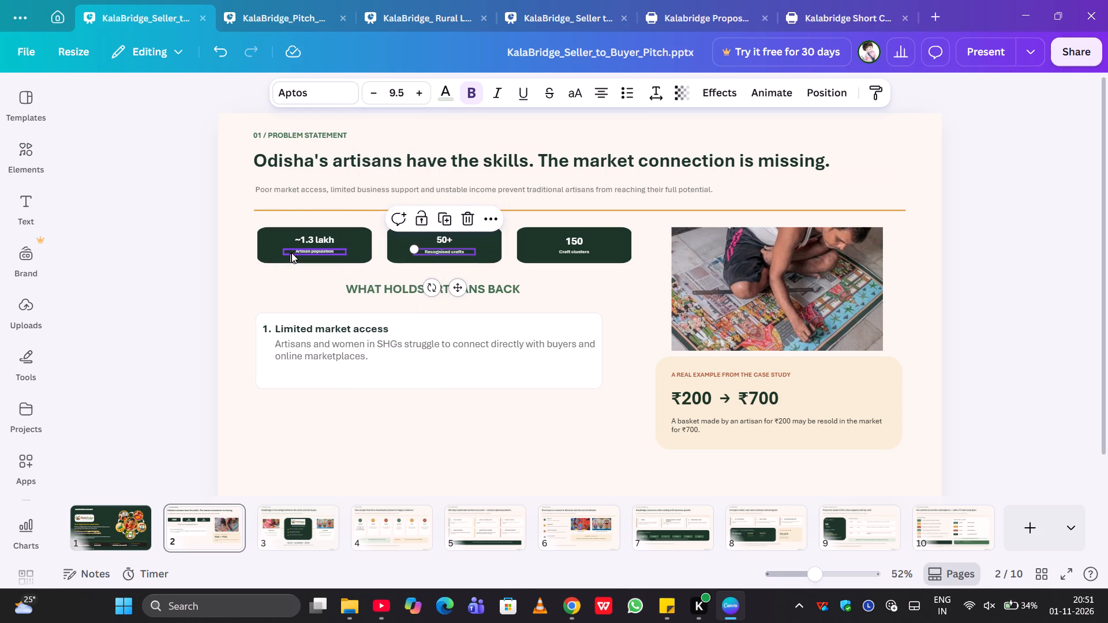
pyautogui.click(293, 252)
pyautogui.click(401, 95)
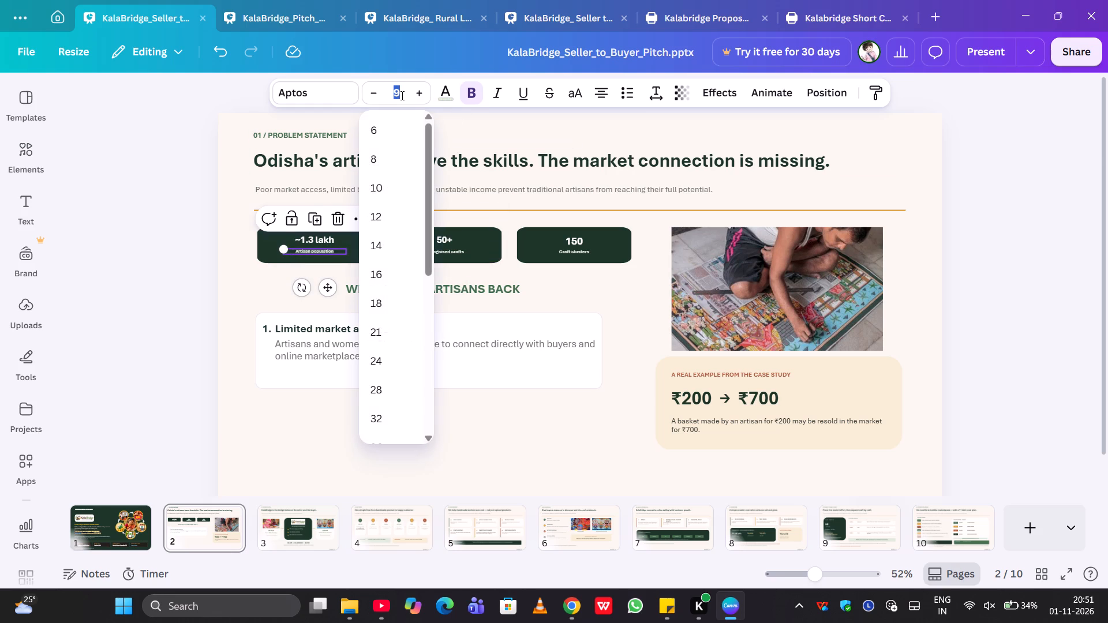
pyautogui.write('9.5')
pyautogui.press('Return')
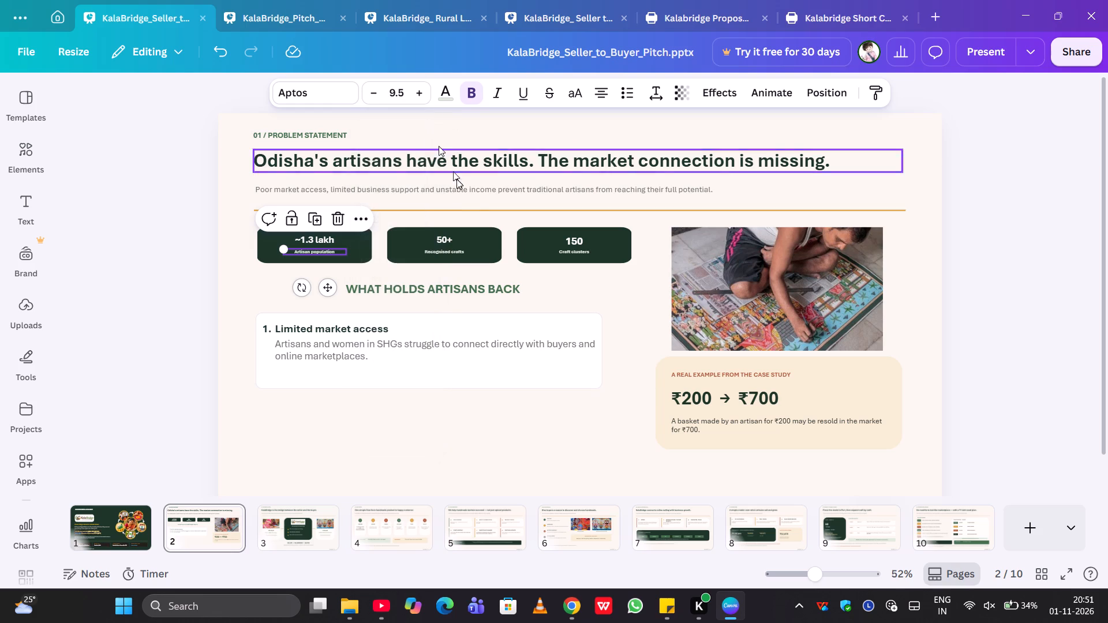
# Reduce the "150" stat number, compare it with the other two stats, and match them at font size 19.
pyautogui.click(574, 237)
pyautogui.click(398, 92)
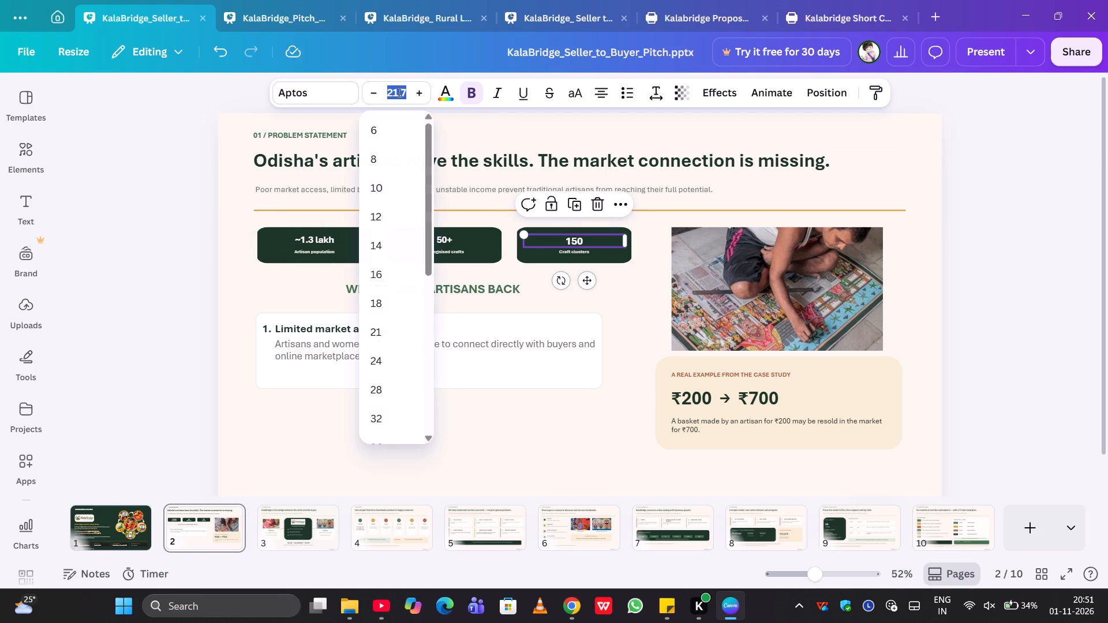
pyautogui.write('20')
pyautogui.press('Return')
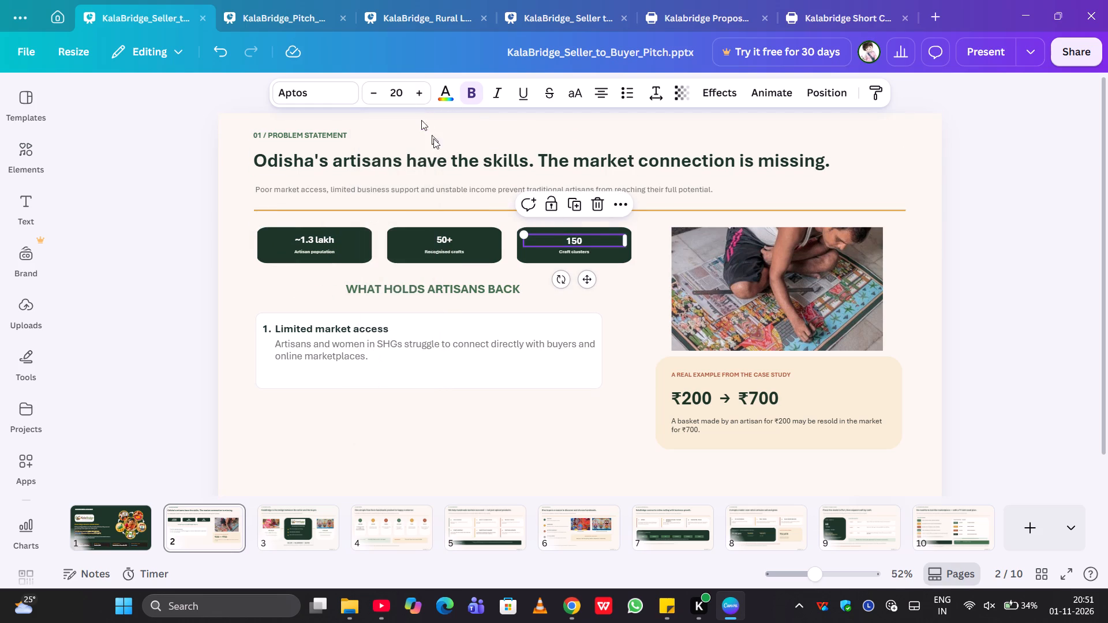
pyautogui.click(438, 237)
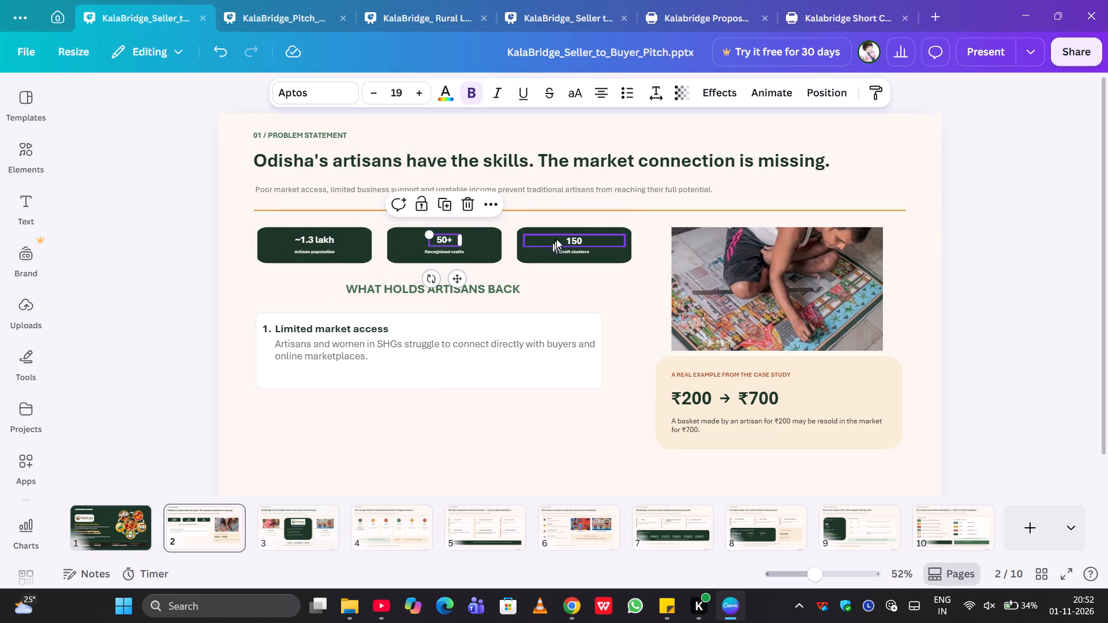
pyautogui.click(558, 238)
pyautogui.click(301, 239)
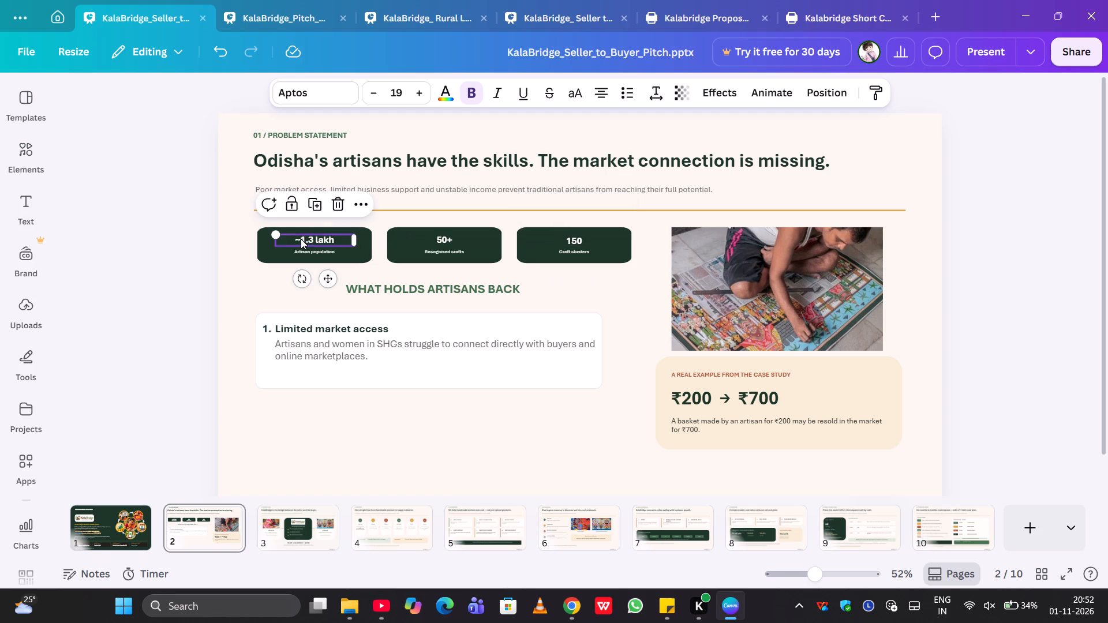
pyautogui.click(554, 237)
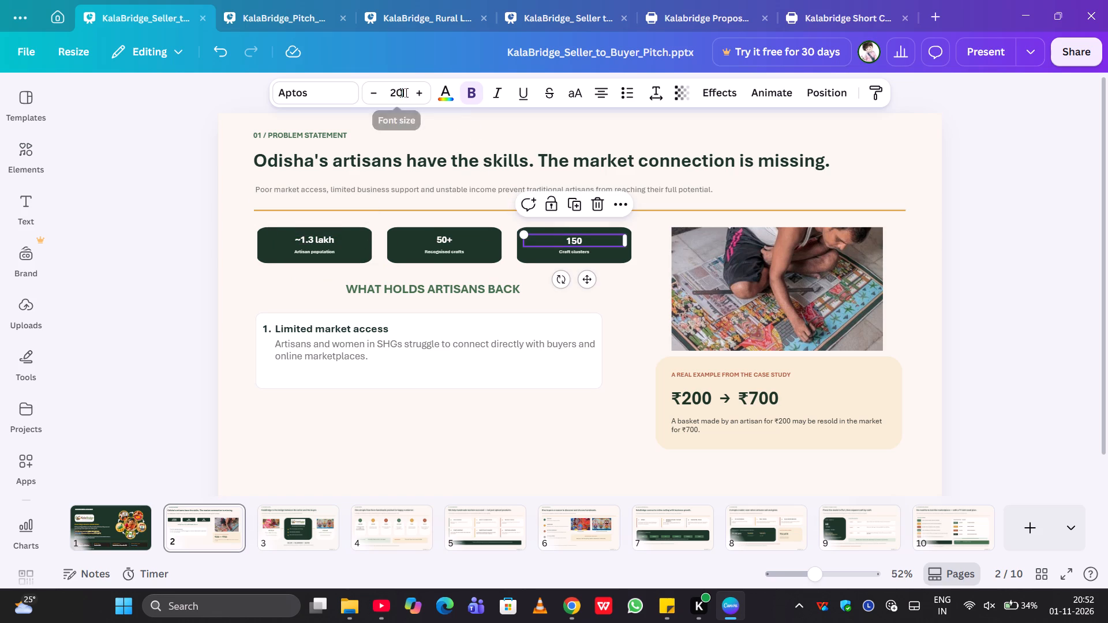
pyautogui.click(400, 92)
pyautogui.write('19')
pyautogui.press('Return')
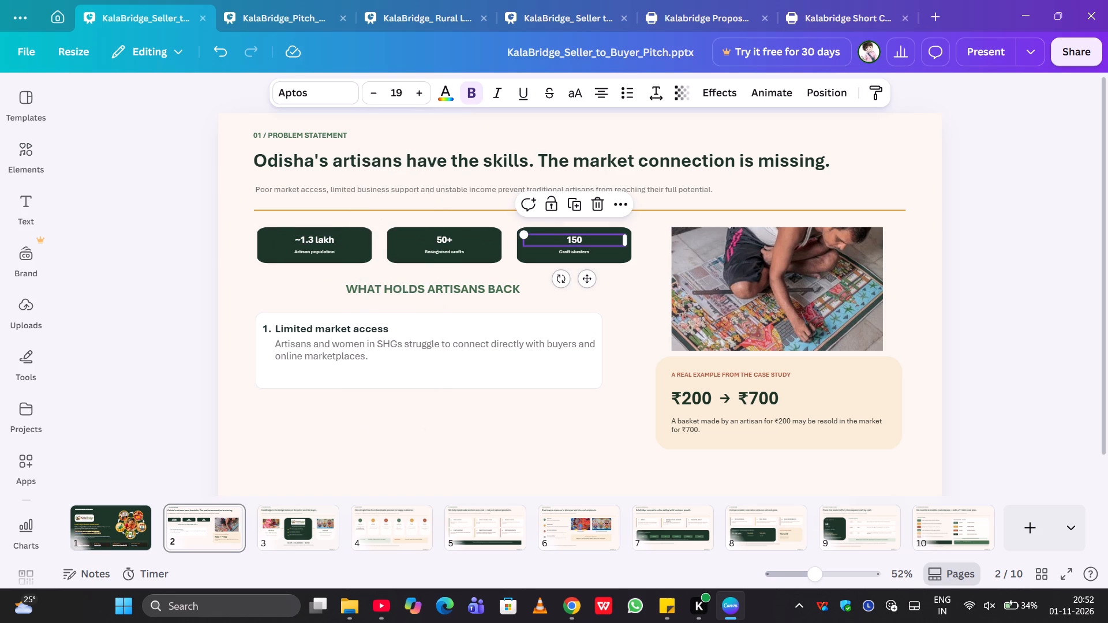
# Set the "Craft clusters" label under the "150" stat to font size 9.5.
pyautogui.click(559, 246)
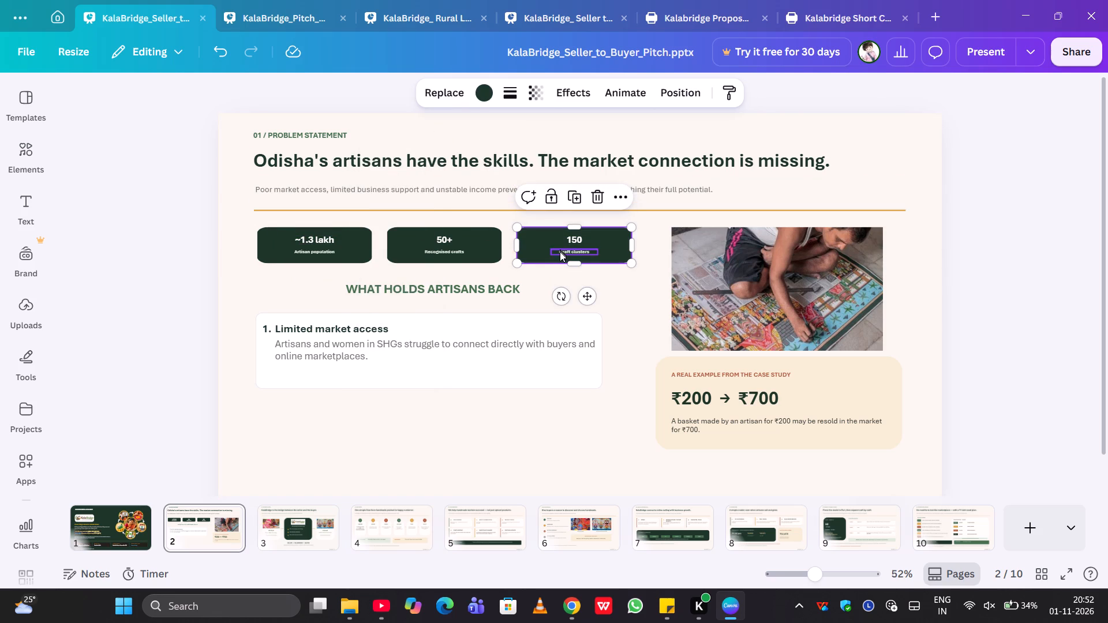
pyautogui.click(560, 252)
pyautogui.click(396, 93)
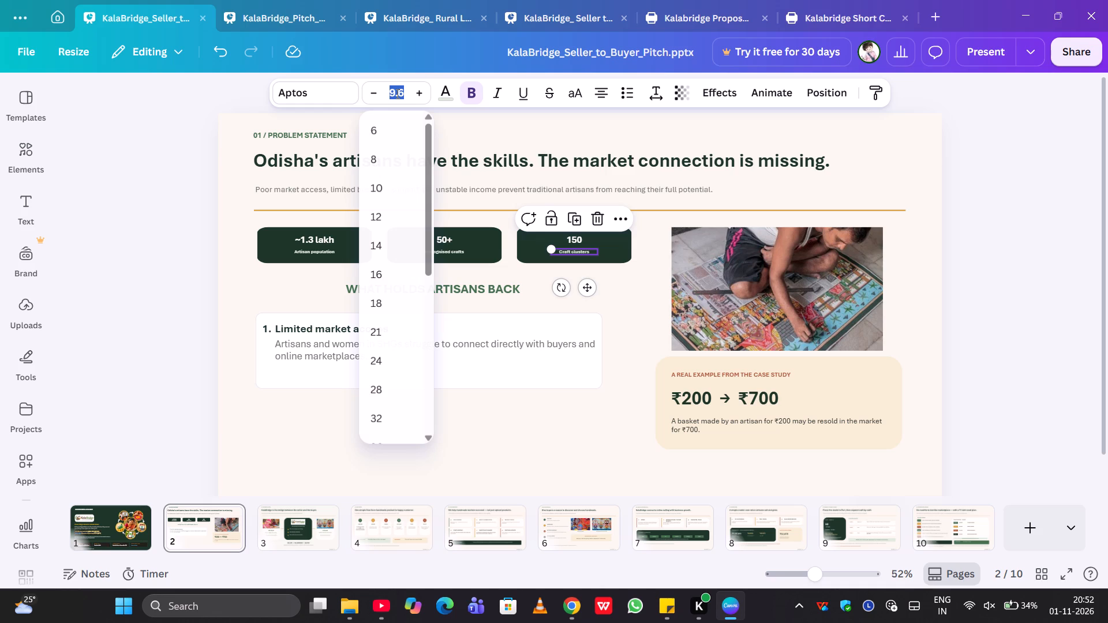
pyautogui.write('9.5')
pyautogui.press('Return')
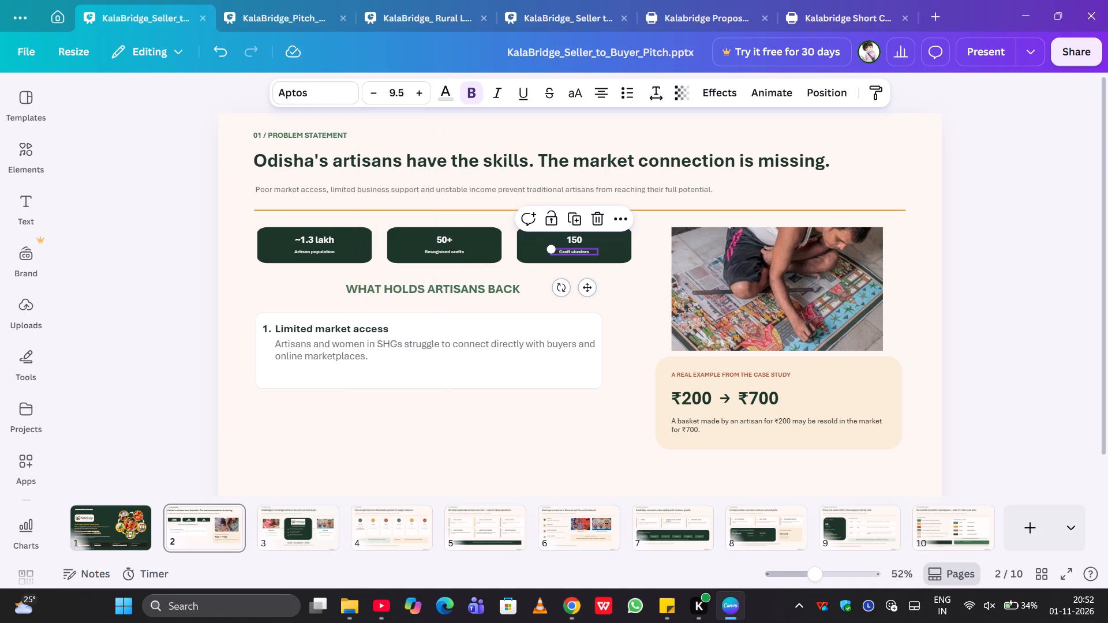
# Narrow the dark green card behind the "~1.3 lakh" stat slightly on both sides, keeping its text centred.
pyautogui.click(354, 234)
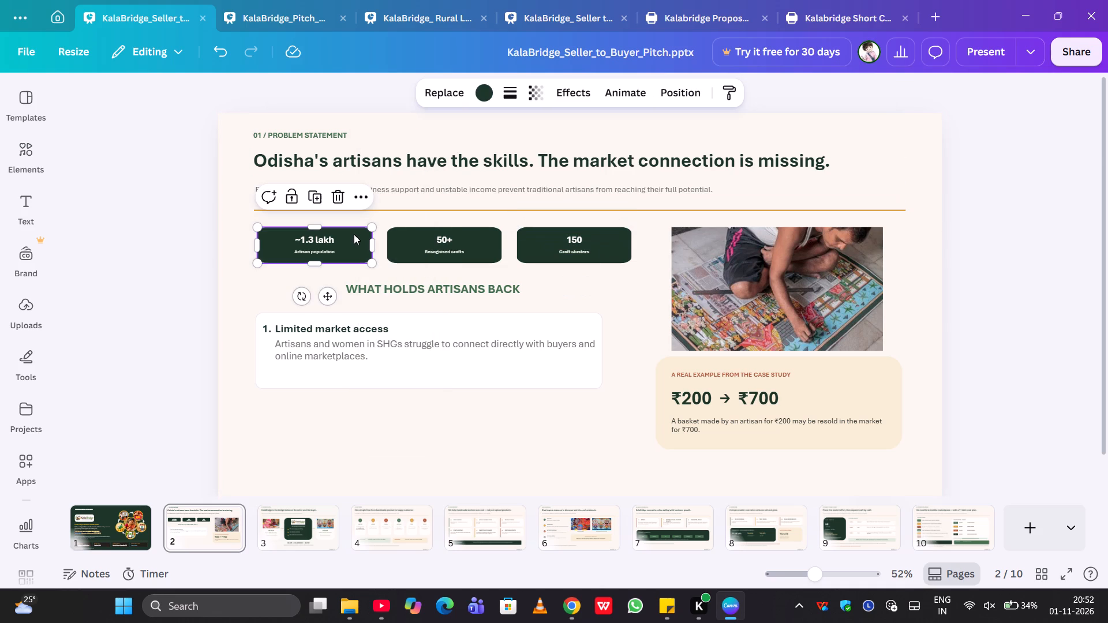
pyautogui.moveTo(372, 245); pyautogui.dragTo(364, 245)
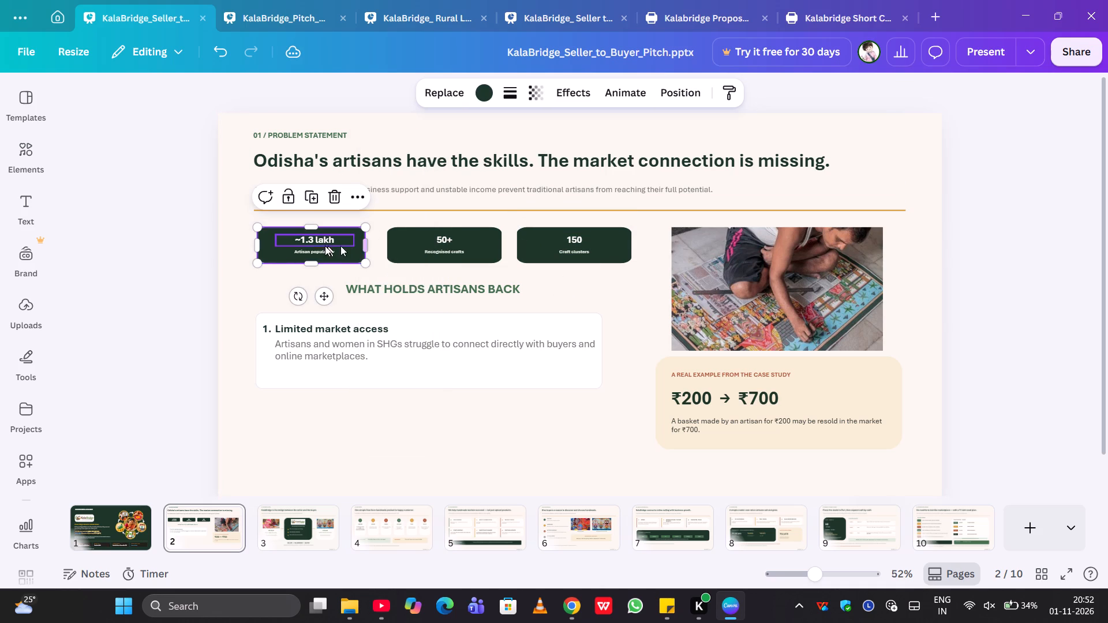
pyautogui.moveTo(257, 242); pyautogui.dragTo(265, 242)
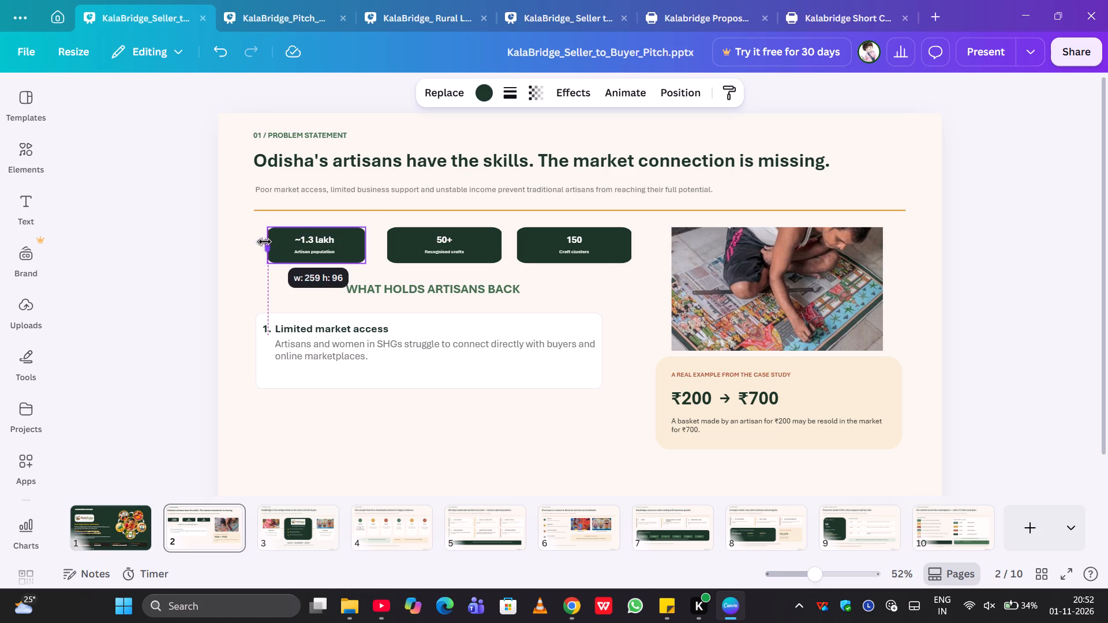
pyautogui.moveTo(265, 242); pyautogui.dragTo(264, 242)
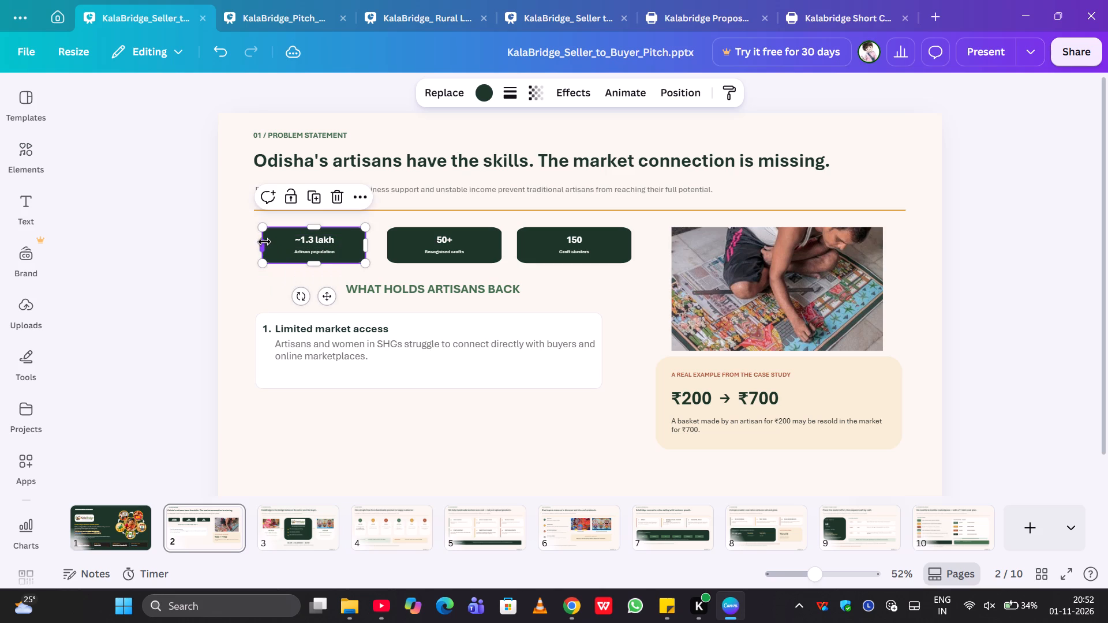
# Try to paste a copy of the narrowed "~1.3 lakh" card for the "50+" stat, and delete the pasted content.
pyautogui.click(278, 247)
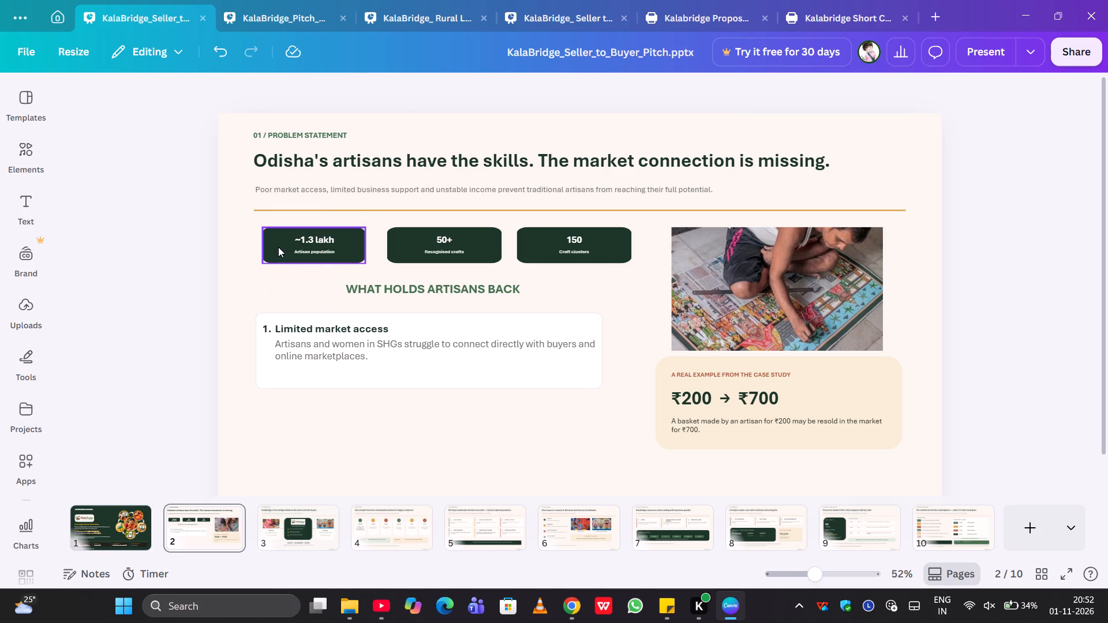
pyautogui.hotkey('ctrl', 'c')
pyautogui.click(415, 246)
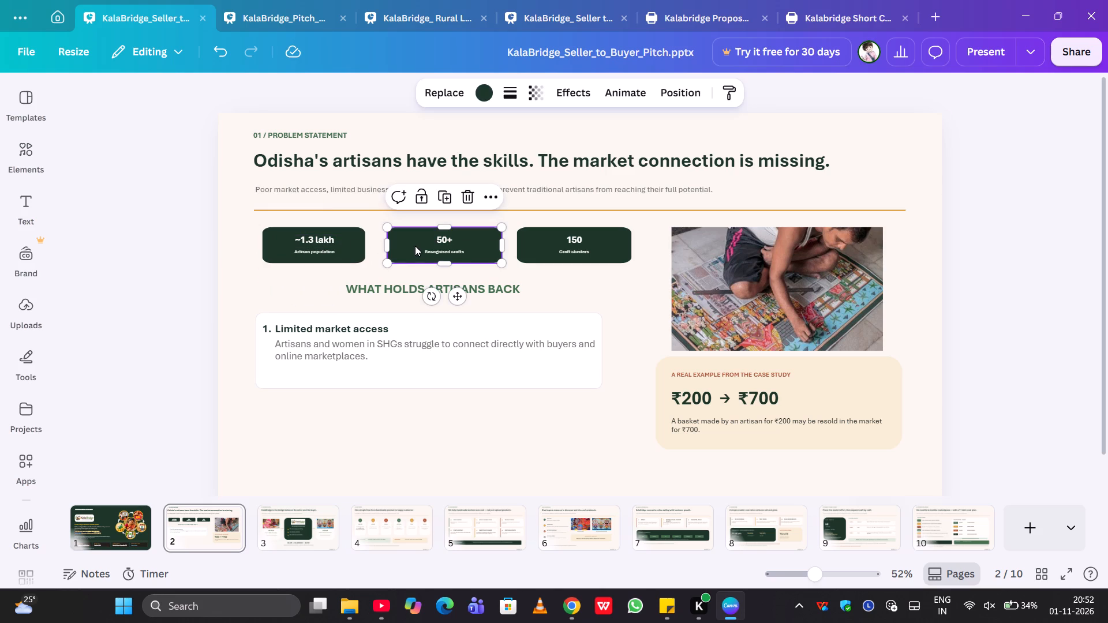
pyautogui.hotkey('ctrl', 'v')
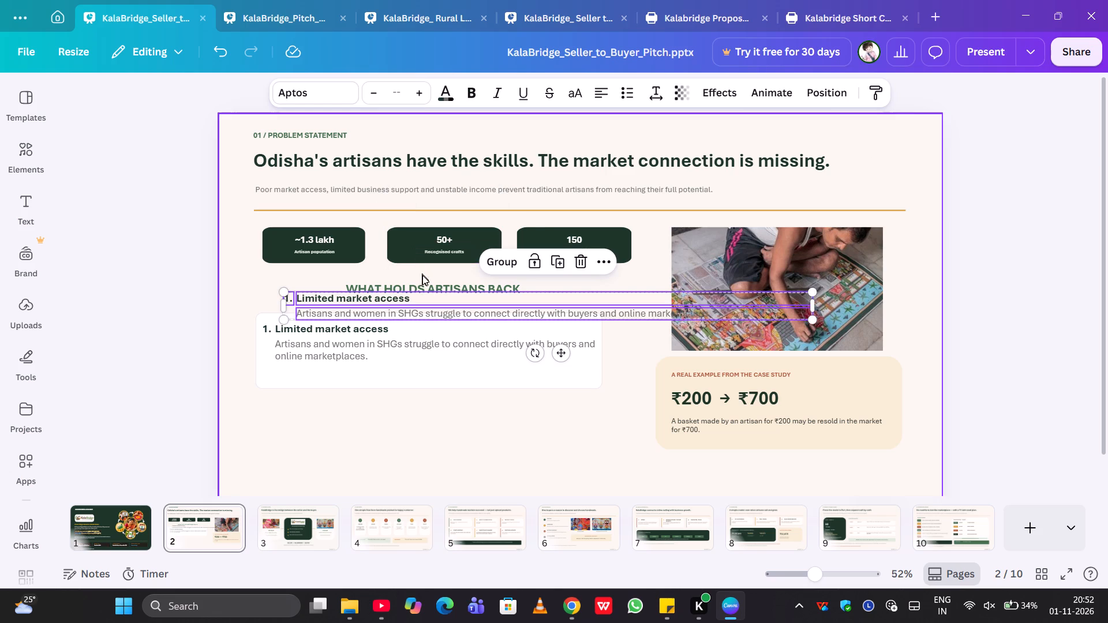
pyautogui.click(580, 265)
# Paste a copy of the narrowed "~1.3 lakh" card below the stats row and delete the old wider card behind "50+".
pyautogui.click(278, 253)
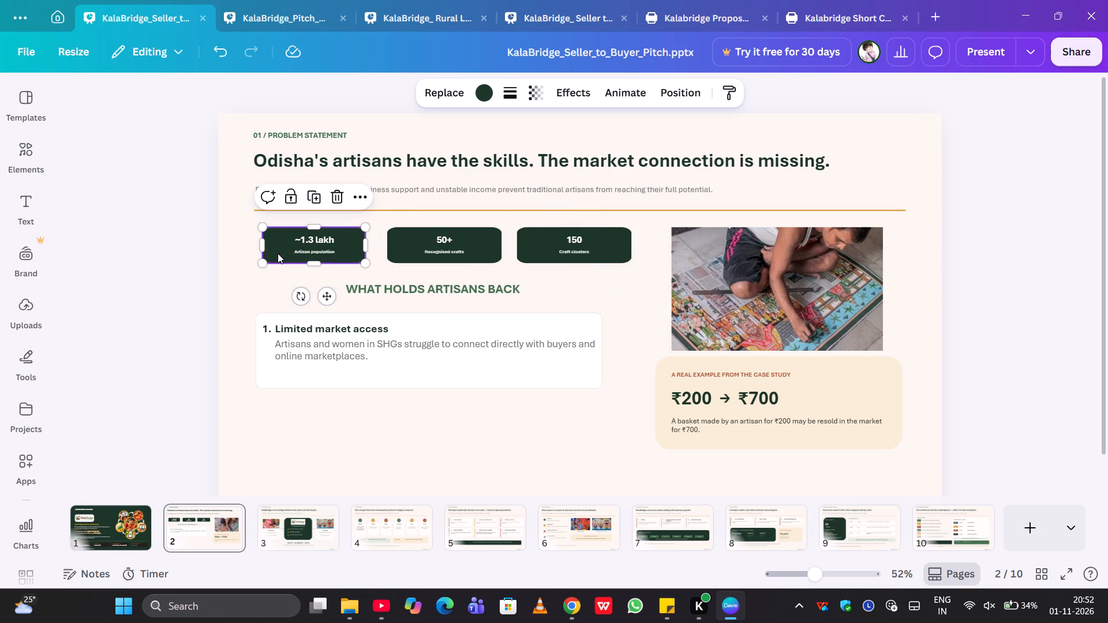
pyautogui.hotkey('ctrl', 'c')
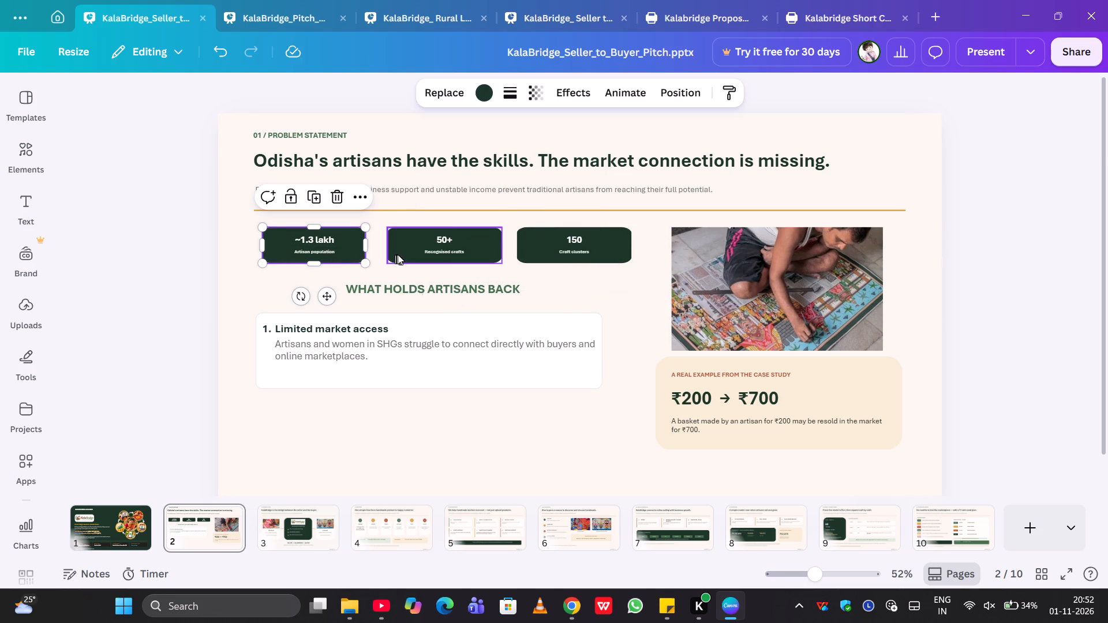
pyautogui.click(398, 254)
pyautogui.hotkey('ctrl', 'v')
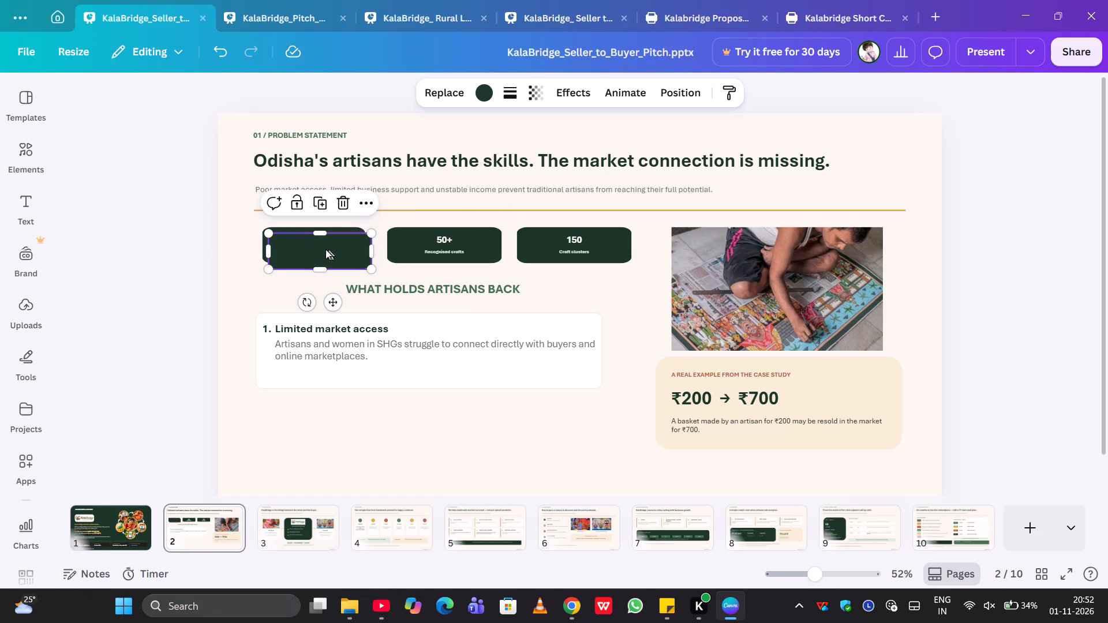
pyautogui.moveTo(325, 249); pyautogui.dragTo(464, 299)
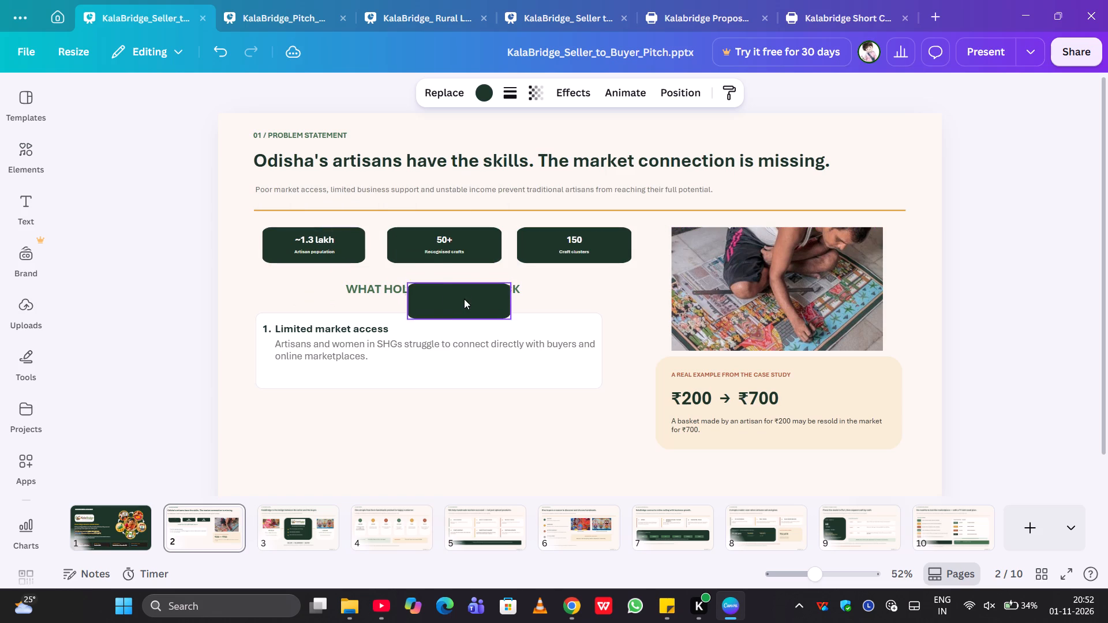
pyautogui.click(485, 229)
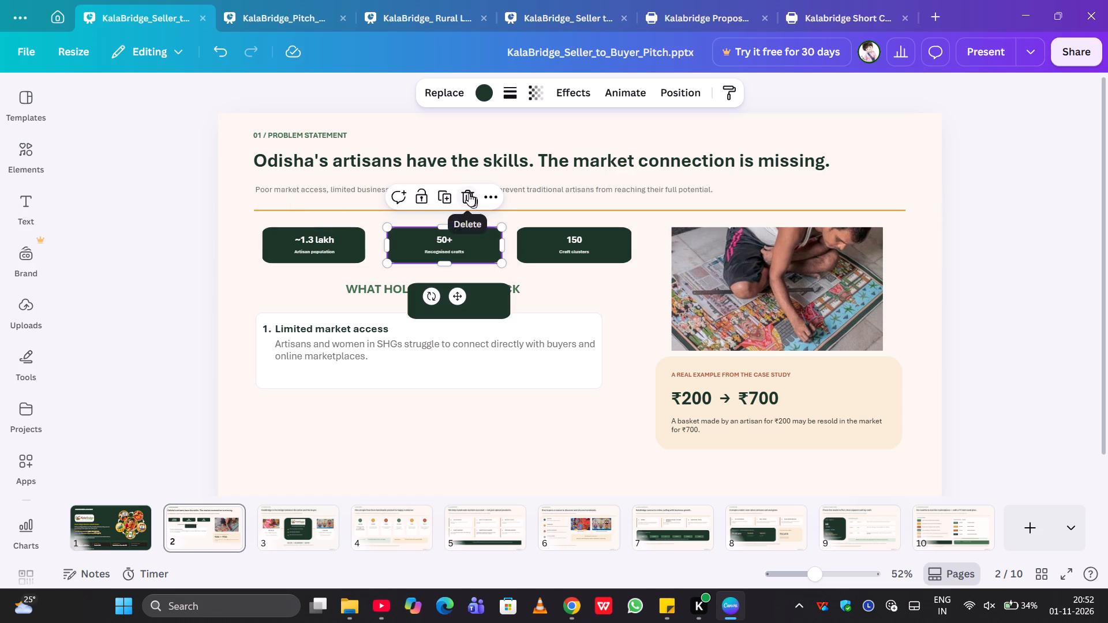
pyautogui.click(469, 193)
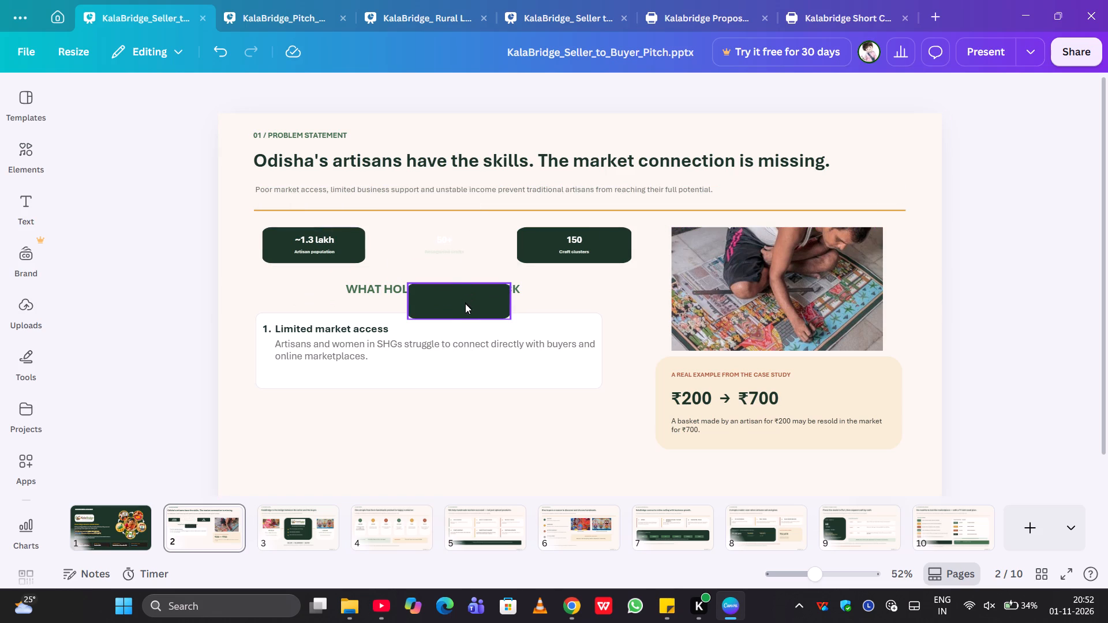
# Place the copied card behind the "50+" and "Recognised crafts" text, sending it backward and centring it around the text.
pyautogui.moveTo(465, 303); pyautogui.dragTo(459, 251)
pyautogui.rightClick(459, 251)
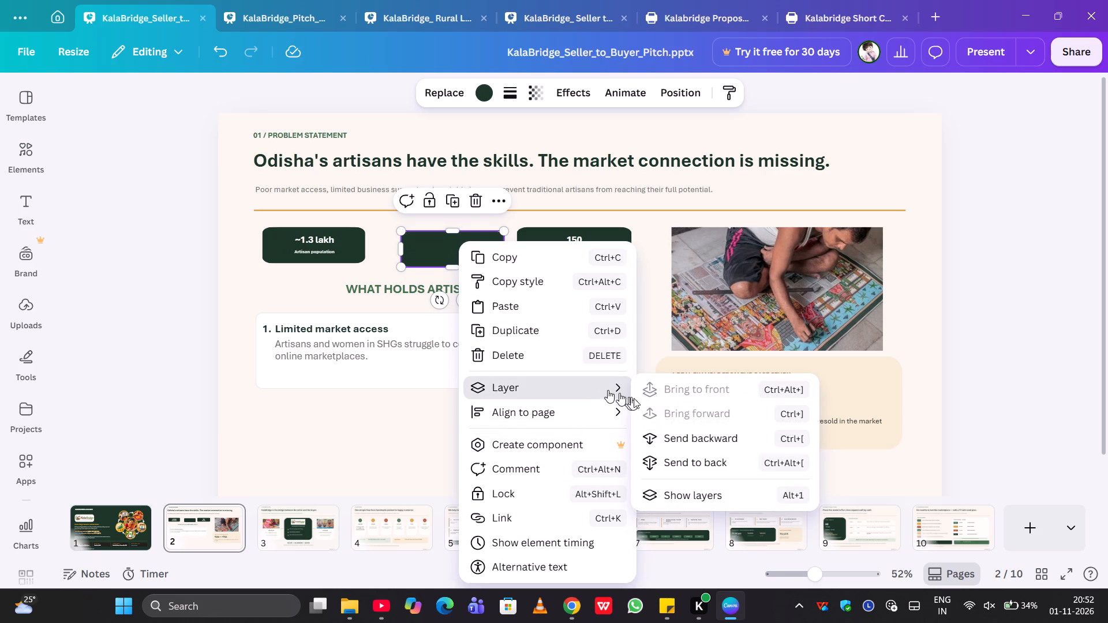
pyautogui.click(661, 440)
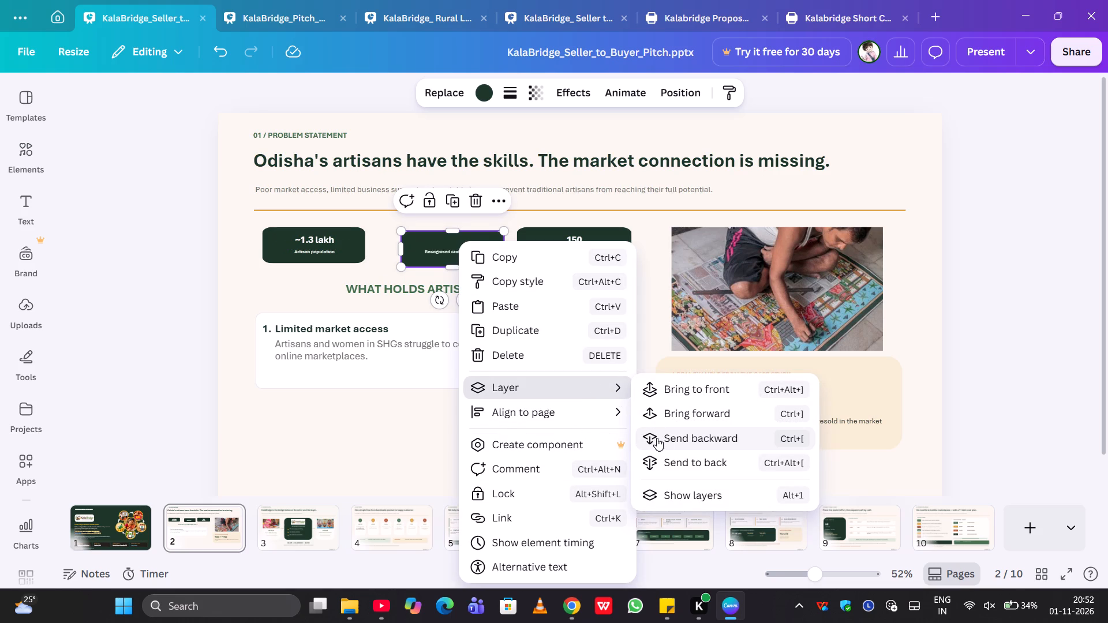
pyautogui.click(657, 438)
pyautogui.click(414, 249)
pyautogui.moveTo(414, 249); pyautogui.dragTo(408, 248)
pyautogui.click(493, 253)
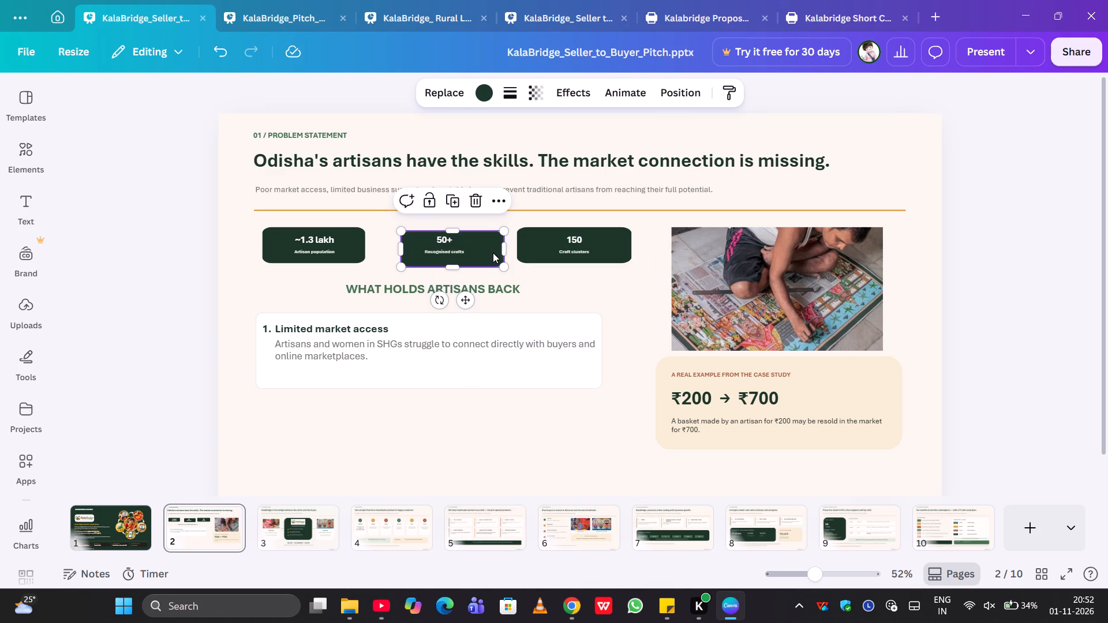
pyautogui.moveTo(493, 253); pyautogui.dragTo(483, 250)
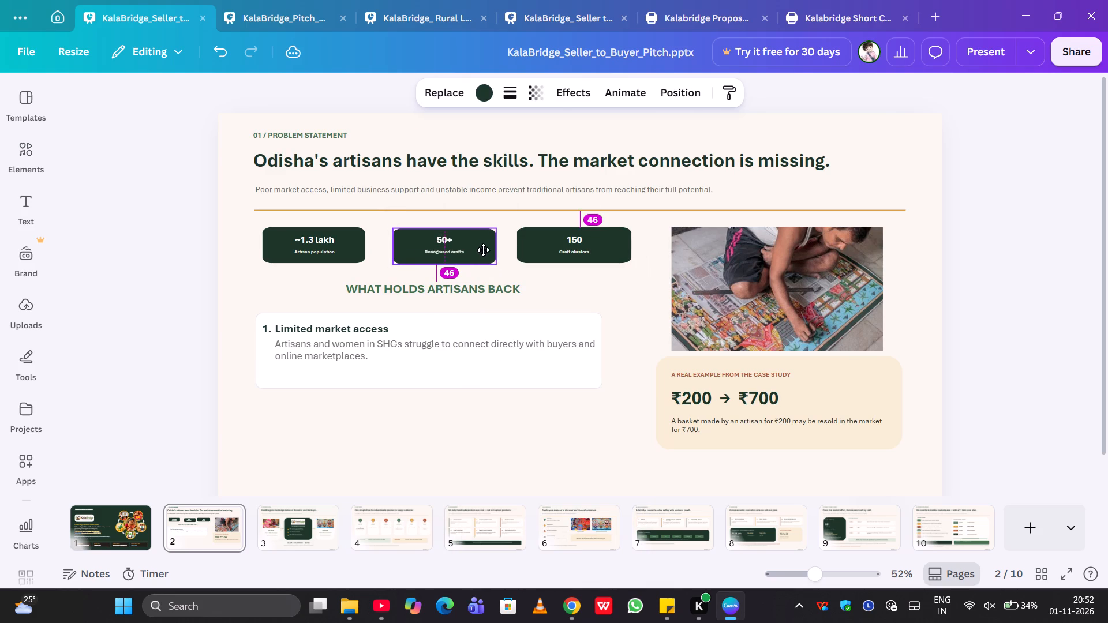
pyautogui.moveTo(483, 250); pyautogui.dragTo(481, 250)
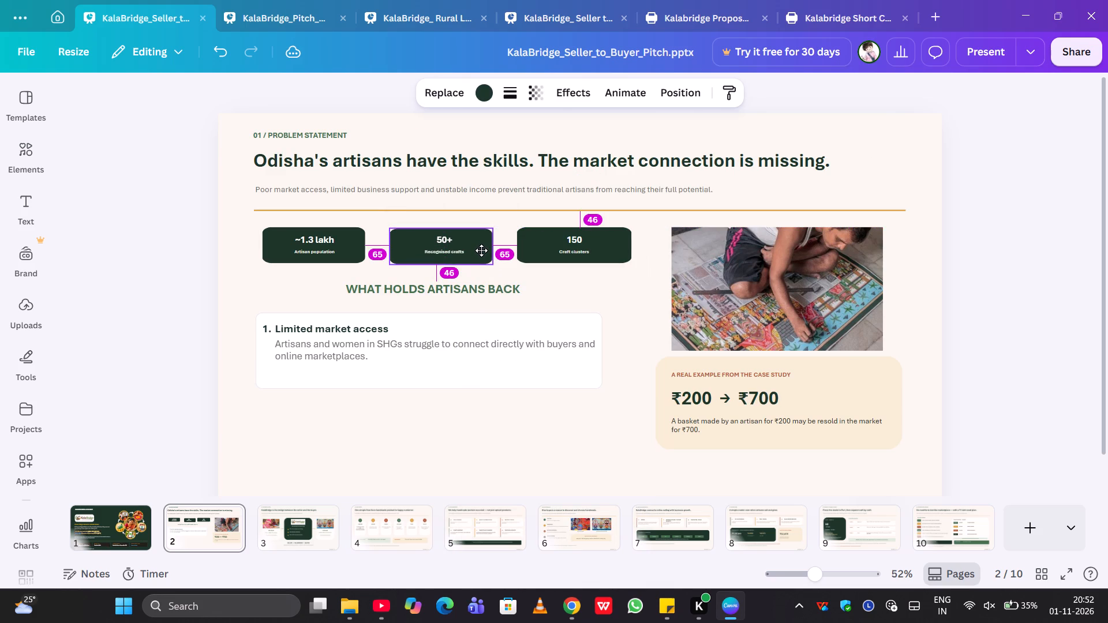
pyautogui.moveTo(481, 250); pyautogui.dragTo(483, 250)
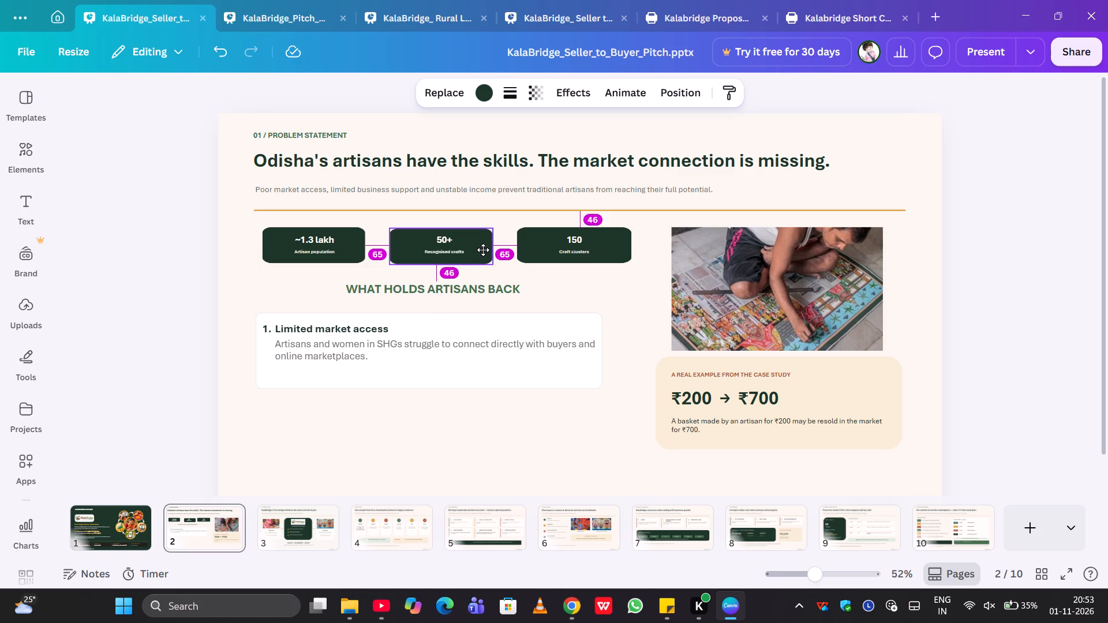
pyautogui.moveTo(483, 250); pyautogui.dragTo(488, 248)
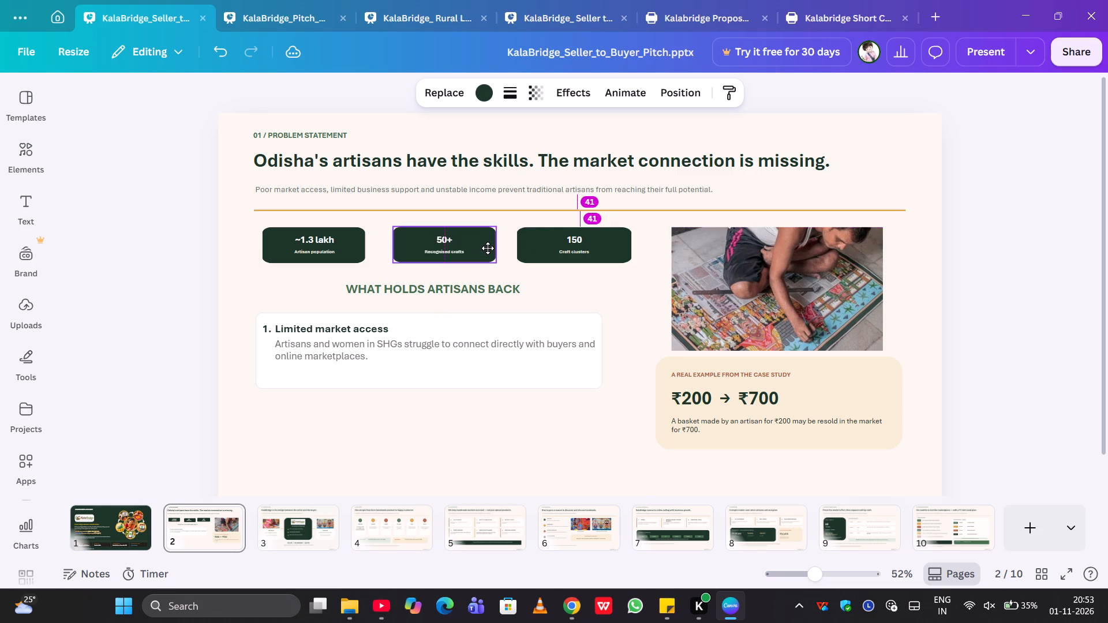
pyautogui.moveTo(488, 248); pyautogui.dragTo(488, 249)
# Paste another copy of the narrowed card, position it over the "150" stat and send it backward behind the text.
pyautogui.click(531, 249)
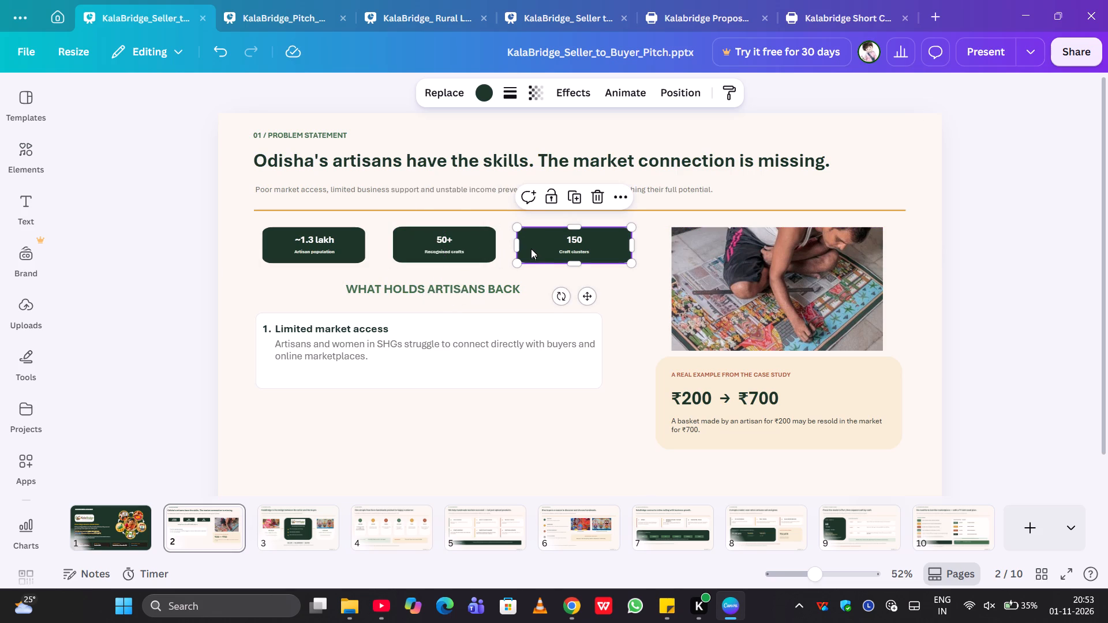
pyautogui.hotkey('ctrl', 'v')
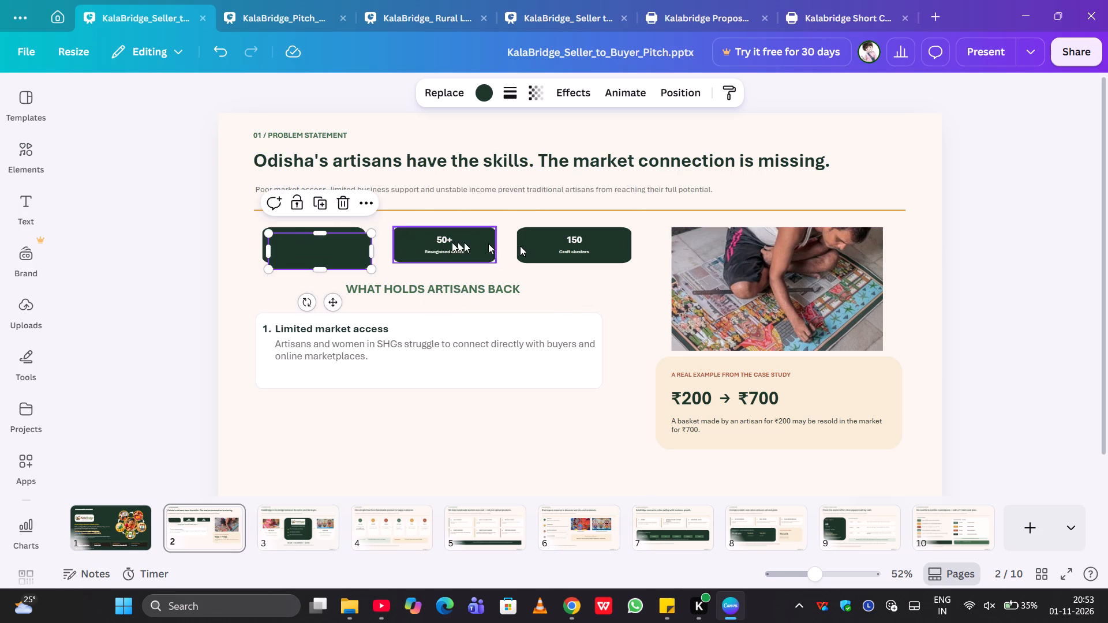
pyautogui.moveTo(297, 249); pyautogui.dragTo(539, 242)
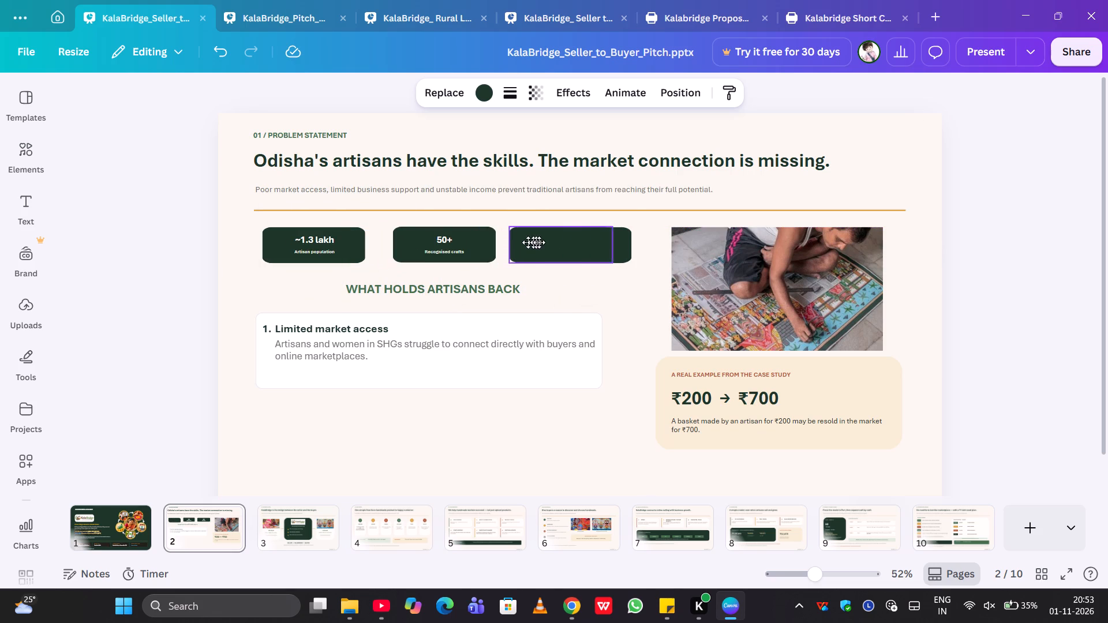
pyautogui.moveTo(539, 242); pyautogui.dragTo(555, 242)
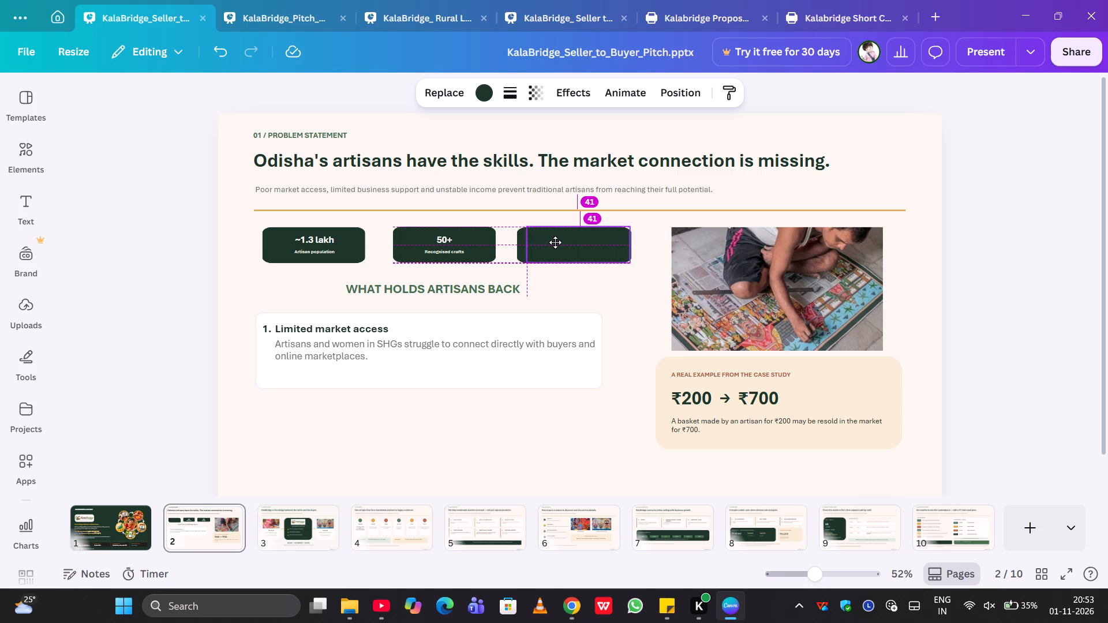
pyautogui.moveTo(555, 242); pyautogui.dragTo(553, 242)
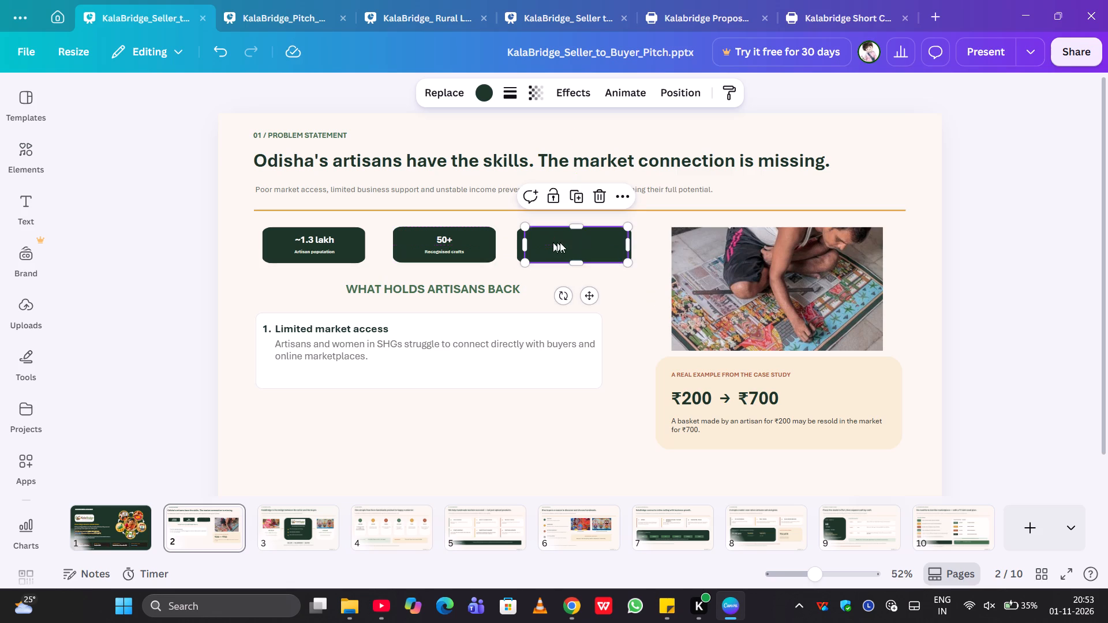
pyautogui.click(515, 249)
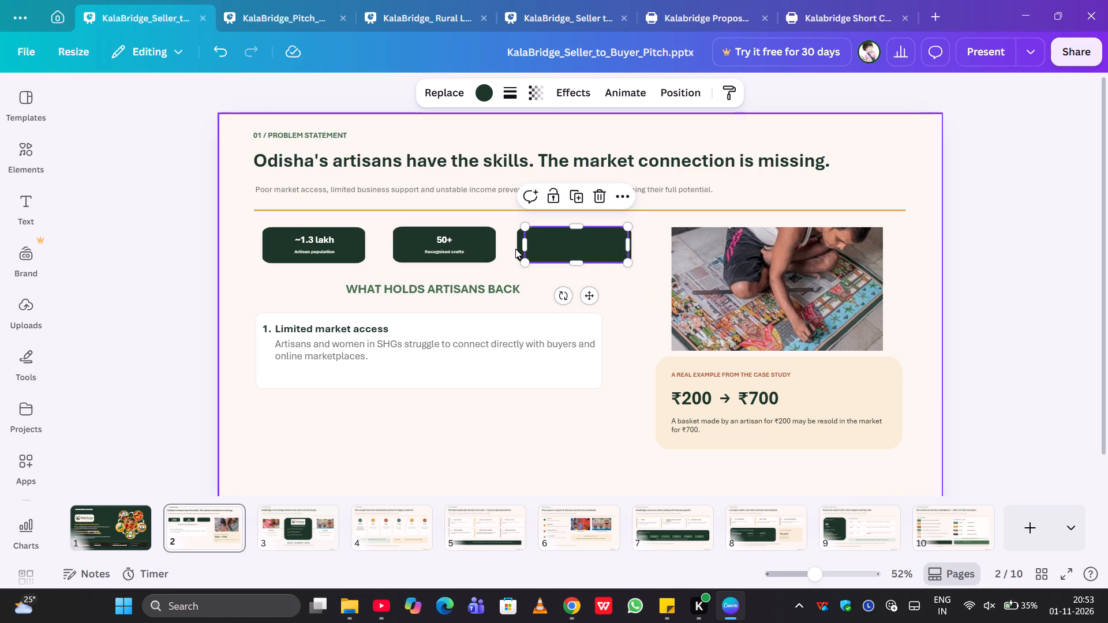
pyautogui.click(559, 248)
pyautogui.rightClick(559, 248)
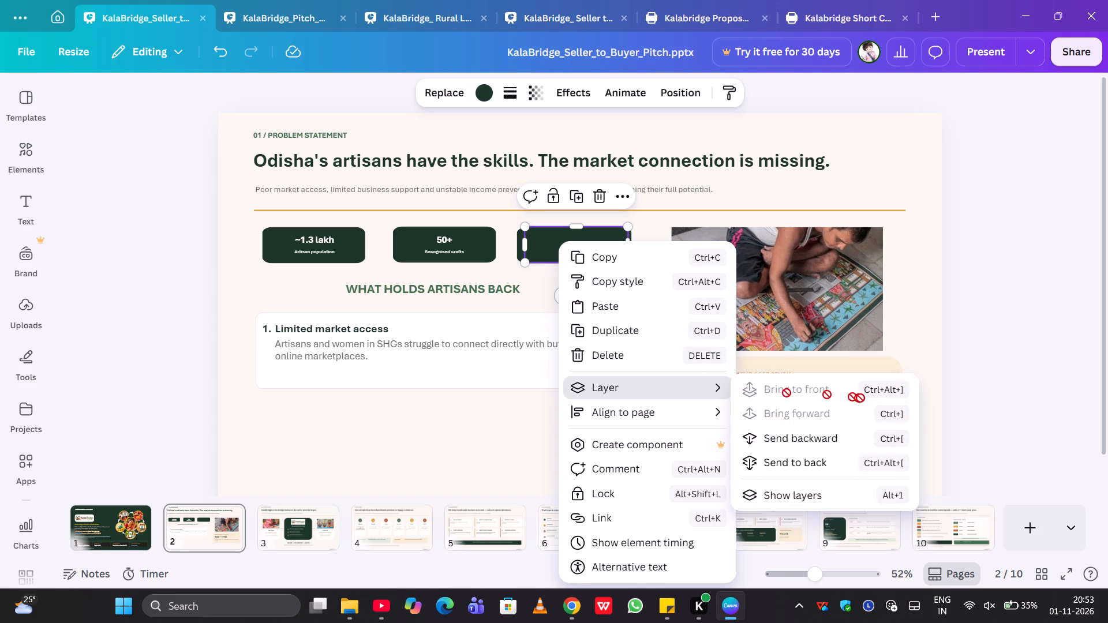
pyautogui.click(860, 444)
pyautogui.click(860, 444)
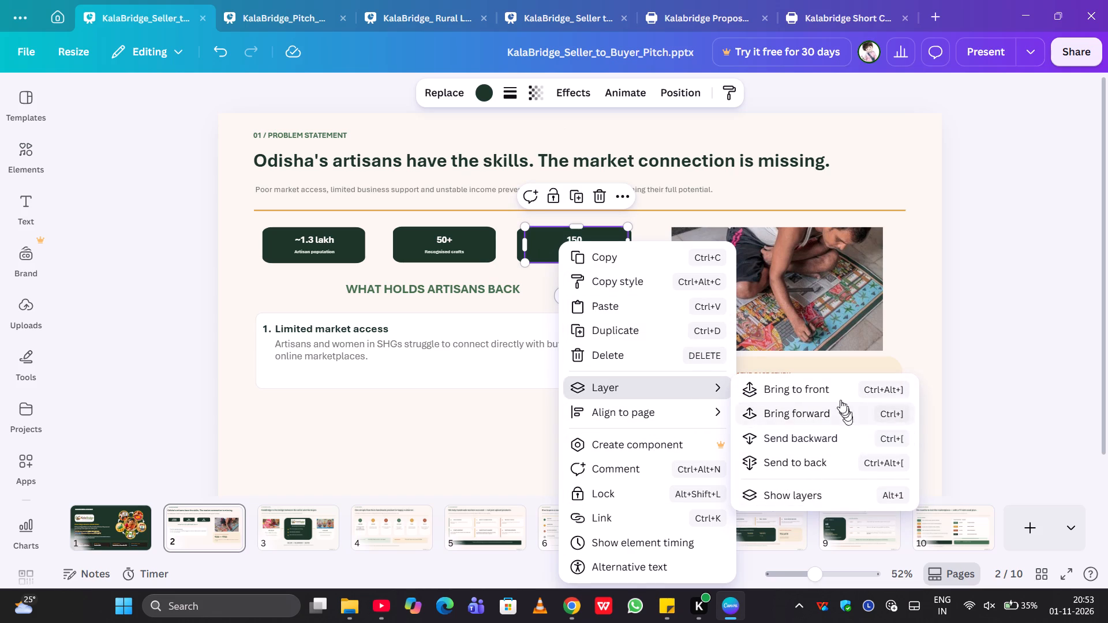
# Delete the old wider green card behind the "150" stat, keeping the narrower copy in line with the "50+" card.
pyautogui.click(509, 252)
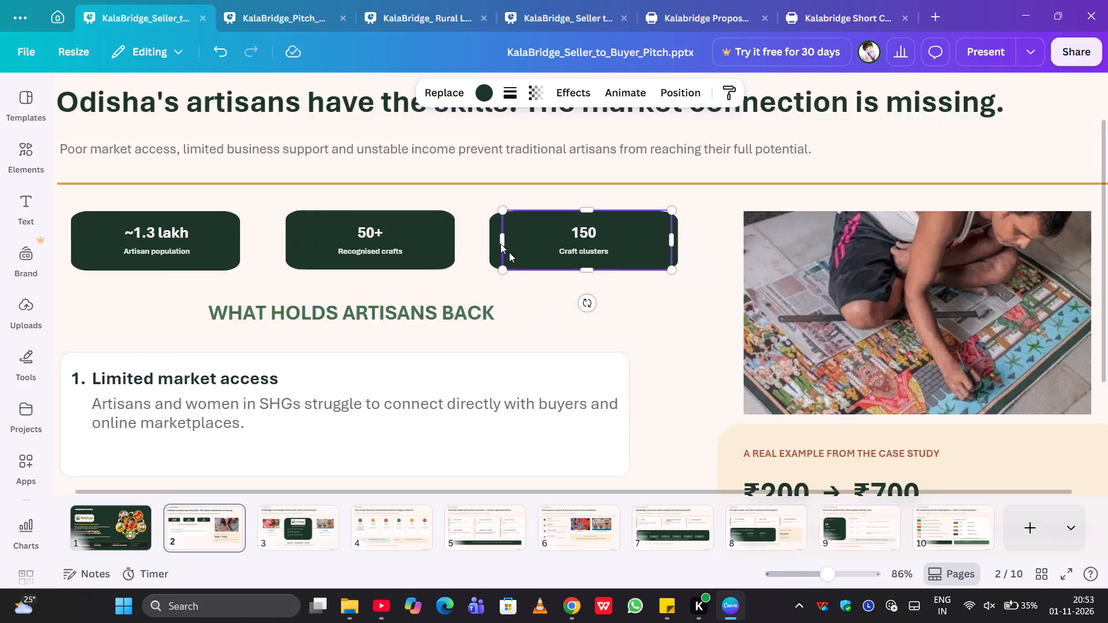
pyautogui.click(482, 247)
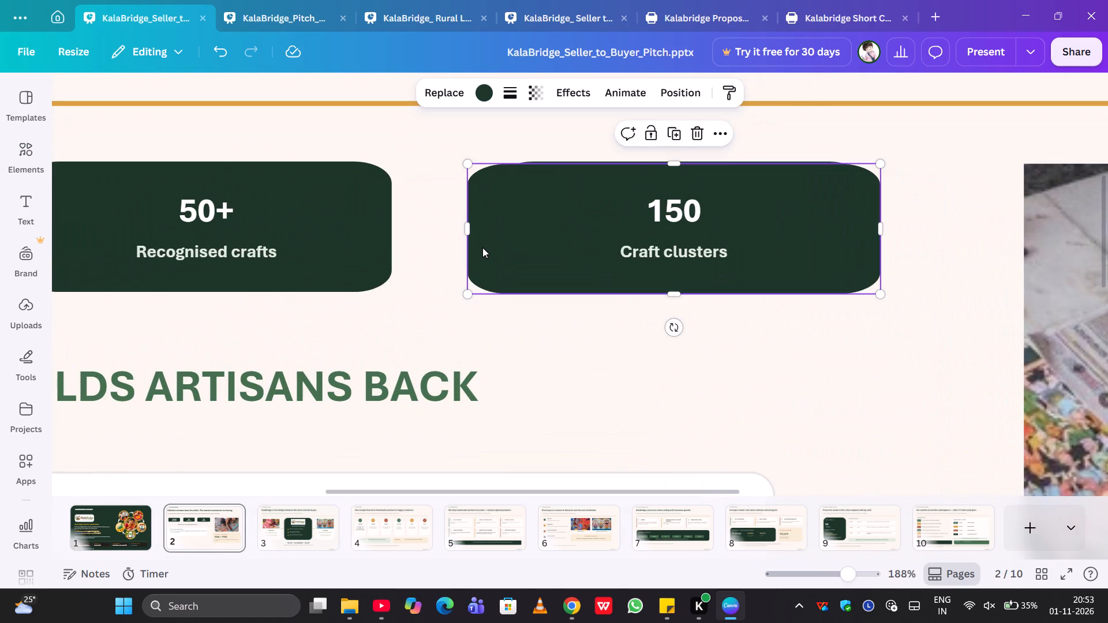
pyautogui.press('Delete')
pyautogui.click(586, 233)
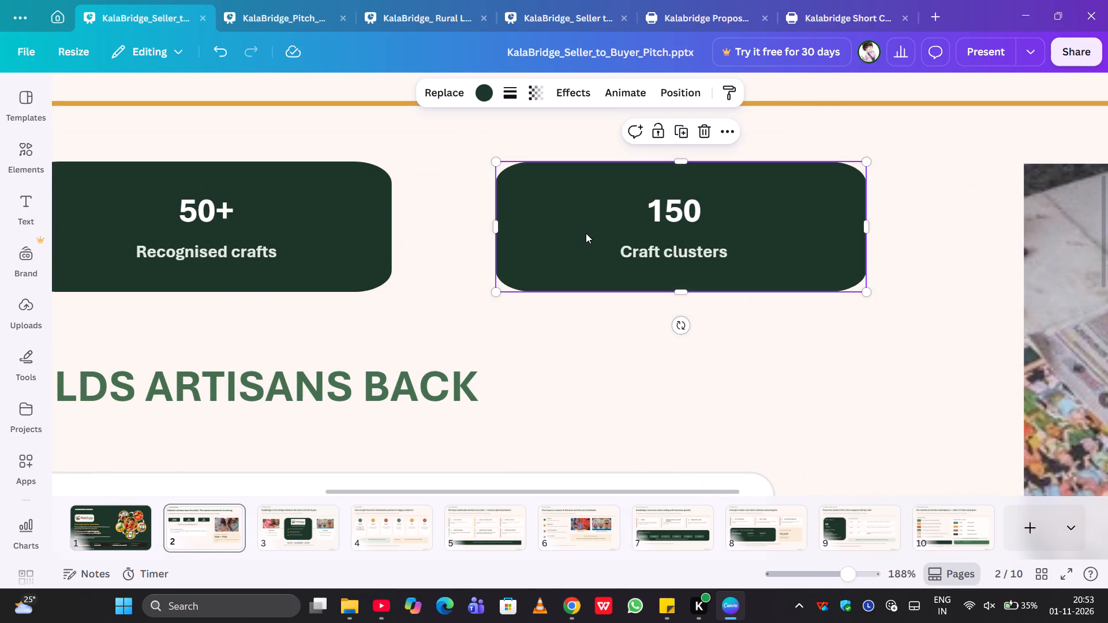
pyautogui.click(586, 233)
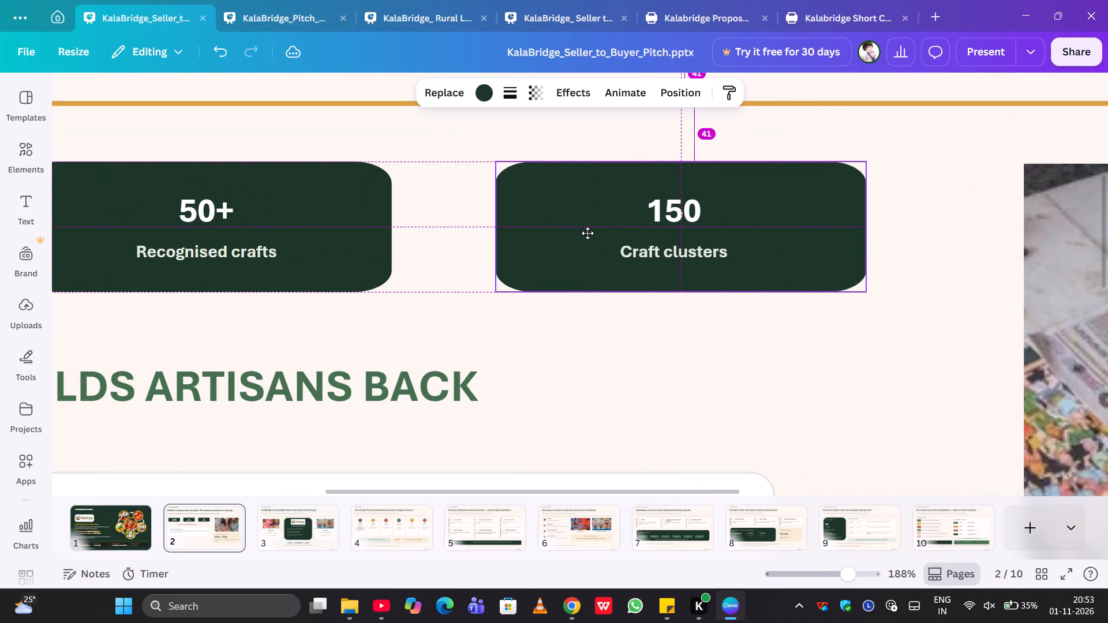
pyautogui.click(941, 256)
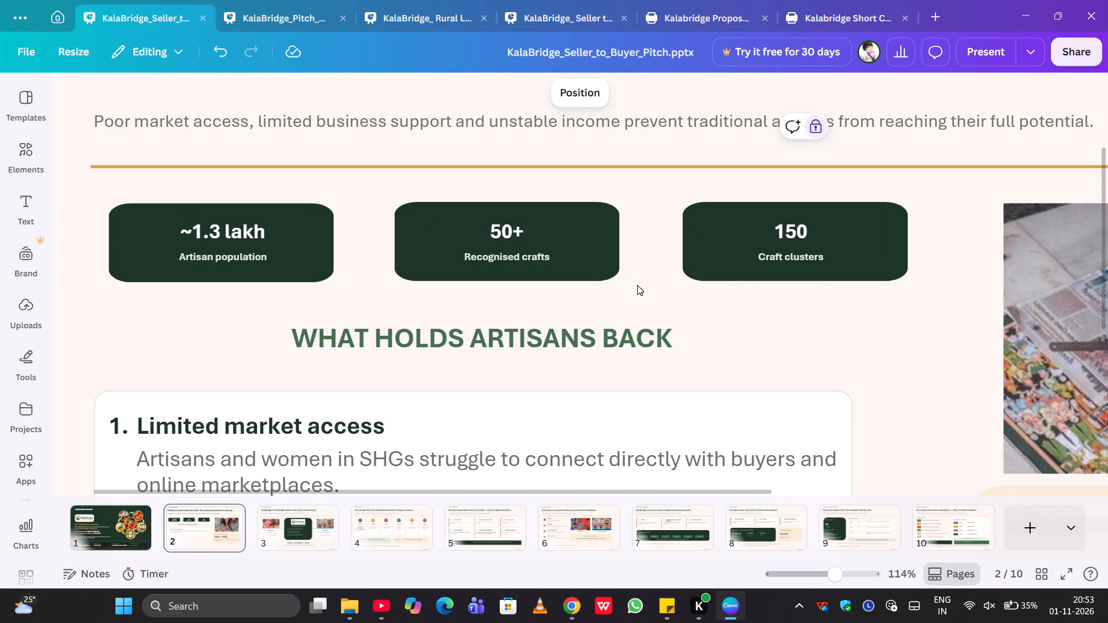
# Check the Rural Livelihood deck's problem slide, then shorten the white "Limited market access" card from its bottom edge to about 165 high.
pyautogui.scroll(-2, 637, 285)
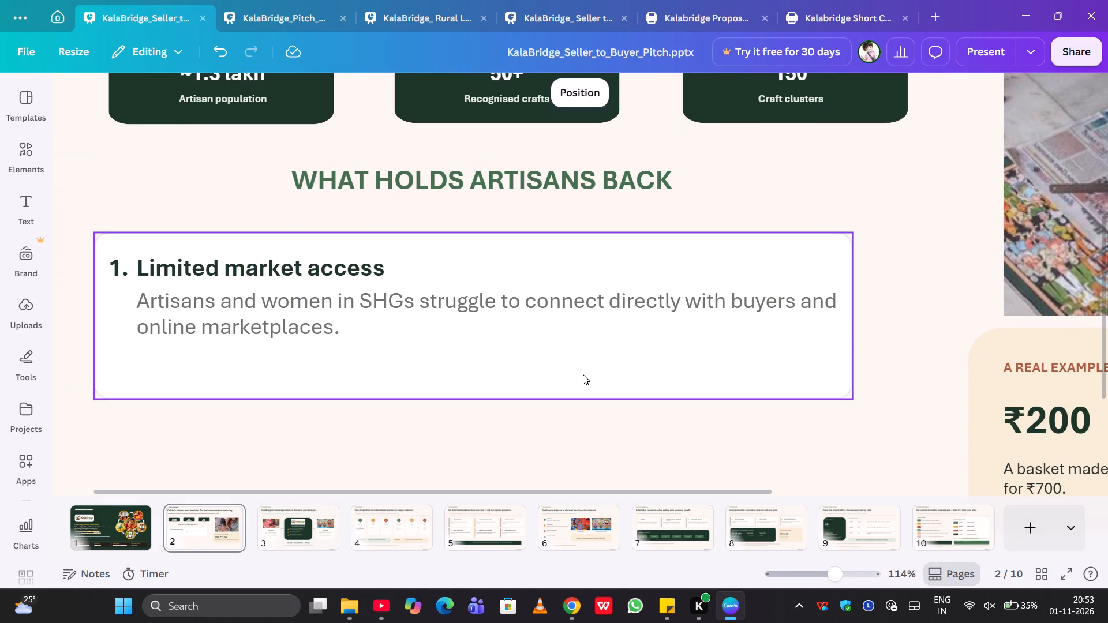
pyautogui.click(424, 16)
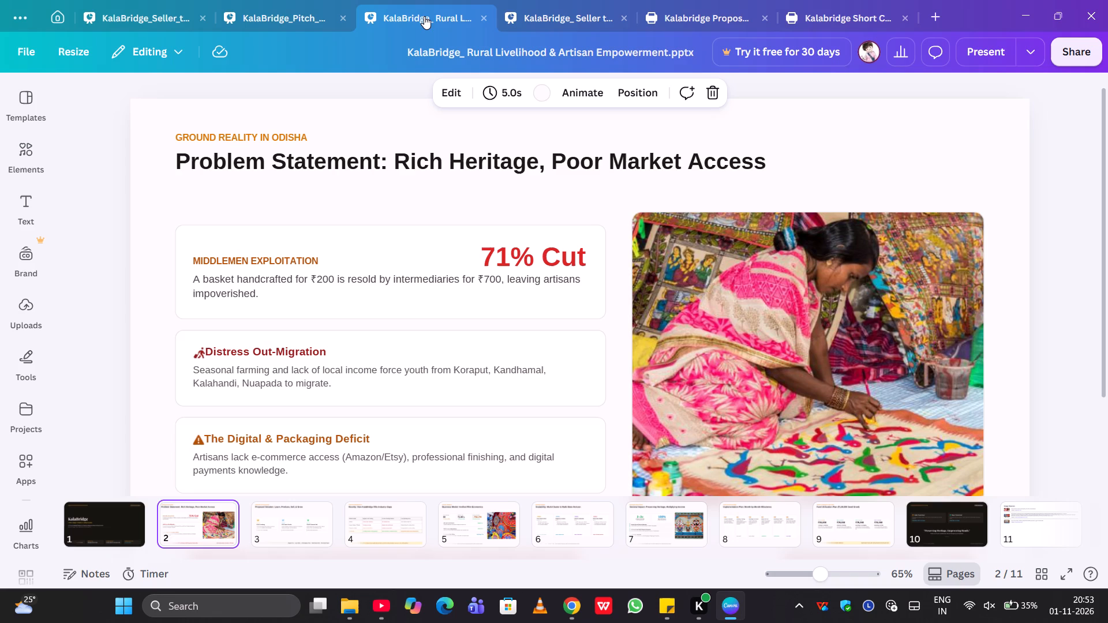
pyautogui.click(141, 21)
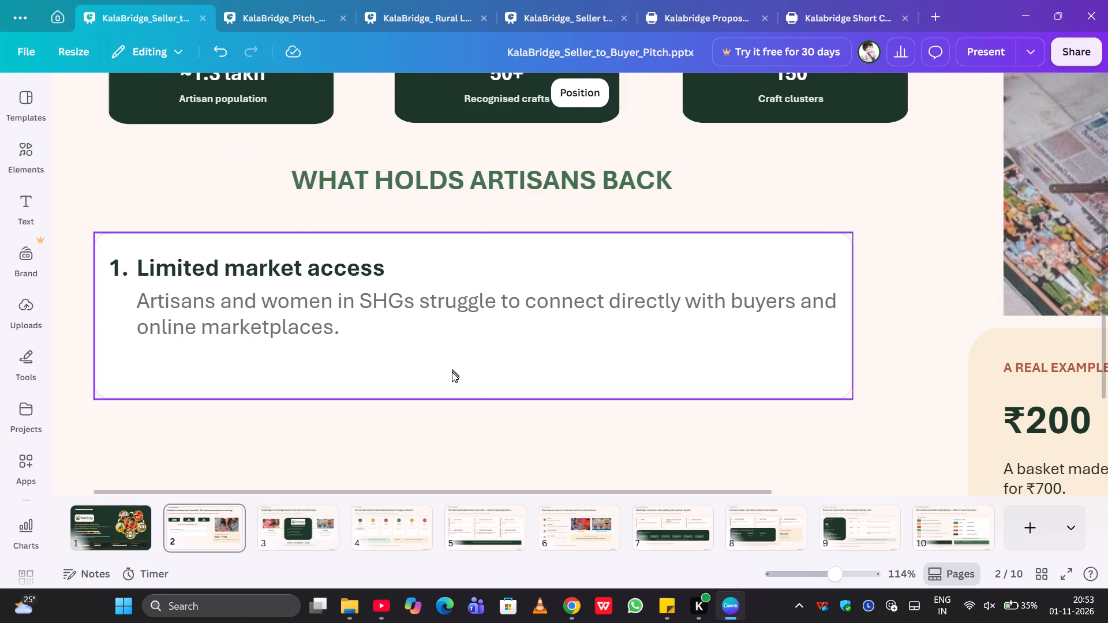
pyautogui.click(452, 373)
pyautogui.moveTo(475, 400); pyautogui.dragTo(473, 370)
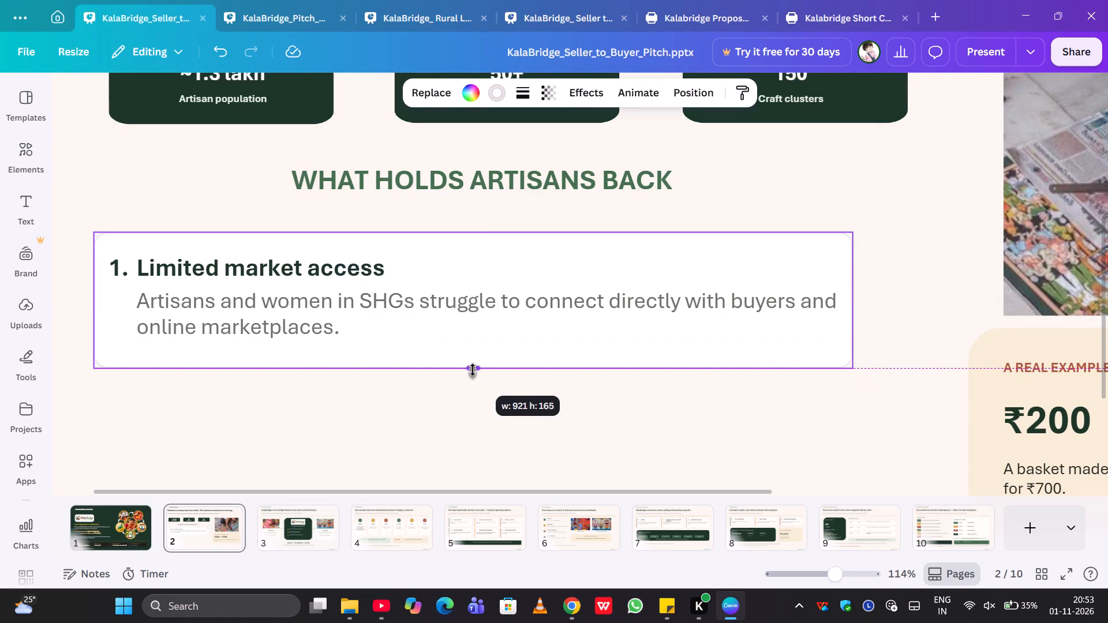
pyautogui.moveTo(473, 370); pyautogui.dragTo(470, 369)
# Set the font size of the "Limited market access" title and its "1." number to 16.
pyautogui.hscroll(1, 470, 369)
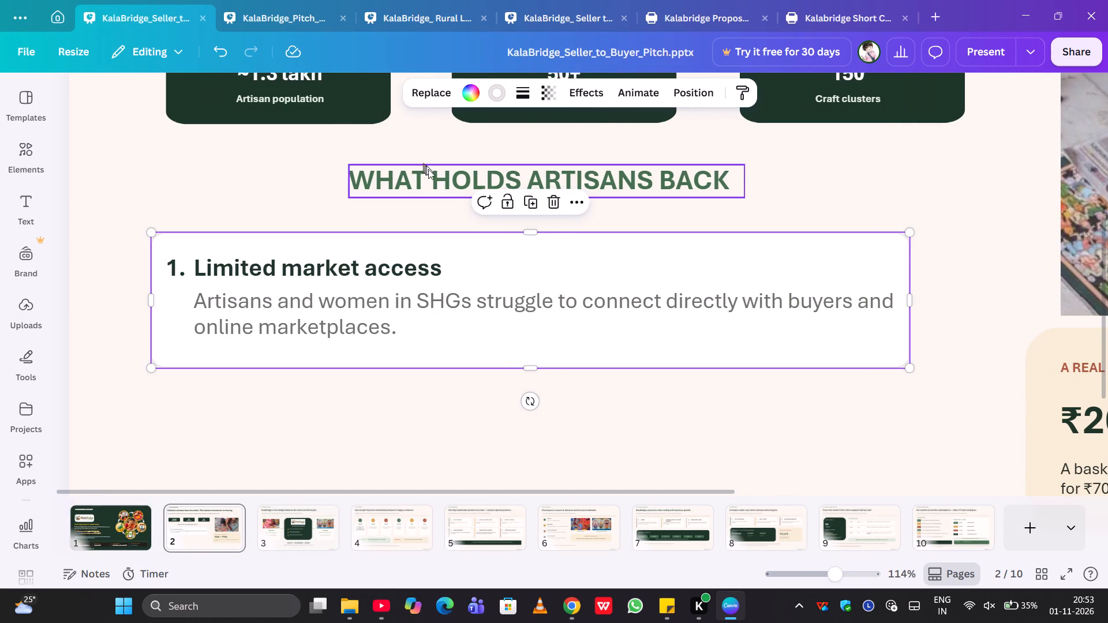
pyautogui.click(430, 173)
pyautogui.click(302, 263)
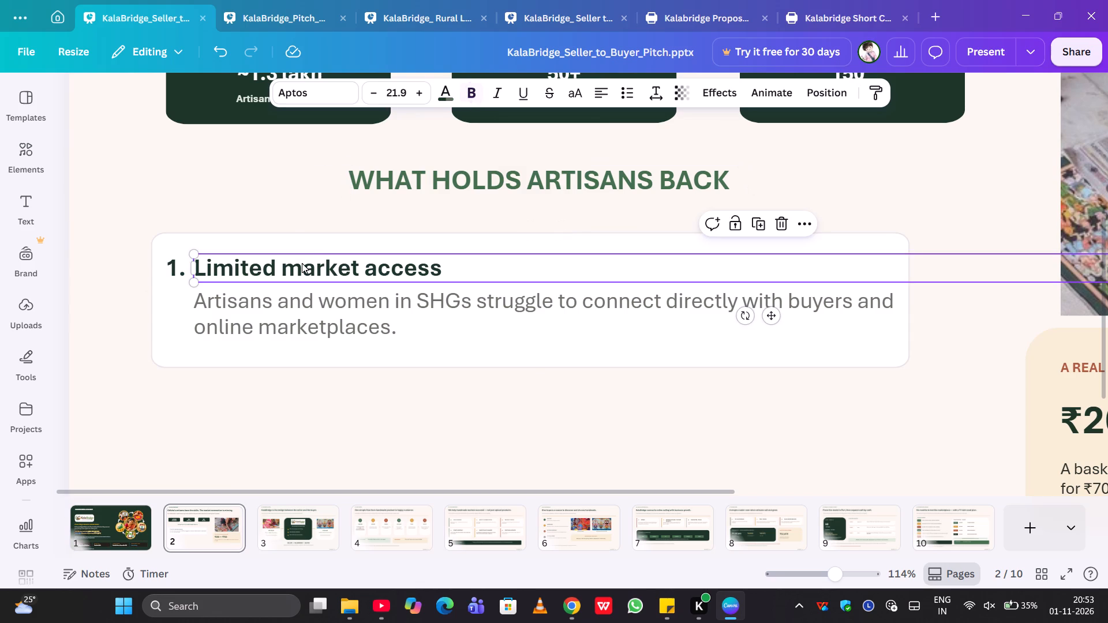
pyautogui.click(372, 92)
pyautogui.click(372, 92)
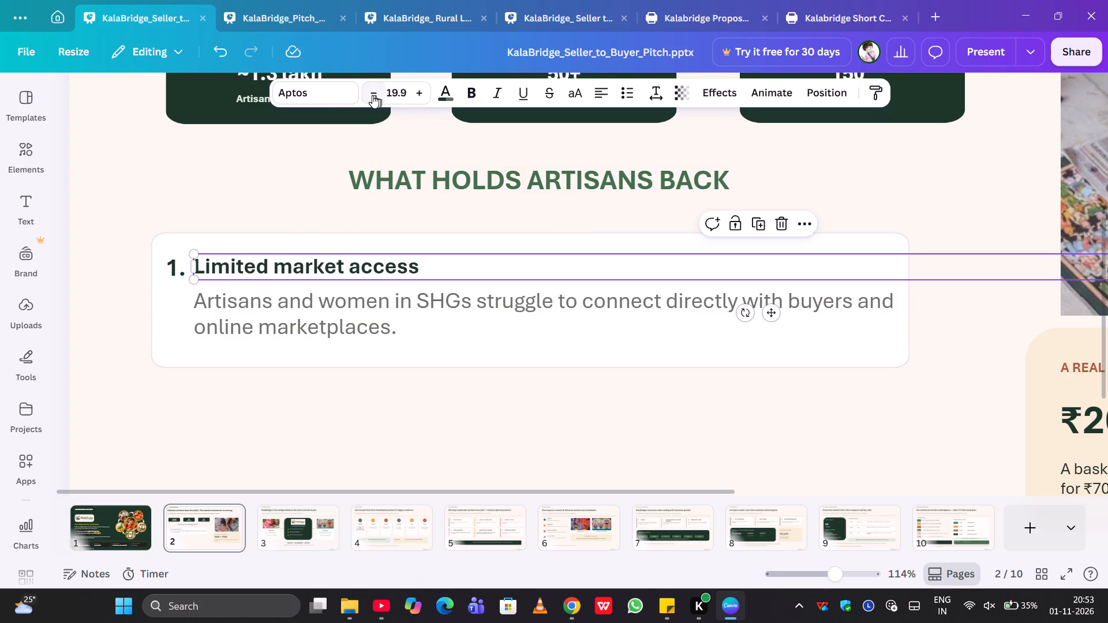
pyautogui.click(372, 95)
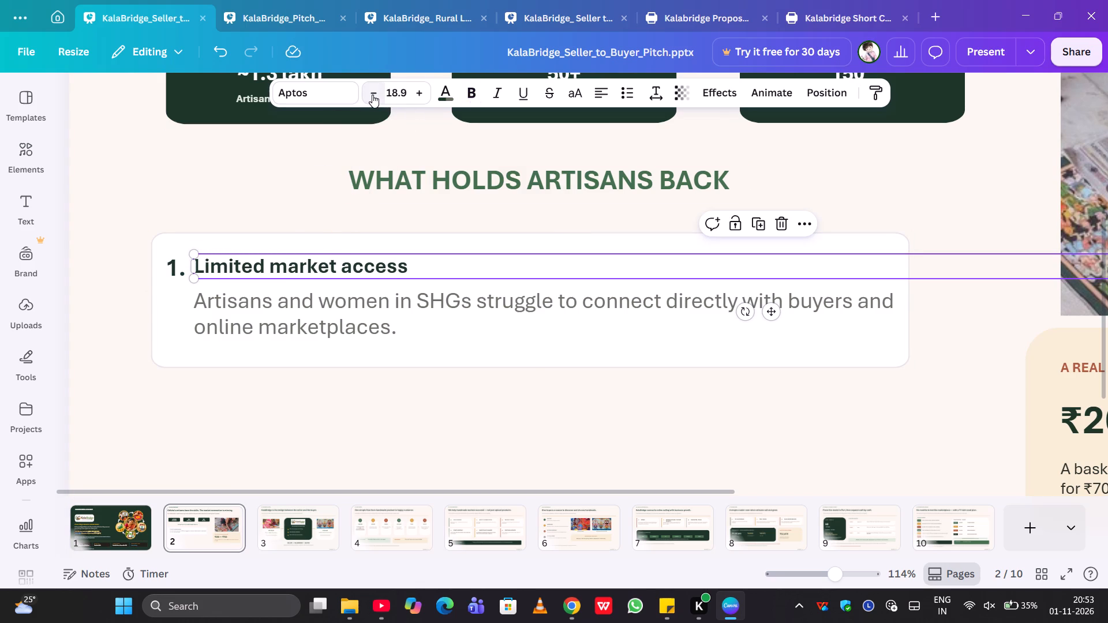
pyautogui.click(372, 95)
pyautogui.click(402, 88)
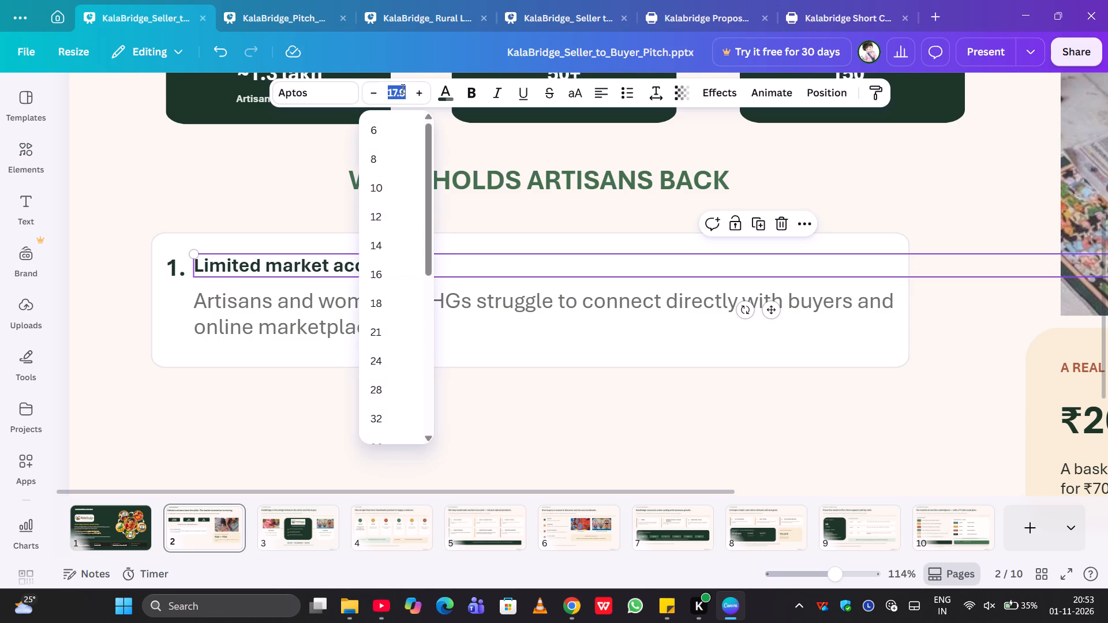
pyautogui.write('16')
pyautogui.press('Return')
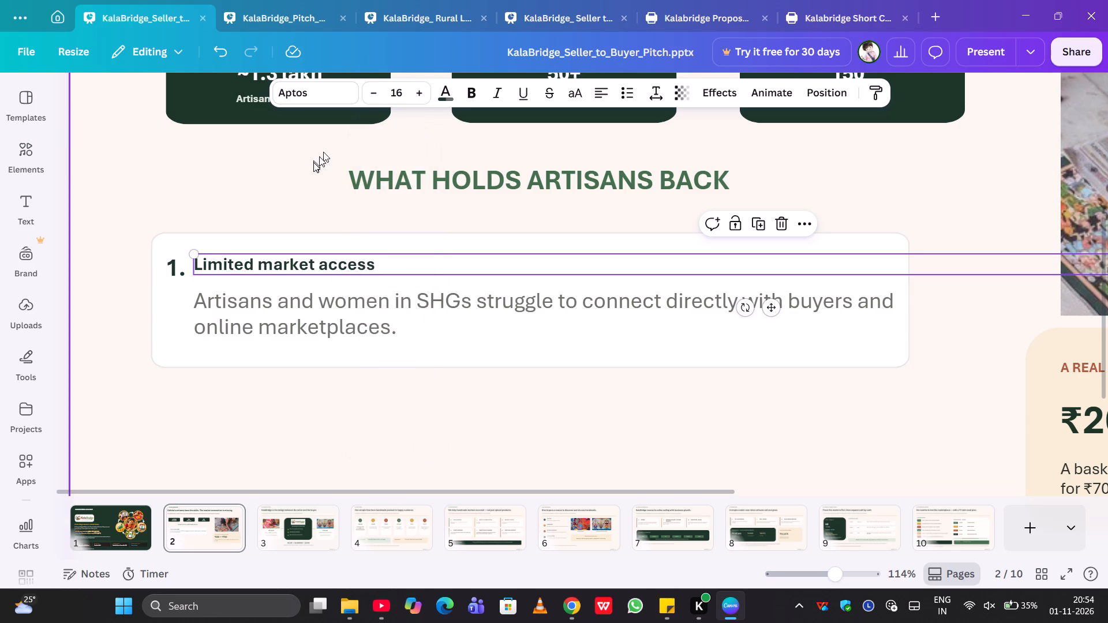
pyautogui.click(183, 264)
pyautogui.click(173, 267)
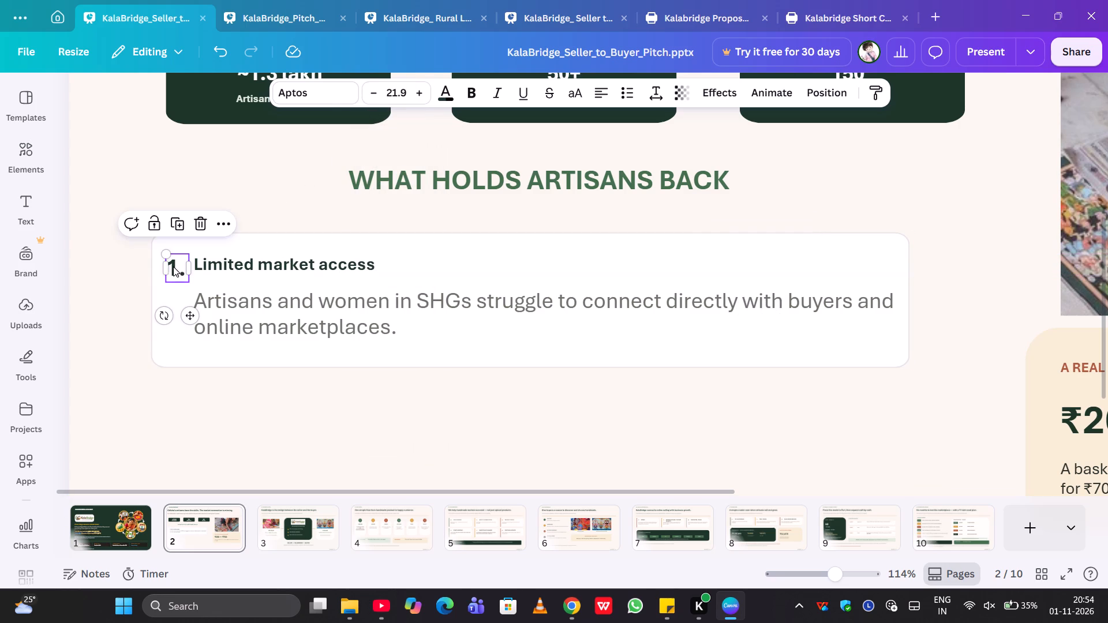
pyautogui.click(399, 86)
pyautogui.write('16')
pyautogui.press('Return')
# Set the font size of the grey description under "Limited market access" to 15.
pyautogui.click(375, 301)
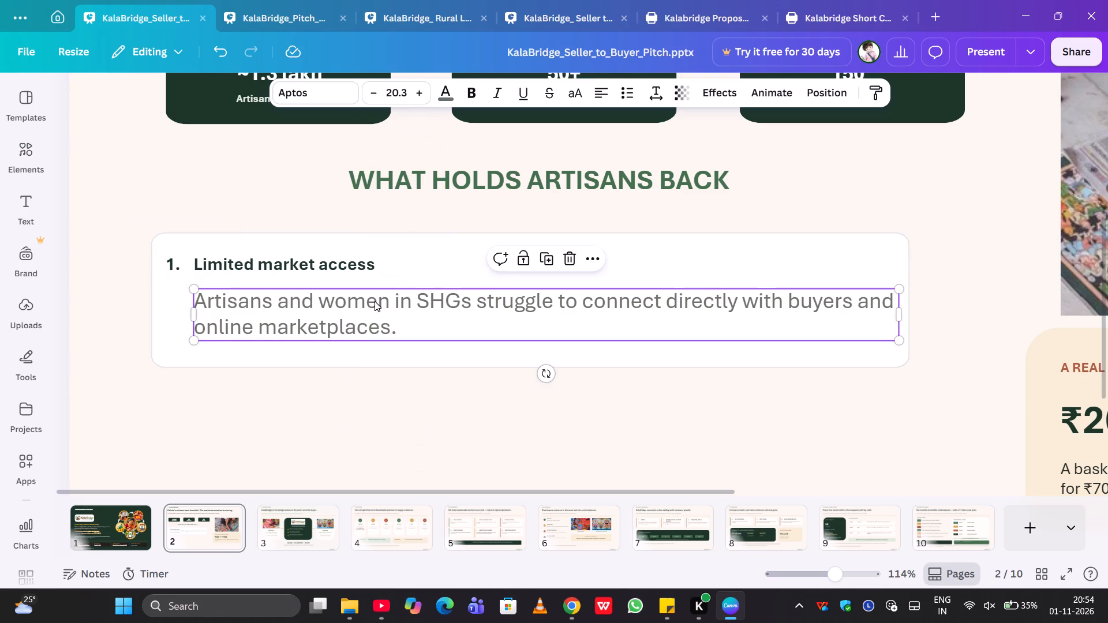
pyautogui.click(396, 91)
pyautogui.write('15')
pyautogui.press('Return')
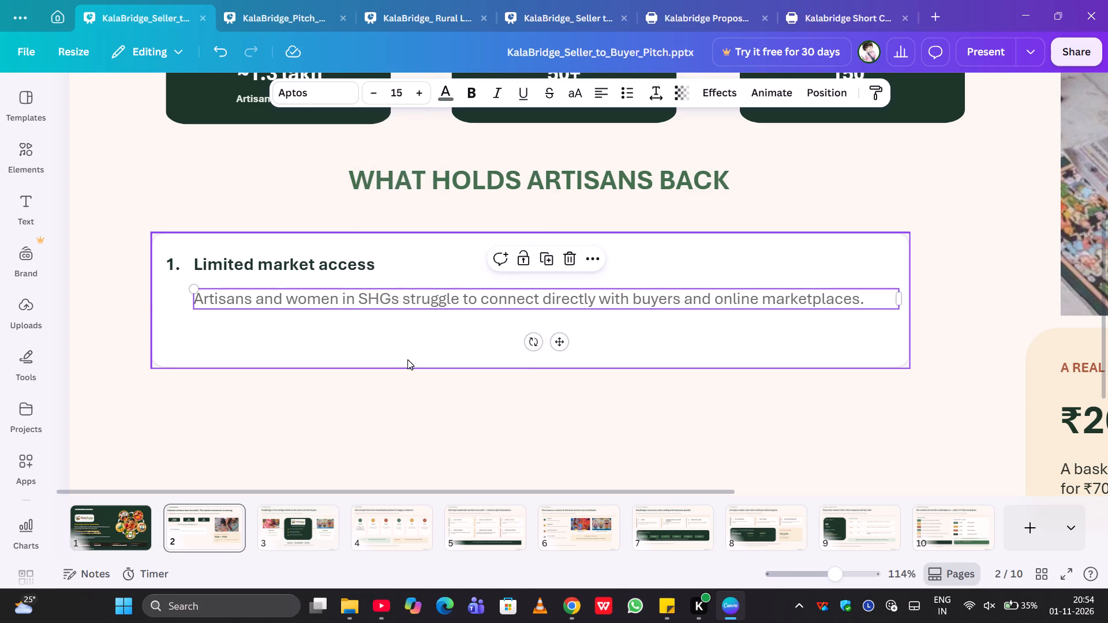
# Shorten the white "Limited market access" card from its bottom and top edges to about 82 high.
pyautogui.click(407, 359)
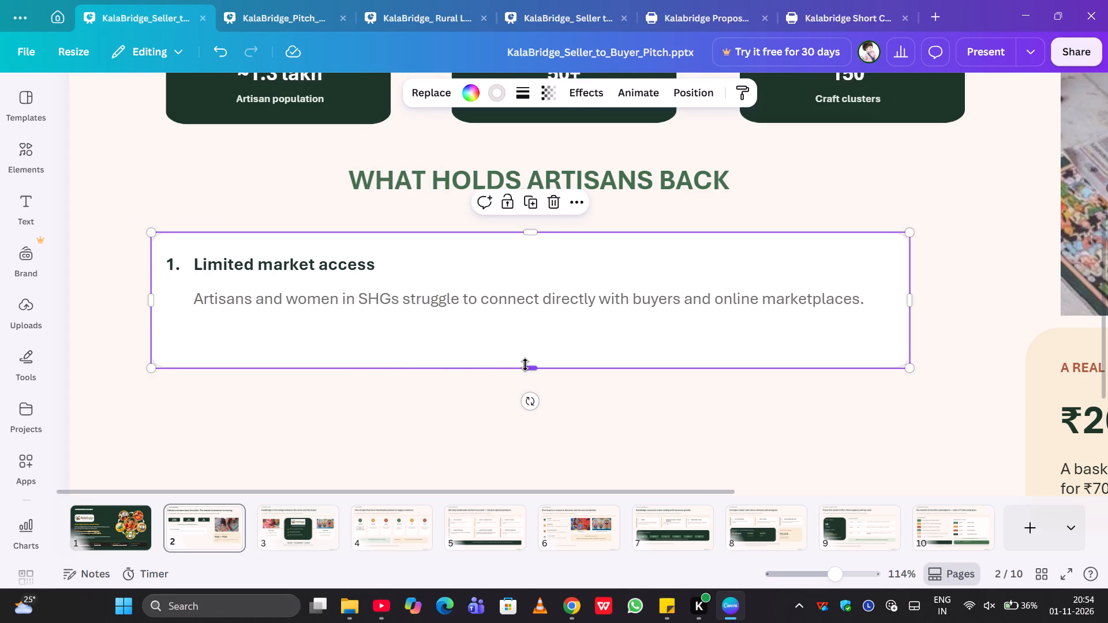
pyautogui.moveTo(525, 365); pyautogui.dragTo(525, 315)
pyautogui.moveTo(522, 233); pyautogui.dragTo(521, 239)
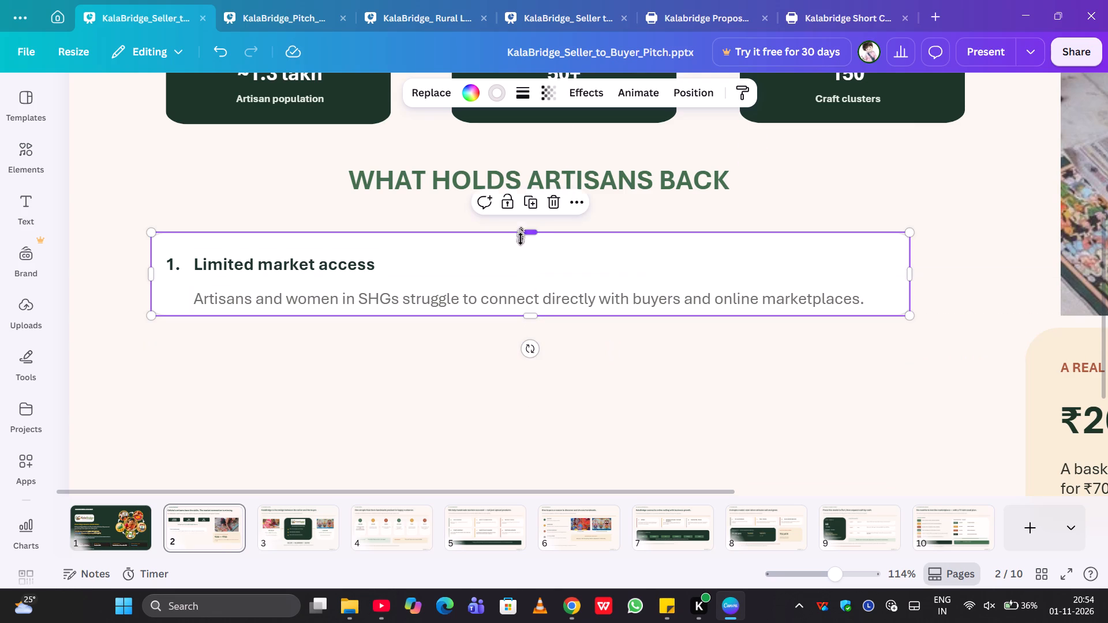
pyautogui.moveTo(521, 239); pyautogui.dragTo(521, 247)
pyautogui.click(579, 432)
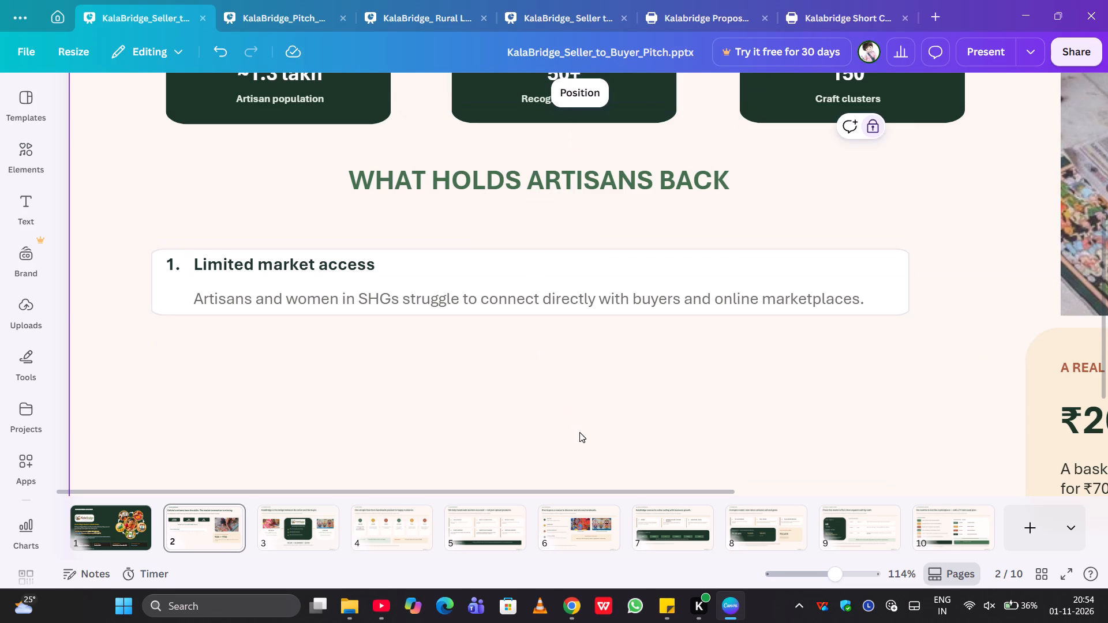
# Move the grey description up slightly, closer to the "Limited market access" title.
pyautogui.click(407, 301)
pyautogui.moveTo(407, 301); pyautogui.dragTo(407, 297)
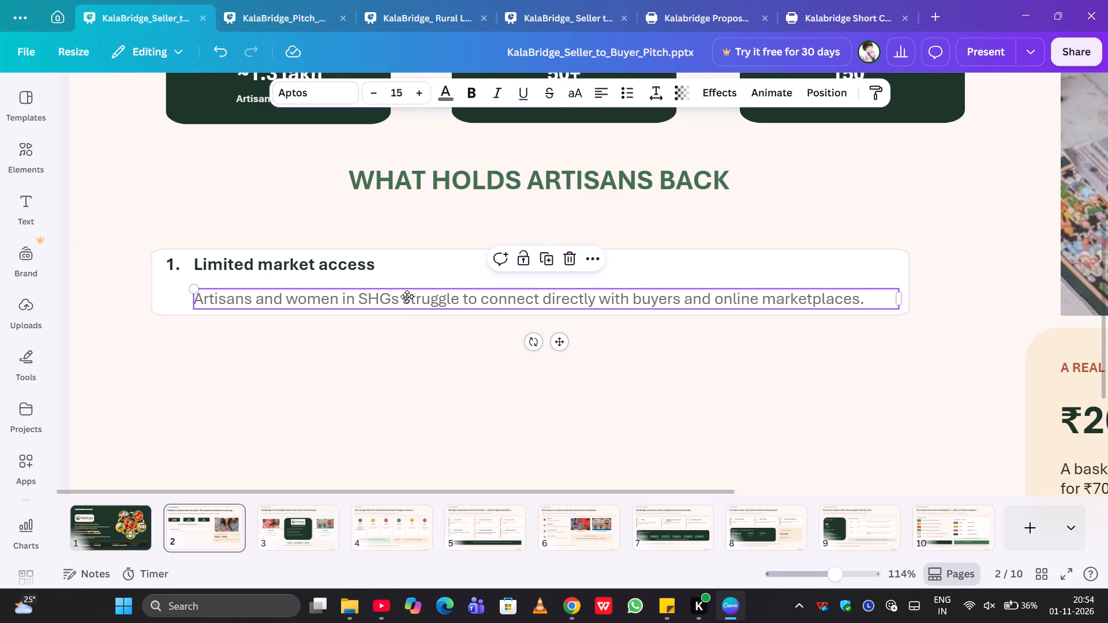
pyautogui.moveTo(407, 297); pyautogui.dragTo(407, 295)
# Trim the white card's bottom edge to about 75 high and widen the card slightly to about 926.
pyautogui.click(414, 311)
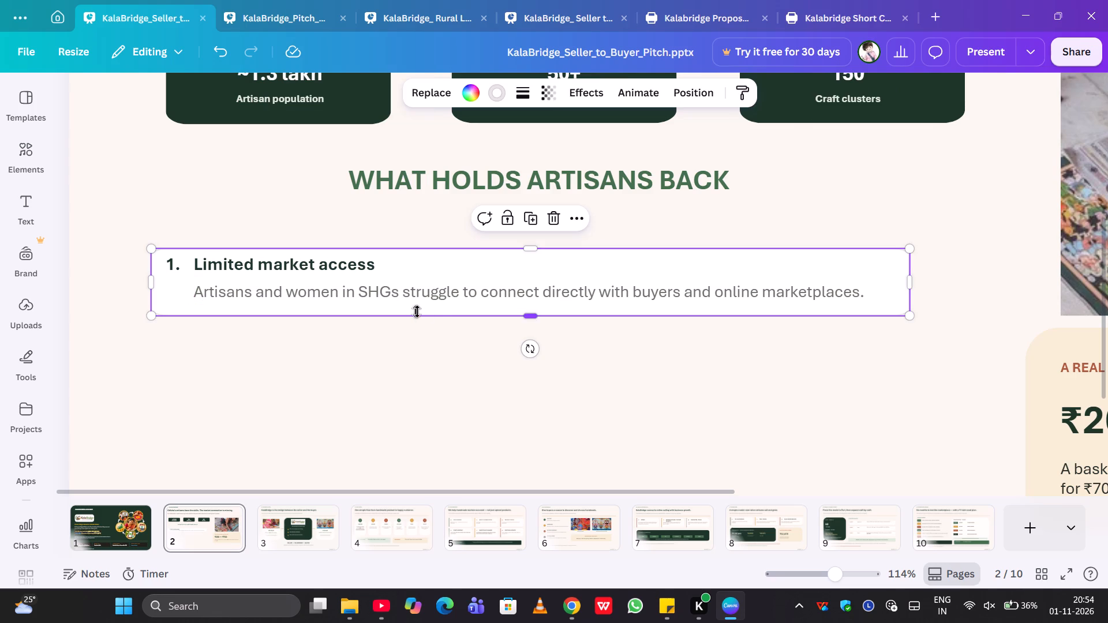
pyautogui.moveTo(533, 317); pyautogui.dragTo(533, 314)
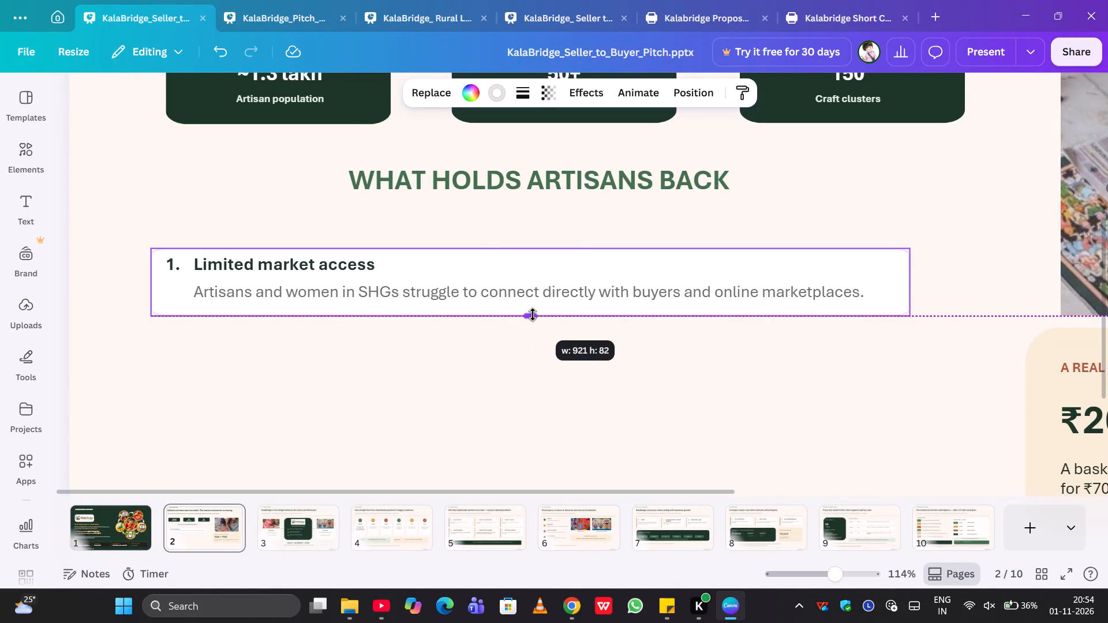
pyautogui.moveTo(533, 314); pyautogui.dragTo(533, 310)
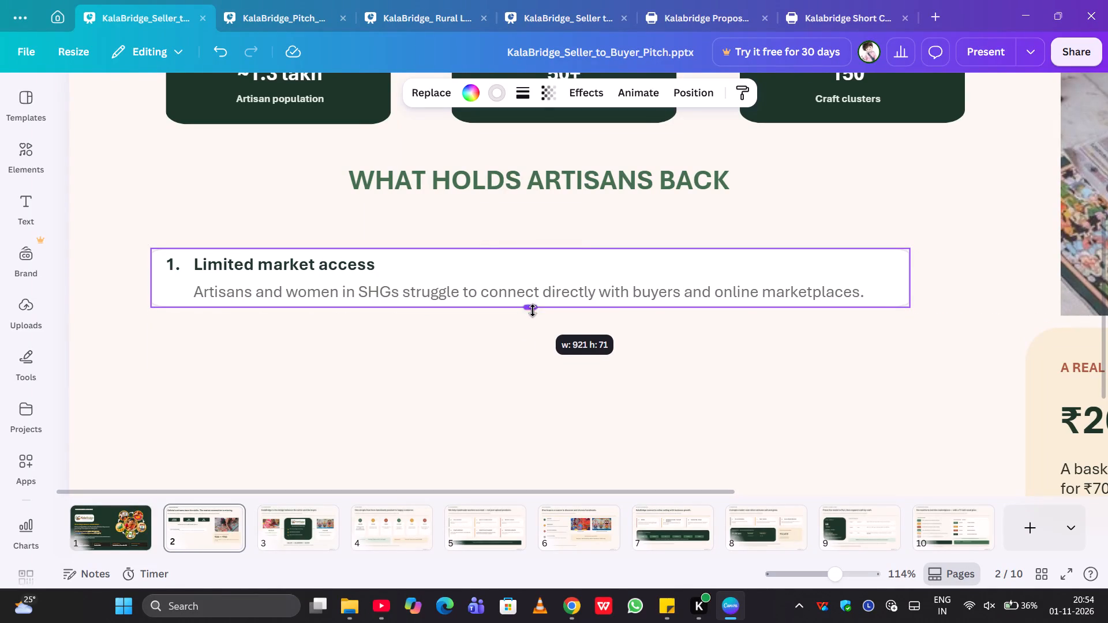
pyautogui.moveTo(533, 310); pyautogui.dragTo(533, 311)
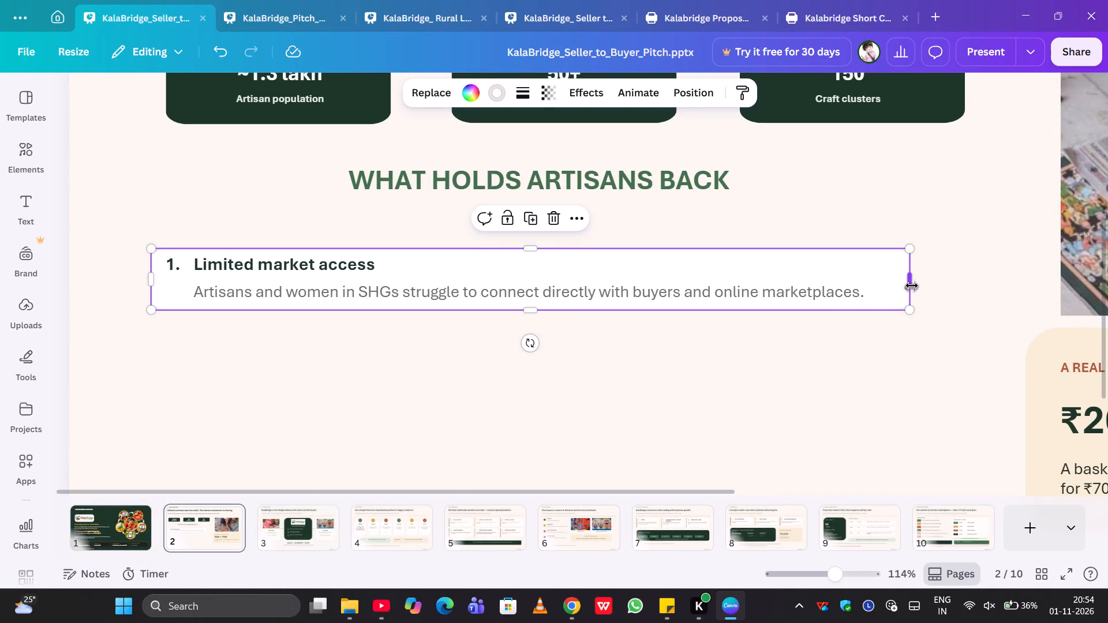
pyautogui.moveTo(911, 284); pyautogui.dragTo(915, 283)
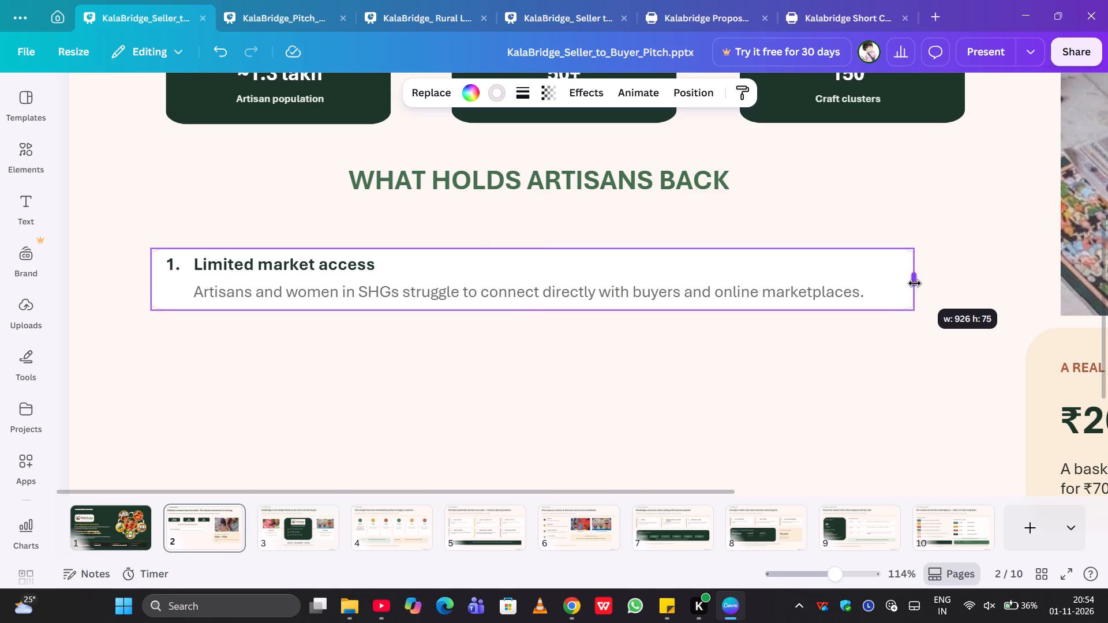
pyautogui.moveTo(915, 283); pyautogui.dragTo(916, 283)
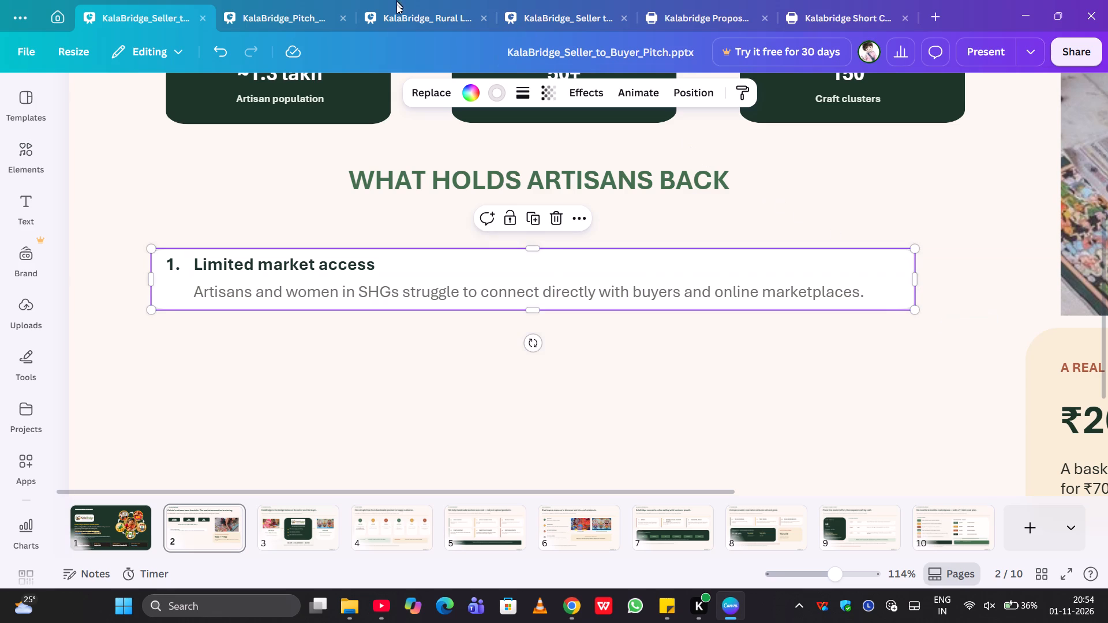
# Check the Rural Livelihood and Pitch Deck barrier slides, then move the white card with its texts up under the heading, left-aligned with the gold line.
pyautogui.click(396, 7)
pyautogui.scroll(-1, 300, 213)
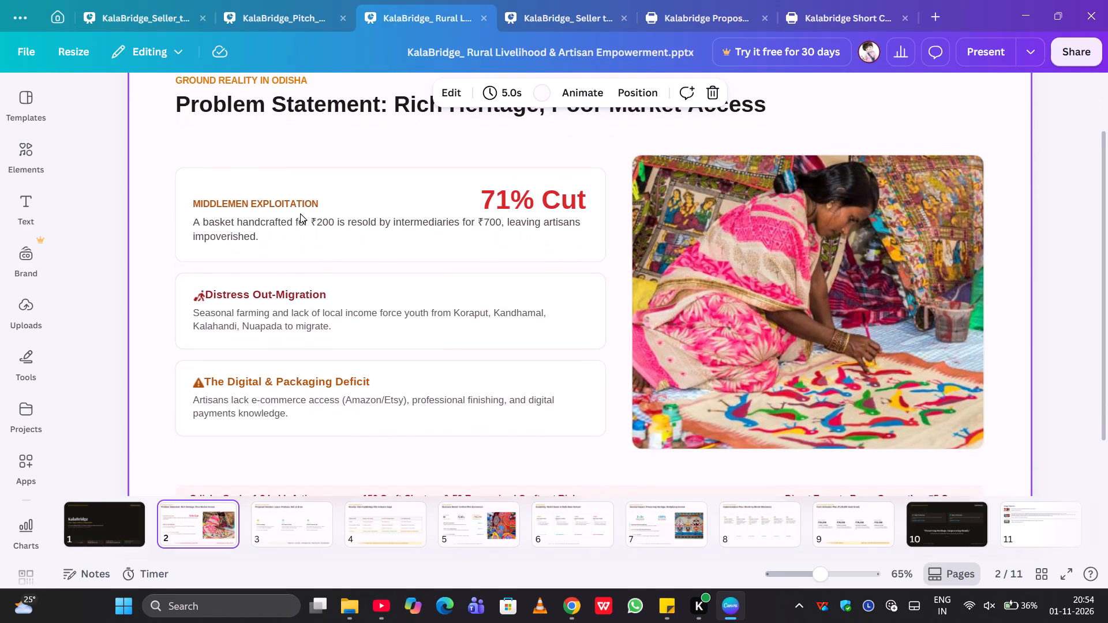
pyautogui.scroll(-1, 300, 213)
pyautogui.click(290, 16)
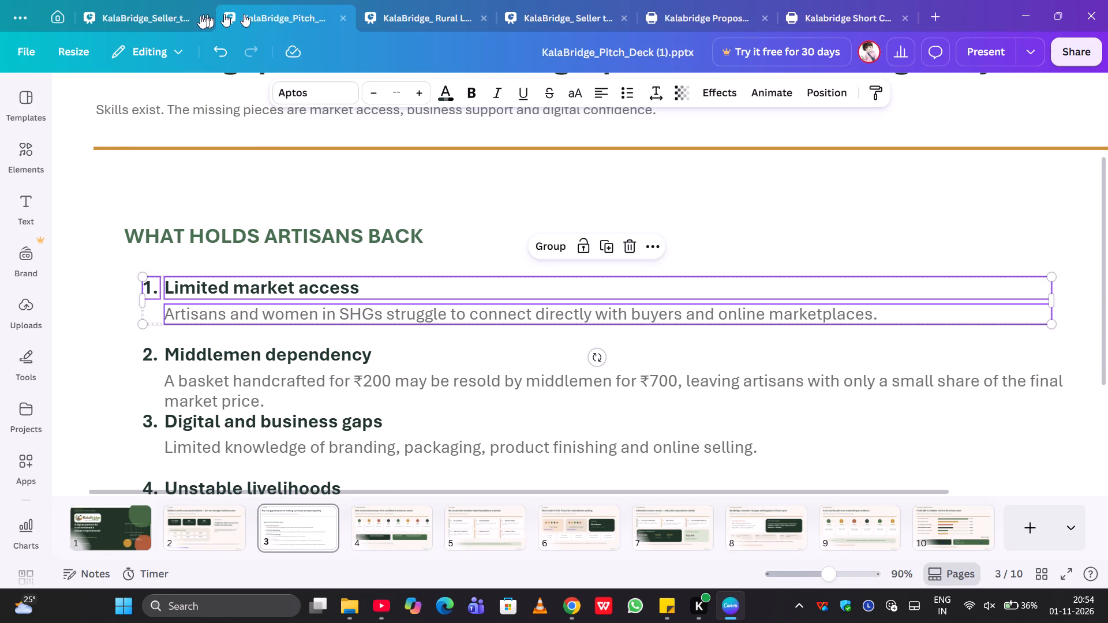
pyautogui.click(176, 16)
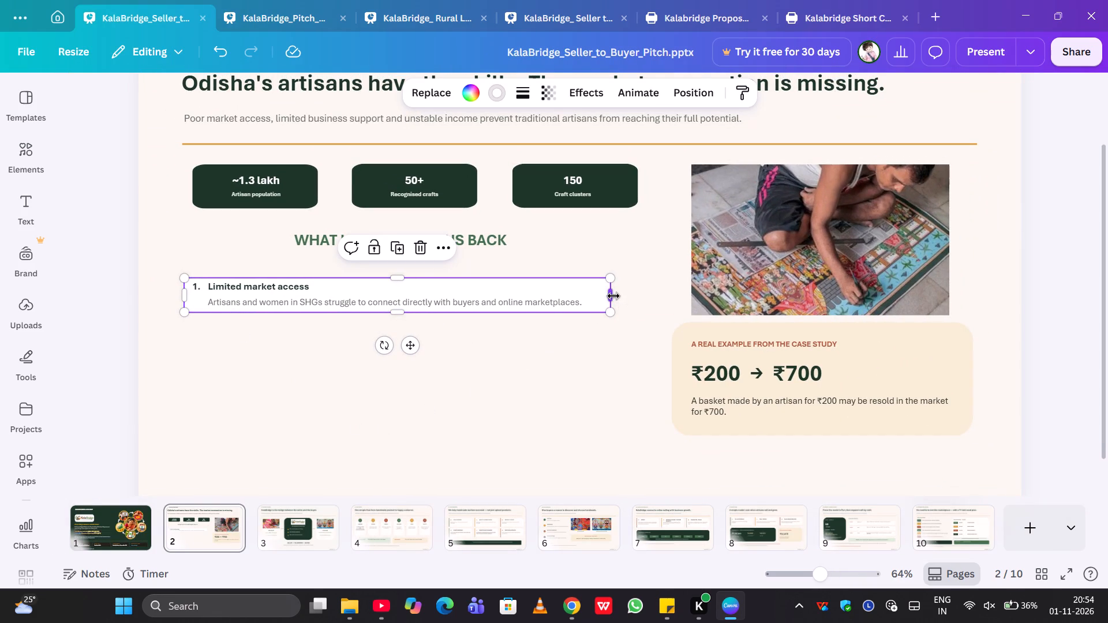
pyautogui.click(216, 415)
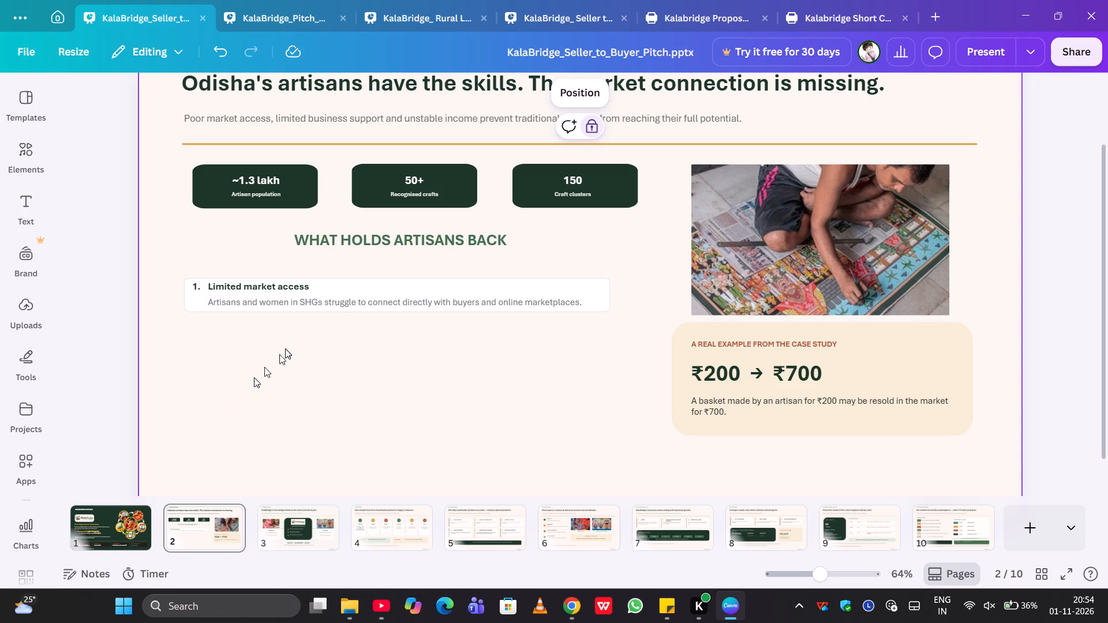
pyautogui.moveTo(186, 268); pyautogui.dragTo(395, 336)
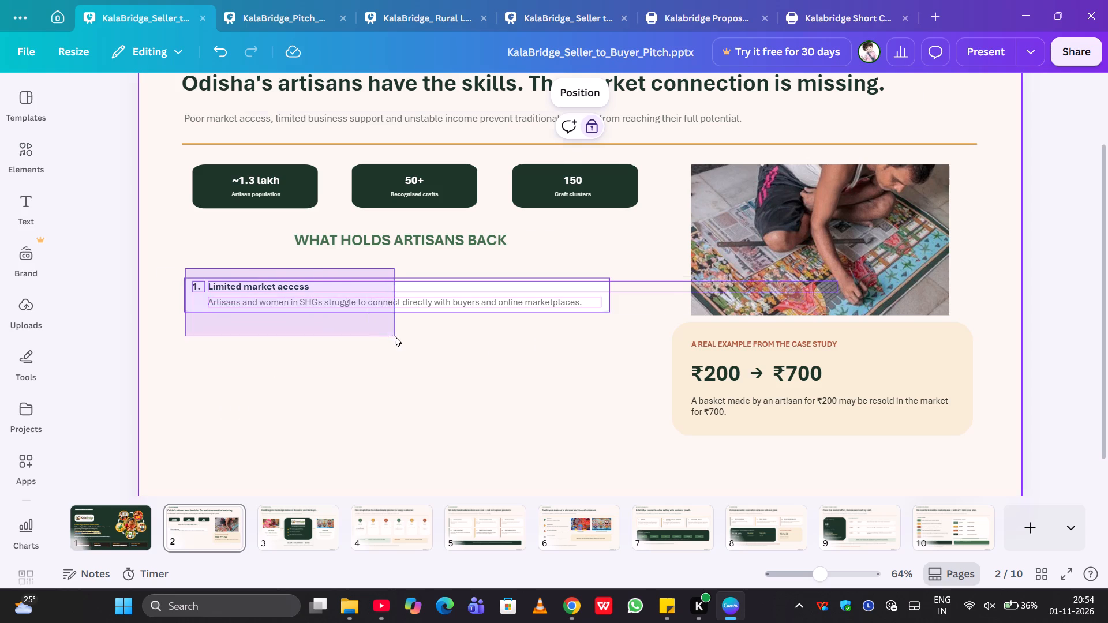
pyautogui.moveTo(369, 291); pyautogui.dragTo(369, 280)
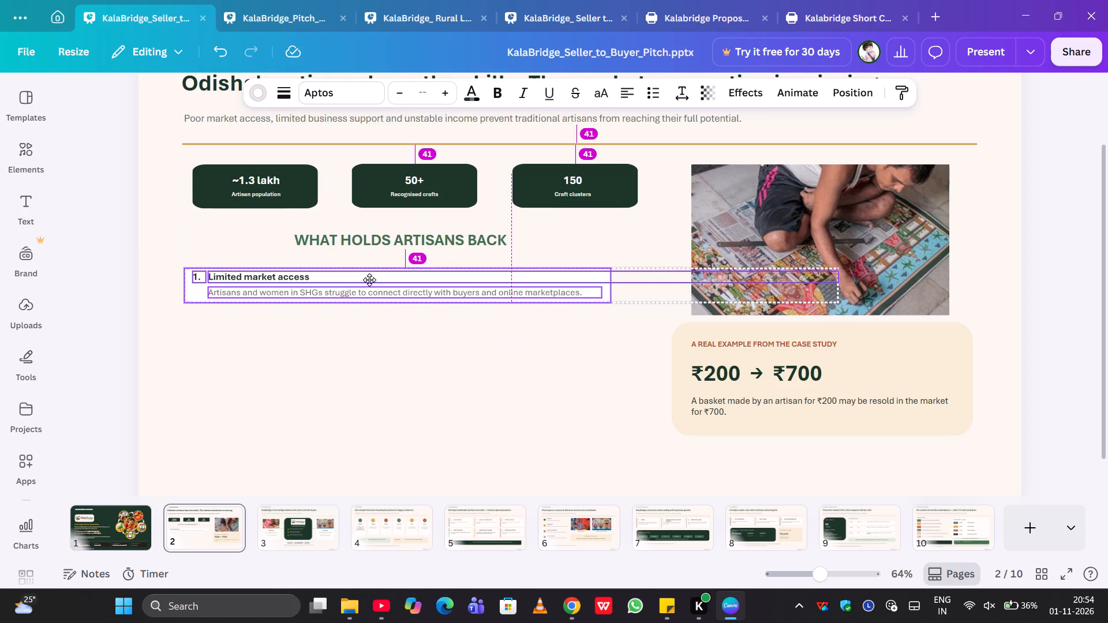
pyautogui.moveTo(369, 280); pyautogui.dragTo(373, 281)
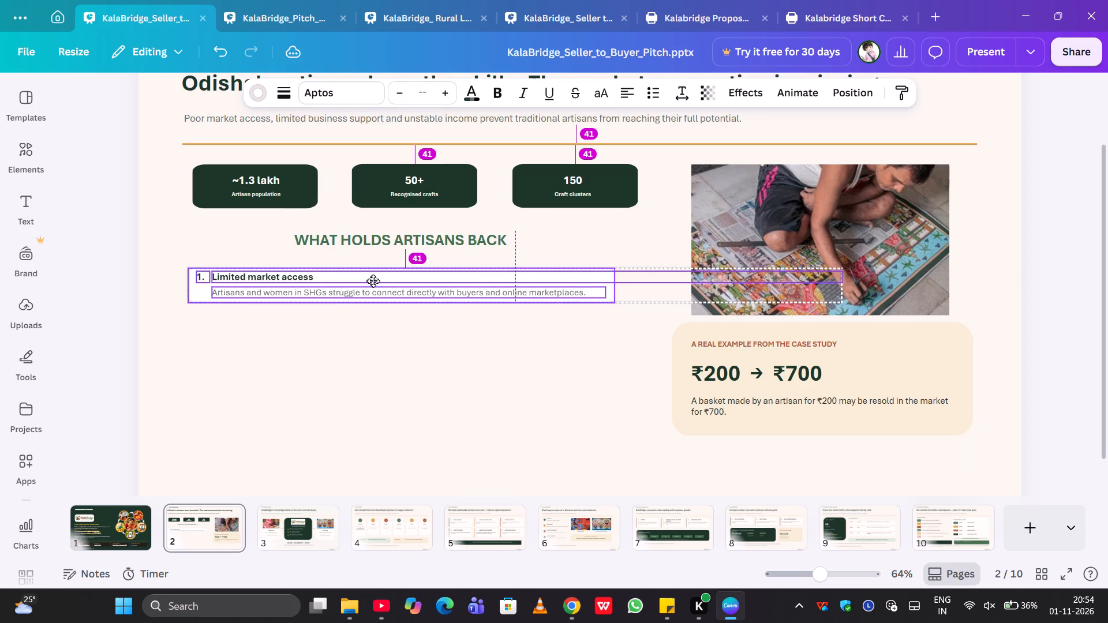
pyautogui.moveTo(373, 281); pyautogui.dragTo(367, 281)
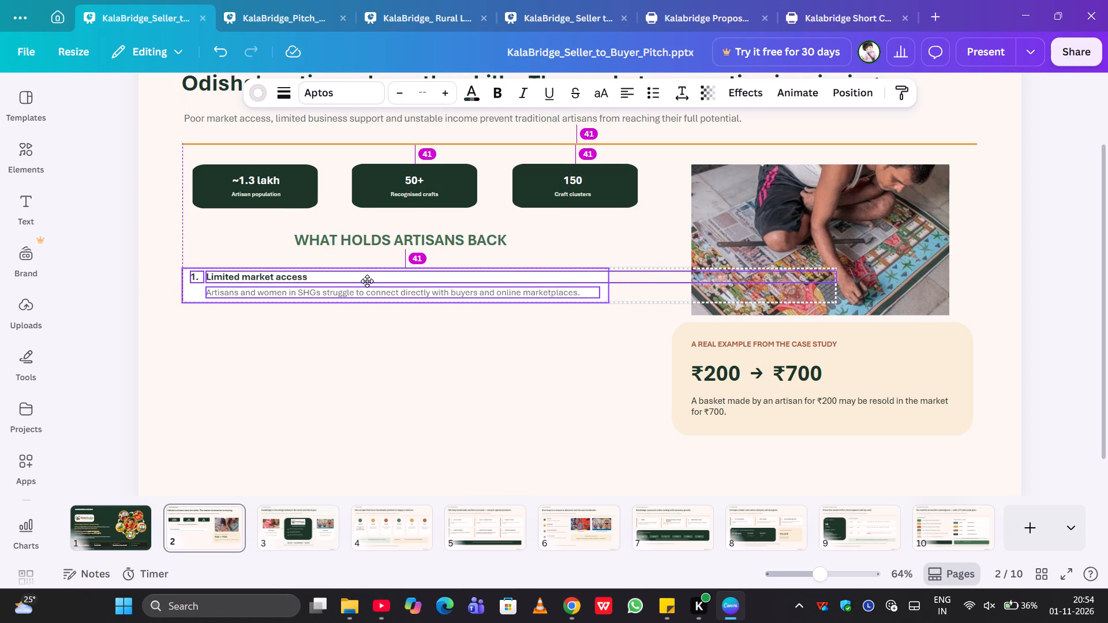
pyautogui.moveTo(367, 281); pyautogui.dragTo(367, 279)
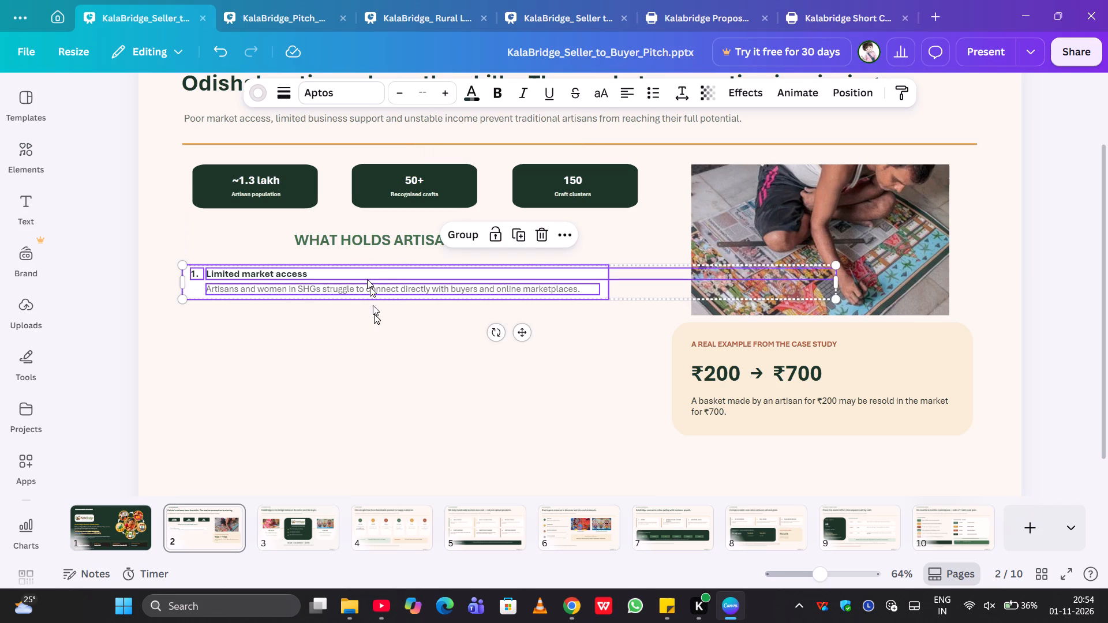
pyautogui.click(387, 397)
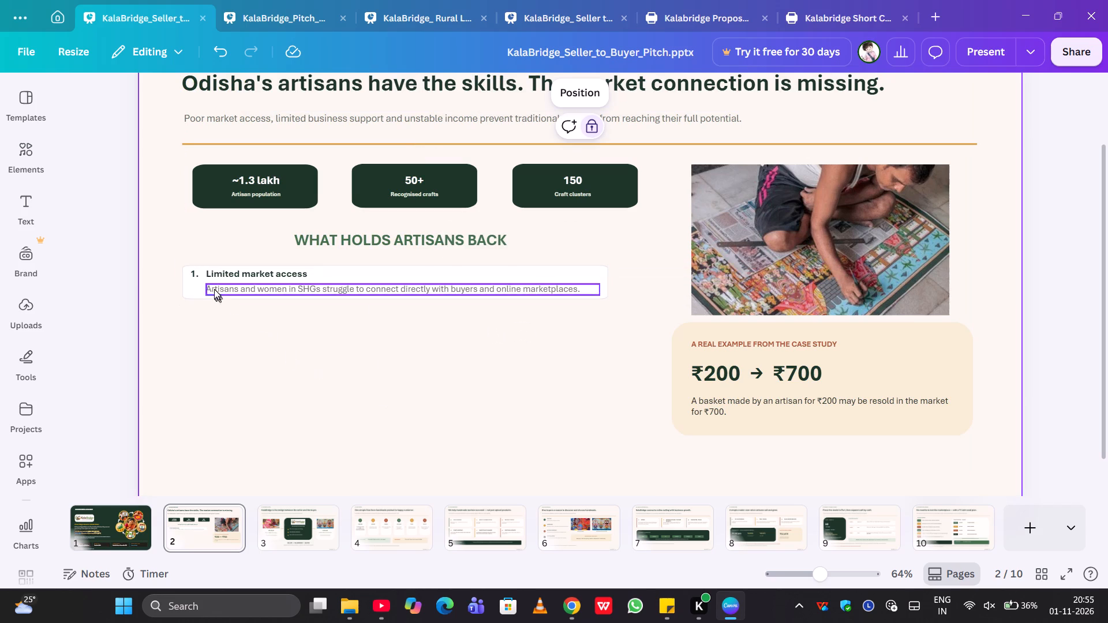
# Duplicate the white "Limited market access" card with its number, title and description, and place the copy just below the original.
pyautogui.click(193, 290)
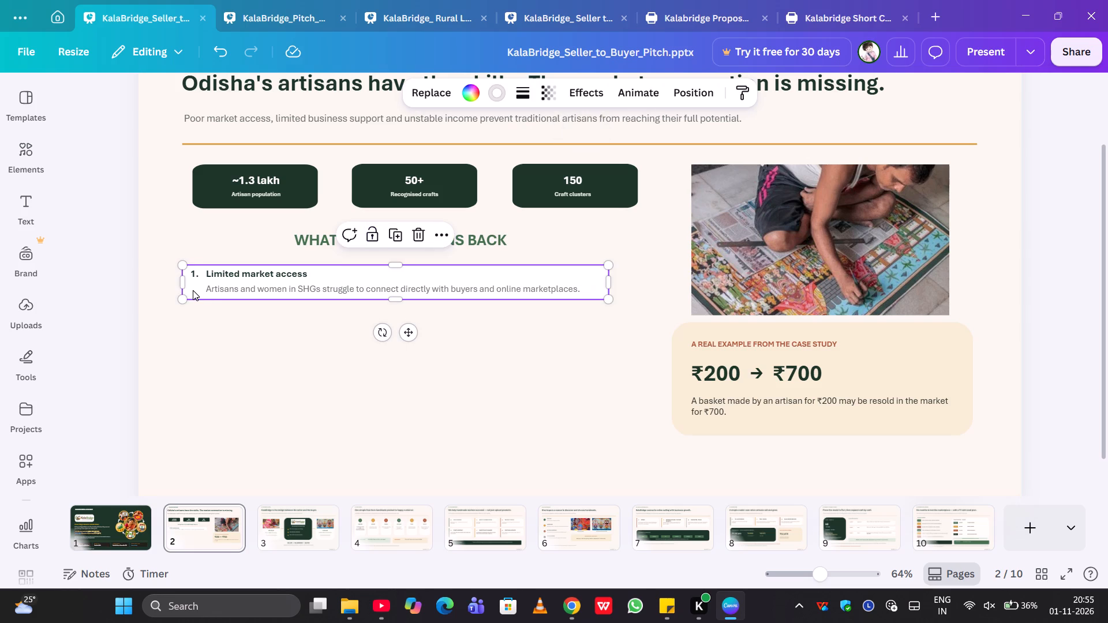
pyautogui.click(169, 260)
pyautogui.moveTo(169, 260); pyautogui.dragTo(353, 301)
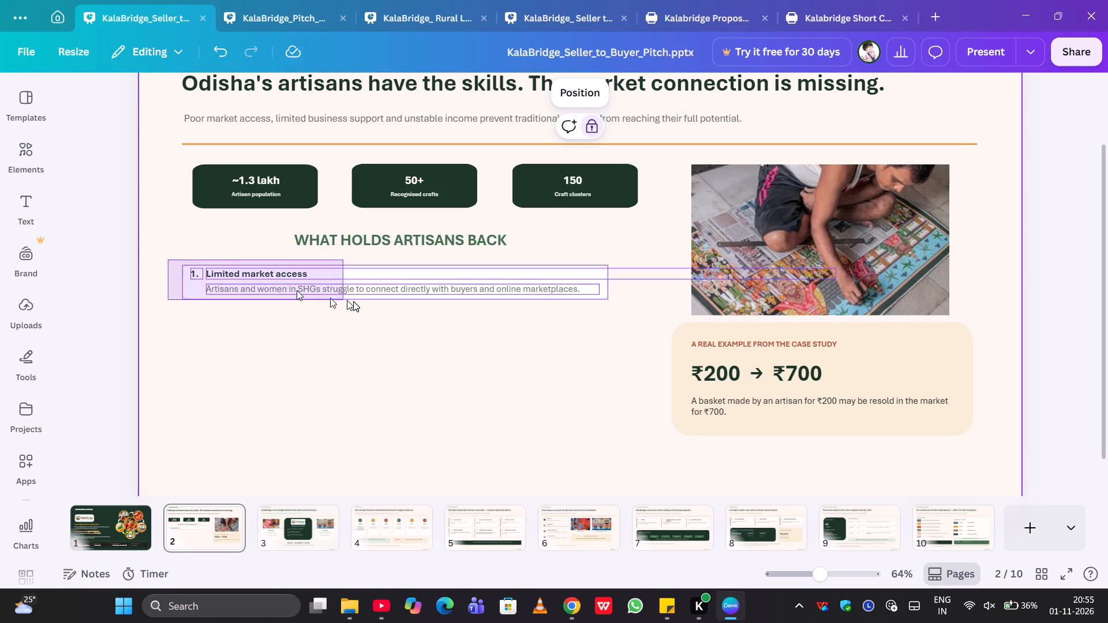
pyautogui.moveTo(353, 301); pyautogui.dragTo(373, 310)
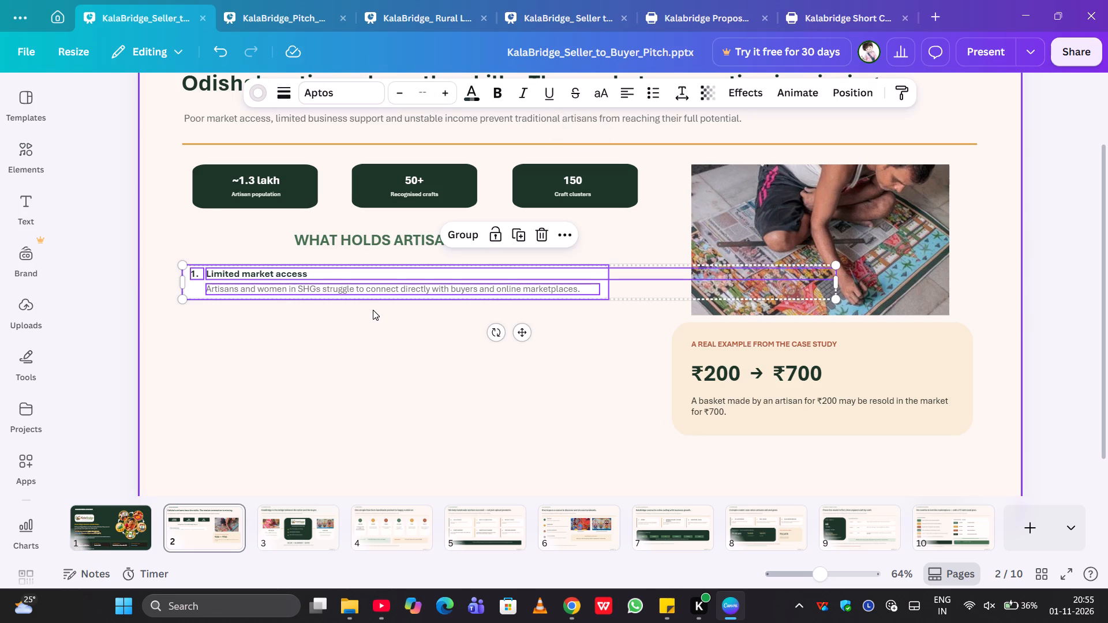
pyautogui.hotkey('ctrl', 'd')
pyautogui.moveTo(410, 280); pyautogui.dragTo(402, 325)
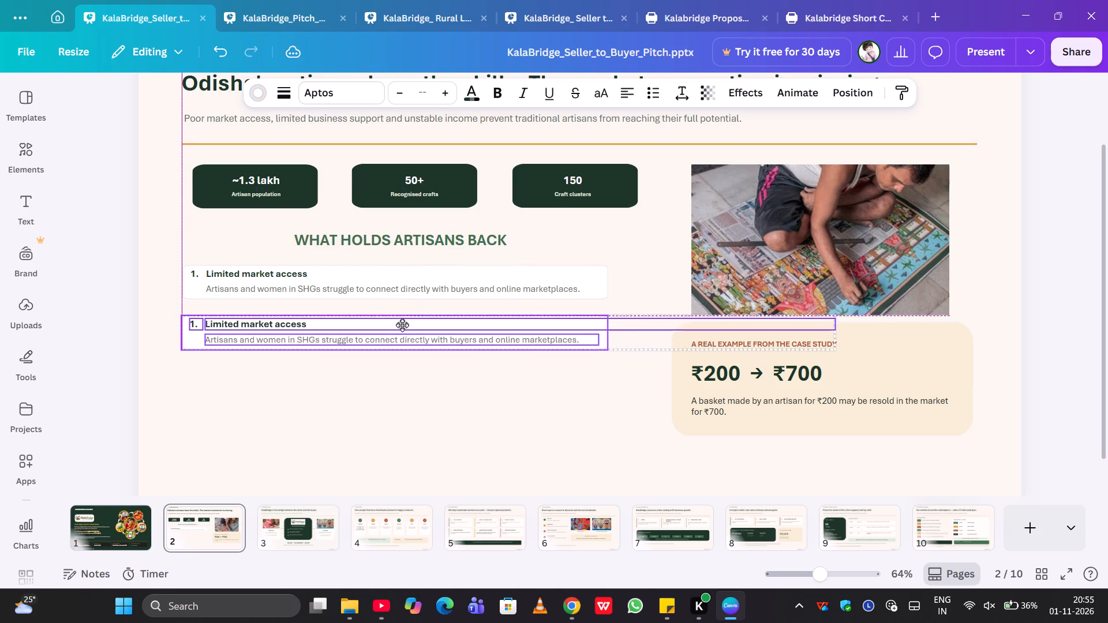
pyautogui.moveTo(402, 325); pyautogui.dragTo(403, 328)
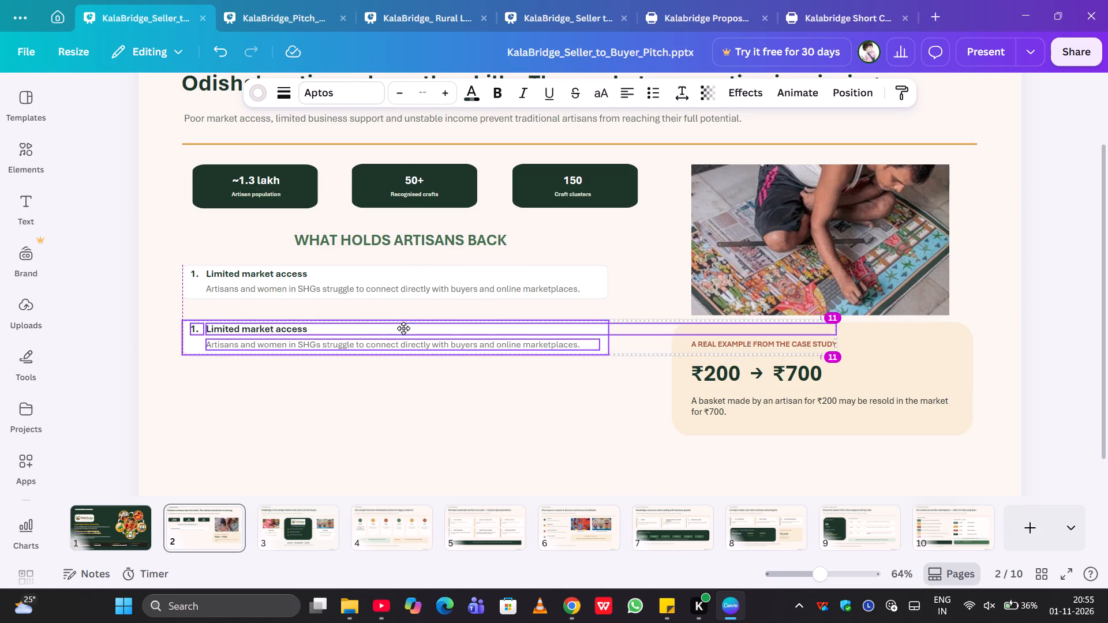
pyautogui.moveTo(403, 328); pyautogui.dragTo(400, 326)
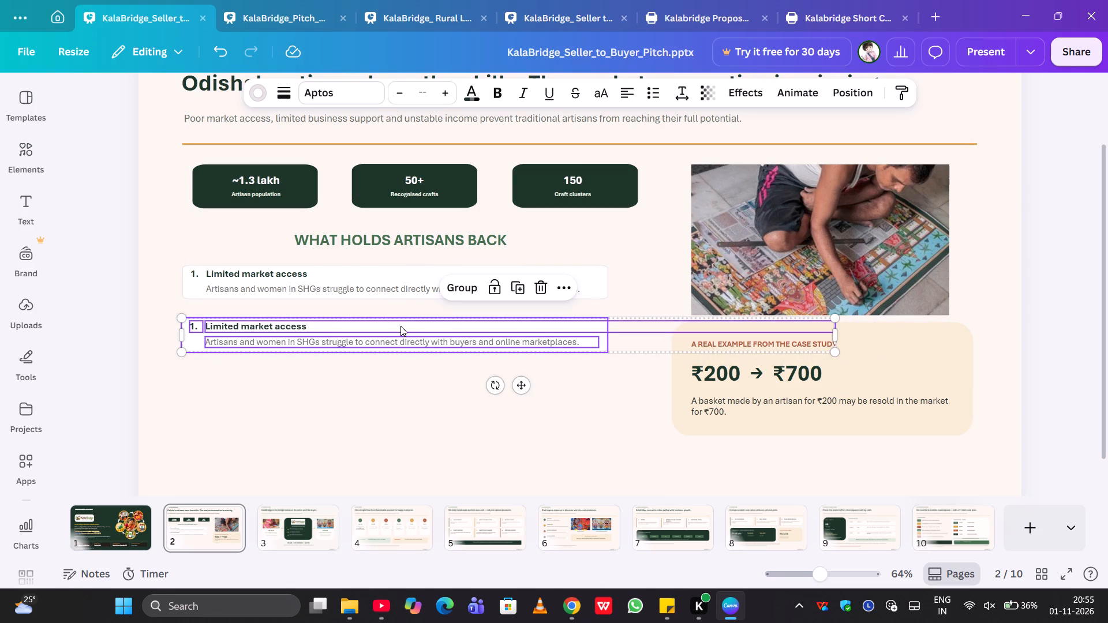
# Move the copied white card with its texts up so its gap below the first card is 34, equal to the heading gap.
pyautogui.click(399, 325)
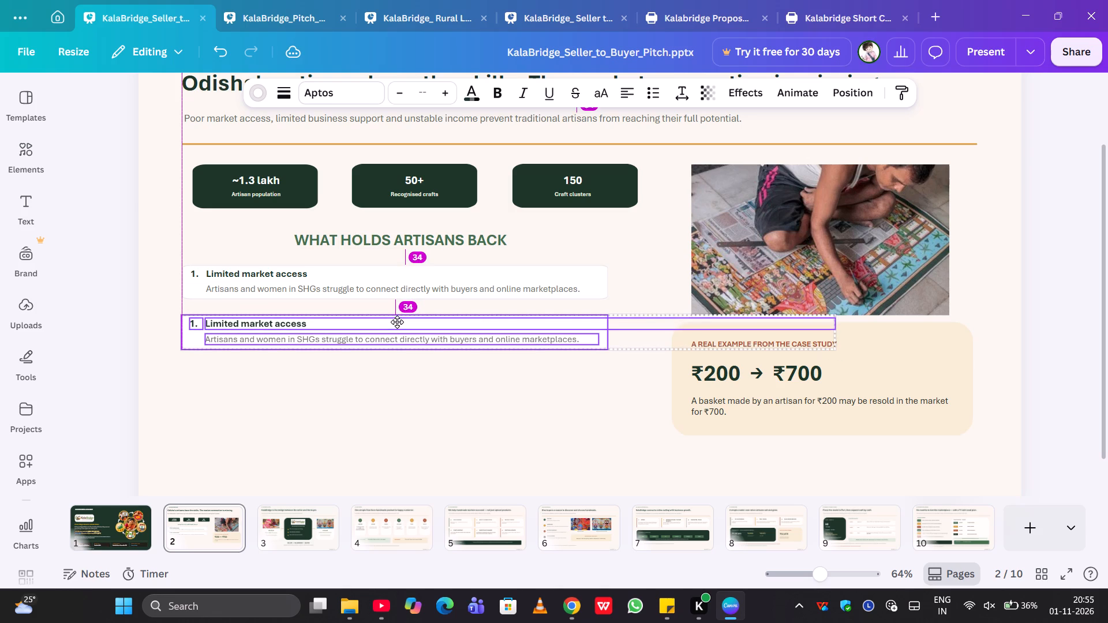
pyautogui.click(400, 411)
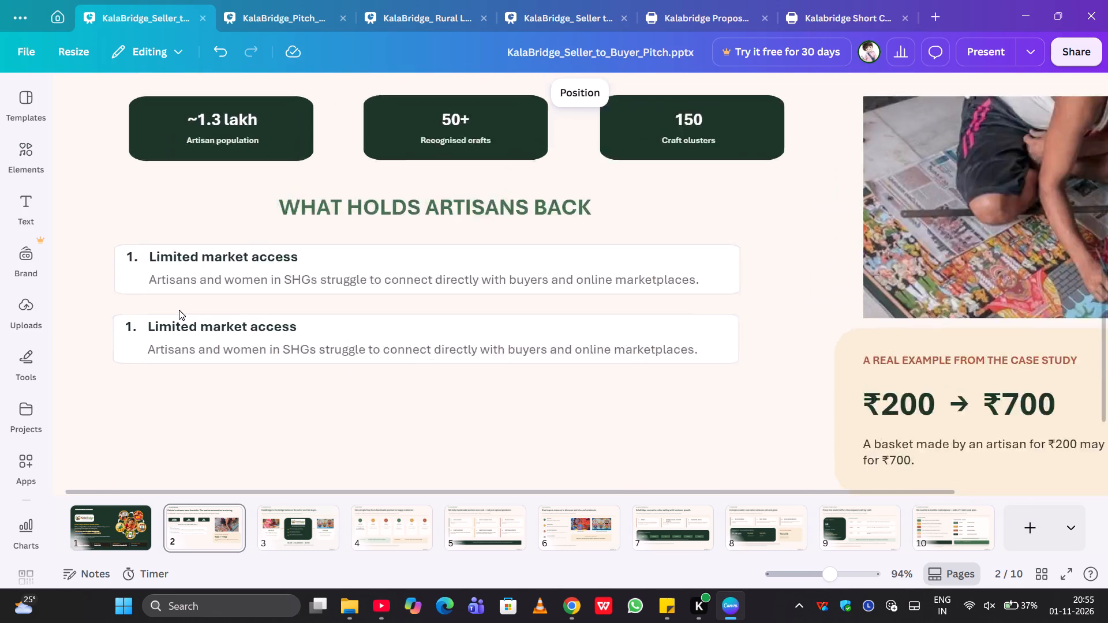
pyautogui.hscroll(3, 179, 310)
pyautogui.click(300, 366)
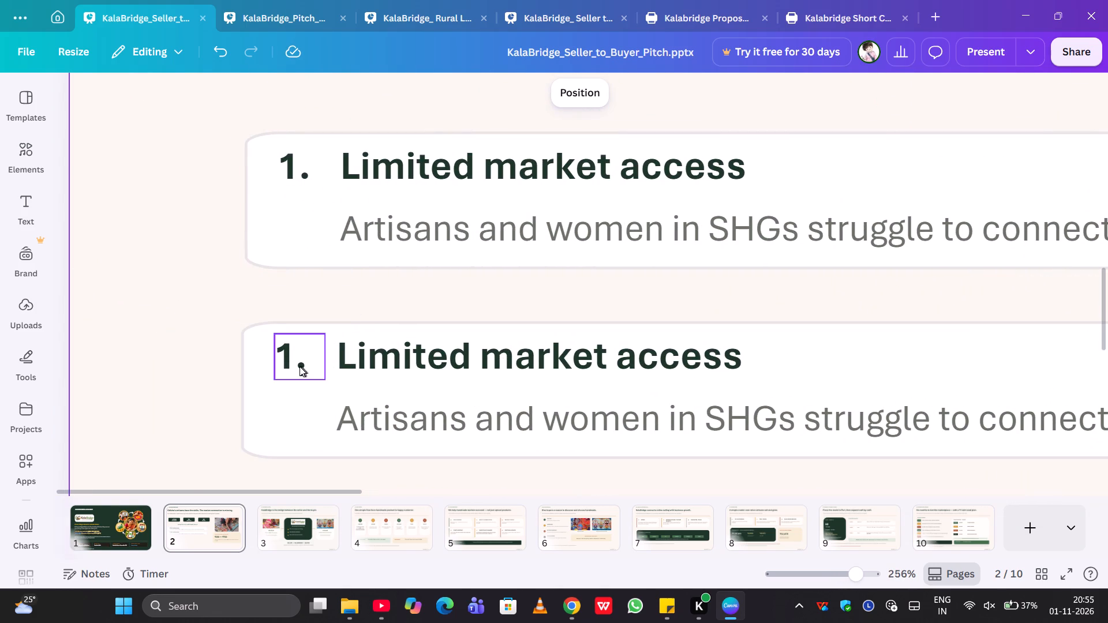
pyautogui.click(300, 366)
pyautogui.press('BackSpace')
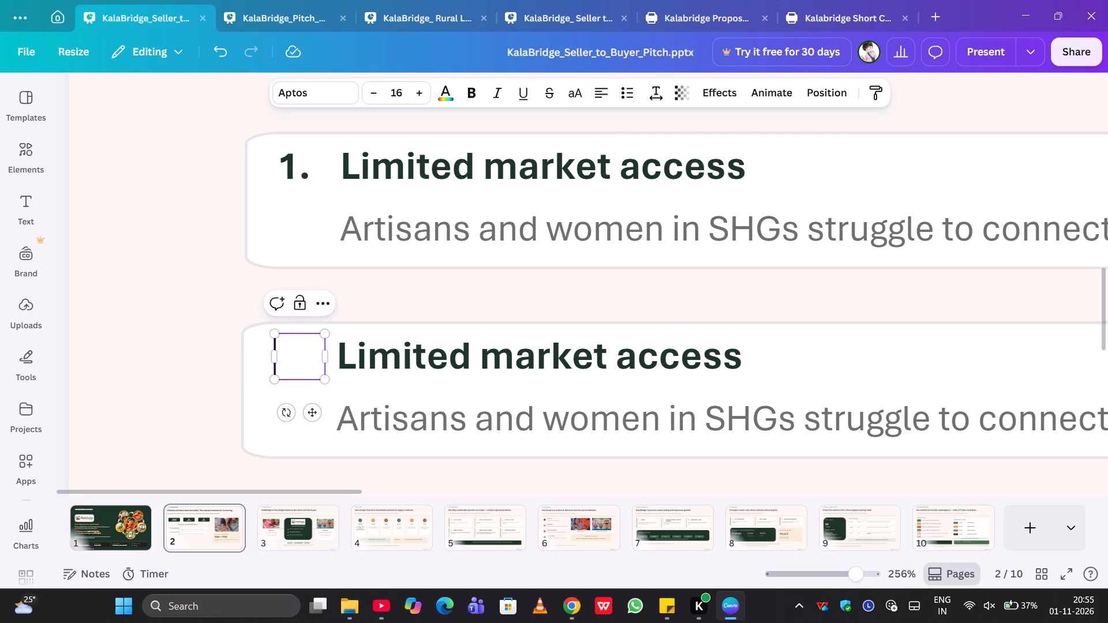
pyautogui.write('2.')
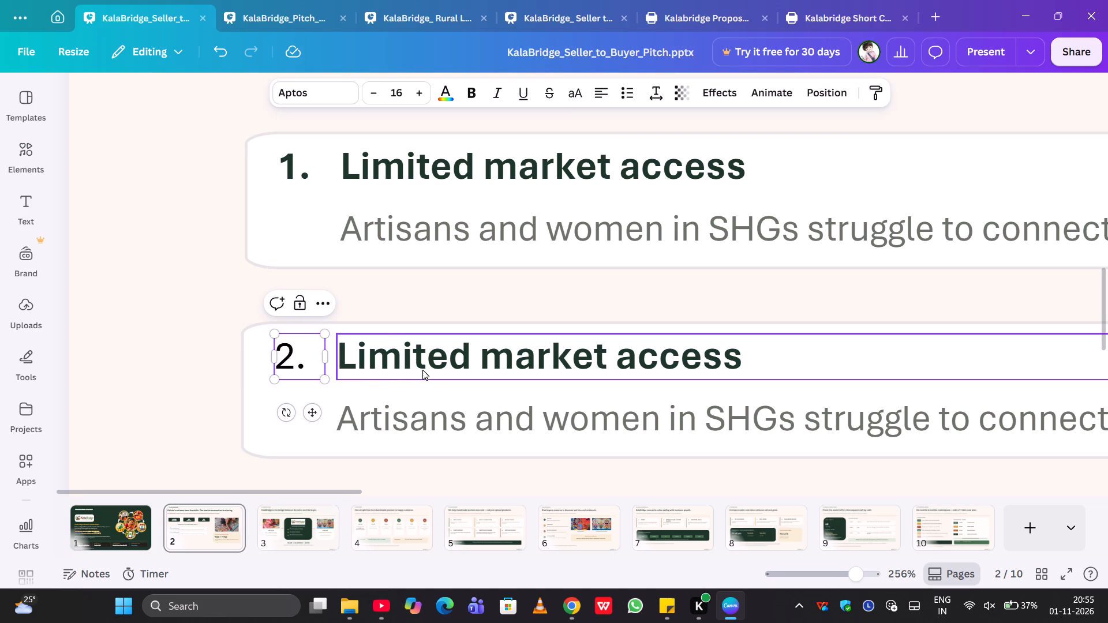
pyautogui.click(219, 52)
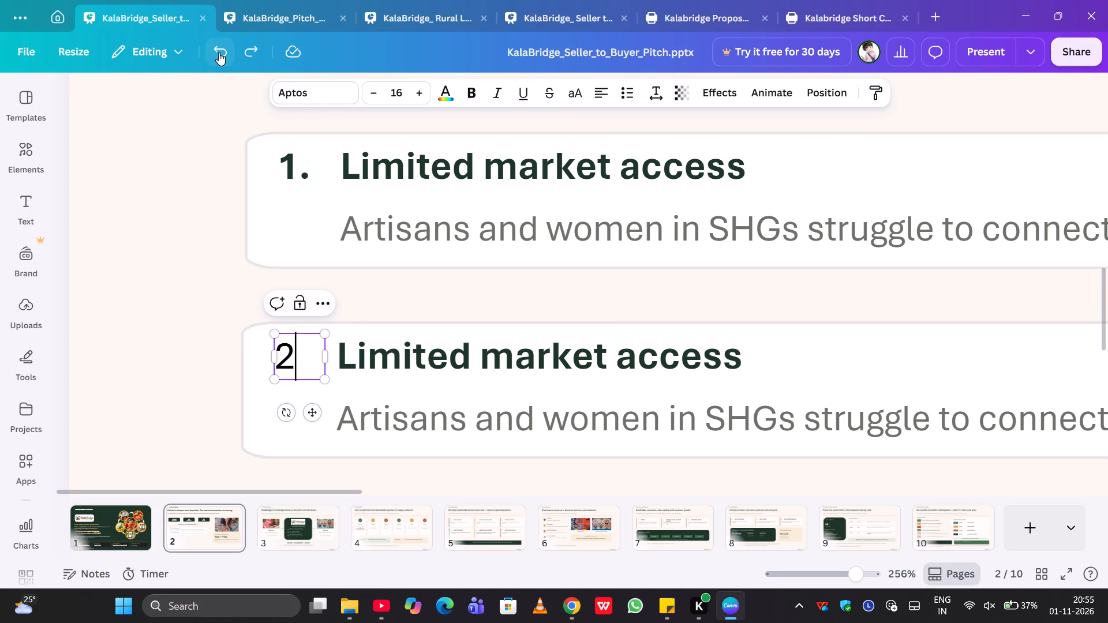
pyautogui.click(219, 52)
# Change the copied card's number to "2." while keeping its bold dark-green styling.
pyautogui.click(293, 356)
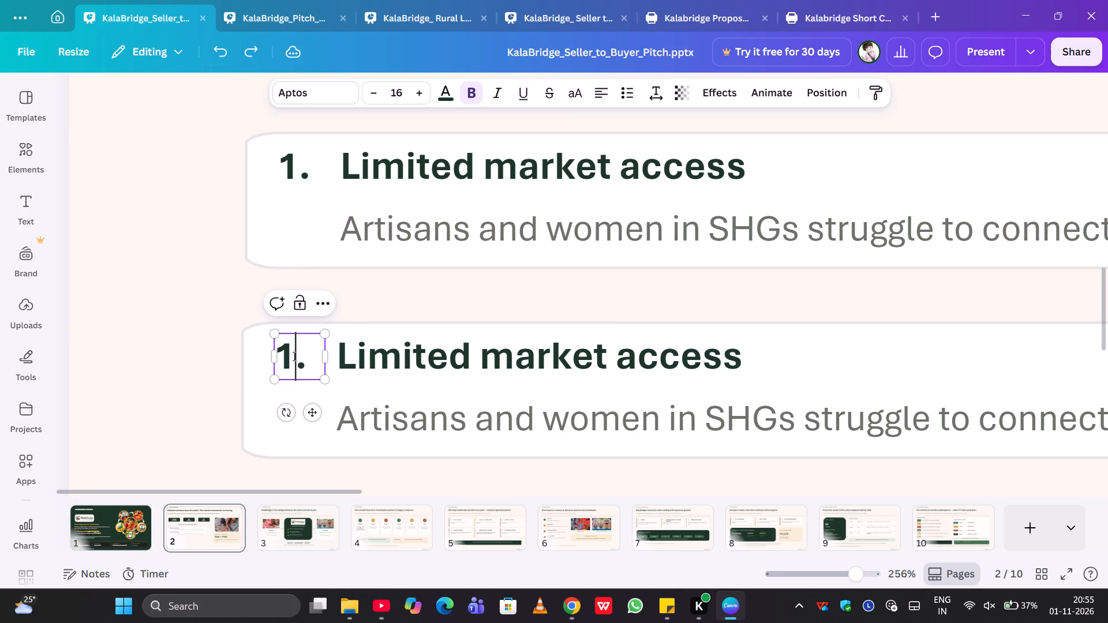
pyautogui.press('BackSpace')
pyautogui.press('2')
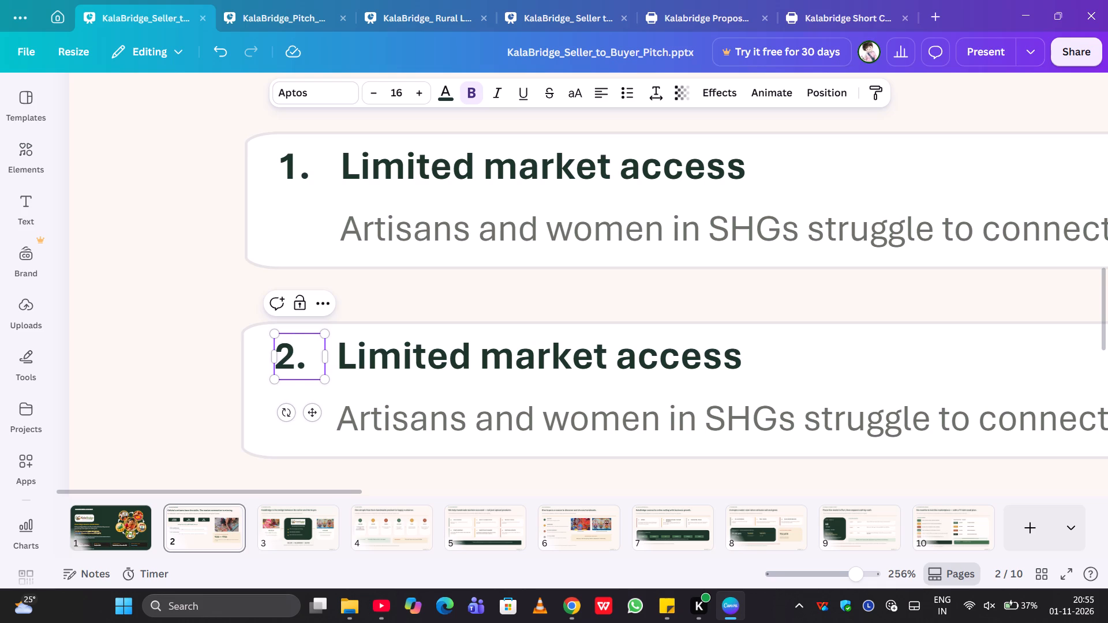
# Replace the second card's title with "Middlemen dependency", copied from the Pitch Deck's barrier list, and remove the extra line after it.
pyautogui.click(522, 358)
pyautogui.click(453, 7)
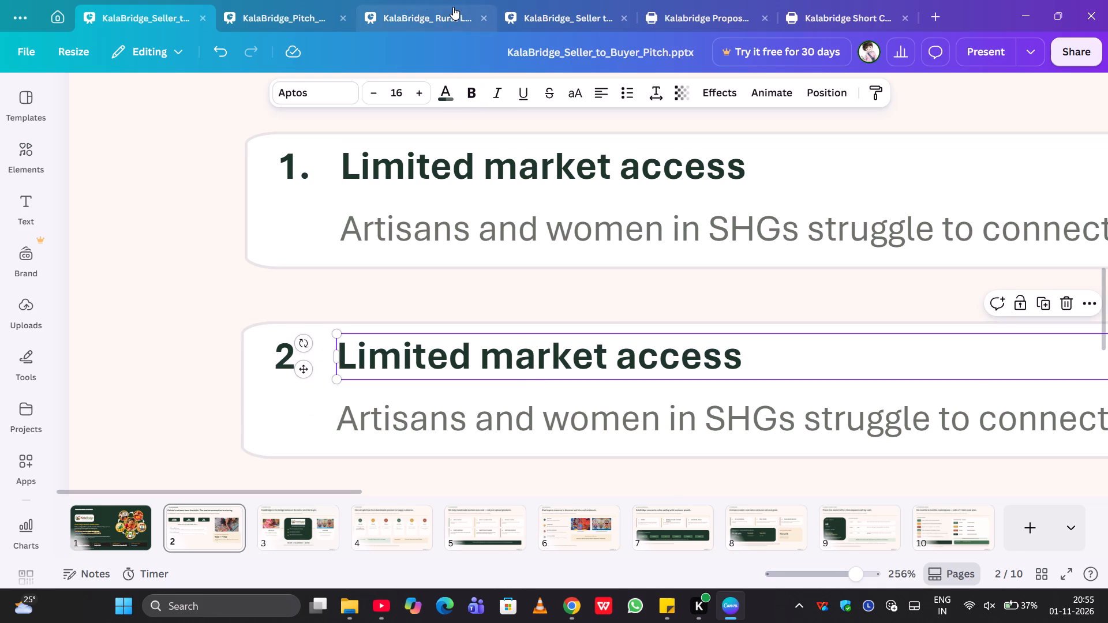
pyautogui.click(310, 9)
pyautogui.scroll(-1, 338, 382)
pyautogui.click(304, 246)
pyautogui.click(304, 246)
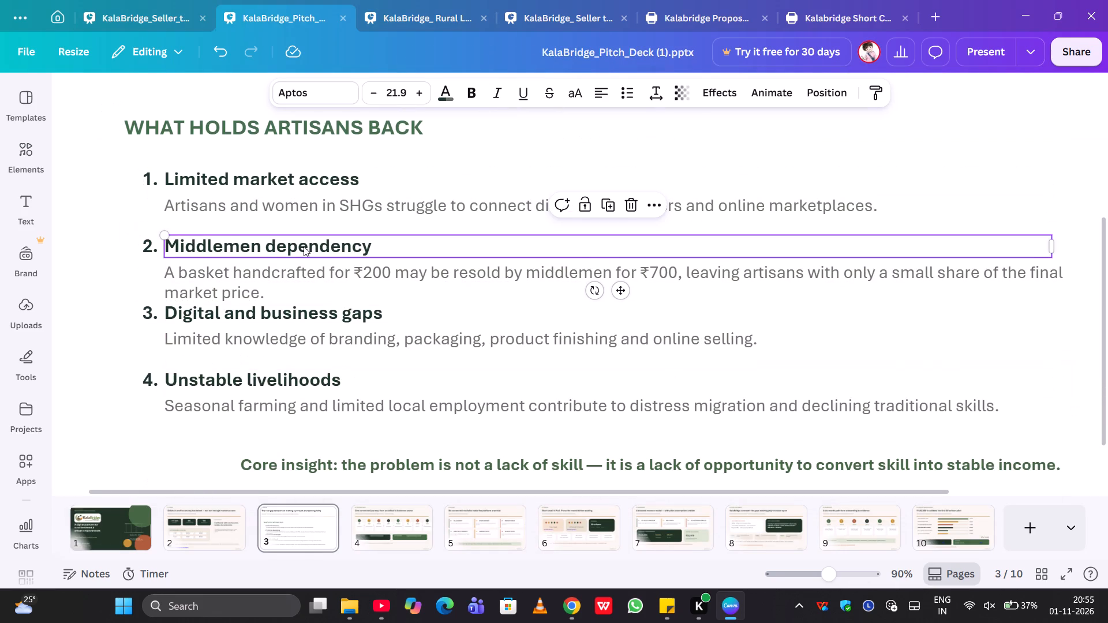
pyautogui.click(112, 231)
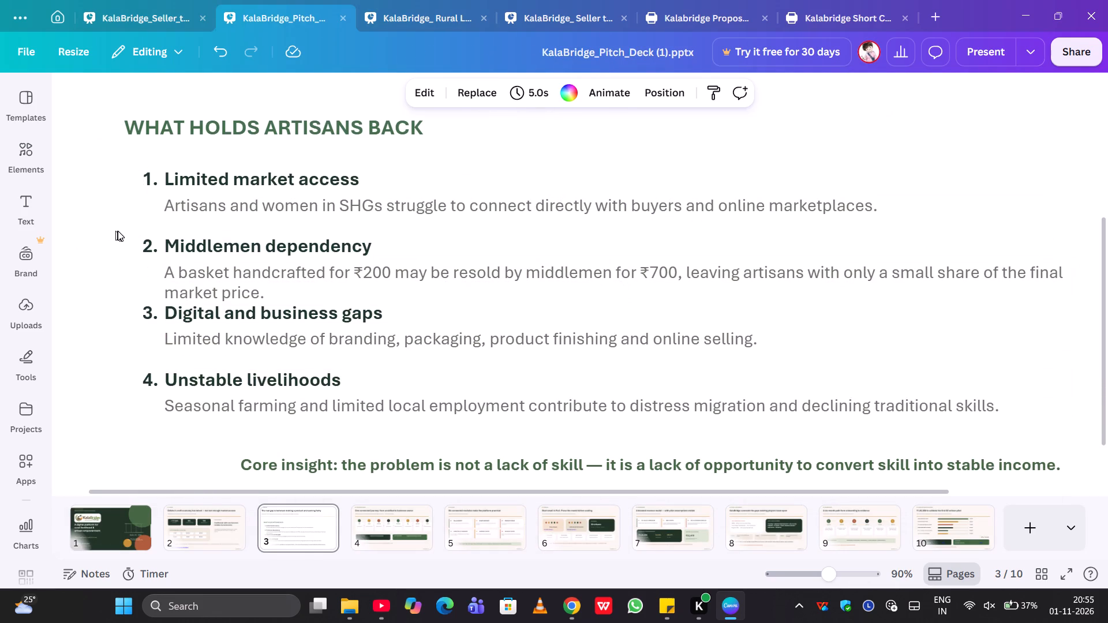
pyautogui.moveTo(125, 232); pyautogui.dragTo(408, 303)
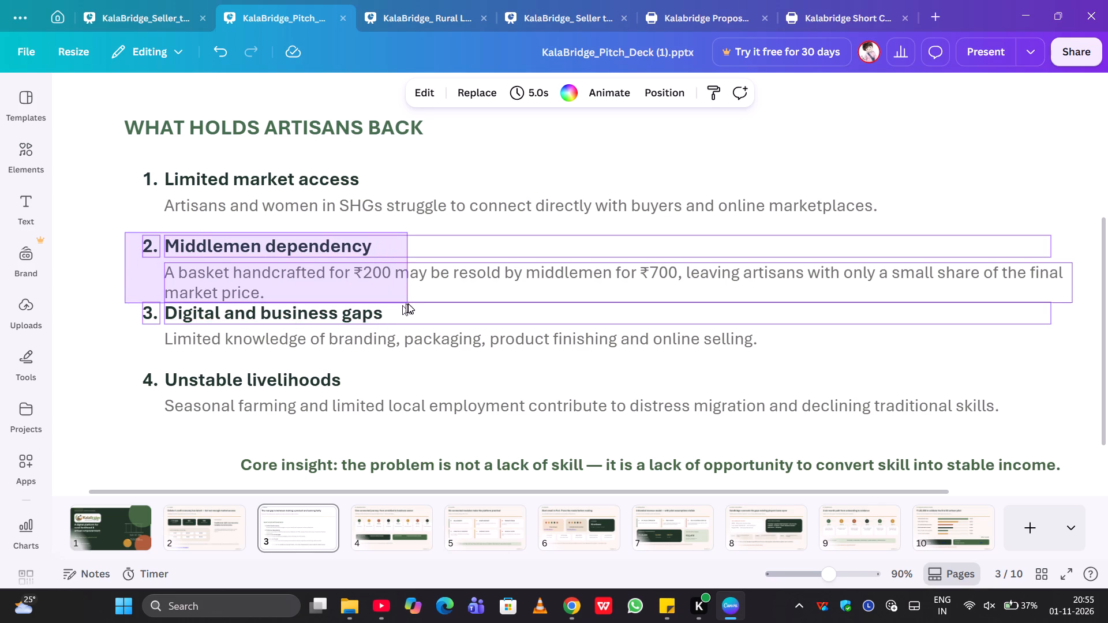
pyautogui.moveTo(408, 303); pyautogui.dragTo(410, 303)
pyautogui.click(444, 289)
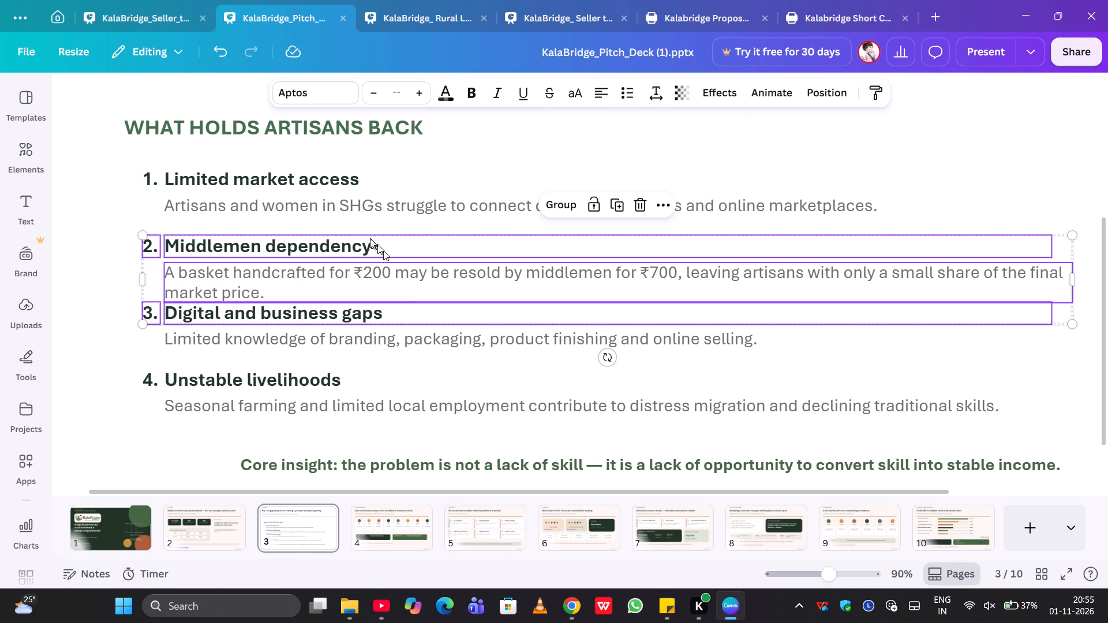
pyautogui.click(368, 232)
pyautogui.click(254, 249)
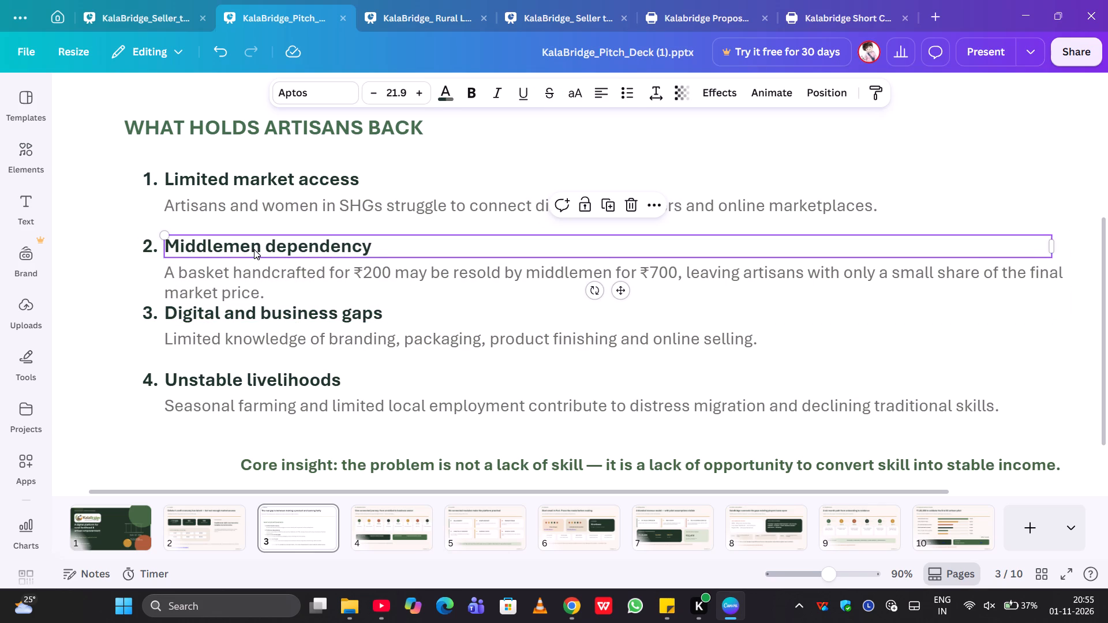
pyautogui.hotkey('ctrl', 'c')
pyautogui.click(137, 18)
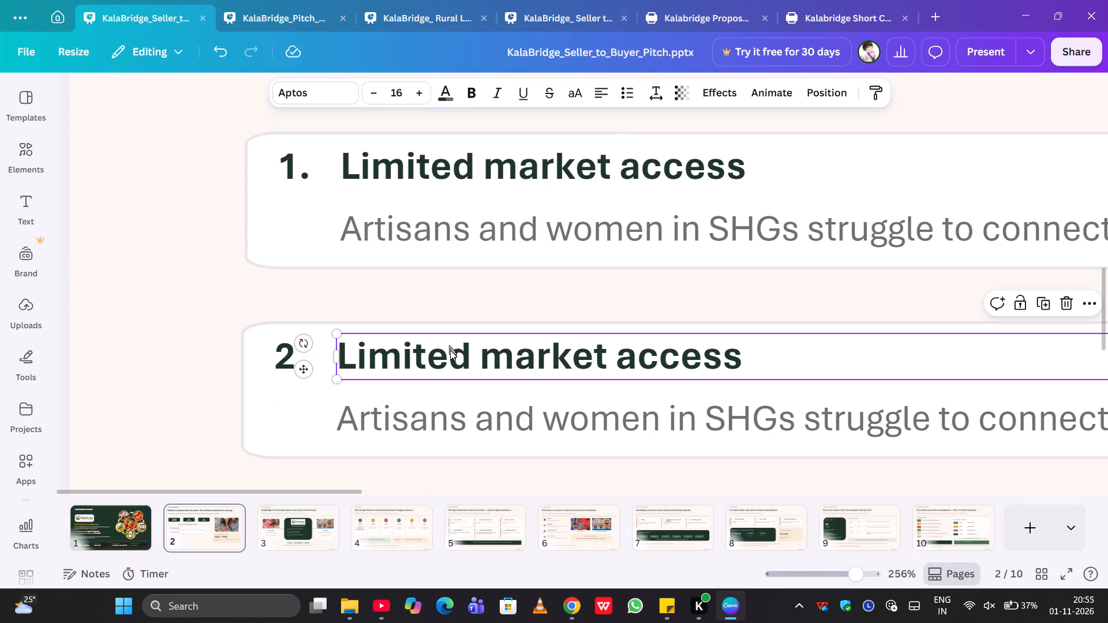
pyautogui.click(450, 351)
pyautogui.hotkey('ctrl', 'v')
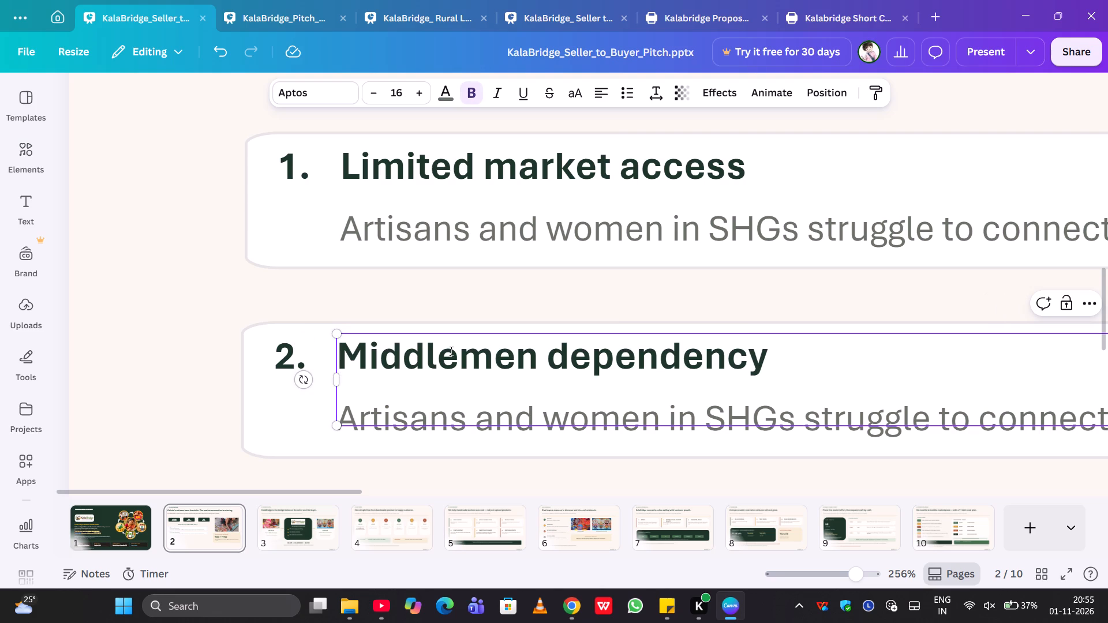
pyautogui.press('BackSpace')
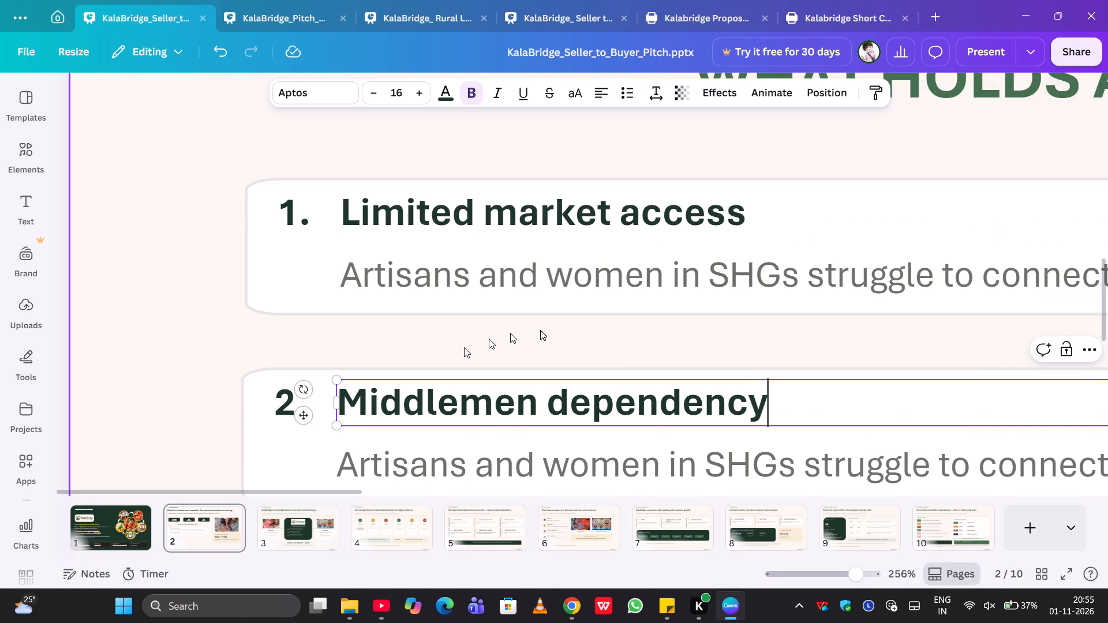
# Compare the text formatting of the "Limited market access" and "Middlemen dependency" titles.
pyautogui.click(695, 335)
pyautogui.click(585, 216)
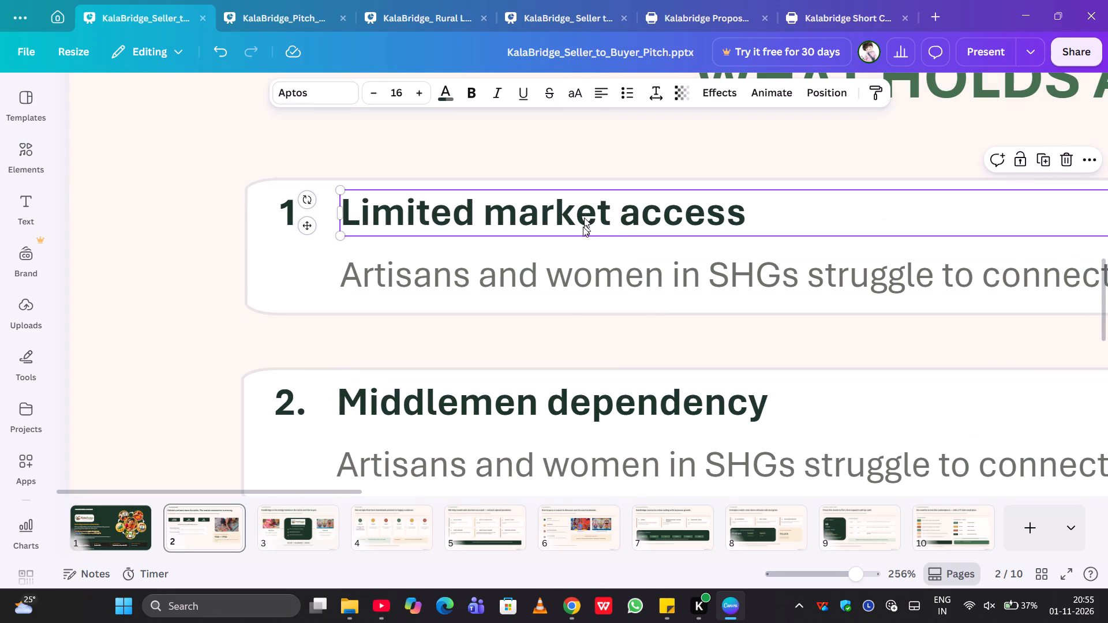
pyautogui.click(488, 397)
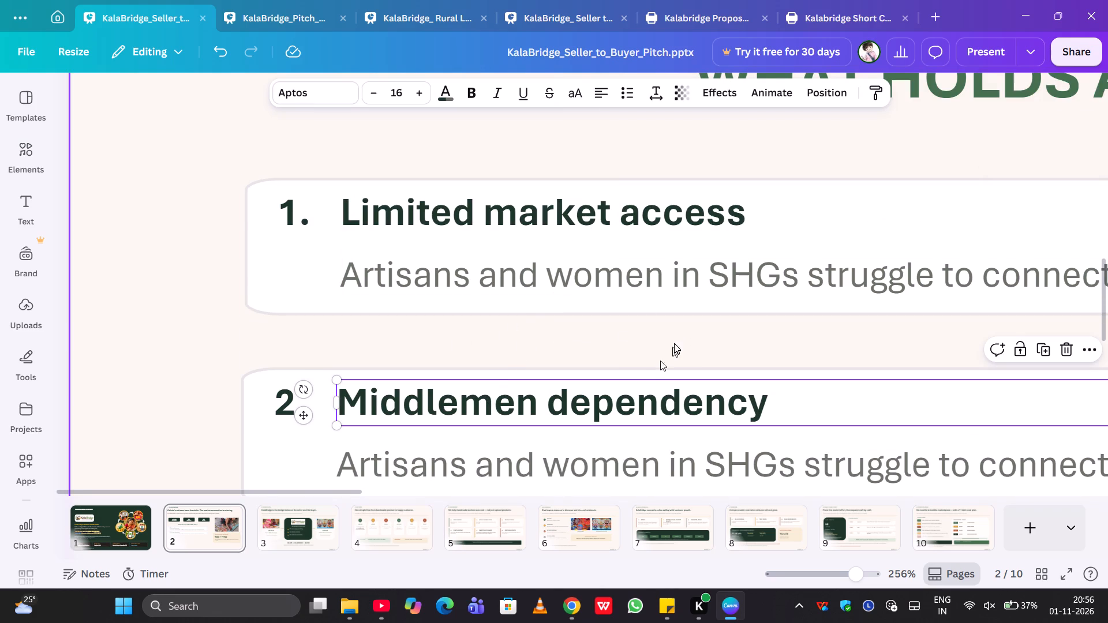
pyautogui.click(674, 340)
pyautogui.click(555, 217)
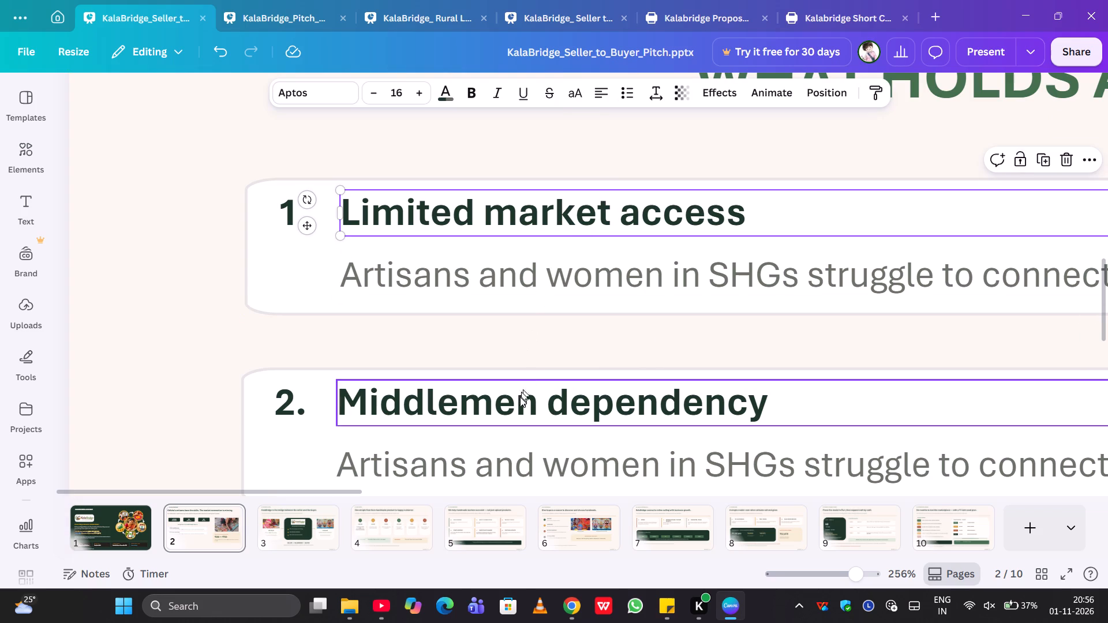
pyautogui.click(518, 407)
pyautogui.click(480, 326)
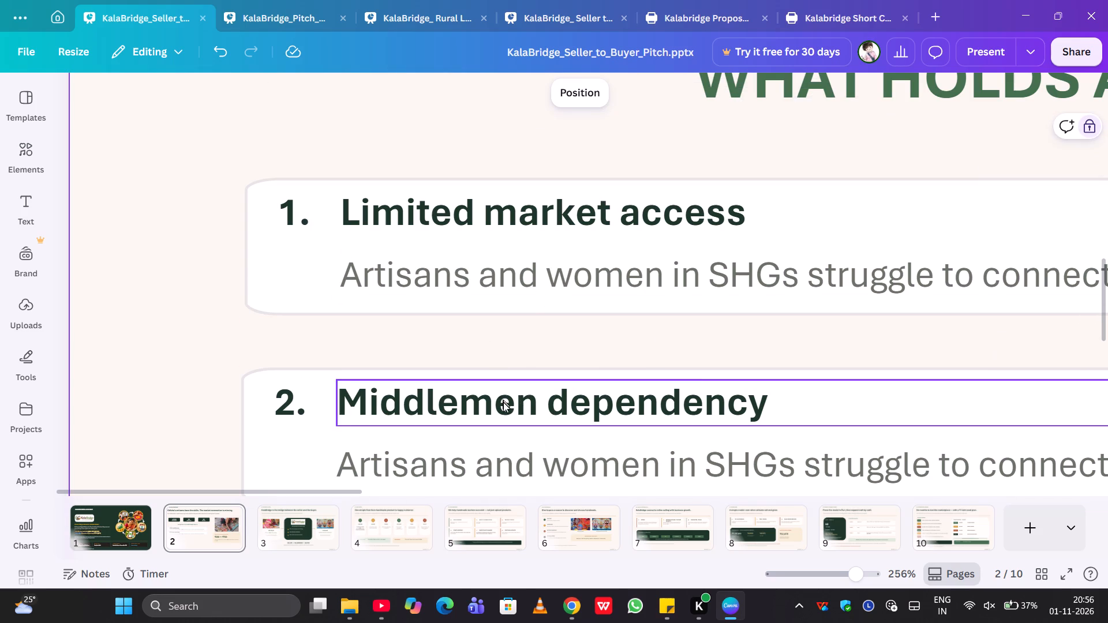
pyautogui.click(503, 407)
pyautogui.click(401, 350)
# Replace the second card's description with the Pitch Deck's Middlemen dependency text beginning "A basket handcrafted for ₹200 may be resold by middlemen for ₹700".
pyautogui.scroll(-1, 401, 350)
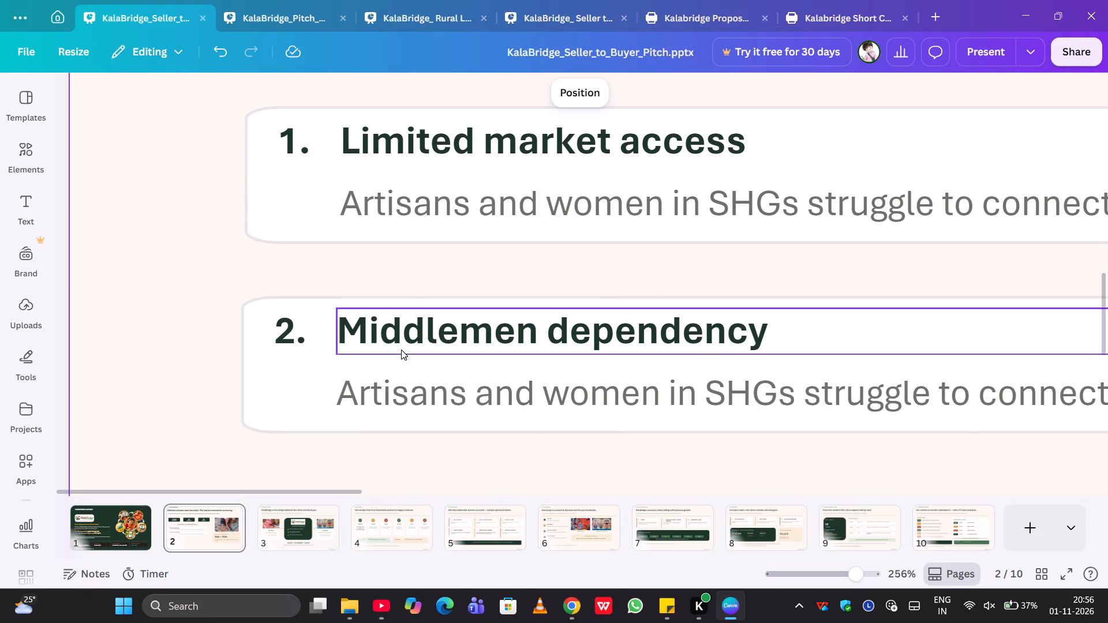
pyautogui.click(400, 381)
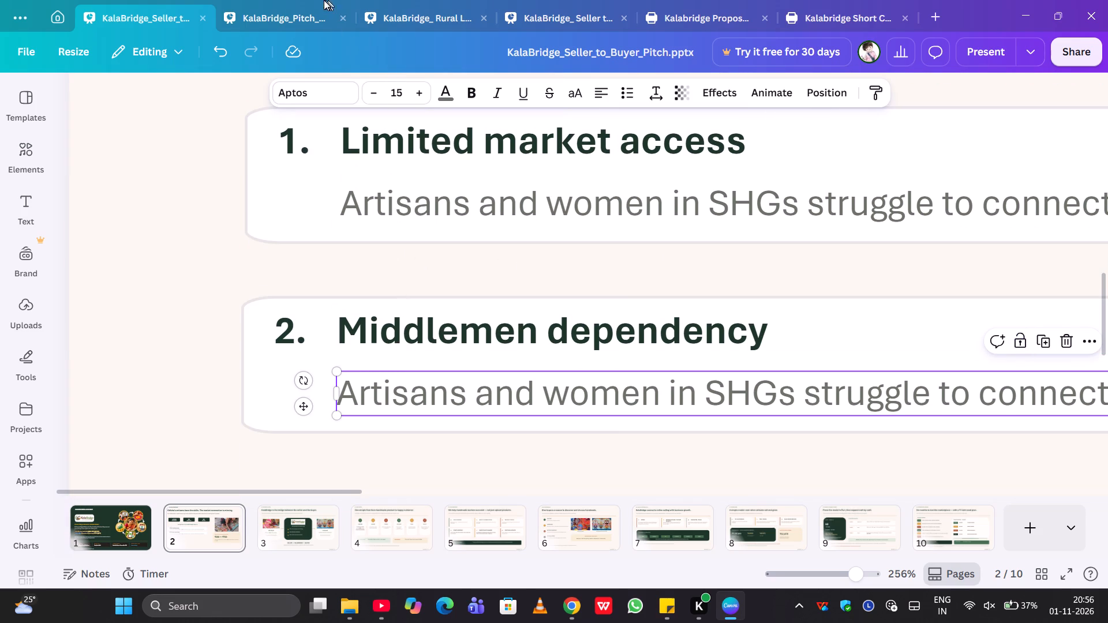
pyautogui.click(308, 13)
pyautogui.click(335, 290)
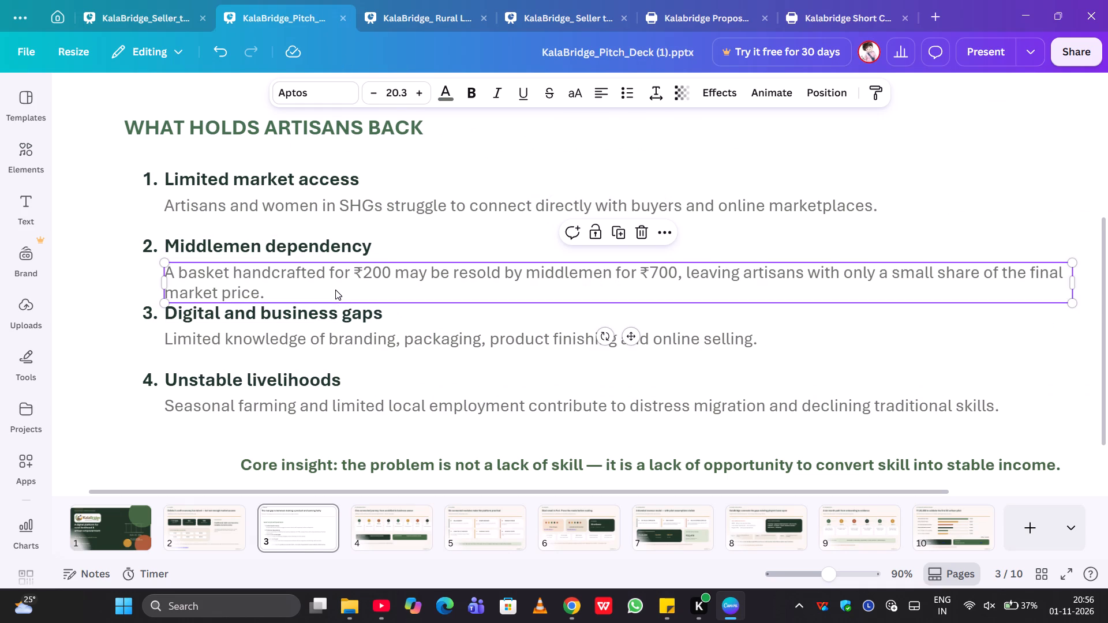
pyautogui.click(335, 290)
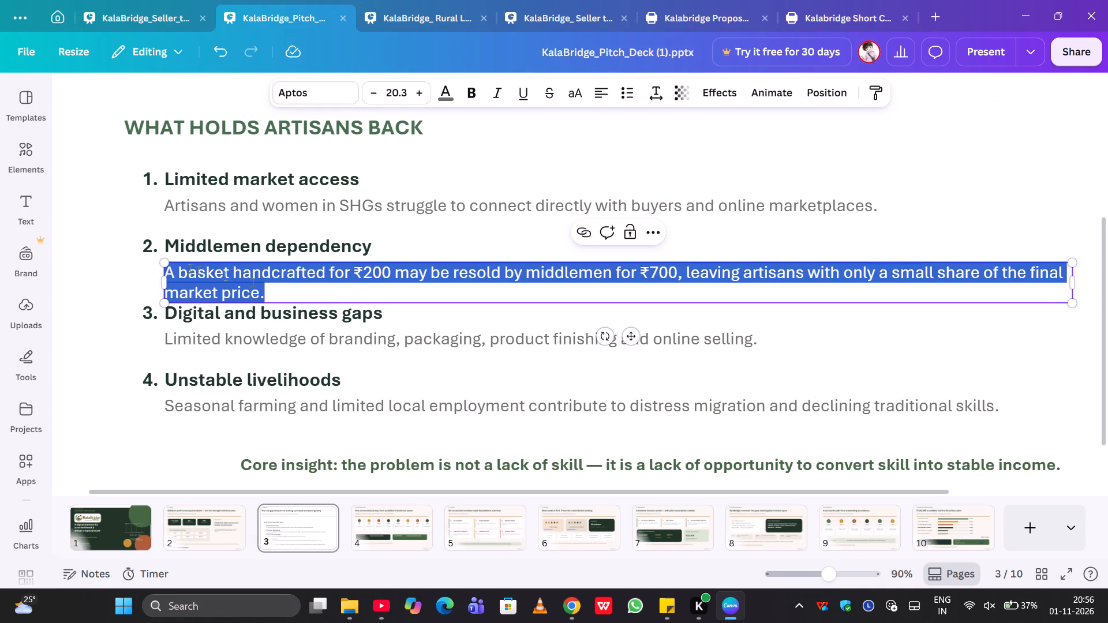
pyautogui.click(93, 257)
pyautogui.click(259, 301)
pyautogui.click(318, 279)
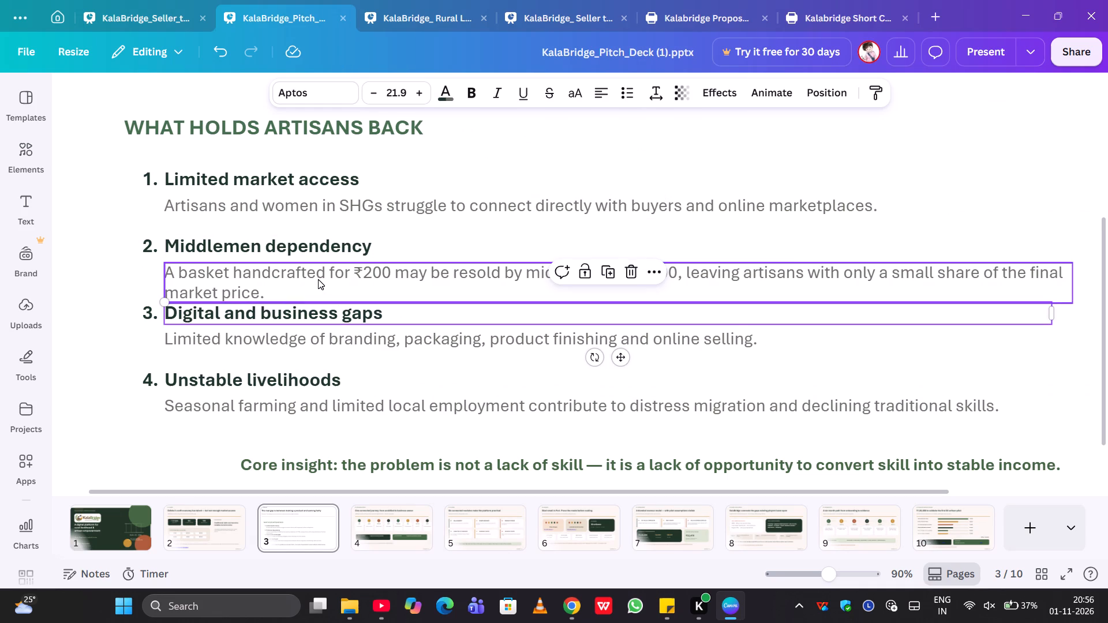
pyautogui.hotkey('ctrl', 'c')
pyautogui.click(151, 20)
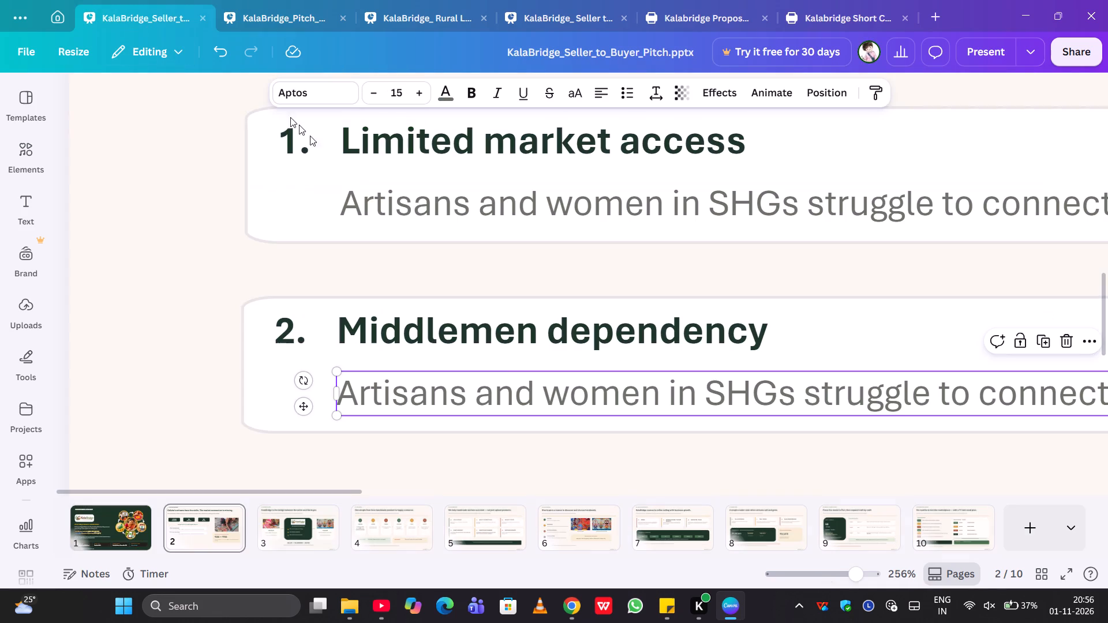
pyautogui.click(540, 403)
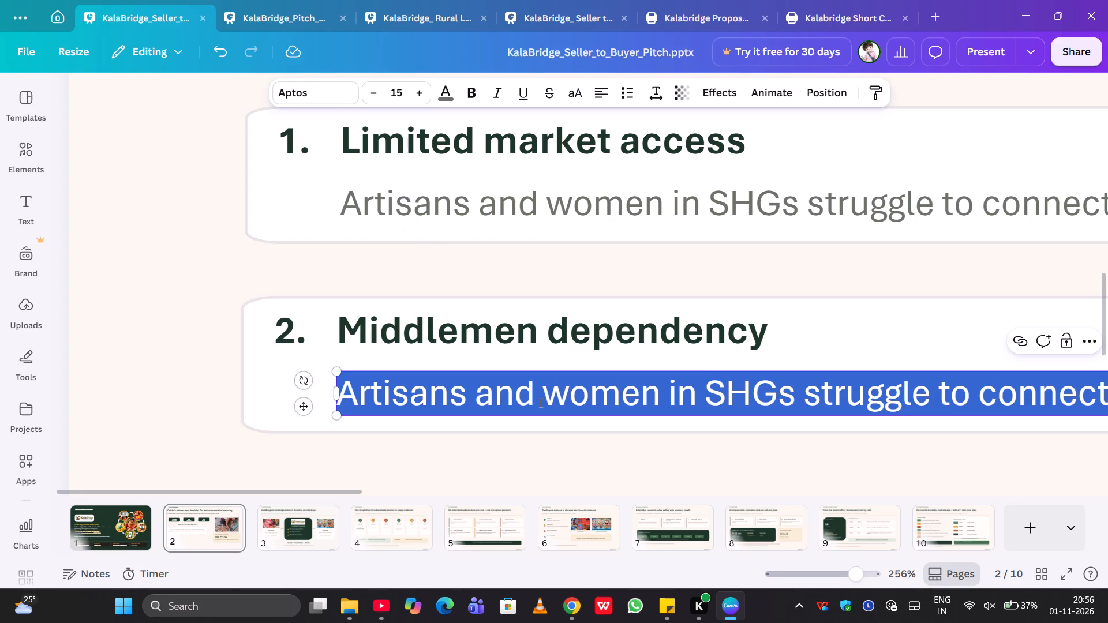
pyautogui.hotkey('ctrl', 'v')
pyautogui.scroll(-1, 540, 403)
pyautogui.click(269, 371)
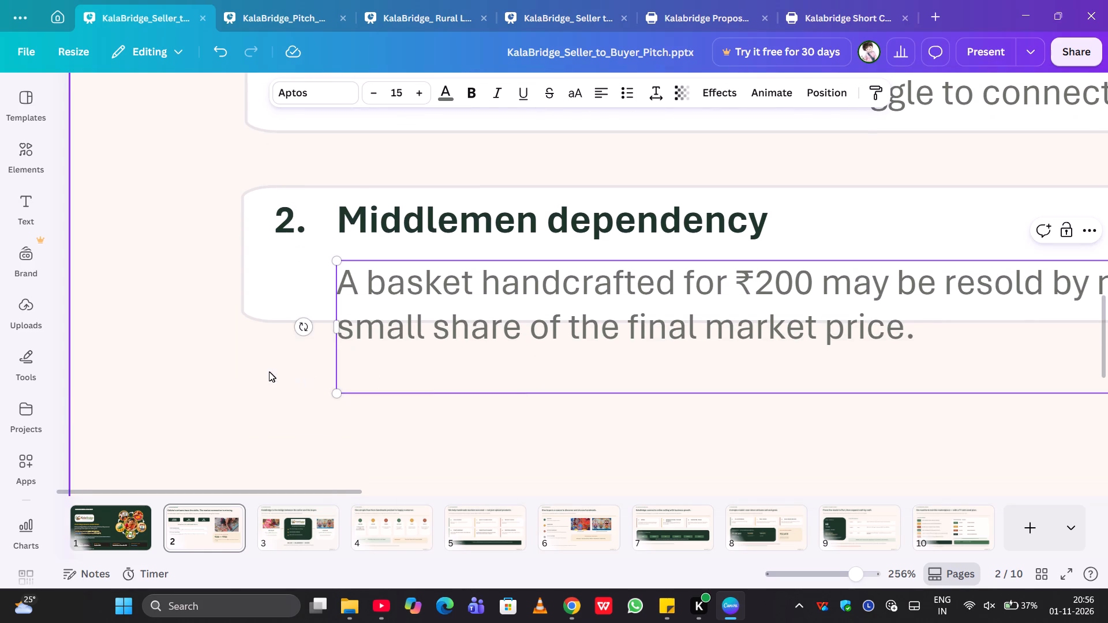
# Extend the second white card's bottom edge down to enclose both lines of its description.
pyautogui.click(293, 292)
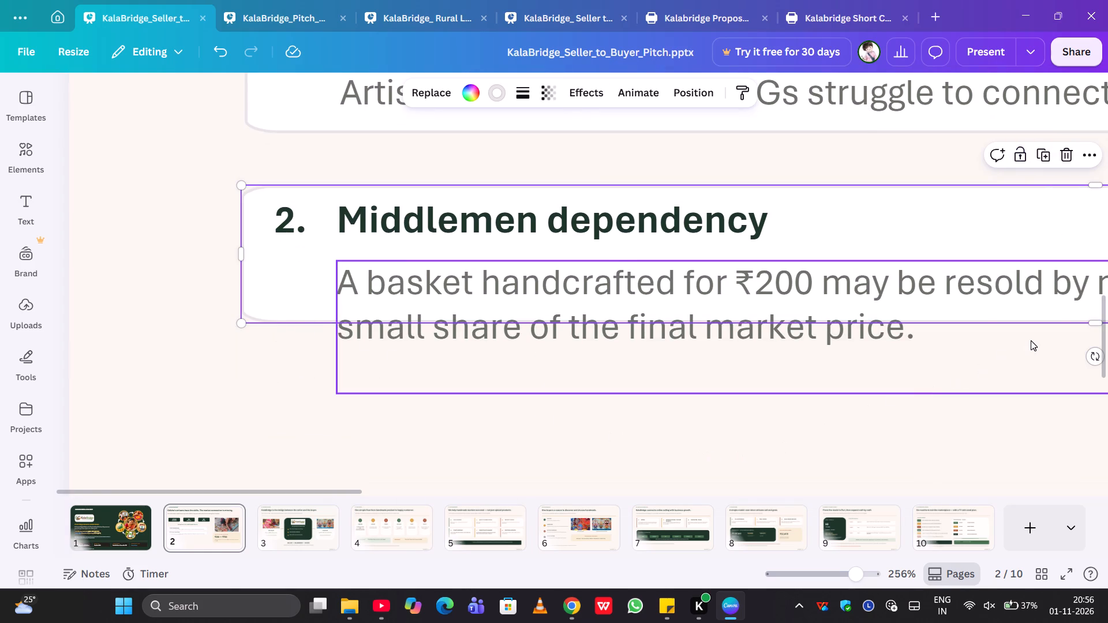
pyautogui.hscroll(-3, 1031, 340)
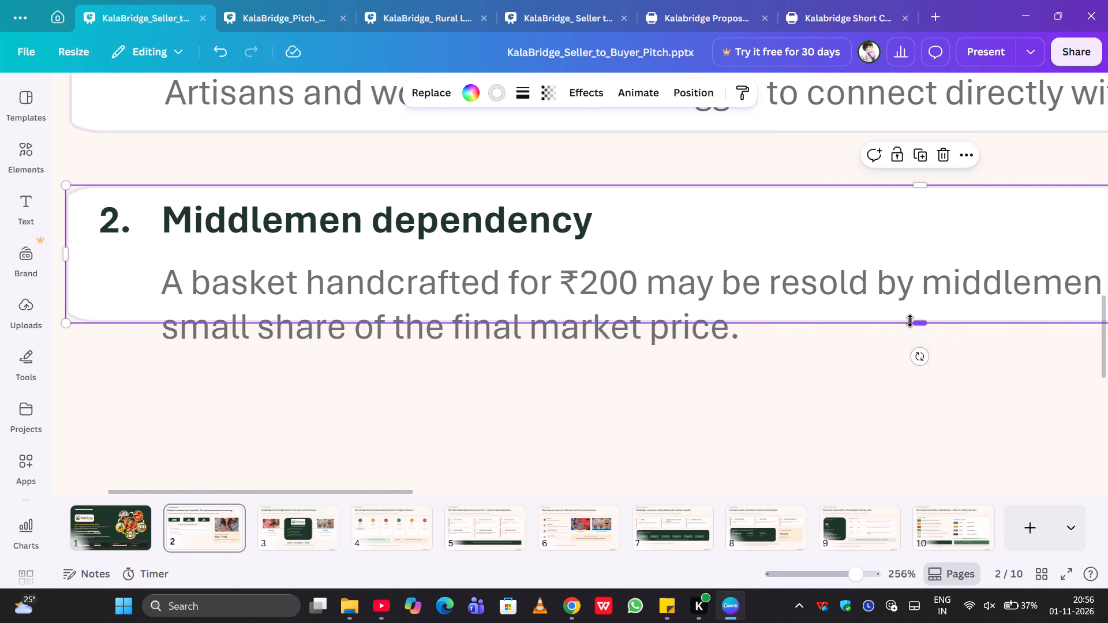
pyautogui.moveTo(911, 321); pyautogui.dragTo(916, 356)
pyautogui.click(725, 426)
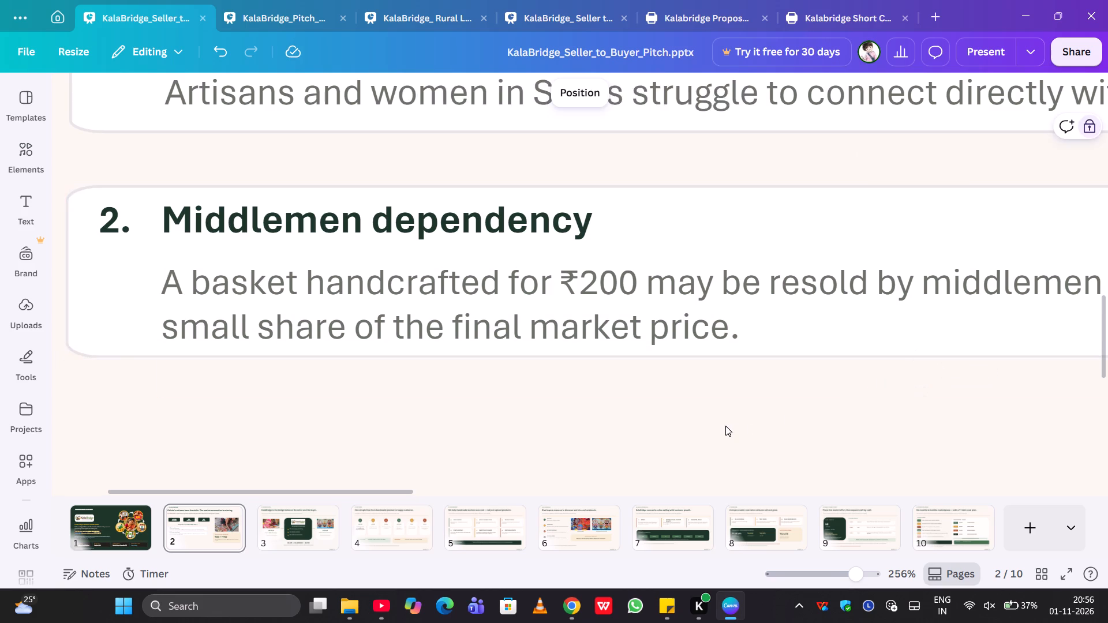
# Copy the red "71% Cut" label from the Rural Livelihood deck and place it at size 15.1 at the end of the second card's title row.
pyautogui.scroll(-1, 725, 426)
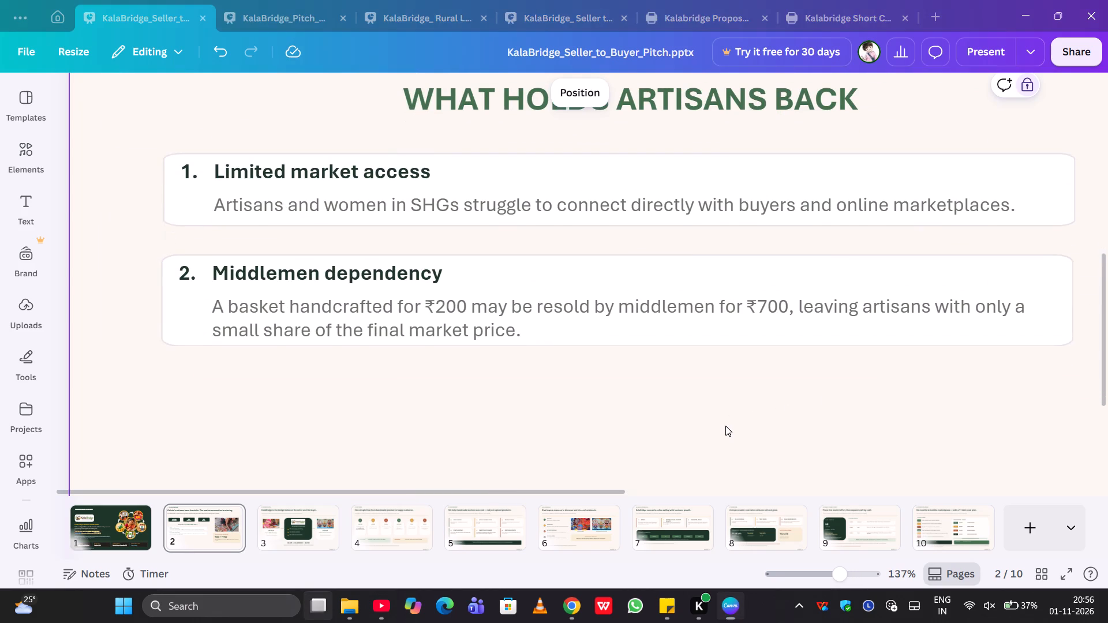
pyautogui.click(317, 134)
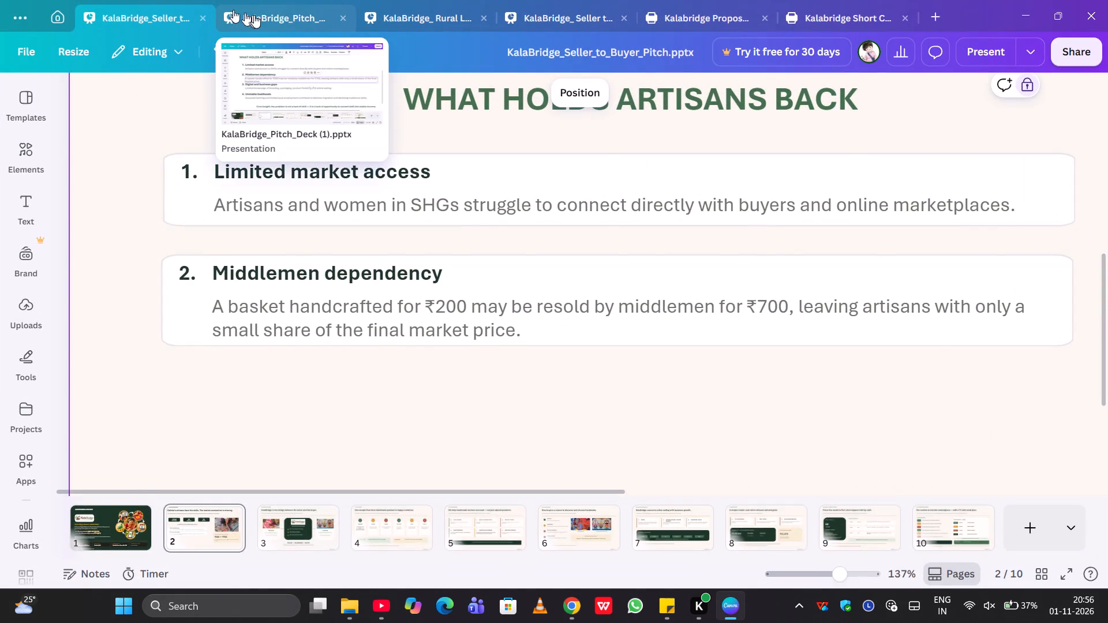
pyautogui.click(256, 17)
pyautogui.click(433, 21)
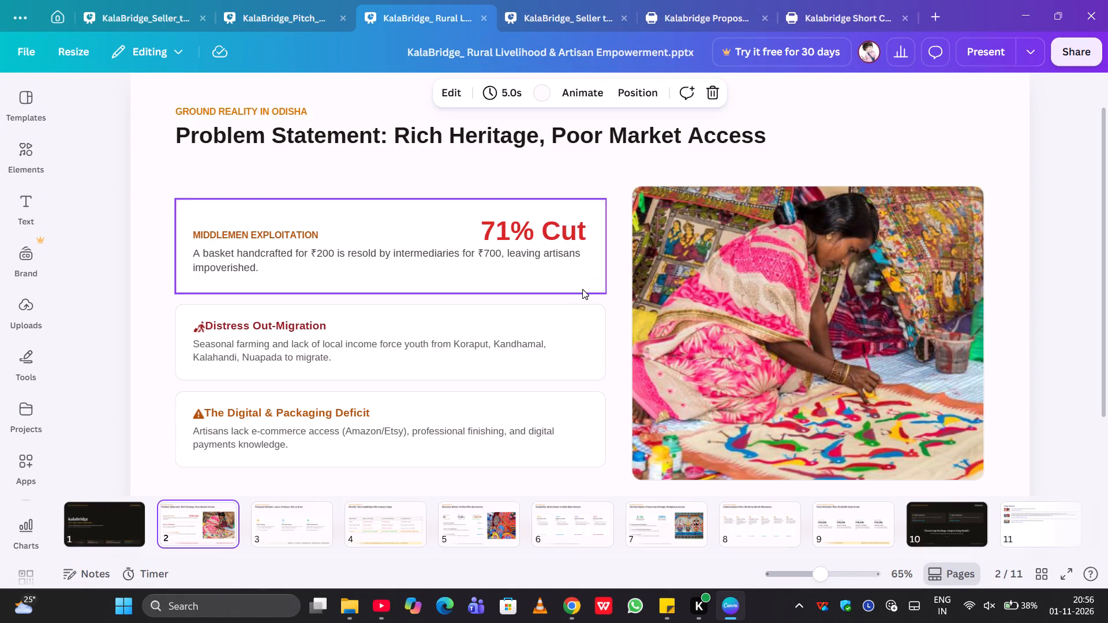
pyautogui.hscroll(-1, 582, 289)
pyautogui.click(519, 234)
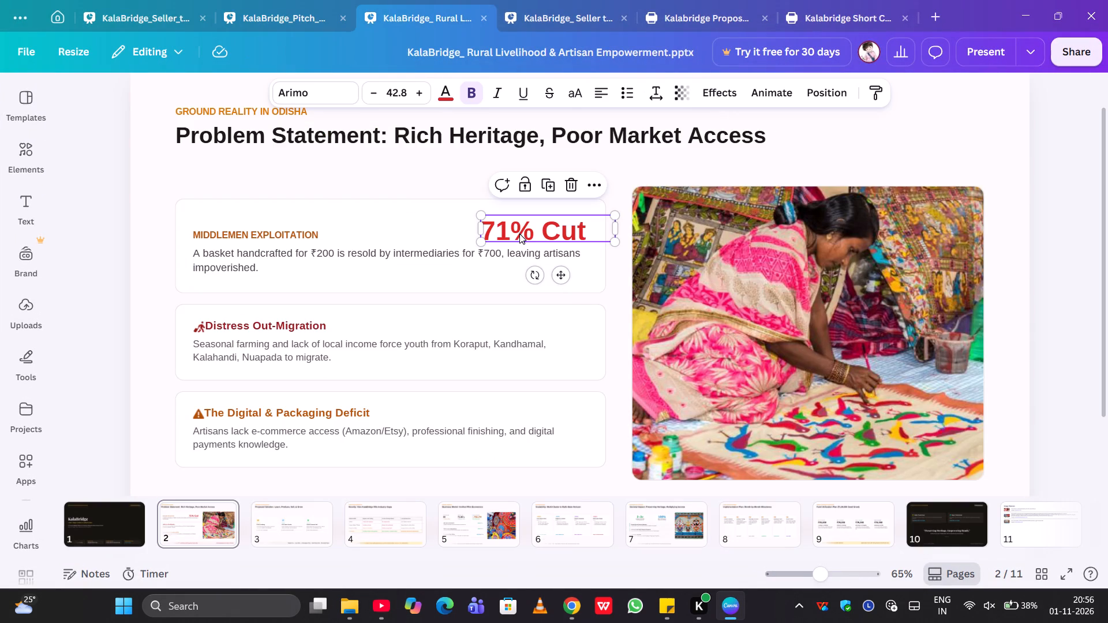
pyautogui.hotkey('ctrl', 'c')
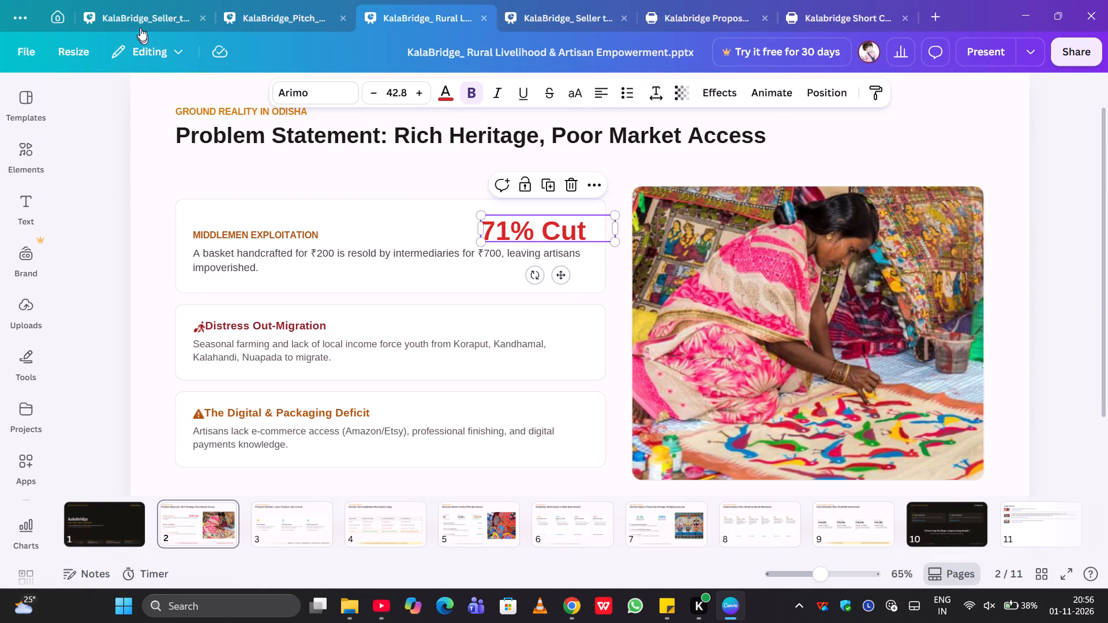
pyautogui.click(139, 20)
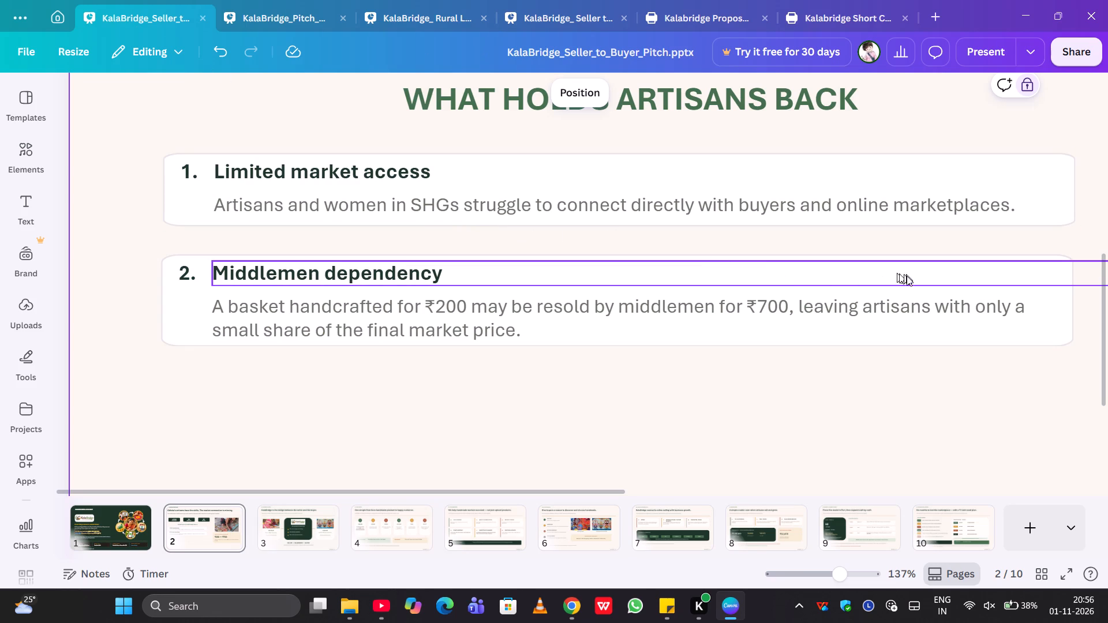
pyautogui.hotkey('ctrl', 'v')
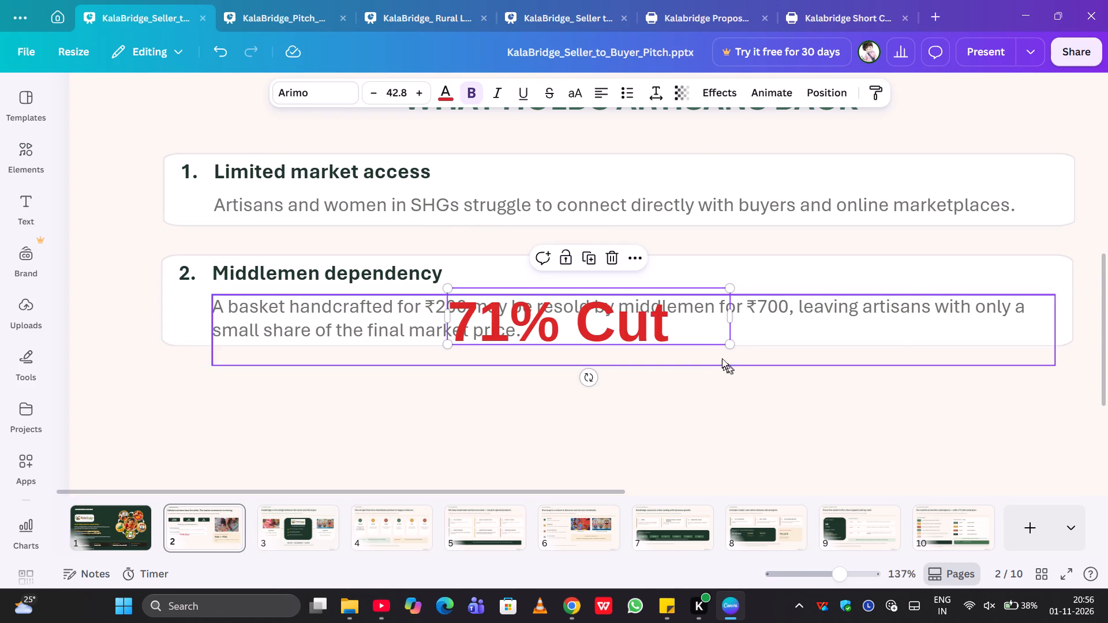
pyautogui.moveTo(727, 350); pyautogui.dragTo(548, 295)
pyautogui.moveTo(529, 299); pyautogui.dragTo(1014, 271)
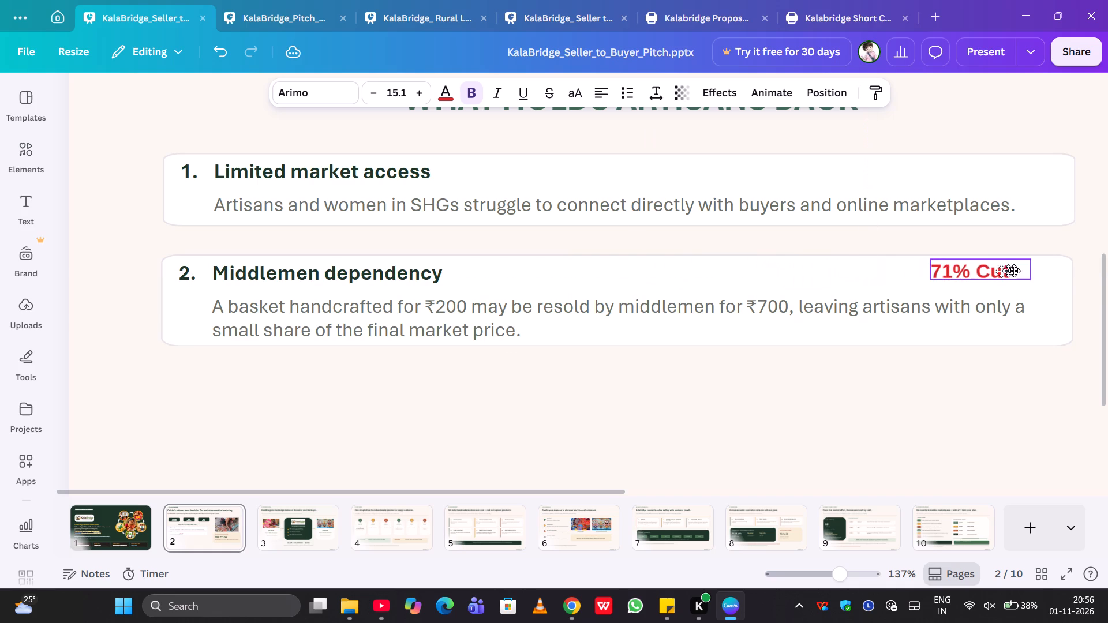
pyautogui.moveTo(1014, 271); pyautogui.dragTo(1018, 279)
pyautogui.click(798, 434)
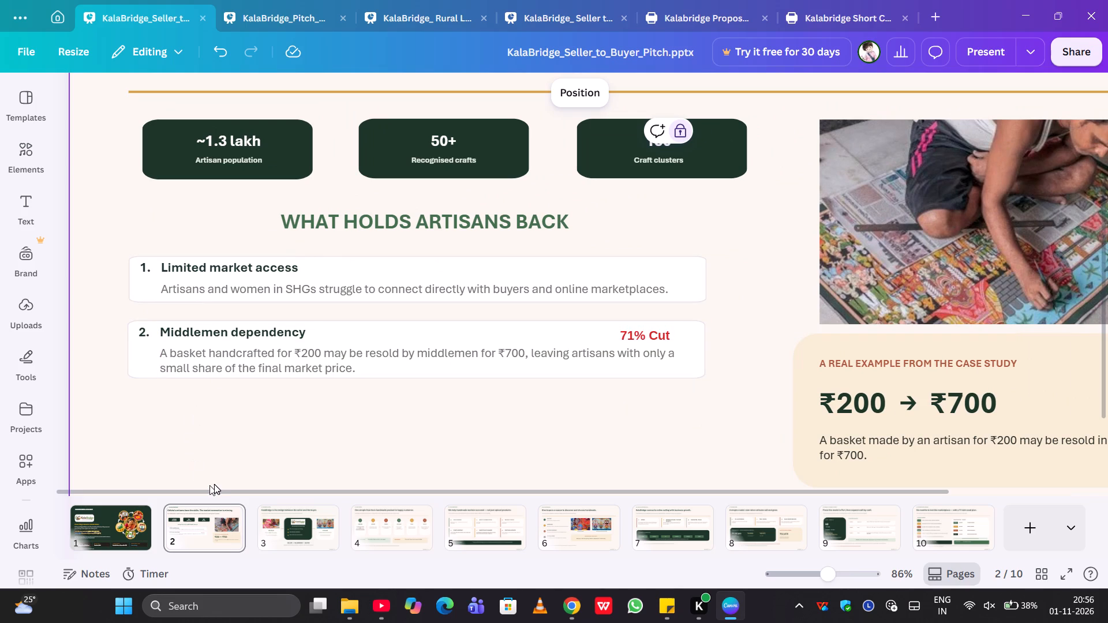
# Review the remaining barriers in the Pitch Deck and Rural Livelihood deck against the problem slide's two finished cards.
pyautogui.scroll(-2, 275, 458)
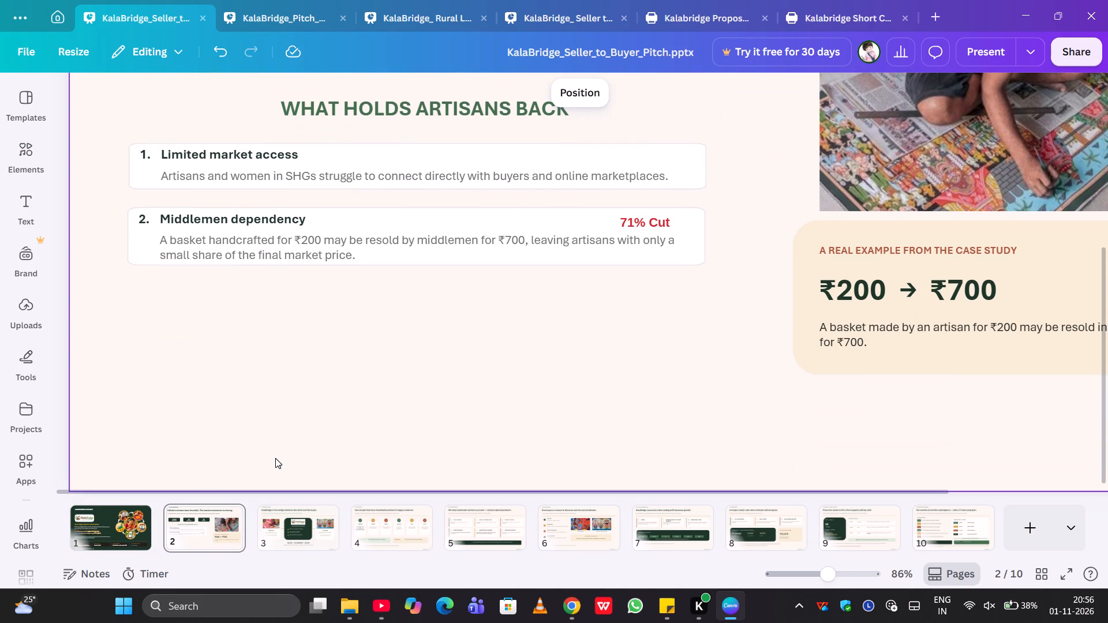
pyautogui.scroll(-2, 275, 458)
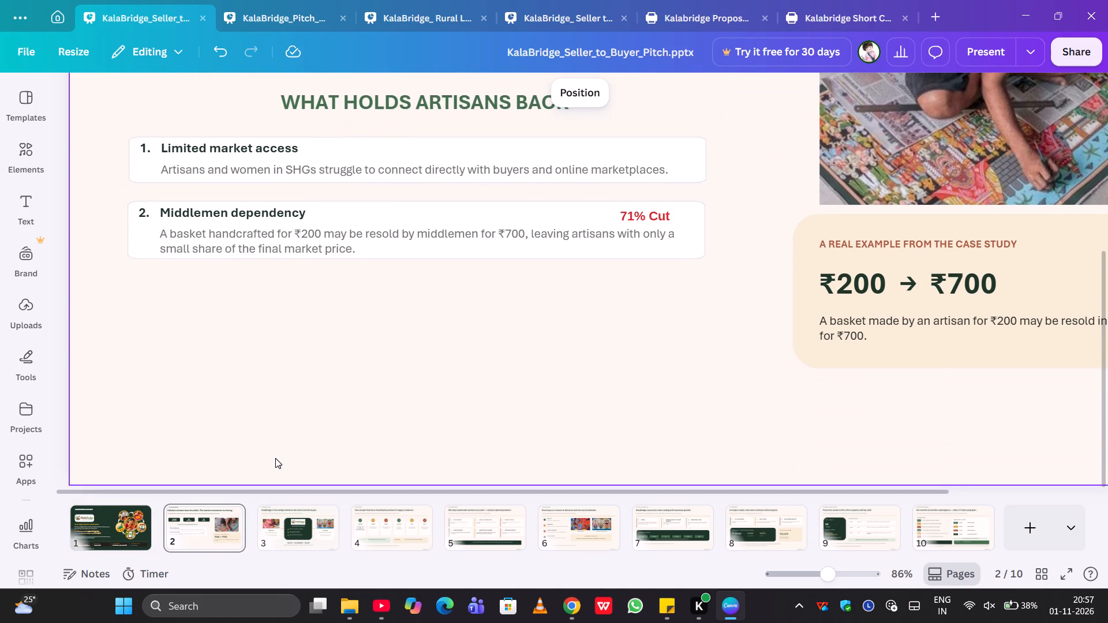
pyautogui.scroll(-1, 275, 458)
pyautogui.click(238, 17)
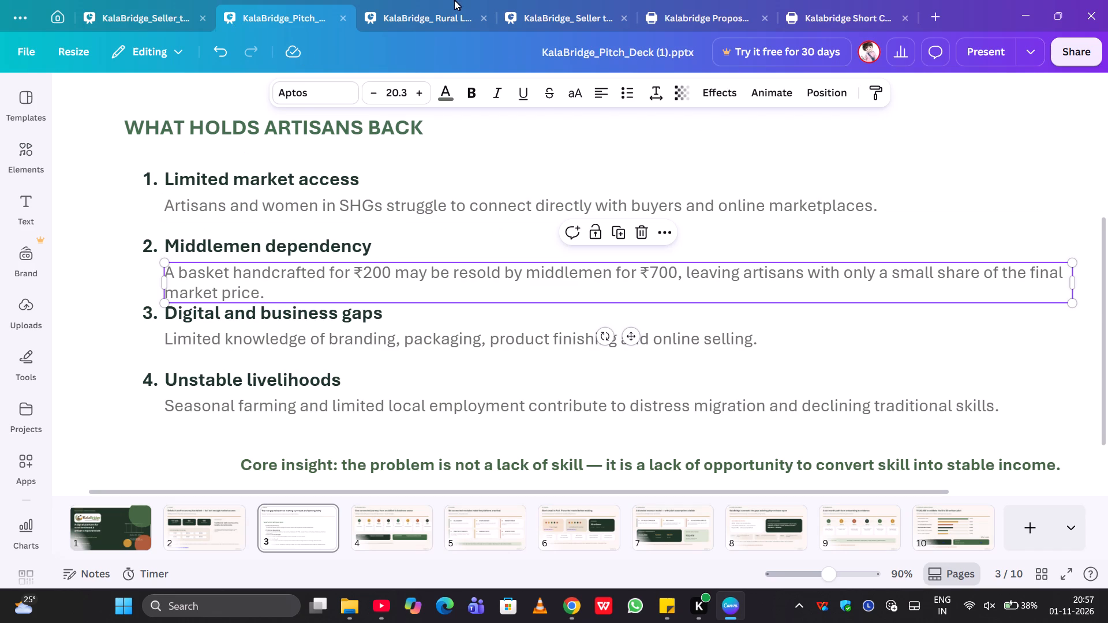
pyautogui.click(440, 16)
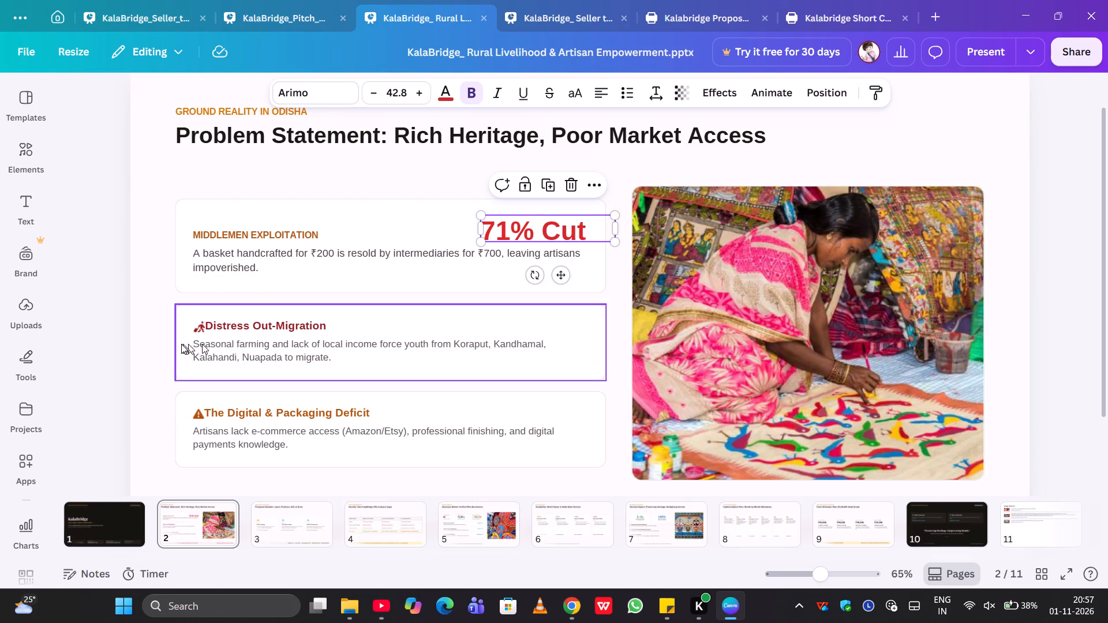
pyautogui.hscroll(1, 179, 342)
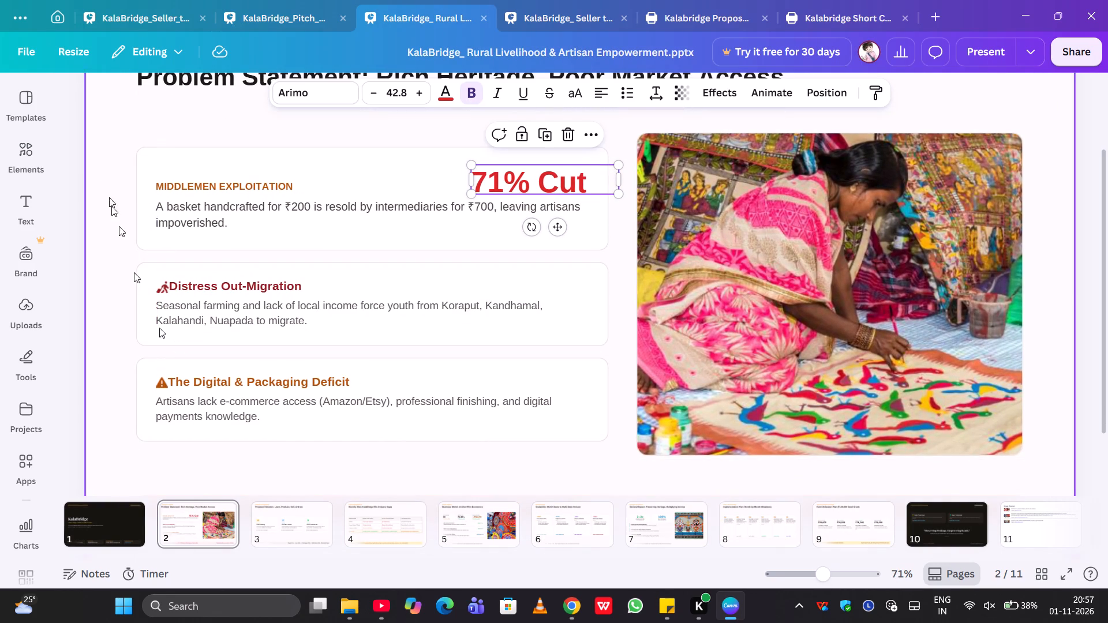
pyautogui.click(111, 11)
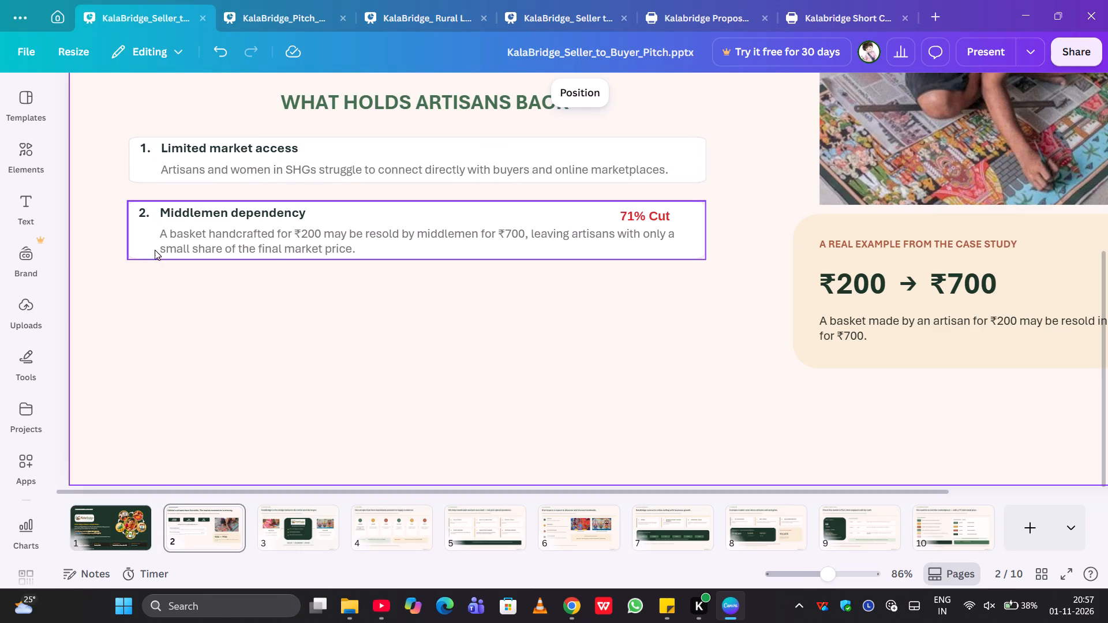
pyautogui.click(312, 13)
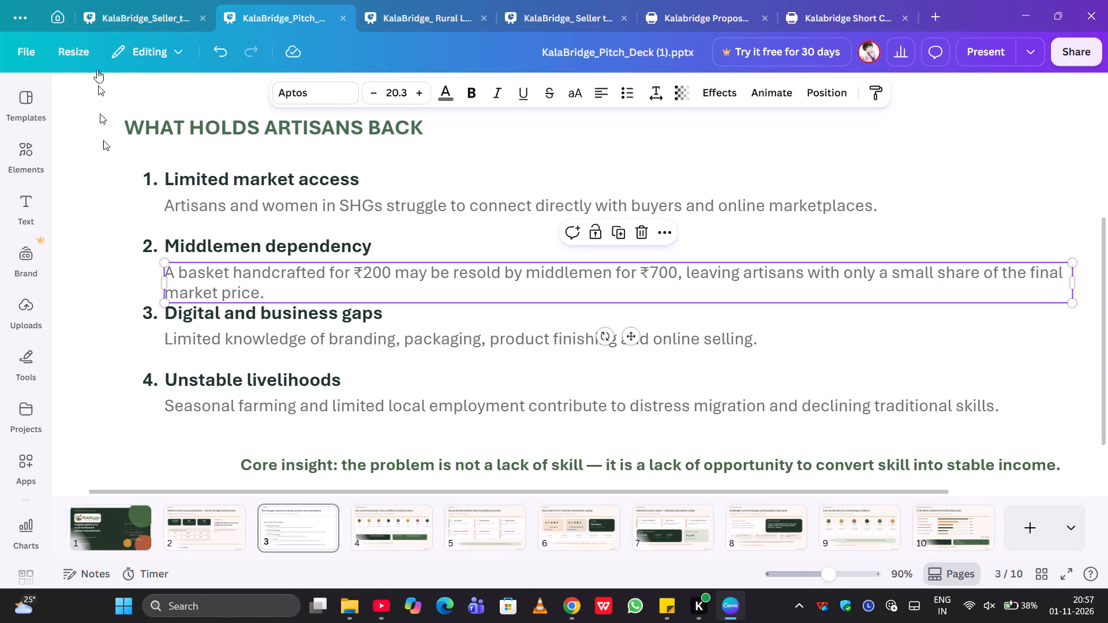
pyautogui.click(144, 18)
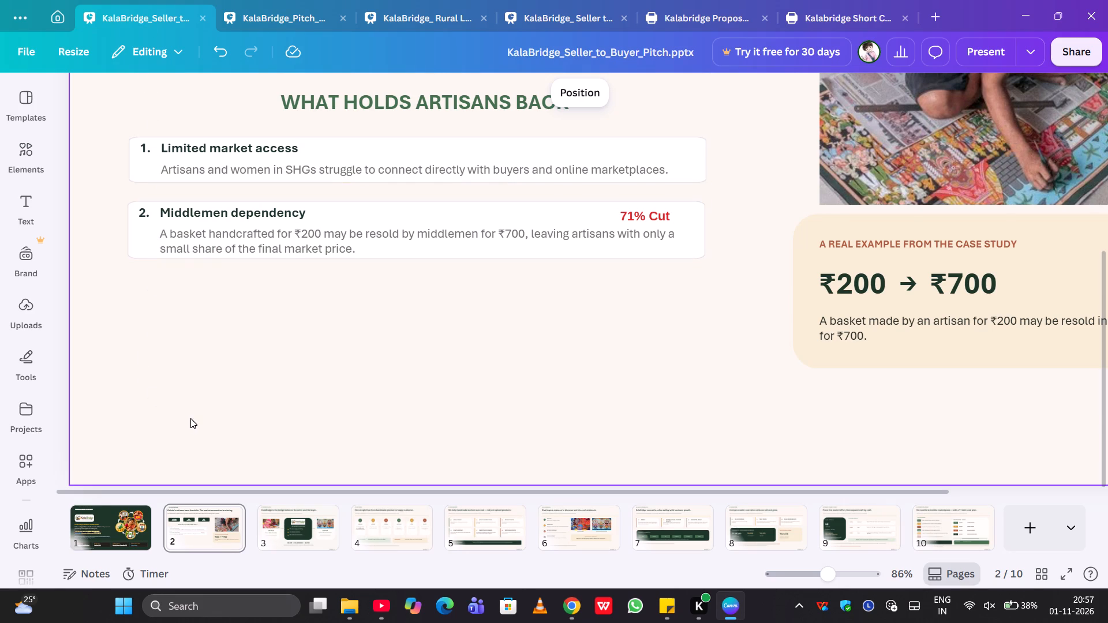
# Duplicate the complete "Limited market access" card and place the copy below the second card, aligned with the first and evenly spaced.
pyautogui.click(147, 176)
pyautogui.click(116, 115)
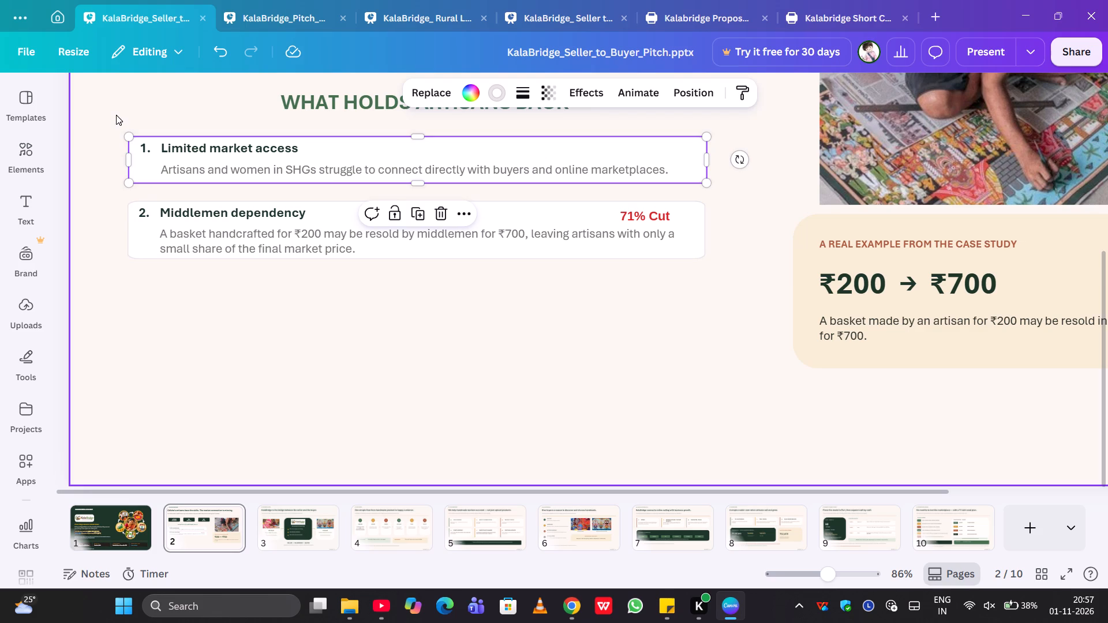
pyautogui.moveTo(116, 115); pyautogui.dragTo(300, 190)
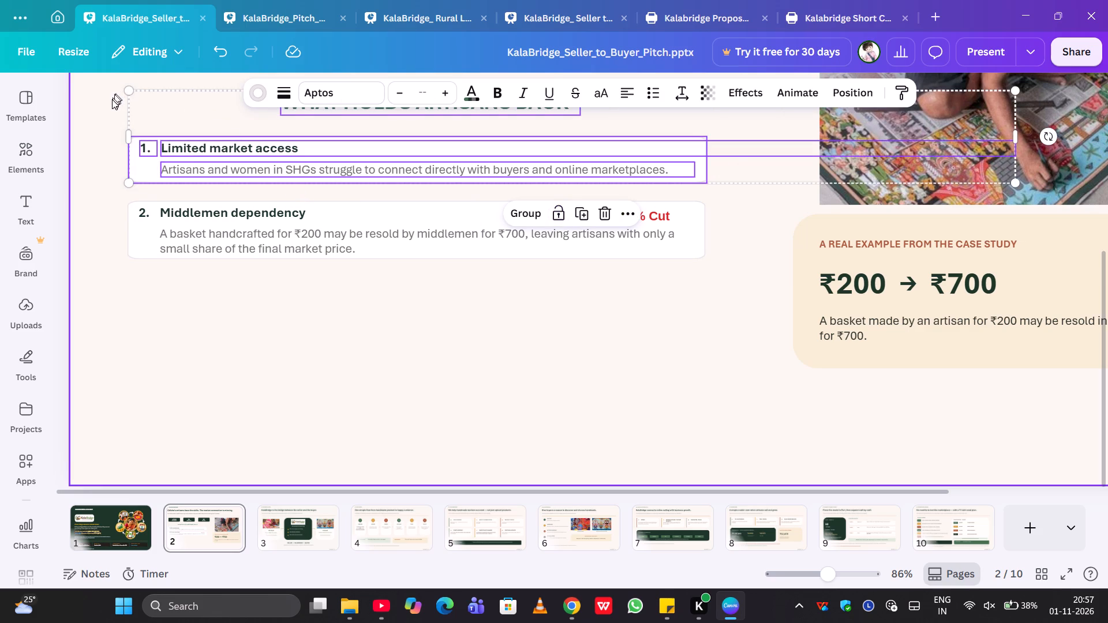
pyautogui.click(110, 104)
pyautogui.moveTo(116, 123); pyautogui.dragTo(203, 181)
pyautogui.hotkey('ctrl', 'c')
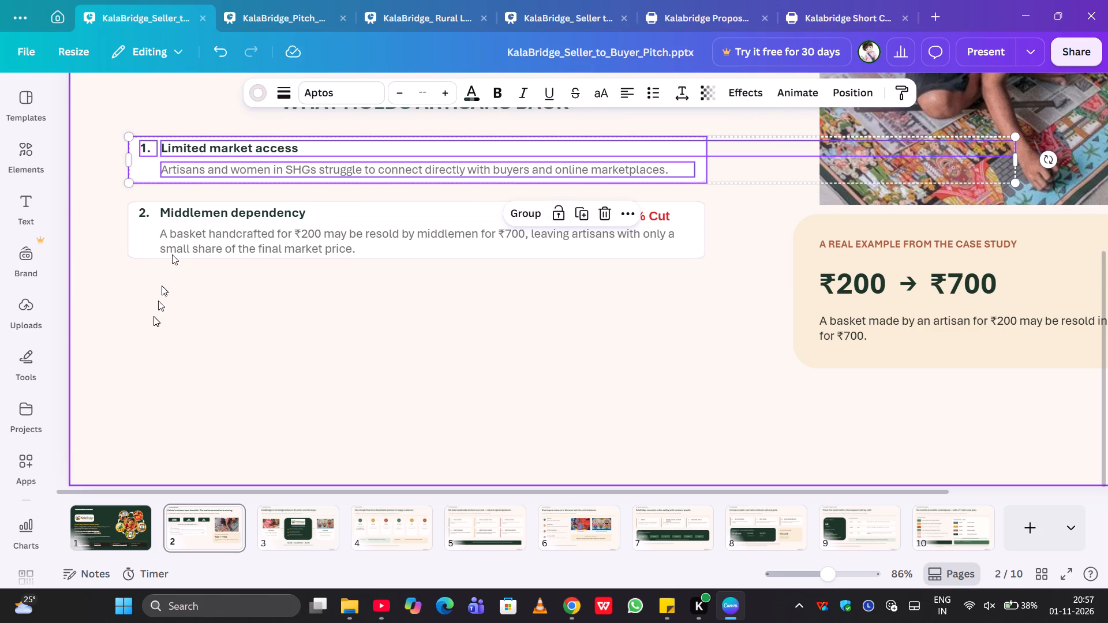
pyautogui.click(149, 350)
pyautogui.hotkey('ctrl', 'd')
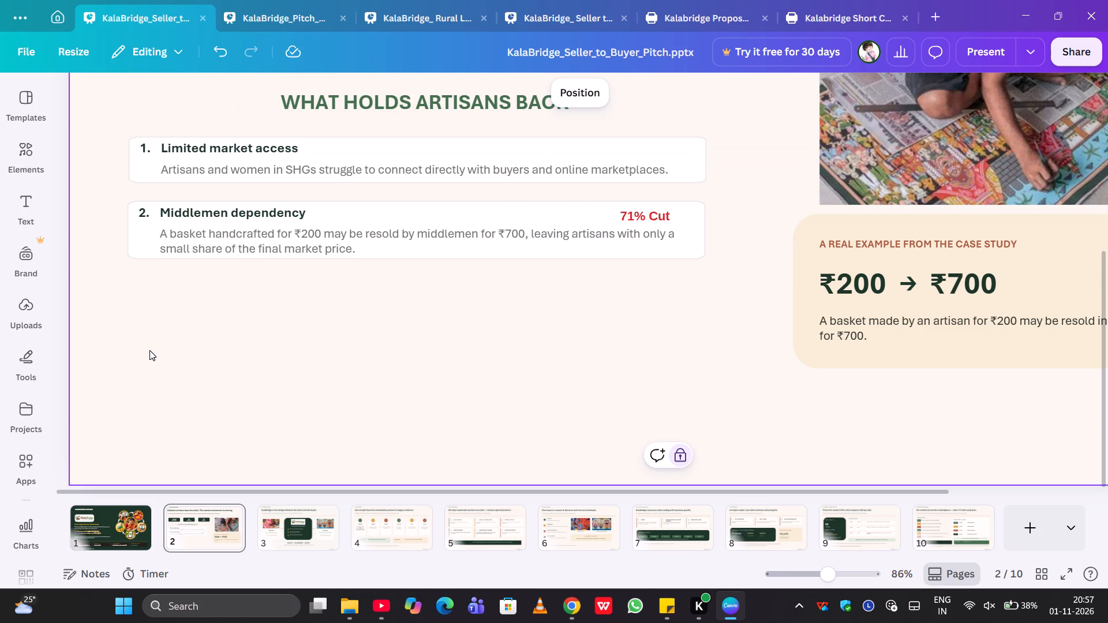
pyautogui.hotkey('ctrl', 'c')
pyautogui.hotkey('ctrl', 'v')
pyautogui.moveTo(154, 183); pyautogui.dragTo(144, 316)
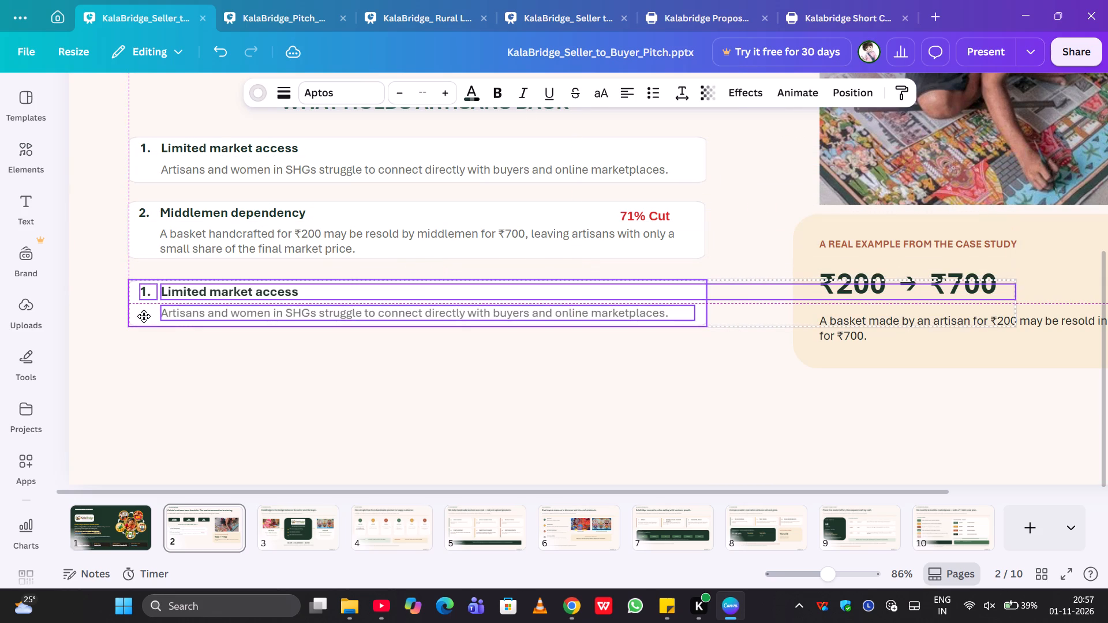
pyautogui.moveTo(144, 316); pyautogui.dragTo(144, 316)
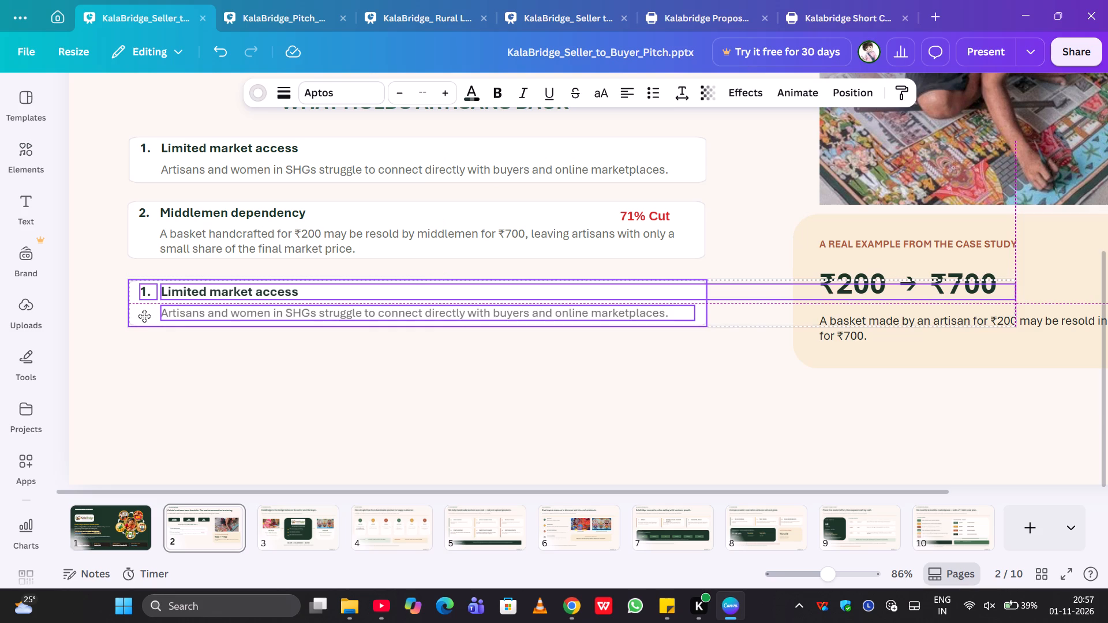
pyautogui.moveTo(144, 316); pyautogui.dragTo(144, 314)
pyautogui.click(212, 393)
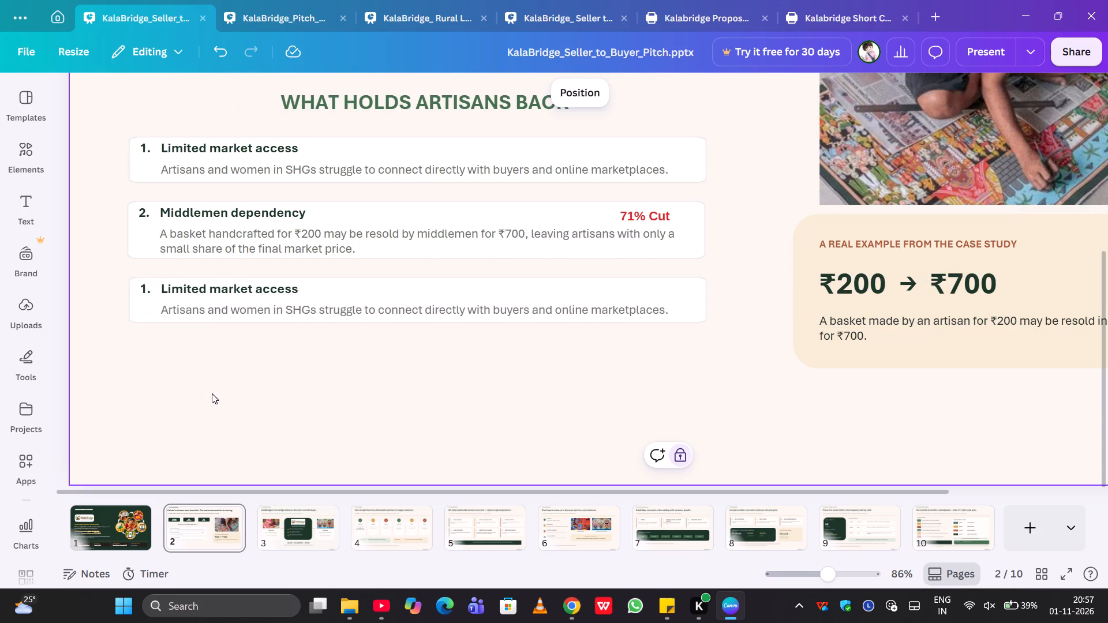
# Change the number on the copied card below "Middlemen dependency" to 3.
pyautogui.click(149, 289)
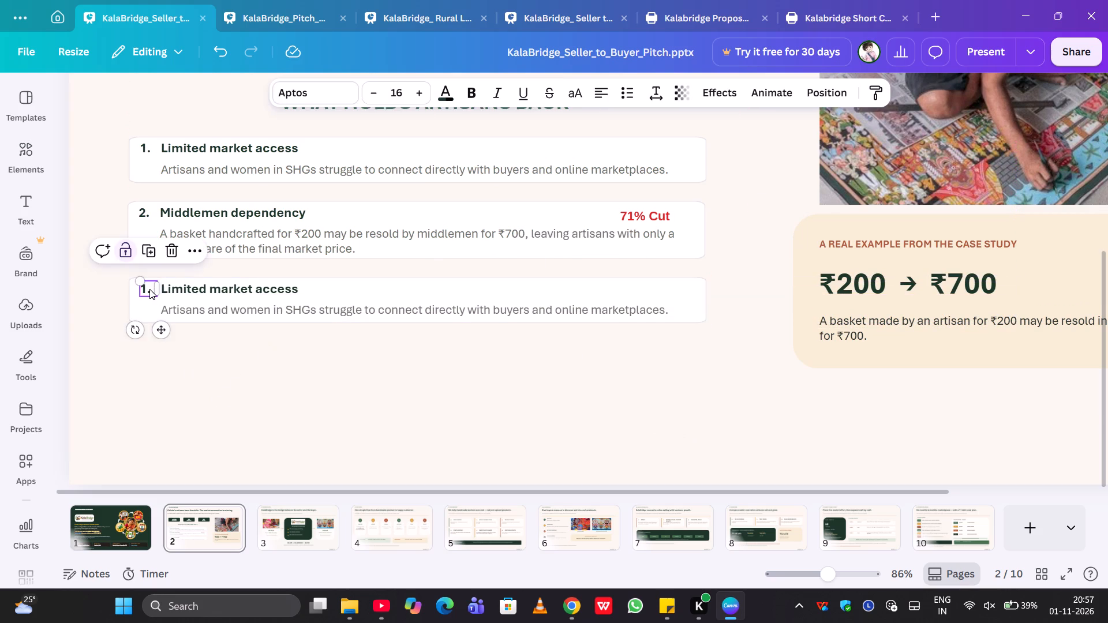
pyautogui.click(140, 291)
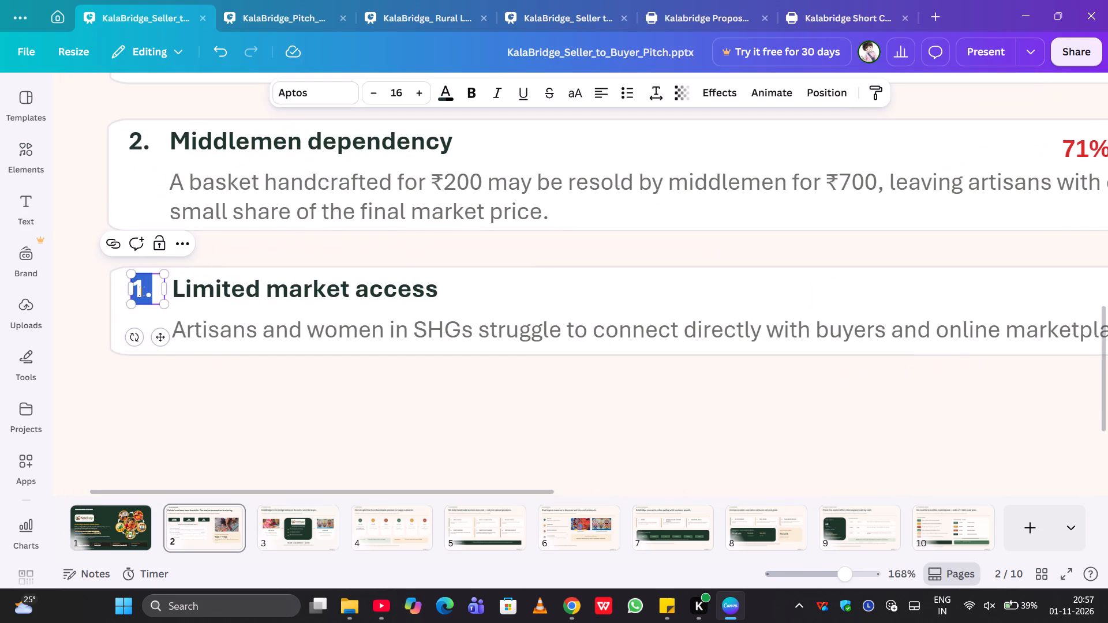
pyautogui.click(143, 291)
pyautogui.press('BackSpace')
pyautogui.press('3')
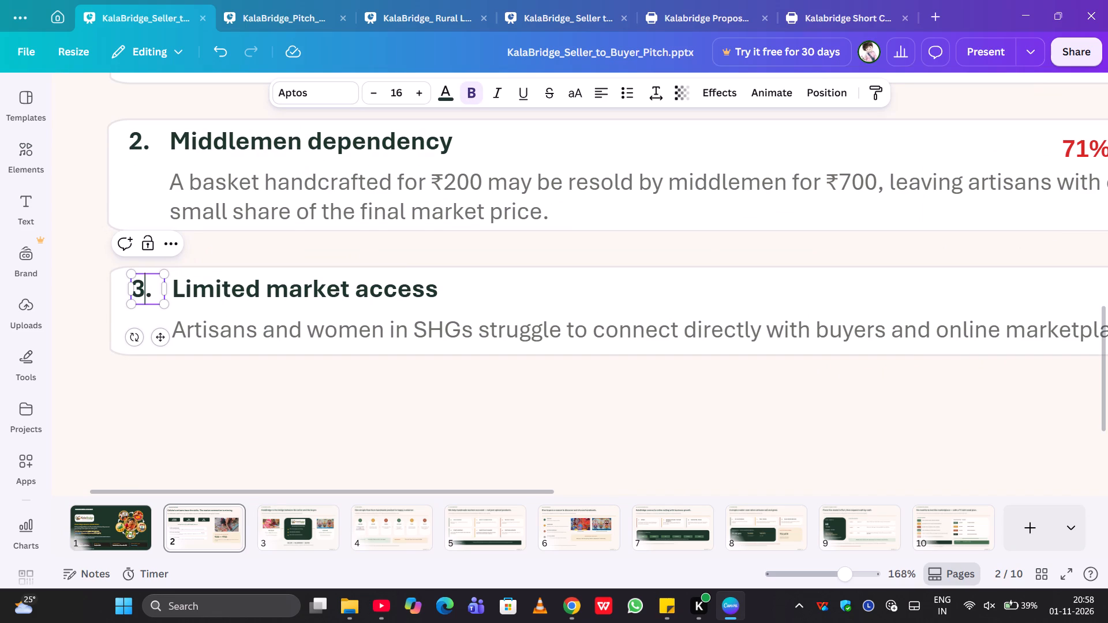
pyautogui.click(346, 418)
# Replace the third card's title with "Digital and business gaps", copied from the Pitch Deck's barrier list.
pyautogui.click(296, 19)
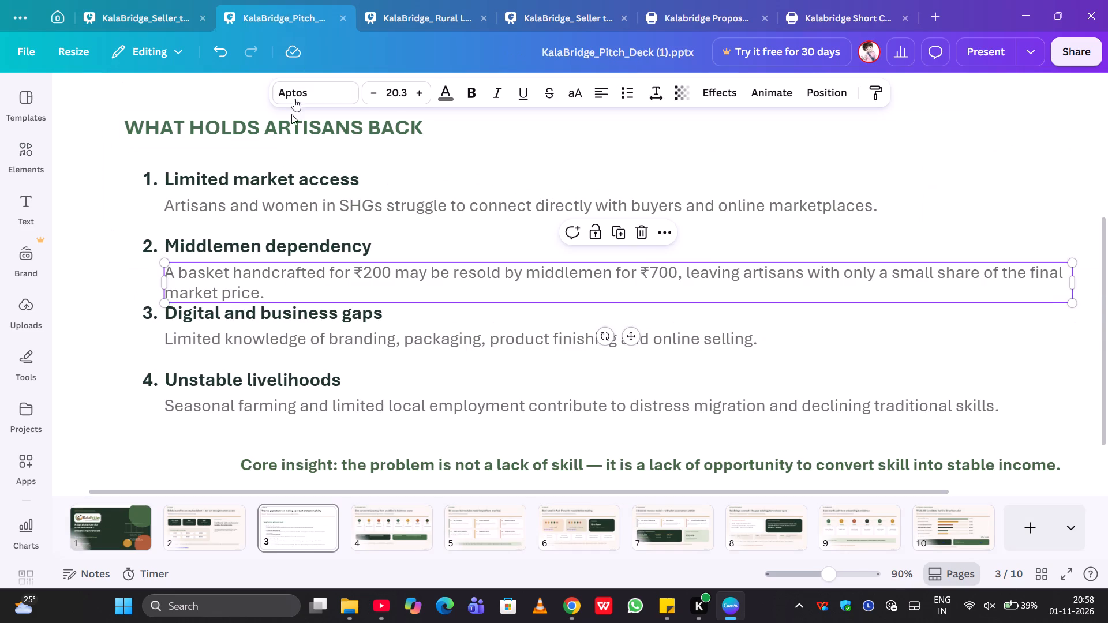
pyautogui.click(277, 305)
pyautogui.click(277, 305)
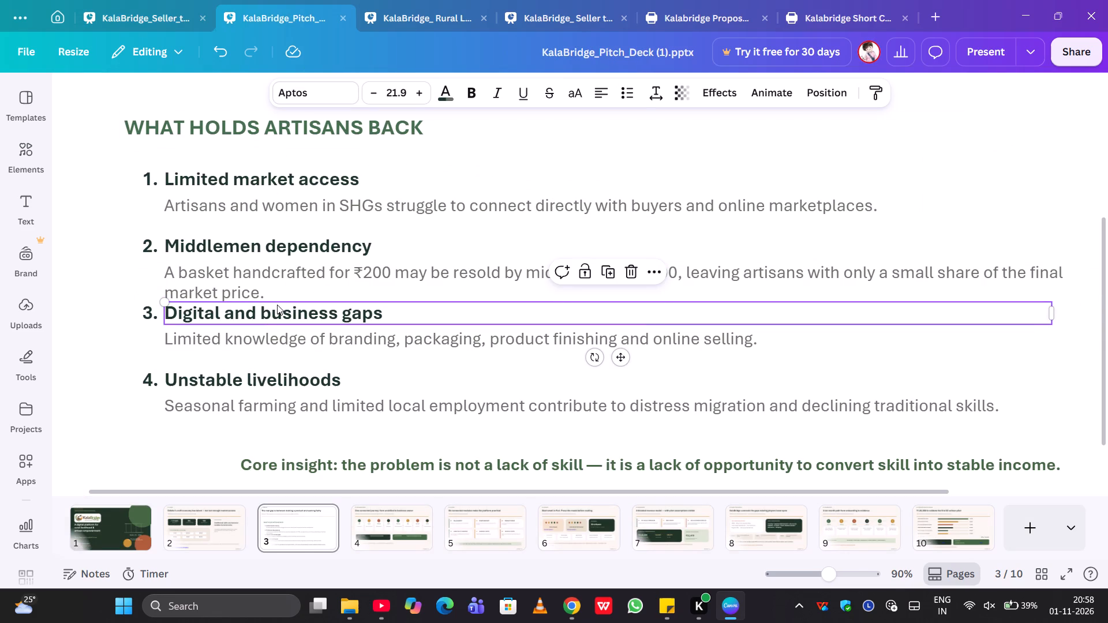
pyautogui.hotkey('ctrl', 'c')
pyautogui.click(170, 13)
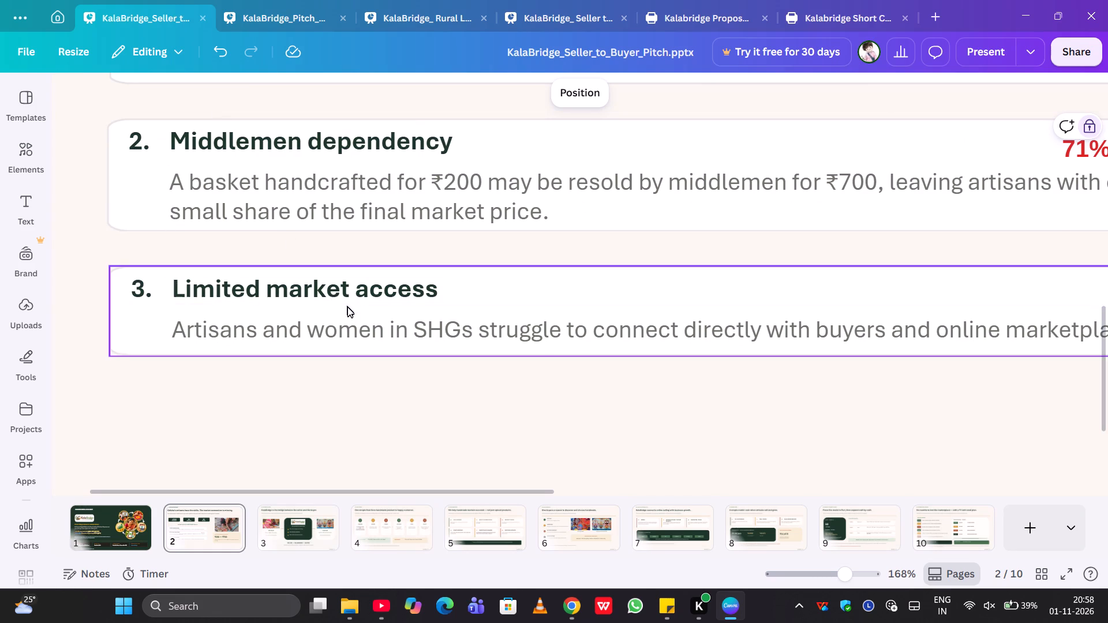
pyautogui.doubleClick(347, 289)
pyautogui.hotkey('ctrl', 'v')
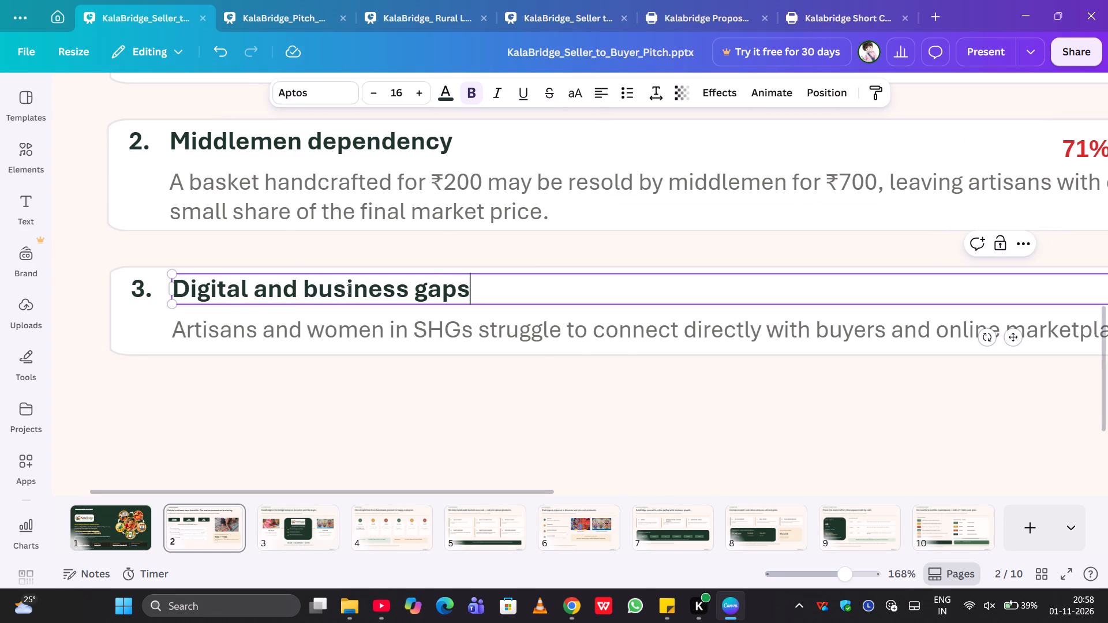
# Replace the third card's description with "Limited knowledge of branding, packaging, product finishing and online selling.", copied from the Pitch Deck.
pyautogui.click(392, 328)
pyautogui.click(303, 14)
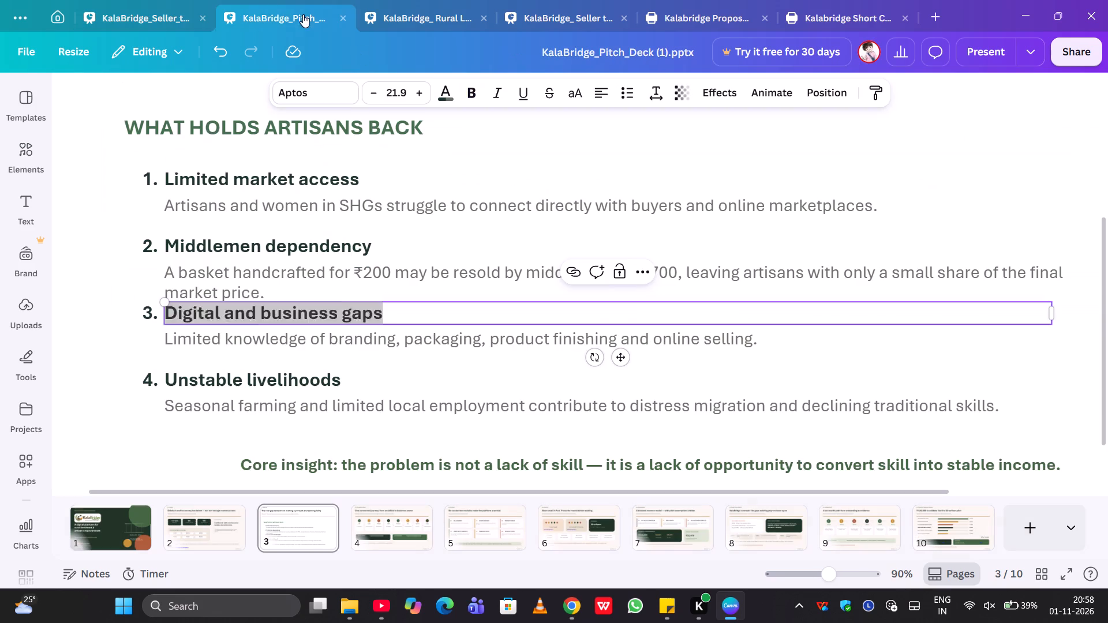
pyautogui.click(362, 344)
pyautogui.click(362, 344)
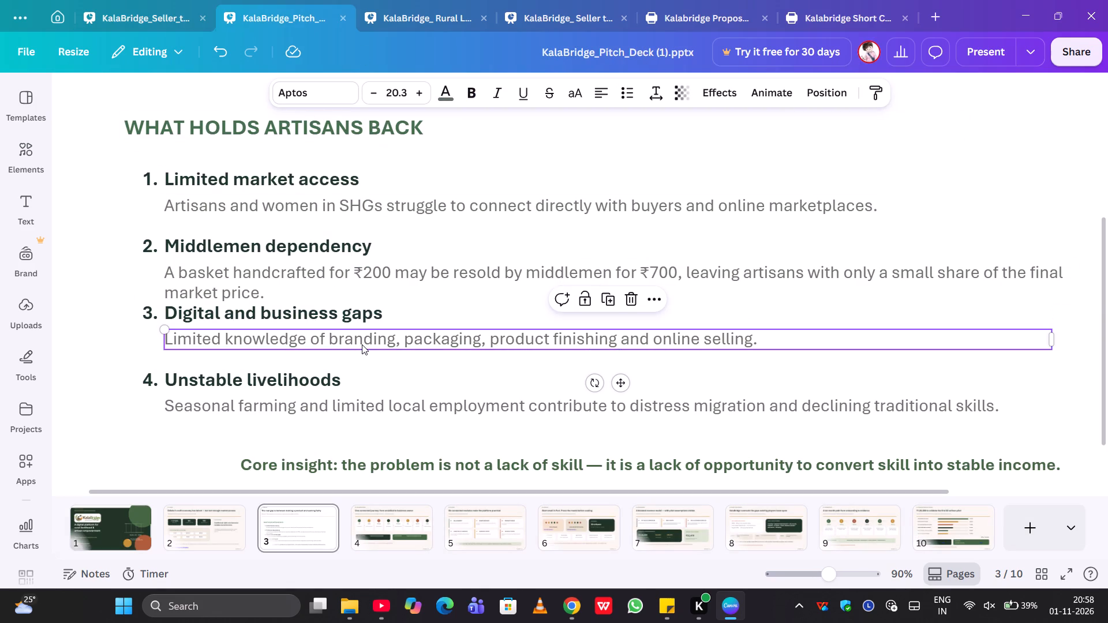
pyautogui.hotkey('ctrl', 'c')
pyautogui.click(171, 13)
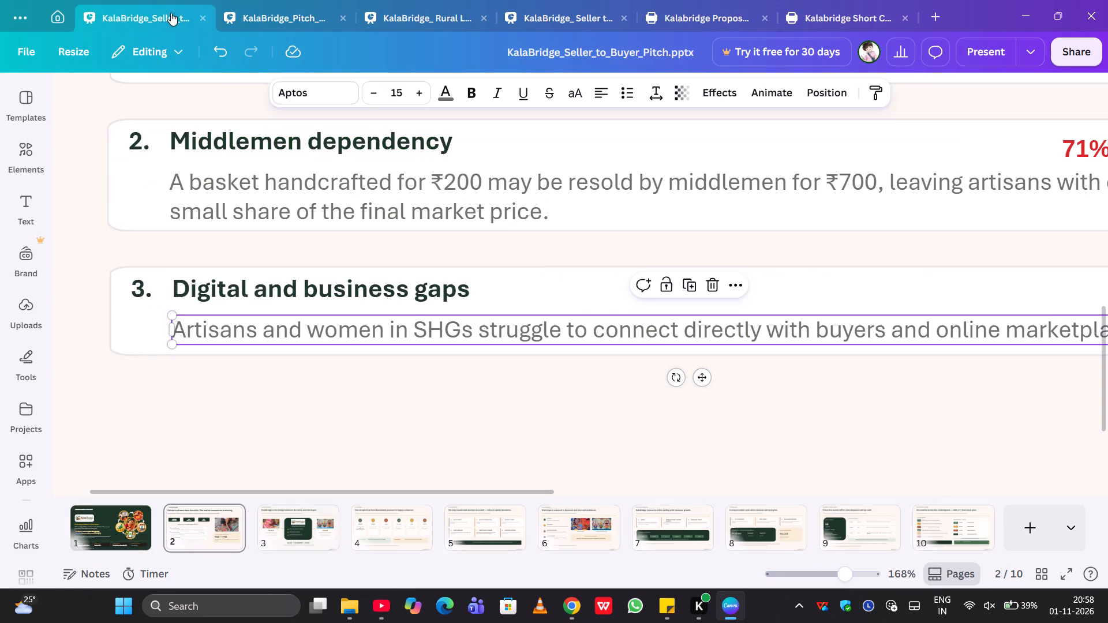
pyautogui.click(362, 324)
pyautogui.hotkey('ctrl', 'v')
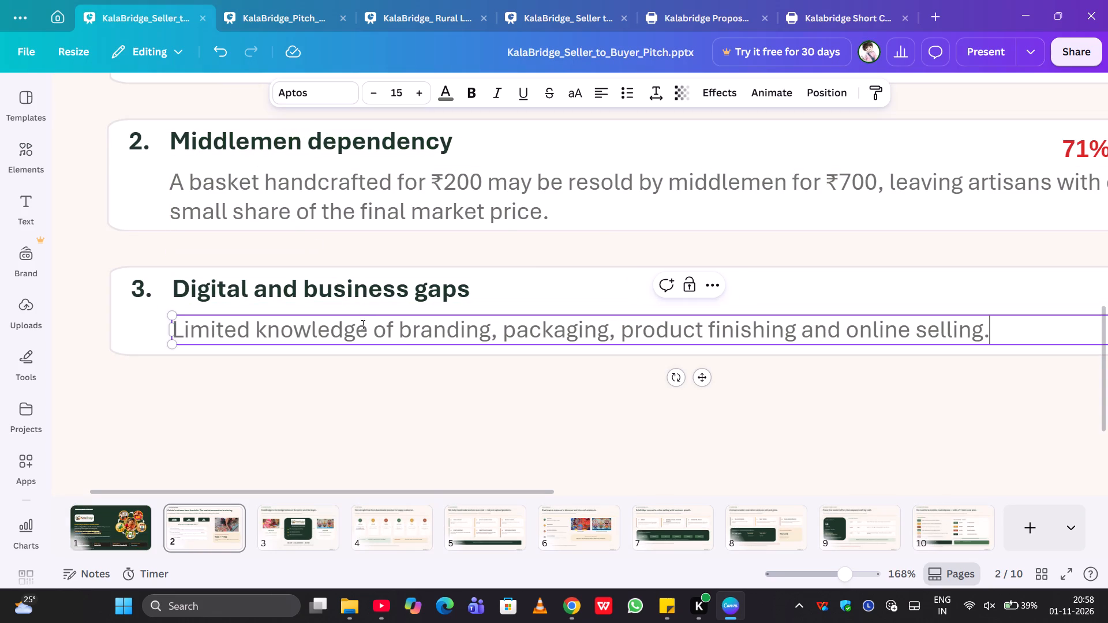
pyautogui.click(491, 419)
# Copy the warning triangle from the Rural Livelihood deck's "The Digital & Packaging Deficit" card into the third card's upper-right corner.
pyautogui.hscroll(-1, 491, 419)
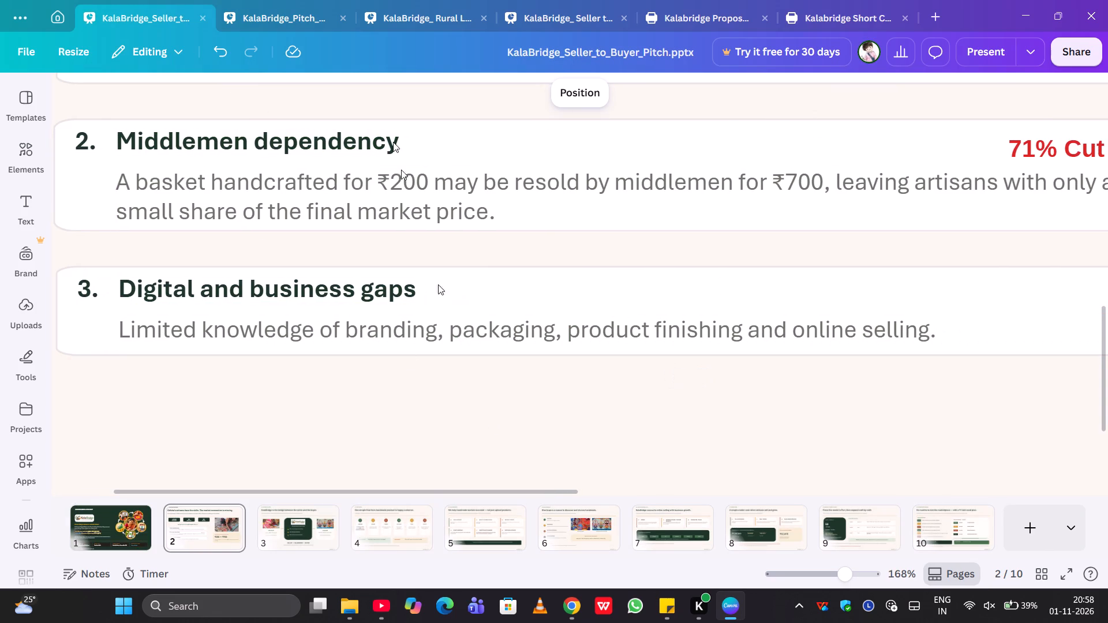
pyautogui.click(410, 21)
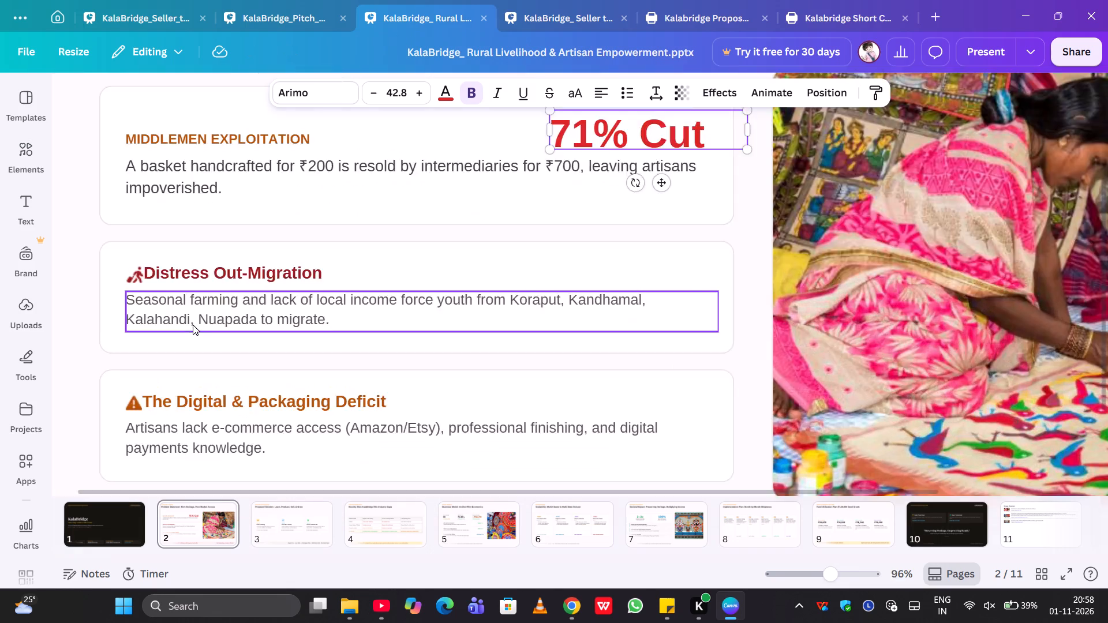
pyautogui.hscroll(2, 193, 325)
pyautogui.scroll(-2, 193, 325)
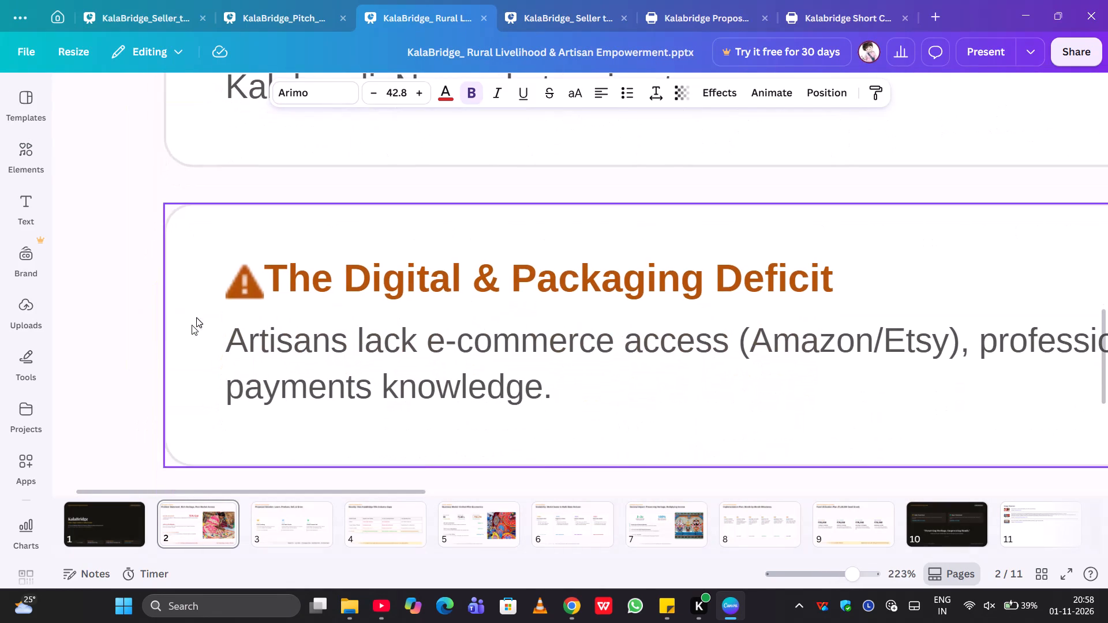
pyautogui.click(235, 289)
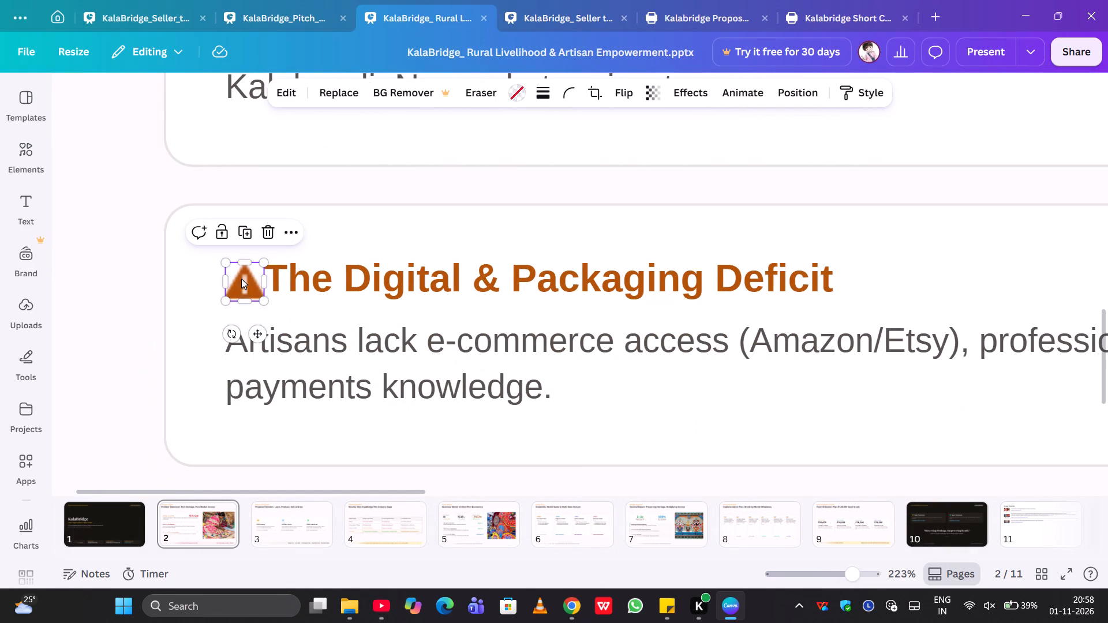
pyautogui.hotkey('ctrl', 'c')
pyautogui.click(139, 16)
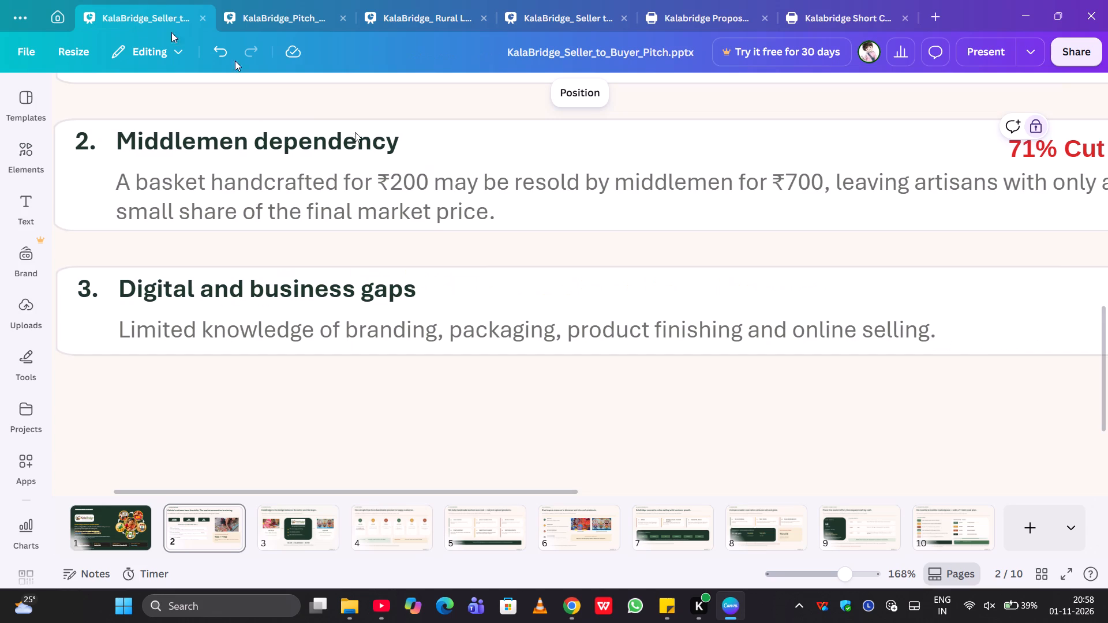
pyautogui.hscroll(-4, 618, 271)
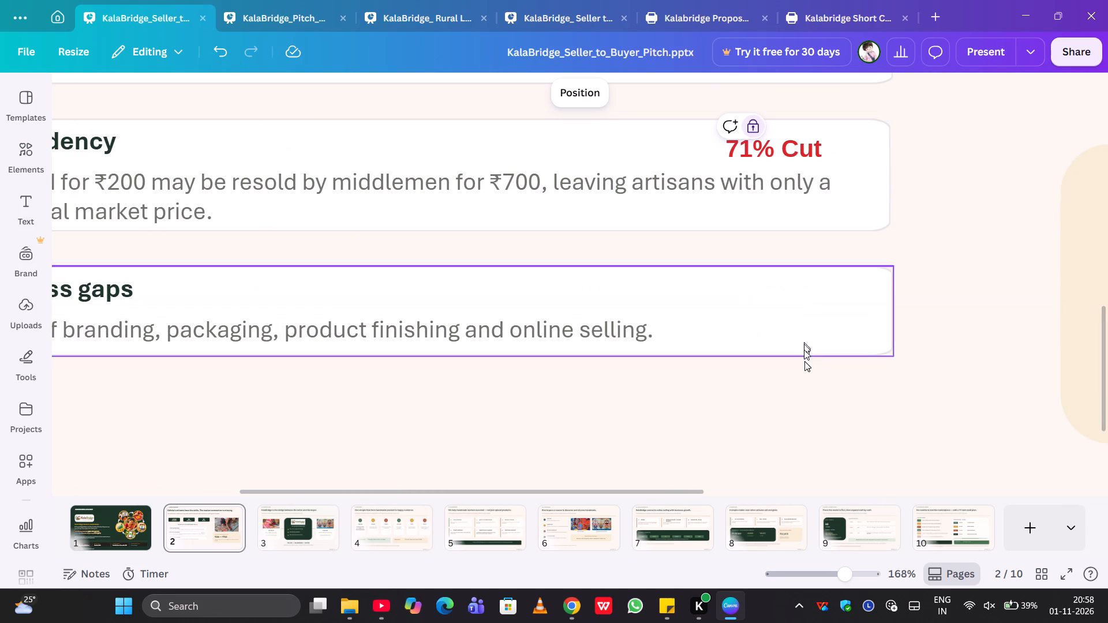
pyautogui.hotkey('ctrl', 'v')
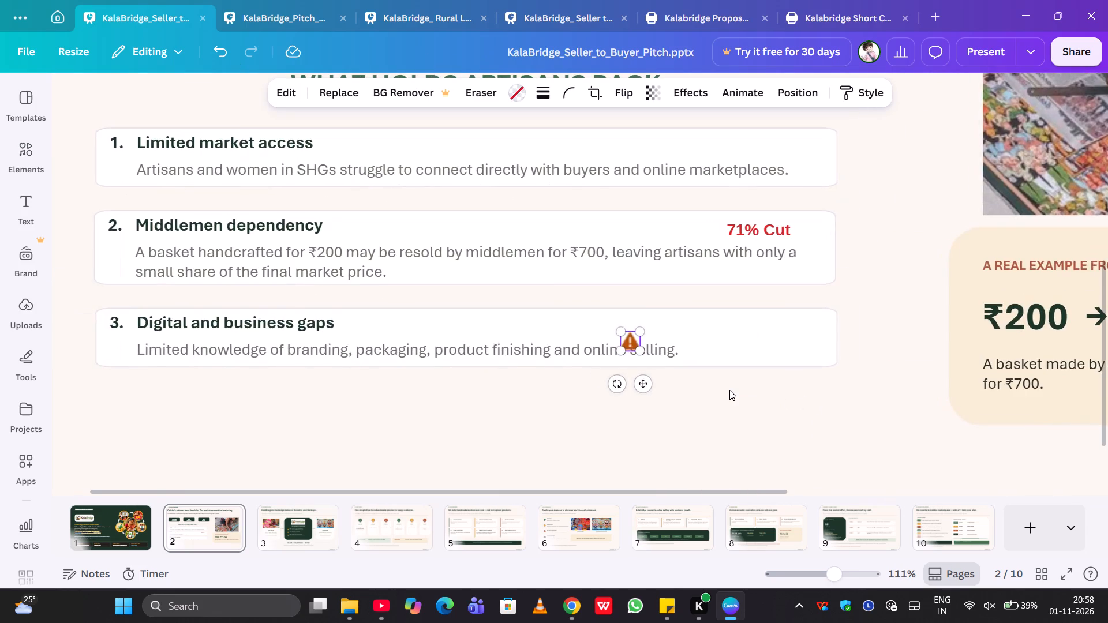
pyautogui.moveTo(559, 306); pyautogui.dragTo(832, 278)
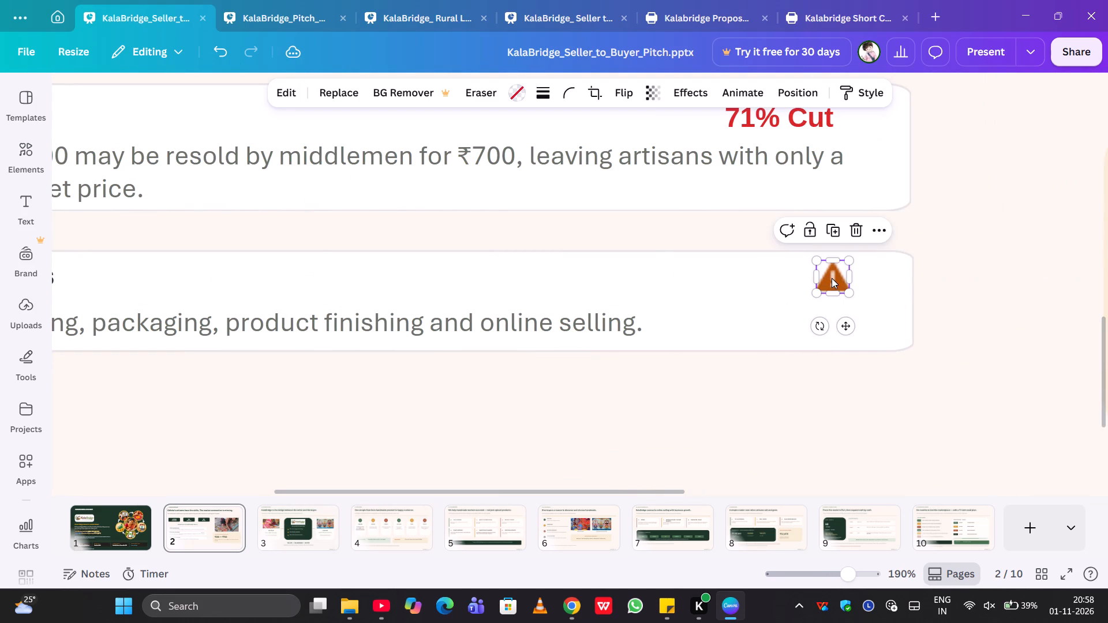
# Enlarge the warning triangle slightly within the "Digital and business gaps" card.
pyautogui.moveTo(817, 290); pyautogui.dragTo(807, 306)
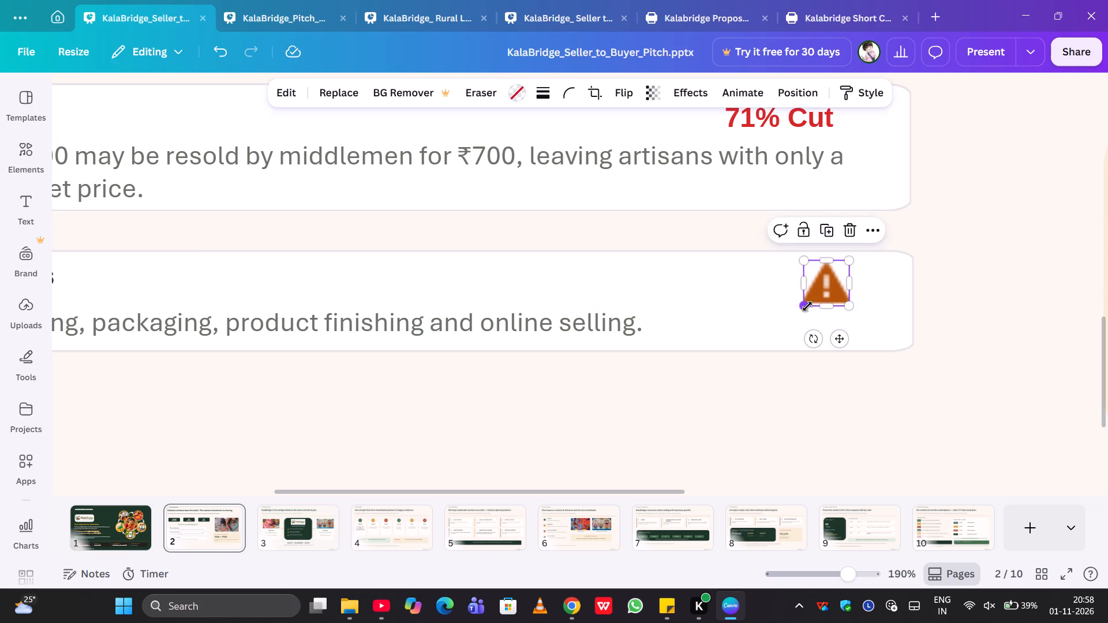
pyautogui.click(1107, 282)
pyautogui.click(999, 373)
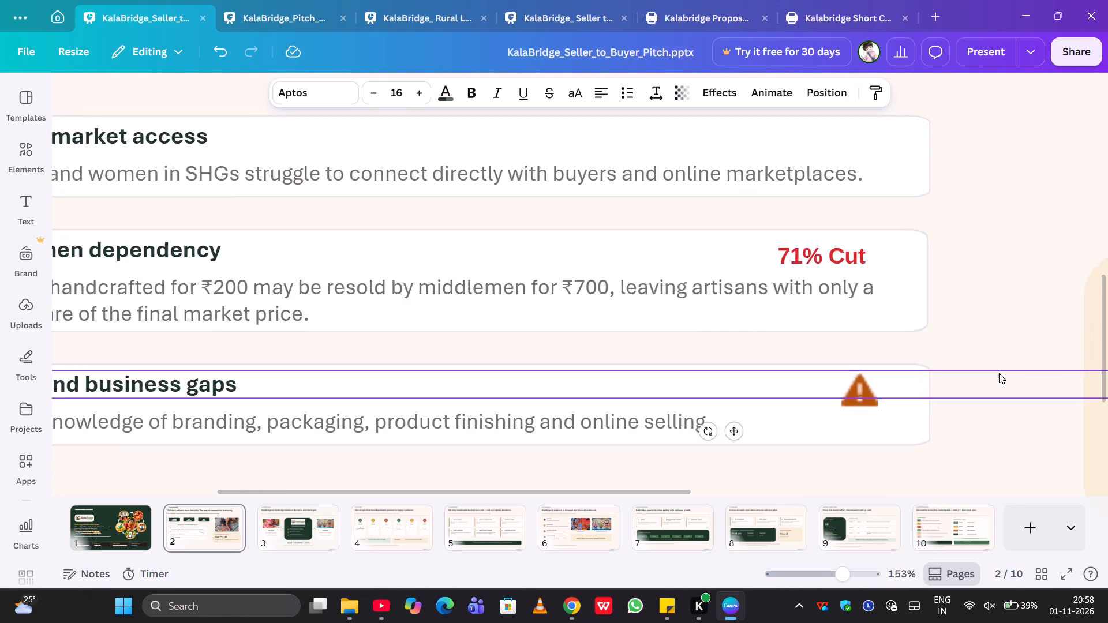
# Reposition the warning triangle on the third card so it sits roughly centred beneath "71% Cut".
pyautogui.click(693, 459)
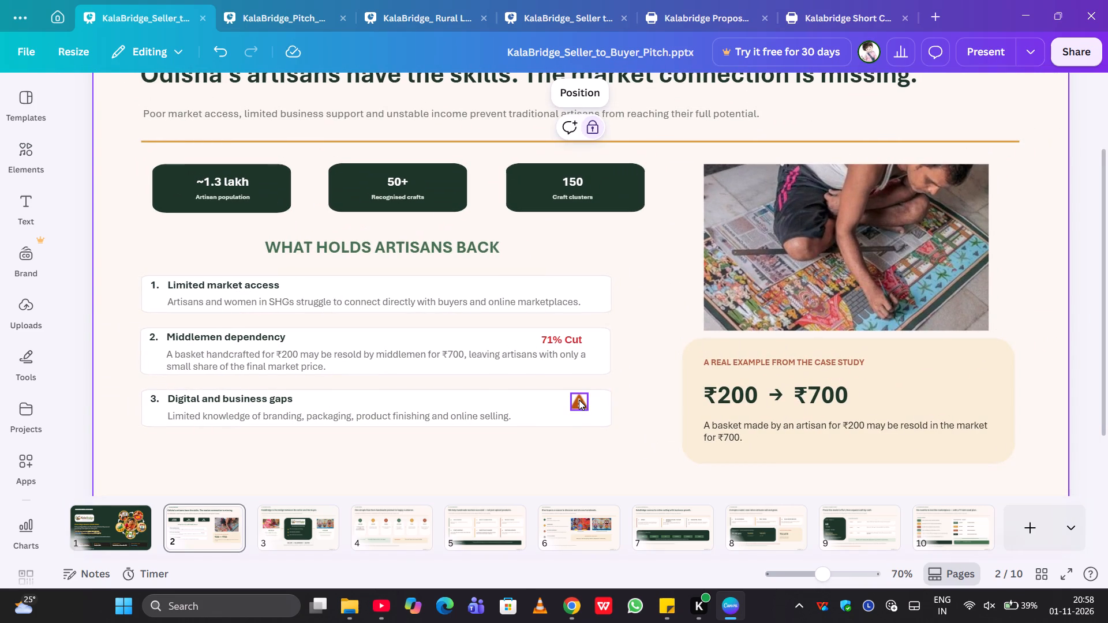
pyautogui.moveTo(579, 400); pyautogui.dragTo(529, 398)
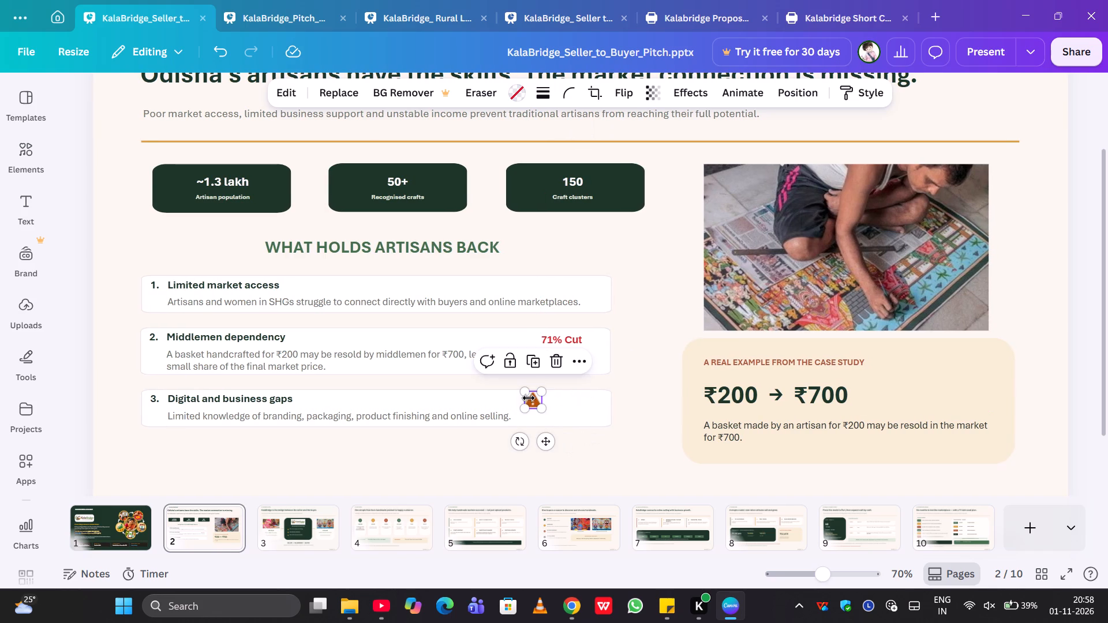
pyautogui.click(622, 456)
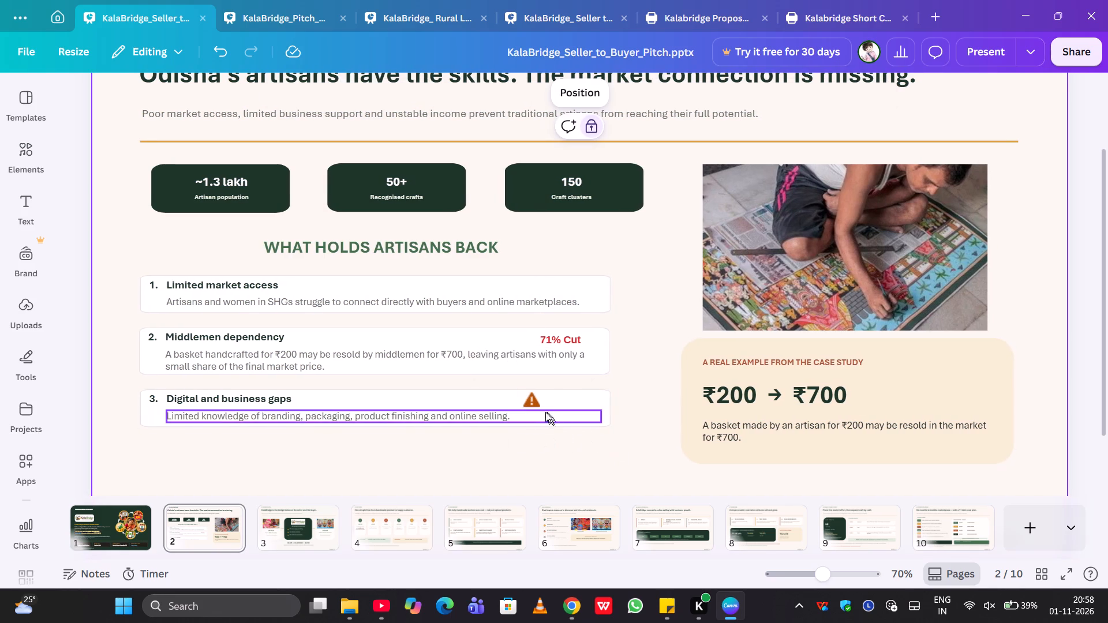
pyautogui.moveTo(534, 406); pyautogui.dragTo(568, 406)
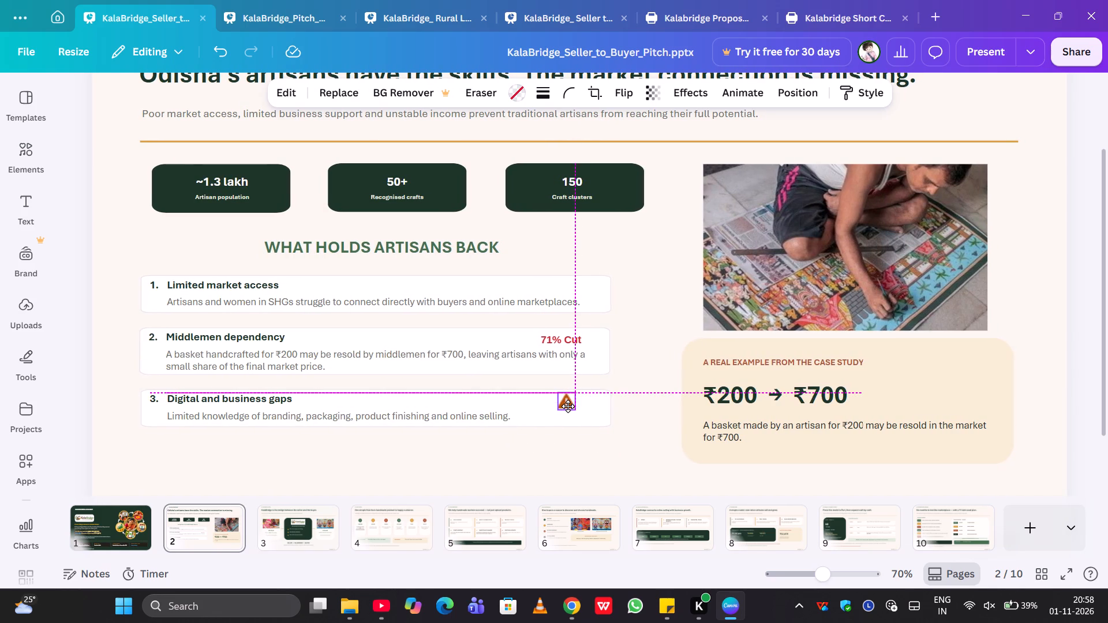
pyautogui.moveTo(568, 406); pyautogui.dragTo(567, 408)
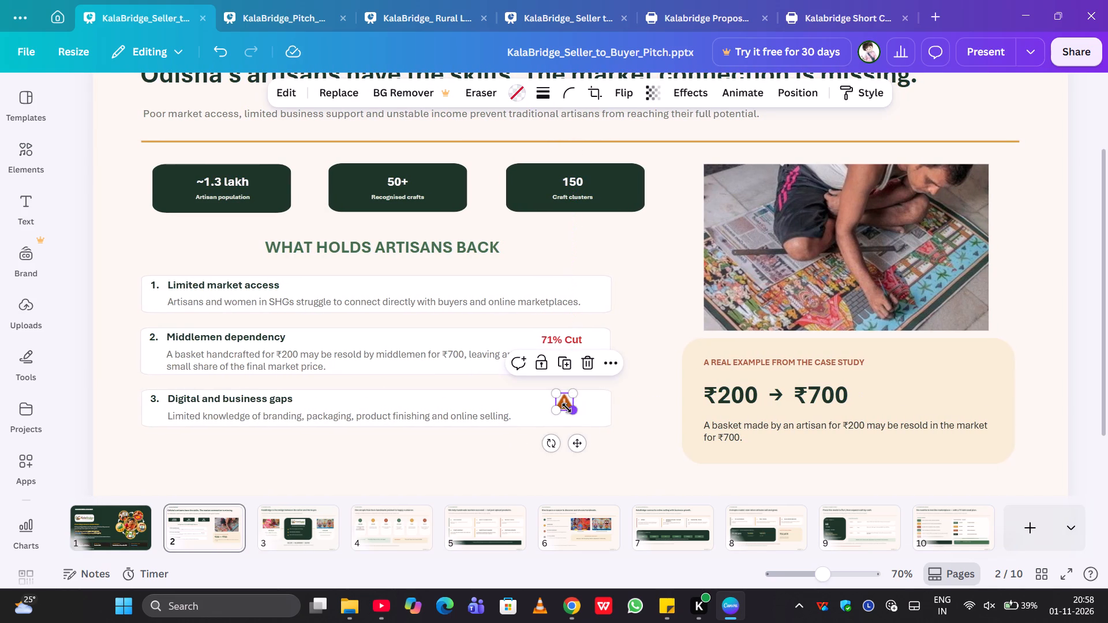
pyautogui.click(661, 451)
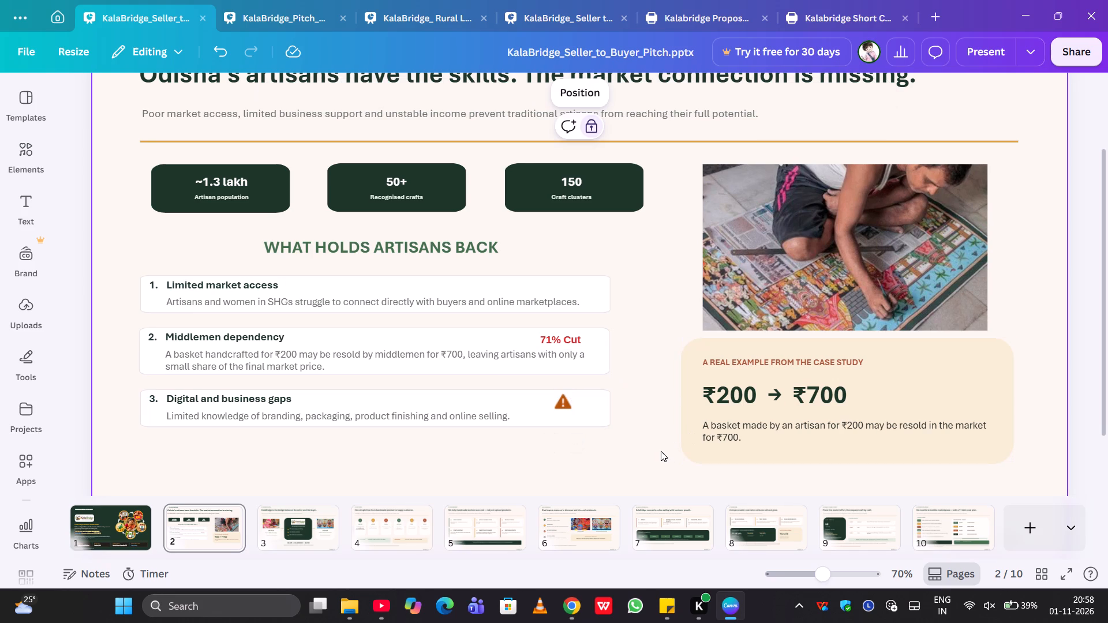
pyautogui.scroll(-1, 661, 451)
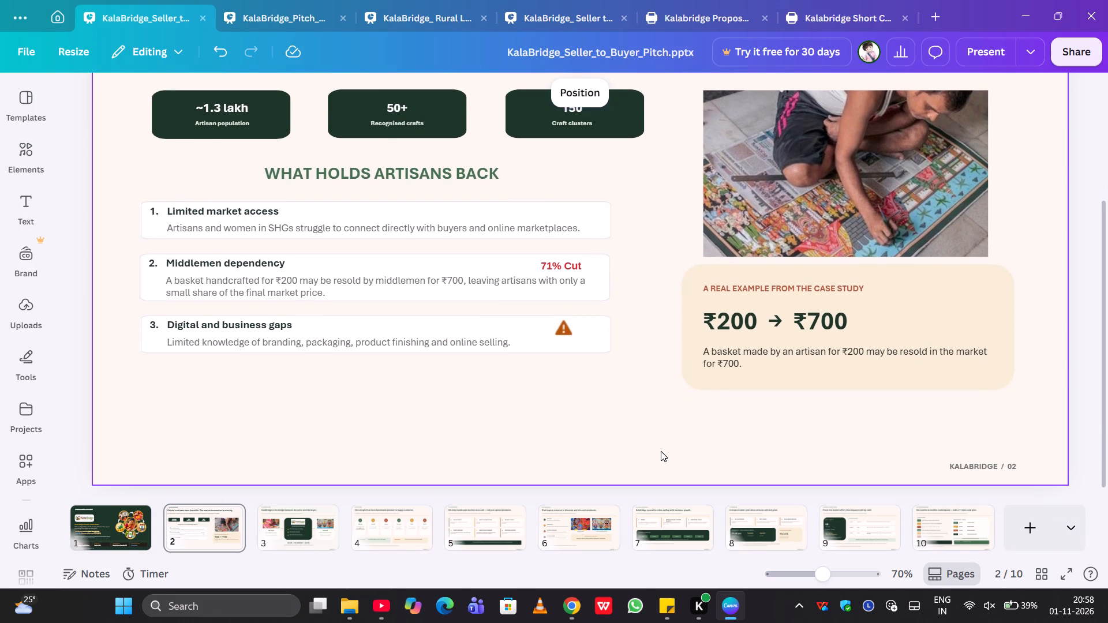
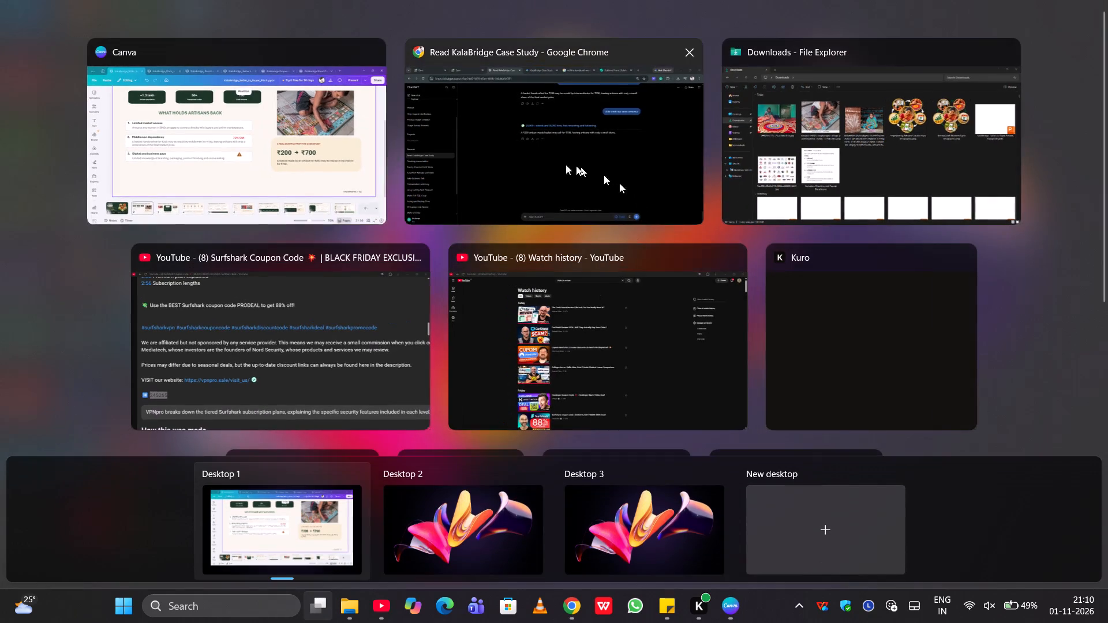
# In Canva, compare the artisan-problem points in the KalaBridge pitch deck with those in the Rural Livelihood & Artisan Empowerment deck.
pyautogui.click(280, 204)
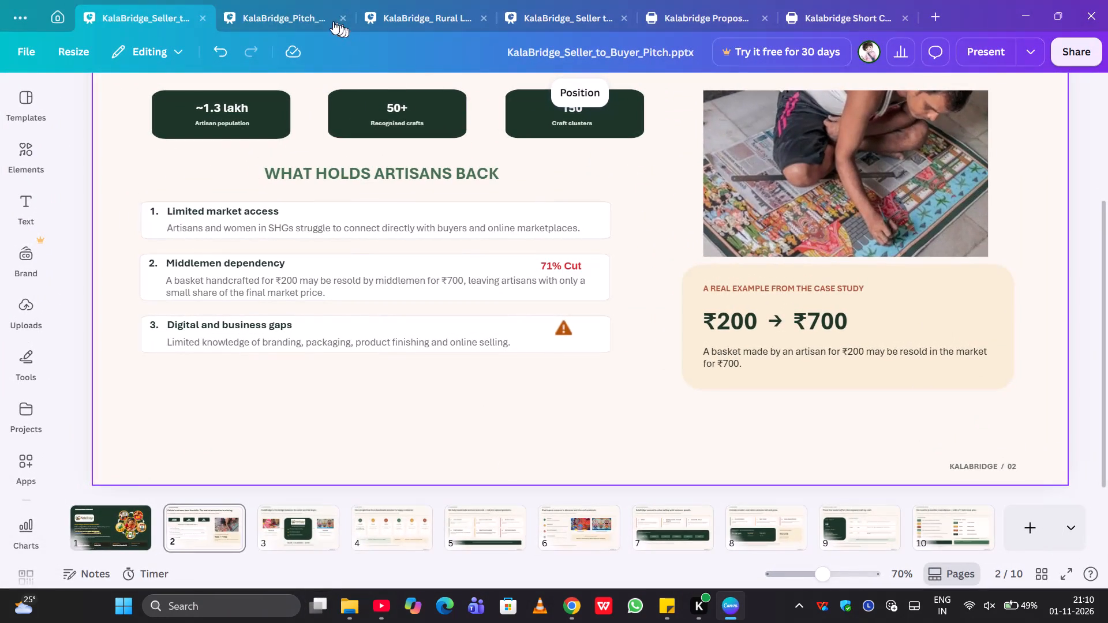
pyautogui.click(310, 13)
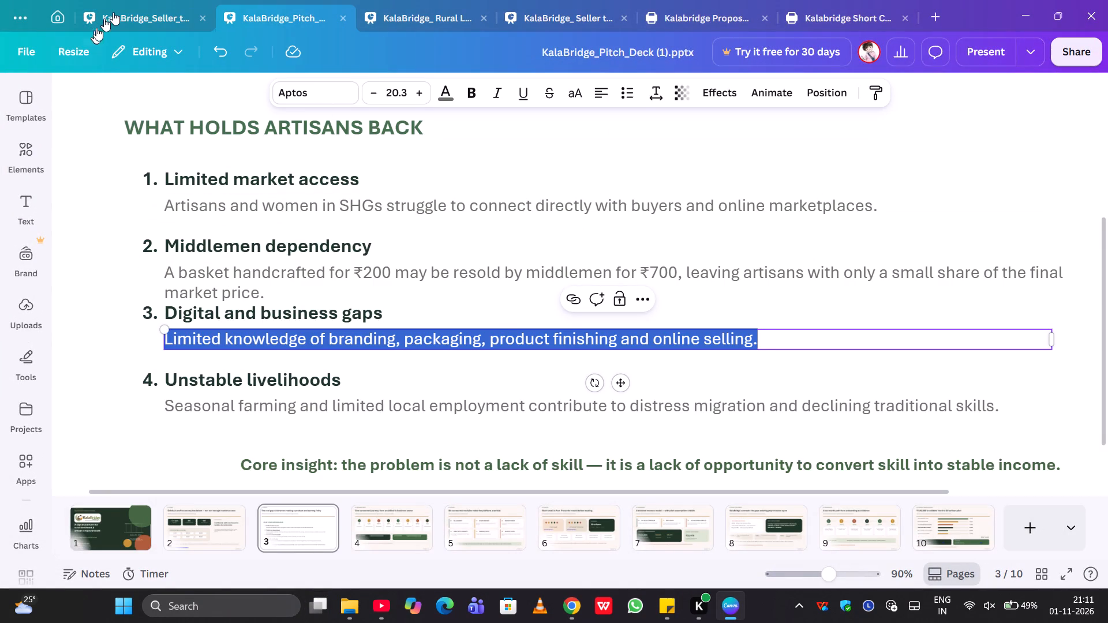
pyautogui.click(114, 12)
pyautogui.click(254, 7)
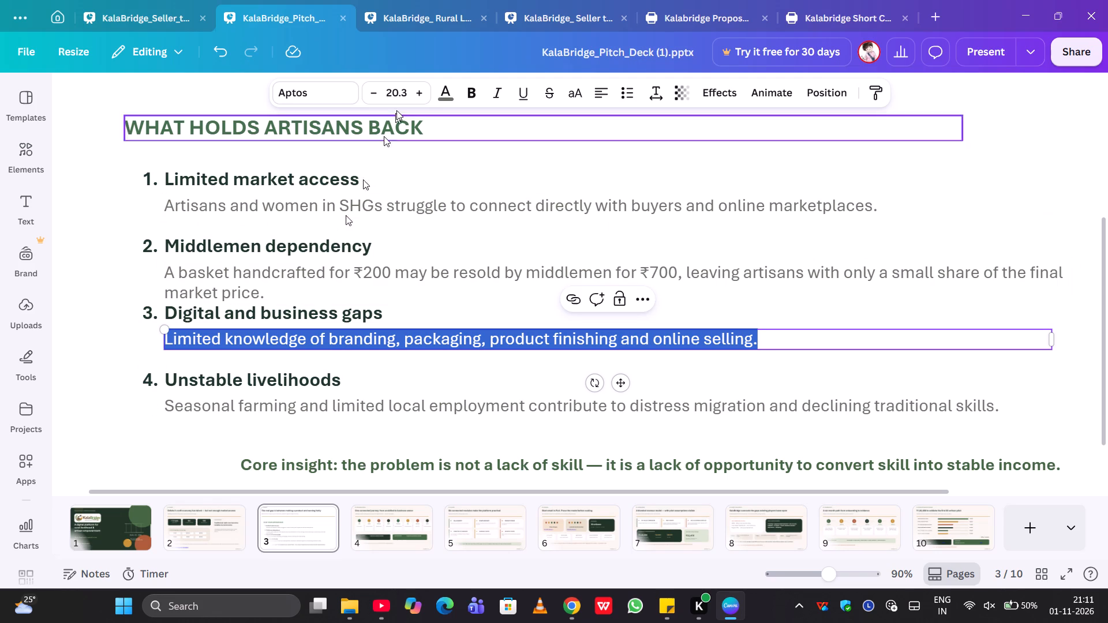
pyautogui.click(432, 10)
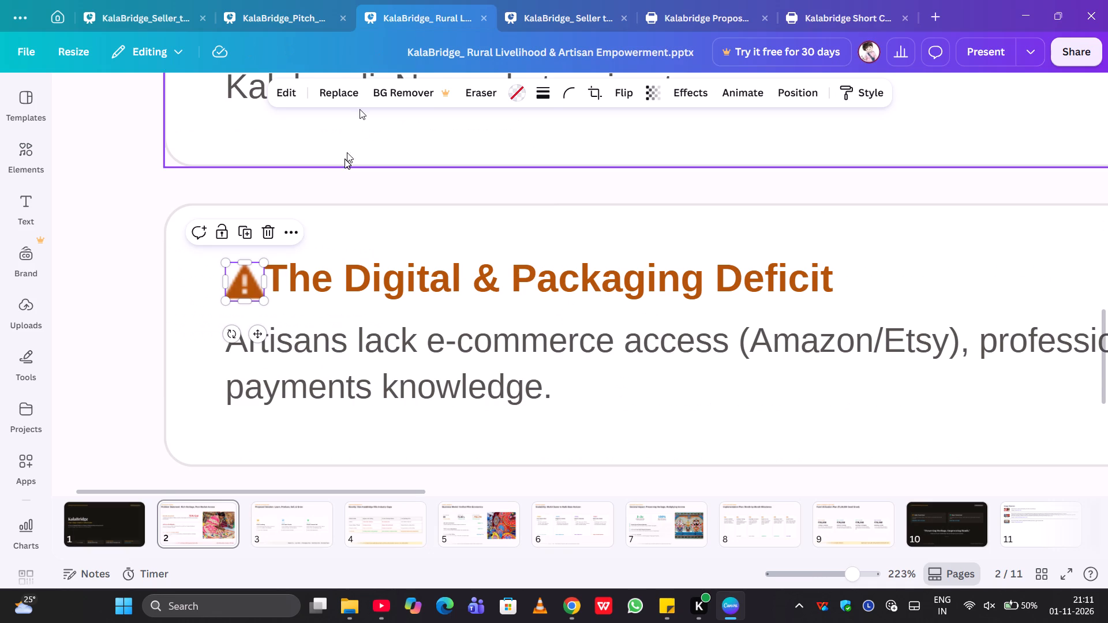
pyautogui.scroll(3, 345, 159)
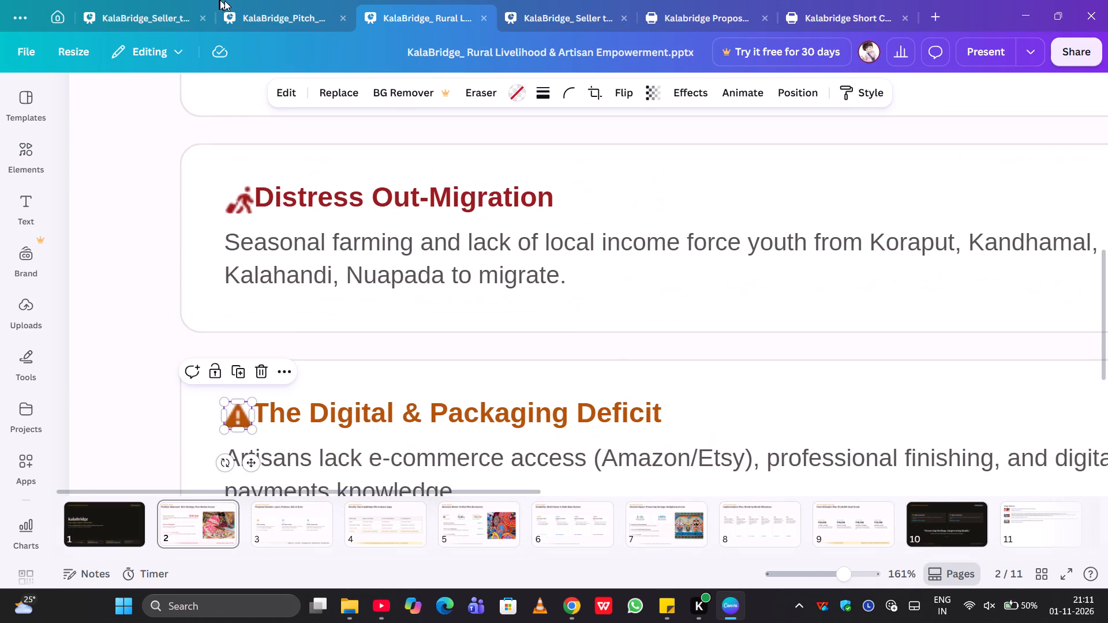
pyautogui.click(254, 8)
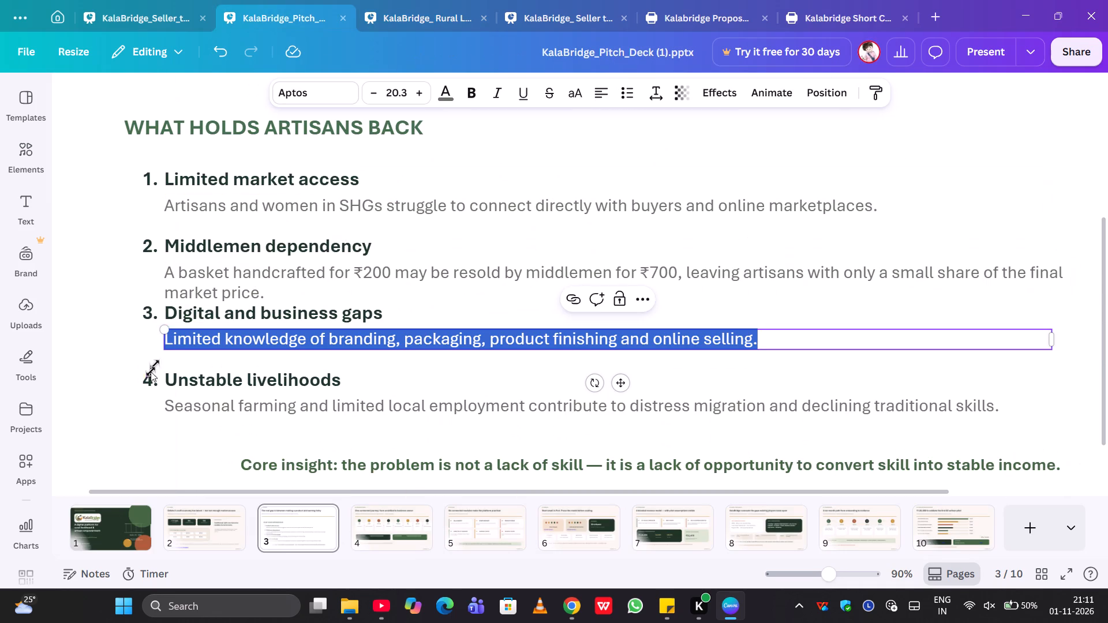
pyautogui.click(112, 411)
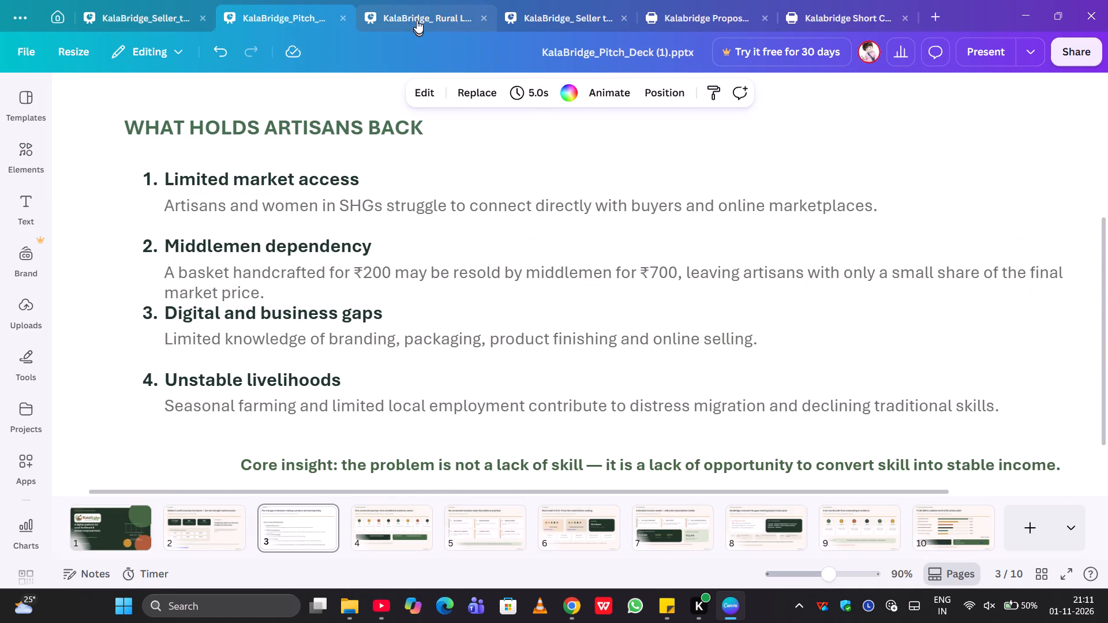
pyautogui.click(417, 19)
pyautogui.click(272, 12)
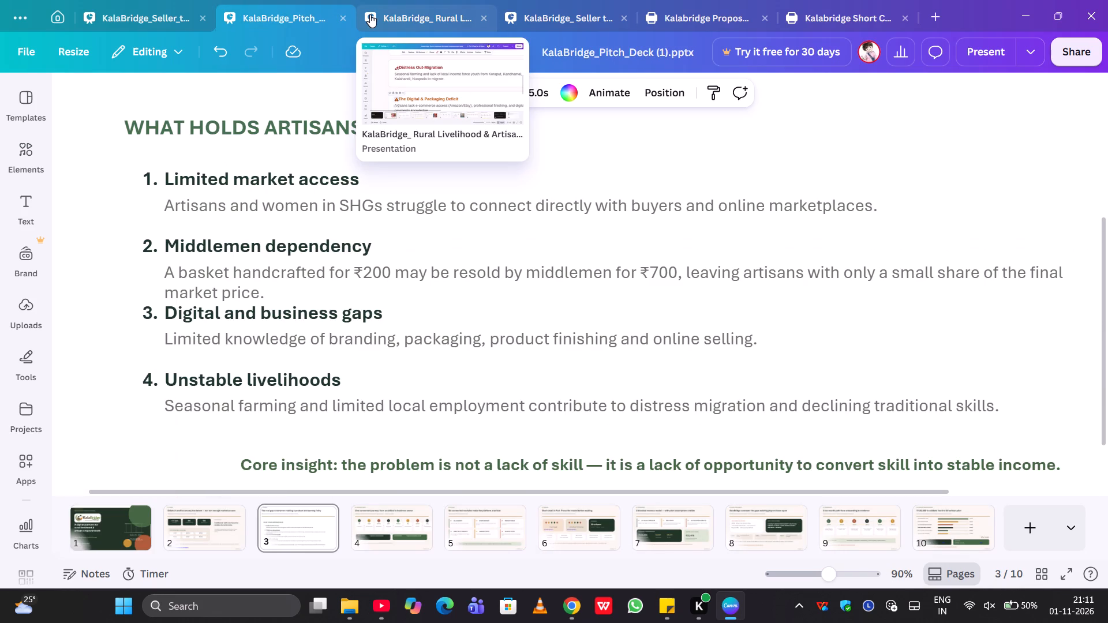
pyautogui.click(370, 14)
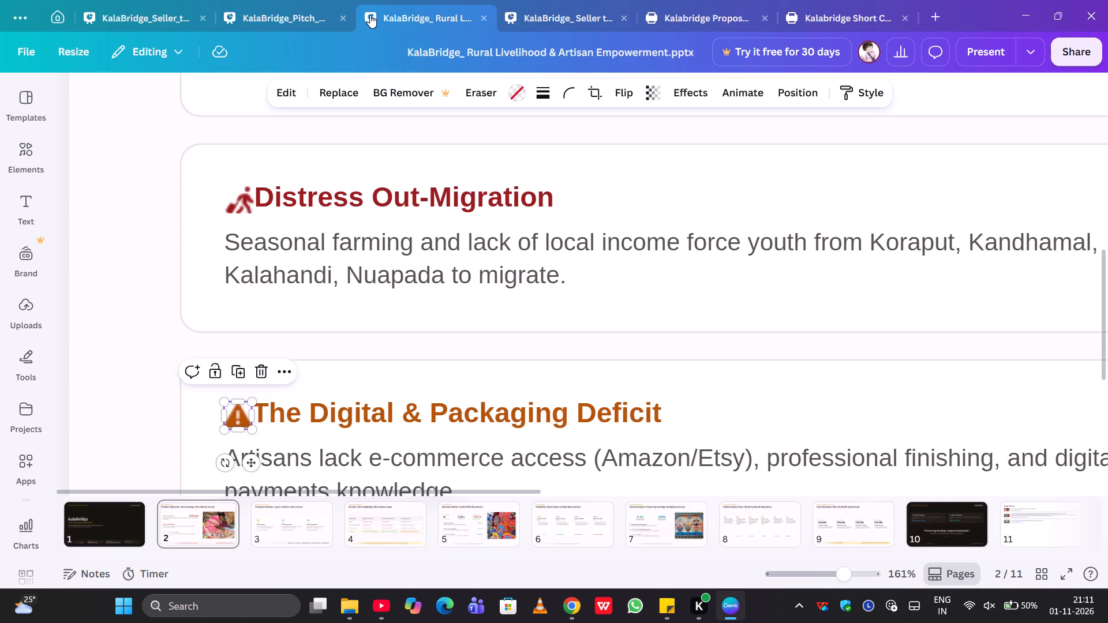
pyautogui.hscroll(-1, 243, 185)
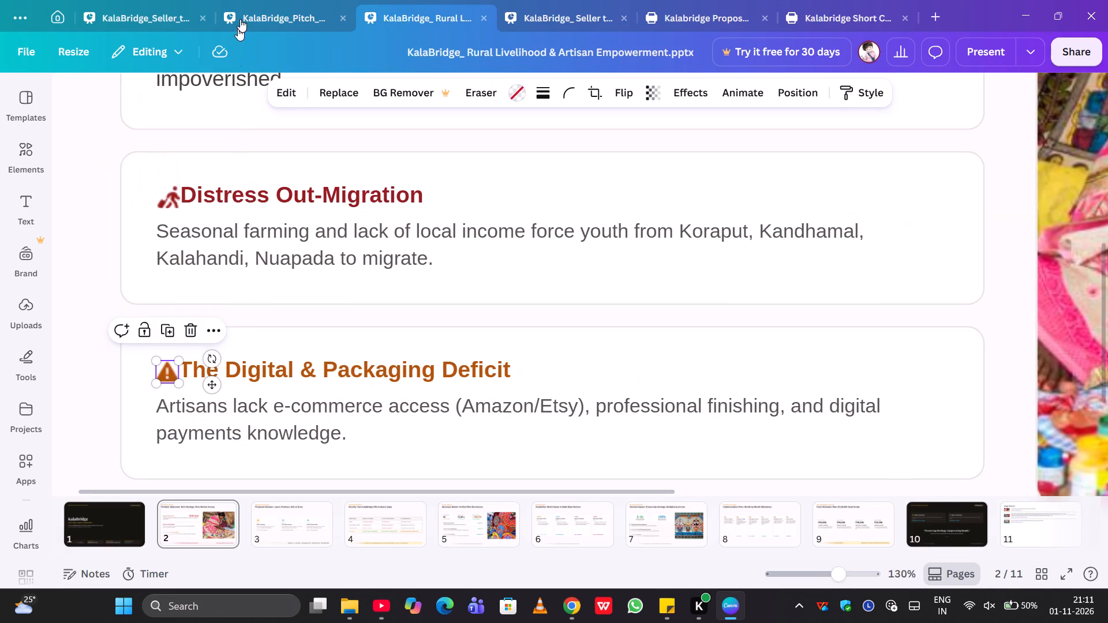
pyautogui.click(267, 12)
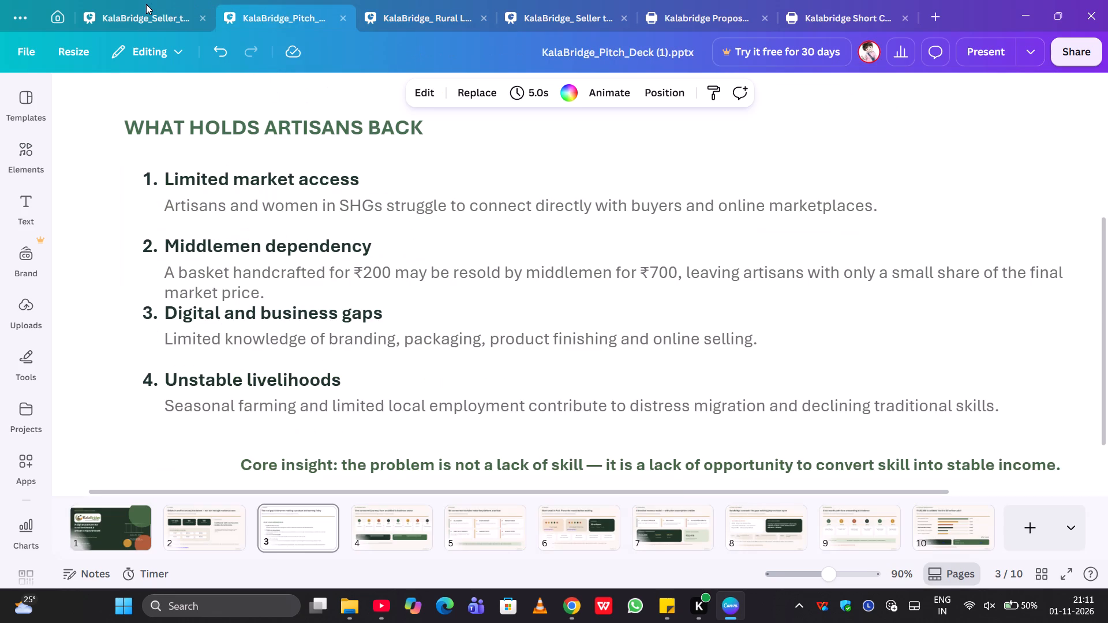
pyautogui.click(377, 10)
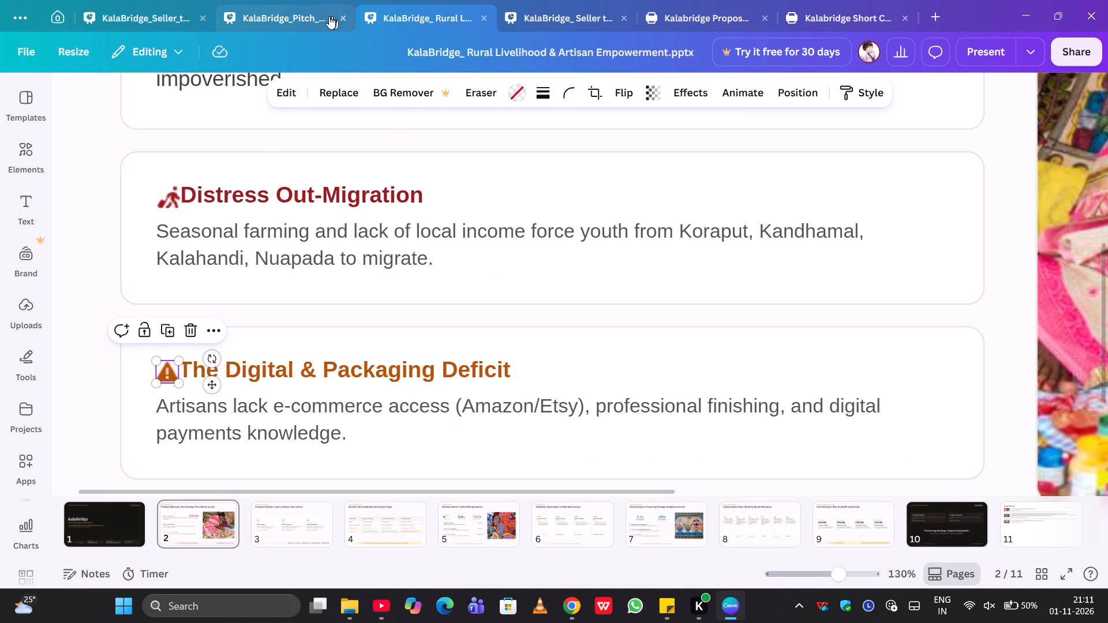
pyautogui.click(302, 17)
pyautogui.click(388, 19)
pyautogui.click(291, 13)
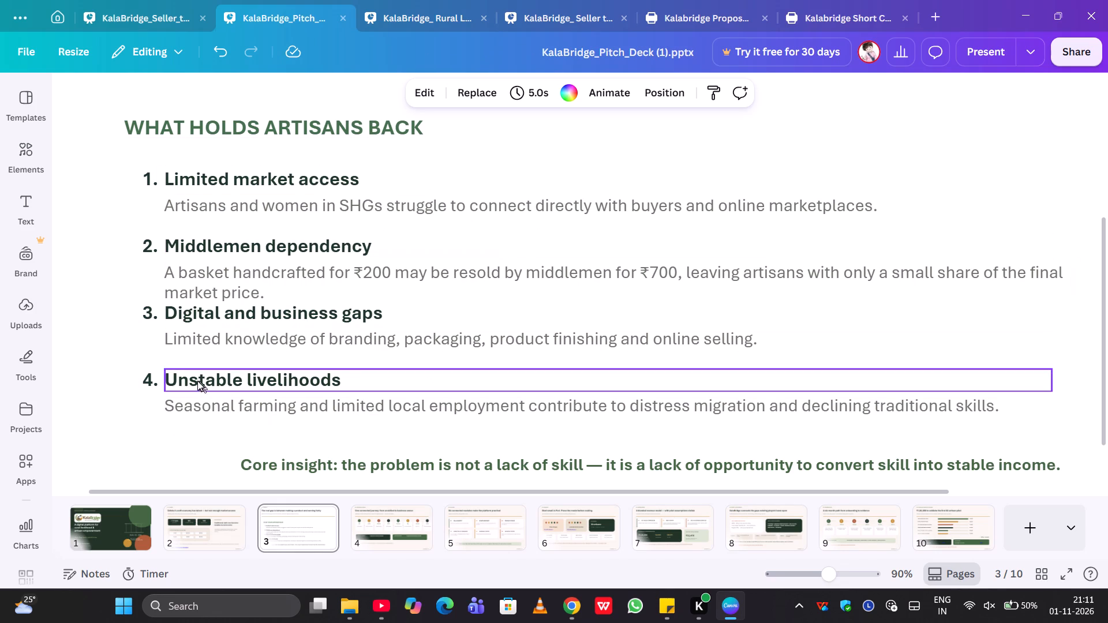
pyautogui.click(150, 379)
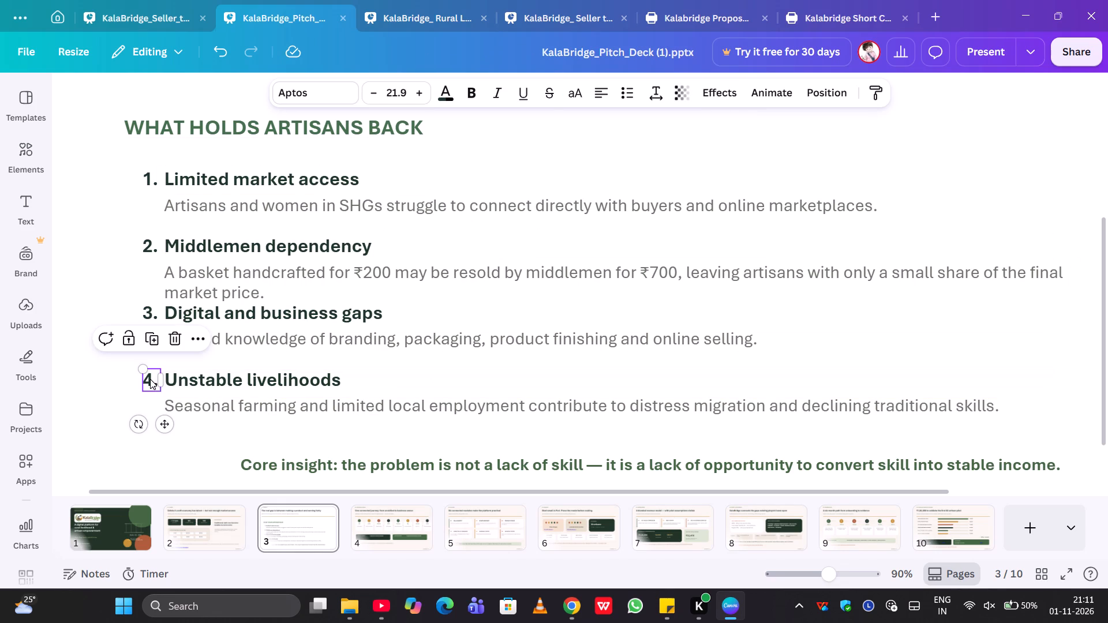
# On slide 2 of the Seller to Buyer pitch, duplicate the "Digital and business gaps" card and align the copy below it with matching spacing.
pyautogui.click(146, 17)
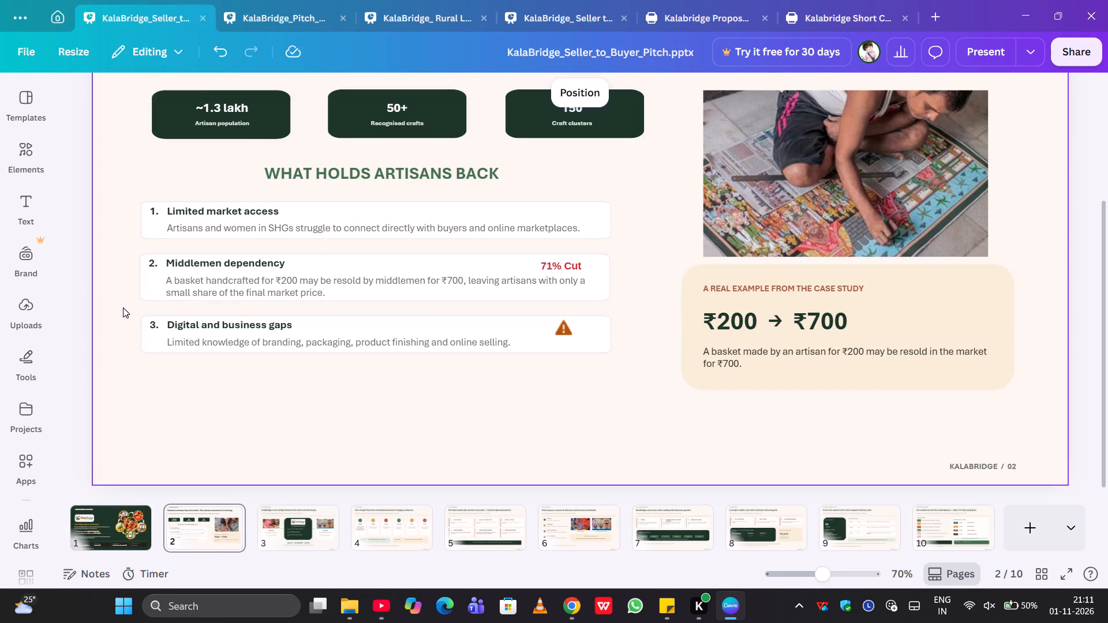
pyautogui.moveTo(121, 320); pyautogui.dragTo(190, 352)
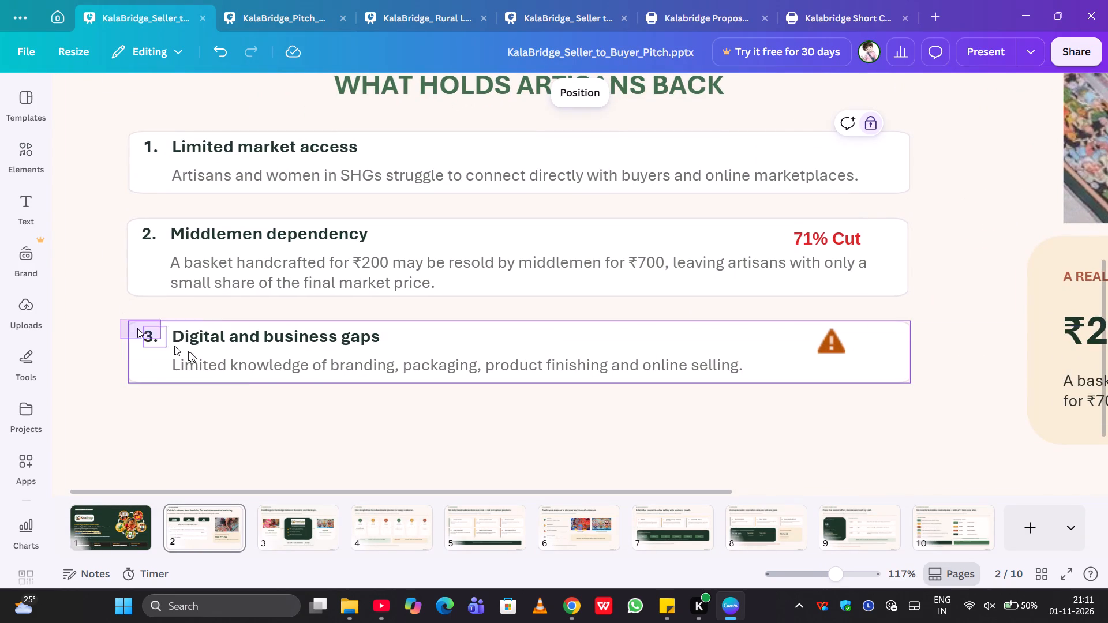
pyautogui.moveTo(190, 352); pyautogui.dragTo(430, 399)
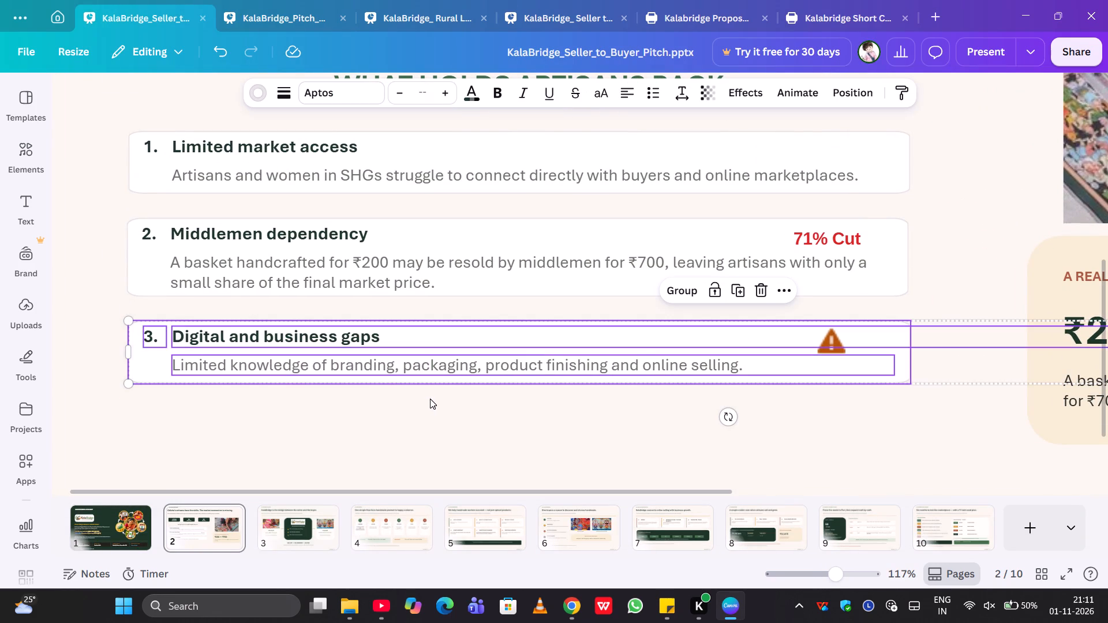
pyautogui.hotkey('ctrl', 'd')
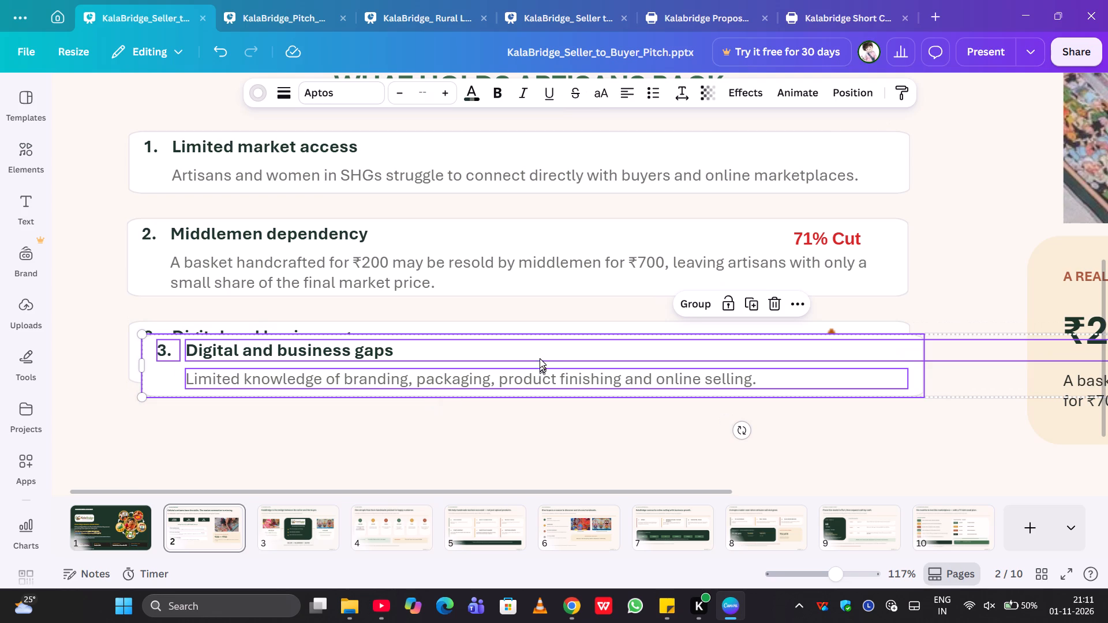
pyautogui.moveTo(540, 356); pyautogui.dragTo(527, 423)
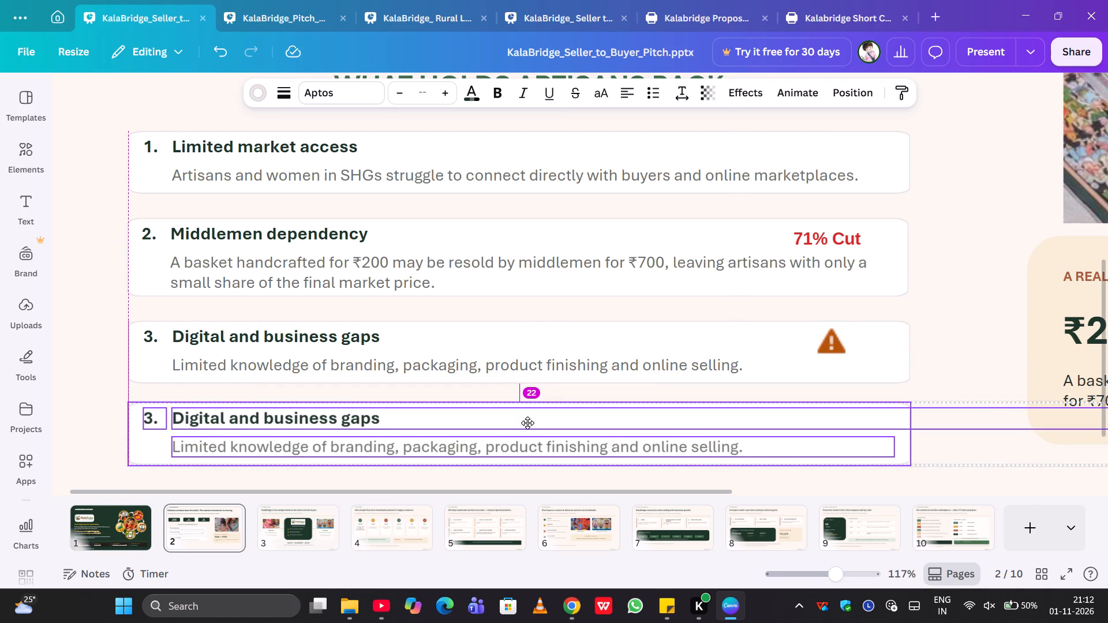
pyautogui.moveTo(527, 423); pyautogui.dragTo(530, 431)
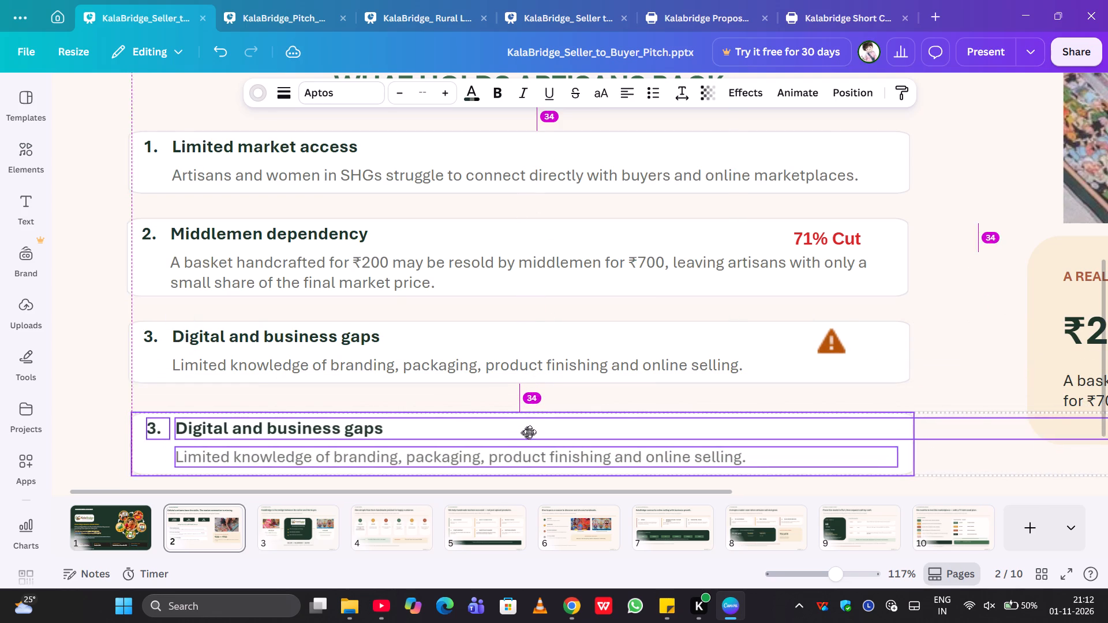
pyautogui.moveTo(530, 431); pyautogui.dragTo(527, 431)
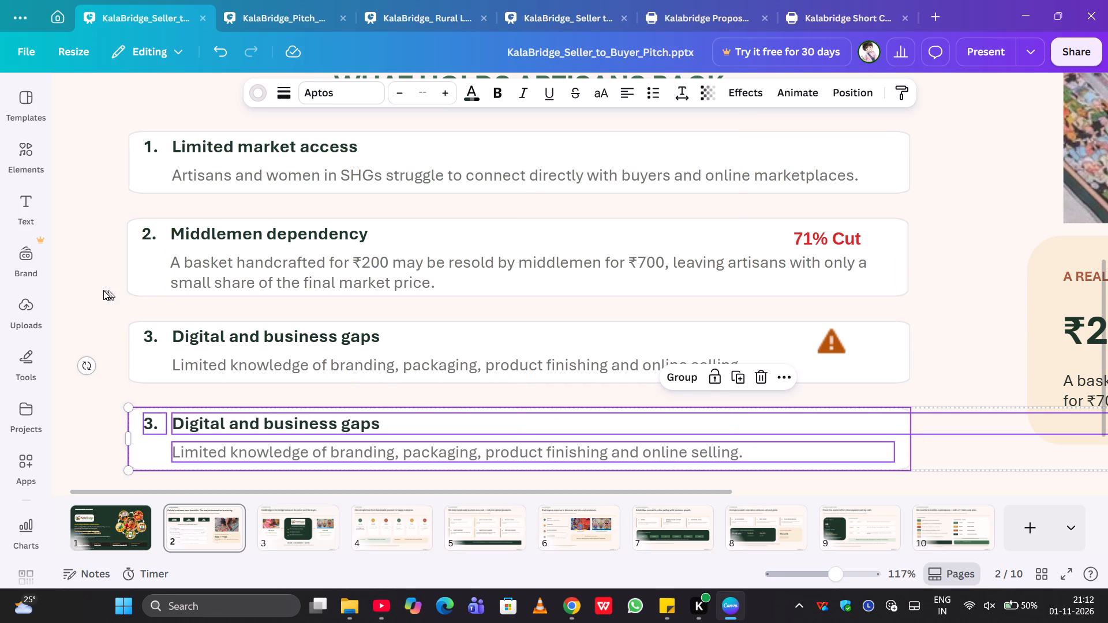
pyautogui.click(101, 291)
# Change the number of the duplicated bottom card to 4.
pyautogui.scroll(-2, 101, 291)
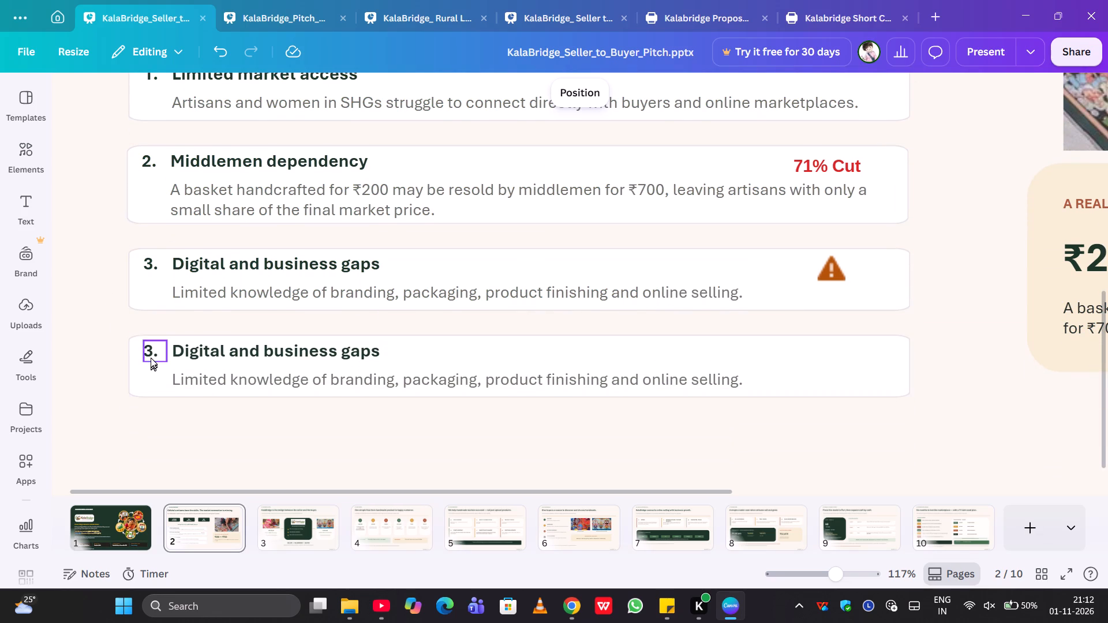
pyautogui.click(151, 354)
pyautogui.click(151, 354)
pyautogui.click(151, 354)
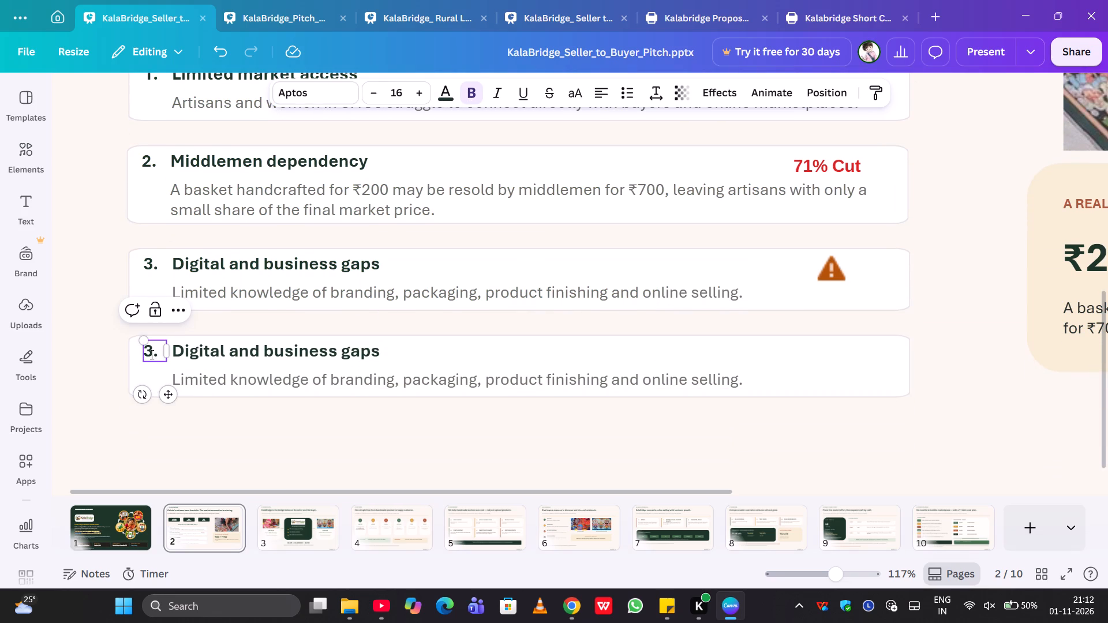
pyautogui.press('BackSpace')
pyautogui.press('4')
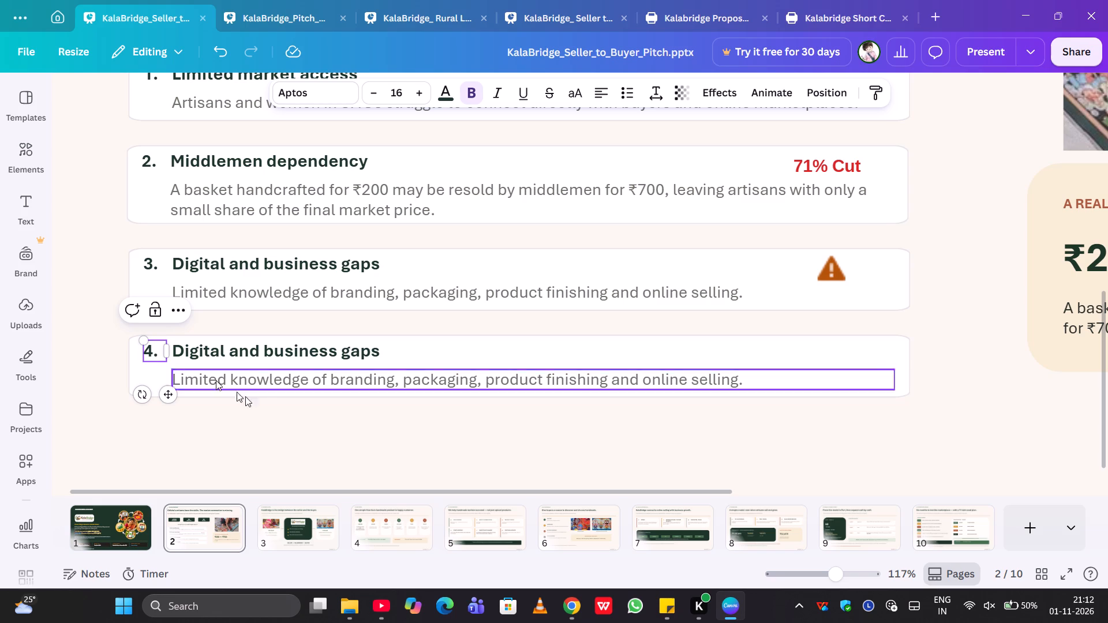
pyautogui.click(346, 478)
pyautogui.click(287, 17)
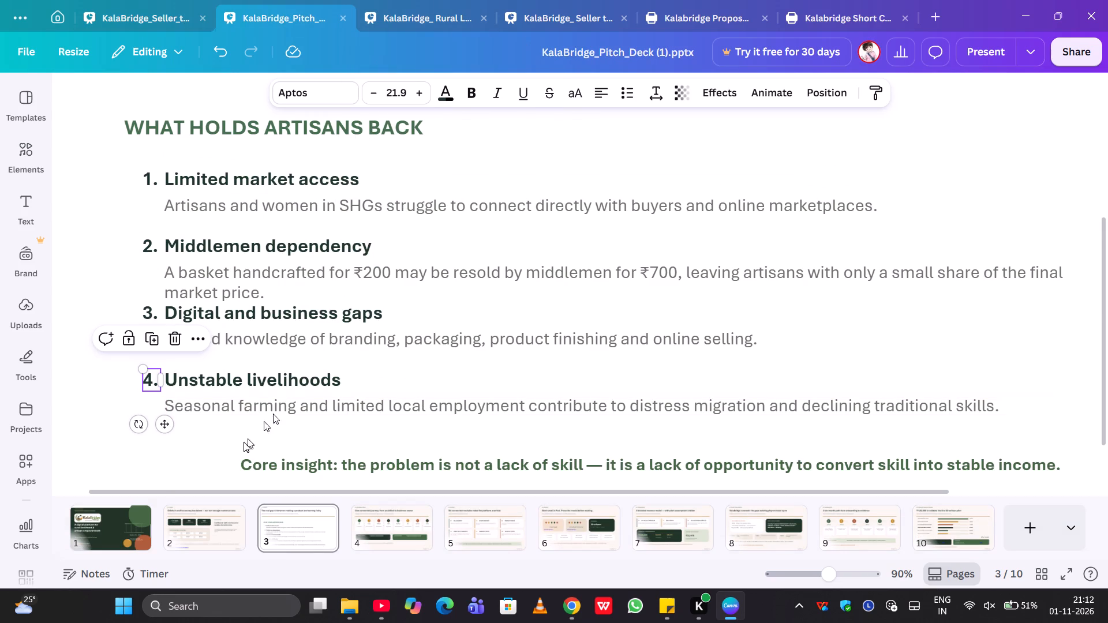
pyautogui.click(277, 380)
pyautogui.hotkey('ctrl', 'c')
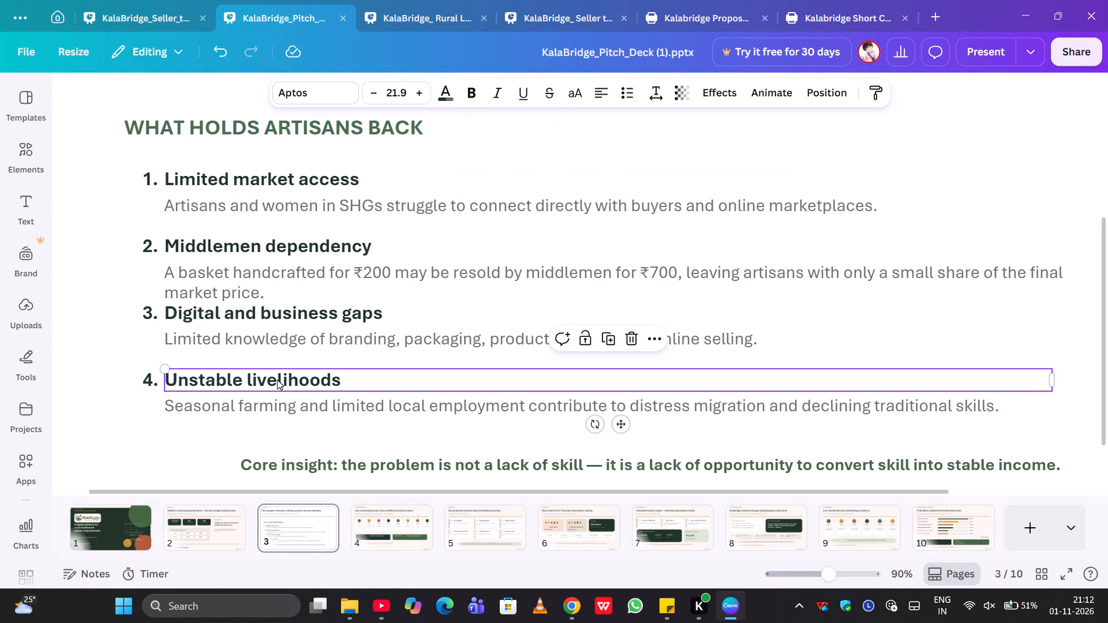
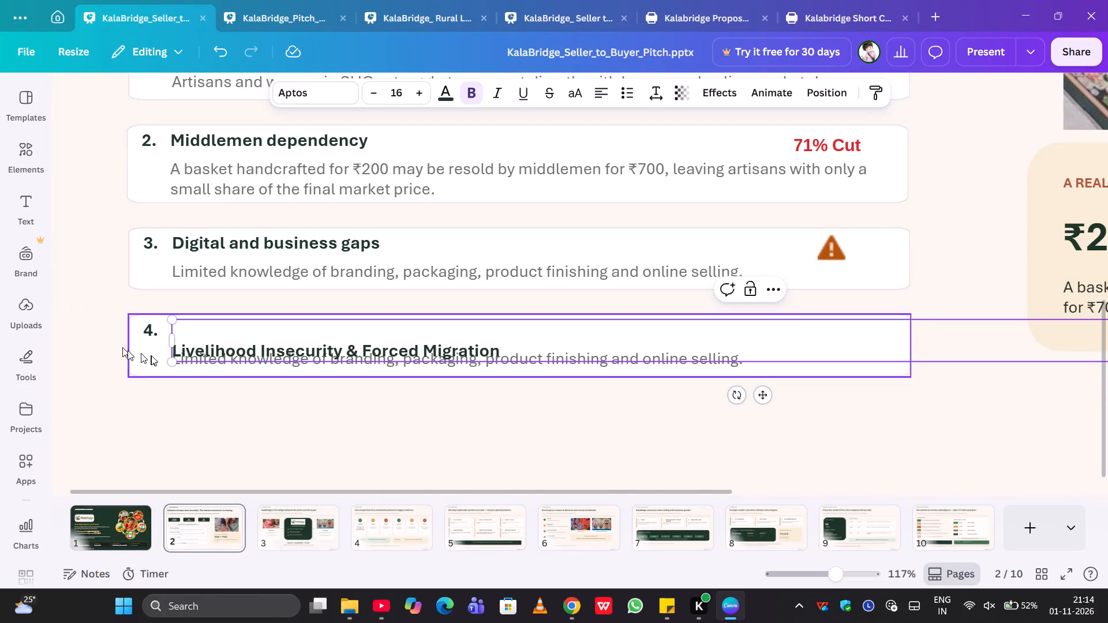
# Remove the blank line above card 4's "Livelihood Insecurity & Forced Migration" heading so it sits beside the number, and deselect the text.
pyautogui.click(177, 350)
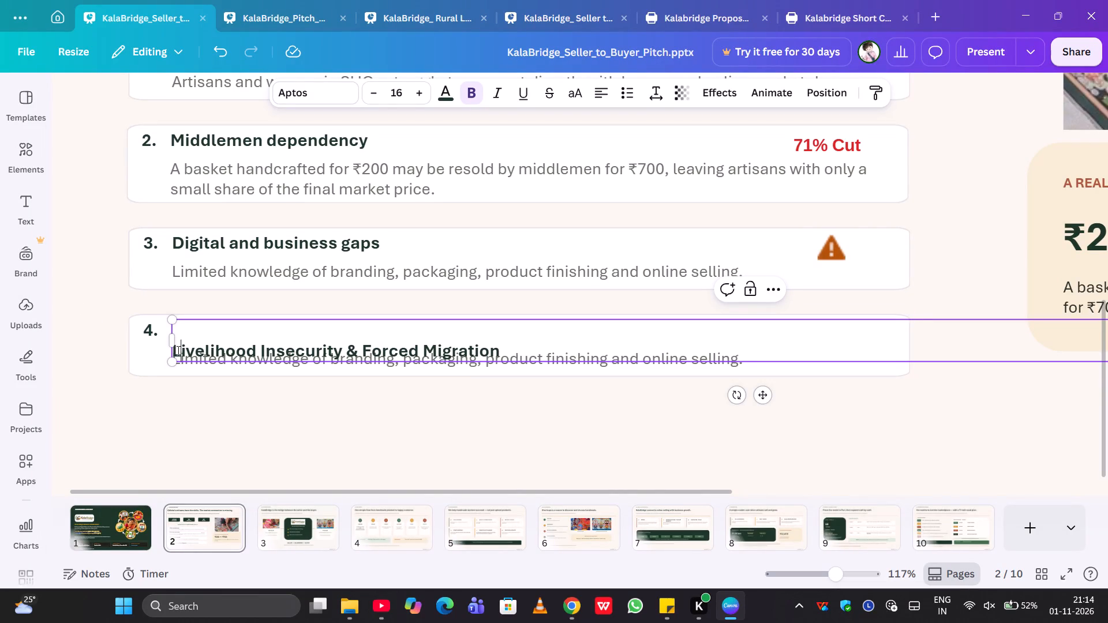
pyautogui.press('Left')
pyautogui.press('BackSpace')
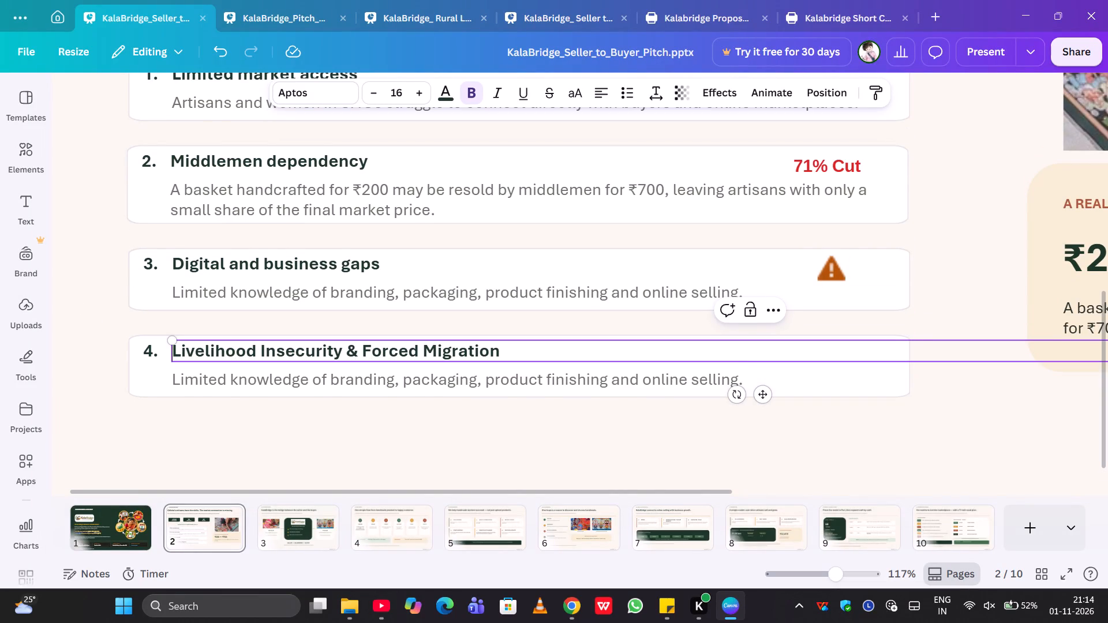
pyautogui.click(496, 475)
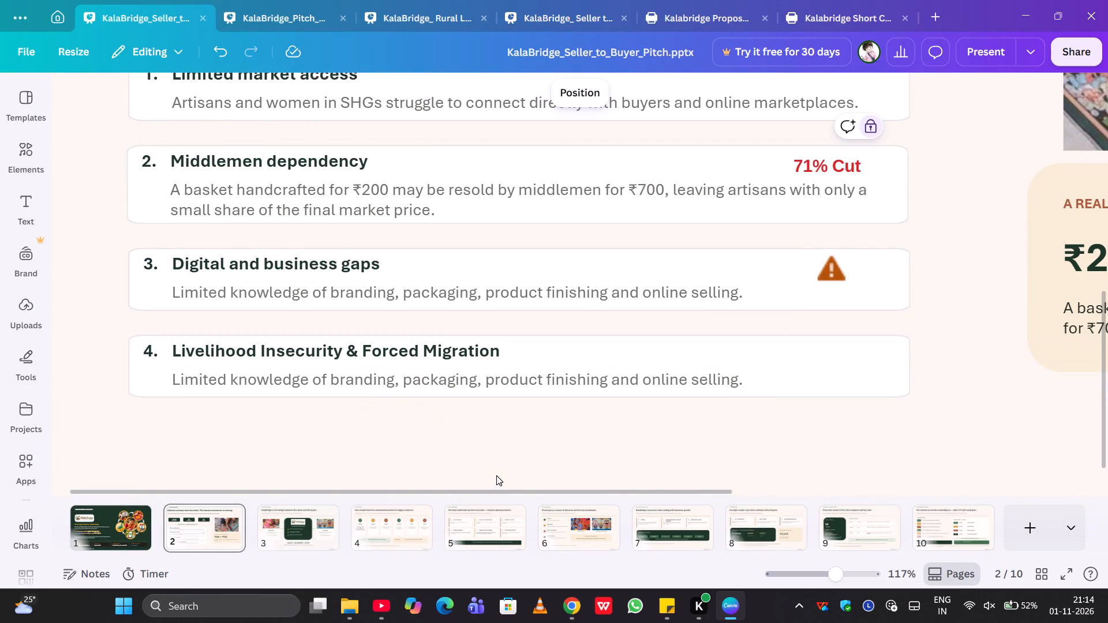
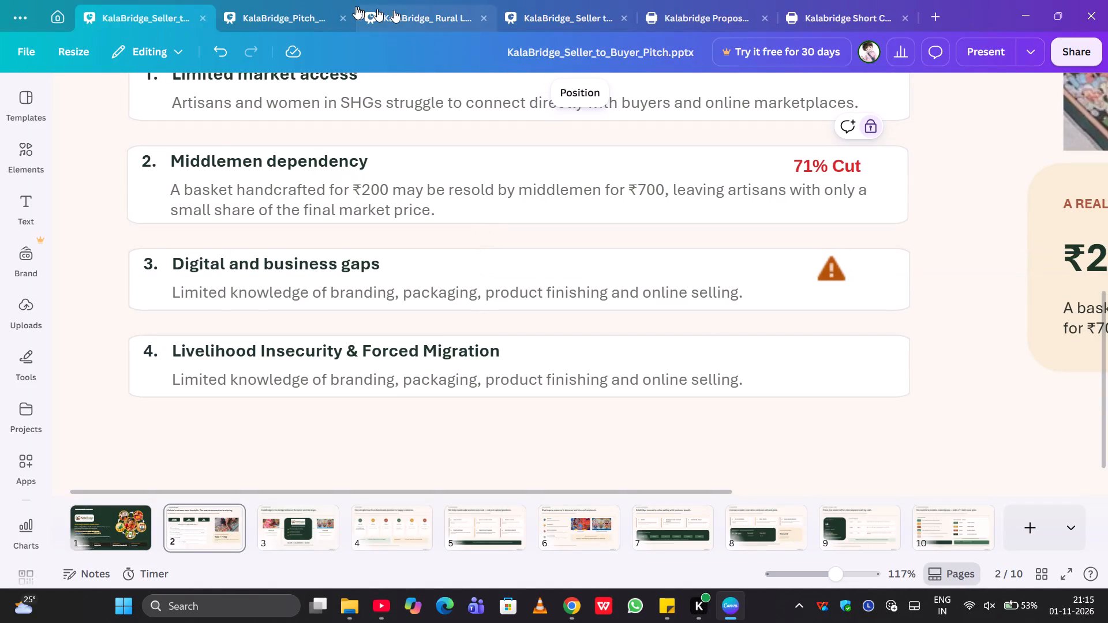
pyautogui.click(305, 7)
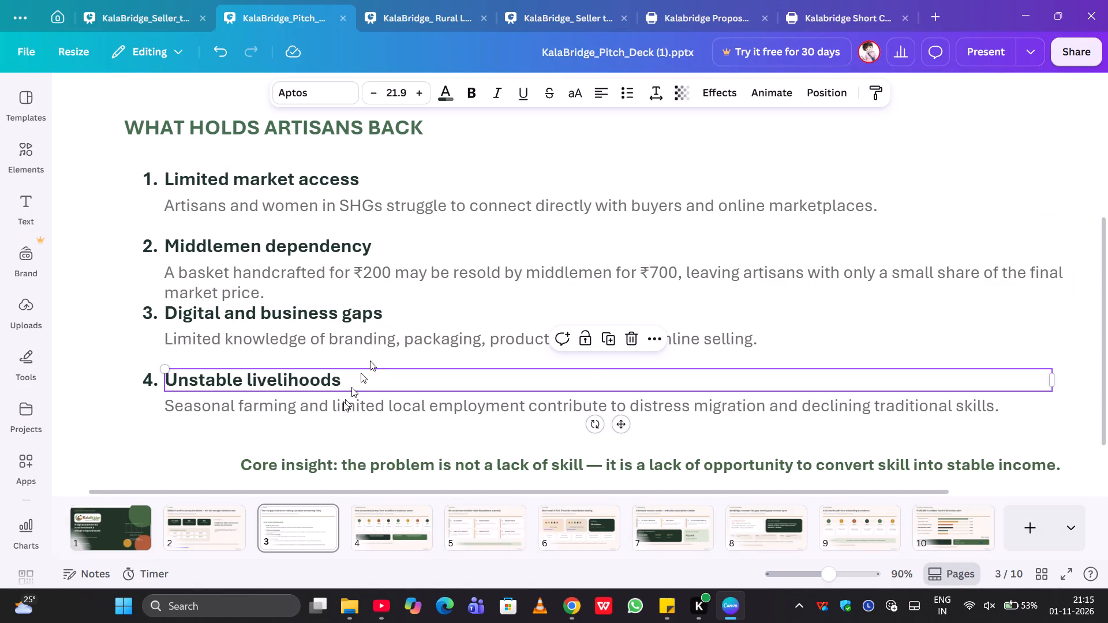
pyautogui.click(340, 406)
pyautogui.hotkey('ctrl', 'c')
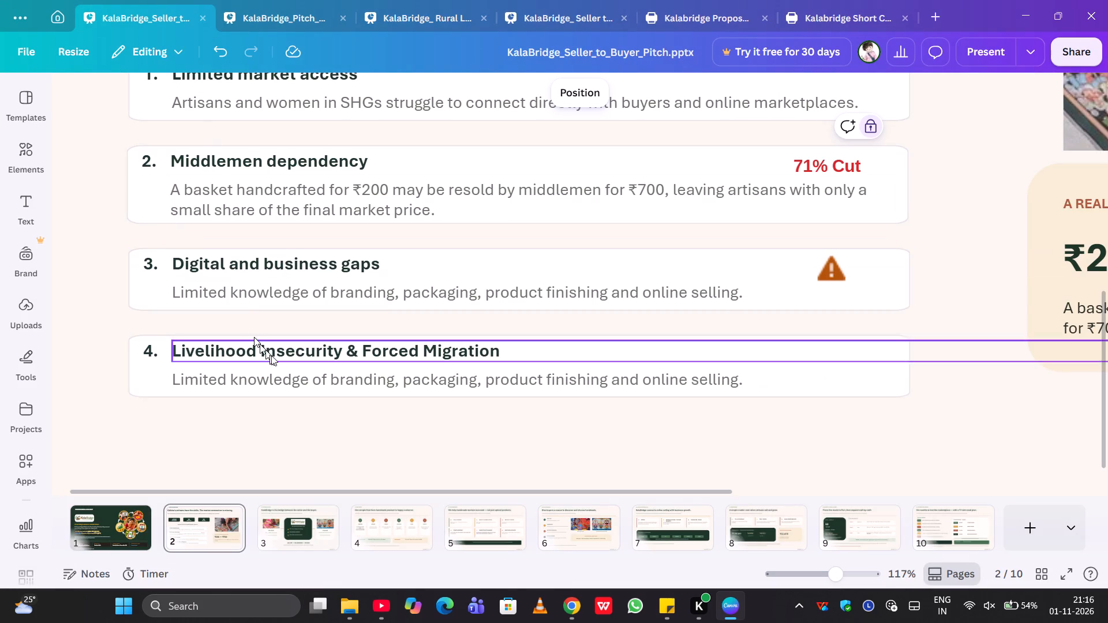
pyautogui.click(328, 376)
pyautogui.click(328, 376)
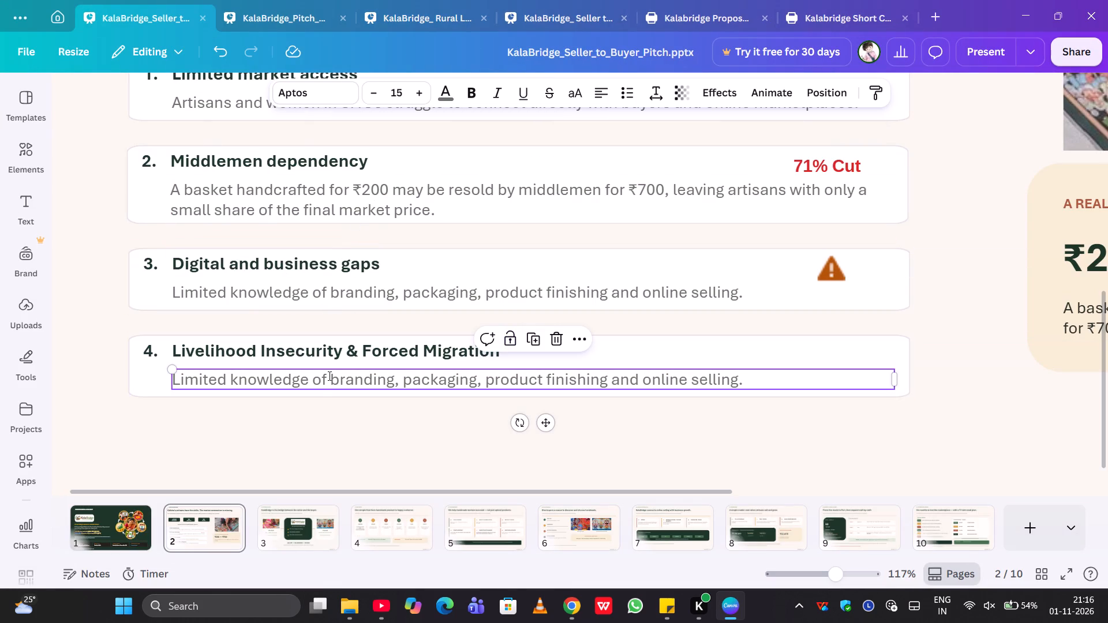
pyautogui.hotkey('ctrl', 'v')
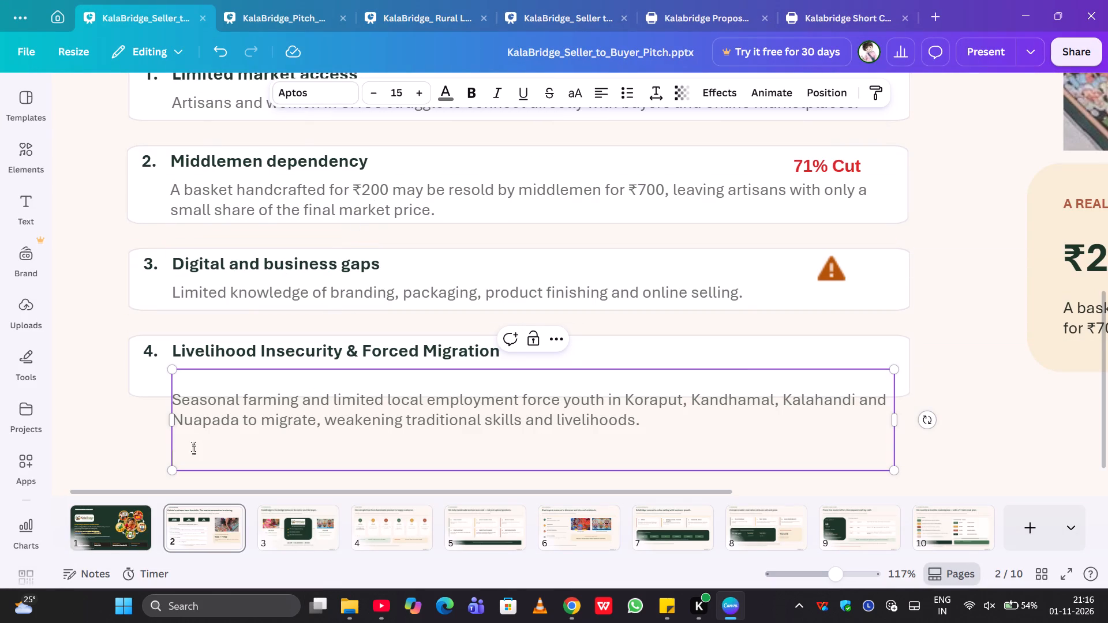
# Remove the blank lines below and above the pasted description in card 4.
pyautogui.click(192, 454)
pyautogui.click(189, 464)
pyautogui.press('BackSpace')
pyautogui.press('BackSpace')
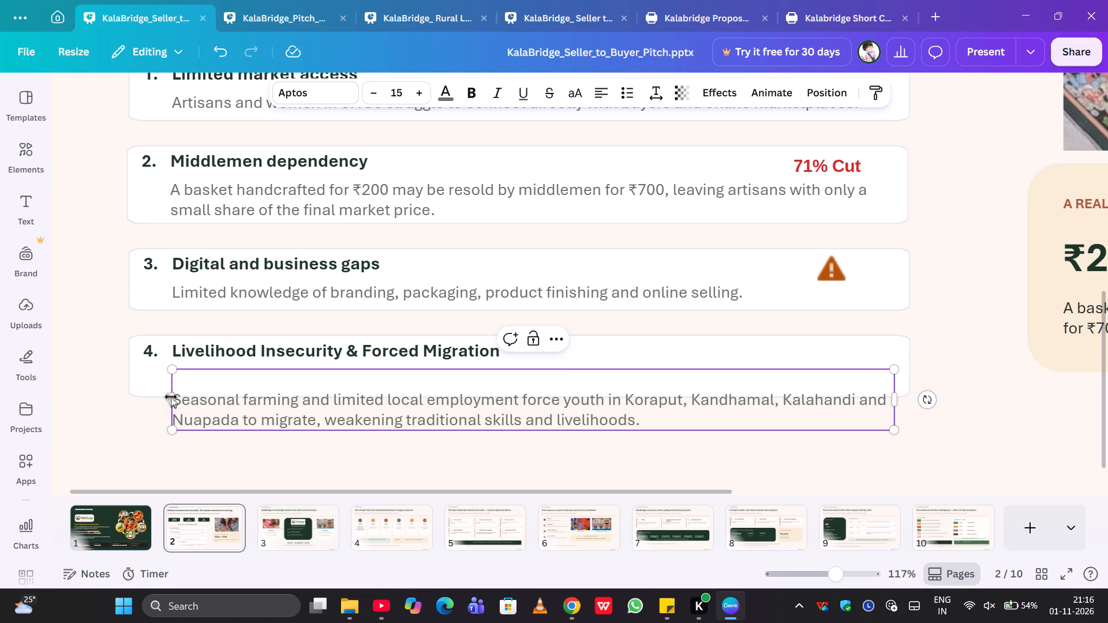
pyautogui.click(177, 403)
pyautogui.press('Left')
pyautogui.press('BackSpace')
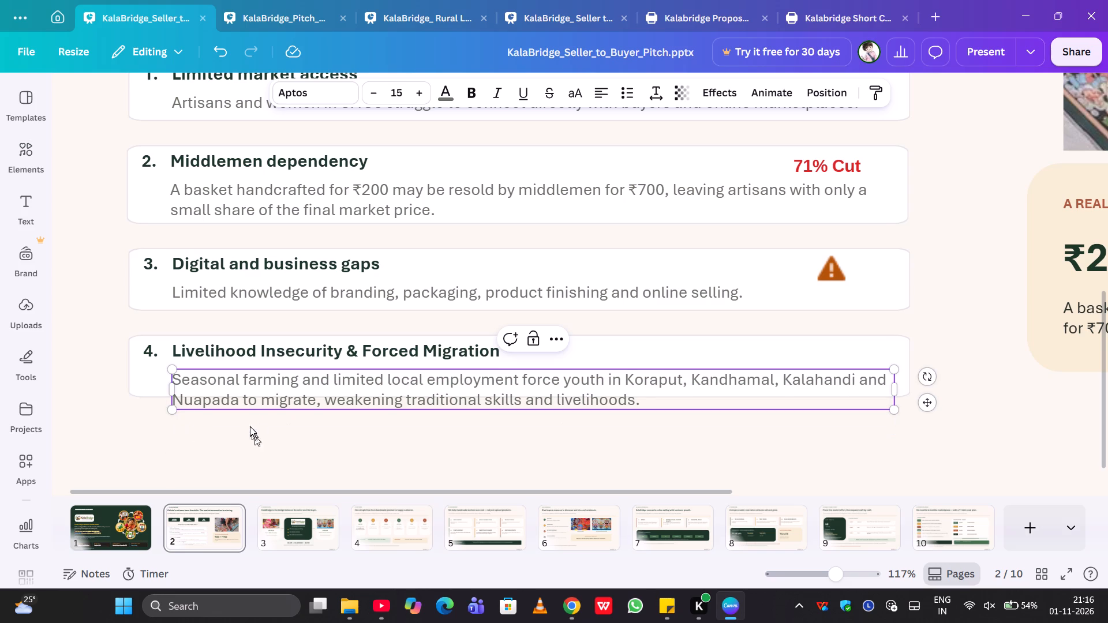
# Extend the bottom edge of card 4's background box just enough to enclose the two-line description, and deselect it.
pyautogui.click(148, 389)
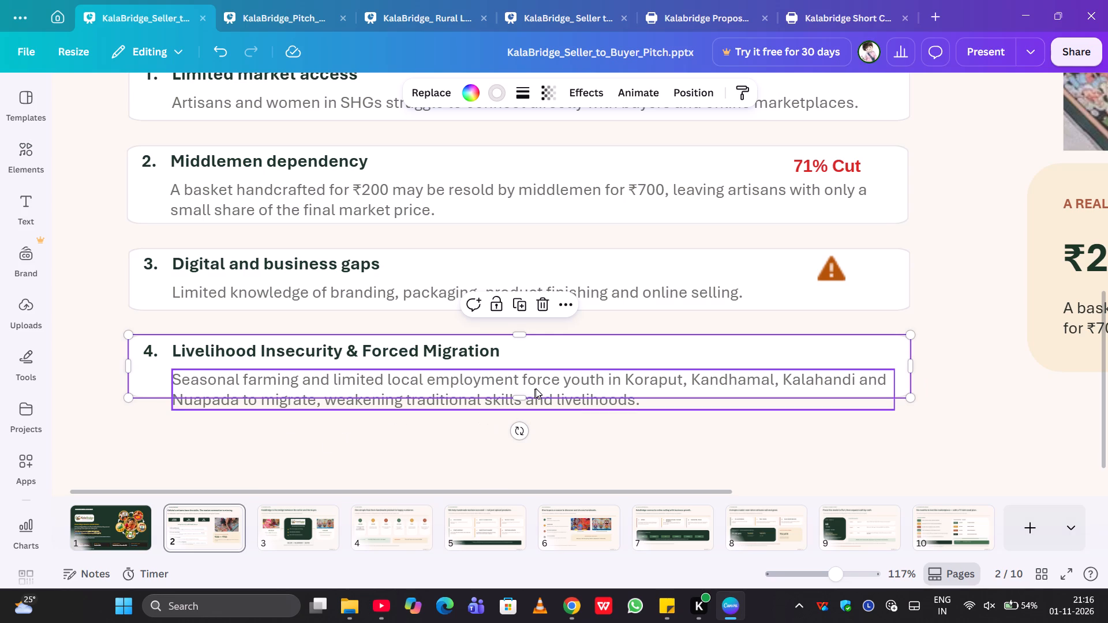
pyautogui.moveTo(520, 397); pyautogui.dragTo(521, 419)
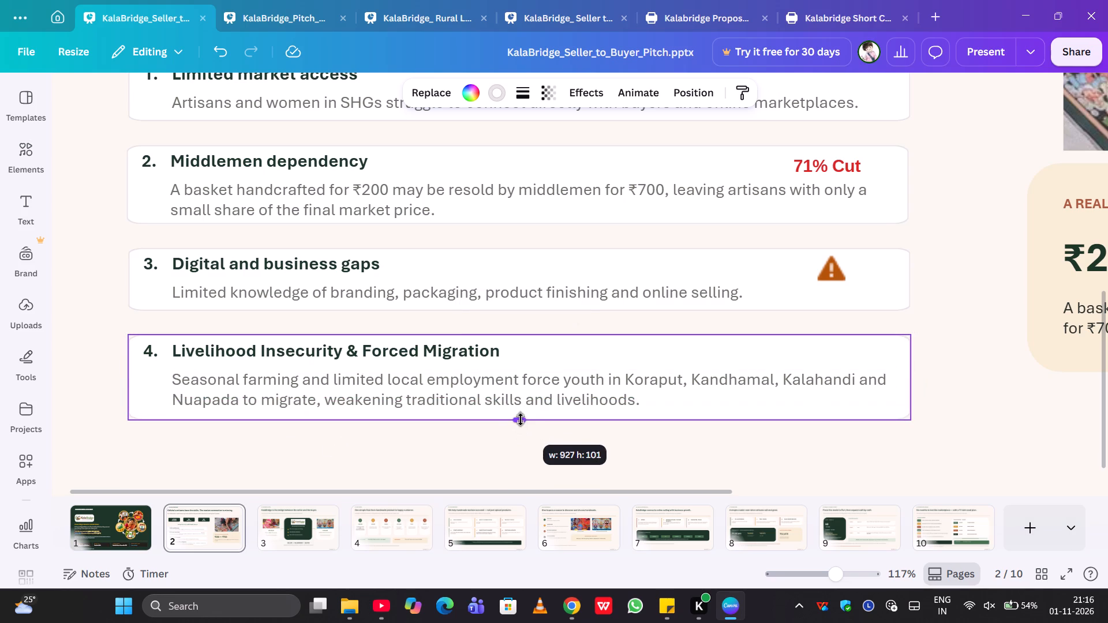
pyautogui.moveTo(521, 419); pyautogui.dragTo(521, 415)
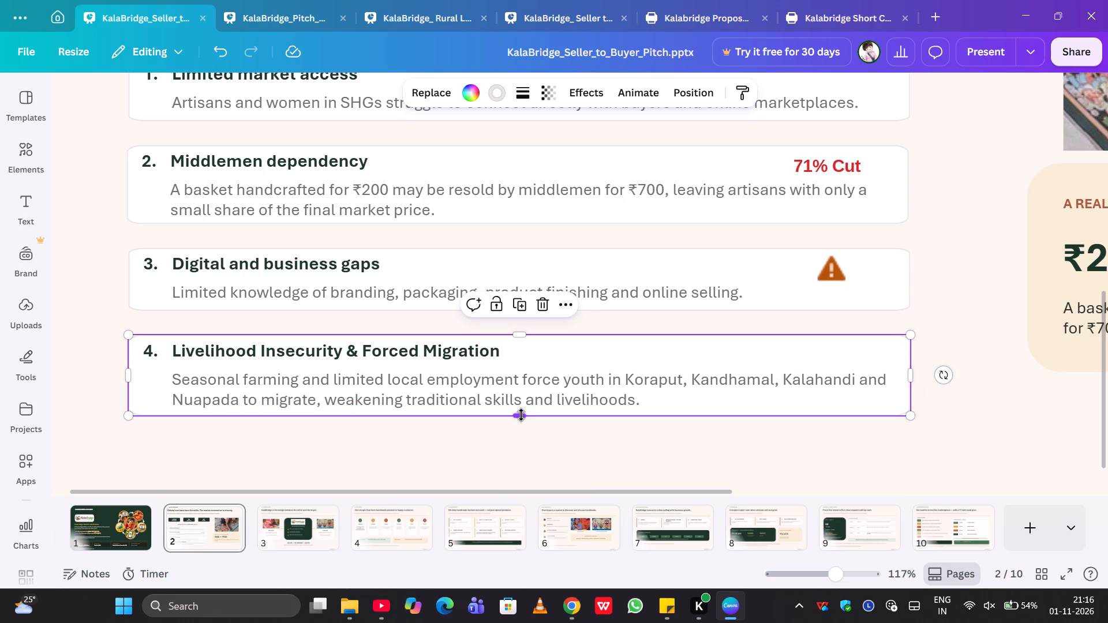
pyautogui.click(521, 440)
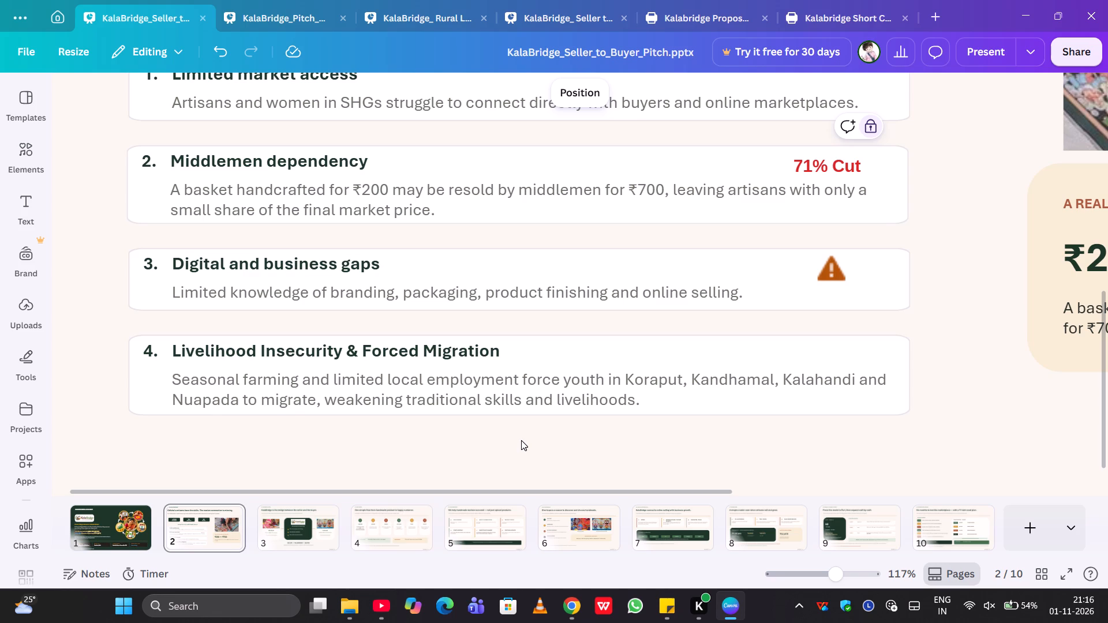
# Copy the red migration icon beside "Distress Out-Migration" in the Rural Livelihood deck into the upper end of card 4 in the Seller to Buyer pitch.
pyautogui.click(450, 10)
pyautogui.click(173, 200)
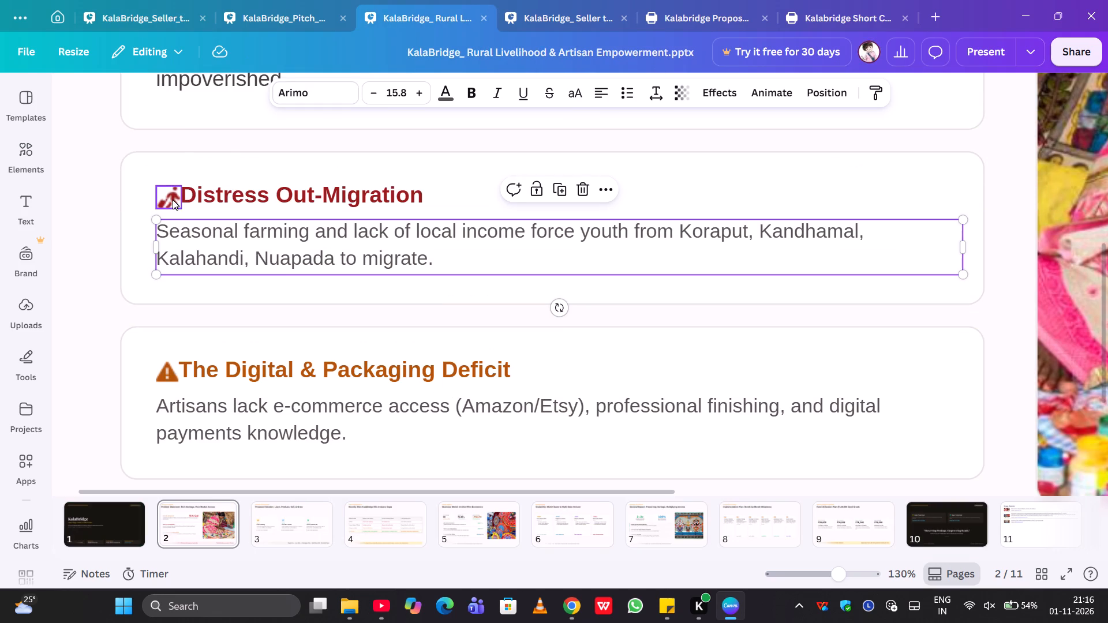
pyautogui.hotkey('ctrl', 'c')
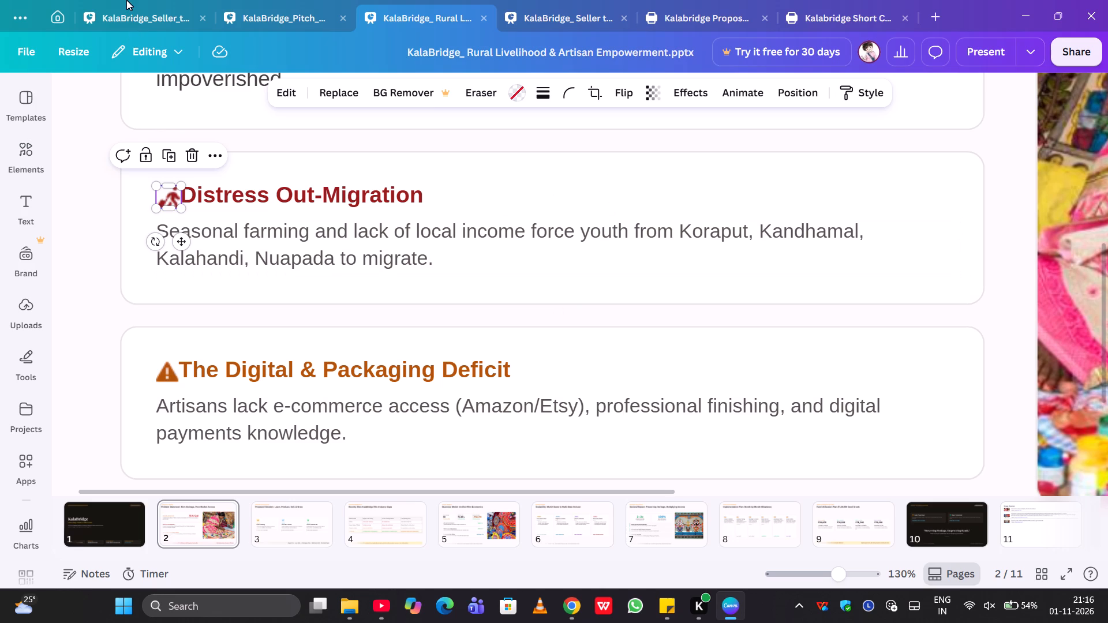
pyautogui.click(125, 3)
pyautogui.click(123, 16)
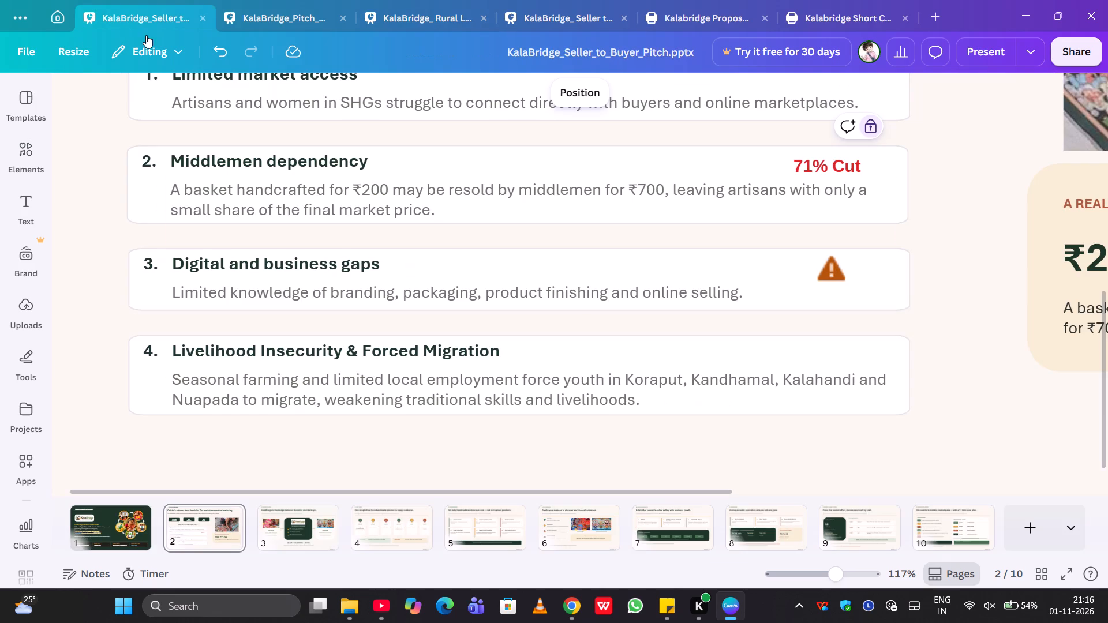
pyautogui.click(748, 442)
pyautogui.hotkey('ctrl', 'v')
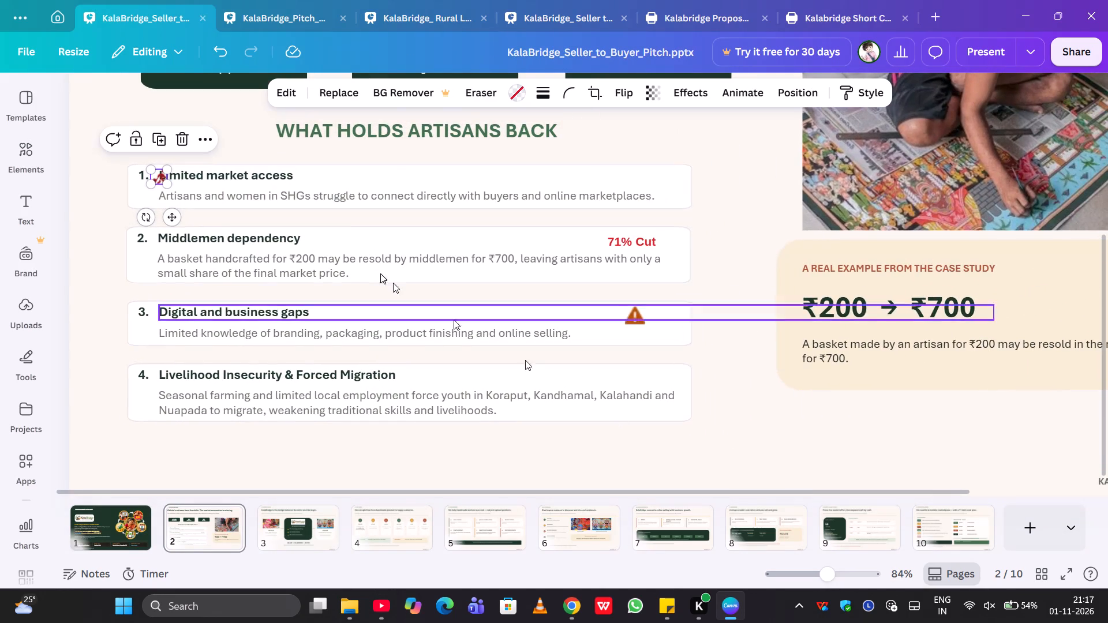
pyautogui.moveTo(172, 216); pyautogui.dragTo(582, 399)
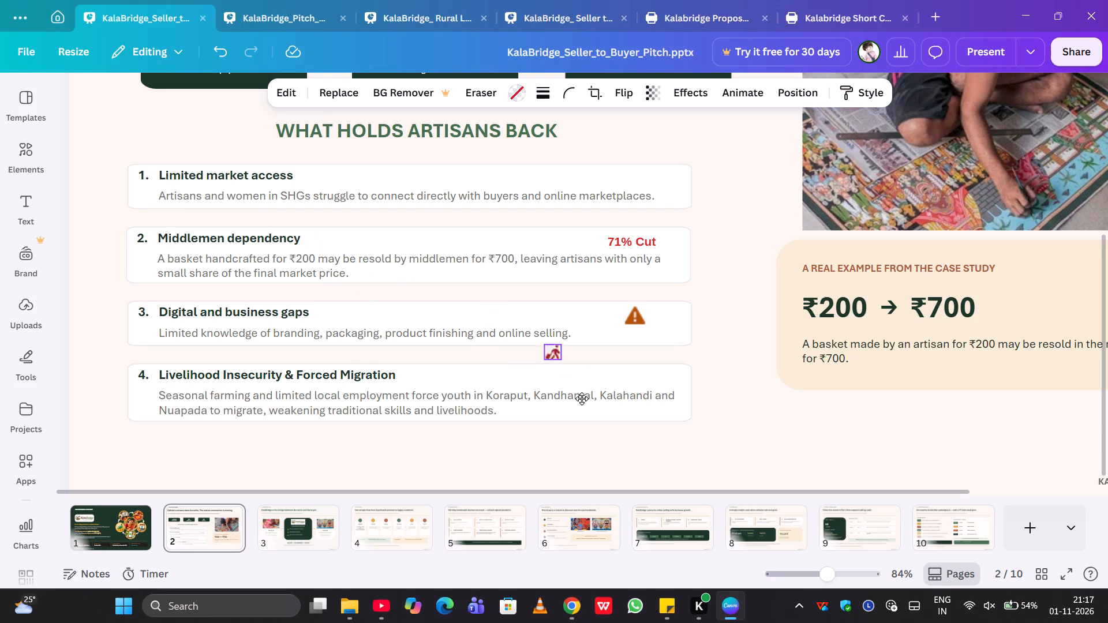
pyautogui.moveTo(582, 399); pyautogui.dragTo(647, 415)
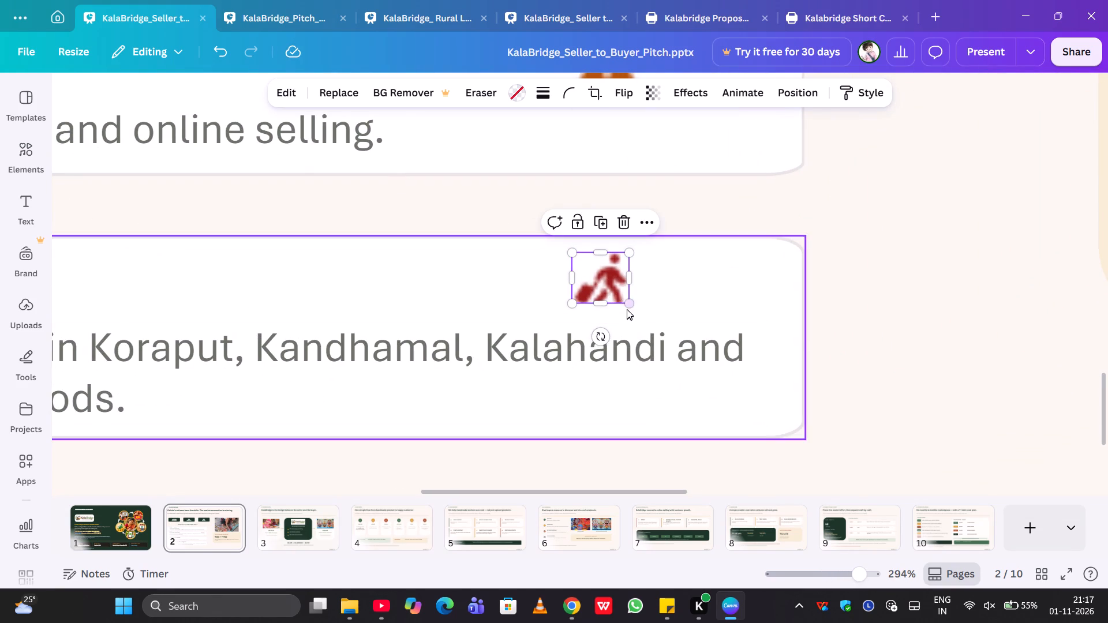
# Enlarge the migration icon in card 4 proportionally to about 37 by 33 and deselect it.
pyautogui.click(627, 309)
pyautogui.click(619, 297)
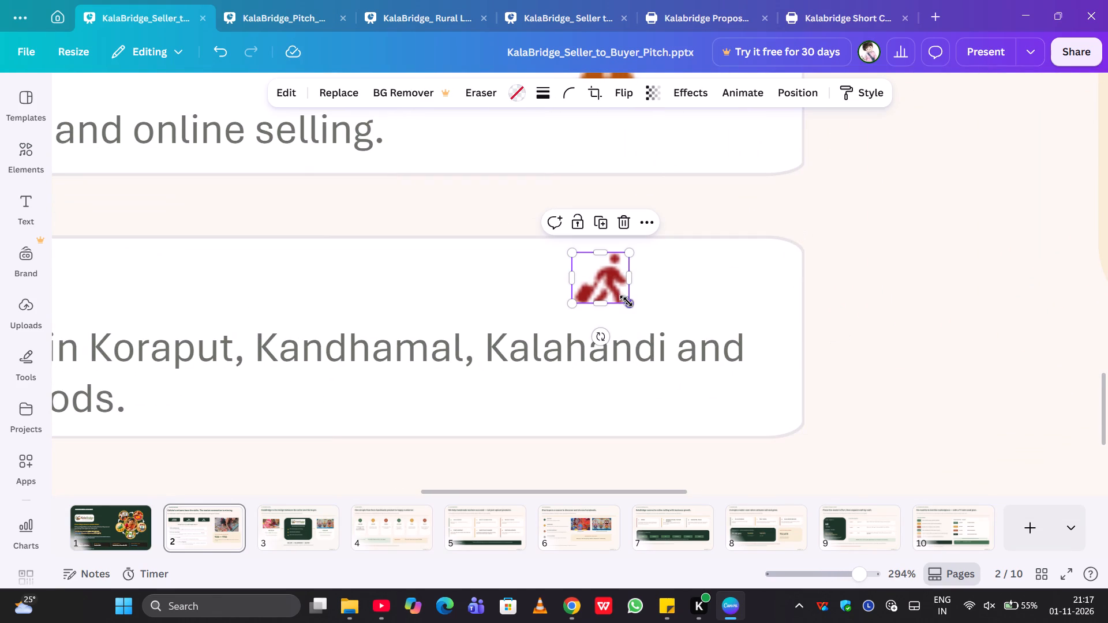
pyautogui.moveTo(630, 303); pyautogui.dragTo(643, 326)
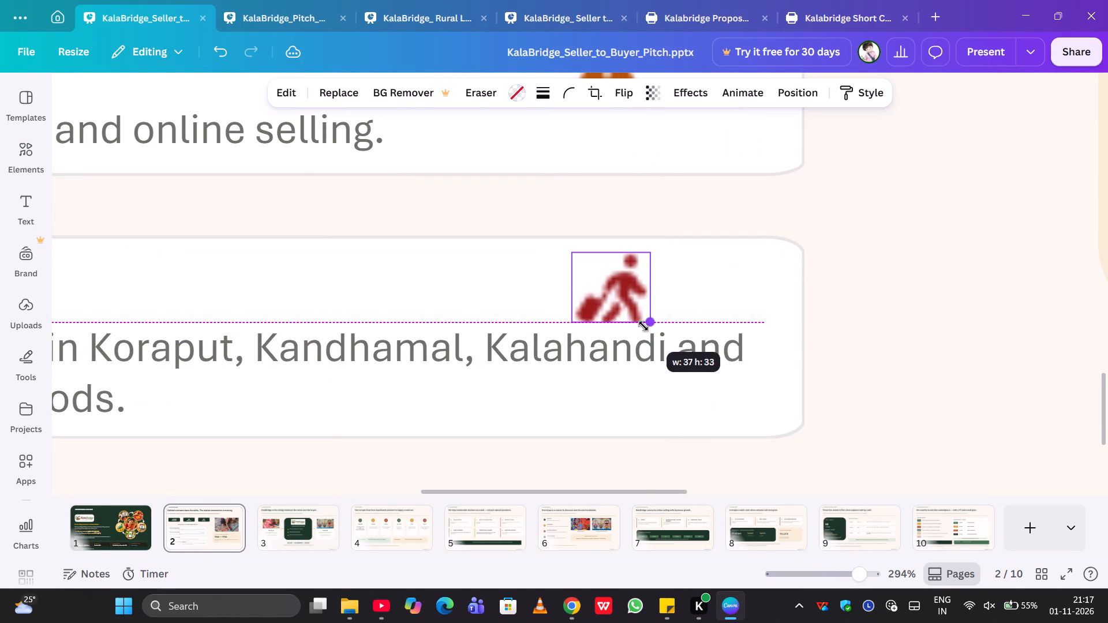
pyautogui.moveTo(643, 326); pyautogui.dragTo(643, 326)
pyautogui.click(1015, 326)
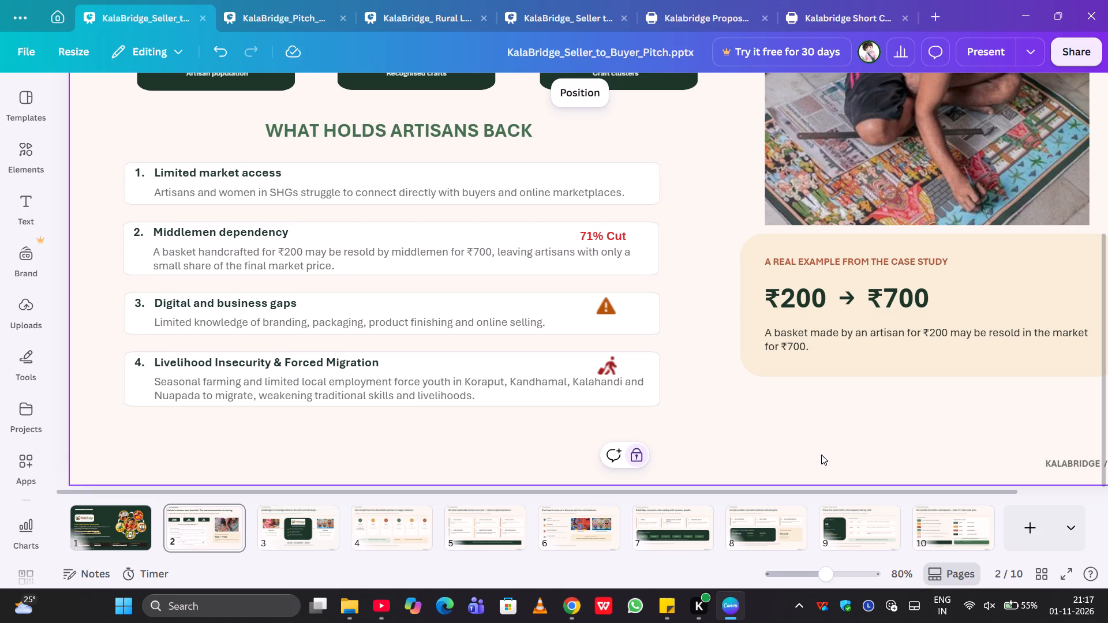
# Examine the lower part of ChatGPT's problem slide mockup, including "The Consequence" banner, and return to the Seller to Buyer pitch in Canva.
pyautogui.scroll(-2, 821, 455)
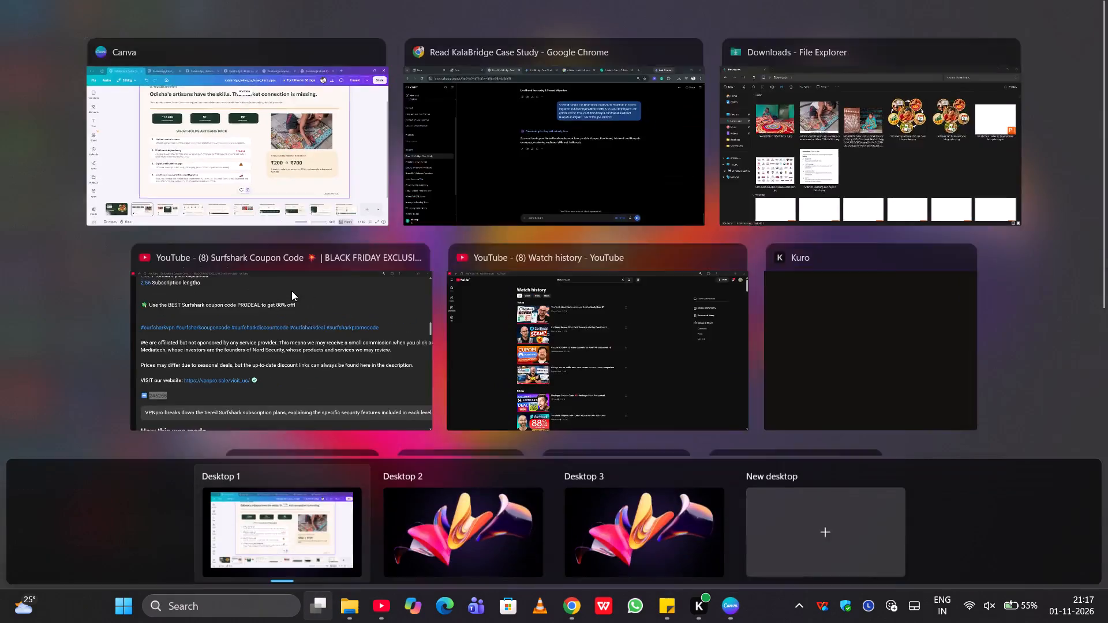
pyautogui.click(606, 126)
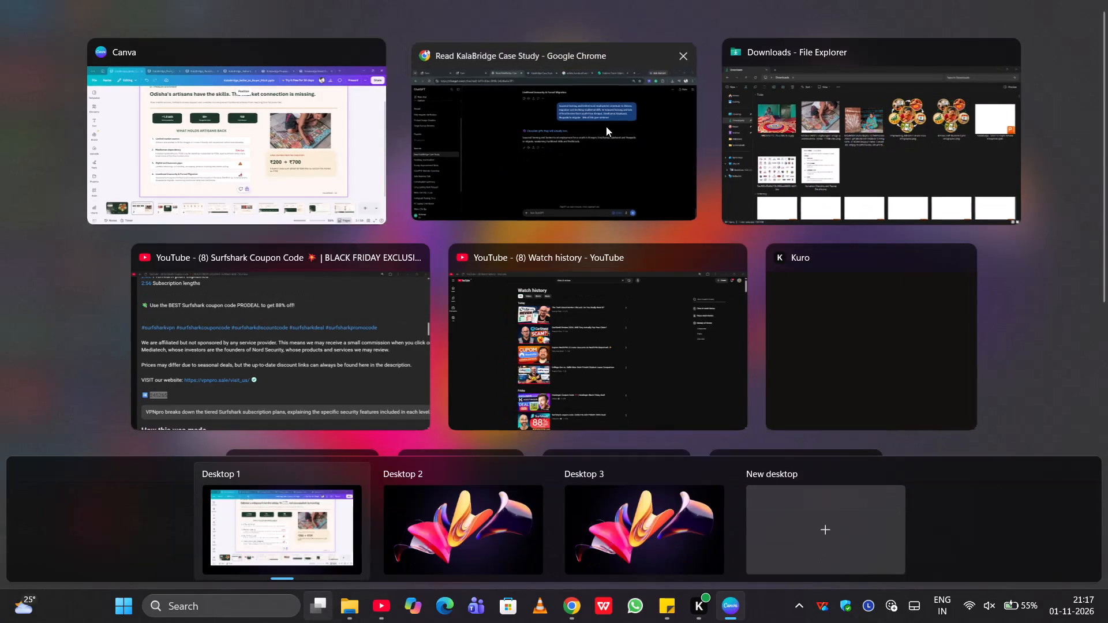
pyautogui.scroll(13, 606, 126)
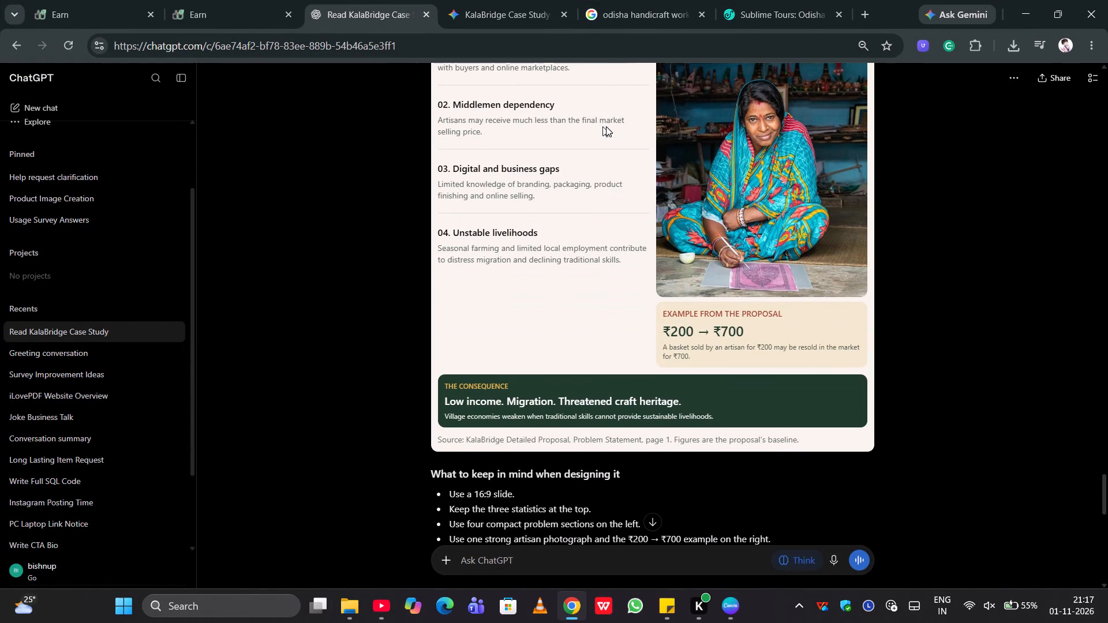
pyautogui.scroll(1, 606, 126)
pyautogui.hscroll(-1, 456, 290)
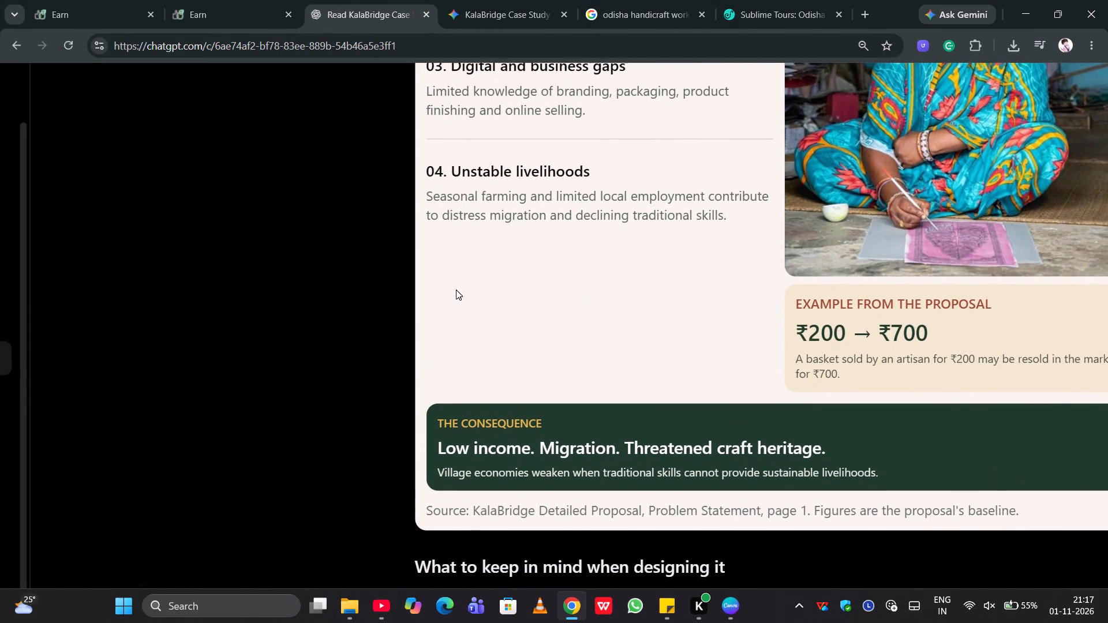
pyautogui.hscroll(-2, 456, 290)
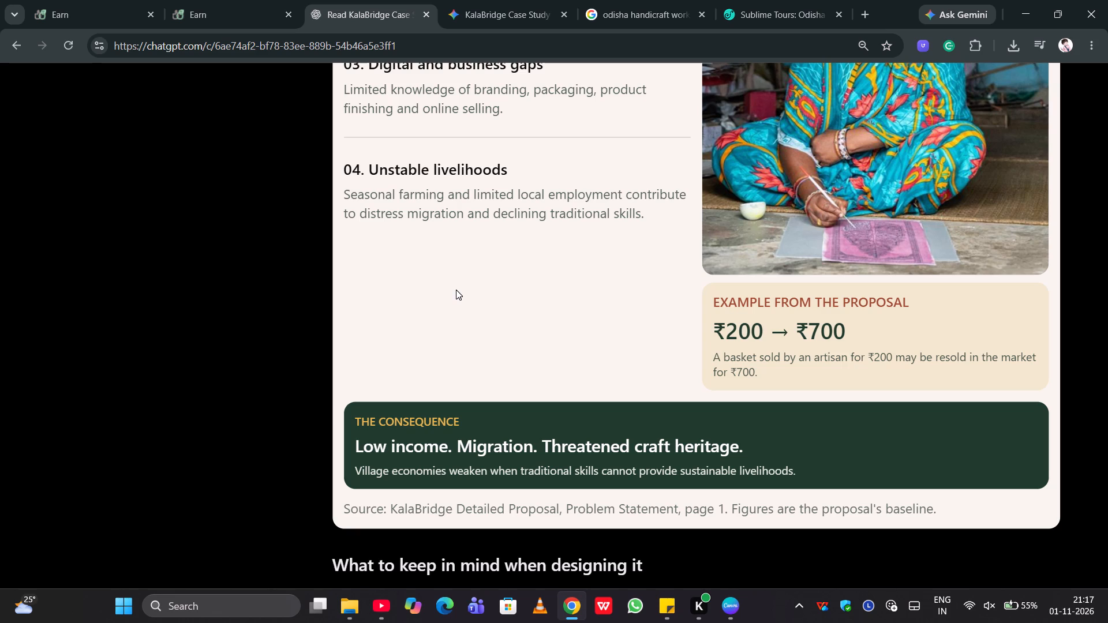
pyautogui.click(532, 177)
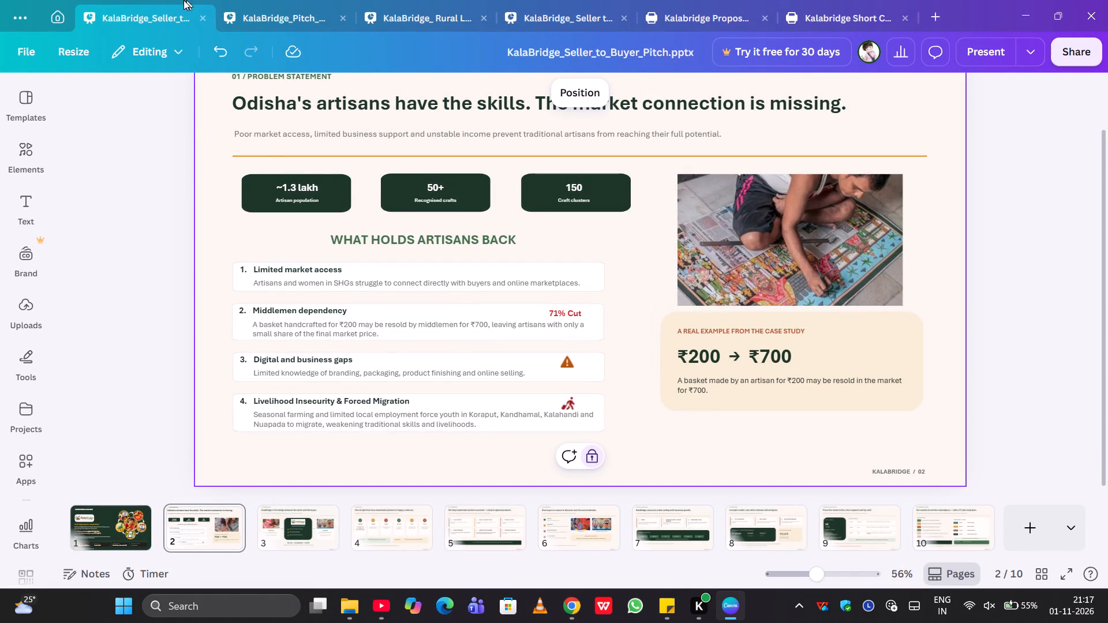
# Duplicate the dark green box behind "~1.3 lakh", place the copy below card 4 and reduce its height slightly.
pyautogui.click(255, 195)
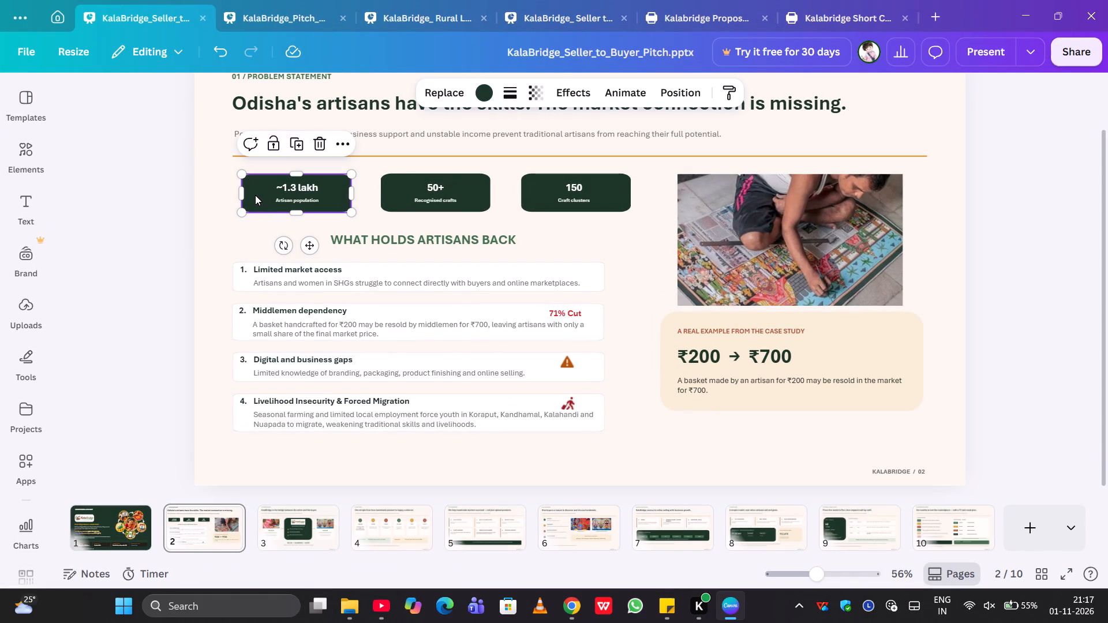
pyautogui.hotkey('ctrl', 'd')
pyautogui.moveTo(283, 201); pyautogui.dragTo(312, 464)
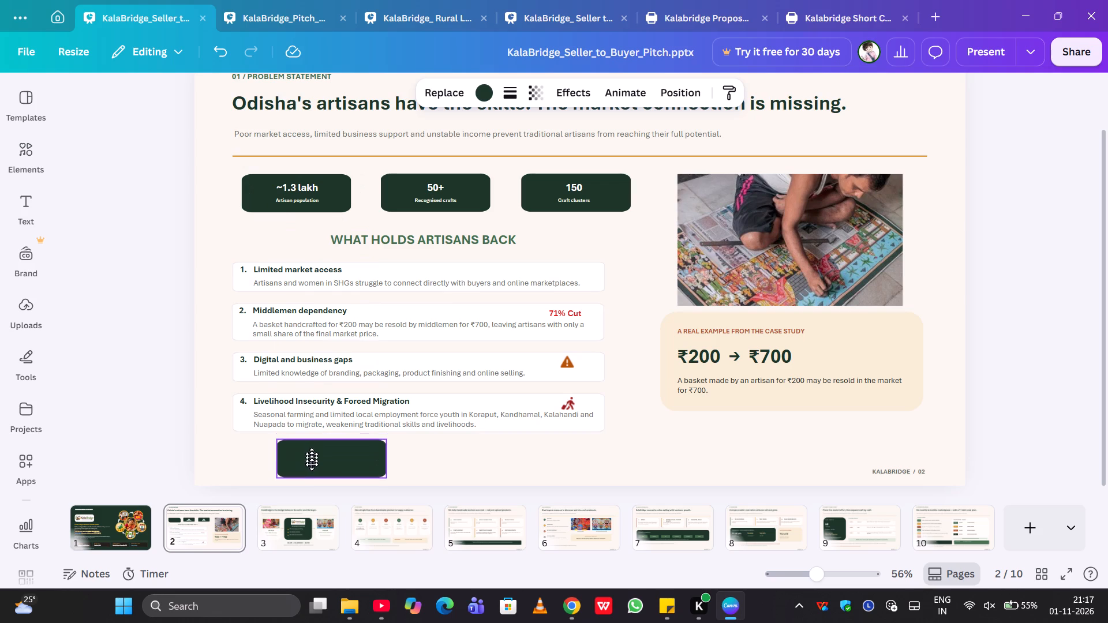
pyautogui.moveTo(312, 464); pyautogui.dragTo(279, 468)
pyautogui.moveTo(298, 484); pyautogui.dragTo(298, 479)
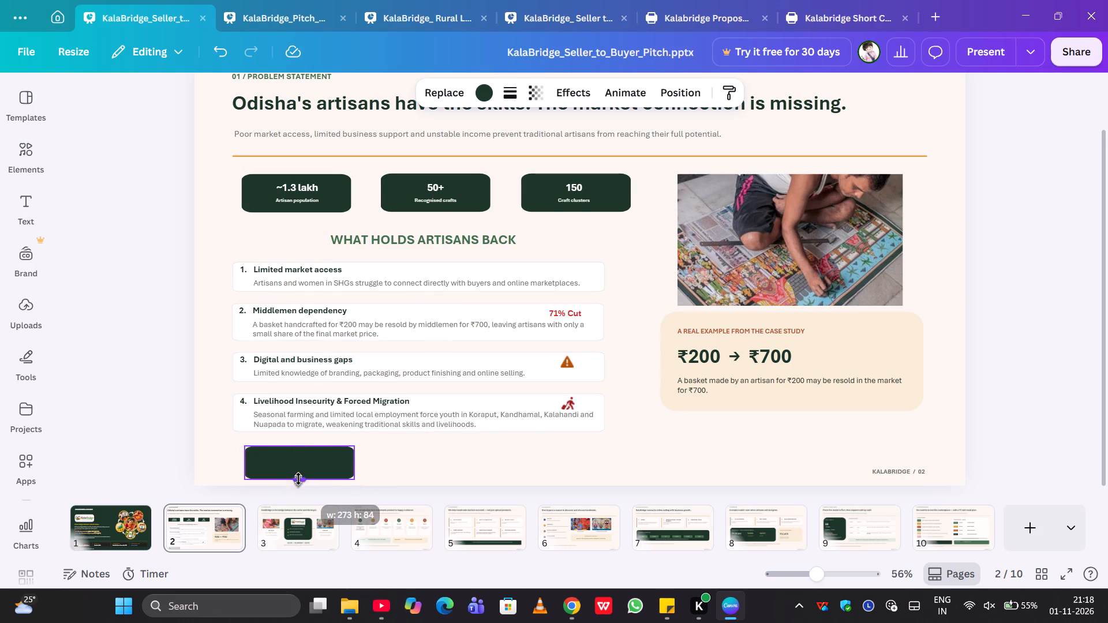
pyautogui.moveTo(298, 479); pyautogui.dragTo(298, 478)
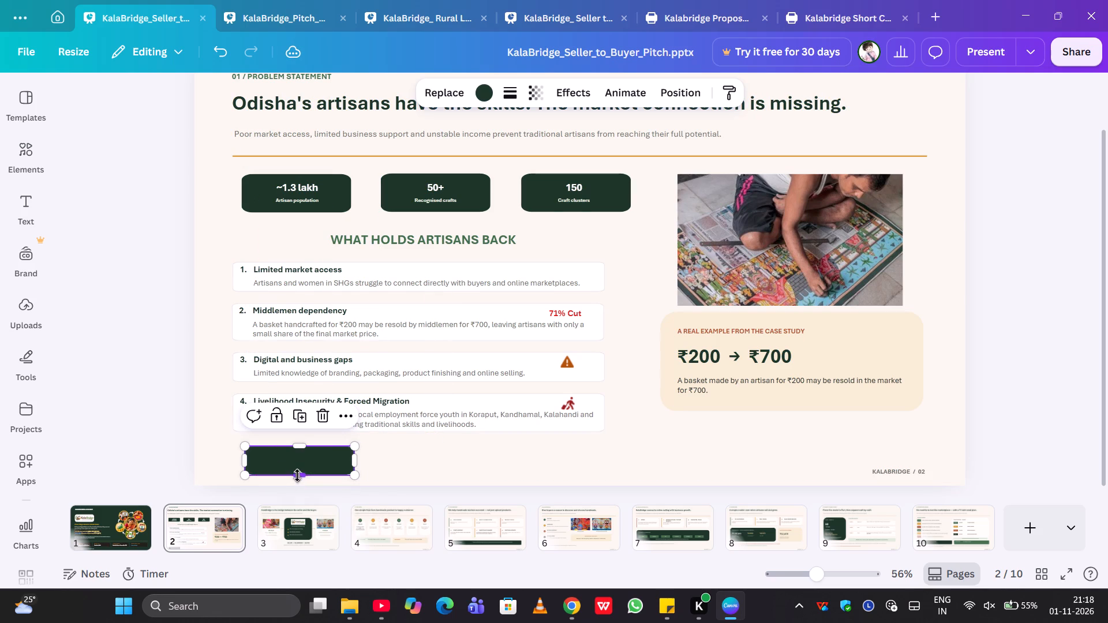
# Reposition the copied dark green box just below card 4, starting slightly outside the cards' left edge.
pyautogui.moveTo(295, 467); pyautogui.dragTo(468, 431)
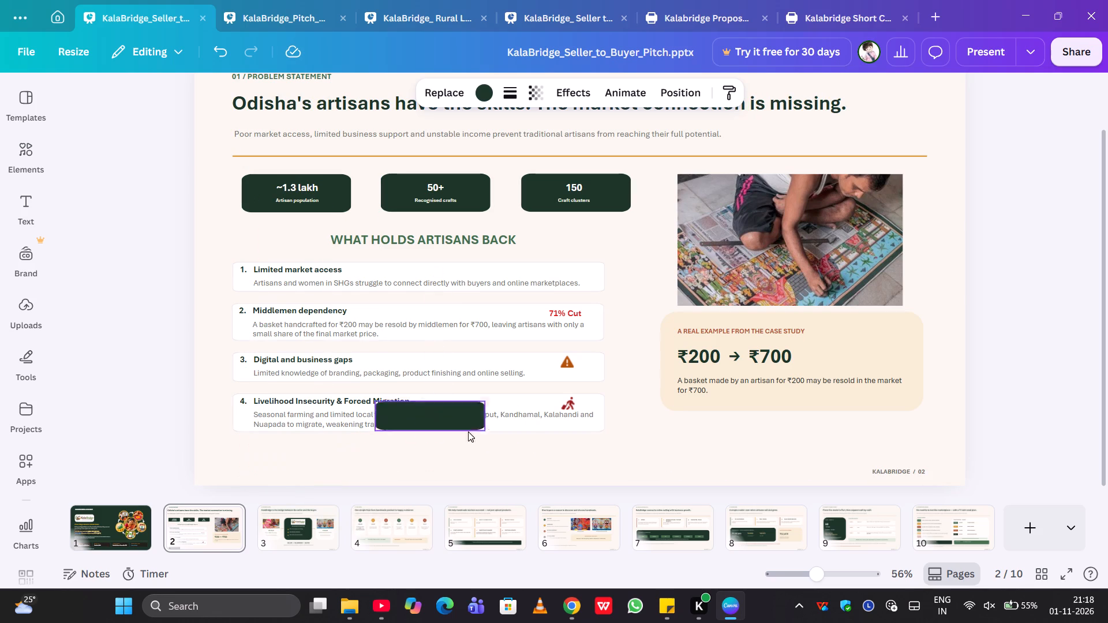
pyautogui.moveTo(468, 431); pyautogui.dragTo(744, 440)
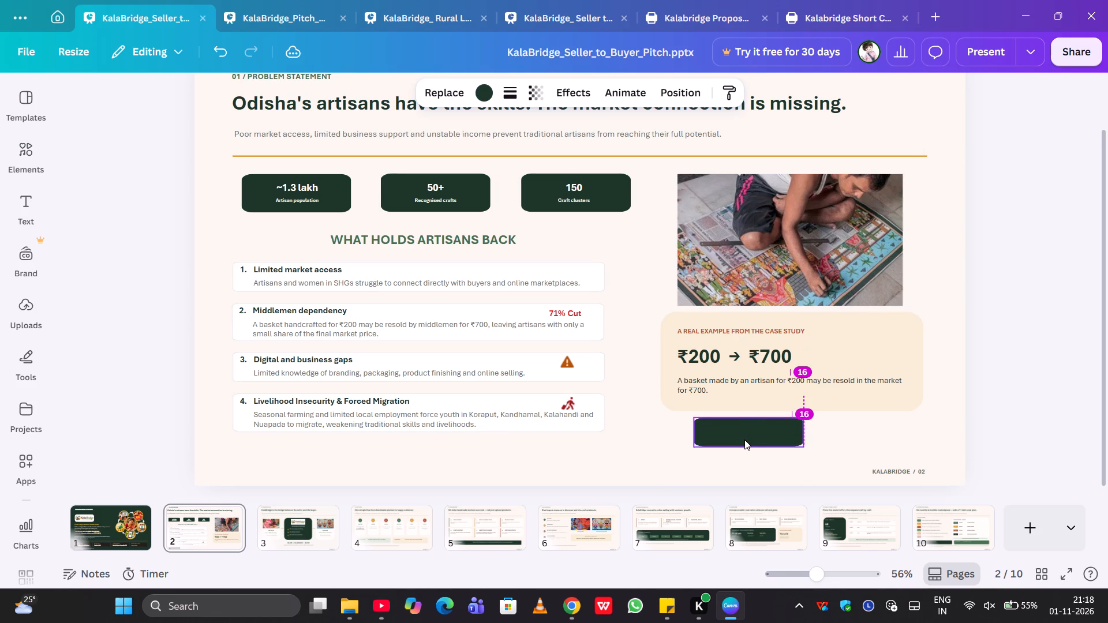
pyautogui.click(744, 440)
pyautogui.moveTo(744, 430); pyautogui.dragTo(351, 438)
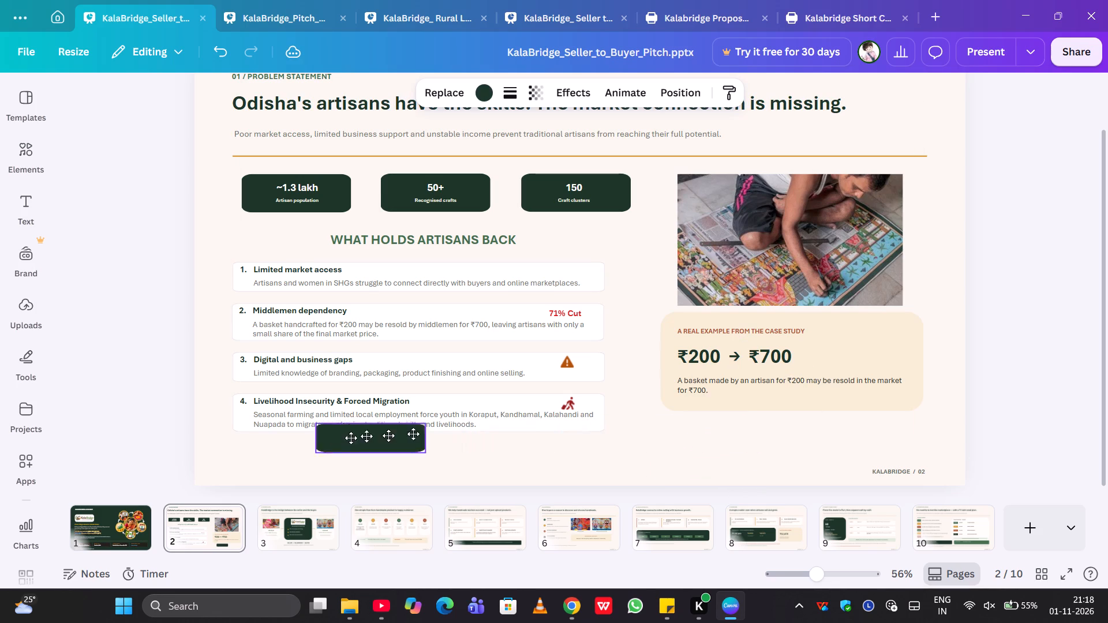
pyautogui.moveTo(351, 438); pyautogui.dragTo(260, 453)
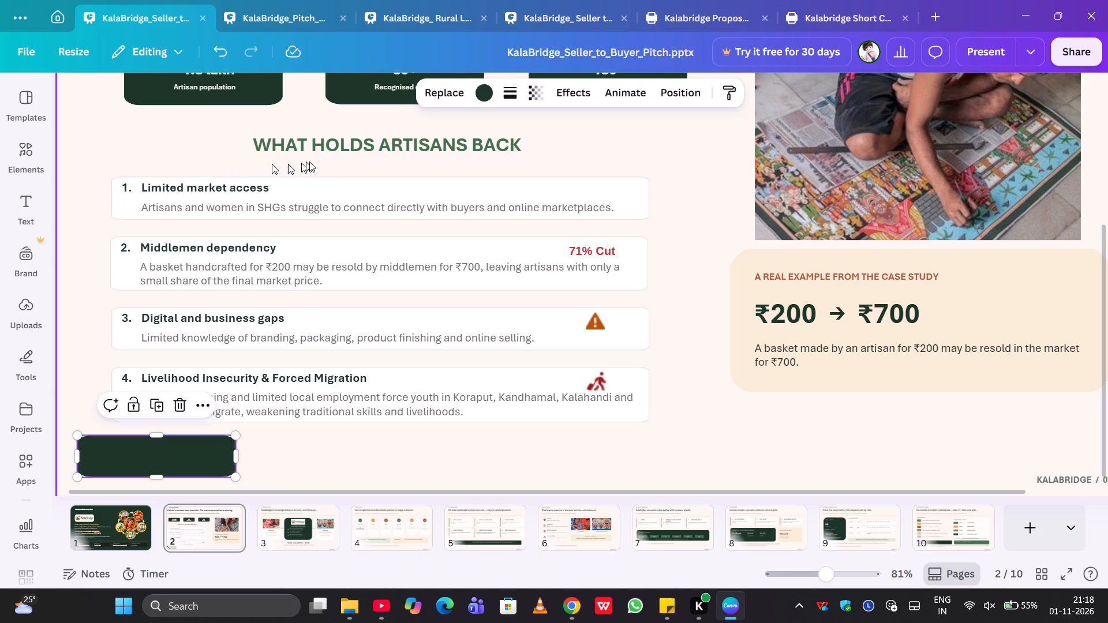
# Nudge the "WHAT HOLDS ARTISANS BACK" heading slightly upward, closer to the statistics boxes.
pyautogui.click(355, 145)
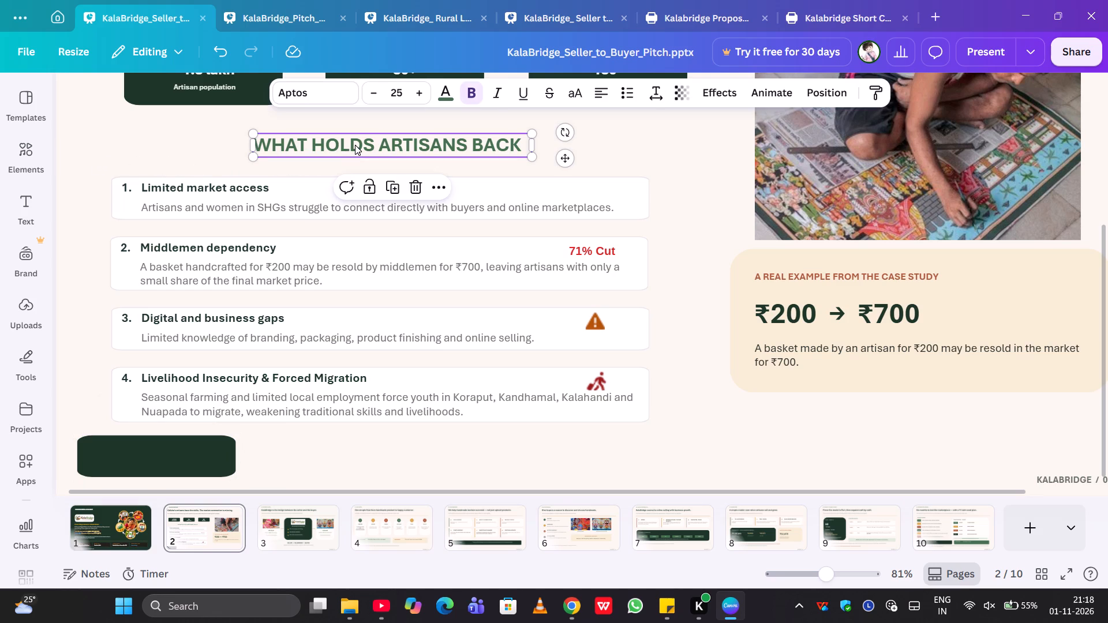
pyautogui.press('Up')
pyautogui.press('Up')
pyautogui.press('Up')
pyautogui.press('Up')
pyautogui.press('Up')
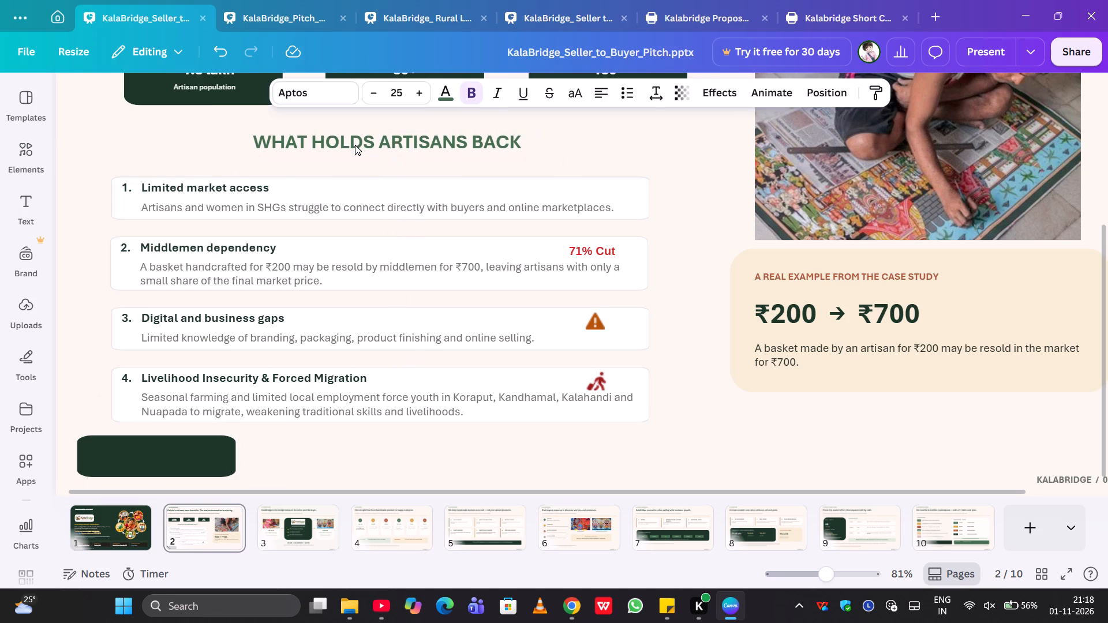
pyautogui.press('Up')
pyautogui.press('Up')
pyautogui.press('Up')
pyautogui.press('Up')
pyautogui.press('Up')
pyautogui.press('Up')
pyautogui.press('Up')
pyautogui.press('Up')
# Move all of card 1, "Limited market access", up slightly toward the section heading, including its box, number, title and description.
pyautogui.scroll(1, 355, 145)
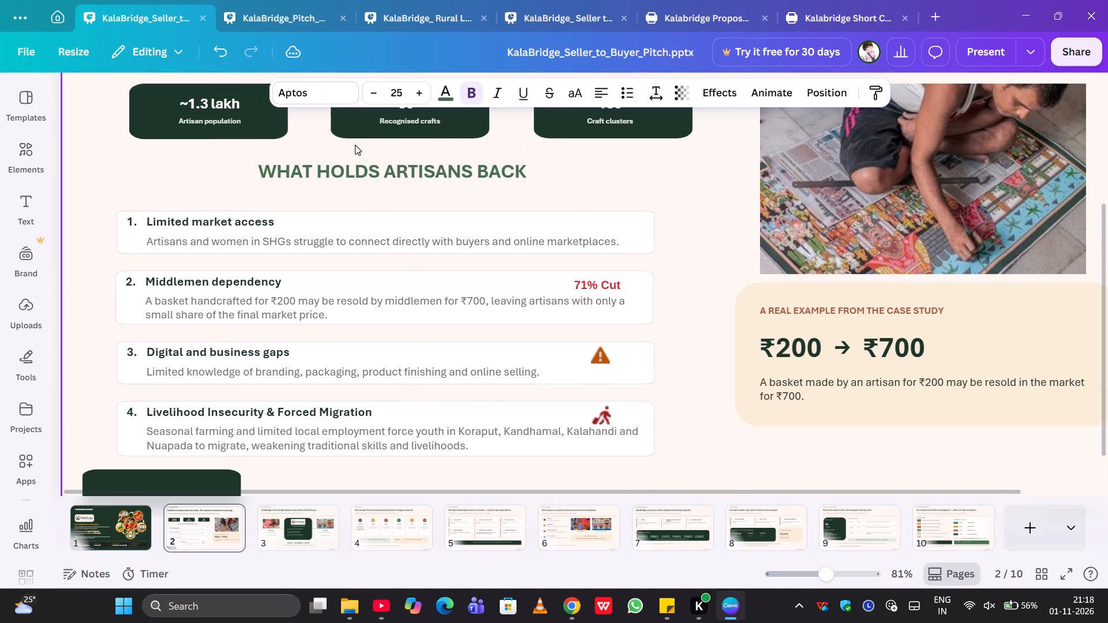
pyautogui.scroll(1, 355, 145)
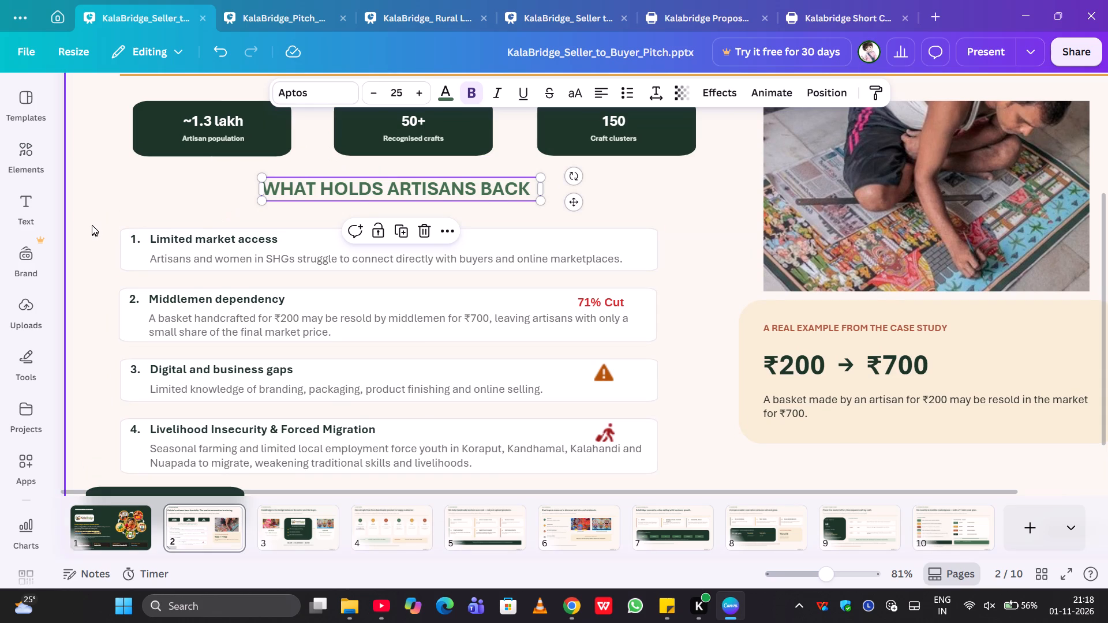
pyautogui.moveTo(111, 222); pyautogui.dragTo(179, 249)
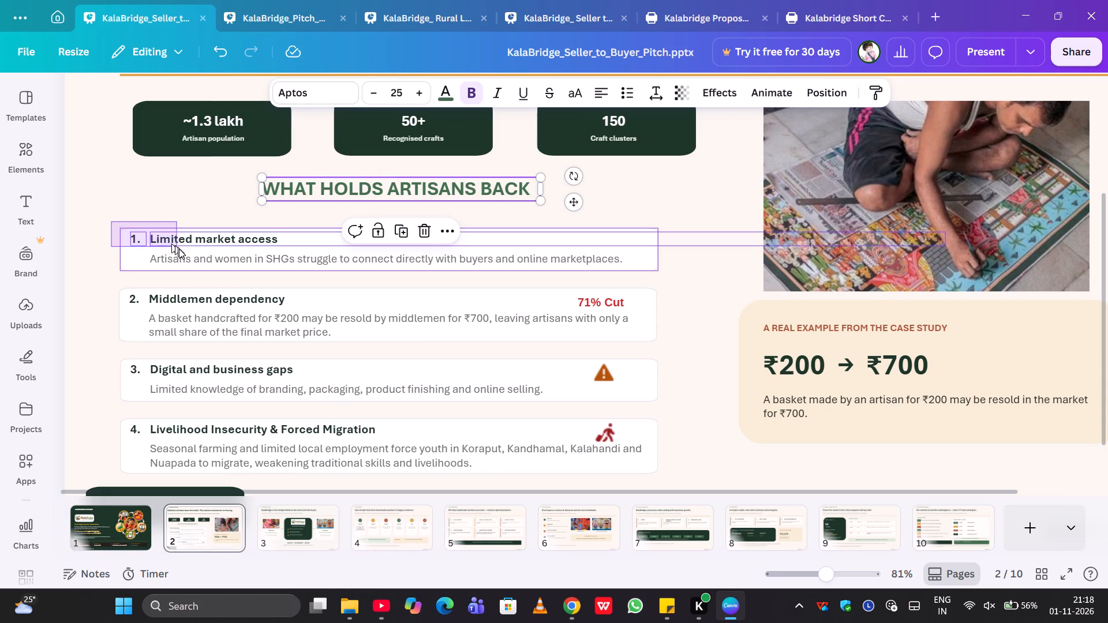
pyautogui.moveTo(179, 249); pyautogui.dragTo(216, 271)
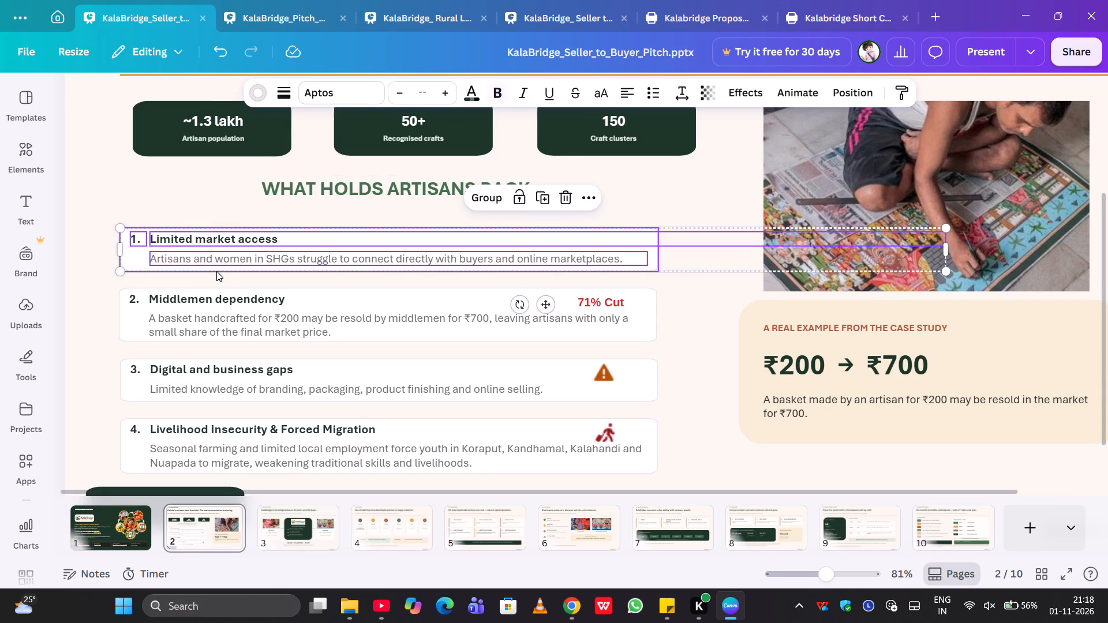
pyautogui.press('Up')
pyautogui.press('Up')
pyautogui.press('Up')
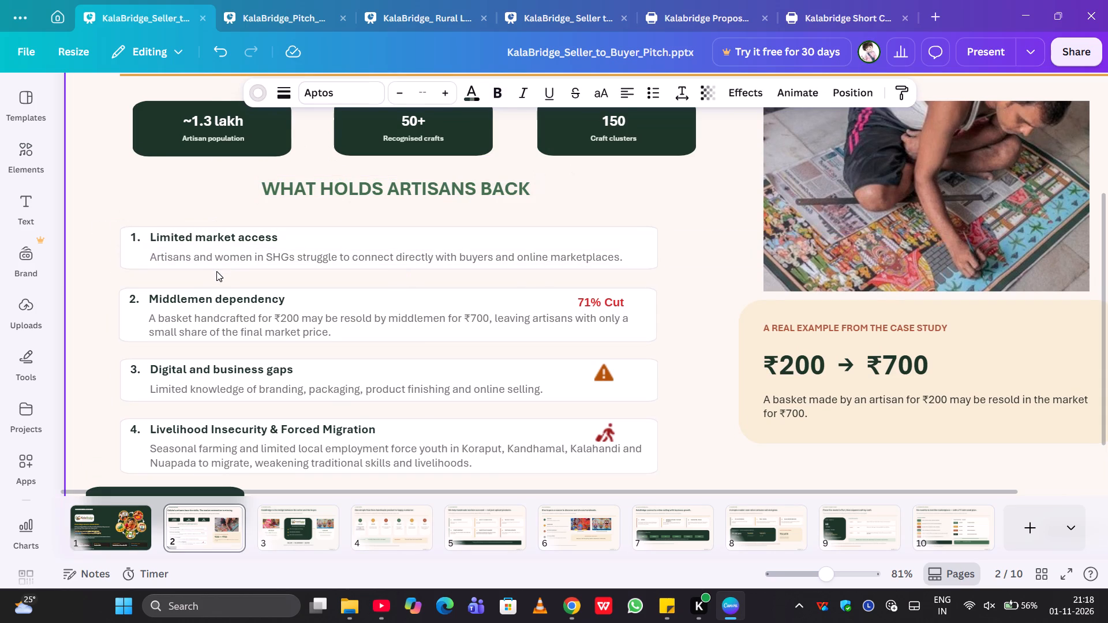
pyautogui.press('Up')
pyautogui.press('Up')
pyautogui.press('Up')
pyautogui.press('Up')
pyautogui.press('Up')
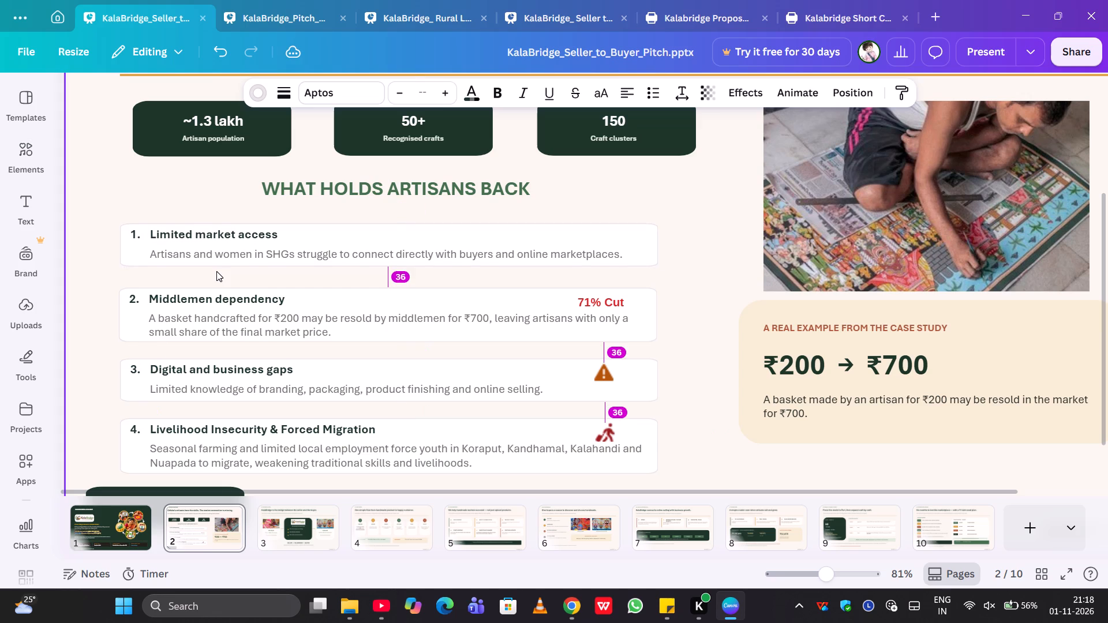
pyautogui.press('Up')
pyautogui.press('Up')
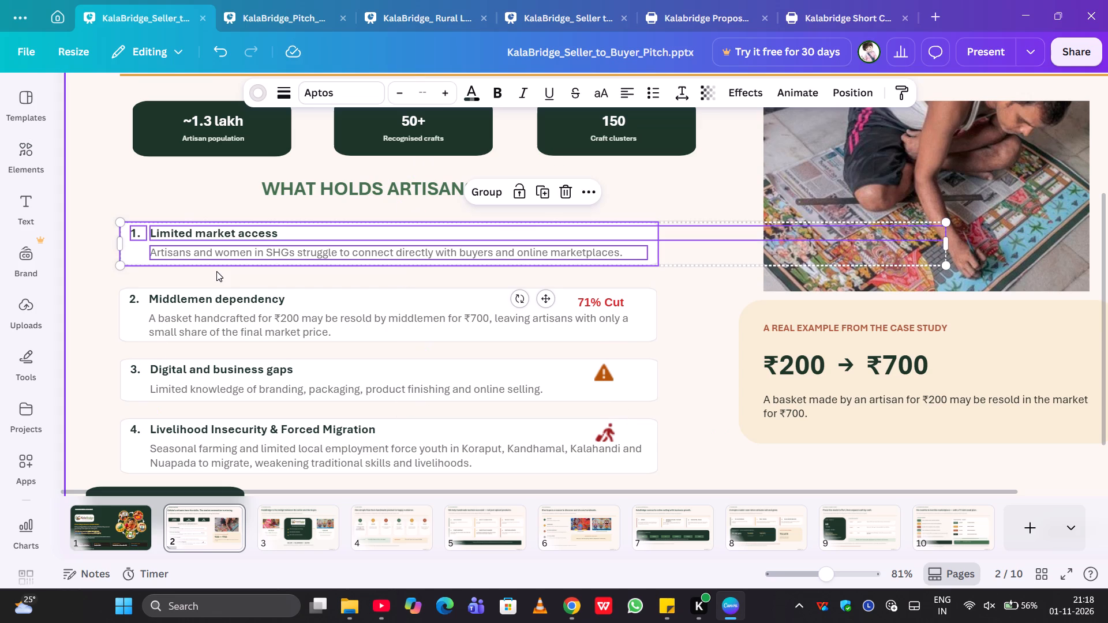
pyautogui.press('Up')
pyautogui.press('Up')
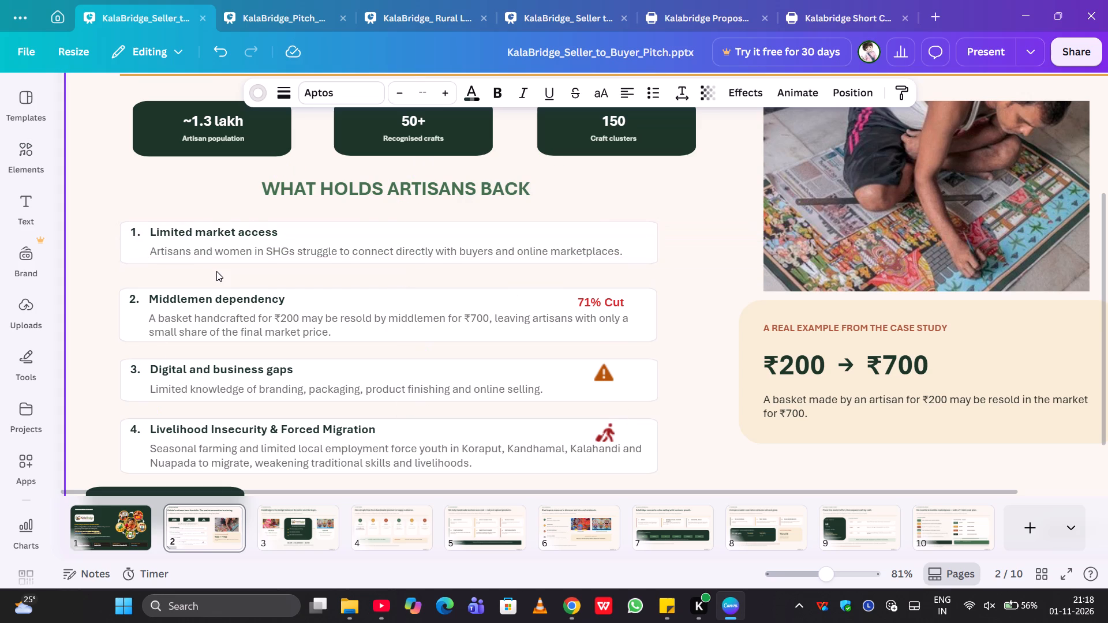
pyautogui.press('Up')
pyautogui.press('Up')
pyautogui.press('Up')
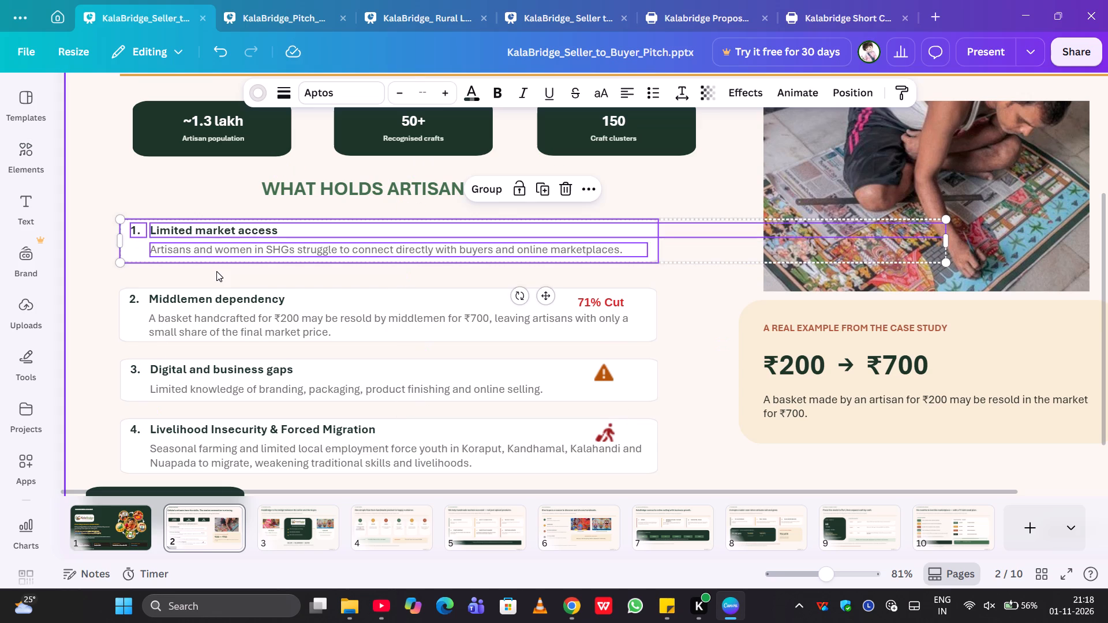
# Move card 2, "Middlemen dependency", up closer to card 1, including its box, number, title and description but not the red label.
pyautogui.click(107, 279)
pyautogui.moveTo(107, 279); pyautogui.dragTo(191, 319)
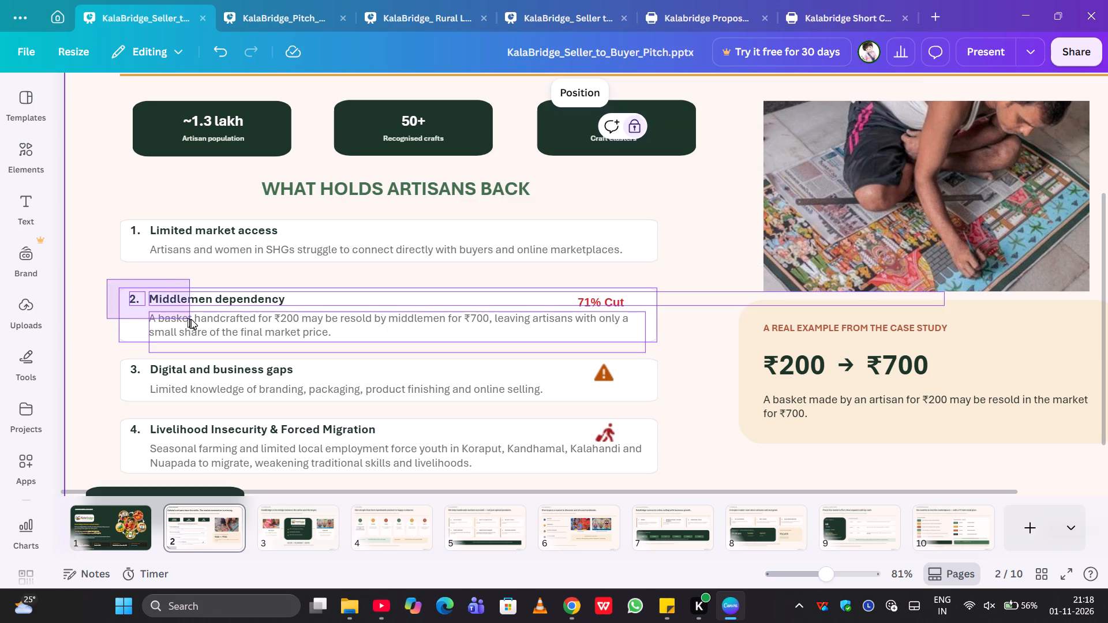
pyautogui.moveTo(191, 319); pyautogui.dragTo(203, 337)
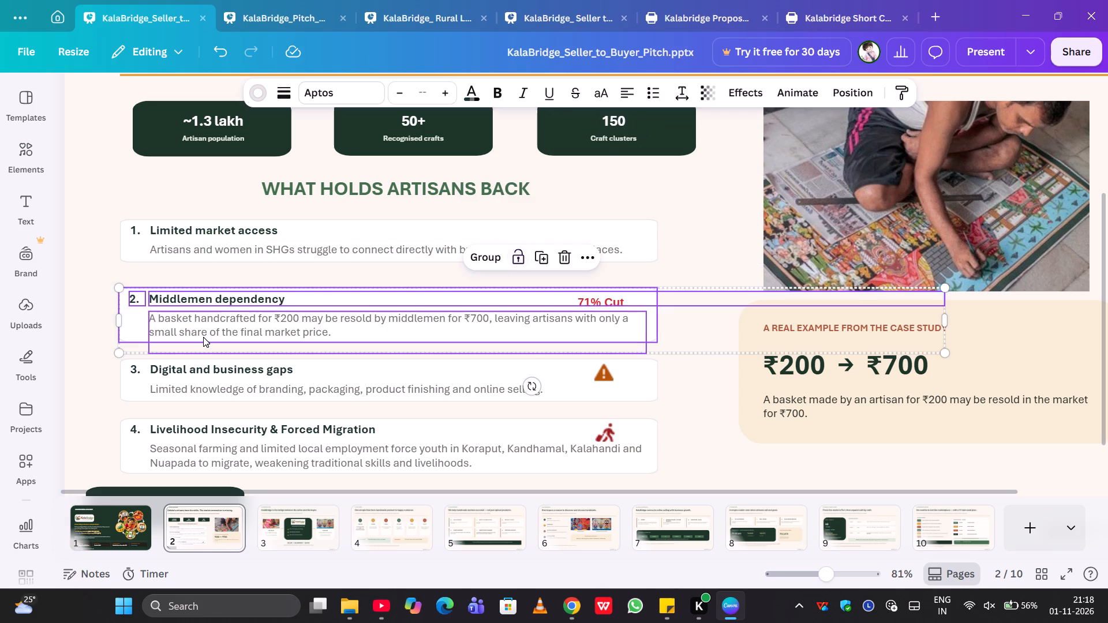
pyautogui.press('Up')
pyautogui.press('Up')
pyautogui.press('Up')
pyautogui.press('Up')
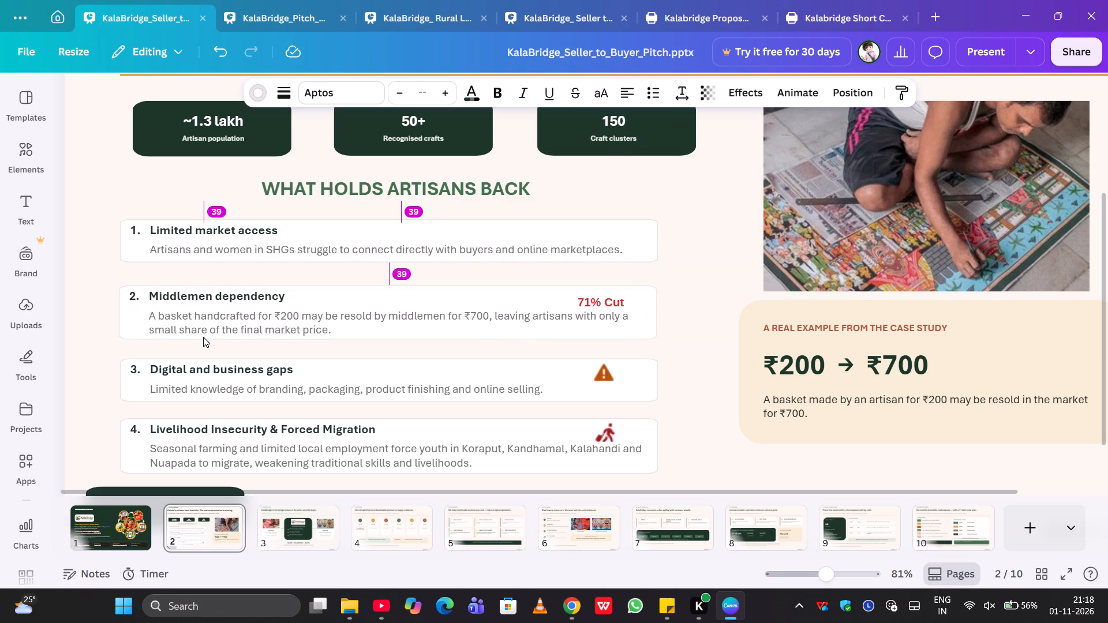
pyautogui.press('Up')
pyautogui.press('Up')
pyautogui.press('Up')
pyautogui.press('Up')
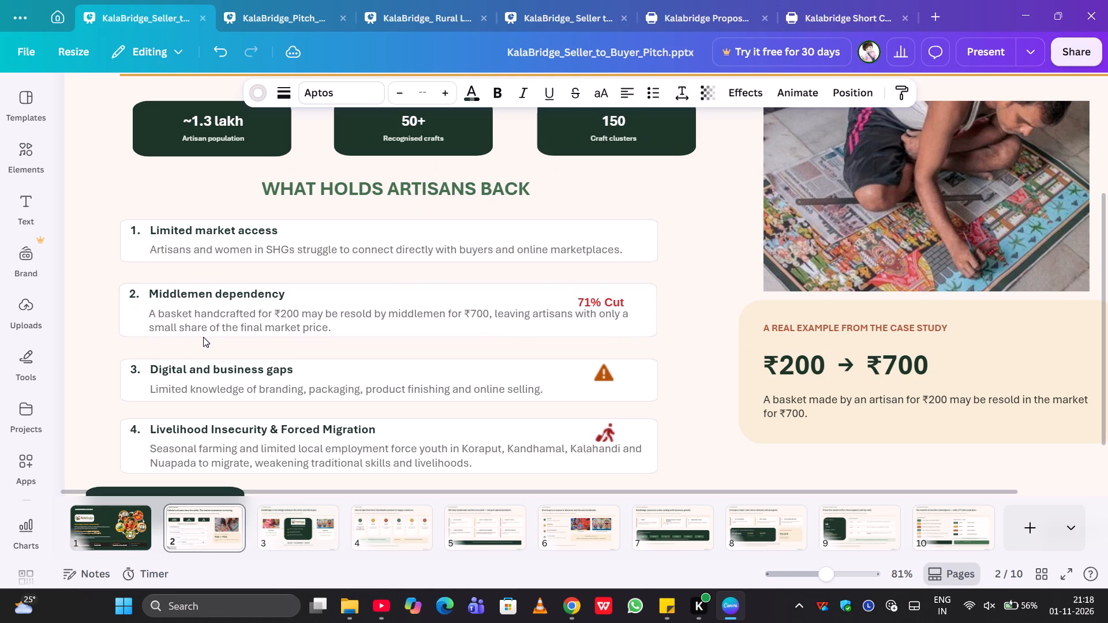
pyautogui.press('Up')
pyautogui.press('Up')
pyautogui.press('Up')
pyautogui.press('Up')
pyautogui.press('Up')
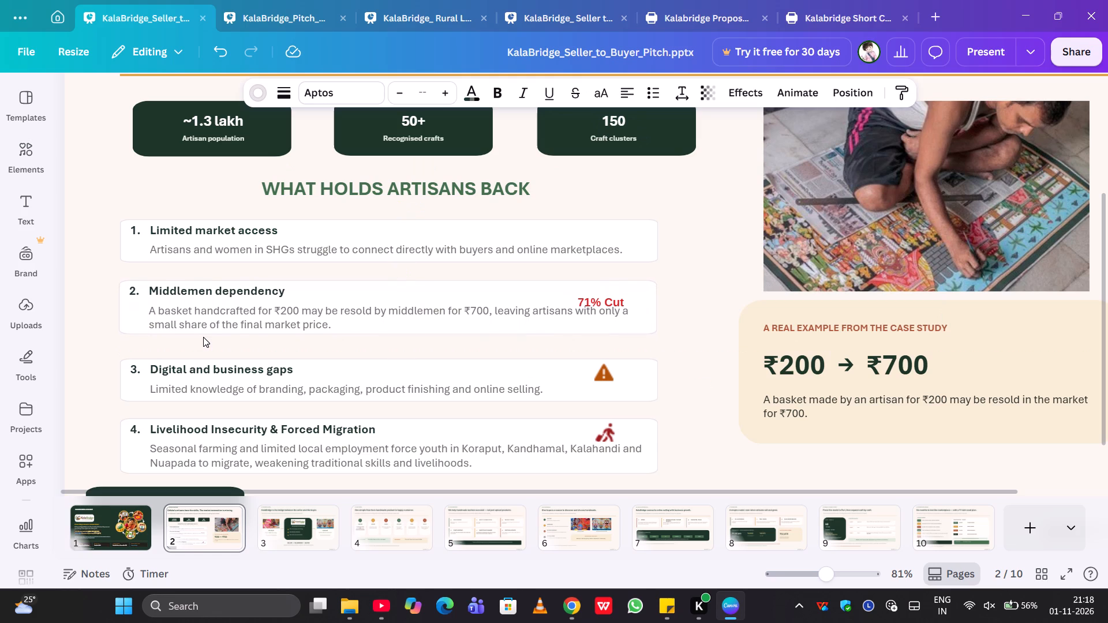
pyautogui.press('Up')
pyautogui.press('Up')
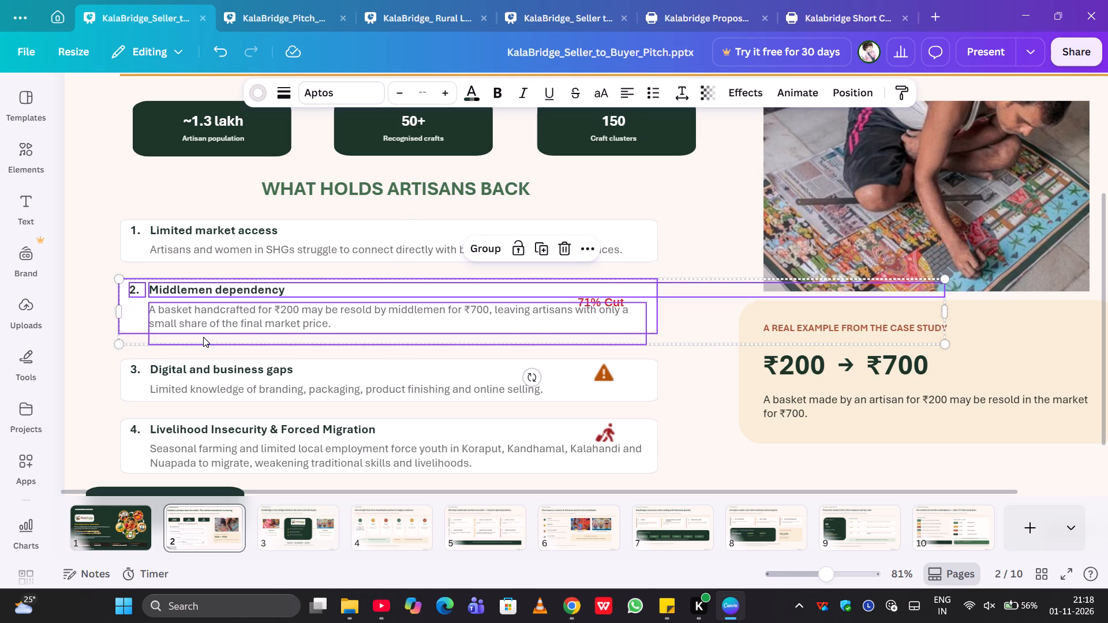
pyautogui.click(95, 344)
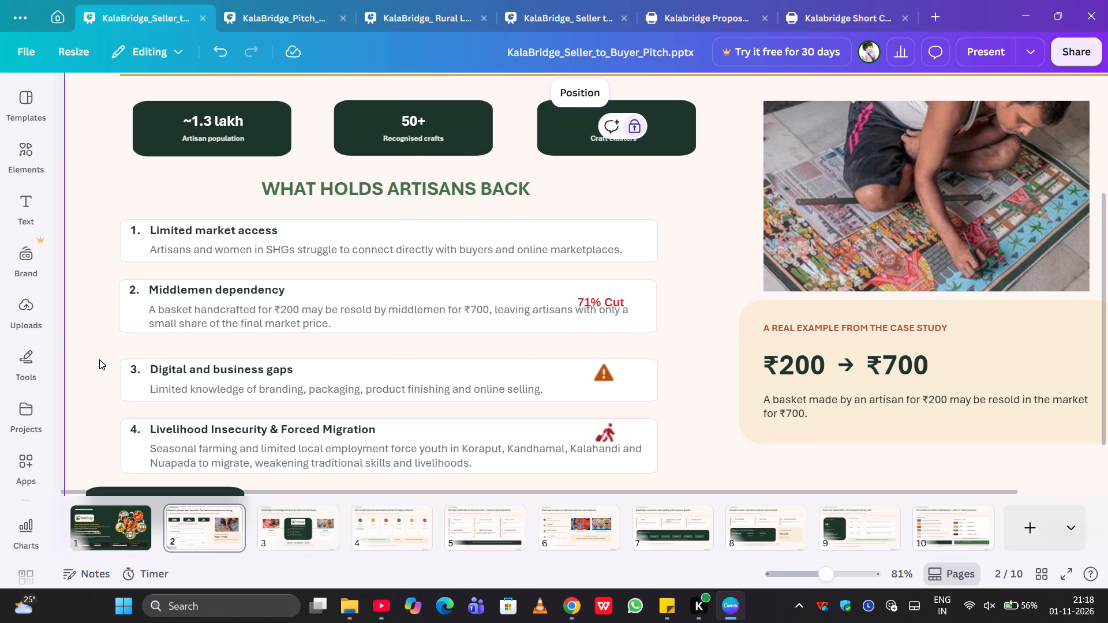
# Move the red "71% Cut" label up within card 2, clear of the description and level with the card title.
pyautogui.click(583, 301)
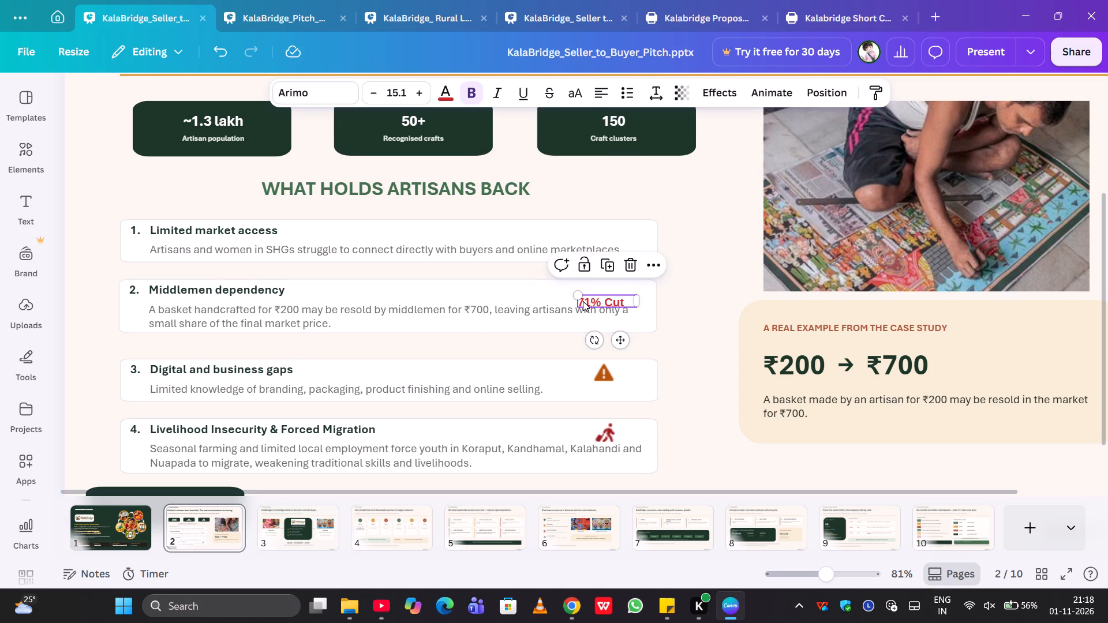
pyautogui.press('Up')
pyautogui.press('Up')
pyautogui.press('Up')
pyautogui.press('Up')
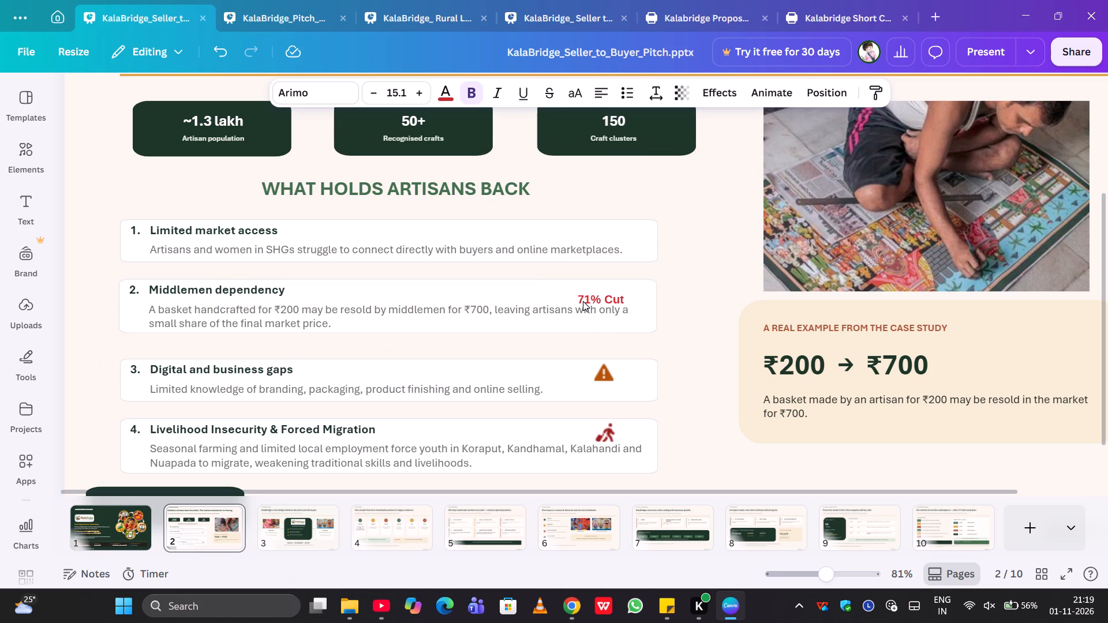
pyautogui.press('Up')
pyautogui.press('Up')
pyautogui.press('Up')
pyautogui.press('Up')
pyautogui.press('Up')
pyautogui.press('Up')
pyautogui.press('Up')
pyautogui.press('Up')
pyautogui.press('Up')
pyautogui.press('Up')
pyautogui.press('Up')
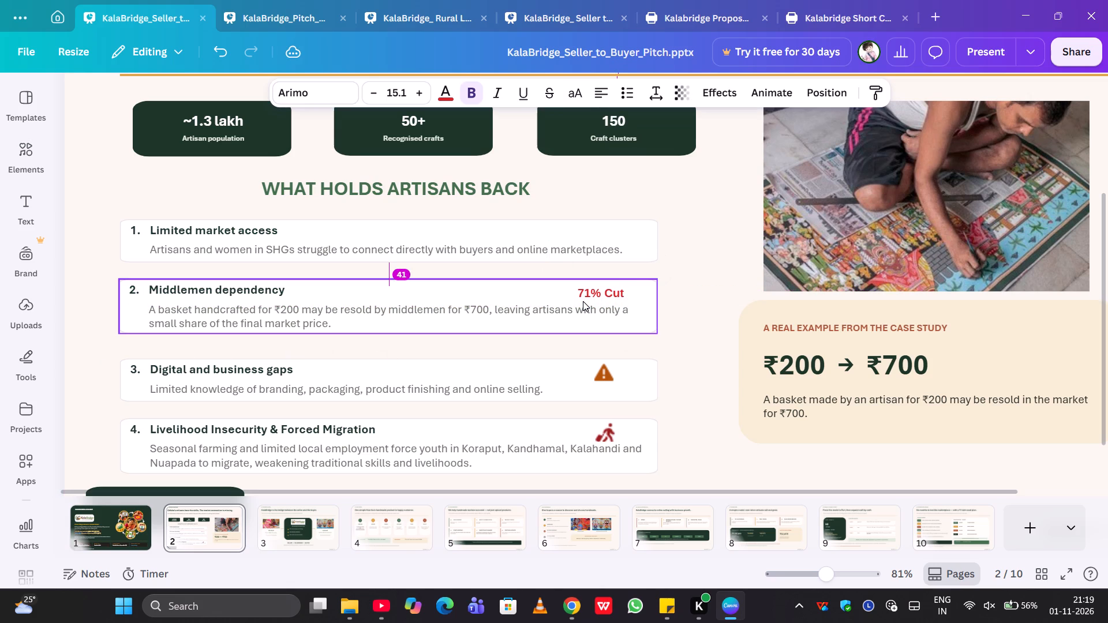
pyautogui.click(117, 352)
# Move all of card 3, "Digital and business gaps", up closer to card 2, including its box, texts and warning icon.
pyautogui.moveTo(102, 358); pyautogui.dragTo(639, 396)
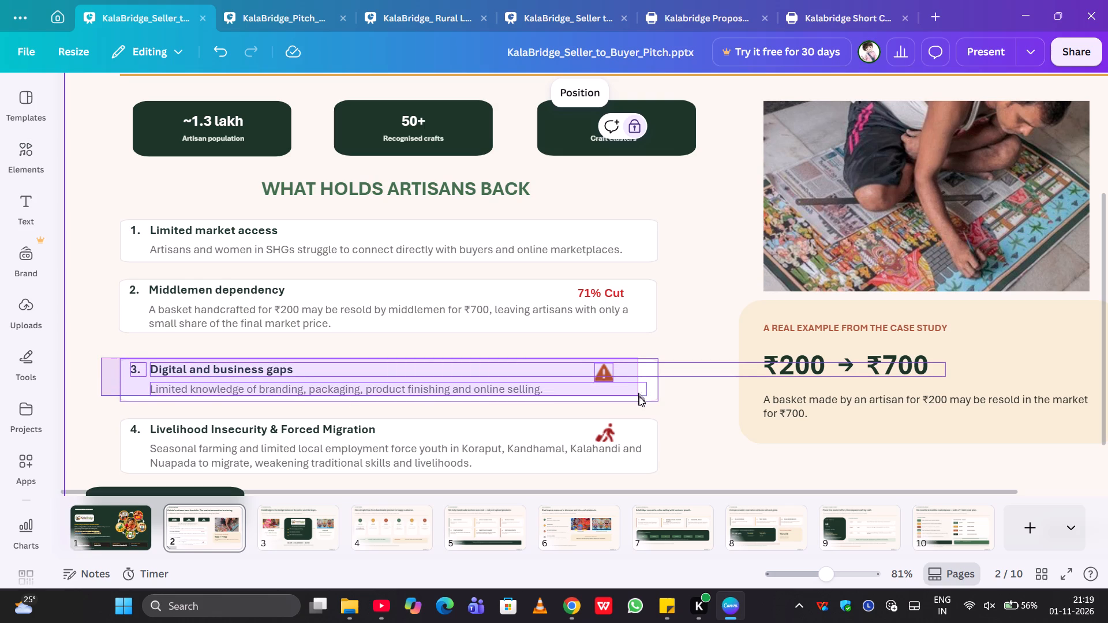
pyautogui.moveTo(639, 396); pyautogui.dragTo(641, 405)
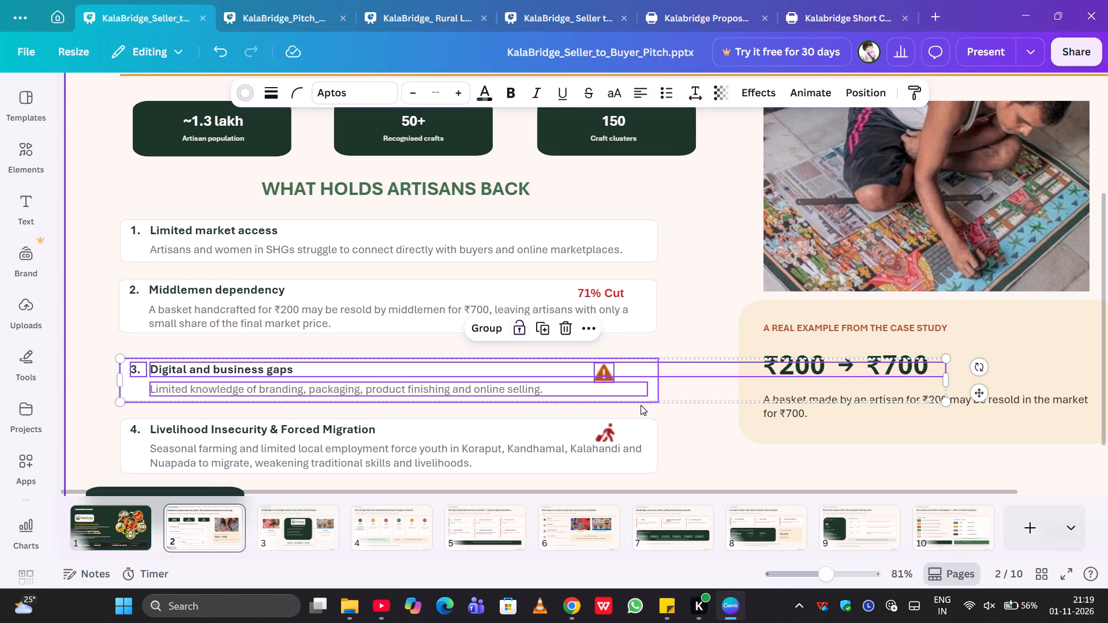
pyautogui.press('Up')
pyautogui.press('Up')
pyautogui.press('Up')
pyautogui.press('Up')
pyautogui.press('Up')
pyautogui.press('Up')
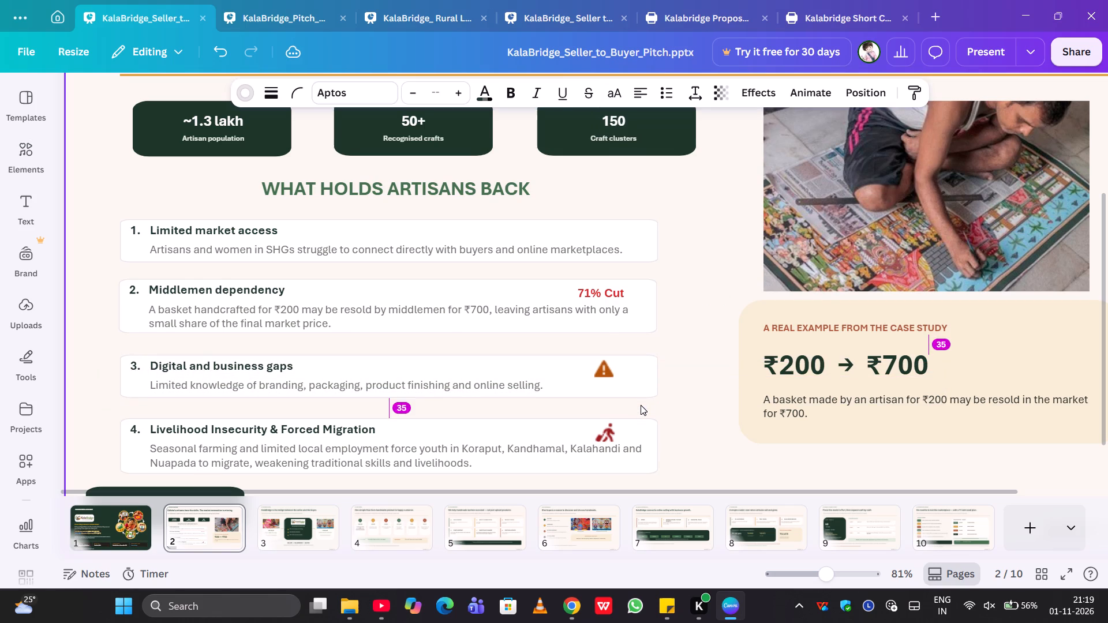
pyautogui.press('Up')
pyautogui.press('Up')
pyautogui.press('Up')
pyautogui.press('Up')
pyautogui.press('Up')
pyautogui.press('Up')
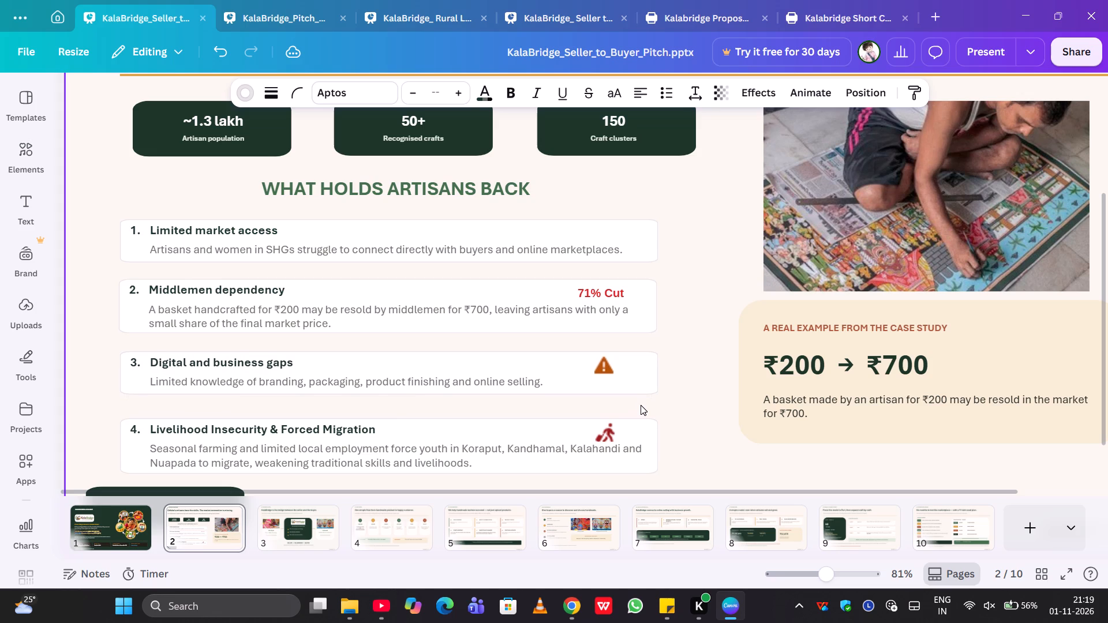
pyautogui.press('Up')
pyautogui.press('Up')
pyautogui.press('Up')
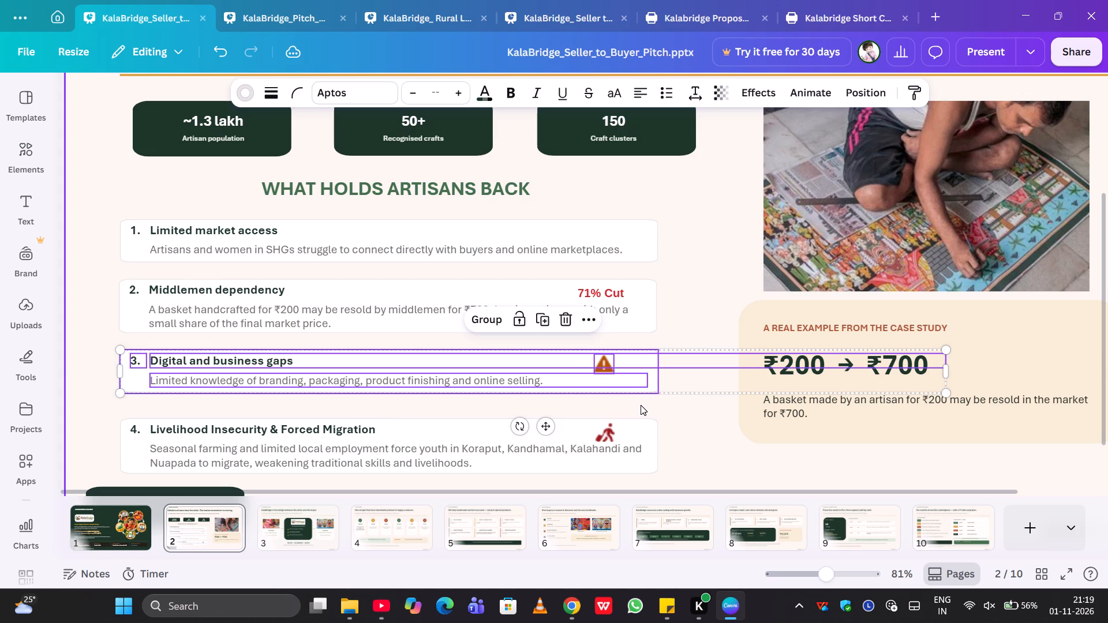
# Nudge all of card 2, including the "71% Cut" label, slightly further up toward card 1.
pyautogui.scroll(-1, 62, 393)
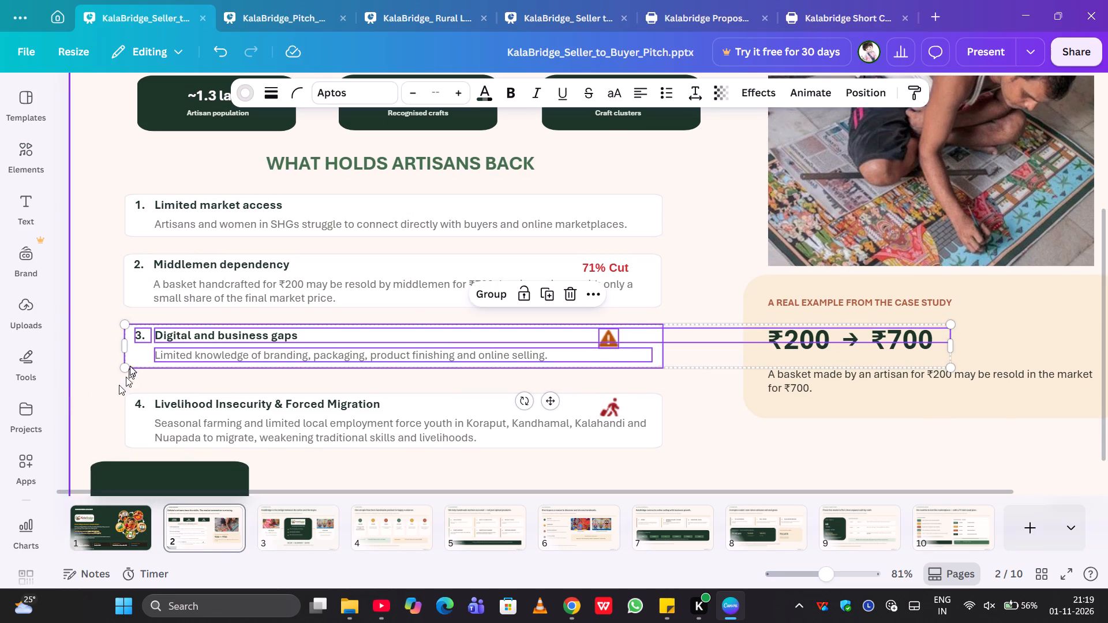
pyautogui.click(81, 279)
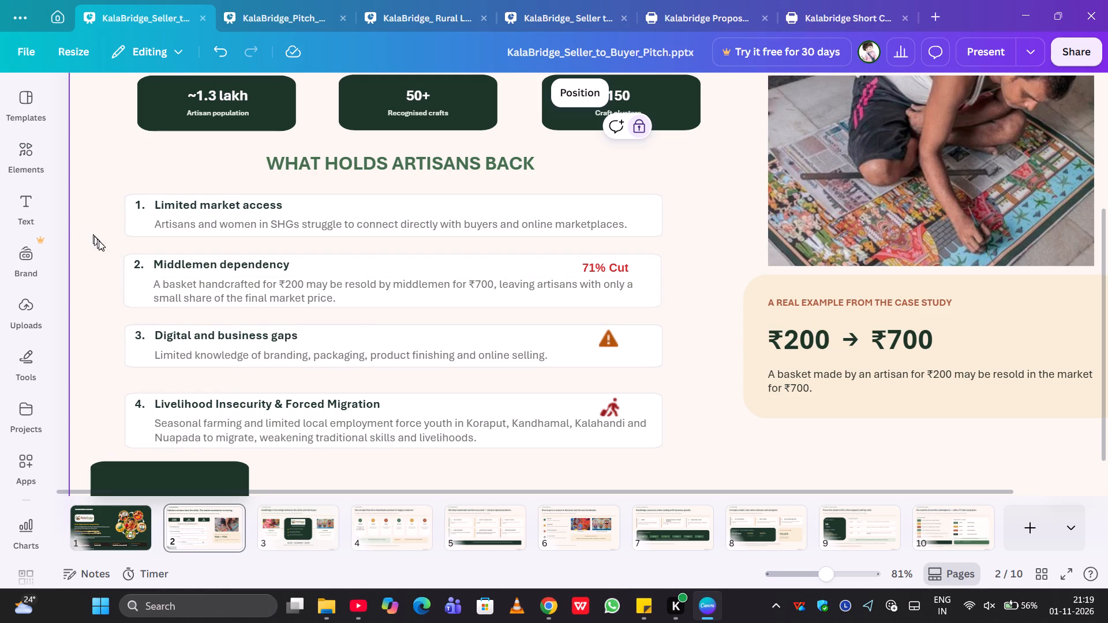
pyautogui.moveTo(113, 249); pyautogui.dragTo(556, 334)
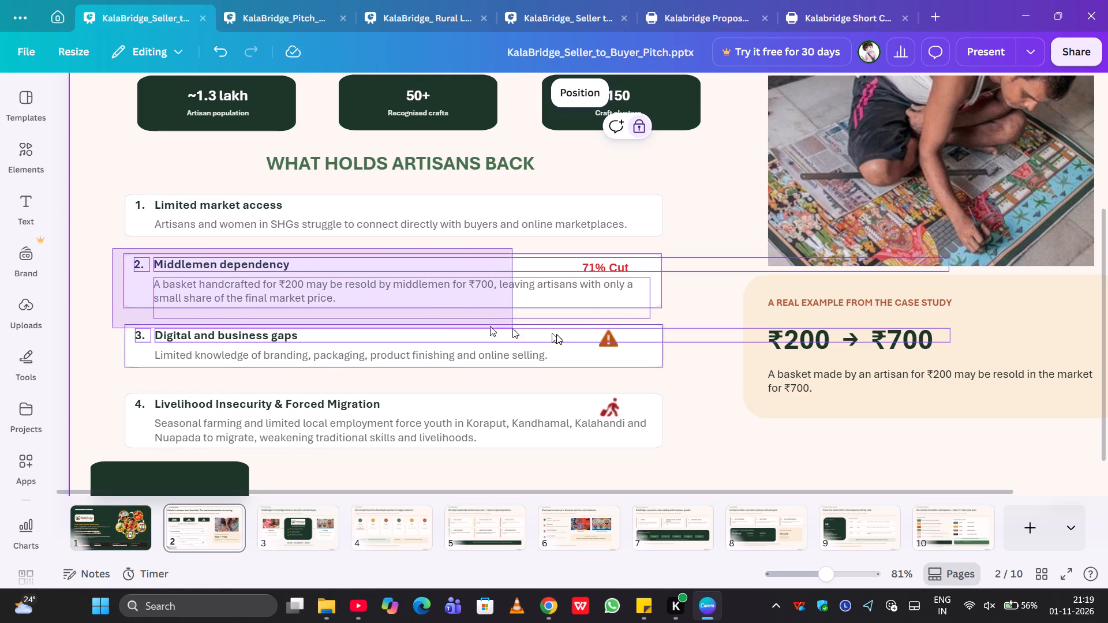
pyautogui.moveTo(556, 334); pyautogui.dragTo(654, 314)
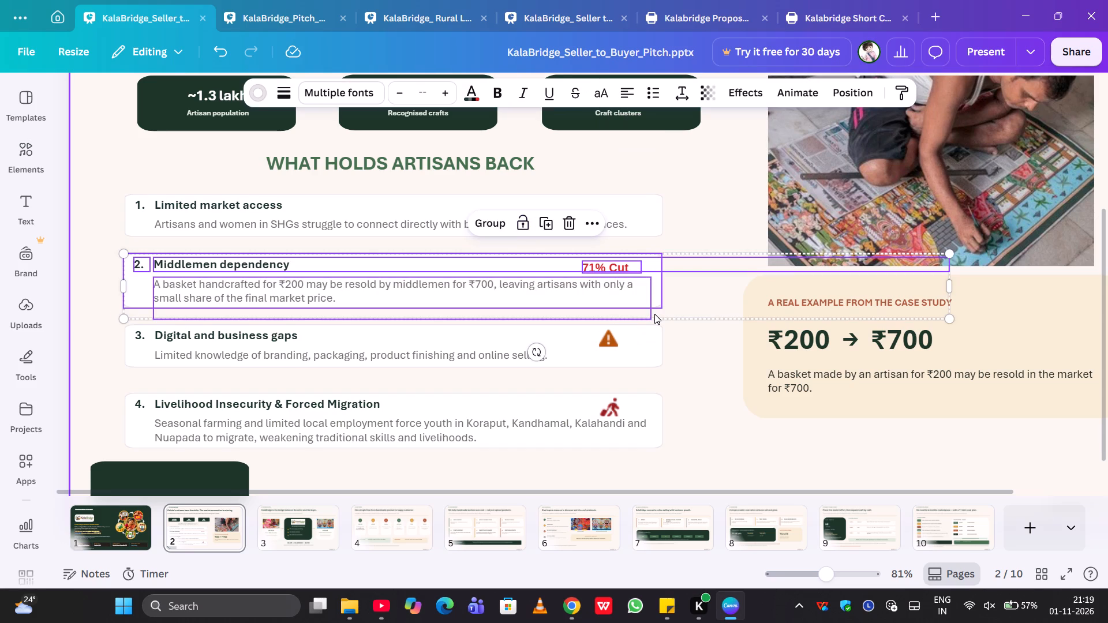
pyautogui.press('Up')
pyautogui.press('Up')
pyautogui.press('Up')
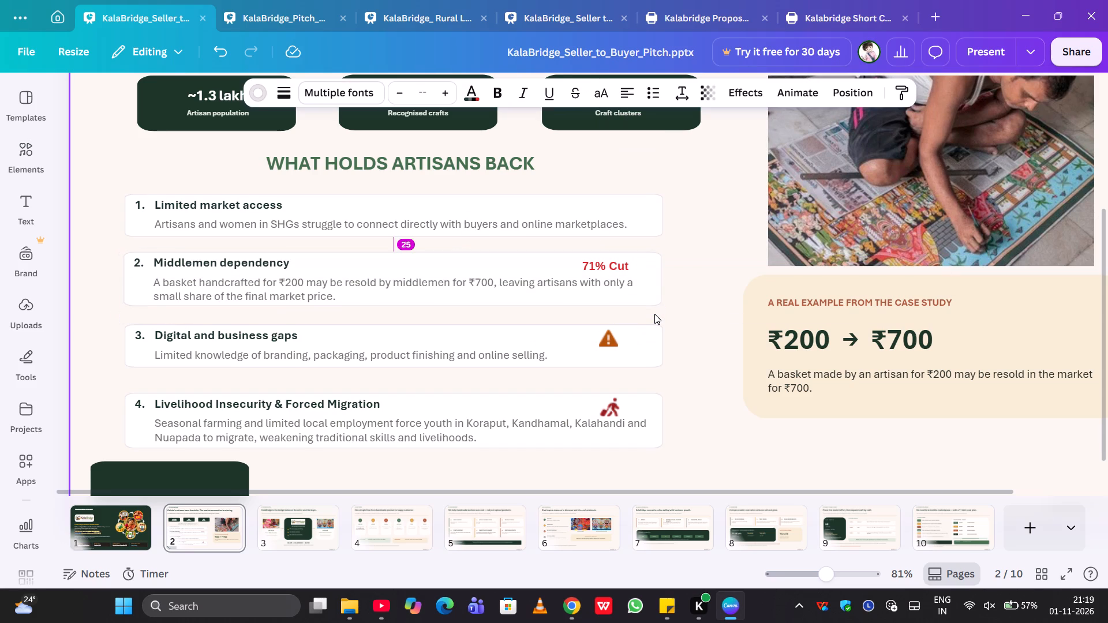
pyautogui.press('Up')
pyautogui.press('Up')
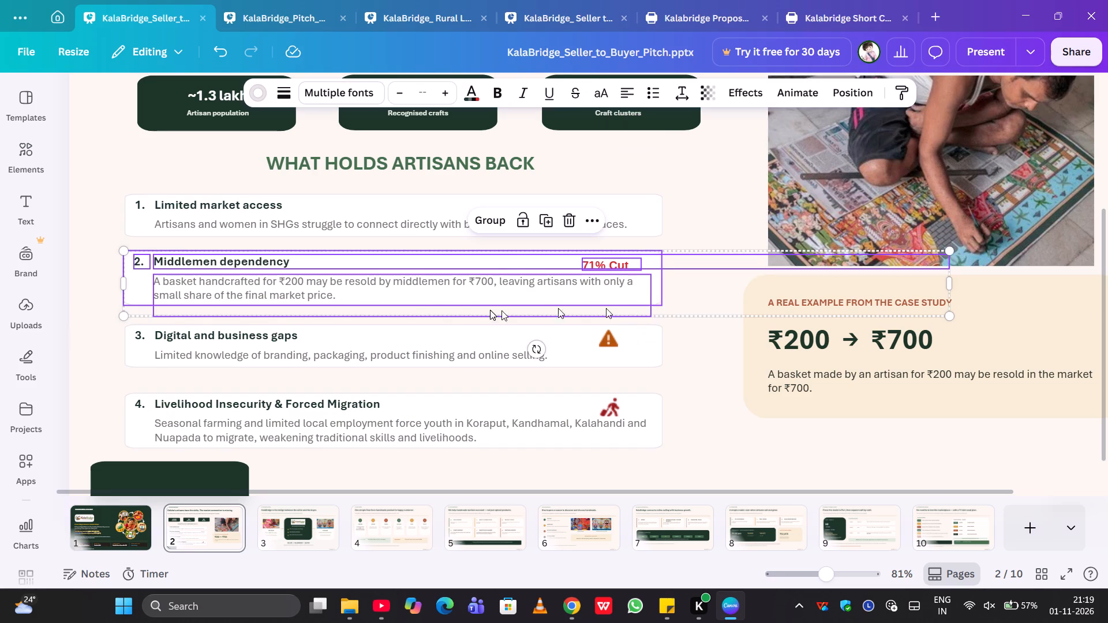
pyautogui.click(94, 343)
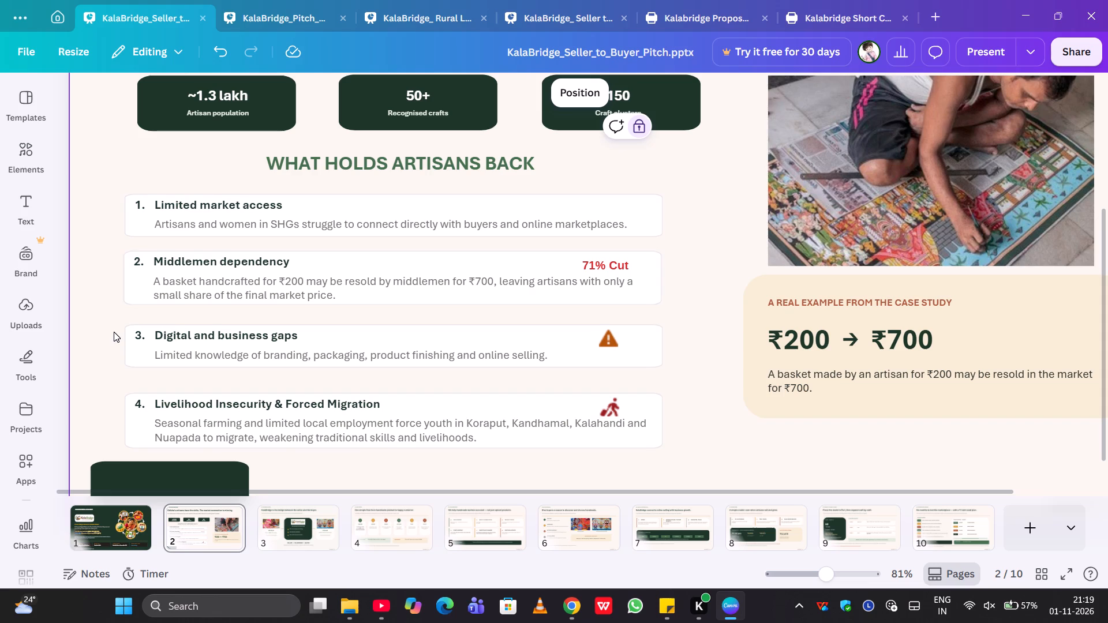
# Nudge card 3 with its texts and warning icon slightly further up, leaving a gap of about 28 below card 2.
pyautogui.moveTo(112, 324); pyautogui.dragTo(396, 366)
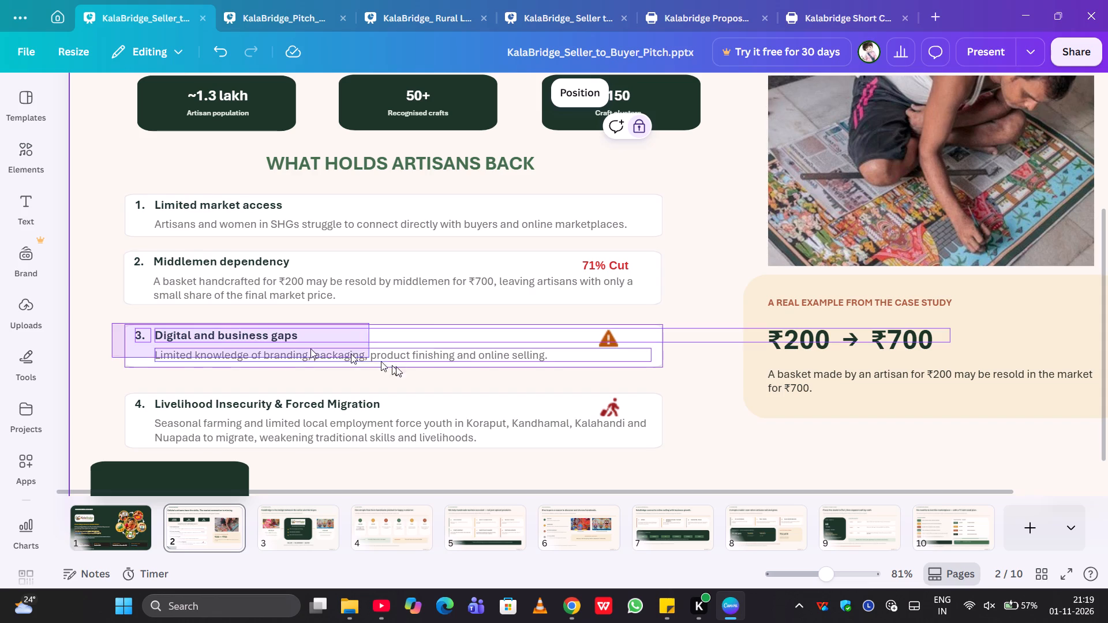
pyautogui.moveTo(396, 366); pyautogui.dragTo(628, 362)
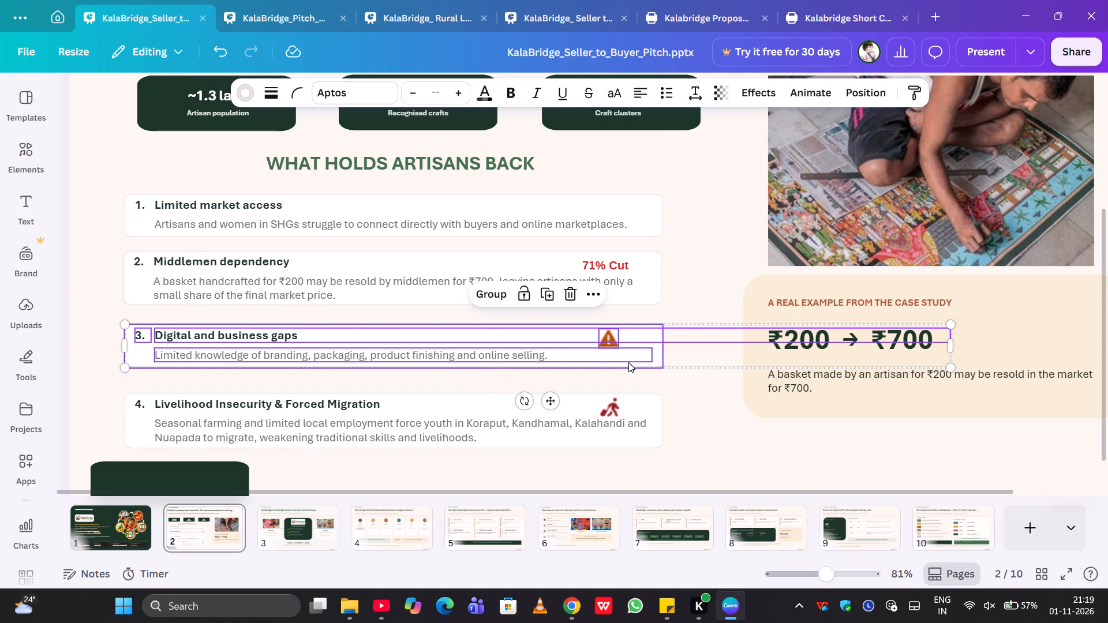
pyautogui.press('Up')
pyautogui.press('Up')
pyautogui.press('Up')
pyautogui.press('Up')
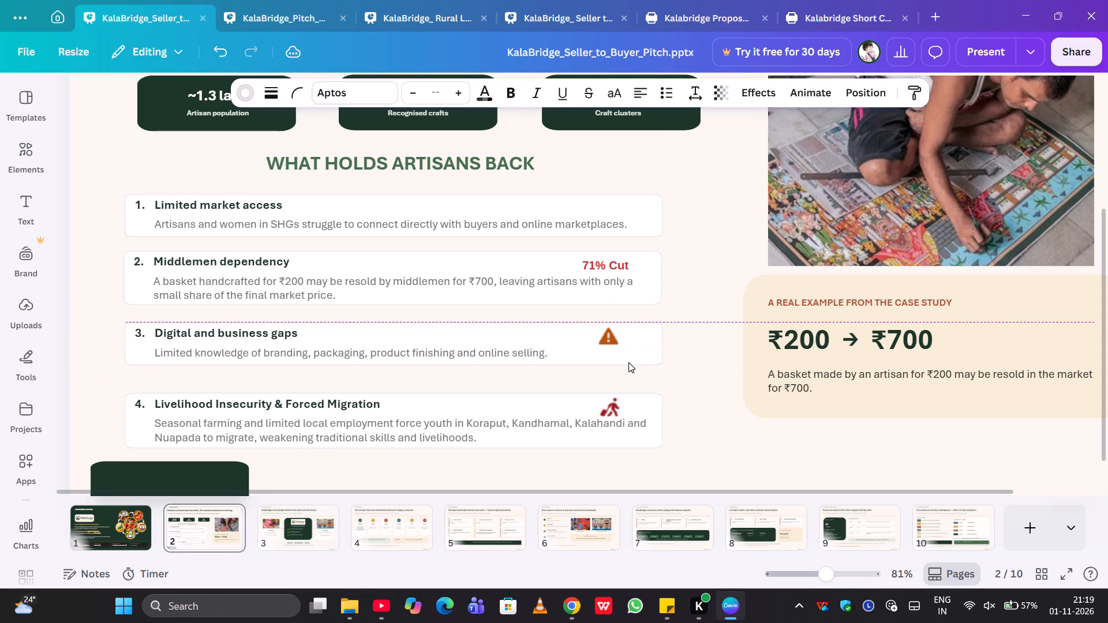
pyautogui.press('Up')
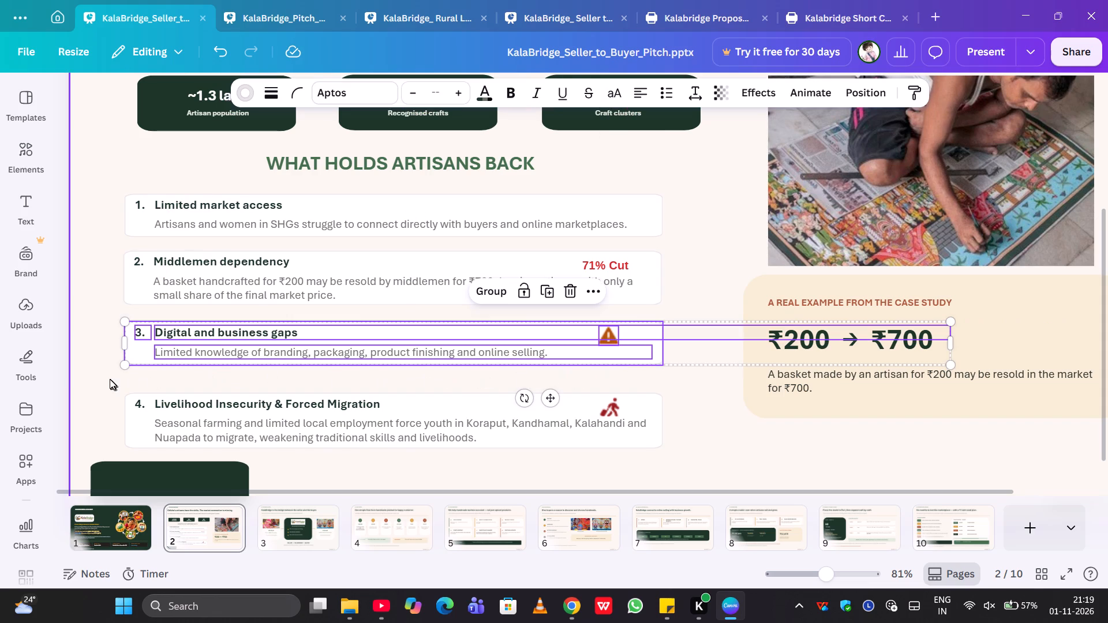
pyautogui.click(110, 379)
# Move all of card 4, "Livelihood Insecurity & Forced Migration", with its icon up to a gap of 28 below card 3, matching the gap above card 3.
pyautogui.moveTo(113, 389); pyautogui.dragTo(470, 441)
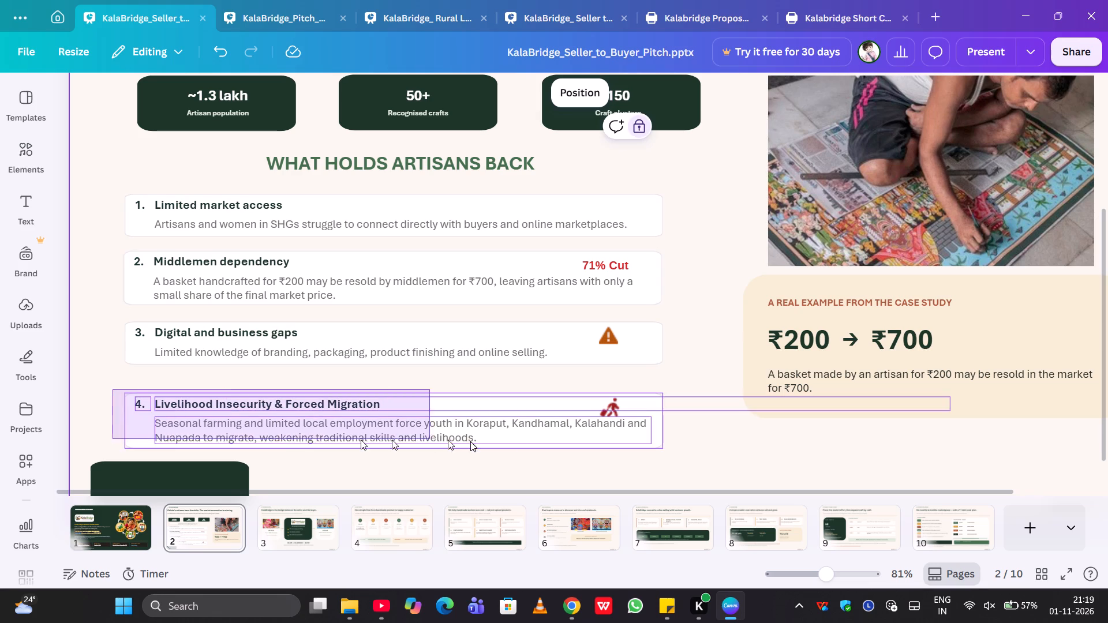
pyautogui.moveTo(470, 441); pyautogui.dragTo(680, 454)
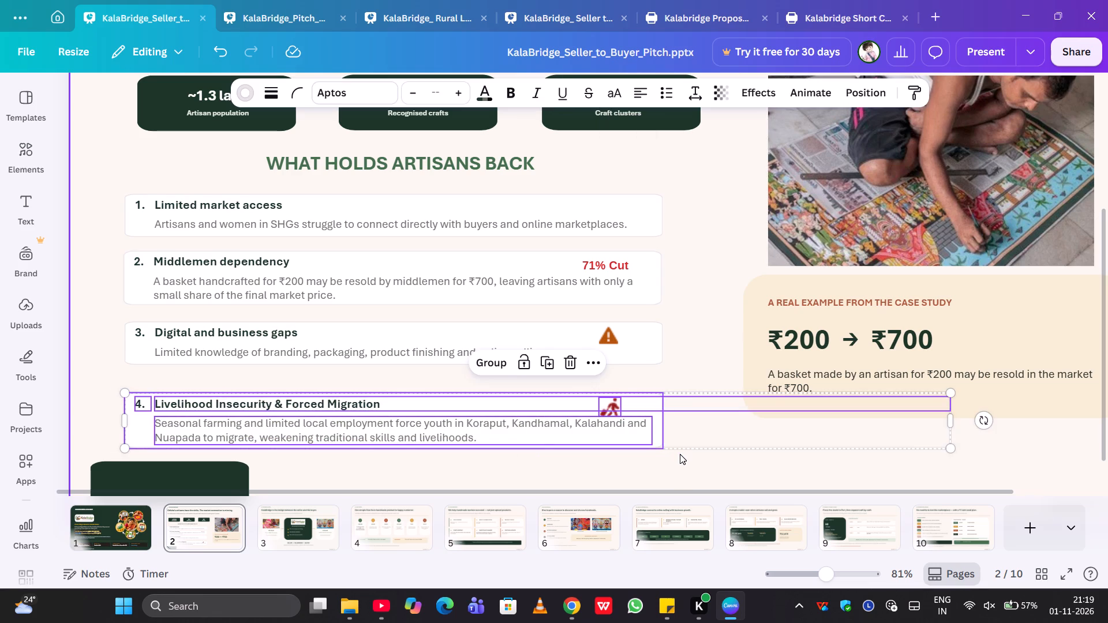
pyautogui.press('Up')
pyautogui.press('Up')
pyautogui.press('Up')
pyautogui.press('Up')
pyautogui.press('Up')
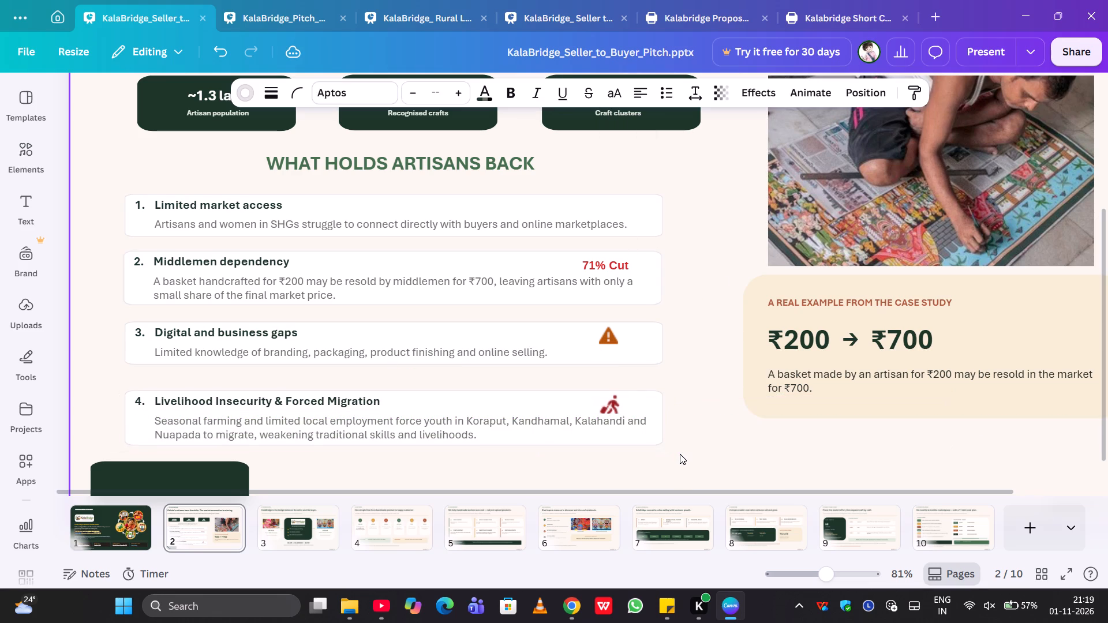
pyautogui.press('Up')
pyautogui.press('Up')
pyautogui.press('Up')
pyautogui.press('Up')
pyautogui.press('Up')
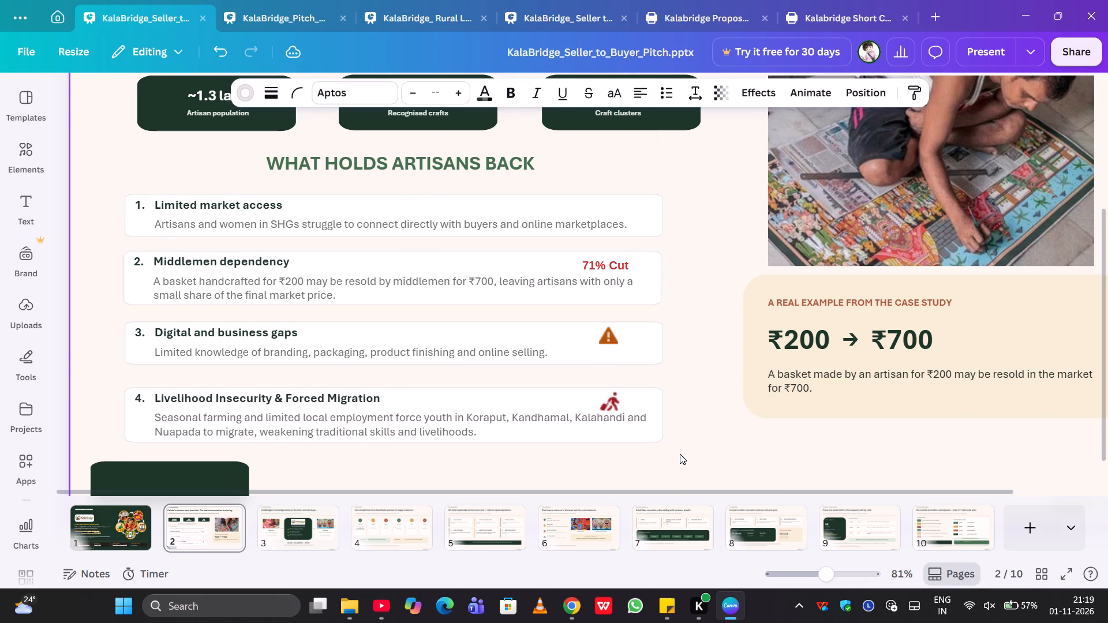
pyautogui.press('Up')
pyautogui.press('Up')
pyautogui.press('Up')
pyautogui.press('Up')
pyautogui.press('Up')
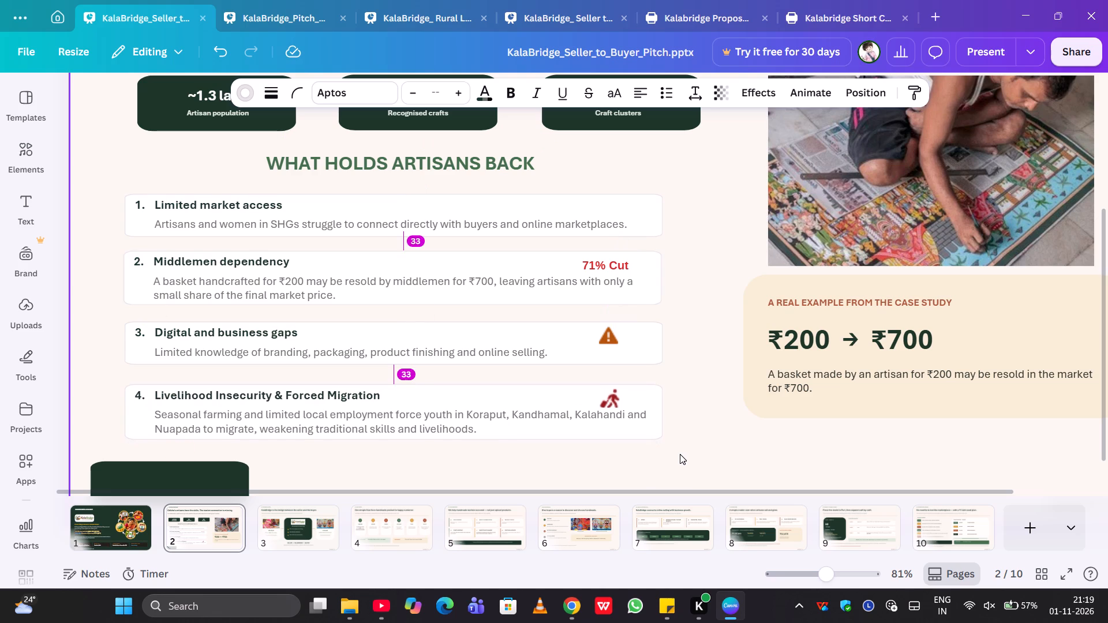
pyautogui.press('Up')
pyautogui.press('Up')
pyautogui.press('Up')
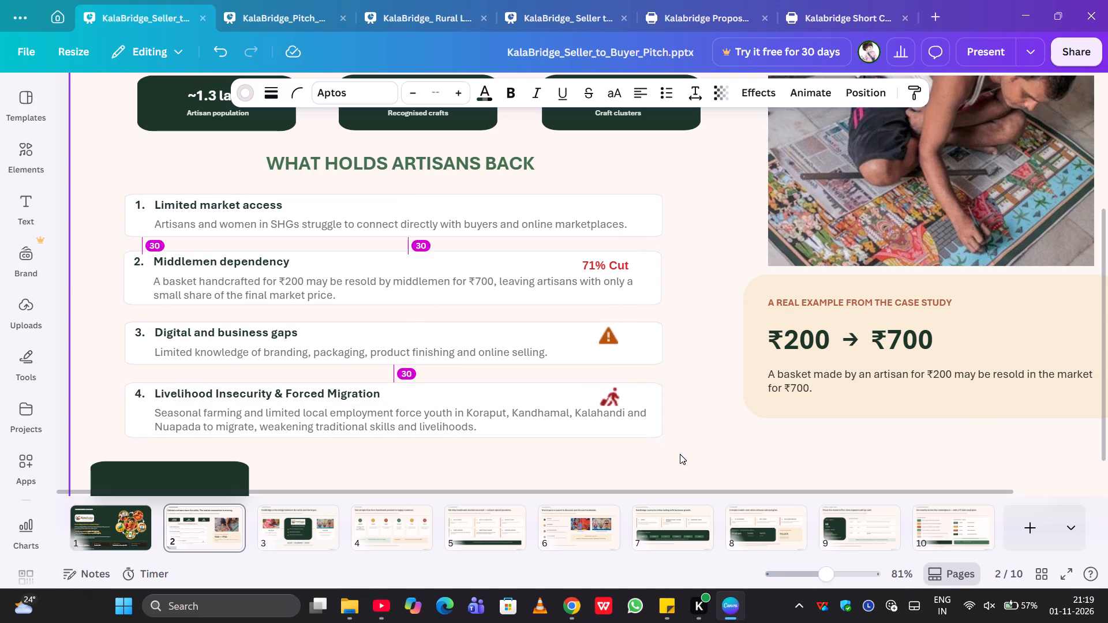
pyautogui.press('Up')
pyautogui.press('Up')
pyautogui.press('Up')
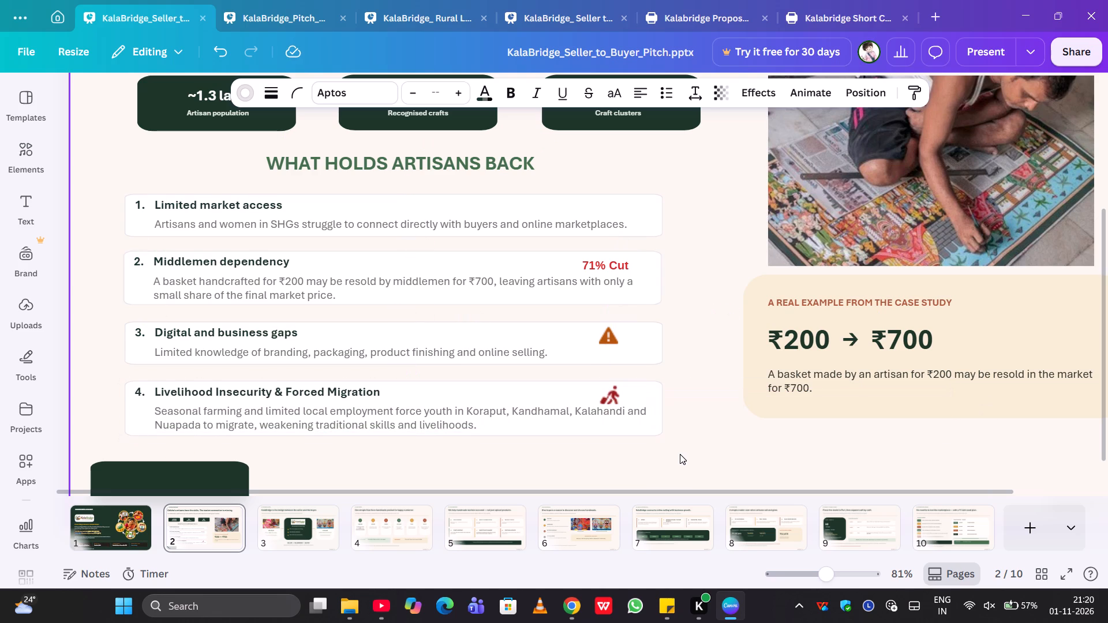
pyautogui.press('Up')
pyautogui.press('Up')
pyautogui.press('Down')
pyautogui.press('Down')
pyautogui.press('Down')
pyautogui.press('Down')
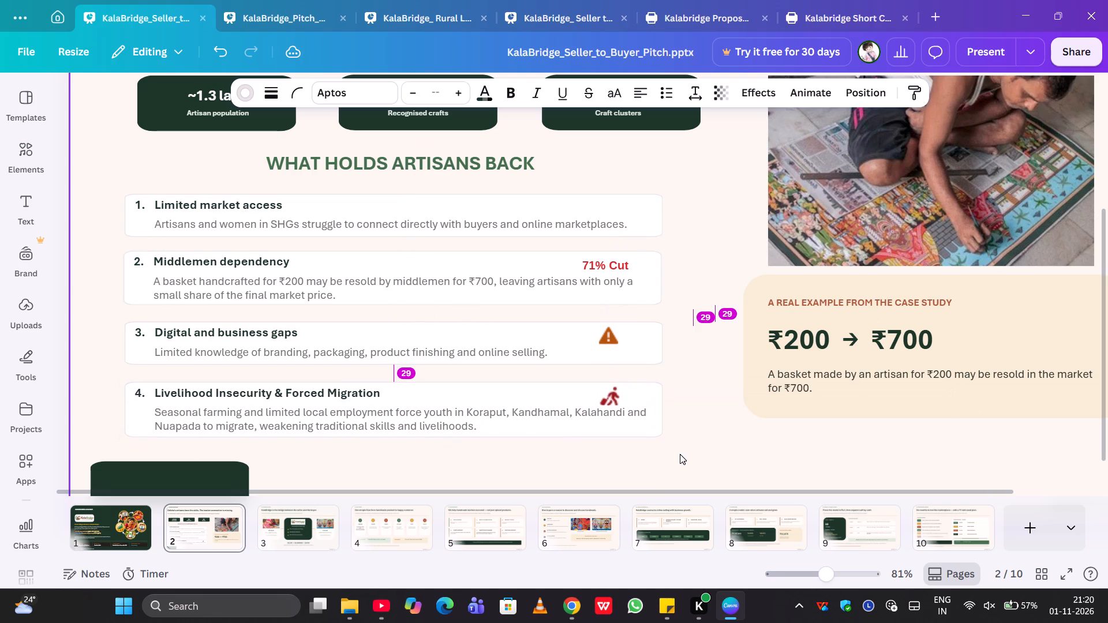
pyautogui.press('Up')
pyautogui.press('Up')
pyautogui.press('Down')
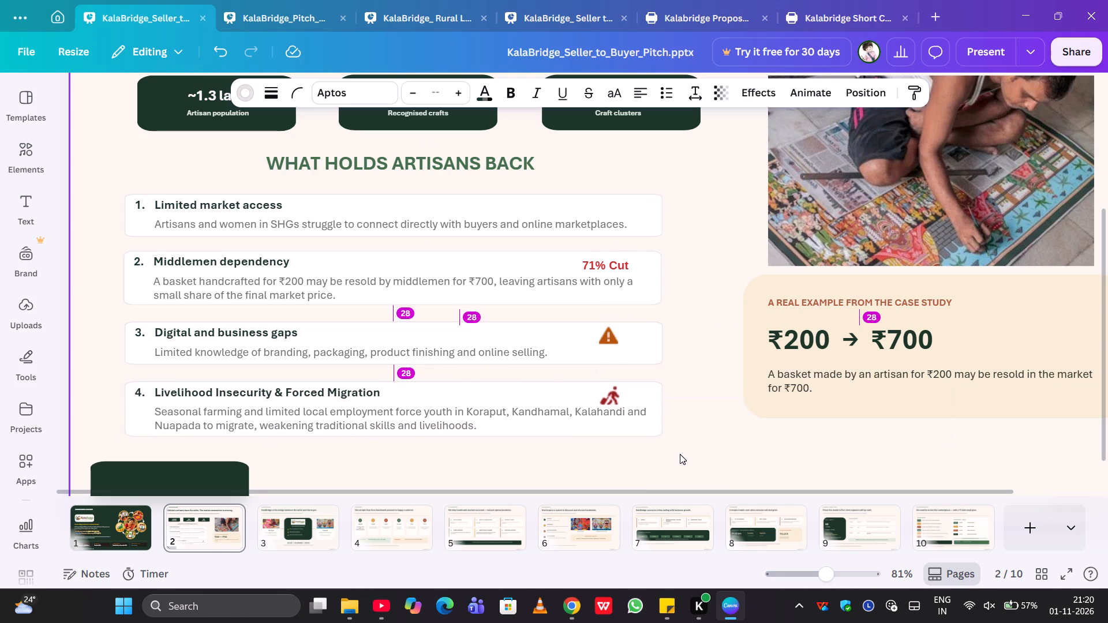
# Nudge all of card 4, "Livelihood Insecurity & Forced Migration", slightly down to a gap of 29 below card 3.
pyautogui.press('Down')
pyautogui.press('Down')
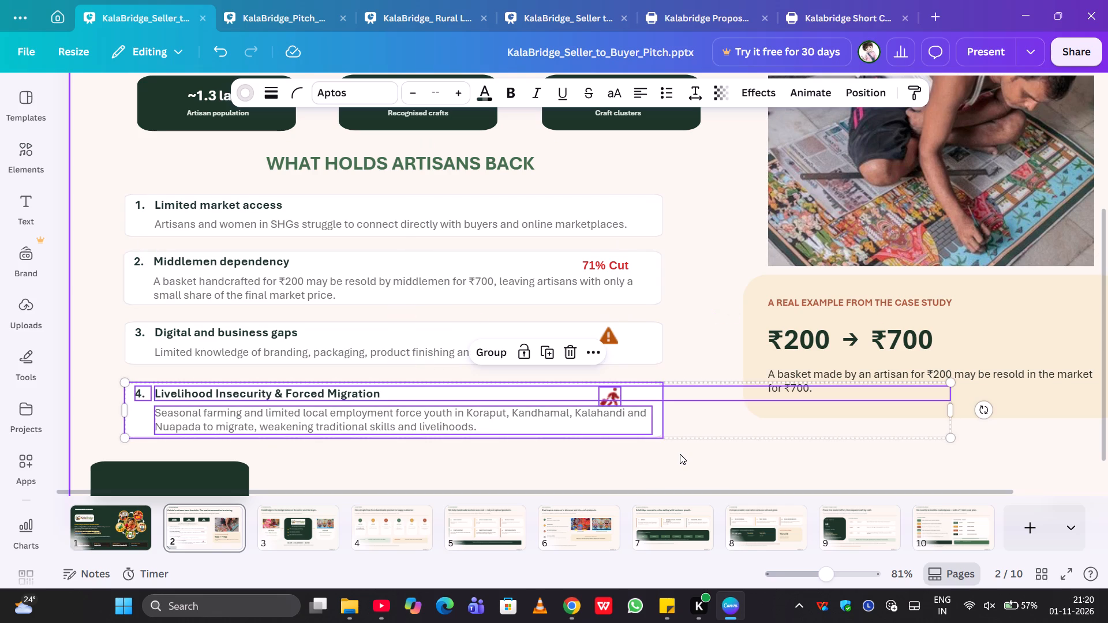
pyautogui.press('Up')
pyautogui.press('Down')
pyautogui.scroll(-1, 680, 454)
pyautogui.press('Up')
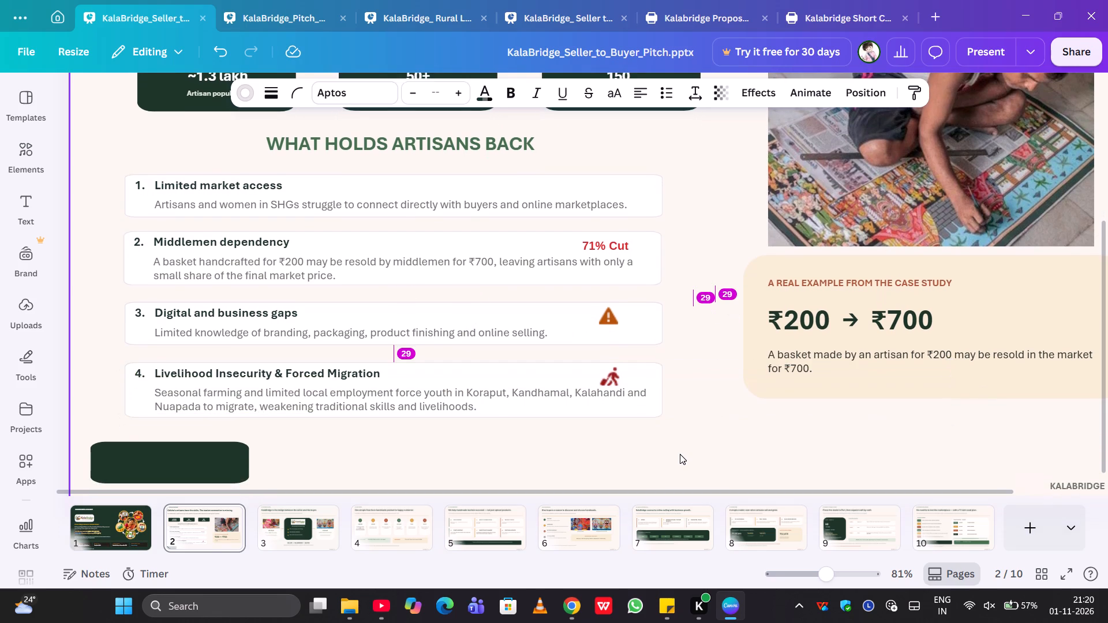
pyautogui.click(725, 460)
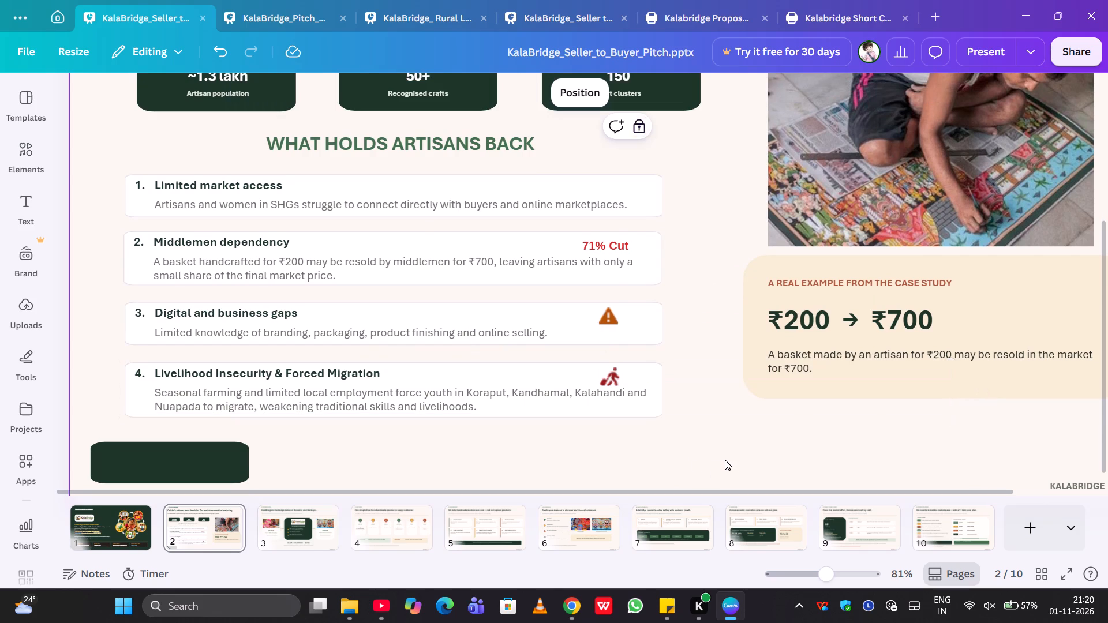
pyautogui.click(725, 460)
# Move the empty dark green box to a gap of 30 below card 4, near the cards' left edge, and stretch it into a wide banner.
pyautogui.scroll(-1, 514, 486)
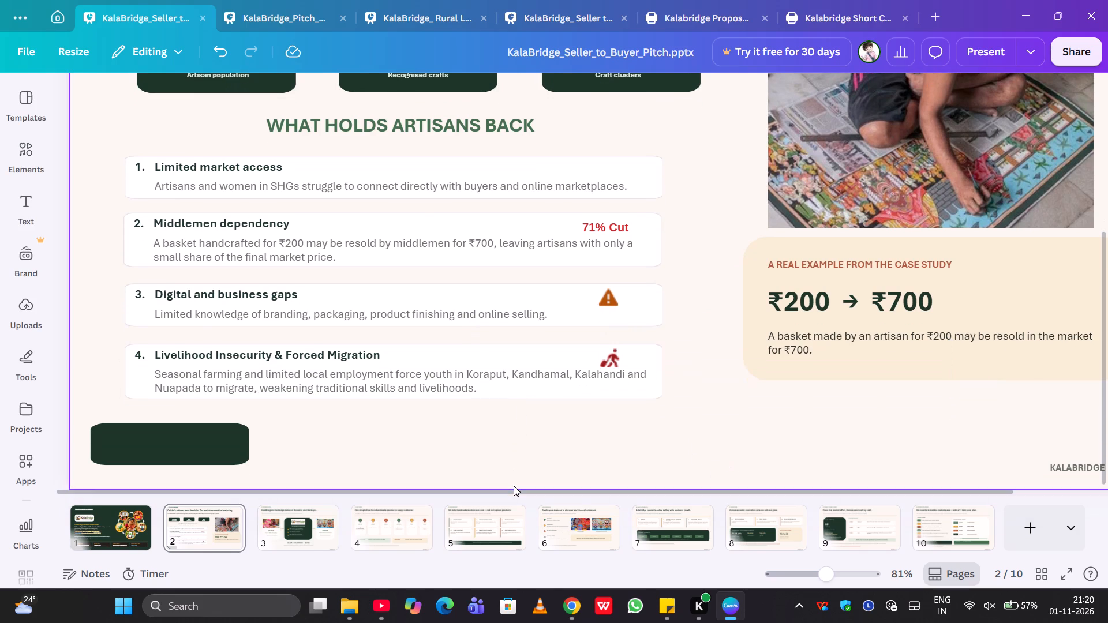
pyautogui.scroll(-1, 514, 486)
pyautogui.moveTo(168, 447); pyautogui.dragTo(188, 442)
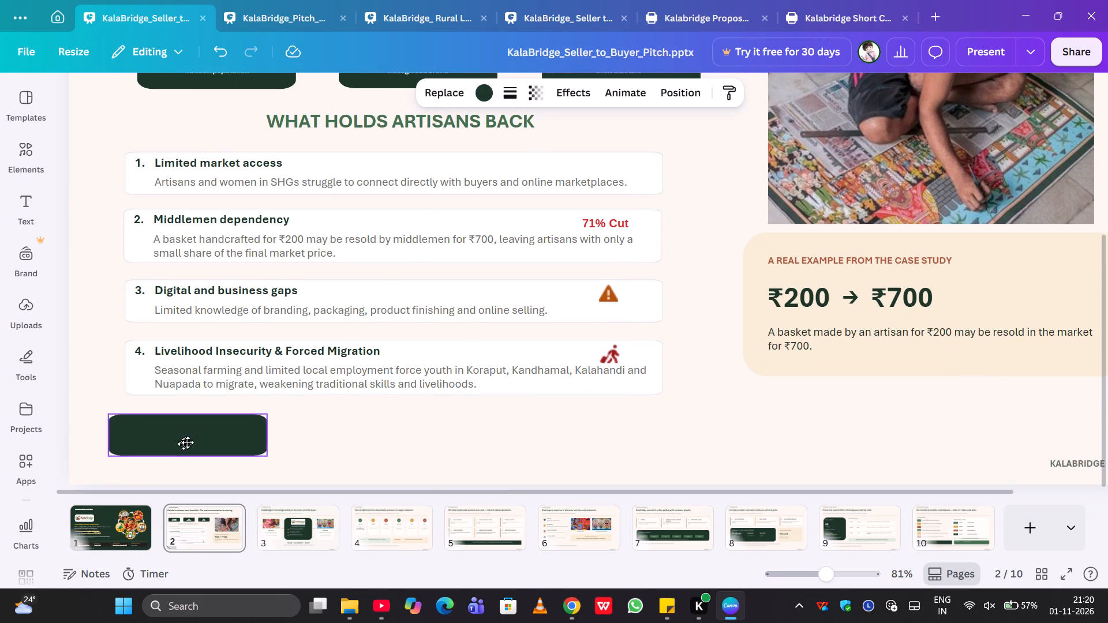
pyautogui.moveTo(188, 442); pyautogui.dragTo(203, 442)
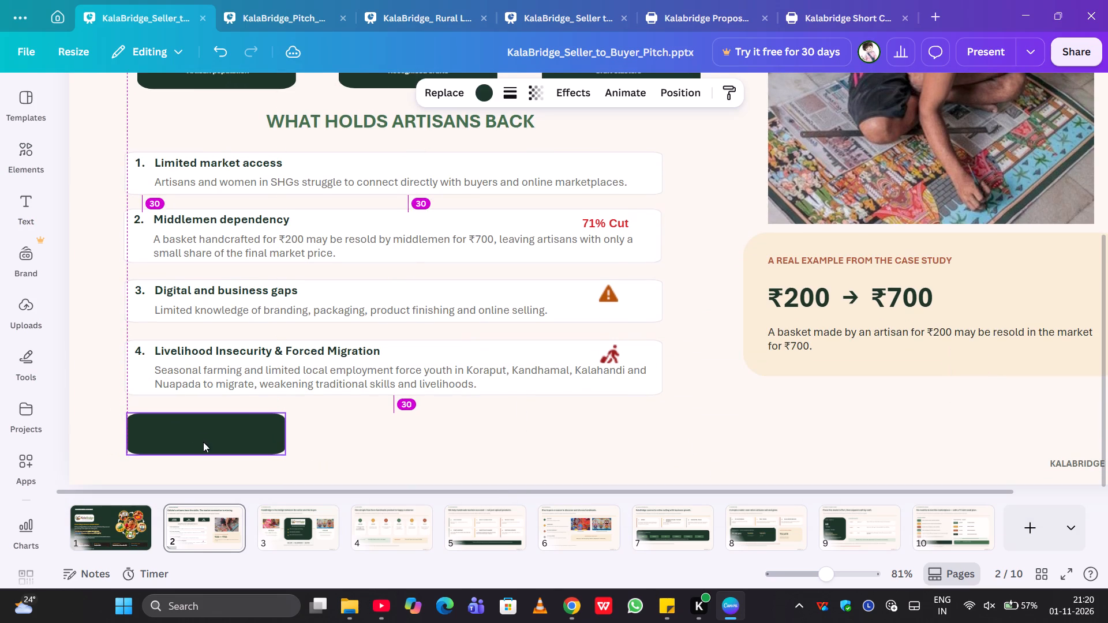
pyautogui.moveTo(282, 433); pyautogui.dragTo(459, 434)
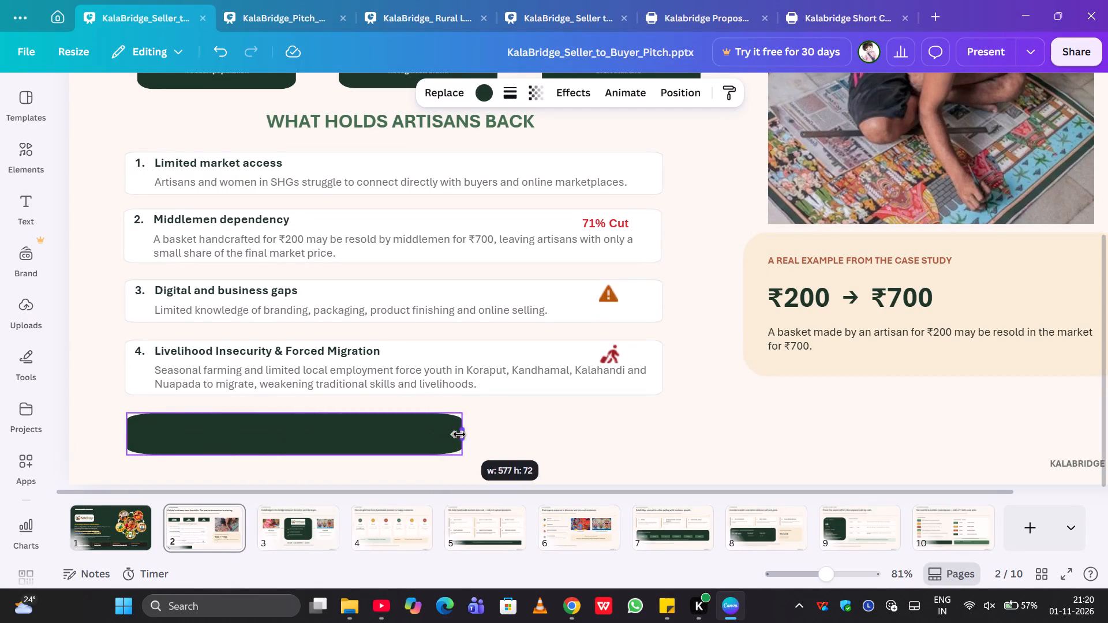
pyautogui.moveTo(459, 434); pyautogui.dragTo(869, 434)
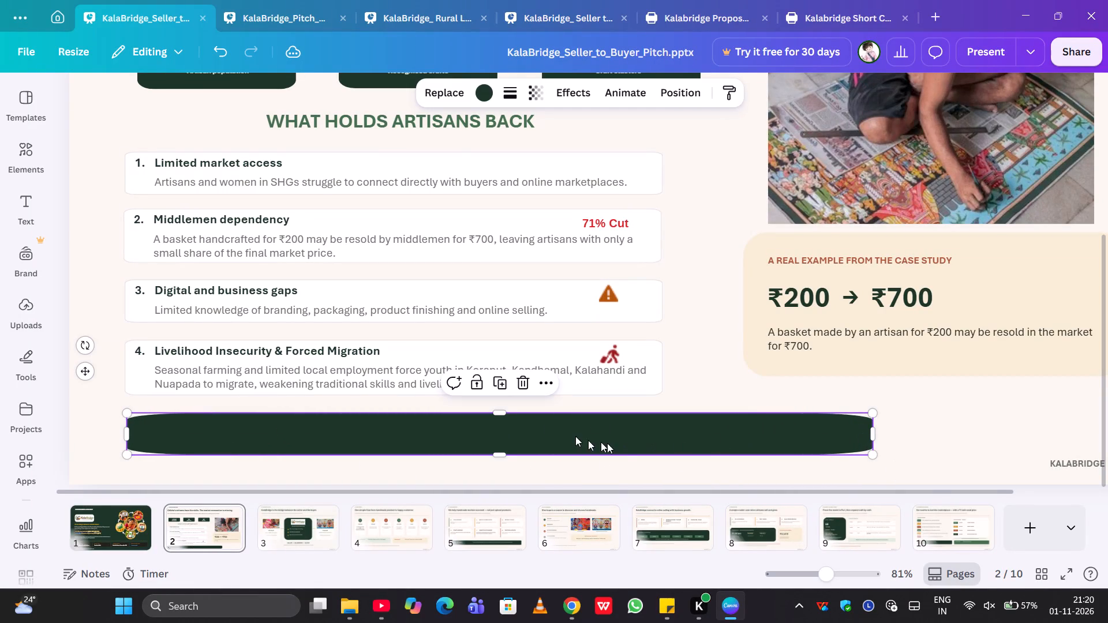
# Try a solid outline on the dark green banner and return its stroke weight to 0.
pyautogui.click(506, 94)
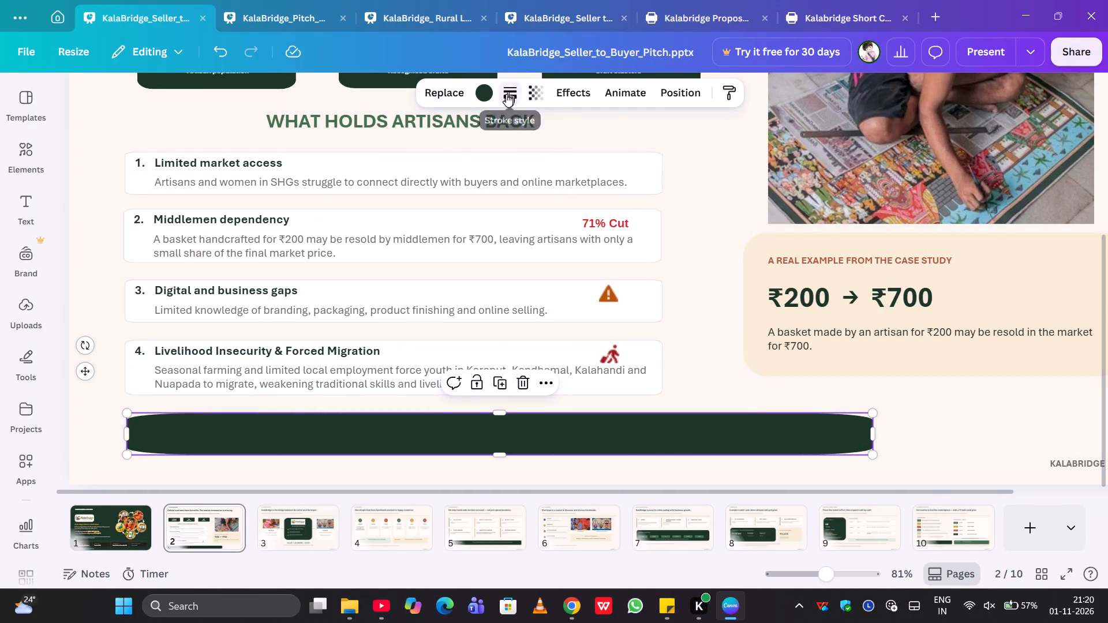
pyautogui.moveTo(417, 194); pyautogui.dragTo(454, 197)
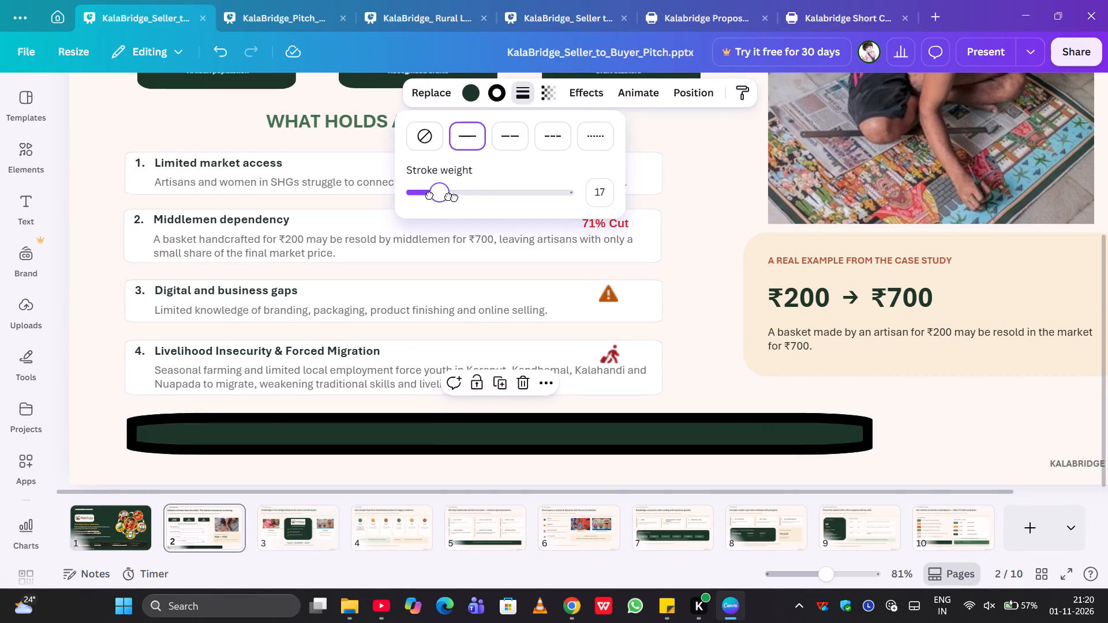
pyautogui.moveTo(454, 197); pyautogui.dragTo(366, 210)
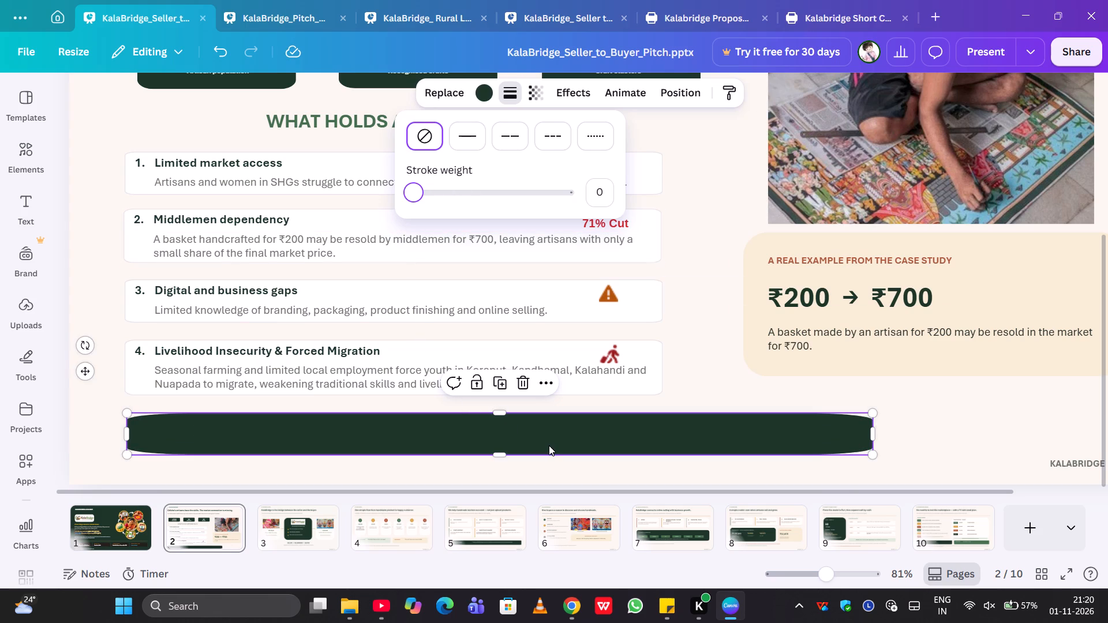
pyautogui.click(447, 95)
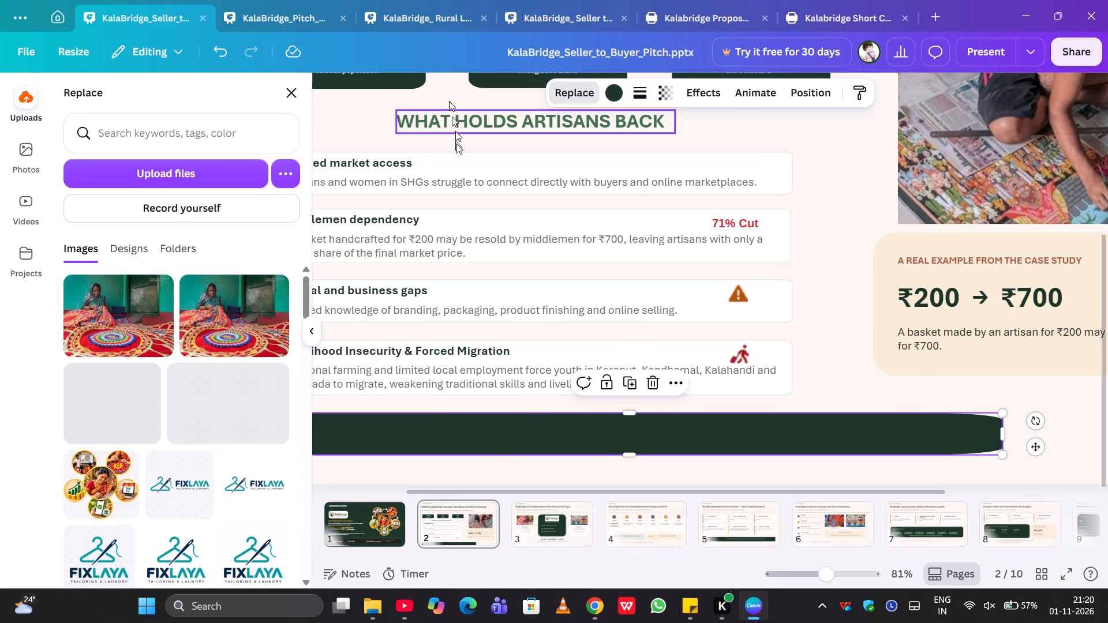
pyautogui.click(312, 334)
# Delete the stretched dark green banner below card 4.
pyautogui.click(390, 436)
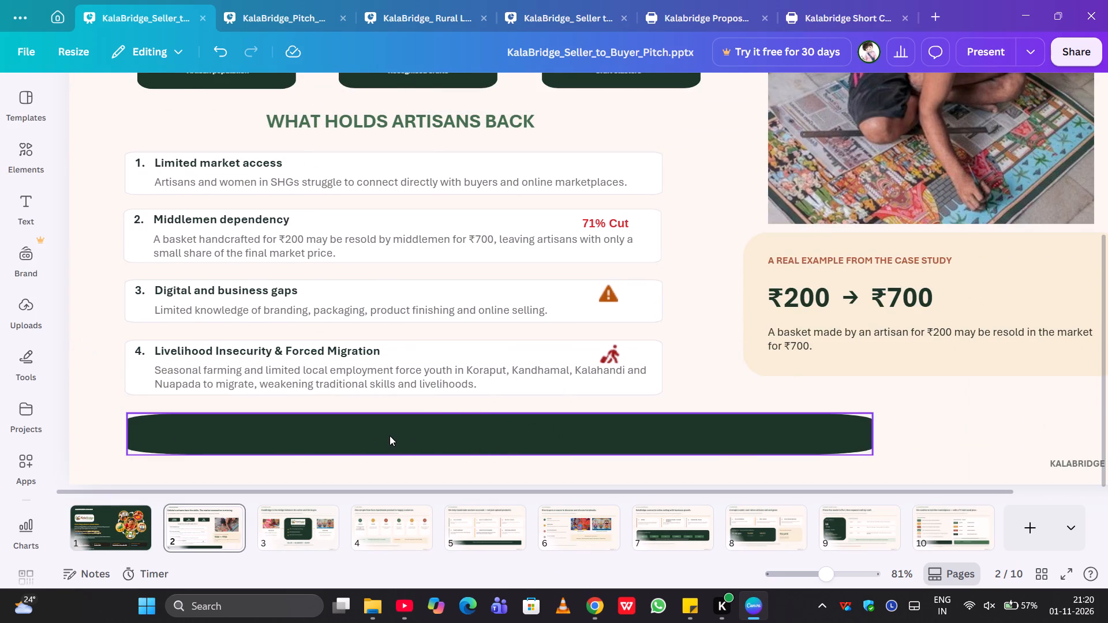
pyautogui.click(508, 433)
pyautogui.click(521, 377)
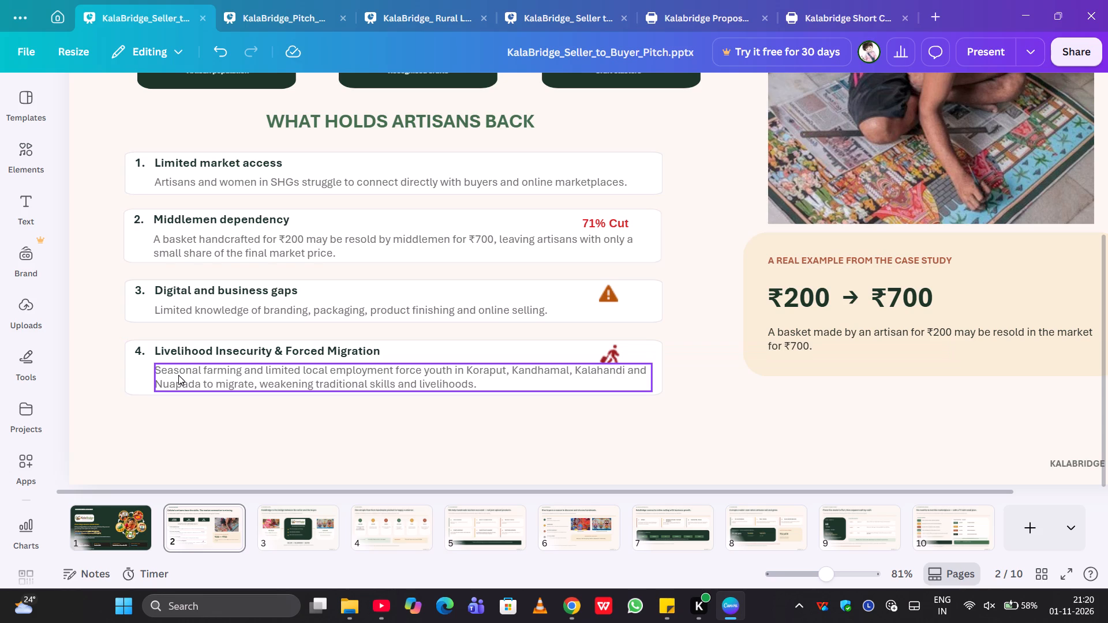
pyautogui.hscroll(1, 178, 375)
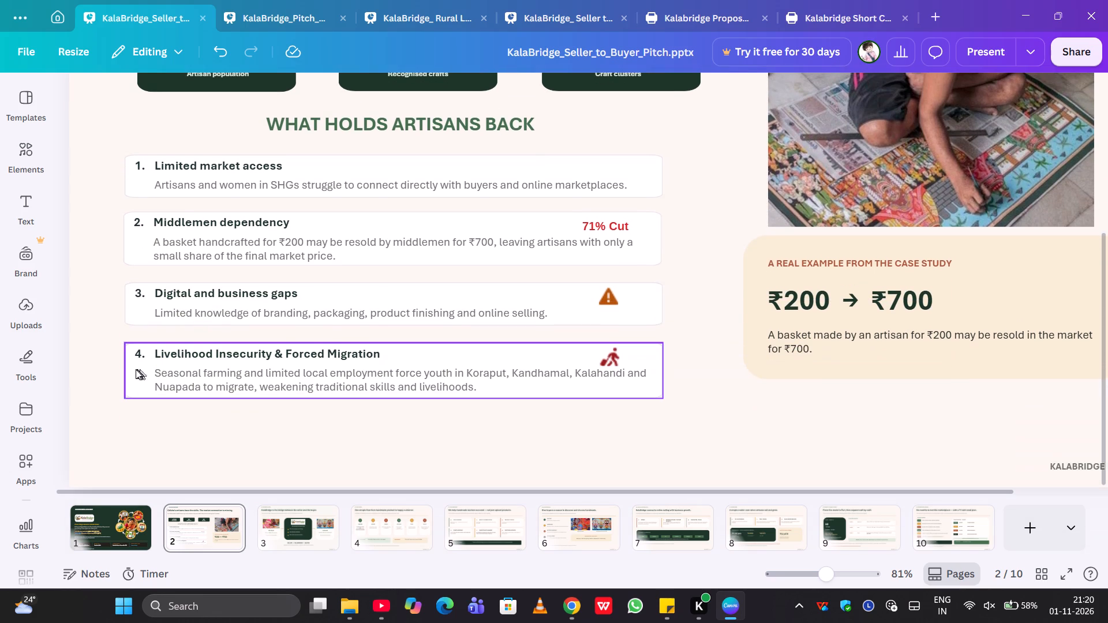
pyautogui.click(132, 372)
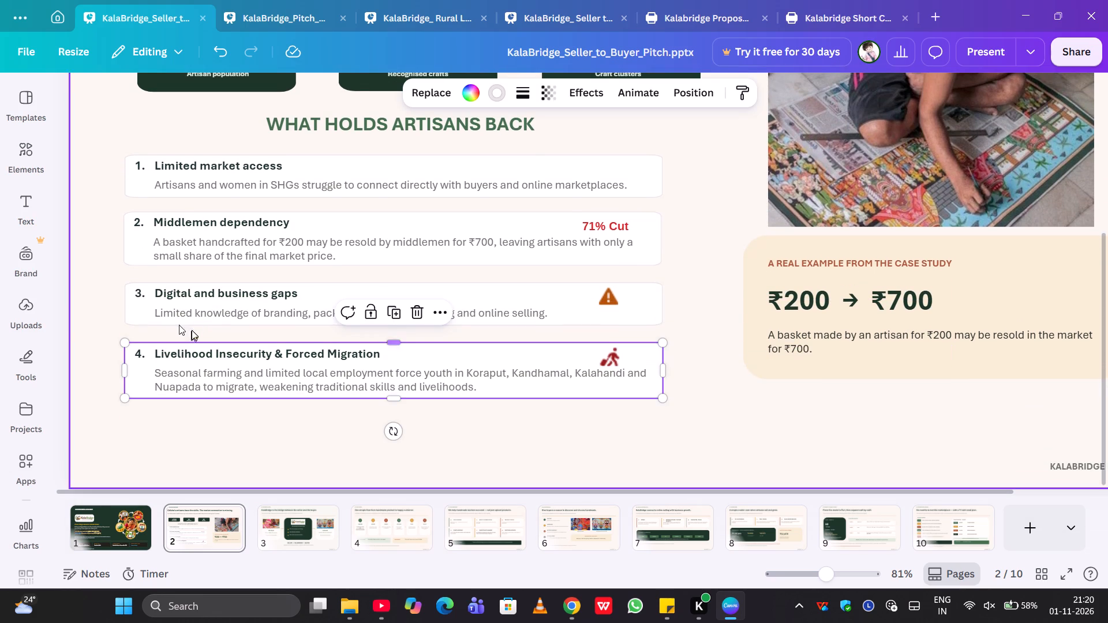
pyautogui.click(128, 431)
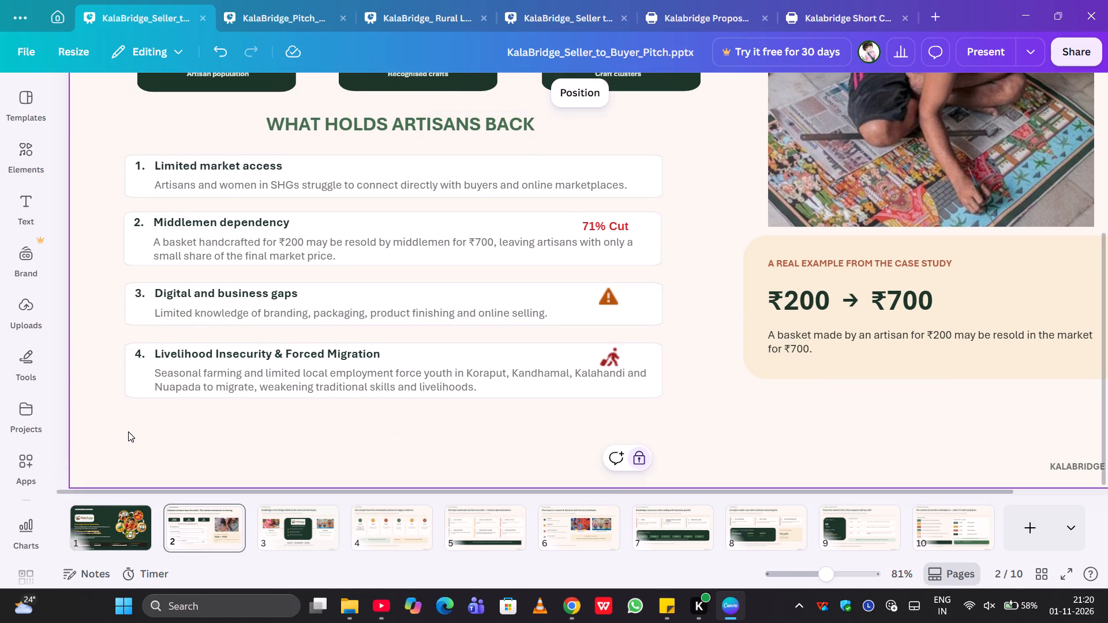
# Insert a new rectangle shape and move it into the empty space at the bottom of slide 2, below card 4.
pyautogui.click(21, 146)
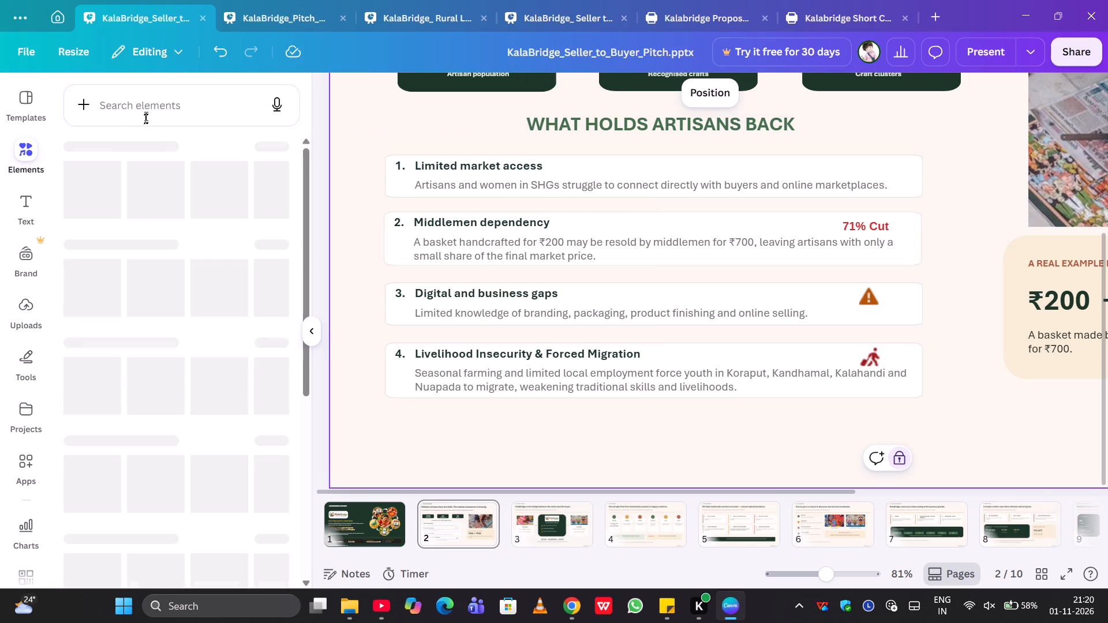
pyautogui.click(145, 111)
pyautogui.write('re')
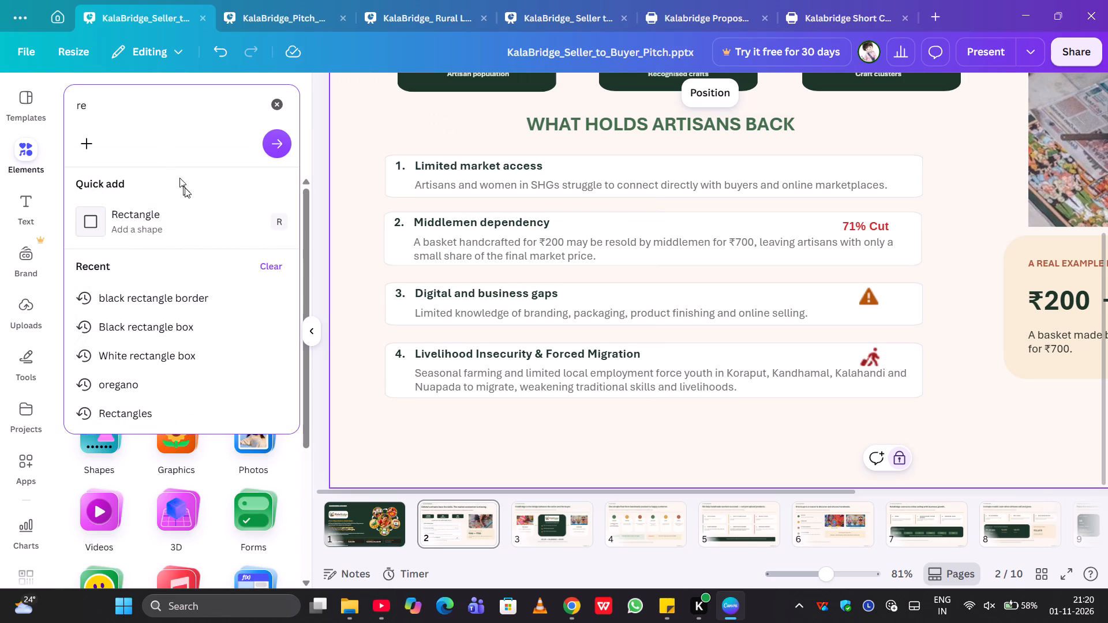
pyautogui.click(182, 217)
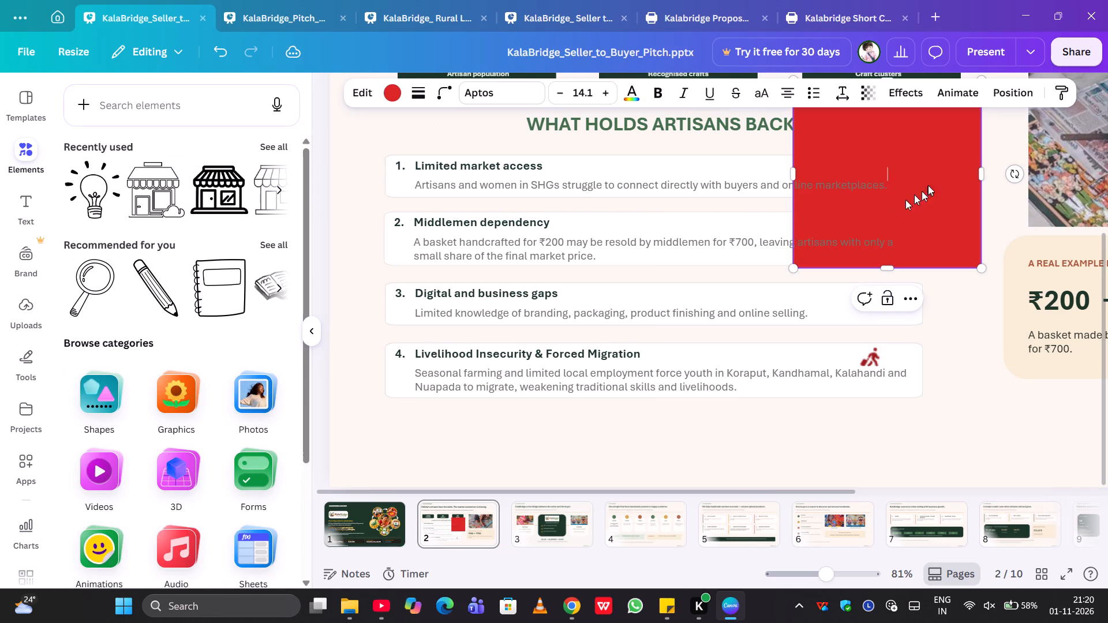
pyautogui.moveTo(935, 178); pyautogui.dragTo(935, 205)
pyautogui.click(917, 220)
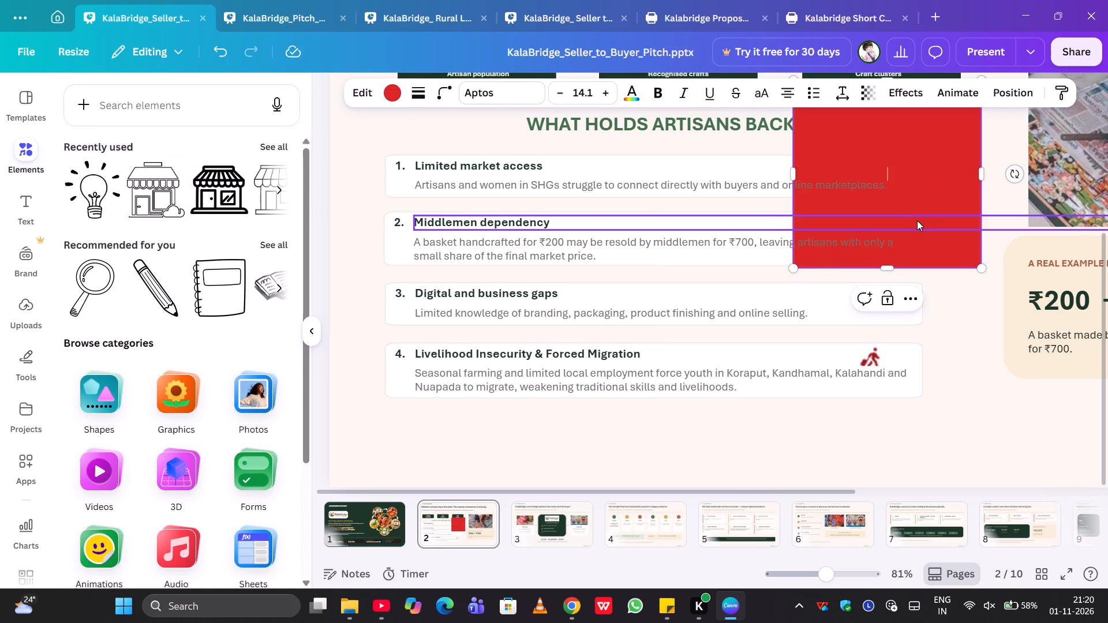
pyautogui.click(998, 367)
pyautogui.click(939, 197)
pyautogui.moveTo(939, 197); pyautogui.dragTo(931, 209)
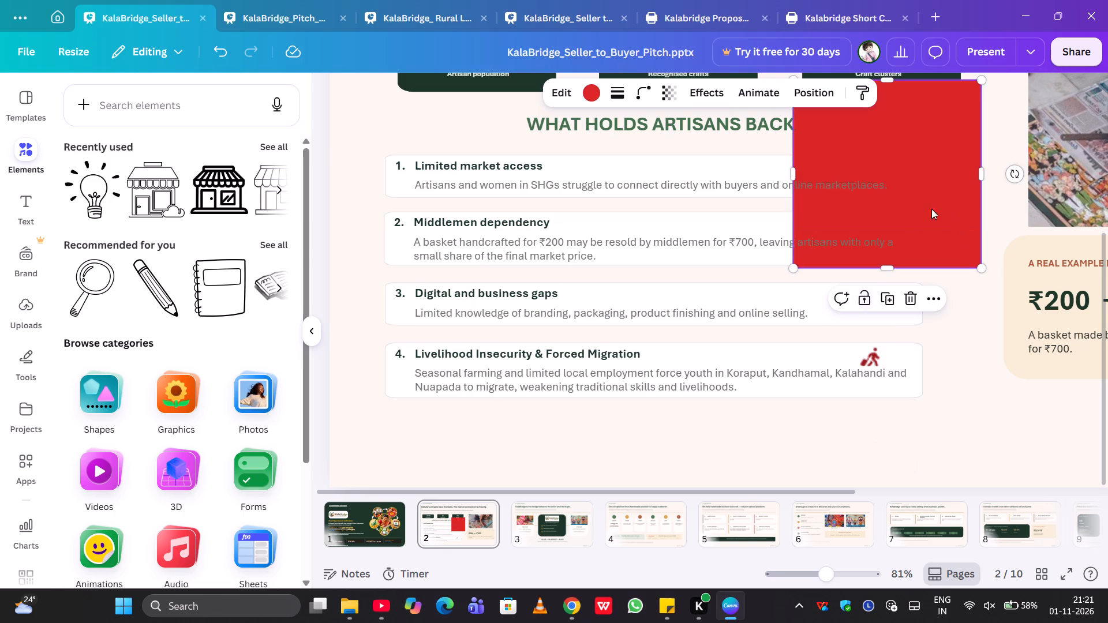
pyautogui.moveTo(931, 209); pyautogui.dragTo(523, 455)
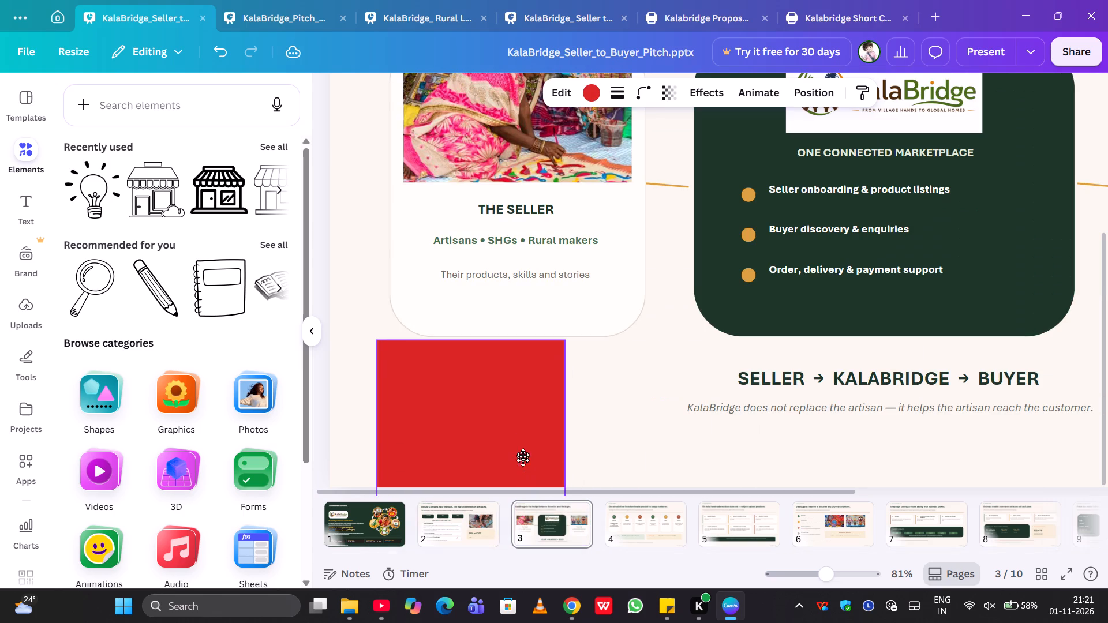
pyautogui.moveTo(523, 455); pyautogui.dragTo(480, 502)
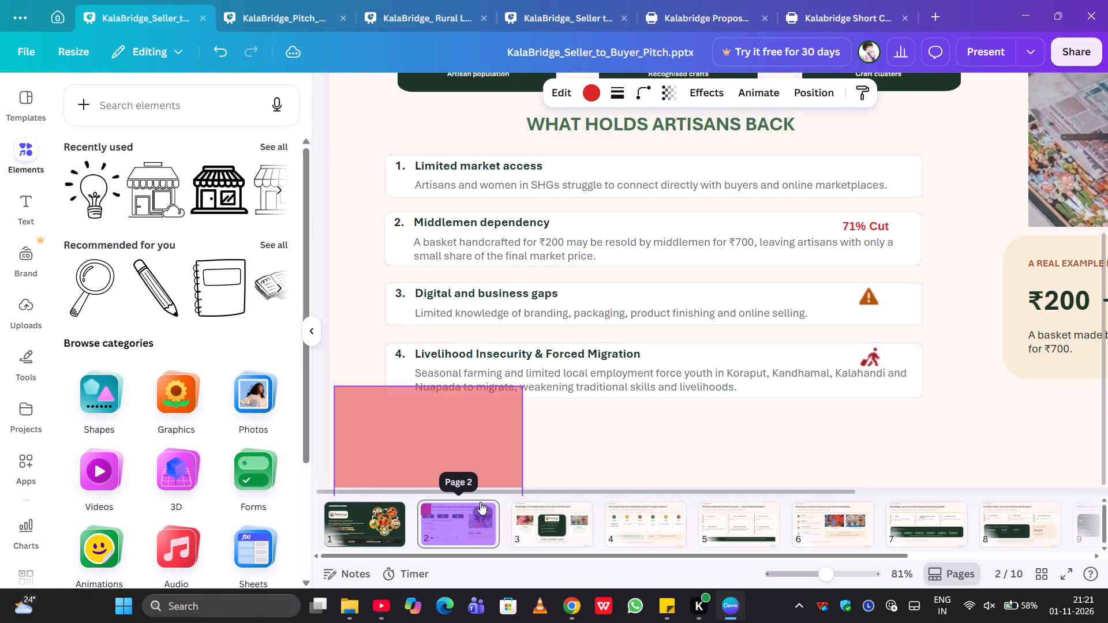
pyautogui.moveTo(480, 502); pyautogui.dragTo(491, 475)
# Widen the red rectangle to slightly beyond the cards' right edge and lower its top edge to just below card 4.
pyautogui.moveTo(533, 453); pyautogui.dragTo(952, 438)
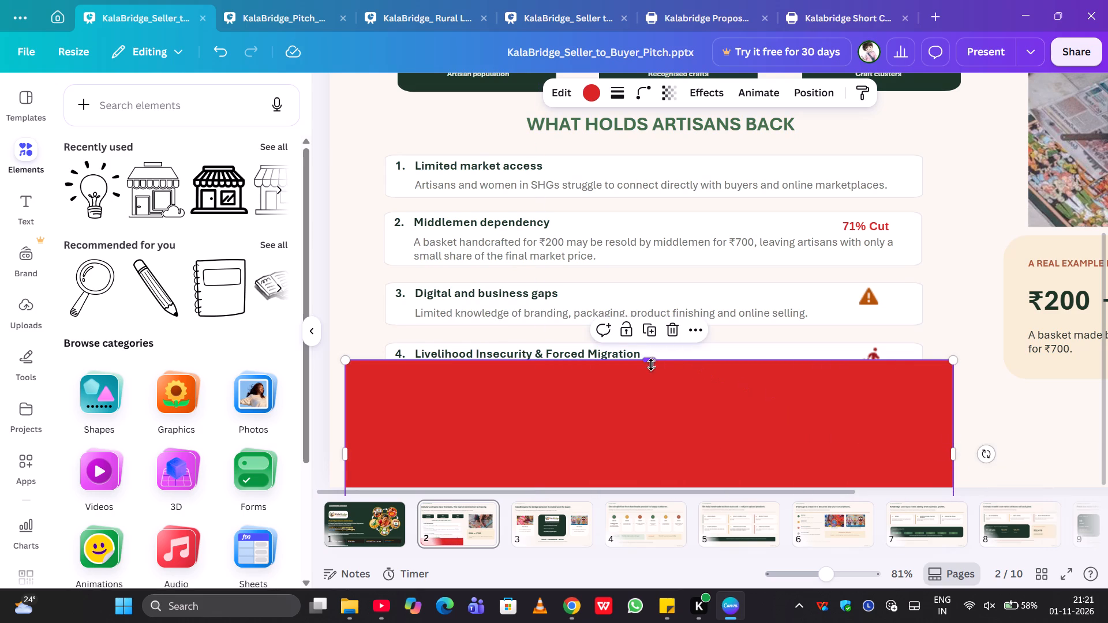
pyautogui.moveTo(650, 364); pyautogui.dragTo(654, 410)
# Copy the dark green colour code #1E362A from the "~1.3 lakh" statistic box.
pyautogui.click(592, 92)
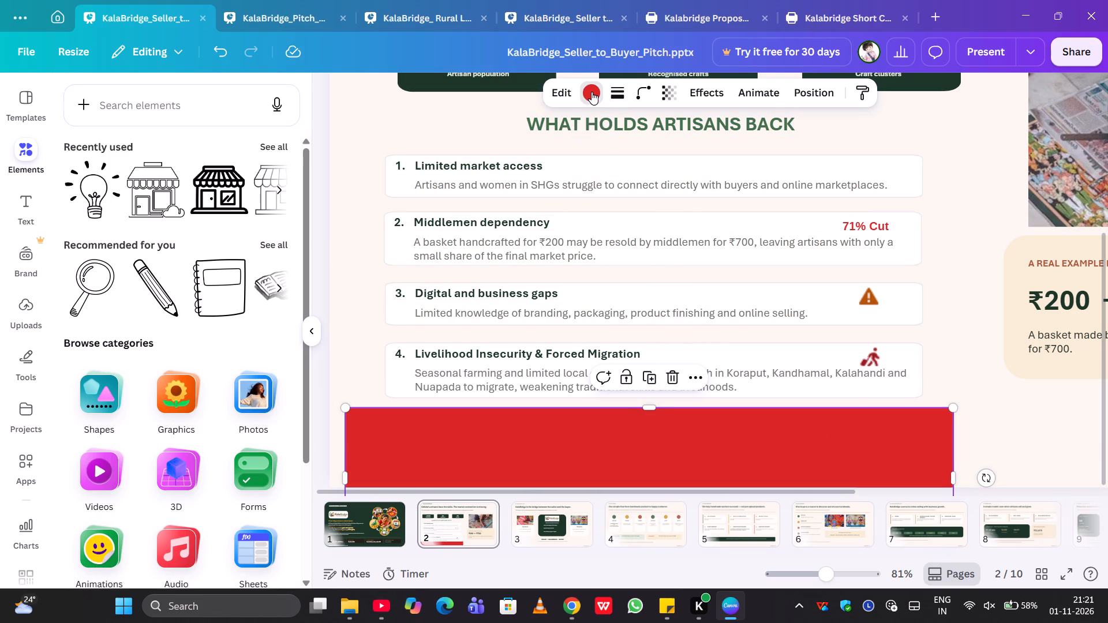
pyautogui.click(368, 311)
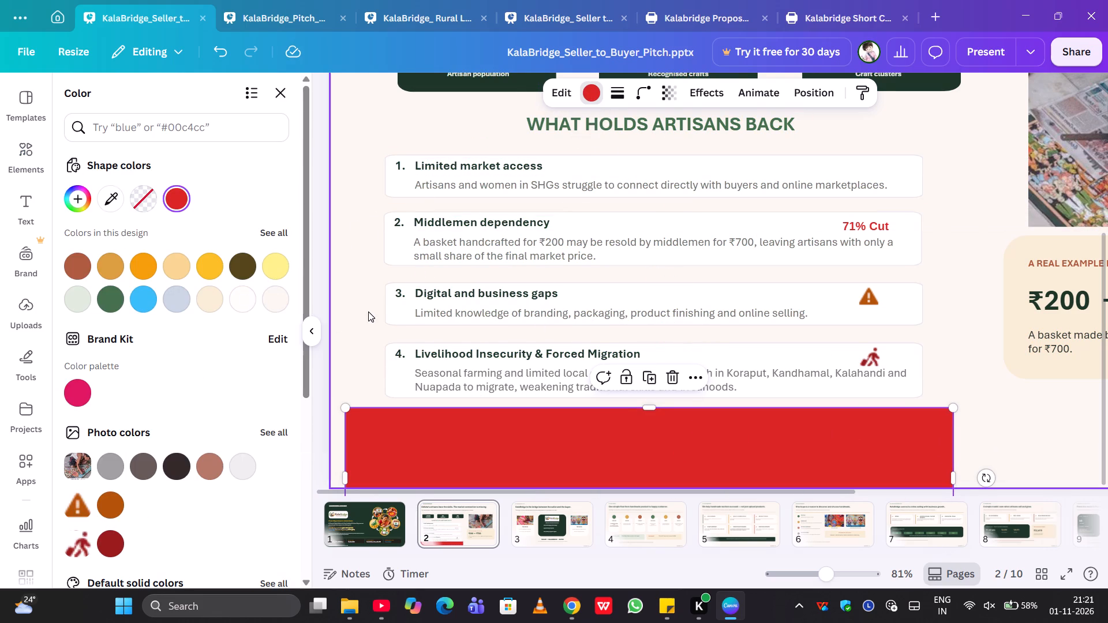
pyautogui.scroll(1, 510, 163)
pyautogui.click(394, 157)
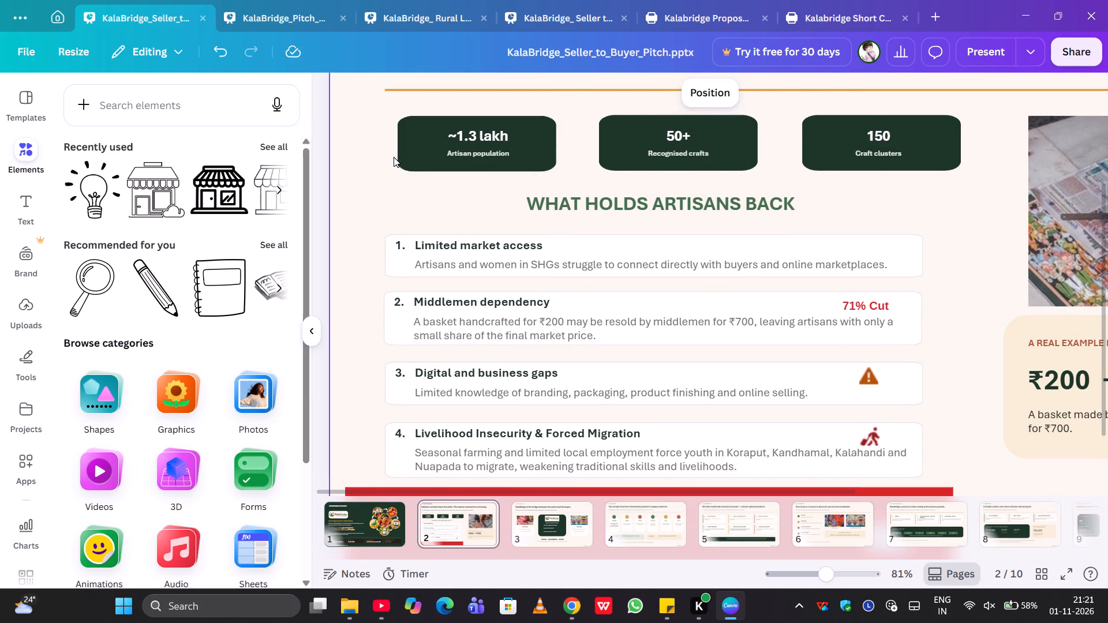
pyautogui.click(407, 156)
pyautogui.click(617, 96)
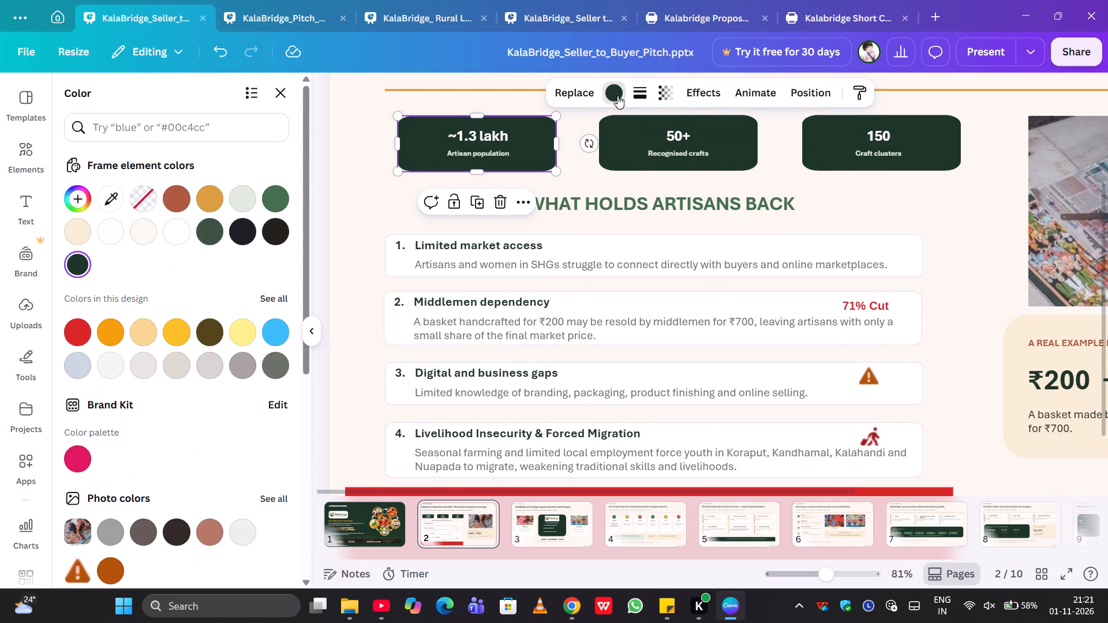
pyautogui.click(80, 262)
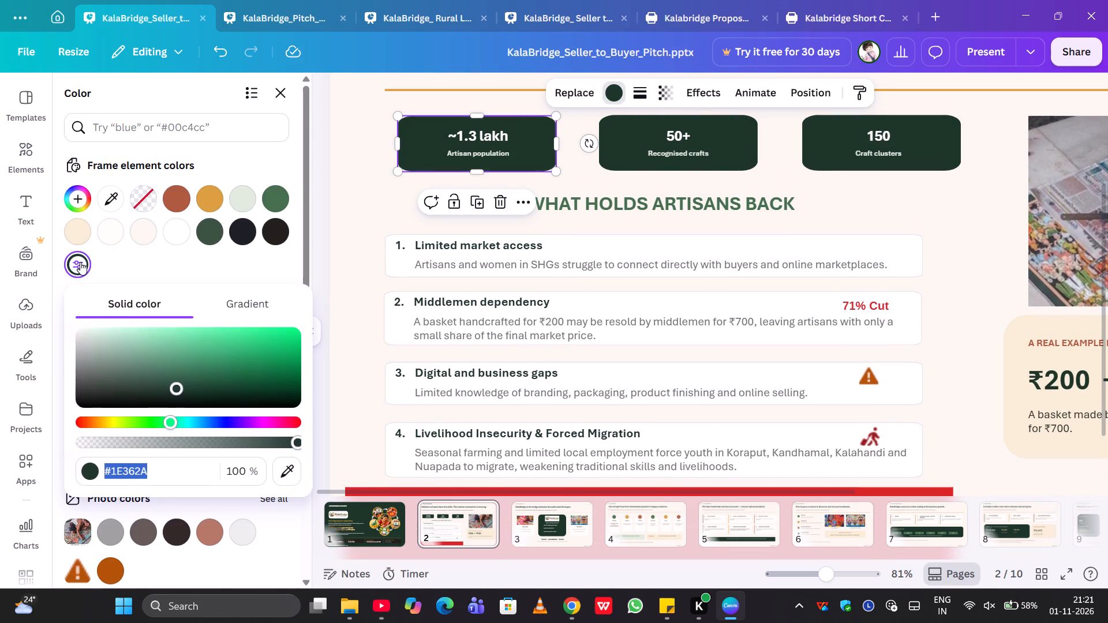
pyautogui.click(166, 471)
pyautogui.doubleClick(166, 471)
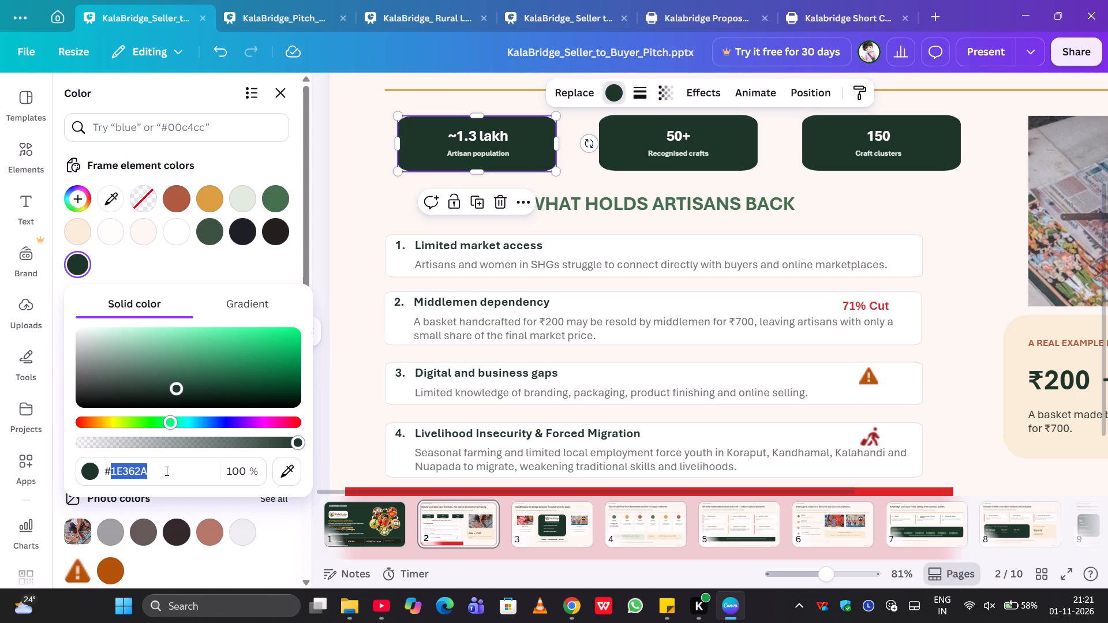
pyautogui.hotkey('ctrl', 'a')
pyautogui.hotkey('ctrl', 'c')
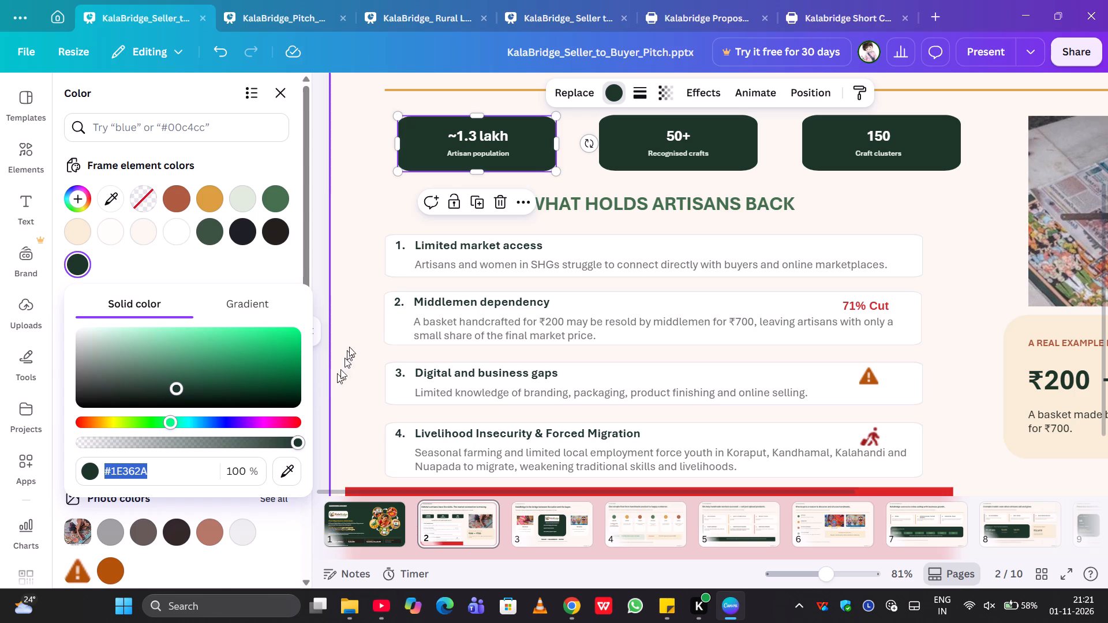
# Recolour the red rectangle below card 4 with the copied dark green #1E362A.
pyautogui.click(375, 324)
pyautogui.scroll(-2, 436, 401)
pyautogui.click(465, 427)
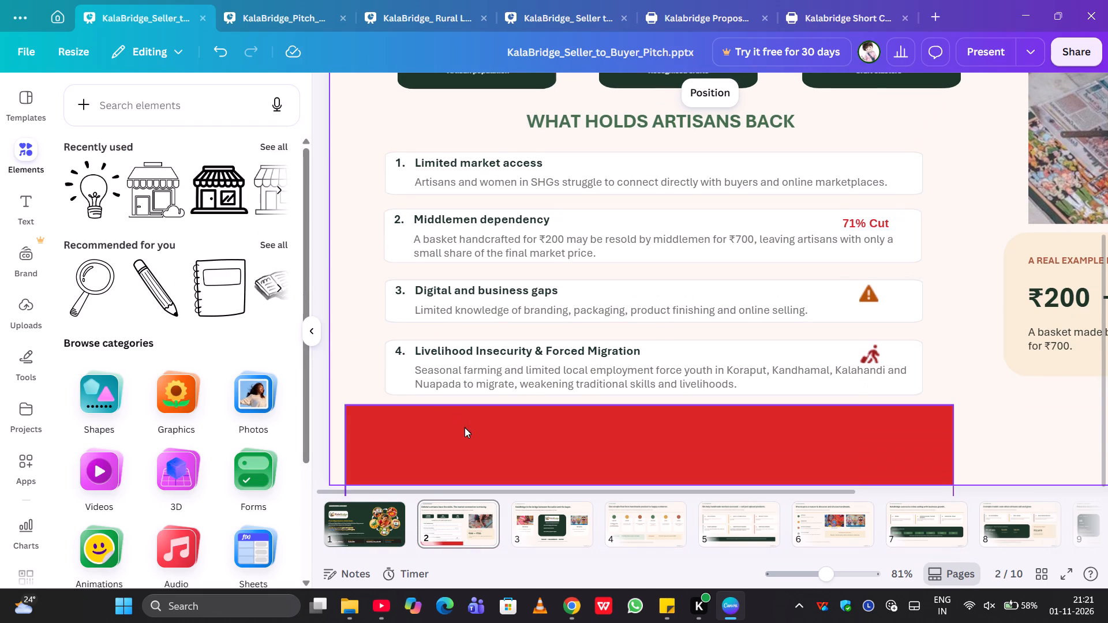
pyautogui.click(593, 95)
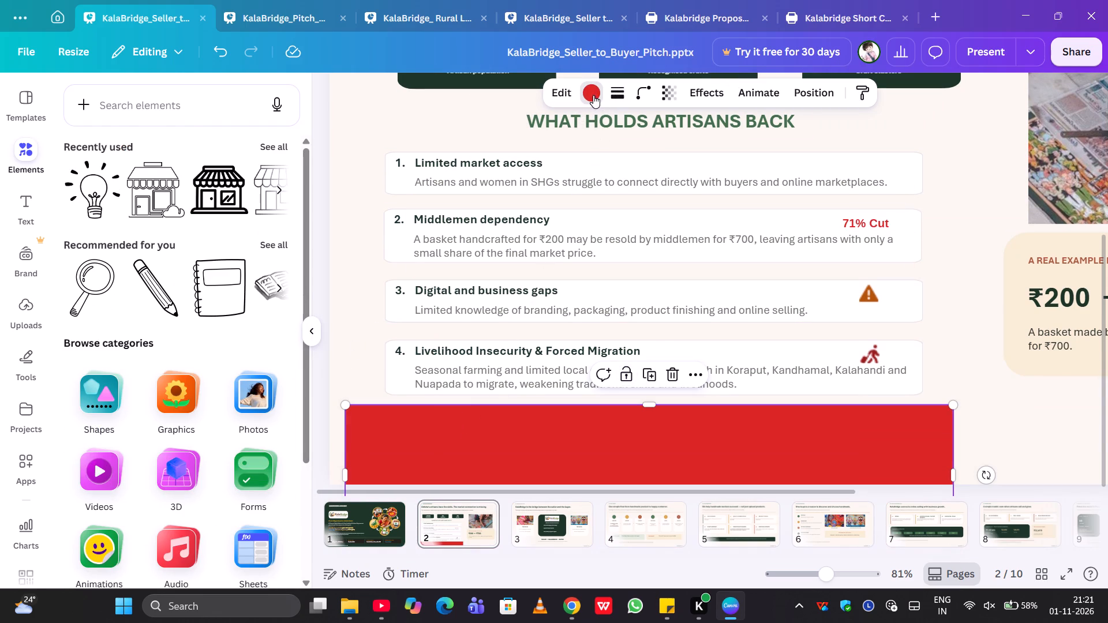
pyautogui.click(181, 198)
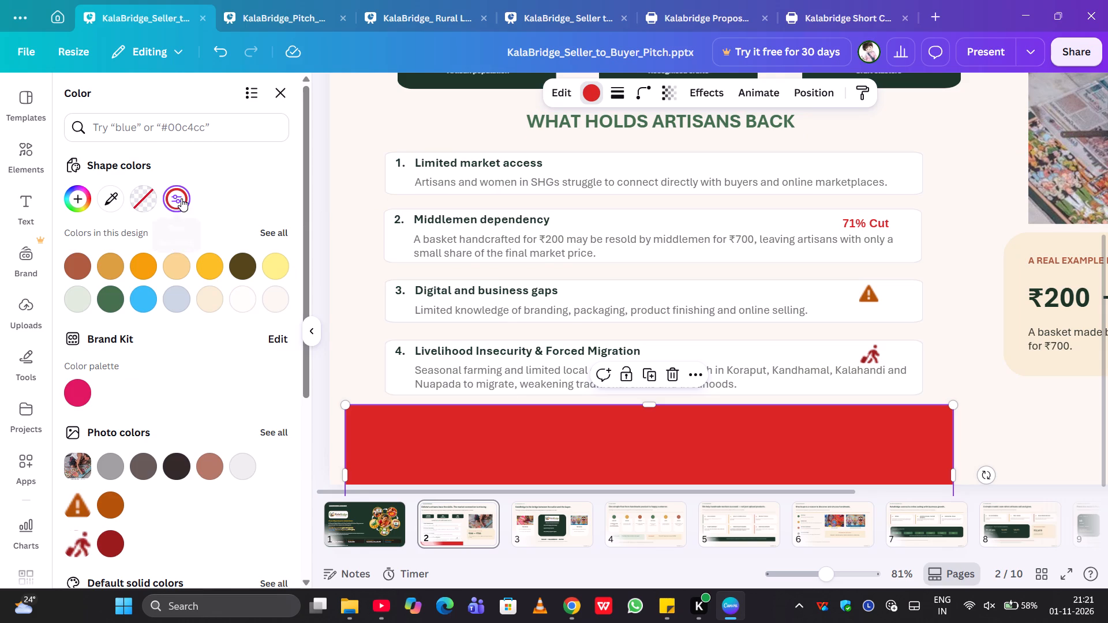
pyautogui.click(157, 405)
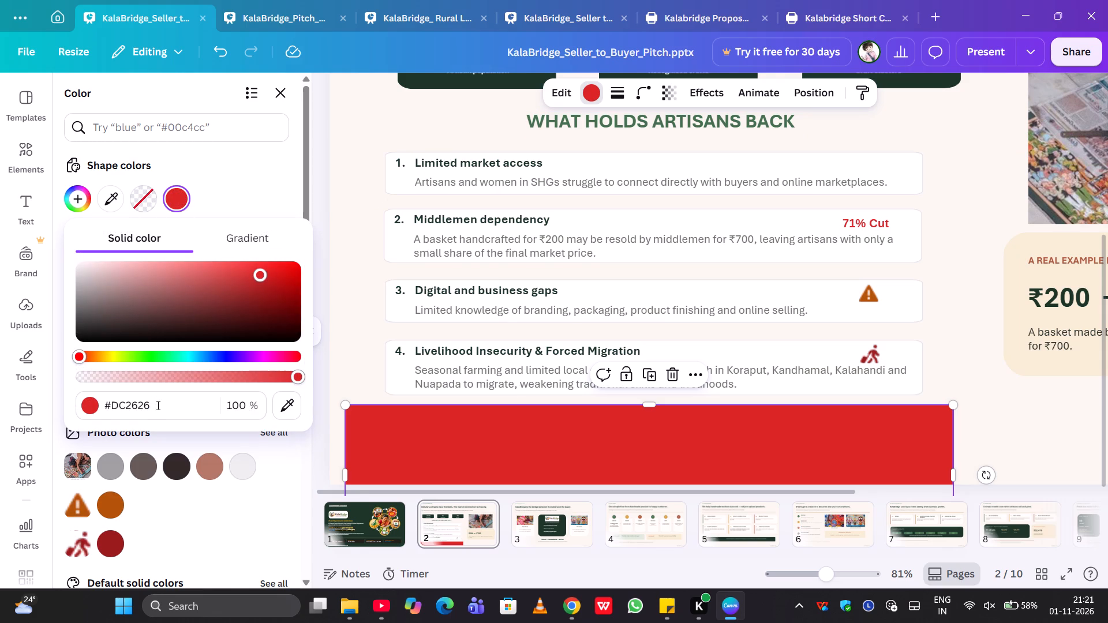
pyautogui.hotkey('ctrl', 'a')
pyautogui.press('BackSpace')
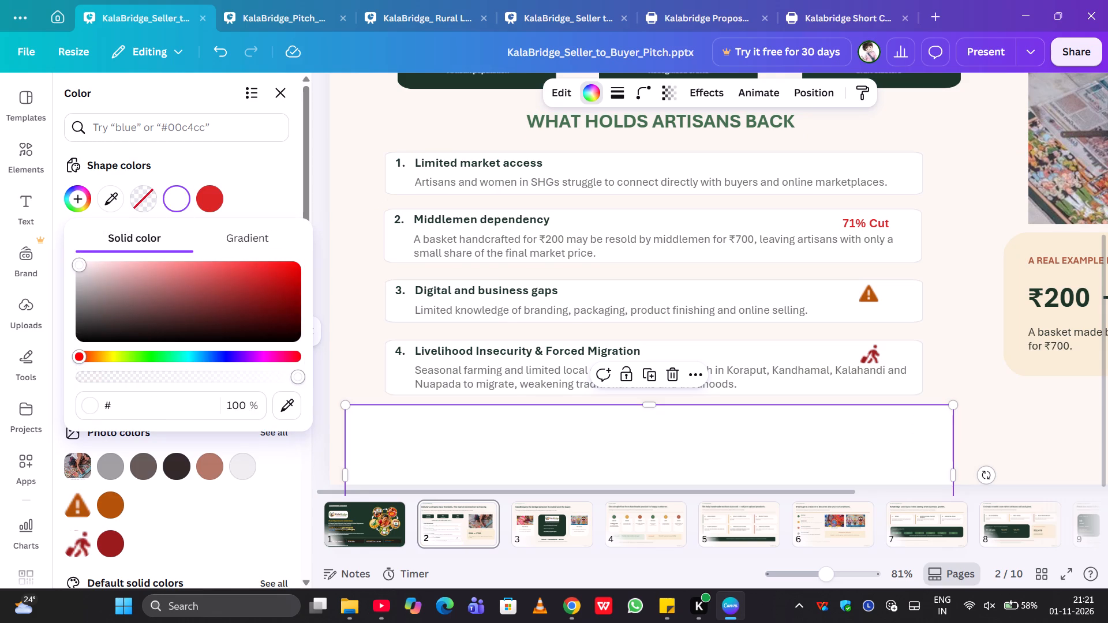
pyautogui.hotkey('ctrl', 'v')
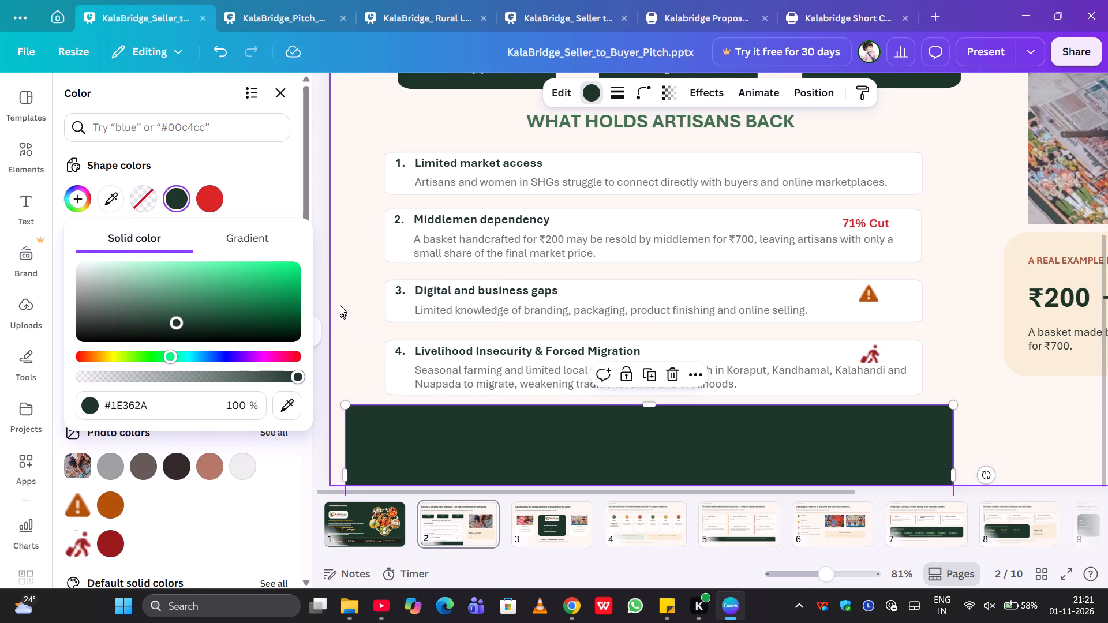
pyautogui.click(343, 303)
# Shorten the dark green rectangle to a slim banner and place it just below card 4, flush with the cards' left edge.
pyautogui.scroll(-2, 343, 303)
pyautogui.click(491, 448)
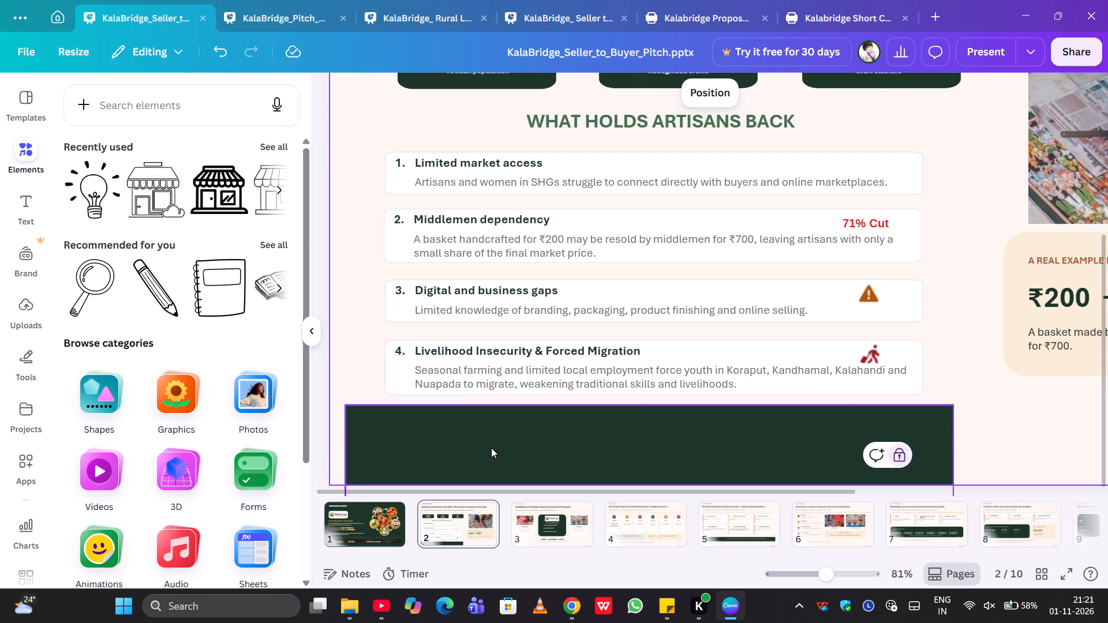
pyautogui.moveTo(651, 404); pyautogui.dragTo(650, 435)
pyautogui.moveTo(584, 446); pyautogui.dragTo(583, 438)
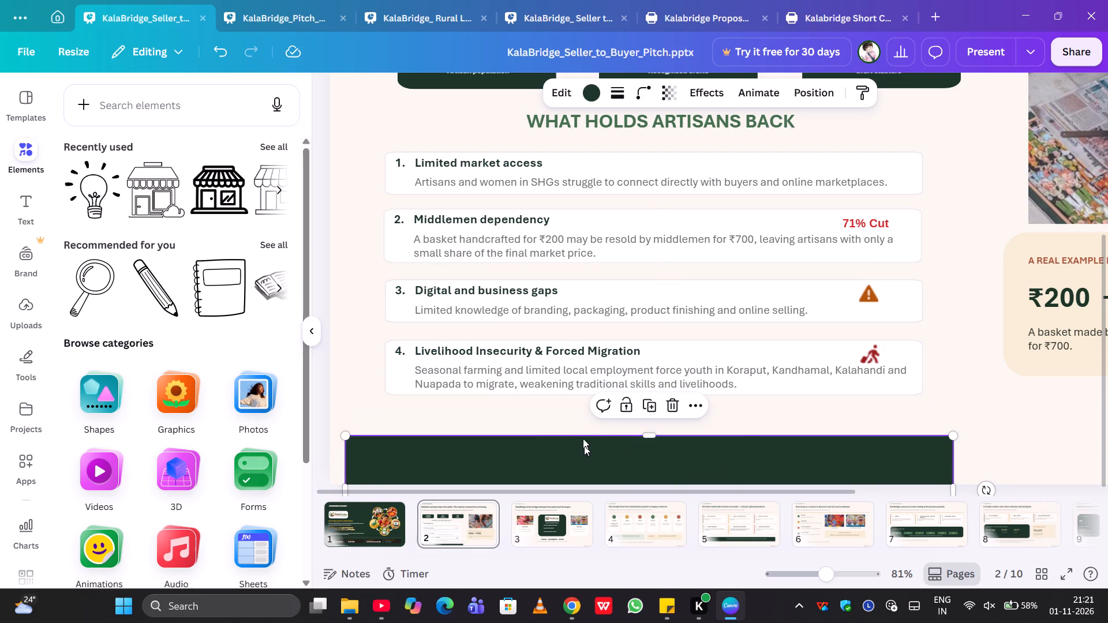
pyautogui.moveTo(583, 438); pyautogui.dragTo(597, 326)
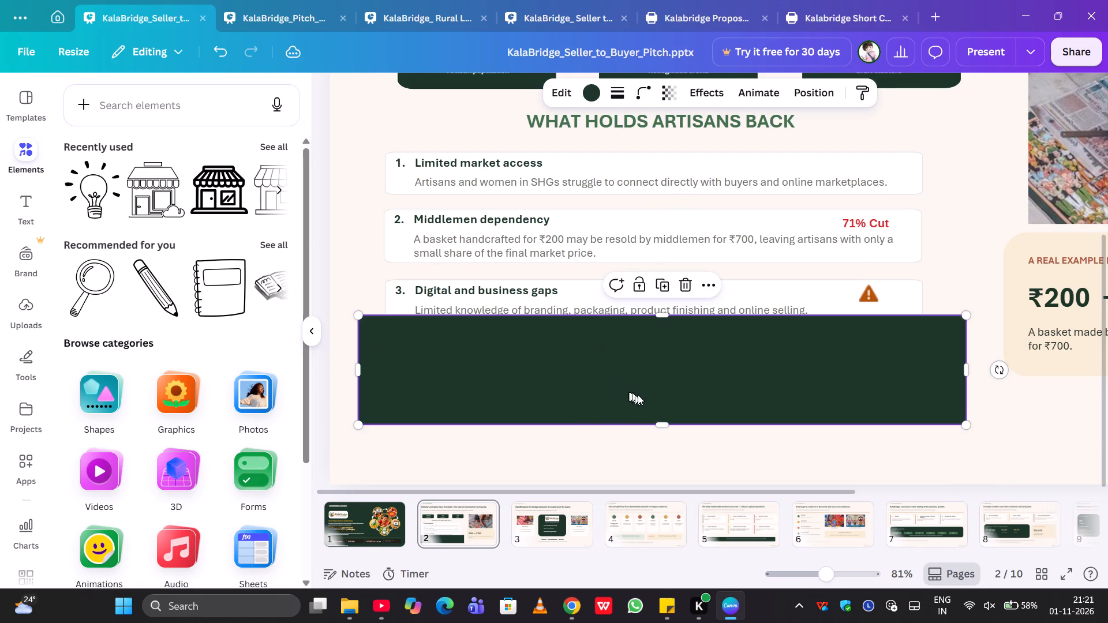
pyautogui.moveTo(657, 424); pyautogui.dragTo(656, 388)
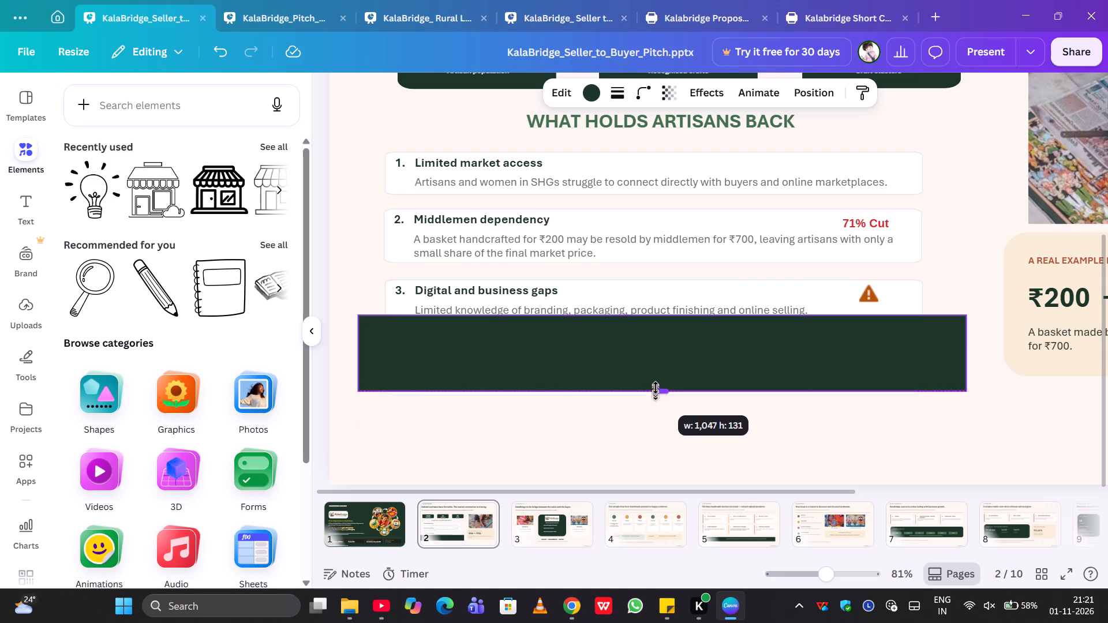
pyautogui.moveTo(656, 388); pyautogui.dragTo(653, 374)
pyautogui.moveTo(600, 348); pyautogui.dragTo(684, 437)
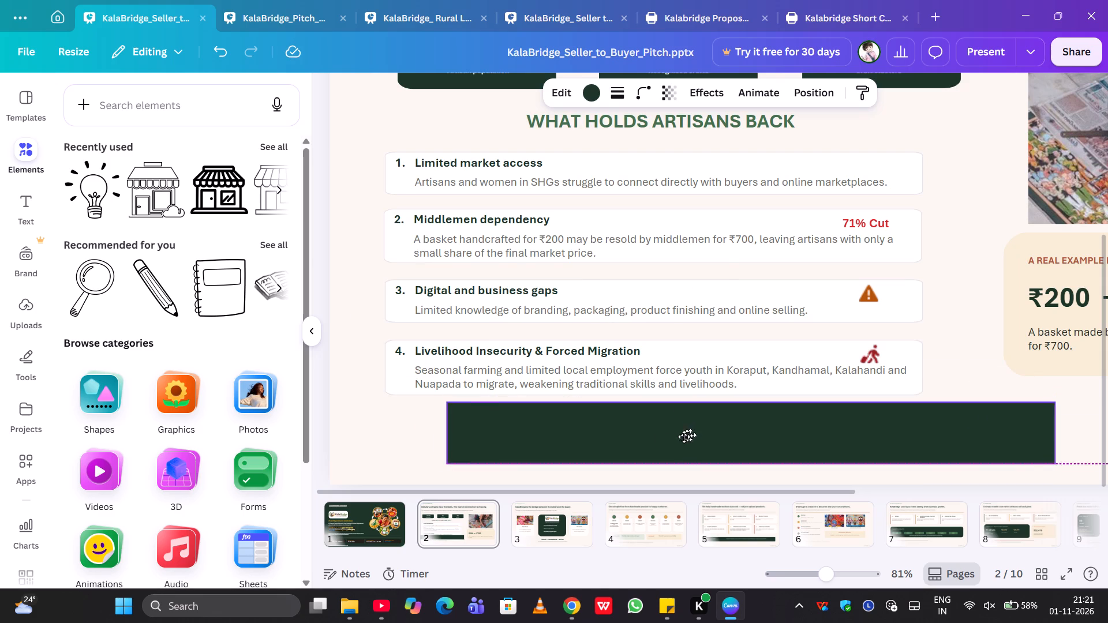
pyautogui.moveTo(684, 437); pyautogui.dragTo(627, 446)
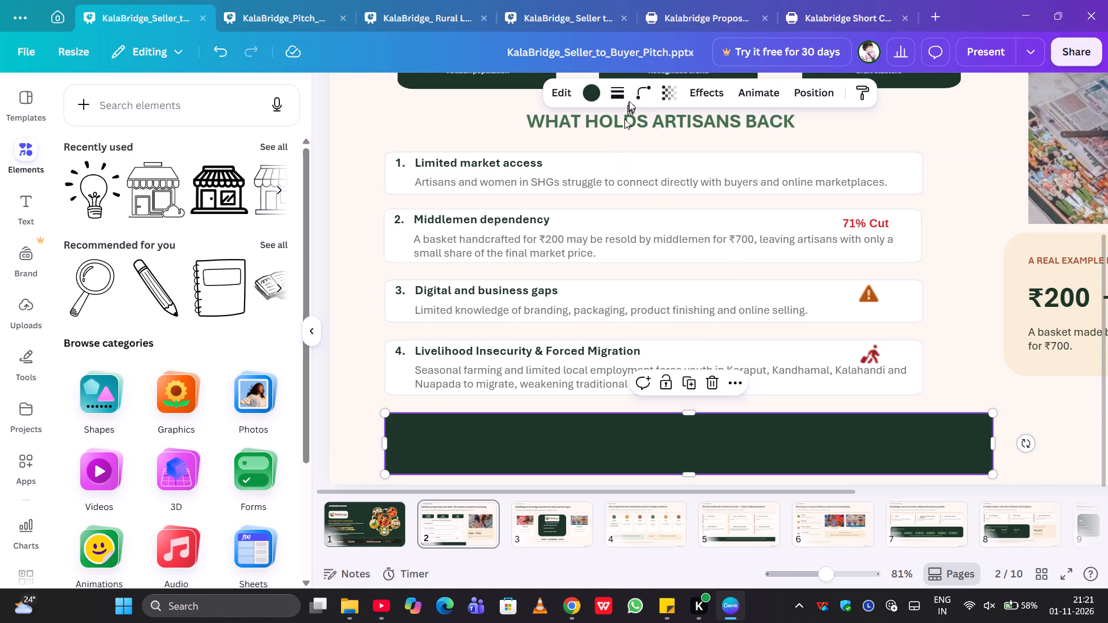
# Set the dark green banner's corner rounding to 23.
pyautogui.click(643, 95)
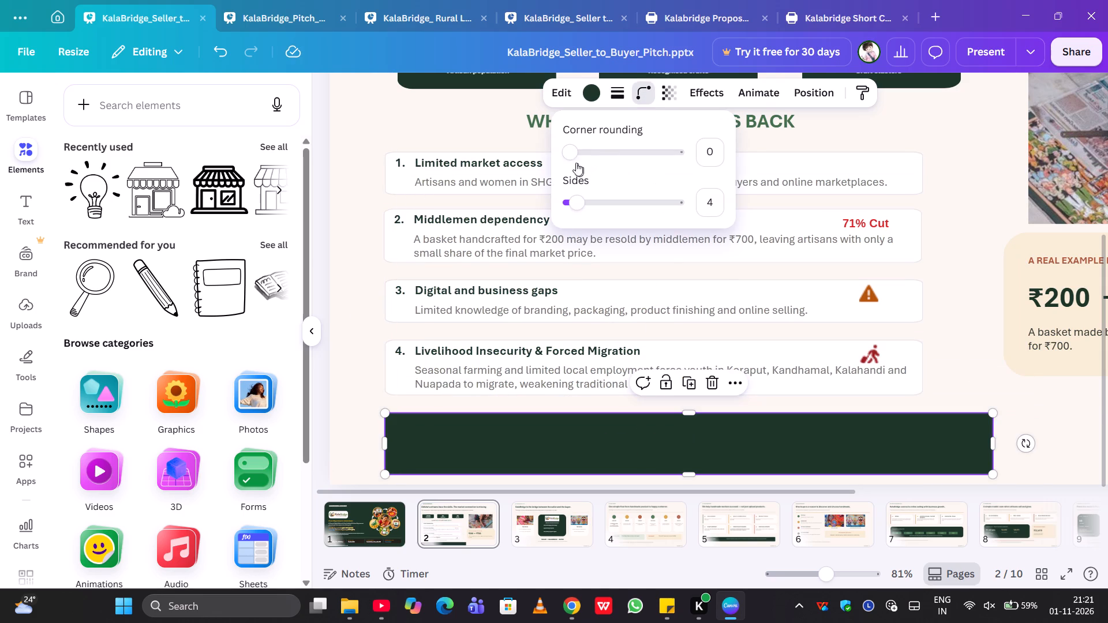
pyautogui.moveTo(571, 157); pyautogui.dragTo(589, 158)
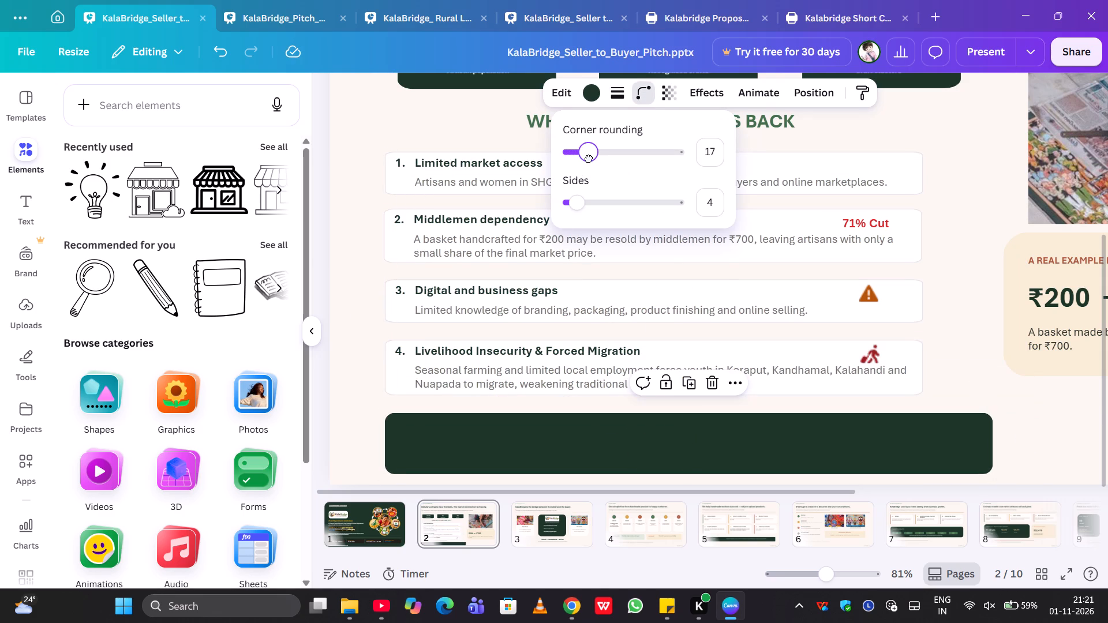
pyautogui.moveTo(589, 158); pyautogui.dragTo(593, 161)
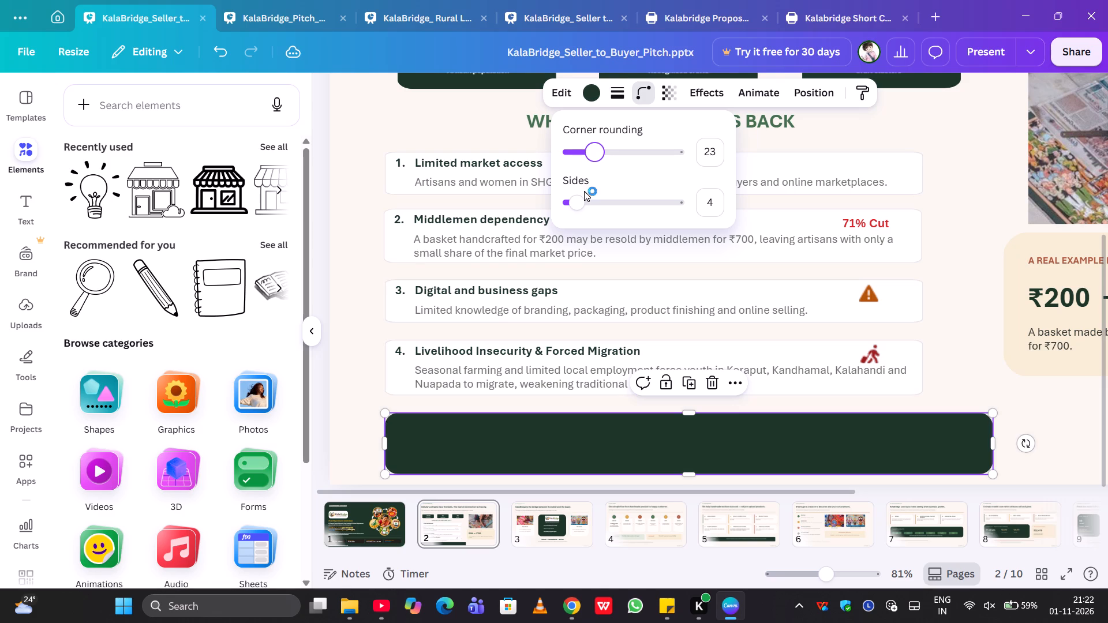
pyautogui.click(352, 340)
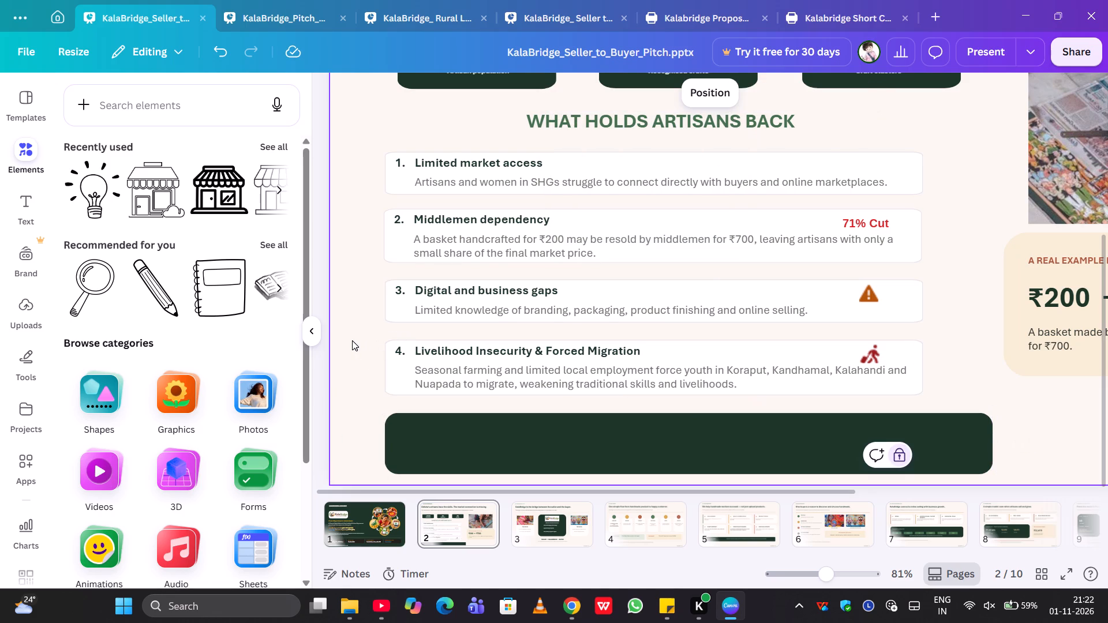
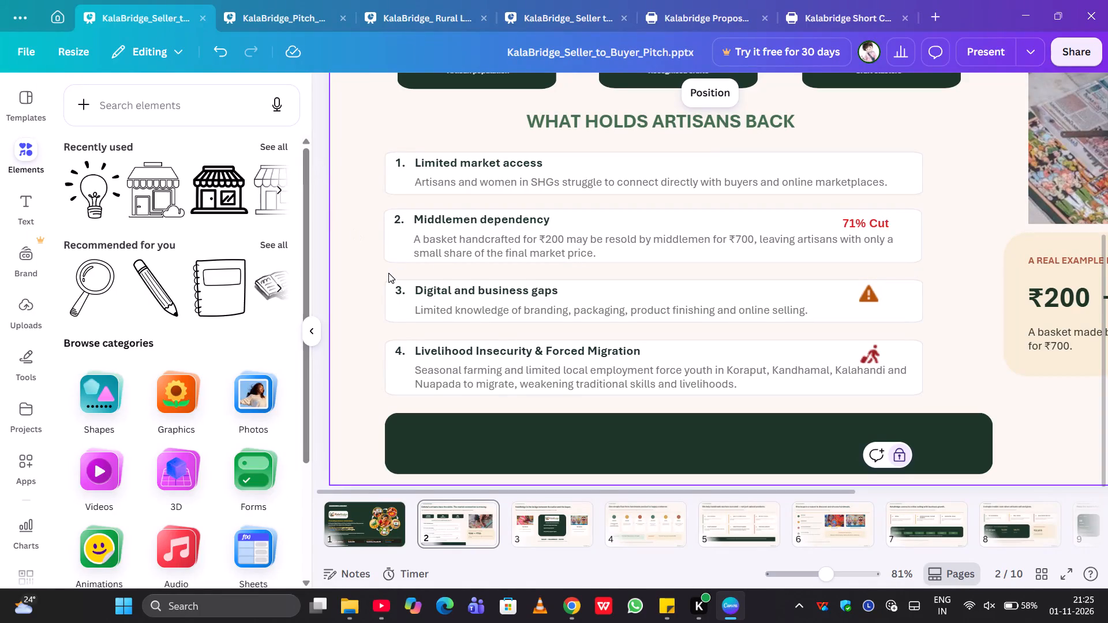
# Switch to the KalaBridge case study conversation in Chrome and copy the "THE CONSEQUENCE" label from the slide mockup's dark green banner.
pyautogui.click(388, 273)
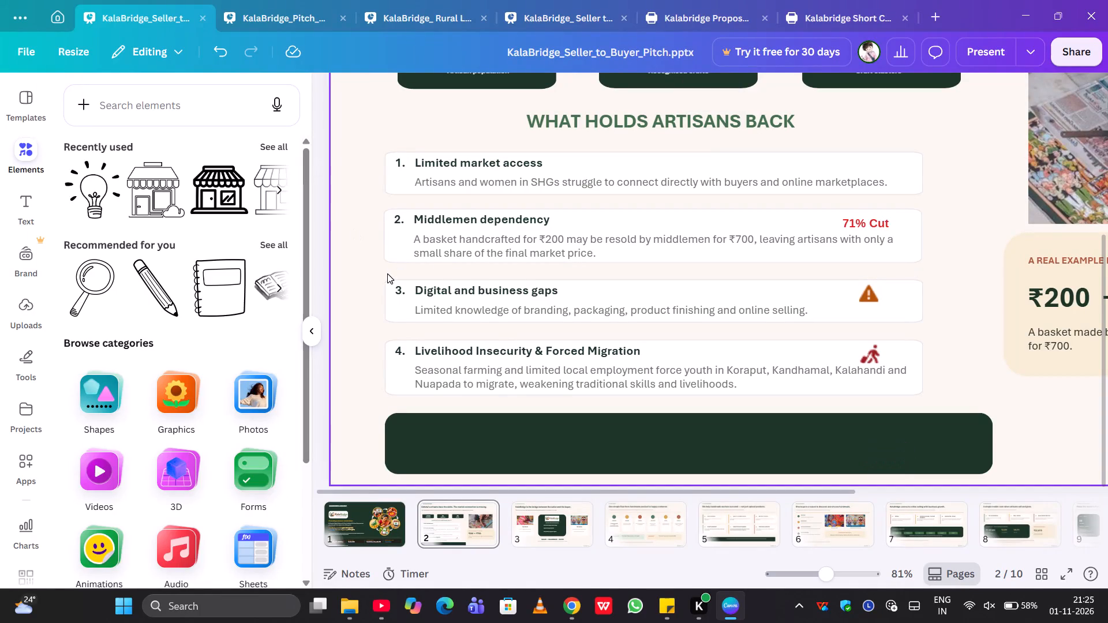
pyautogui.click(307, 334)
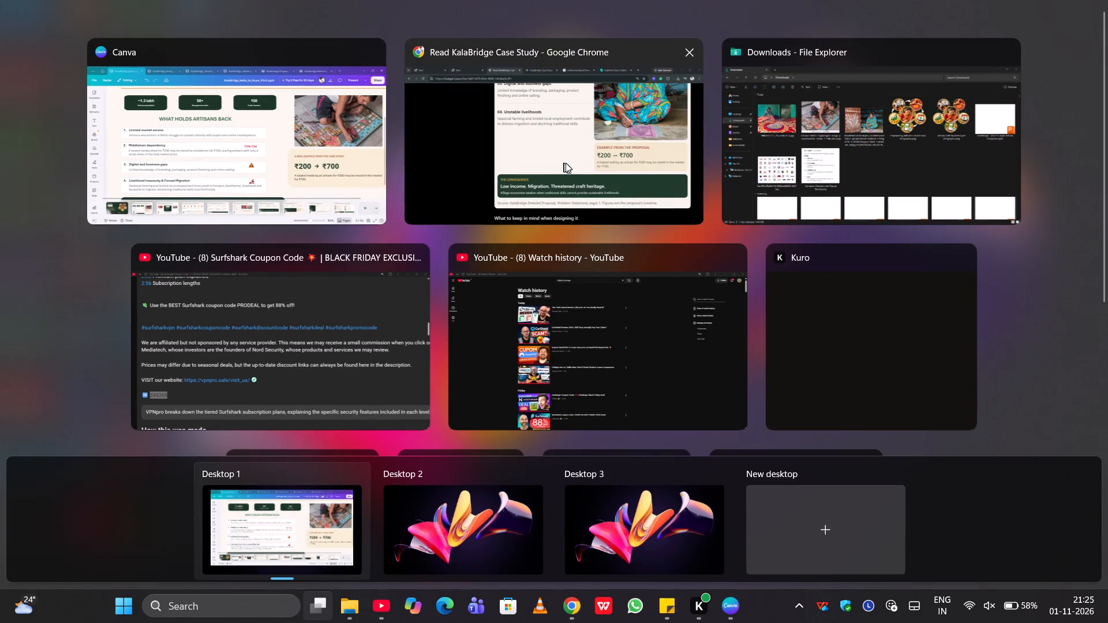
pyautogui.click(566, 163)
pyautogui.moveTo(351, 418); pyautogui.dragTo(474, 412)
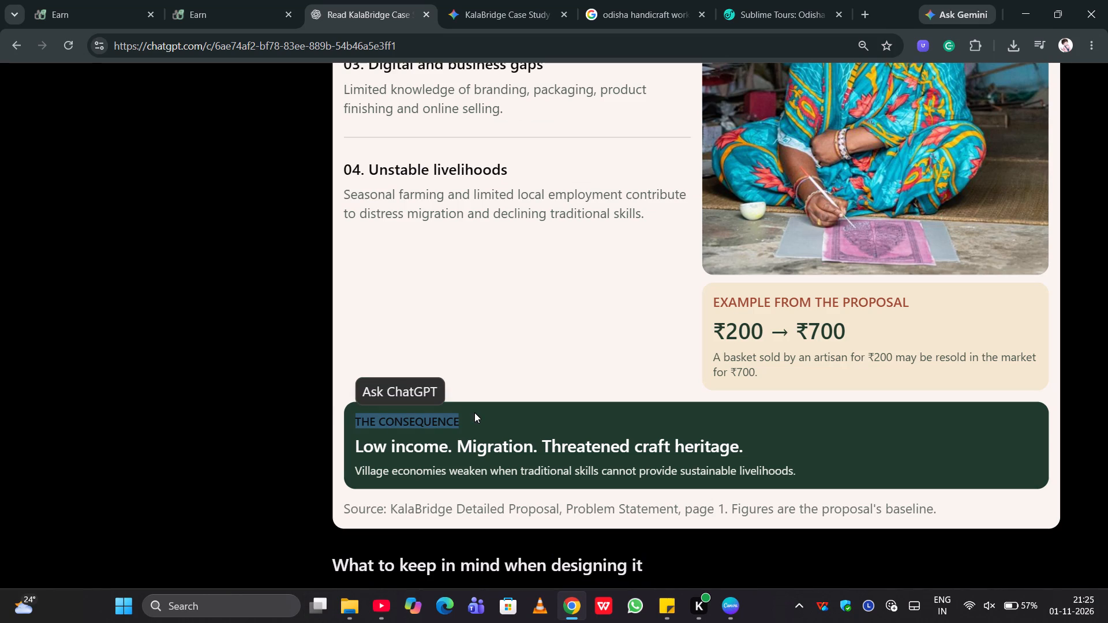
pyautogui.hotkey('ctrl', 'c')
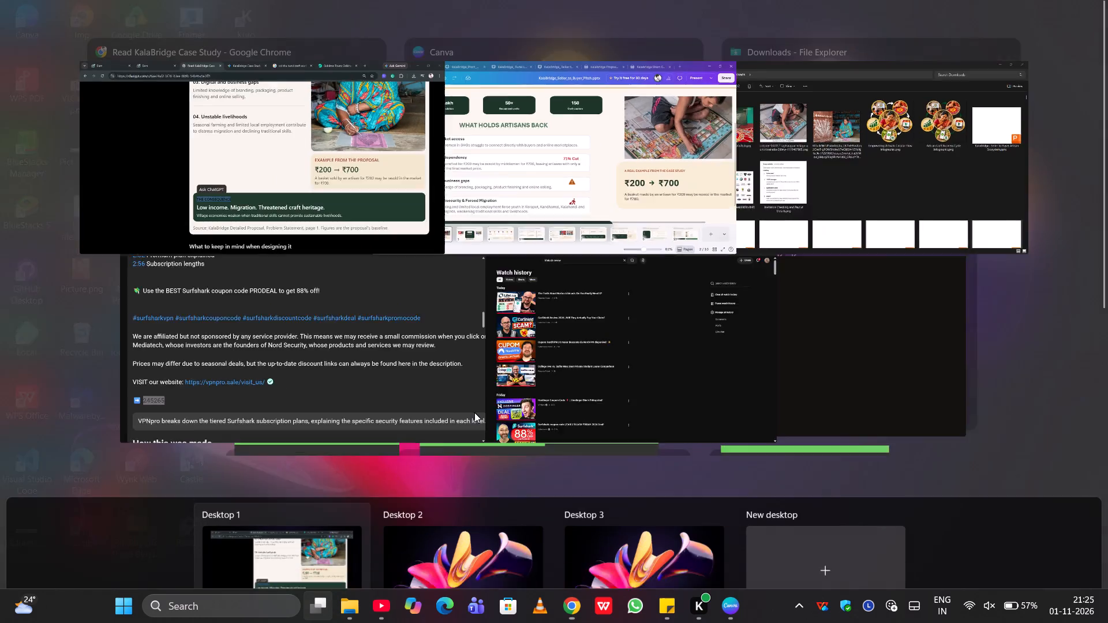
# Back in Canva, duplicate the "WHAT HOLDS ARTISANS BACK" heading and place the copy inside the dark green banner, near its upper-left corner.
pyautogui.click(456, 142)
pyautogui.scroll(-2, 332, 398)
pyautogui.hscroll(1, 332, 398)
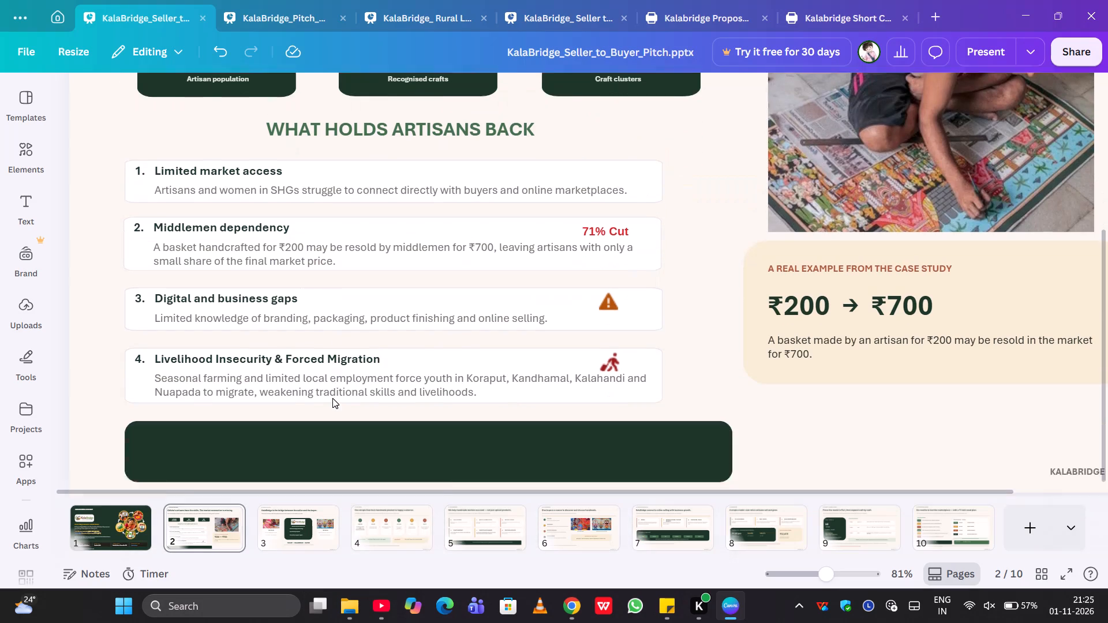
pyautogui.hscroll(3, 332, 398)
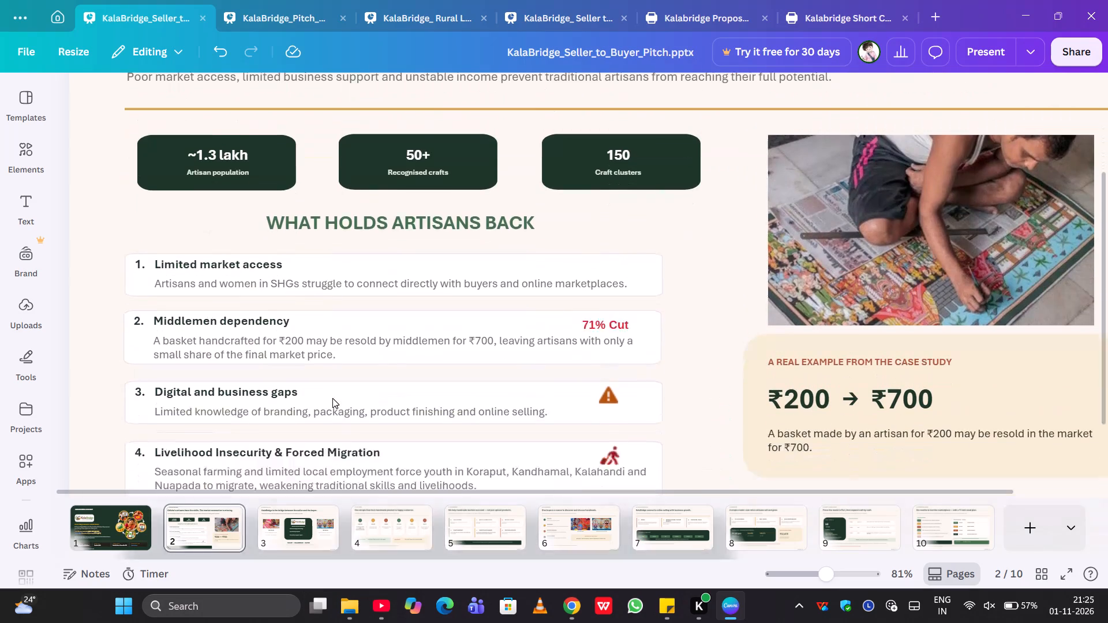
pyautogui.hscroll(1, 332, 398)
pyautogui.click(380, 112)
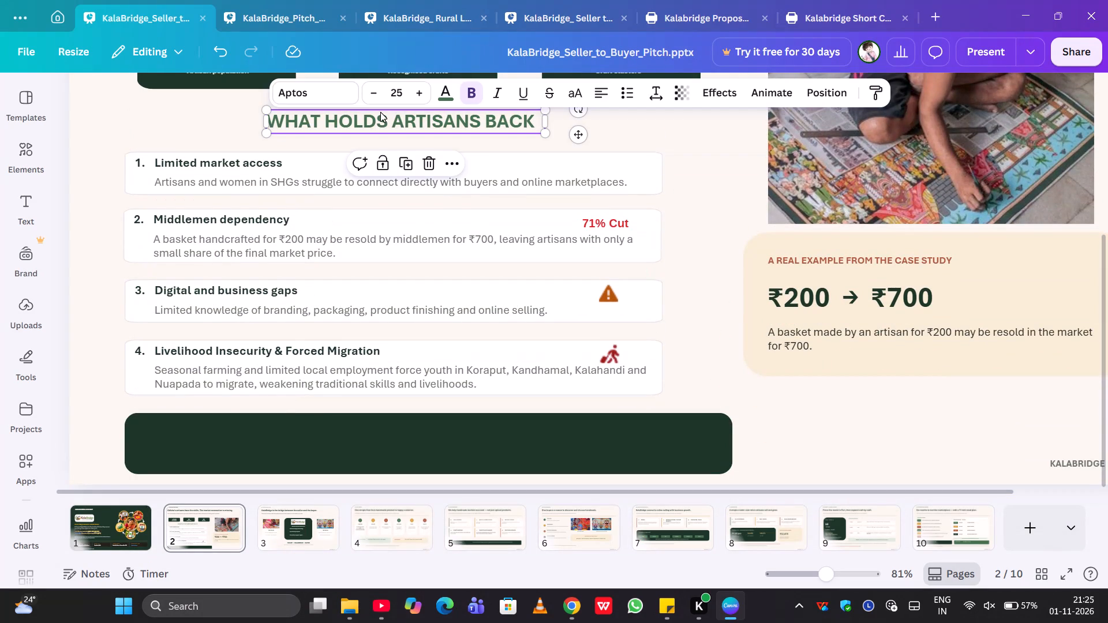
pyautogui.hotkey('ctrl', 'd')
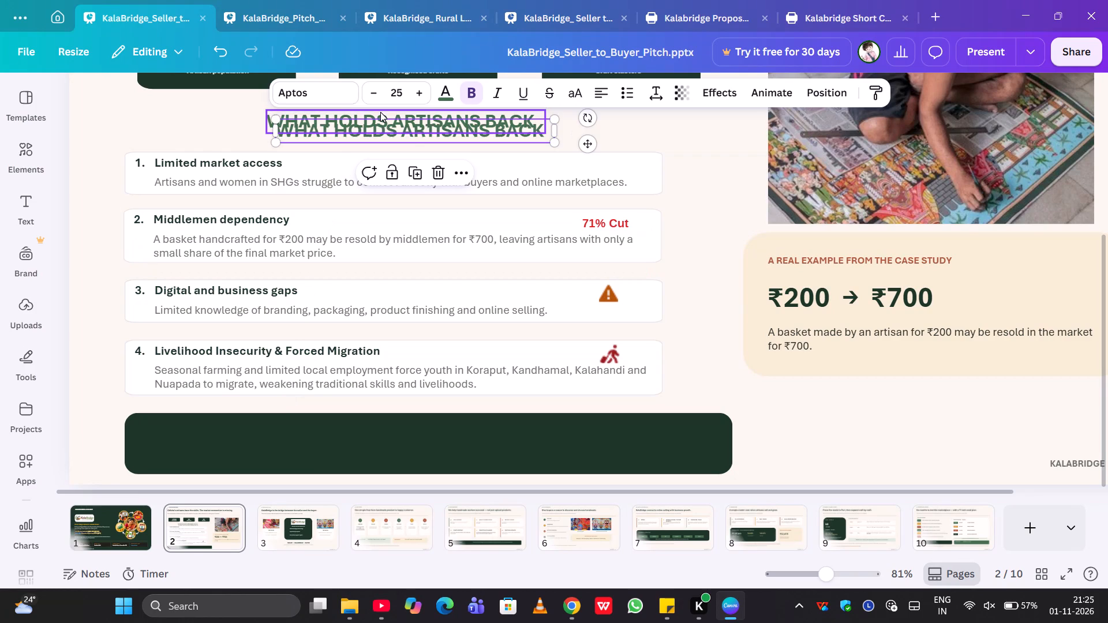
pyautogui.moveTo(411, 130); pyautogui.dragTo(308, 423)
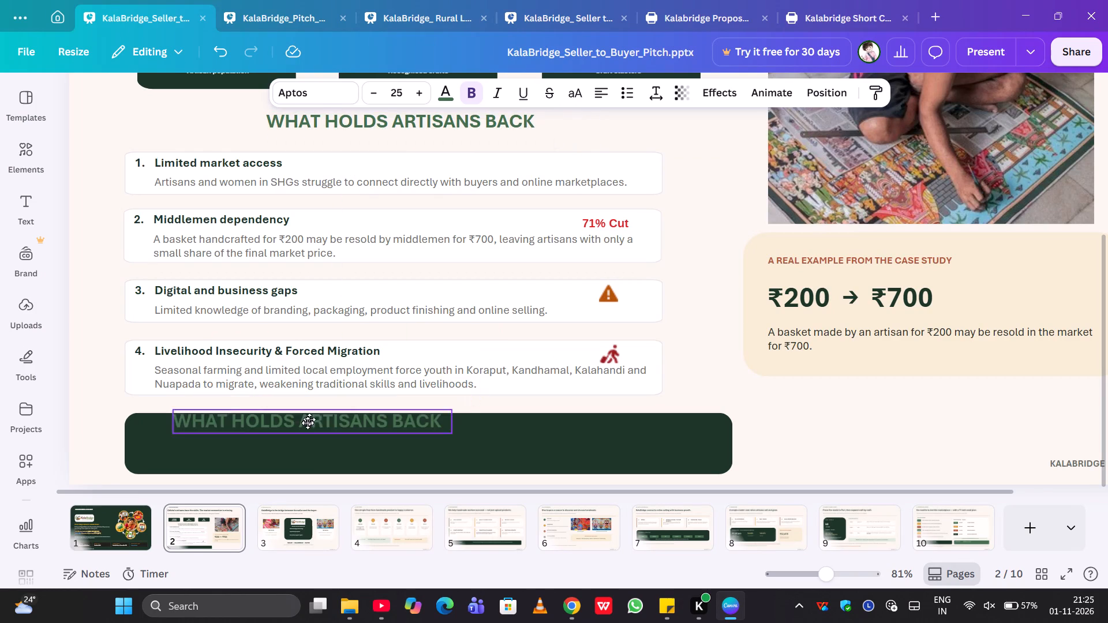
pyautogui.moveTo(308, 423); pyautogui.dragTo(295, 437)
# Replace the duplicated heading's text in the banner with the copied "THE CONSEQUENCE".
pyautogui.click(295, 437)
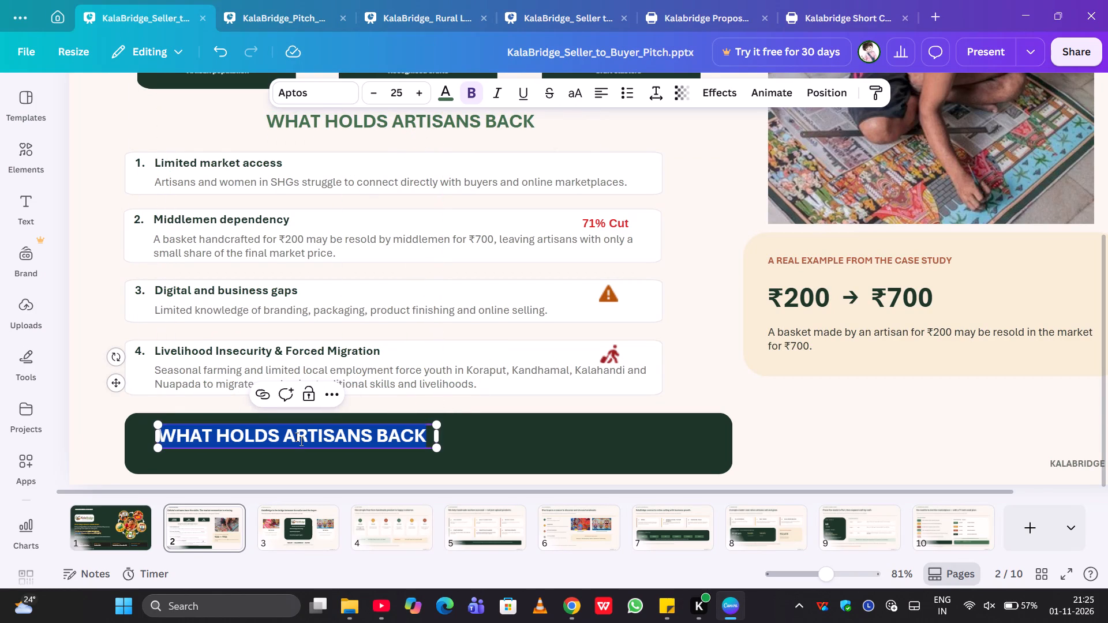
pyautogui.hotkey('ctrl', 'v')
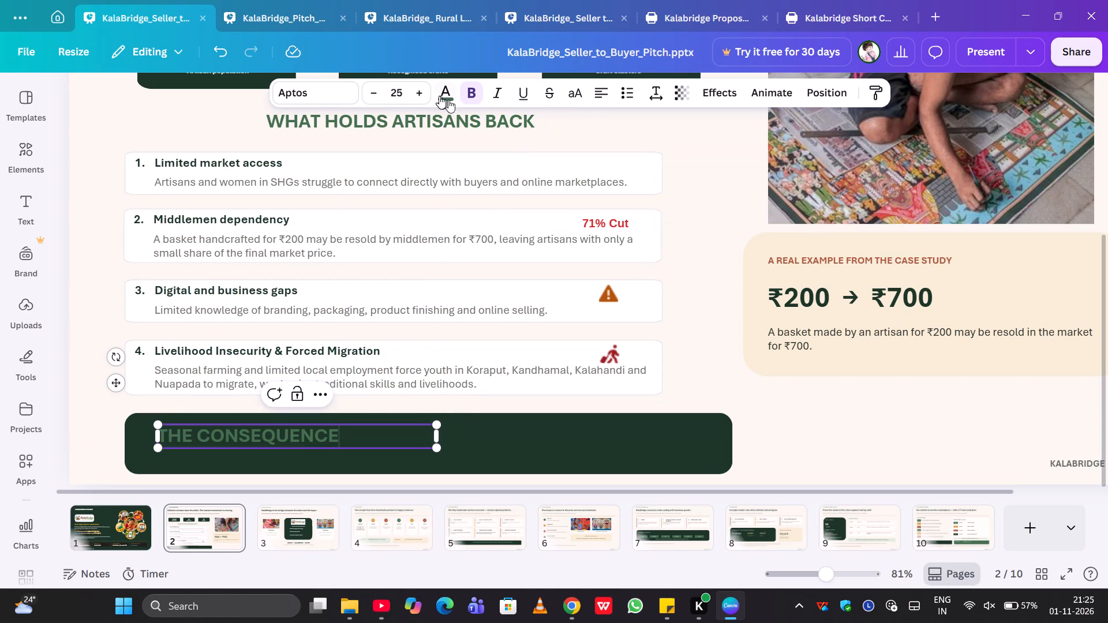
# Remove bold from "THE CONSEQUENCE" and set its font size to 18.
pyautogui.click(468, 95)
pyautogui.click(495, 421)
pyautogui.click(368, 437)
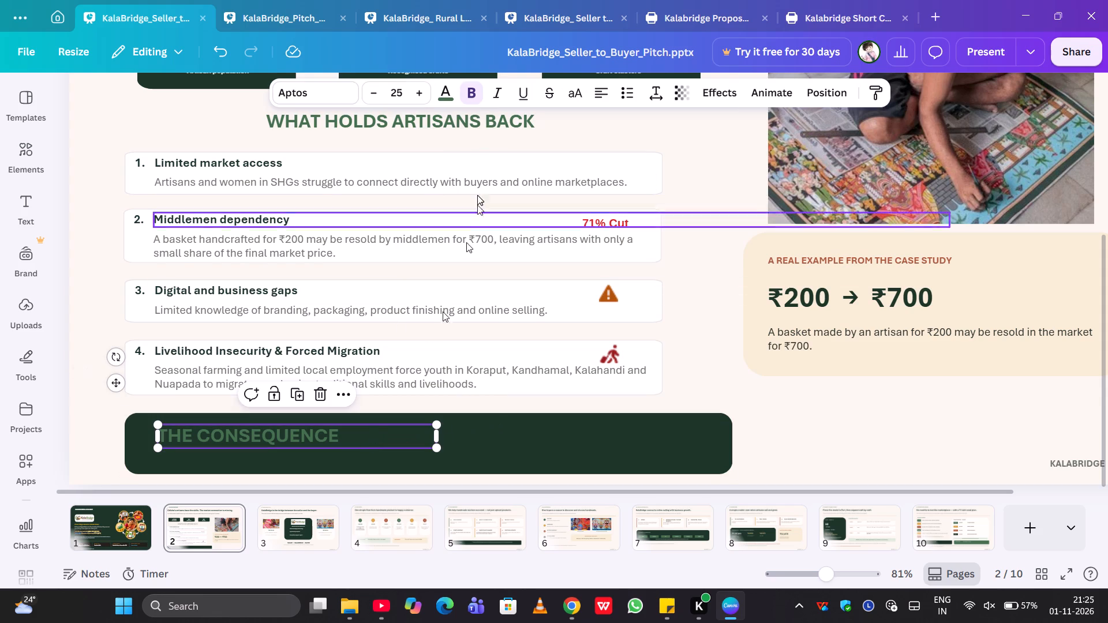
pyautogui.click(467, 85)
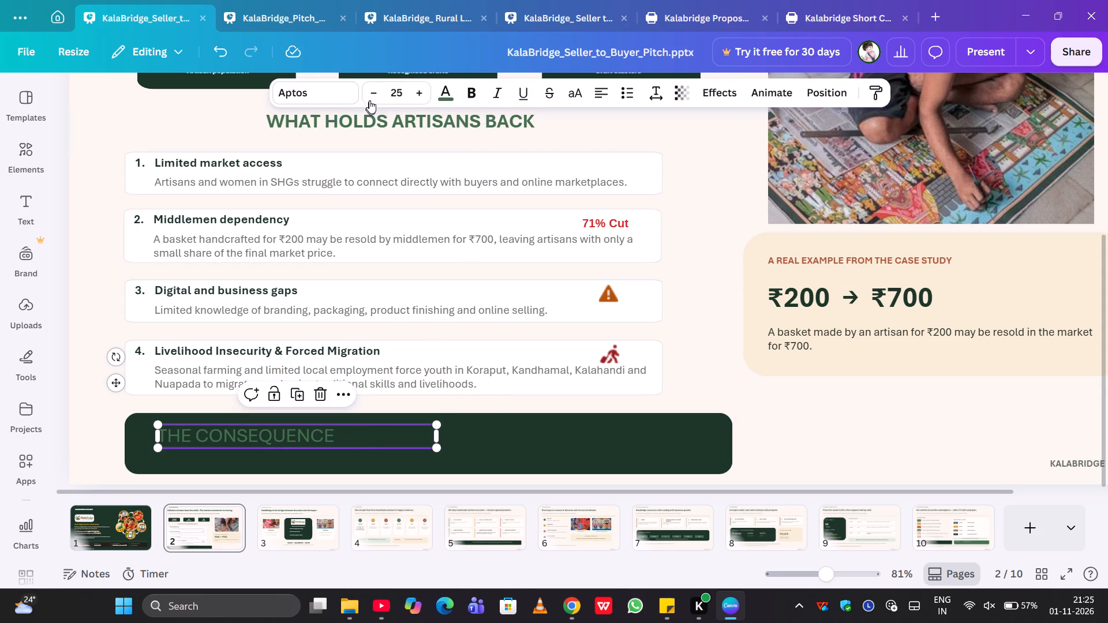
pyautogui.tripleClick(370, 91)
pyautogui.tripleClick(370, 91)
pyautogui.click(370, 91)
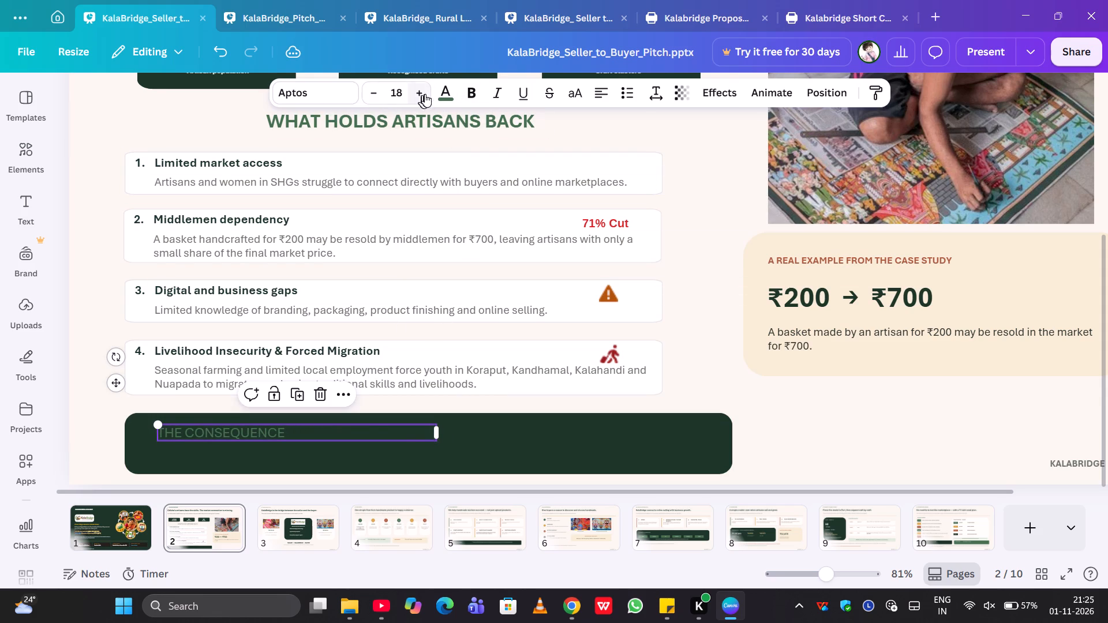
pyautogui.click(420, 91)
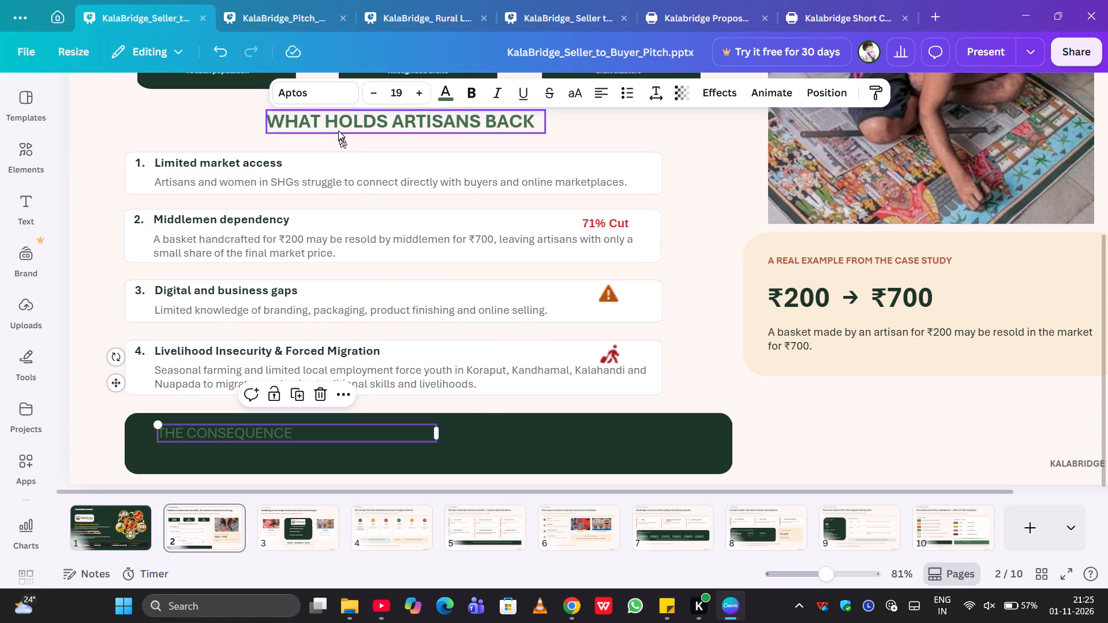
pyautogui.click(371, 92)
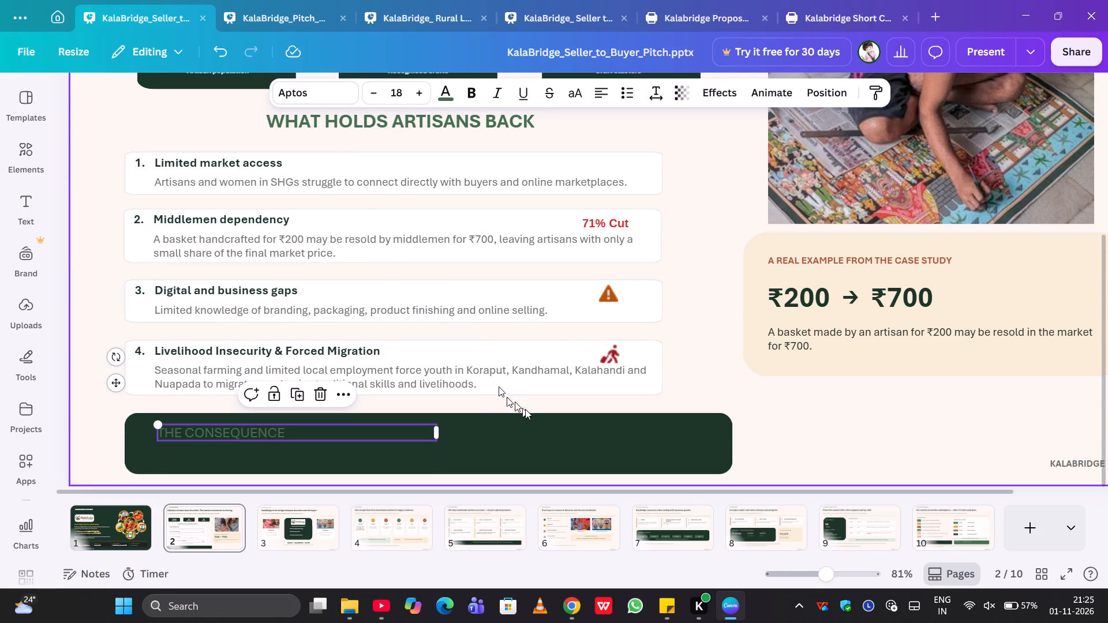
pyautogui.click(543, 438)
pyautogui.click(277, 436)
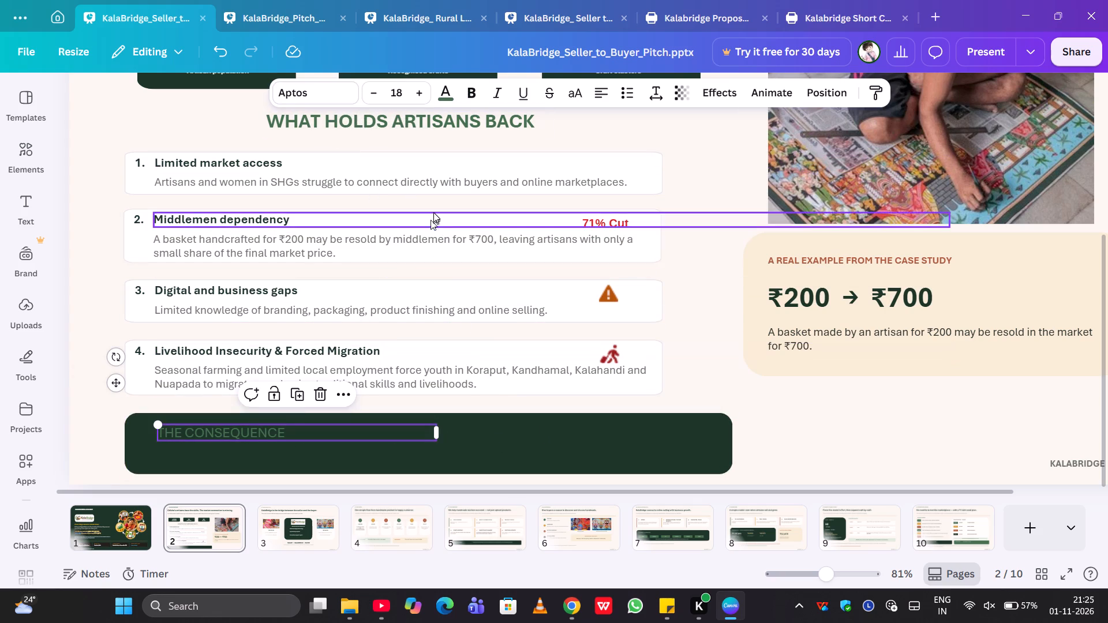
# Copy the orange colour code #DB9F3F from the divider line above the statistic boxes.
pyautogui.scroll(2, 433, 212)
pyautogui.click(398, 210)
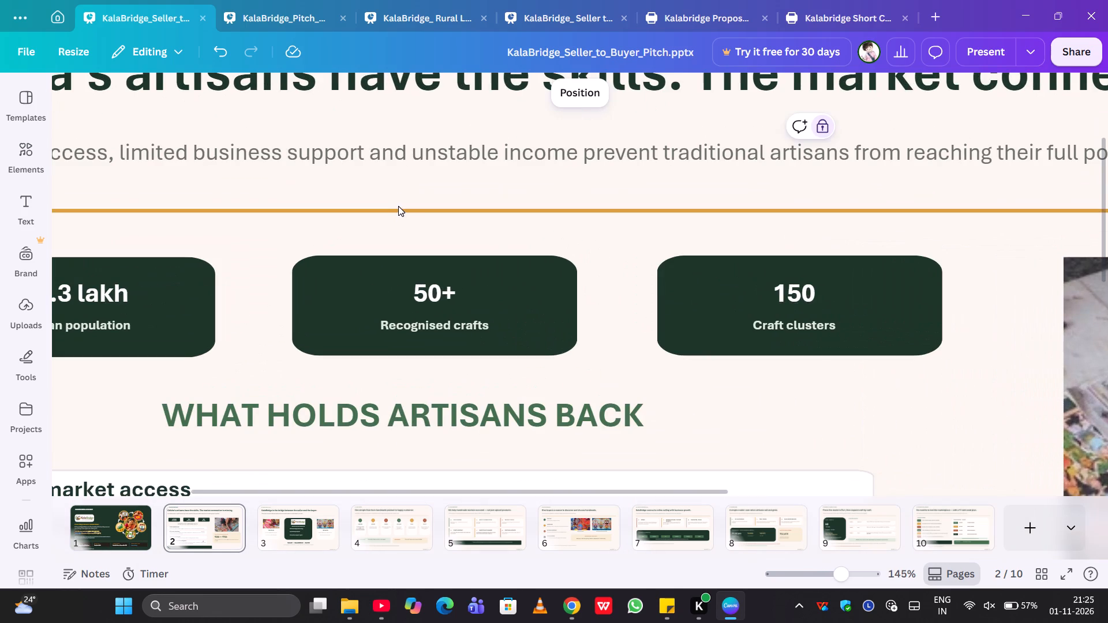
pyautogui.click(399, 209)
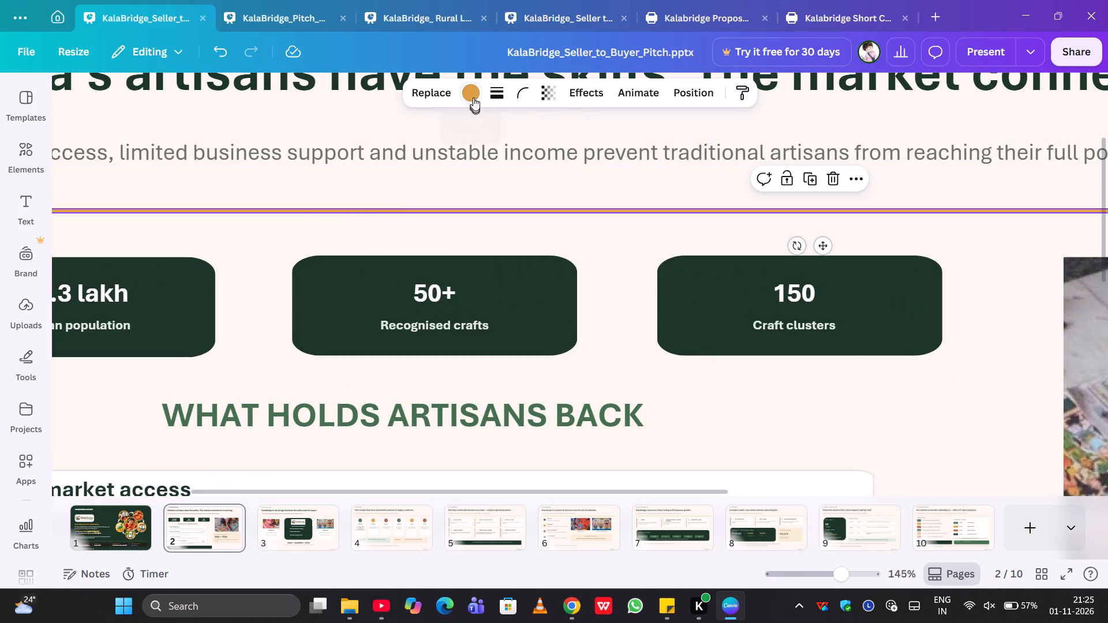
pyautogui.click(473, 96)
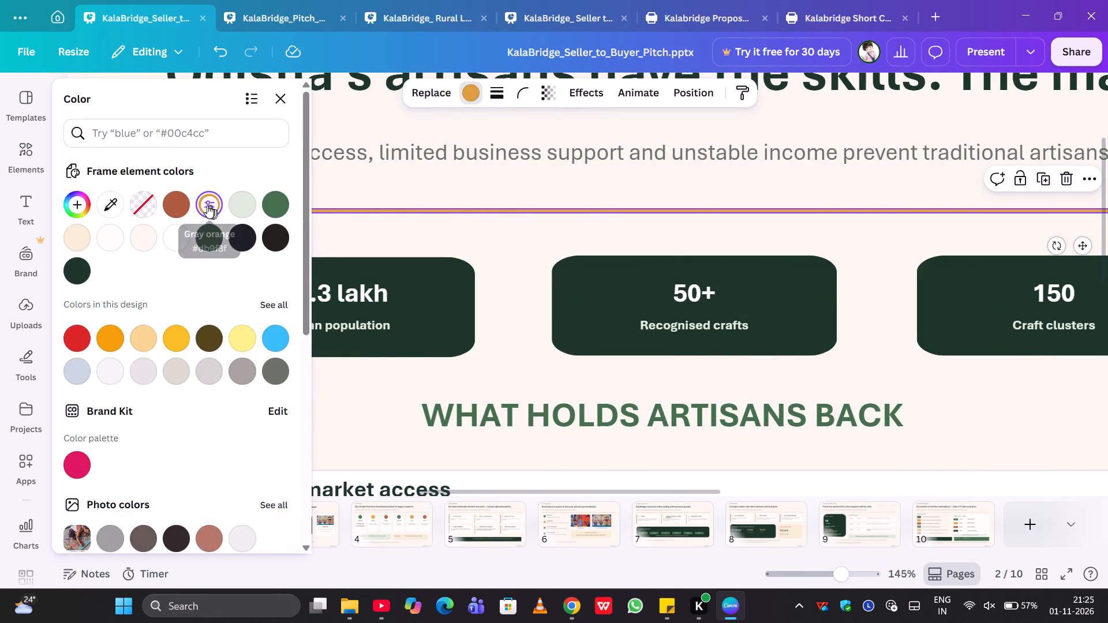
pyautogui.click(207, 205)
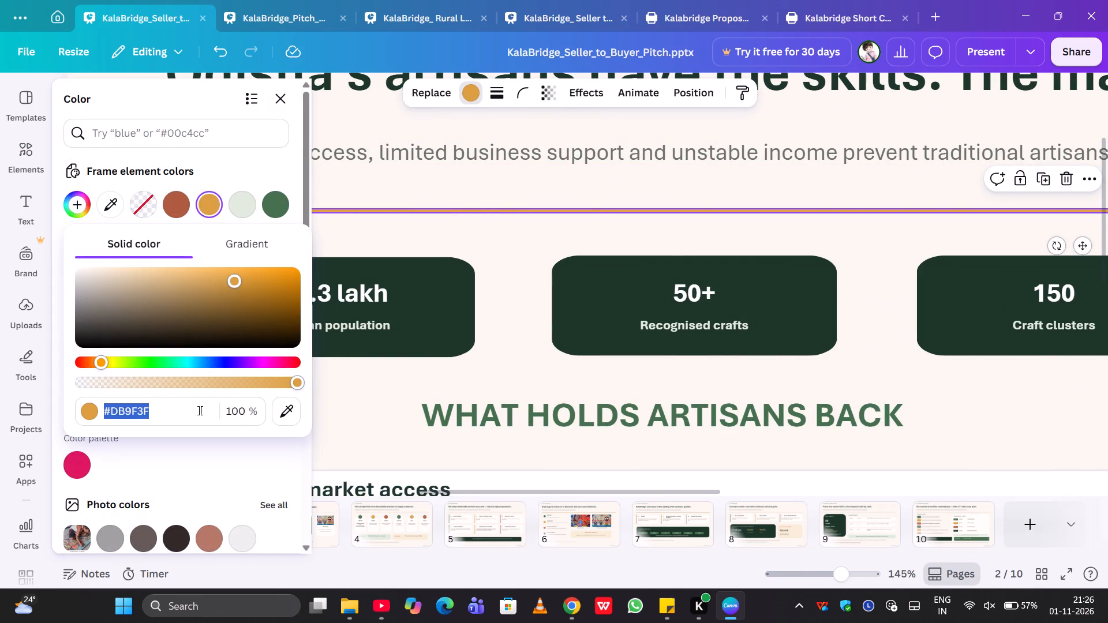
pyautogui.hotkey('ctrl', 'c')
pyautogui.click(515, 194)
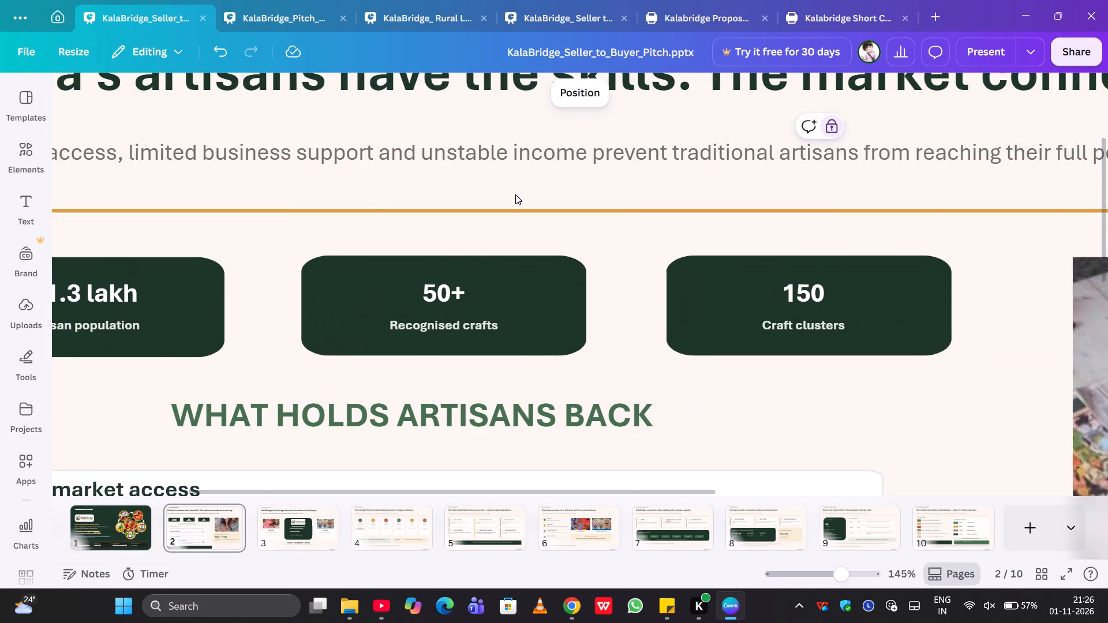
# Recolour the "THE CONSEQUENCE" text in the banner with the copied orange #DB9F3F.
pyautogui.scroll(-6, 515, 194)
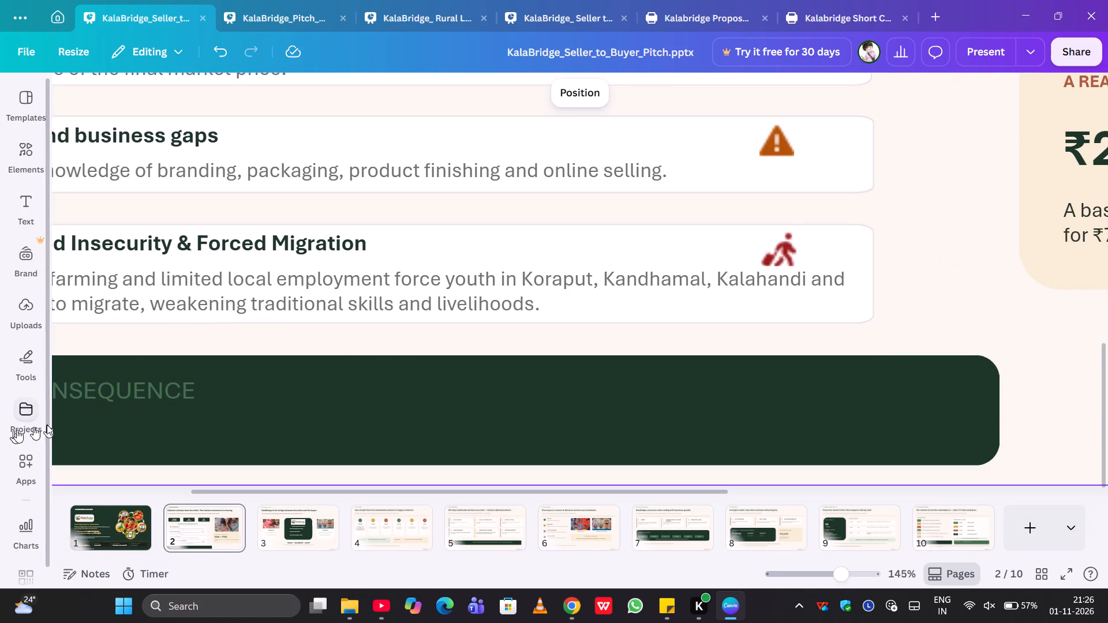
pyautogui.click(133, 397)
pyautogui.click(447, 91)
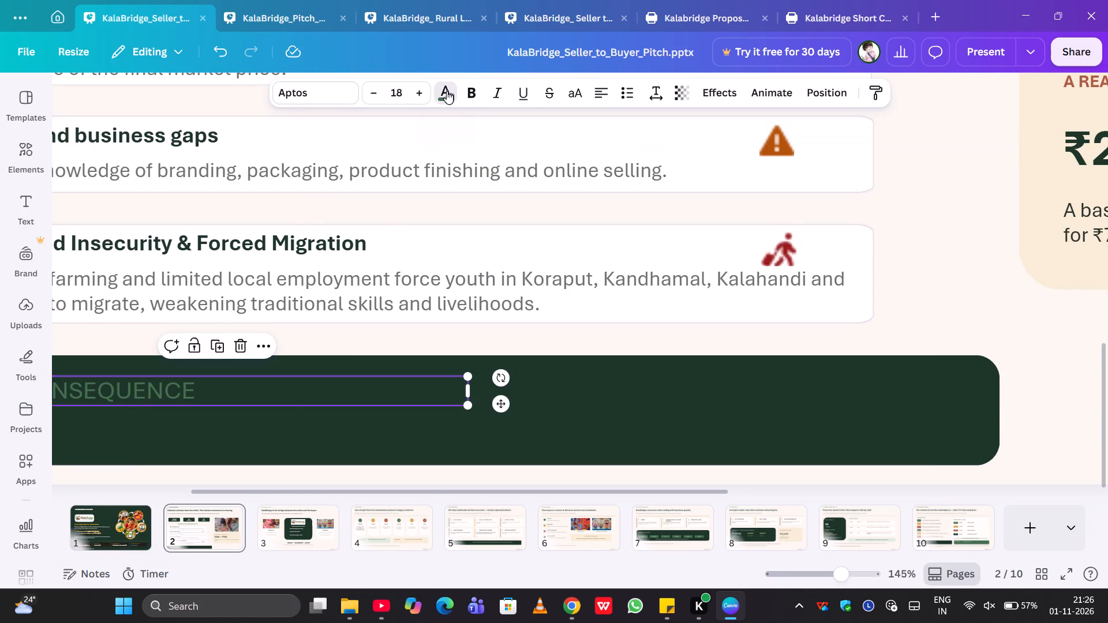
pyautogui.click(177, 272)
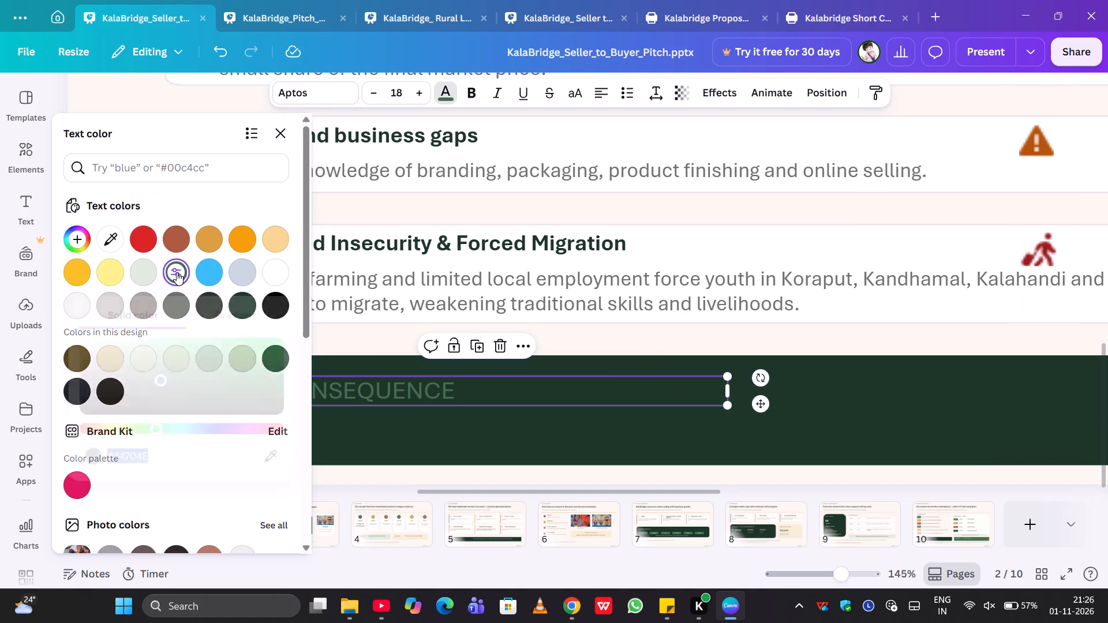
pyautogui.hotkey('ctrl', 'v')
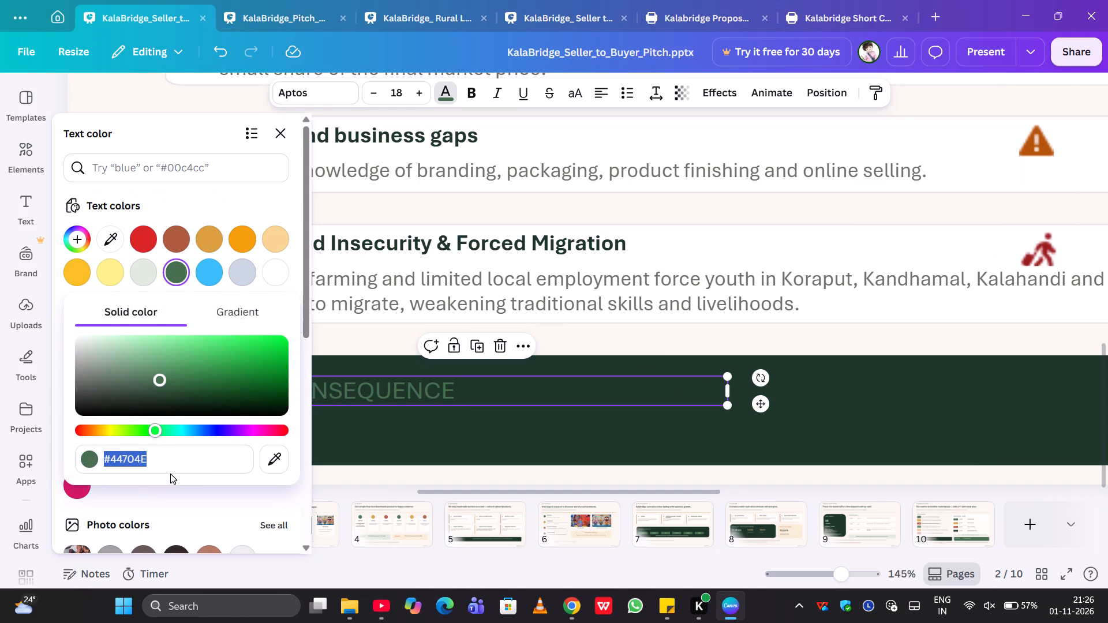
pyautogui.click(504, 438)
# Move "THE CONSEQUENCE" closer to the banner's upper-left corner and narrow its text box to about 240 wide.
pyautogui.hscroll(3, 504, 438)
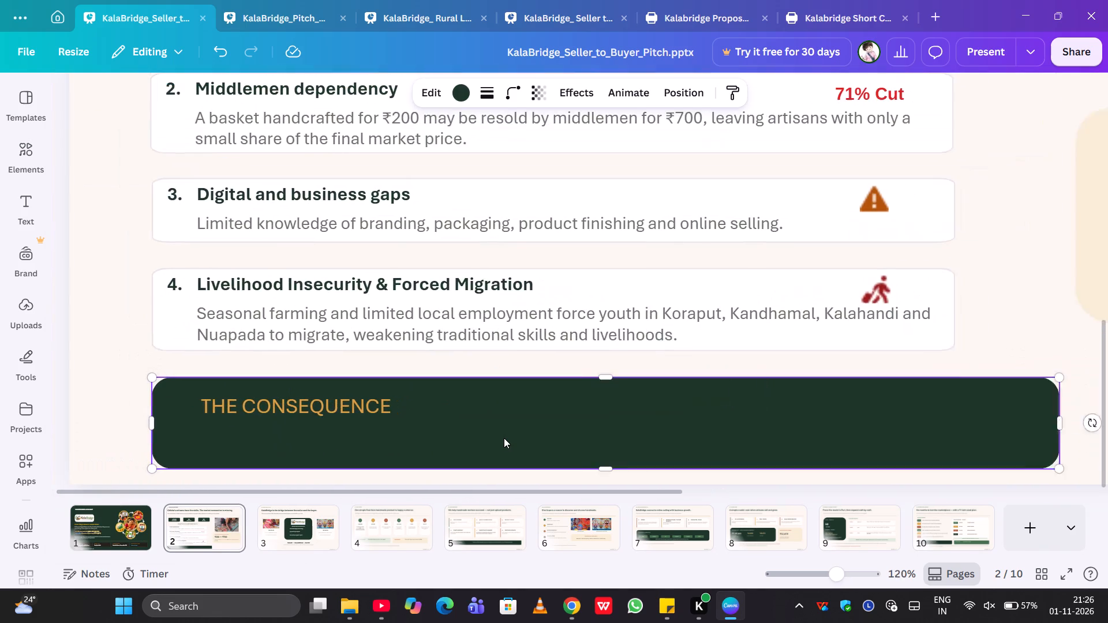
pyautogui.moveTo(315, 403); pyautogui.dragTo(294, 397)
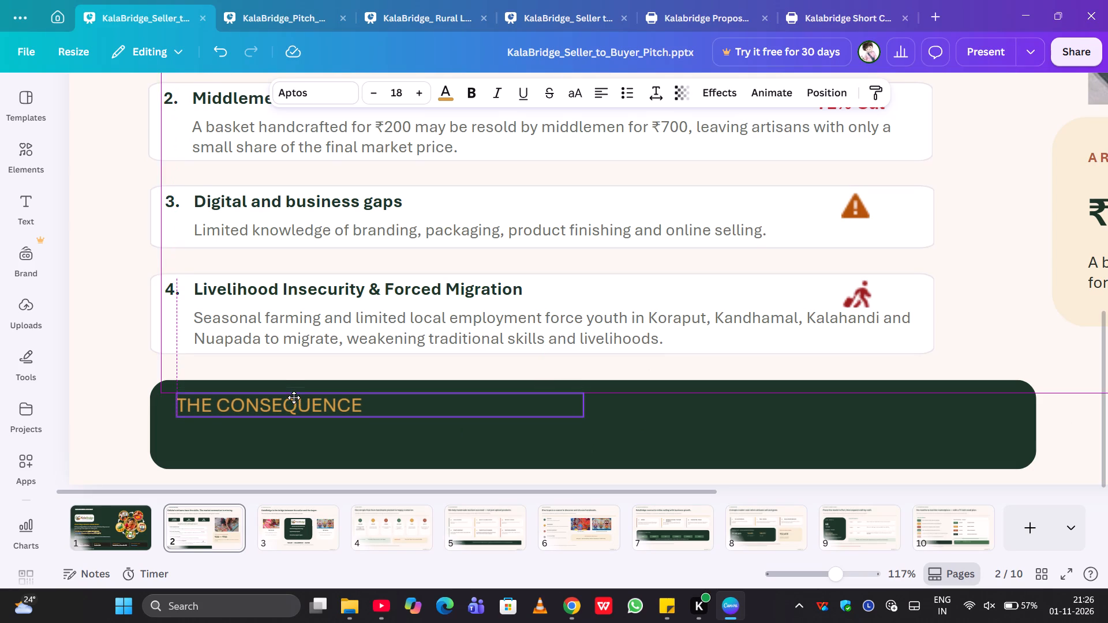
pyautogui.moveTo(294, 397); pyautogui.dragTo(294, 395)
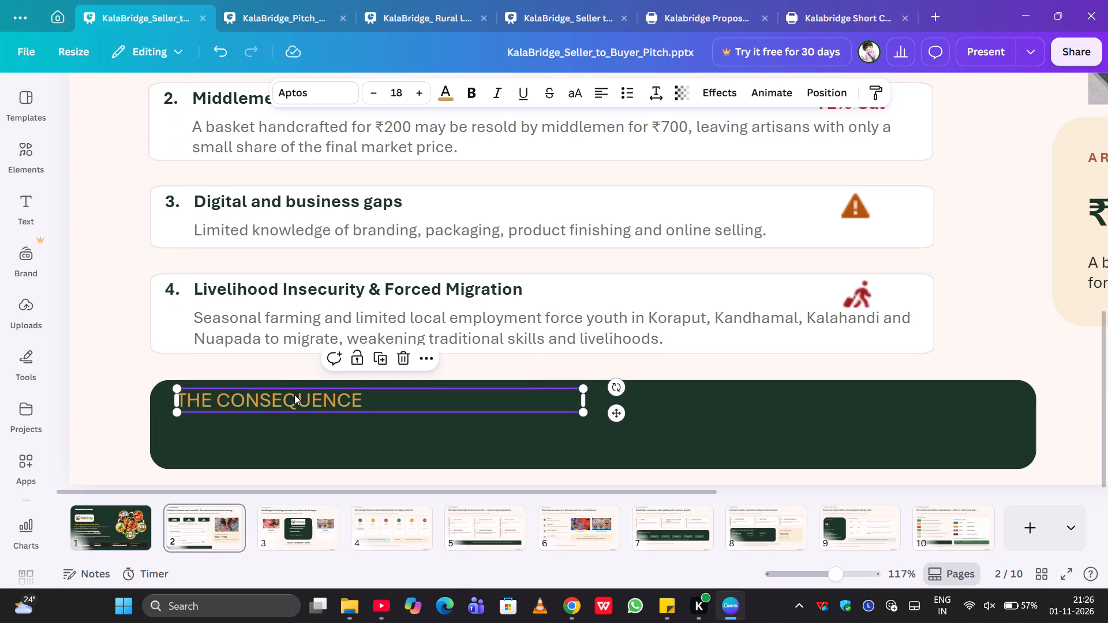
pyautogui.moveTo(583, 400); pyautogui.dragTo(381, 403)
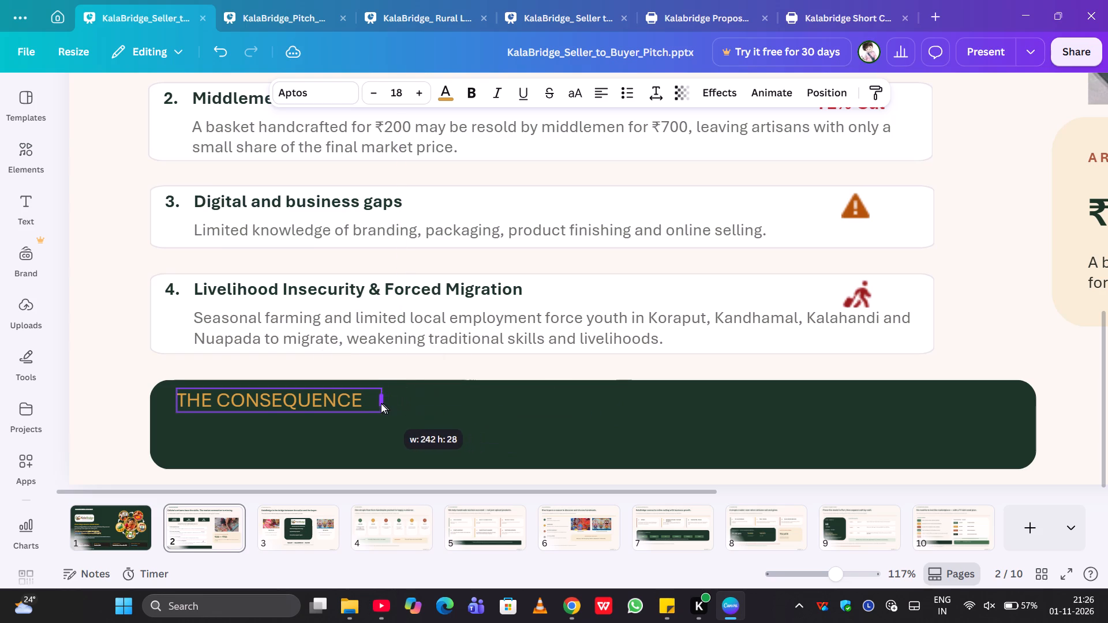
pyautogui.moveTo(381, 403); pyautogui.dragTo(378, 404)
pyautogui.click(970, 308)
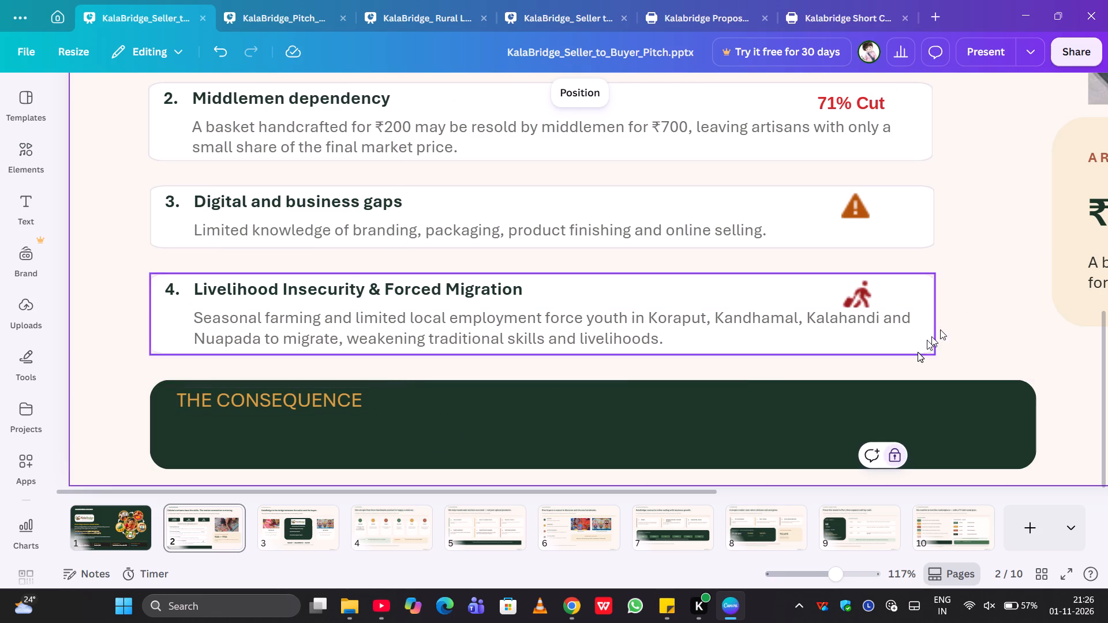
# Check the mockup's banner heading in the ChatGPT chat and recolour "THE CONSEQUENCE" with the brighter yellow-orange #fbbf24 to match it.
pyautogui.click(566, 179)
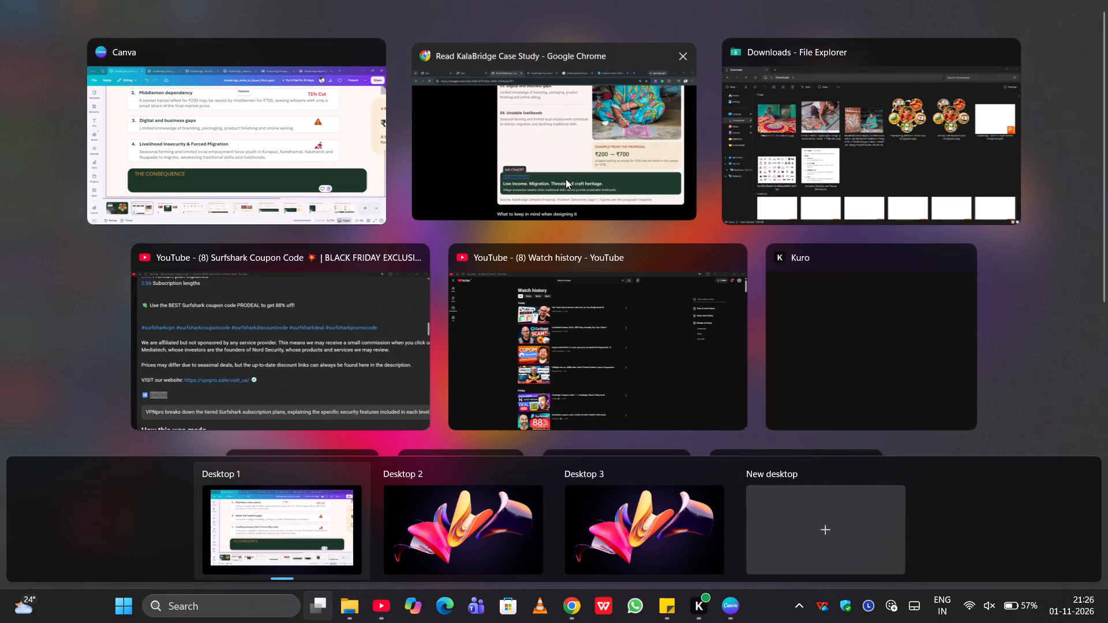
pyautogui.click(463, 347)
pyautogui.scroll(-1, 463, 347)
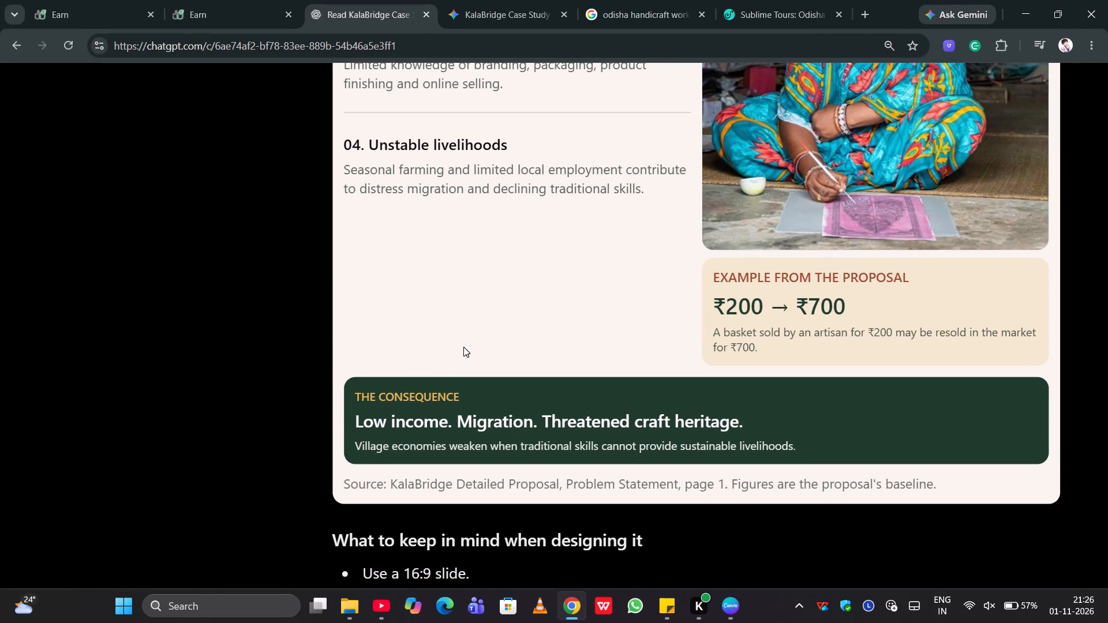
pyautogui.click(529, 159)
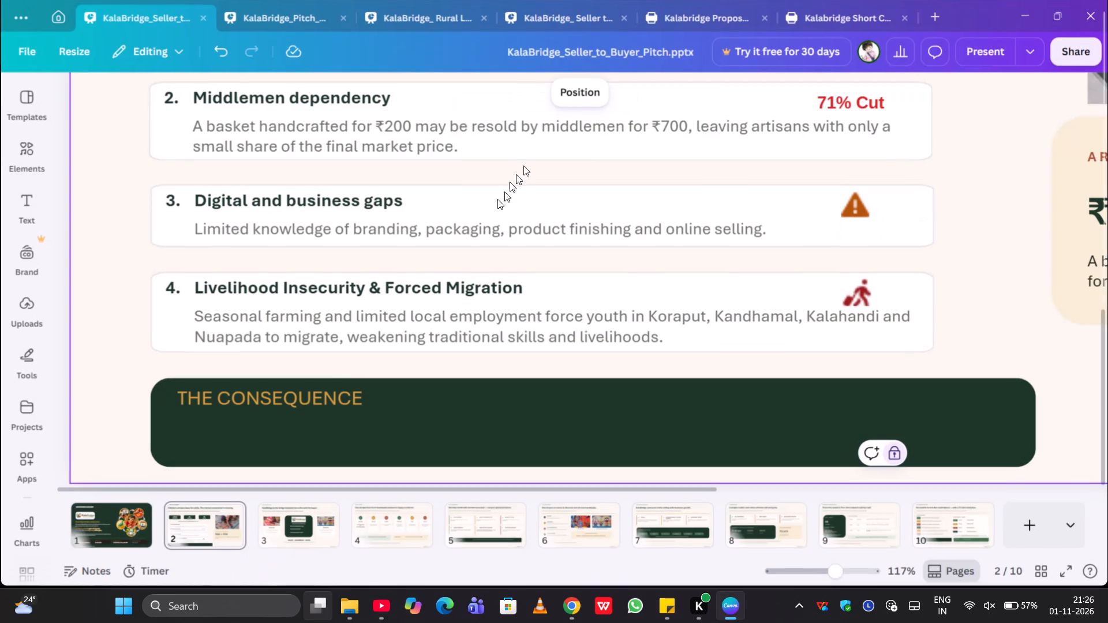
pyautogui.click(307, 401)
pyautogui.click(446, 88)
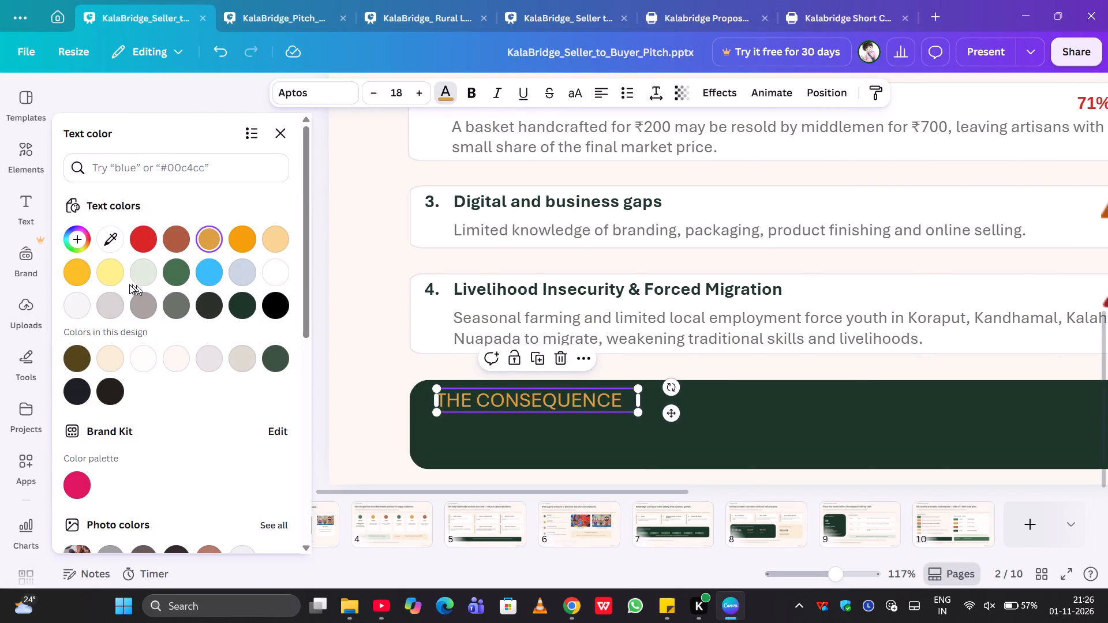
pyautogui.click(109, 277)
pyautogui.click(77, 278)
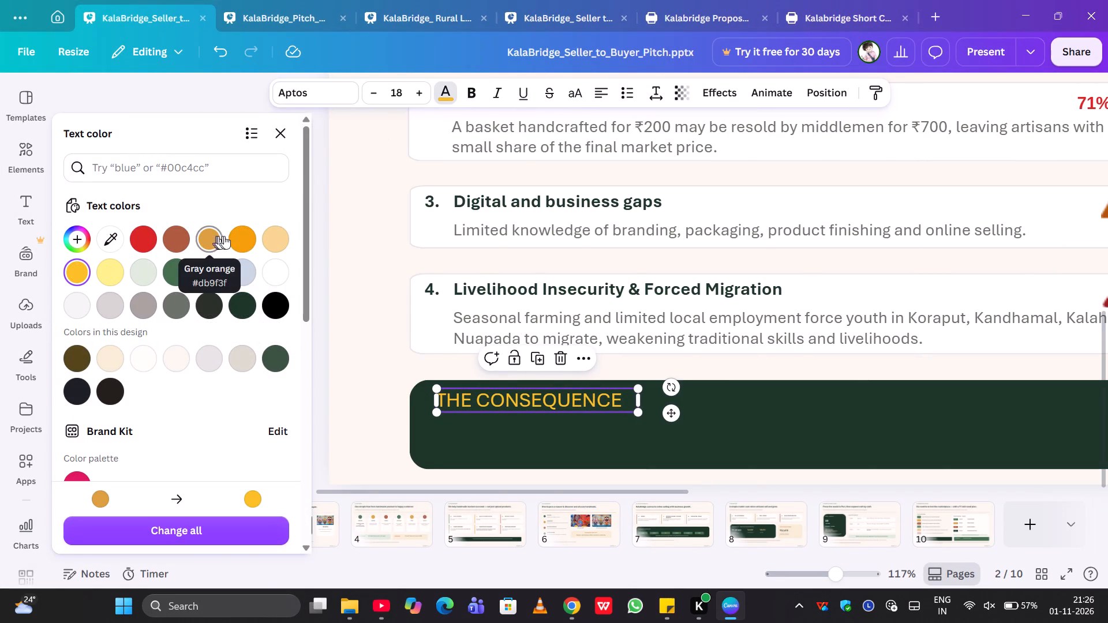
pyautogui.click(245, 237)
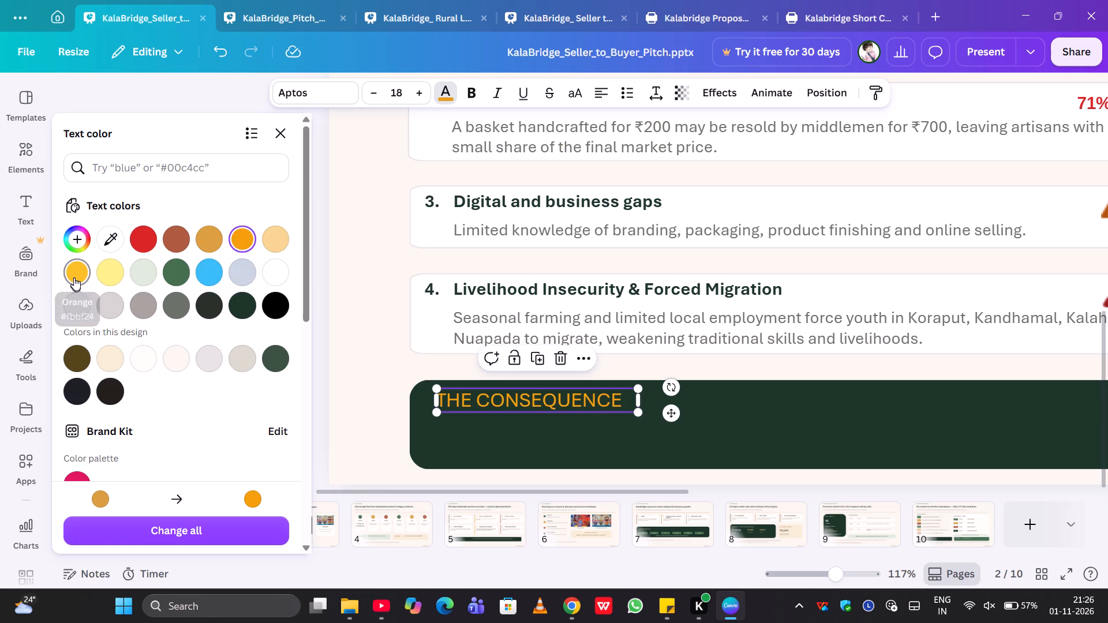
pyautogui.click(74, 278)
pyautogui.click(358, 254)
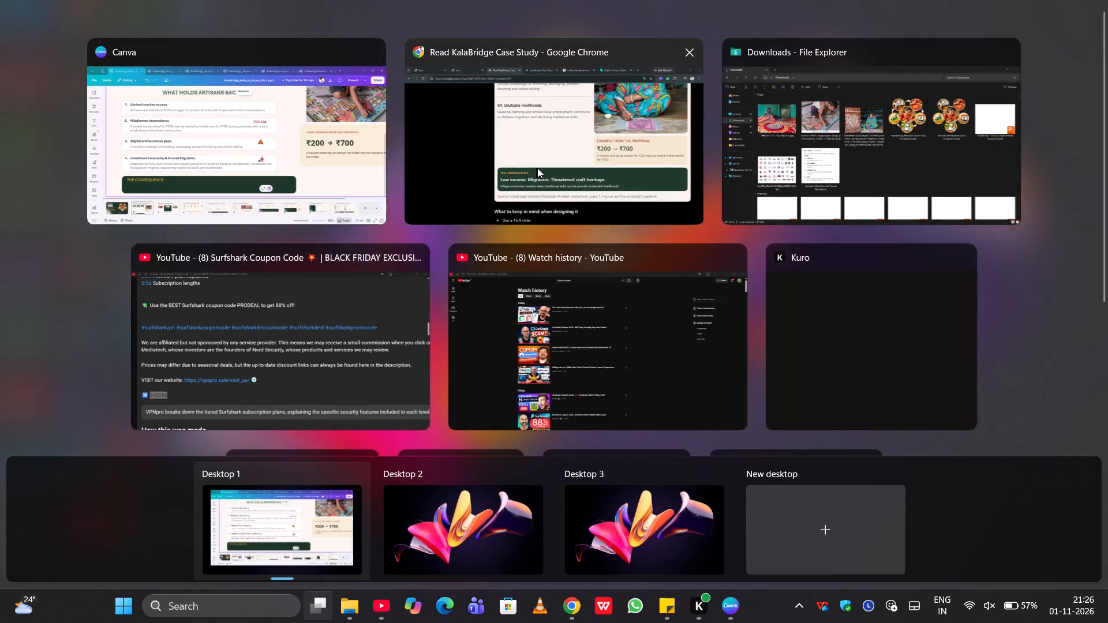
# Copy the line "Low income. Migration. Threatened craft heritage." from the mockup's consequence banner in the ChatGPT chat.
pyautogui.click(537, 168)
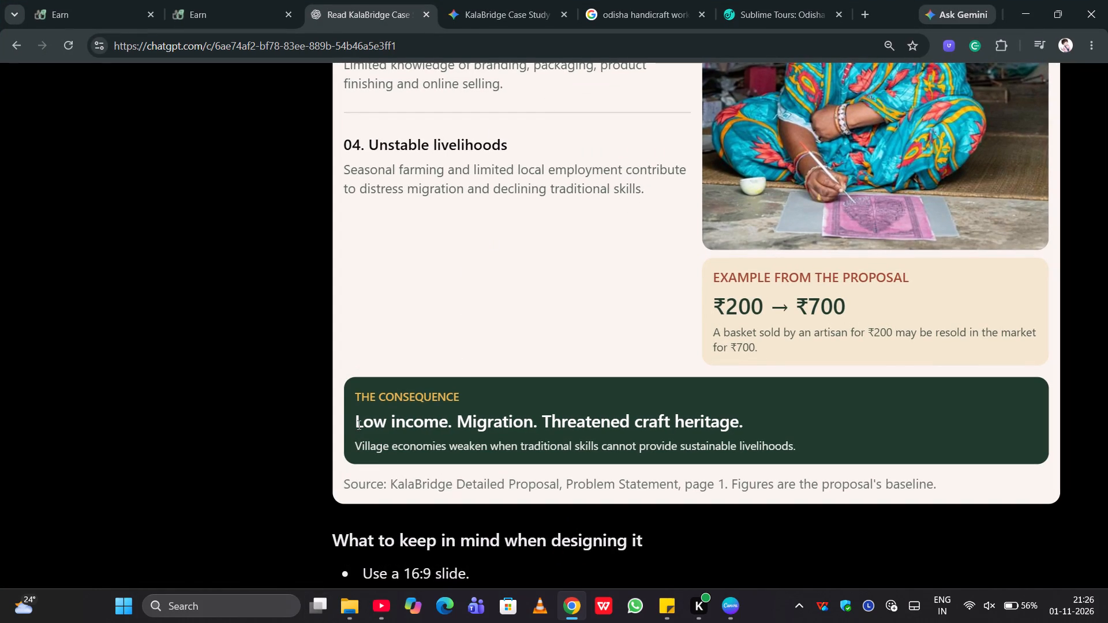
pyautogui.moveTo(358, 425); pyautogui.dragTo(744, 419)
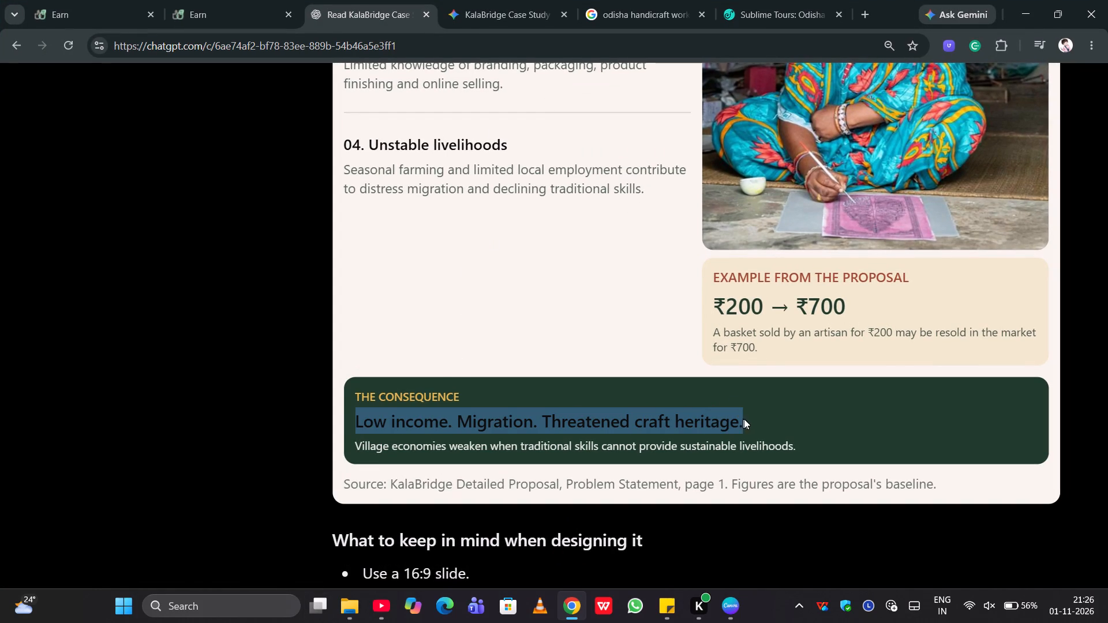
pyautogui.moveTo(744, 419); pyautogui.dragTo(748, 419)
pyautogui.hotkey('ctrl', 'c')
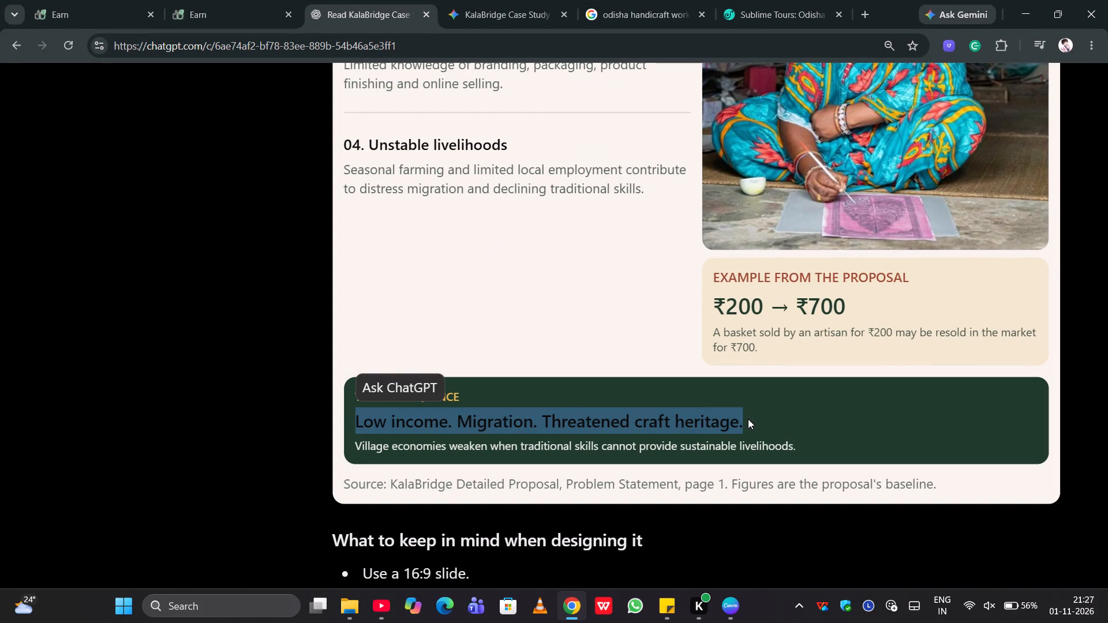
# Back in Canva, duplicate the "Digital and business gaps" heading, place the copy beneath "THE CONSEQUENCE" and replace its text with the copied line.
pyautogui.click(442, 171)
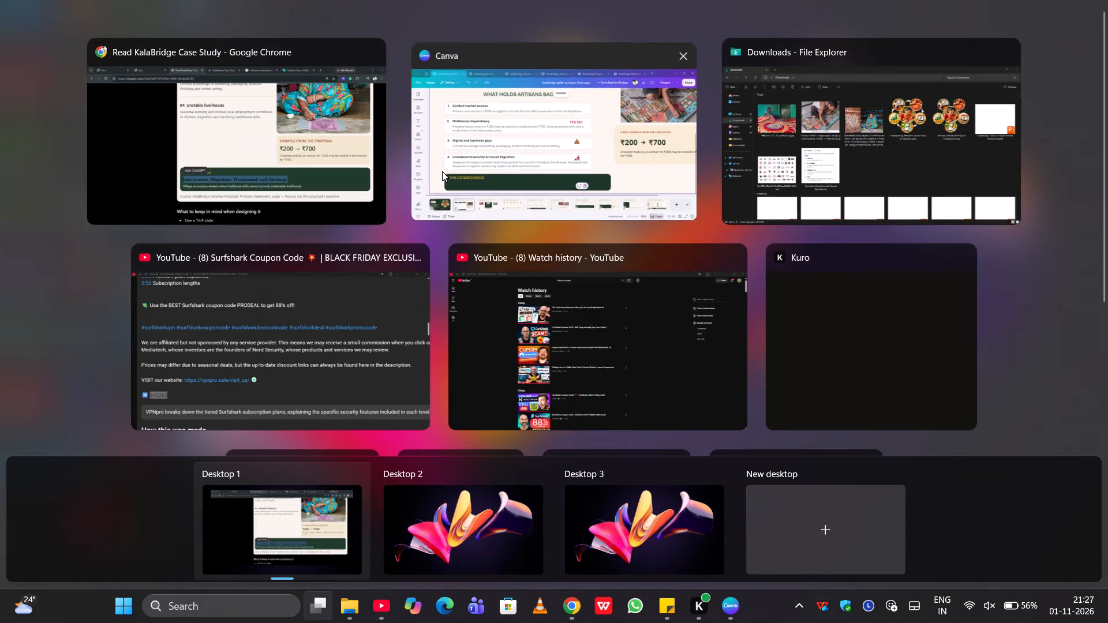
pyautogui.click(287, 276)
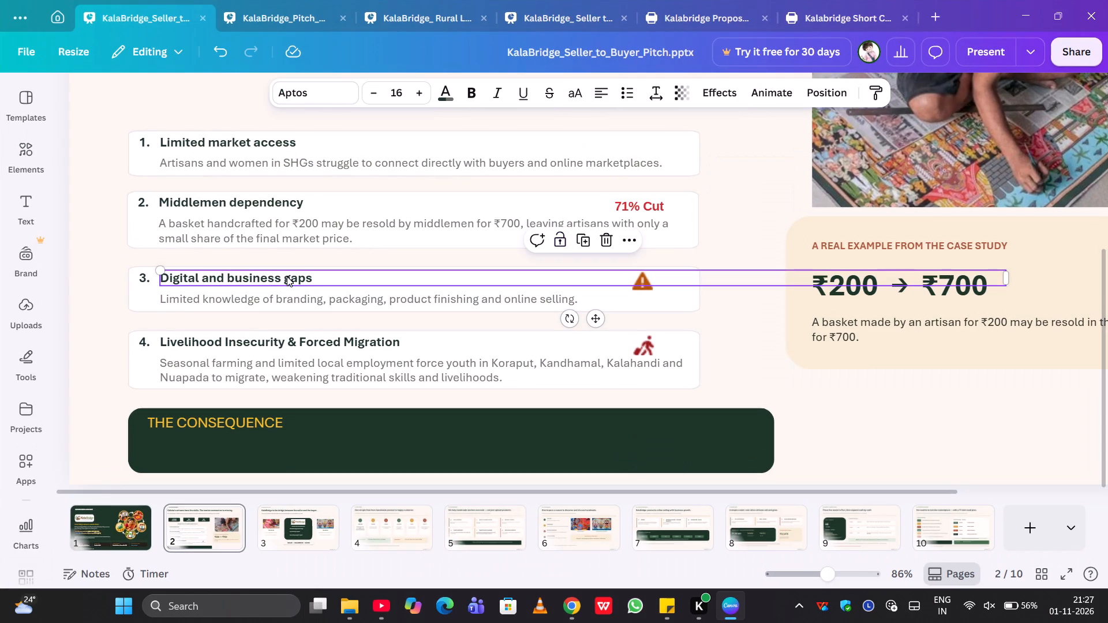
pyautogui.hotkey('ctrl', 'd')
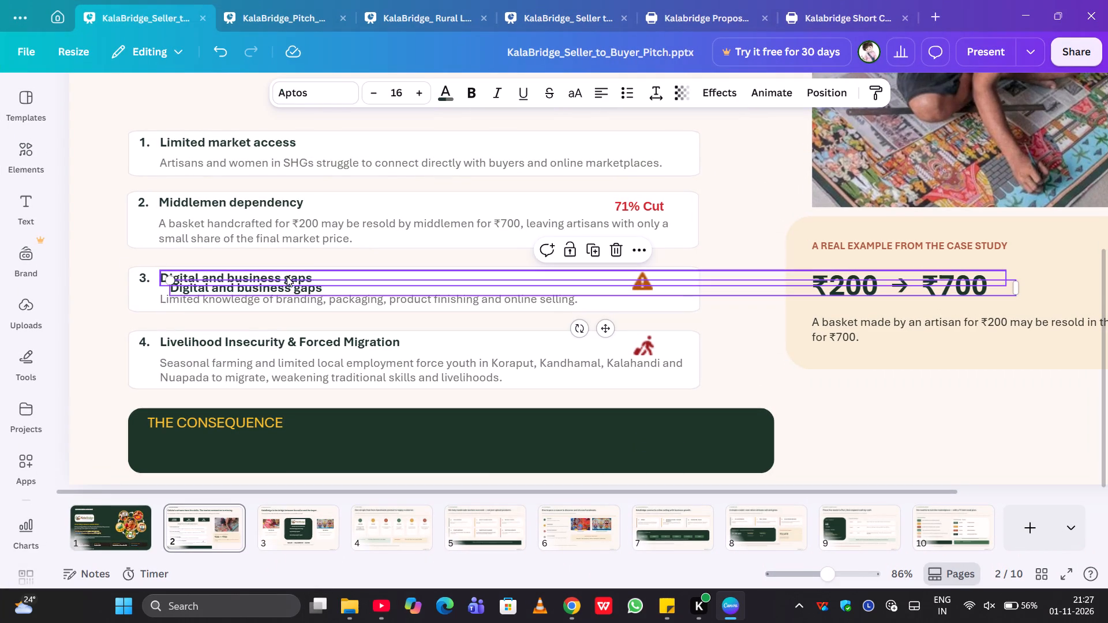
pyautogui.moveTo(339, 288); pyautogui.dragTo(346, 405)
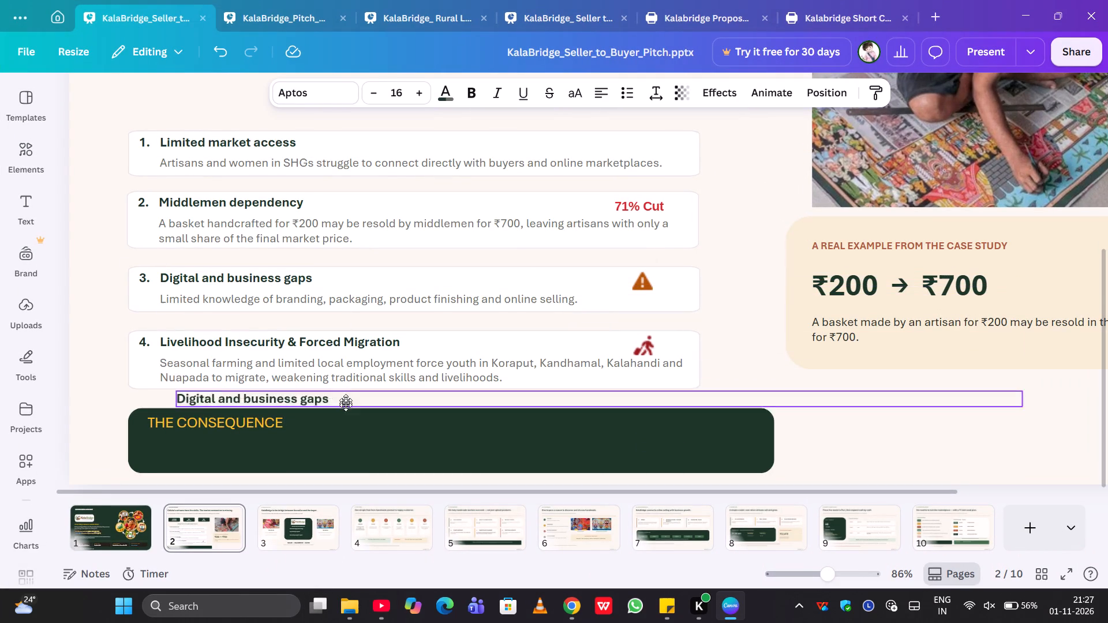
pyautogui.moveTo(346, 405); pyautogui.dragTo(318, 441)
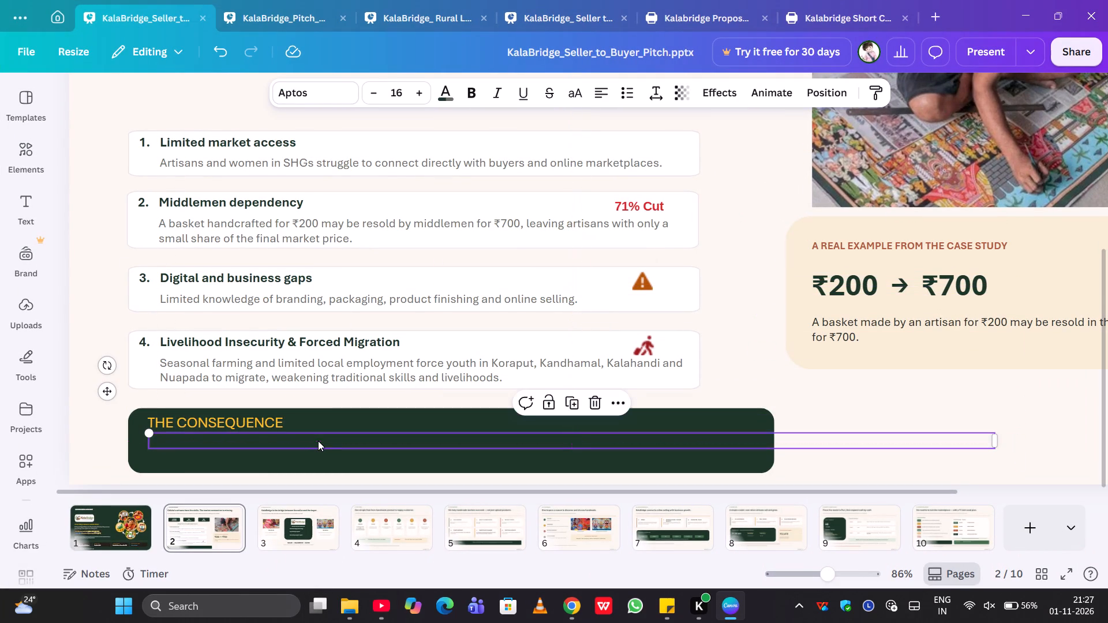
pyautogui.click(318, 441)
pyautogui.hotkey('ctrl', 'v')
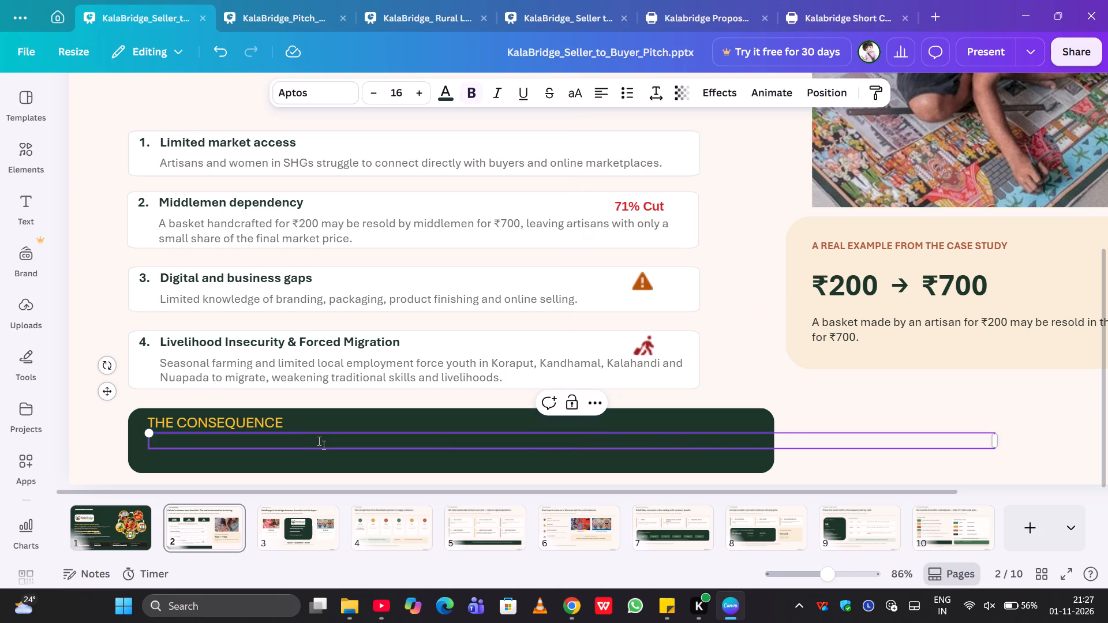
# Recolour the pasted "Low income. Migration. Threatened craft heritage." line in the banner to white.
pyautogui.click(448, 96)
pyautogui.click(269, 276)
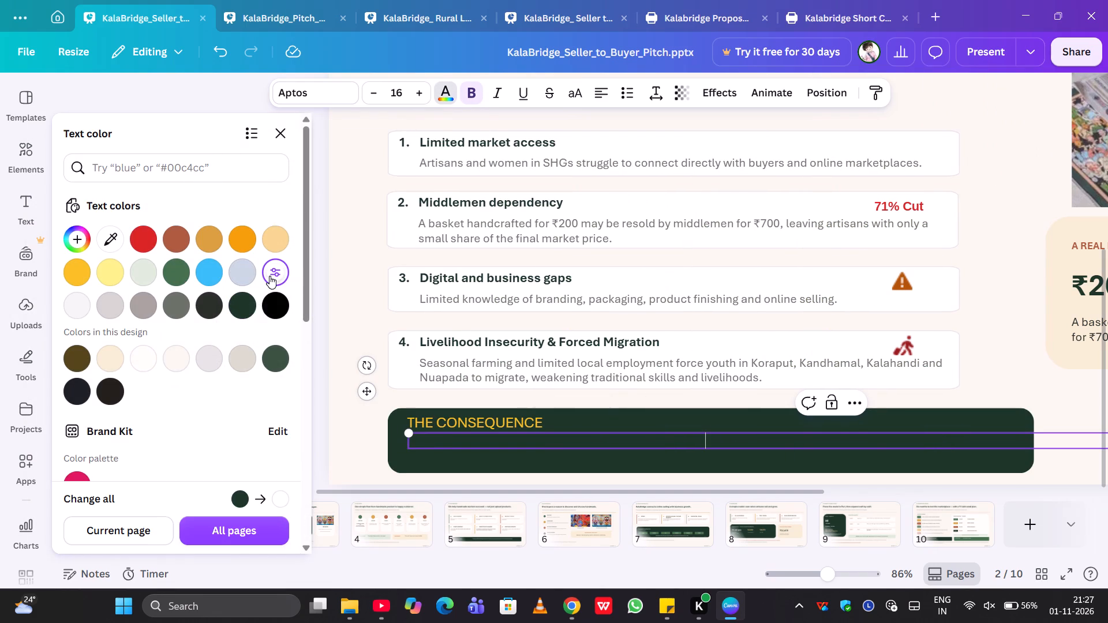
pyautogui.click(488, 471)
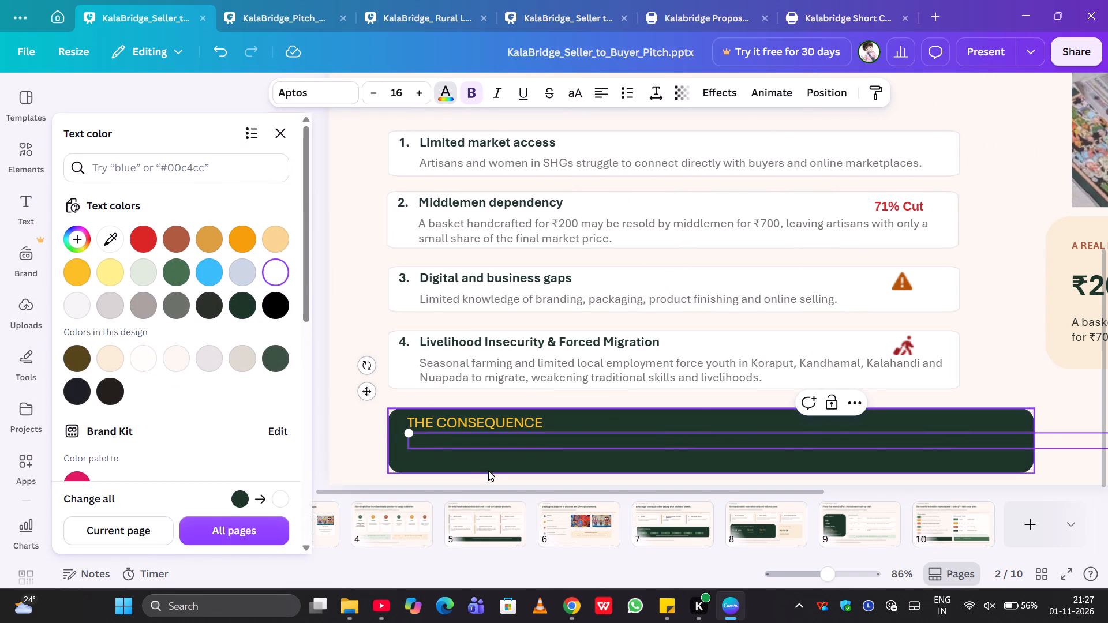
pyautogui.click(412, 435)
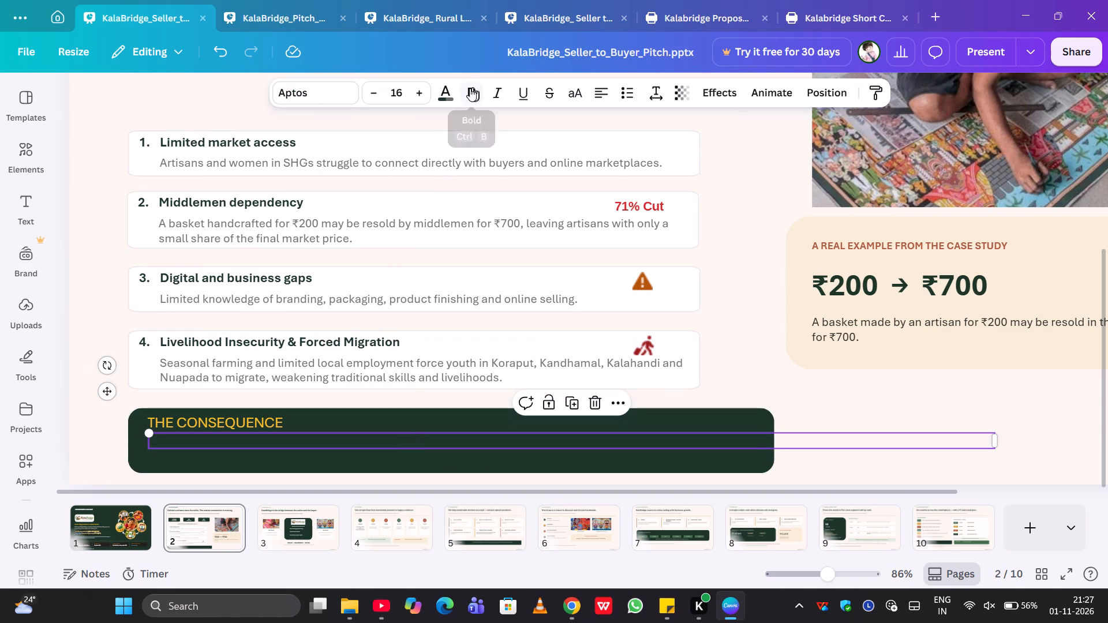
pyautogui.click(448, 91)
pyautogui.click(271, 271)
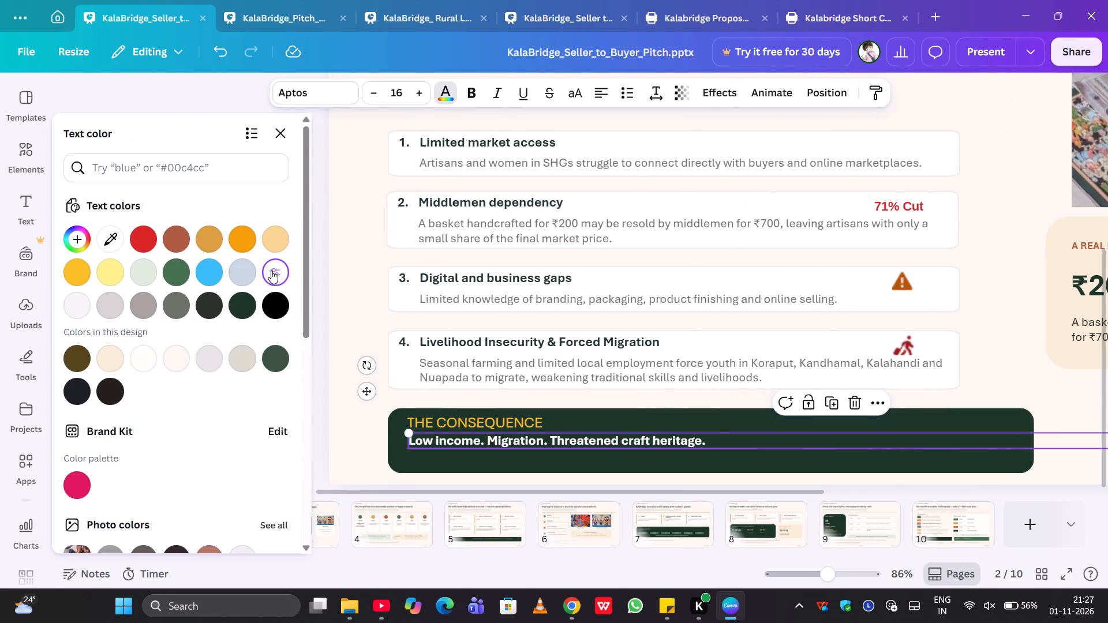
pyautogui.click(546, 461)
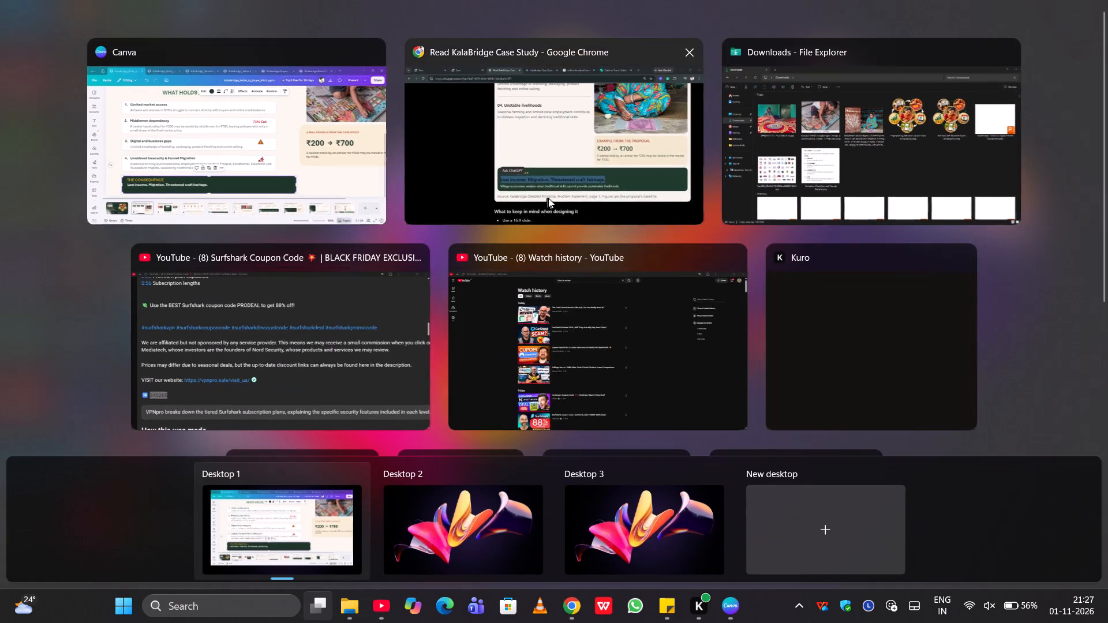
# Compare the white banner line with the mockup, remove its bold and set its font size to 18.
pyautogui.click(548, 196)
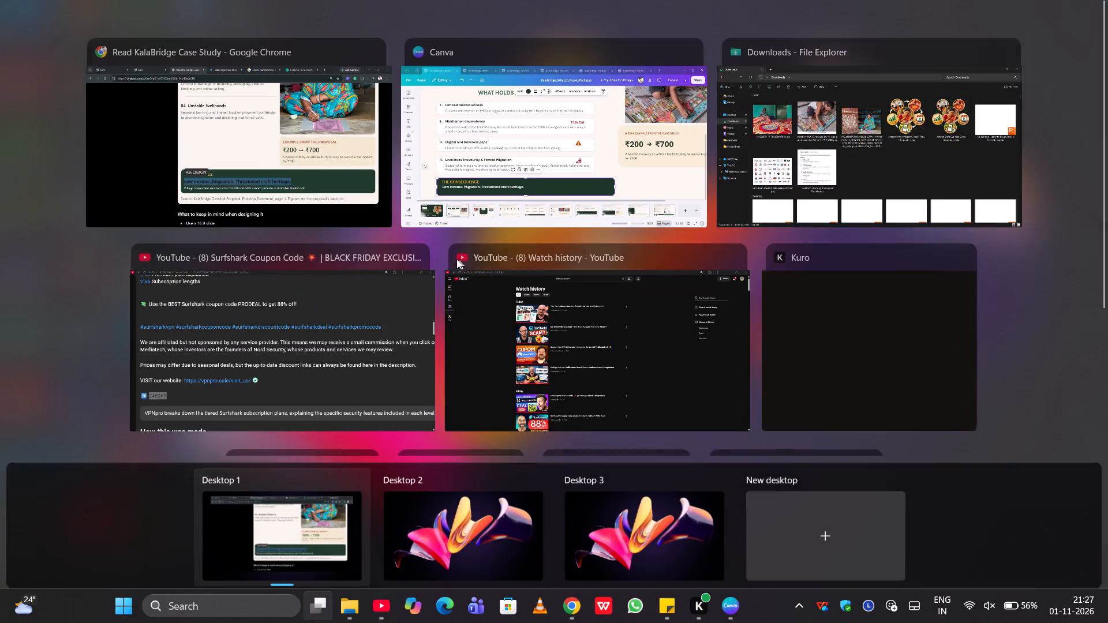
pyautogui.click(297, 196)
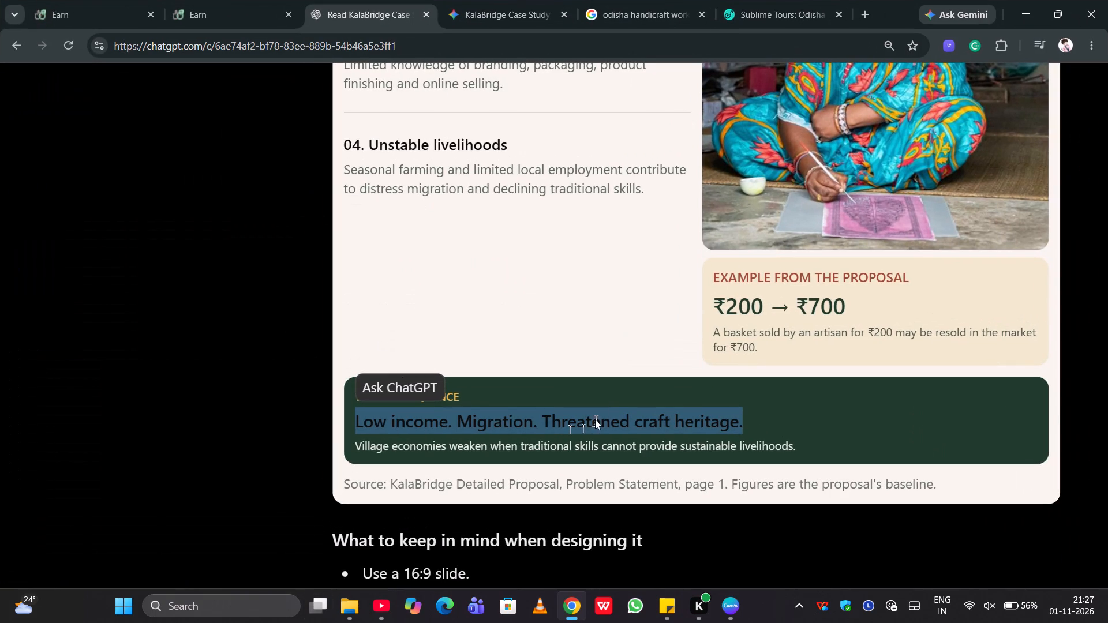
pyautogui.click(580, 168)
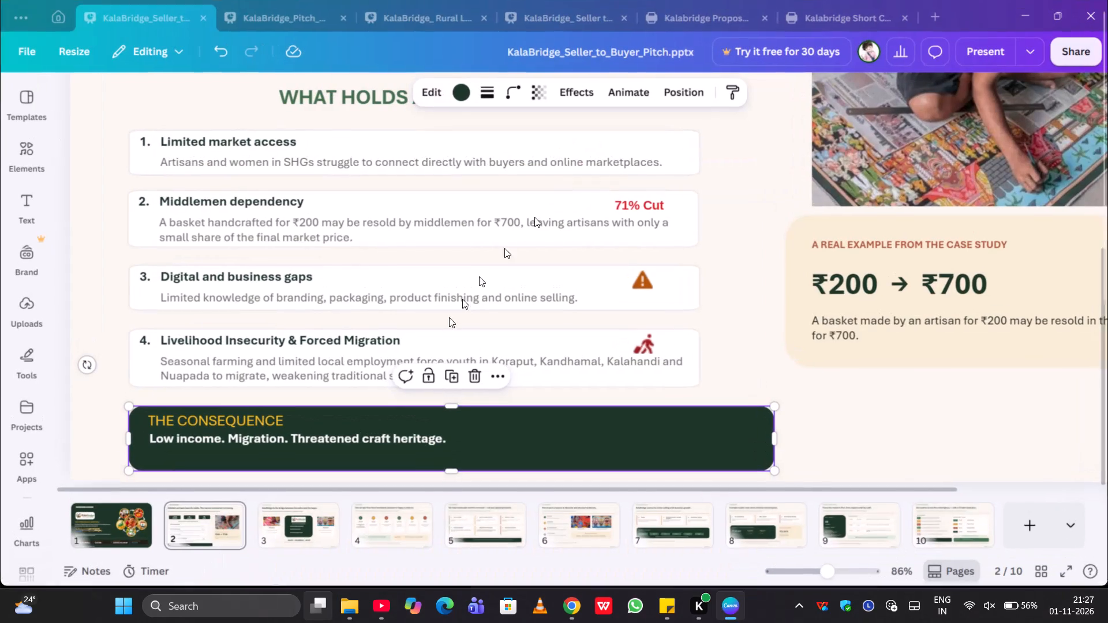
pyautogui.click(534, 471)
pyautogui.click(418, 441)
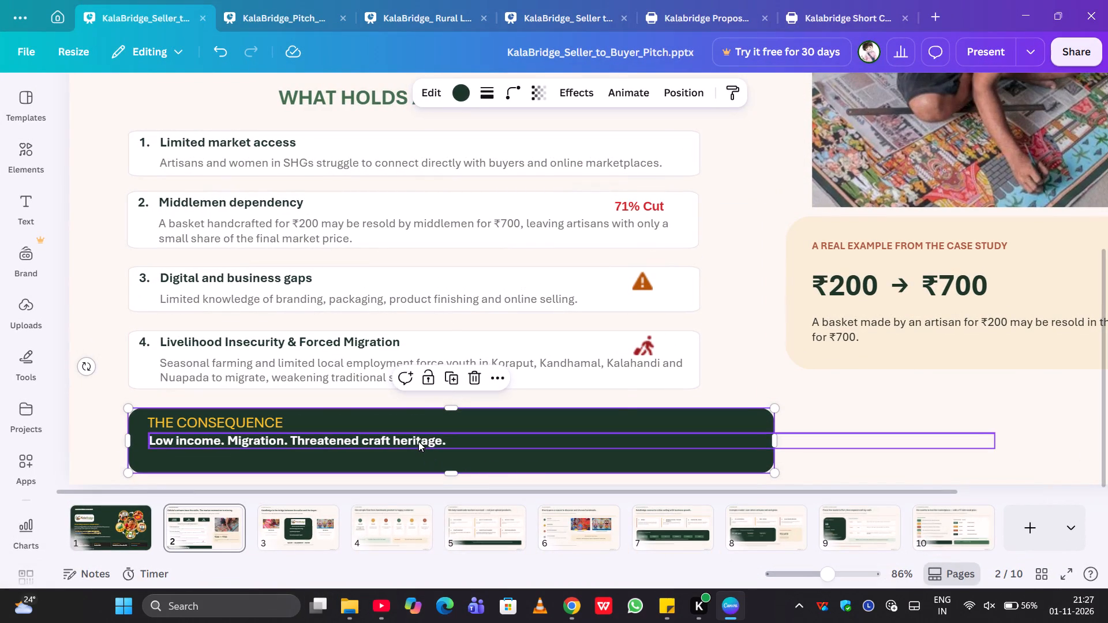
pyautogui.click(468, 95)
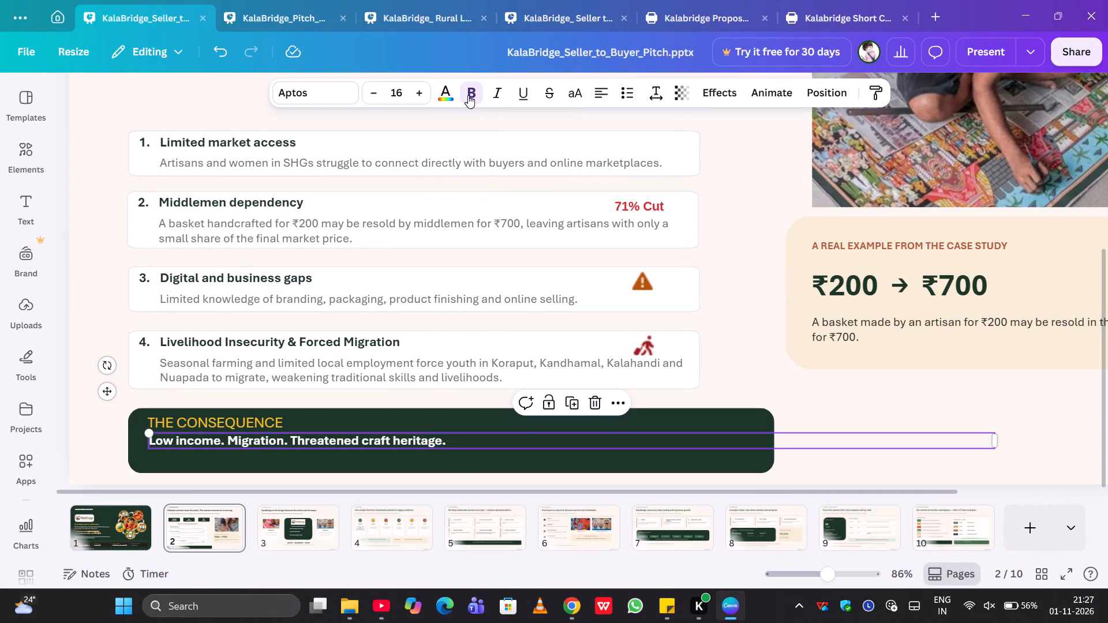
pyautogui.click(468, 95)
pyautogui.click(468, 95)
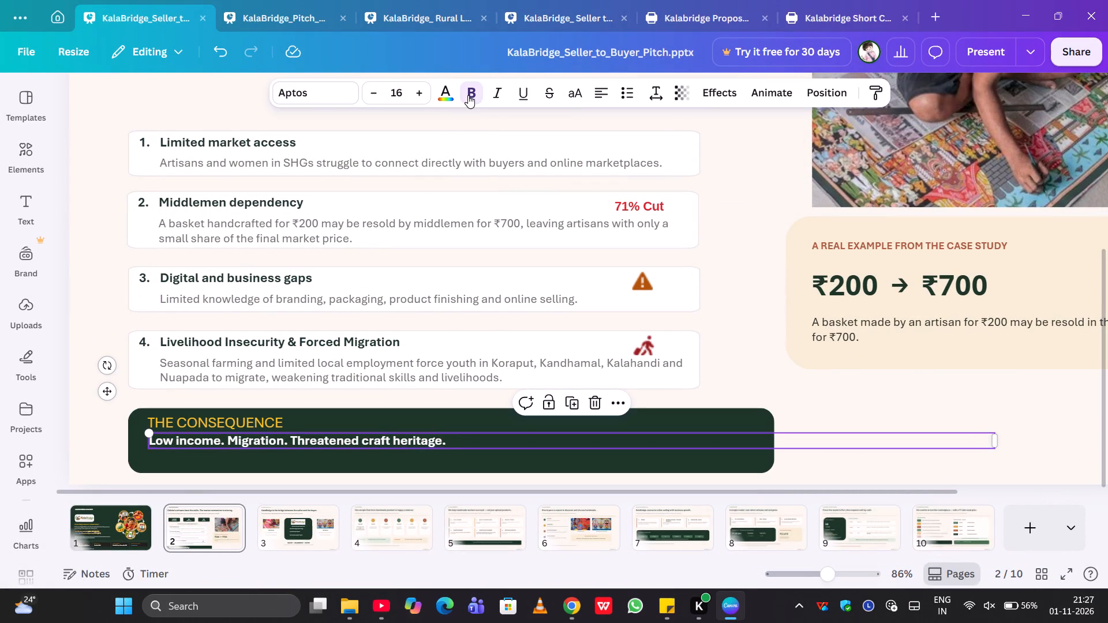
pyautogui.click(468, 95)
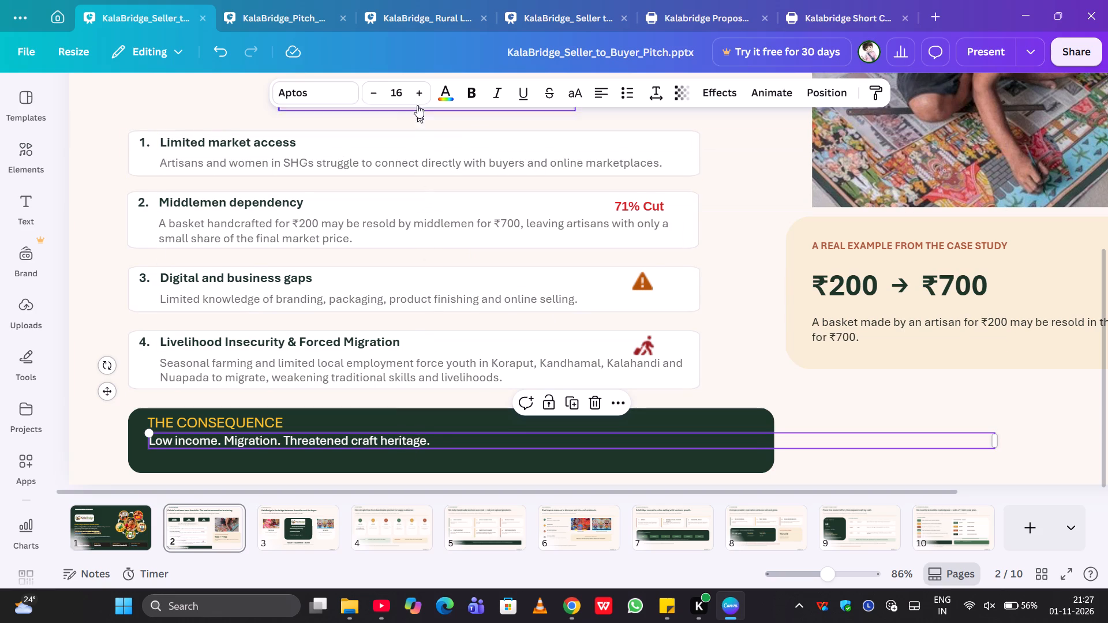
pyautogui.click(416, 91)
pyautogui.click(416, 91)
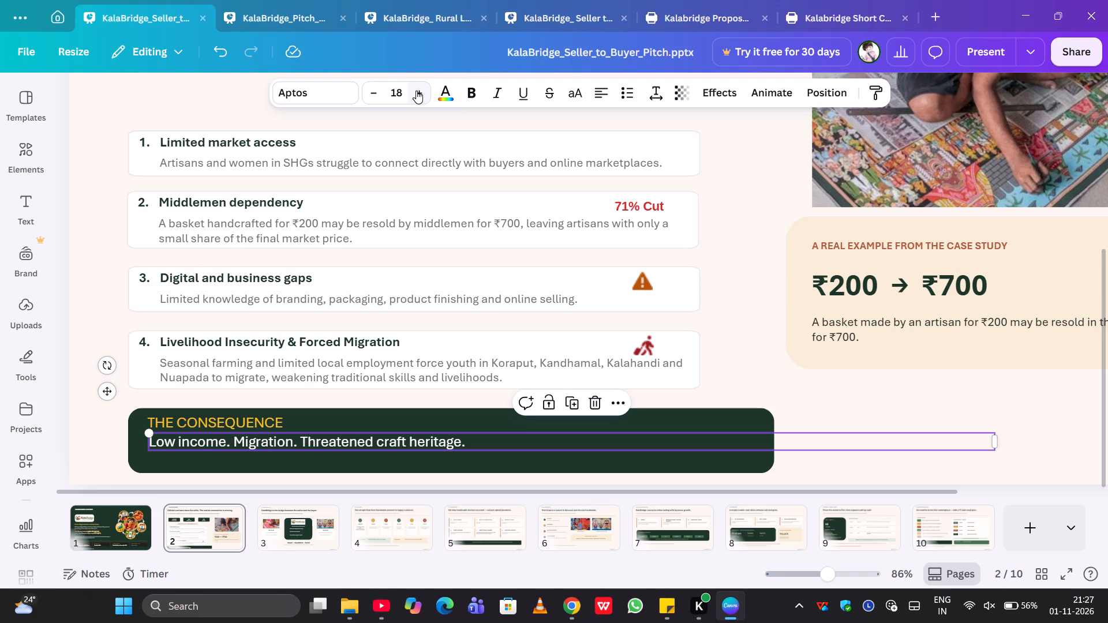
# Nudge the dark green consequence banner slightly upward on the slide.
pyautogui.click(104, 307)
pyautogui.scroll(-1, 104, 307)
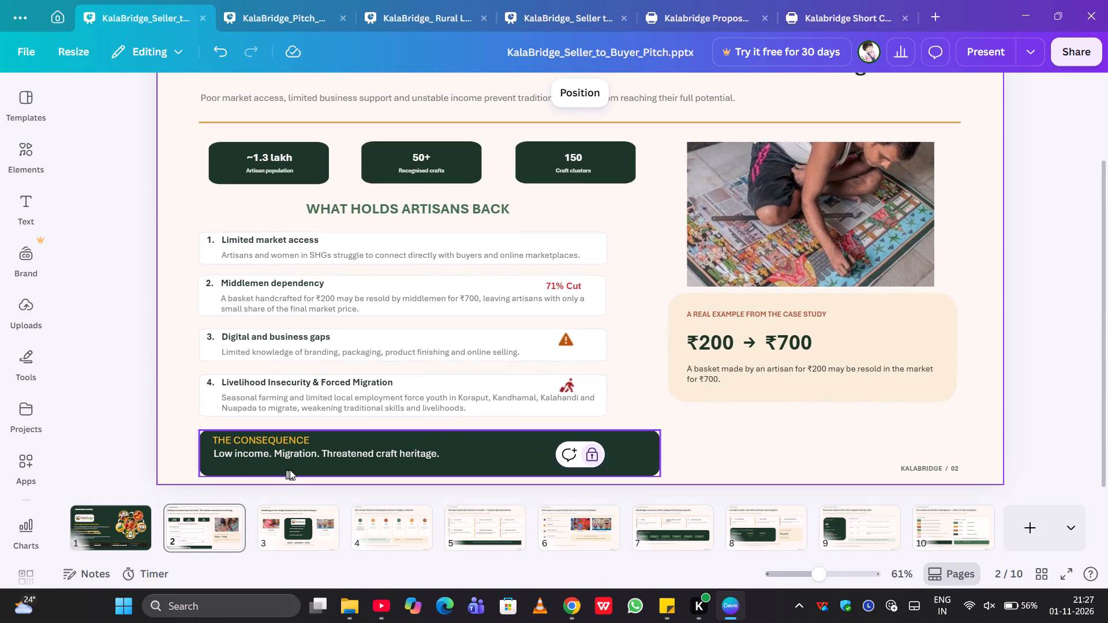
pyautogui.click(292, 470)
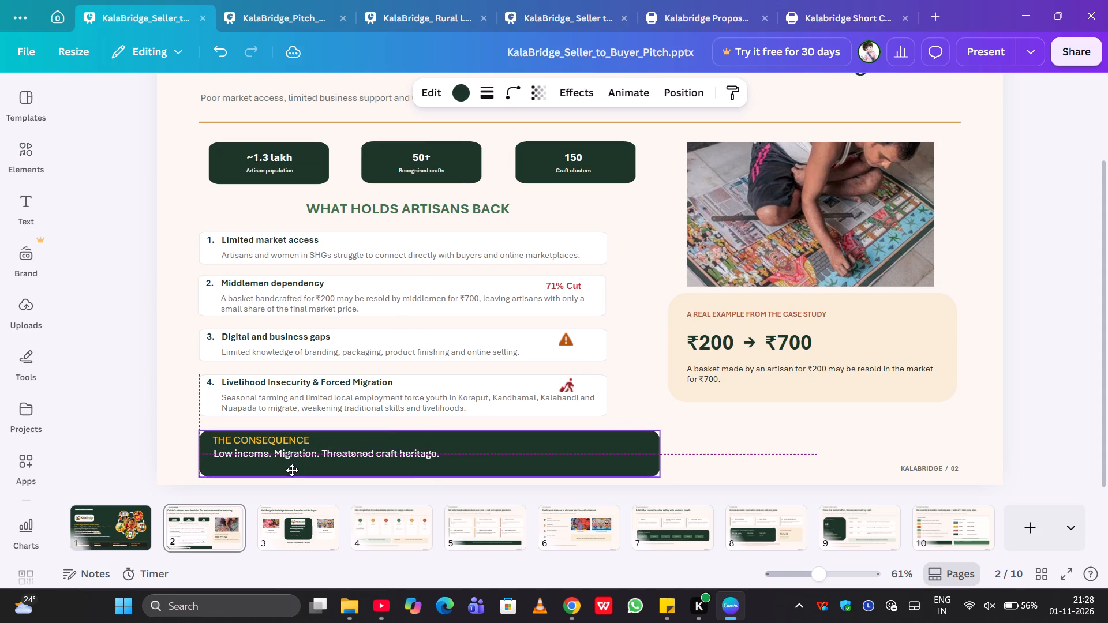
pyautogui.click(292, 472)
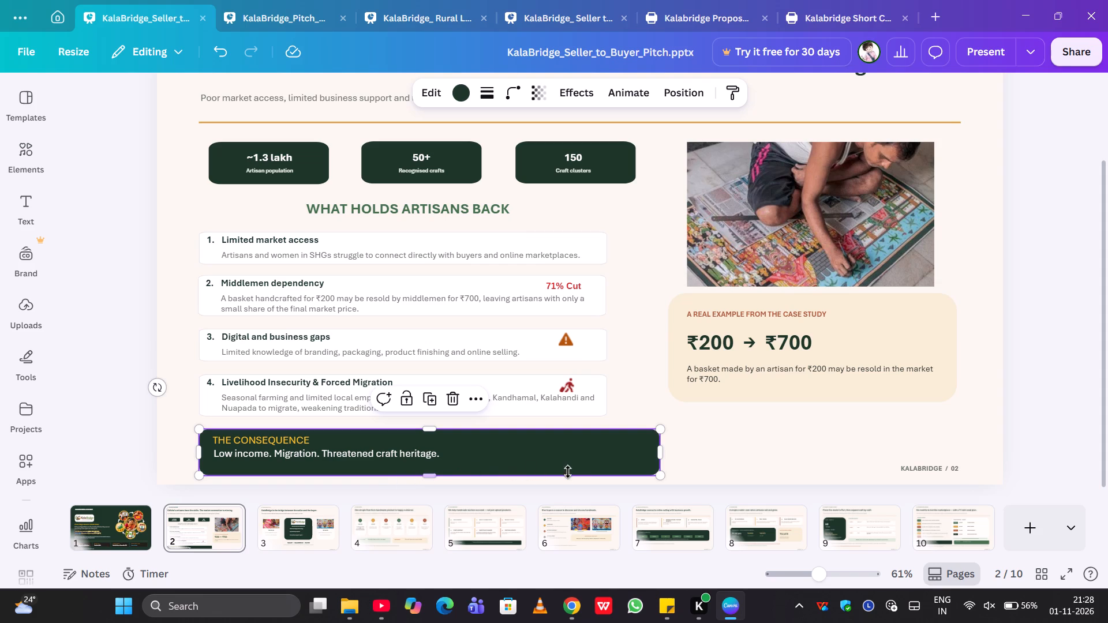
# Set the font size of "Low income. Migration. Threatened craft heritage." to 19.
pyautogui.click(393, 451)
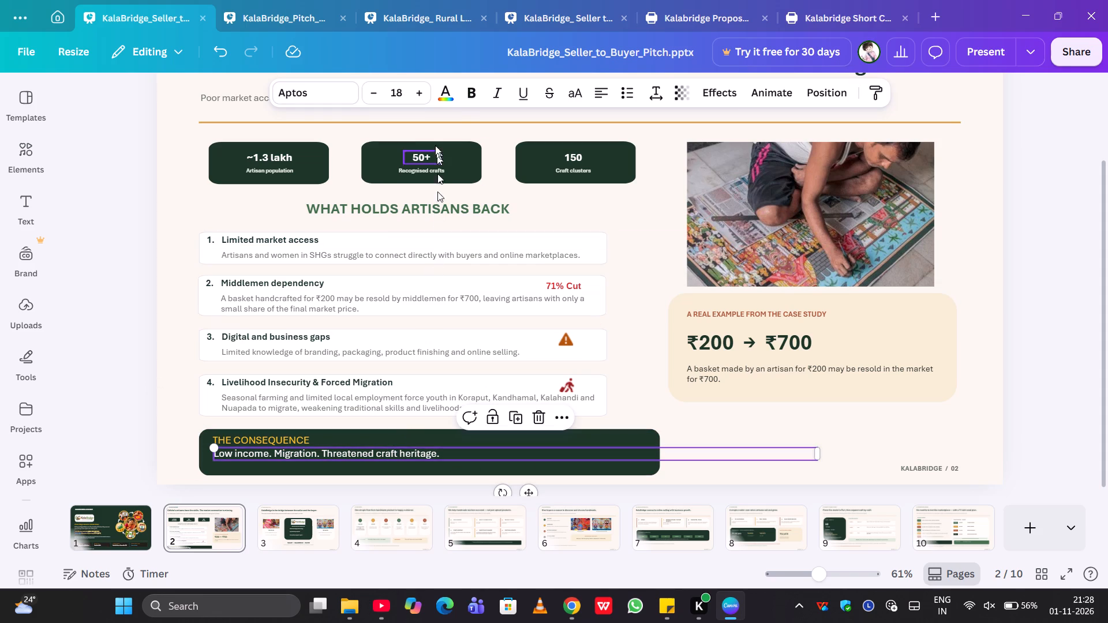
pyautogui.click(415, 89)
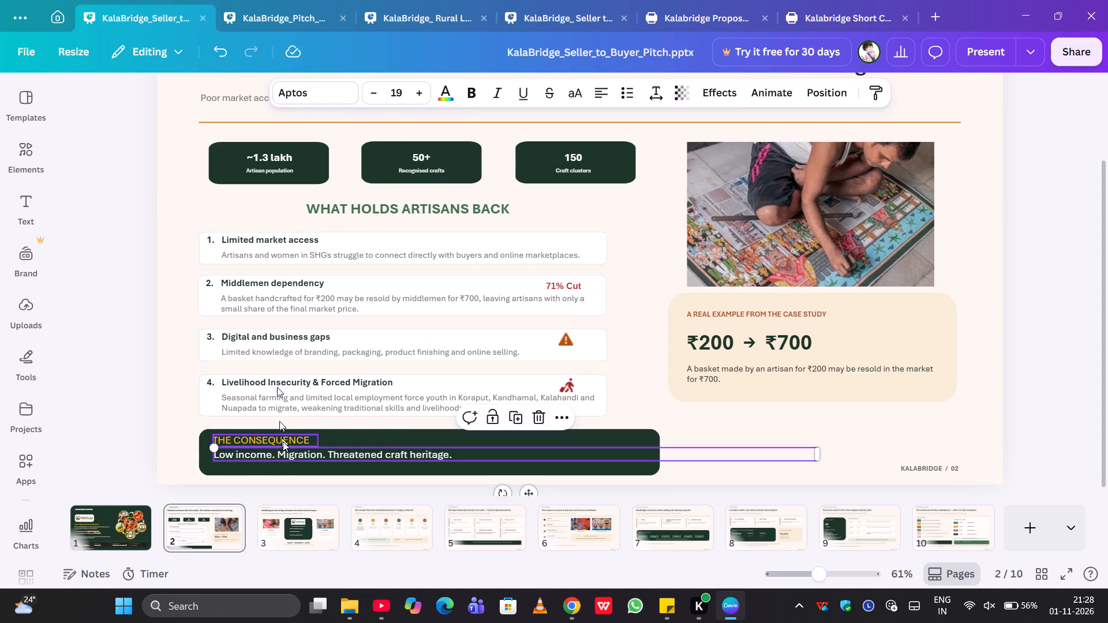
# Set the font size of "Low income. Migration. Threatened craft heritage." in the dark green banner to 18.
pyautogui.click(283, 443)
pyautogui.click(353, 457)
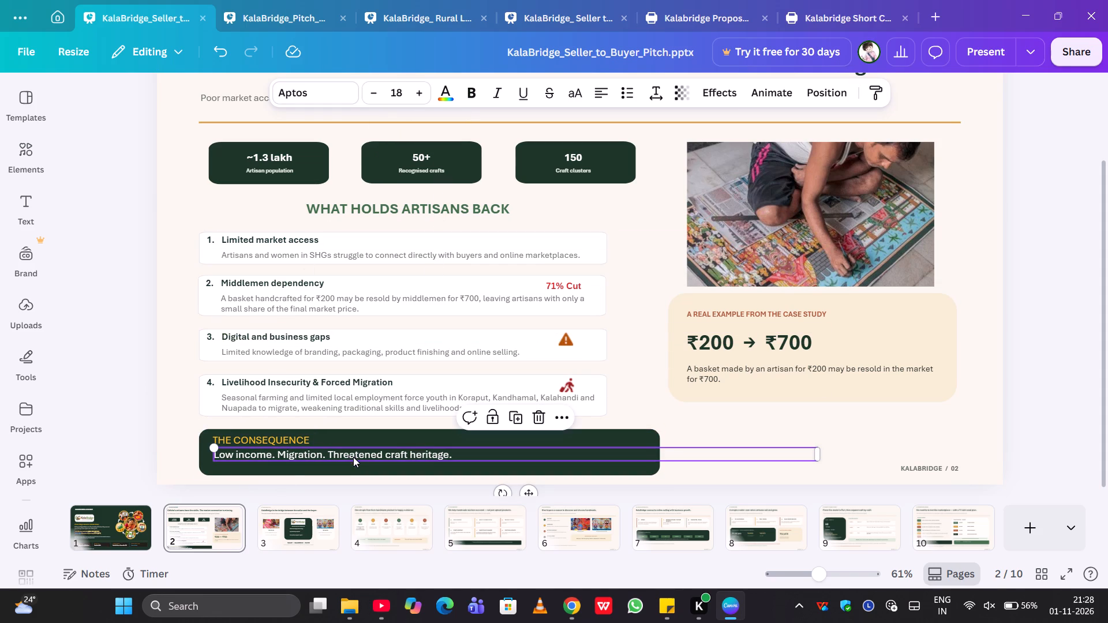
pyautogui.click(371, 87)
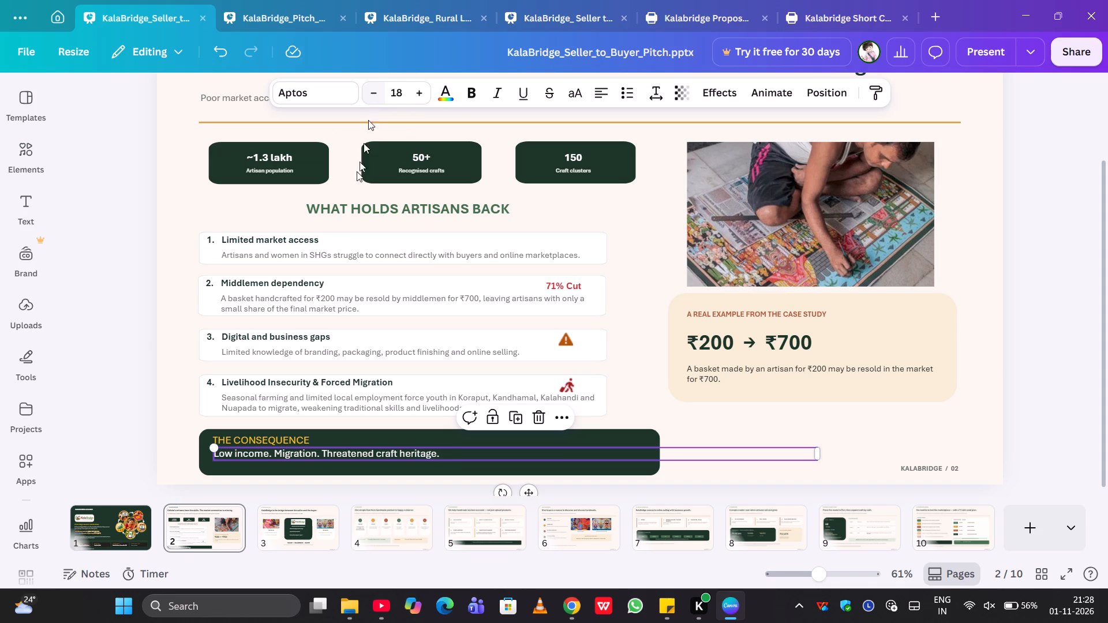
pyautogui.click(277, 444)
pyautogui.click(175, 402)
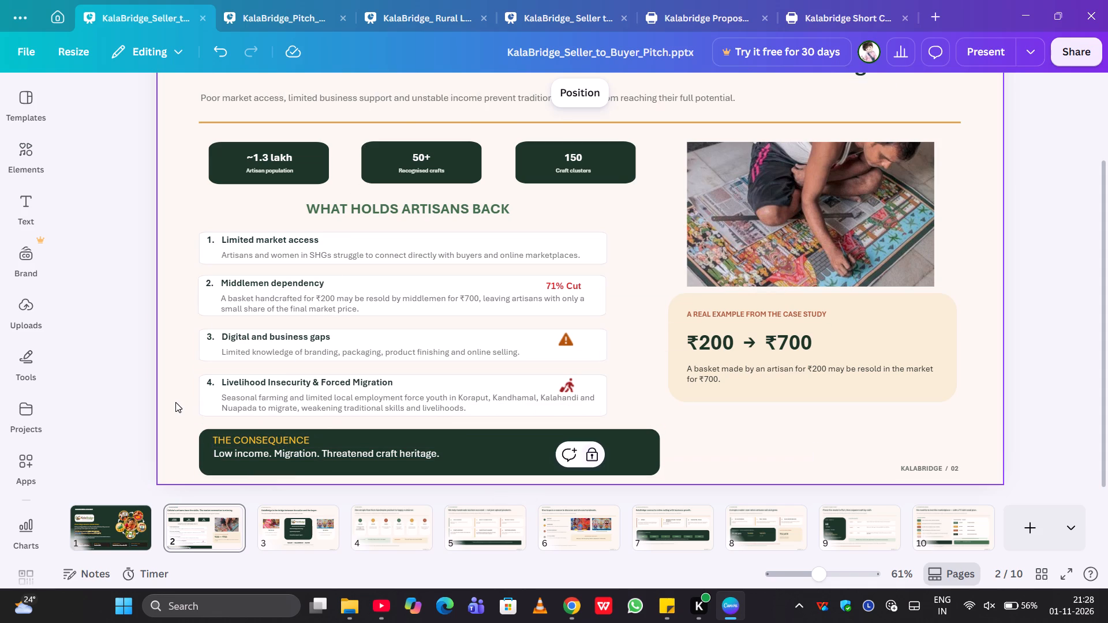
pyautogui.scroll(-1, 175, 402)
# Copy "Village economies weaken when traditional skills cannot provide sustainable livelihoods." from the ChatGPT mockup in Chrome and return to the Canva slide.
pyautogui.click(530, 139)
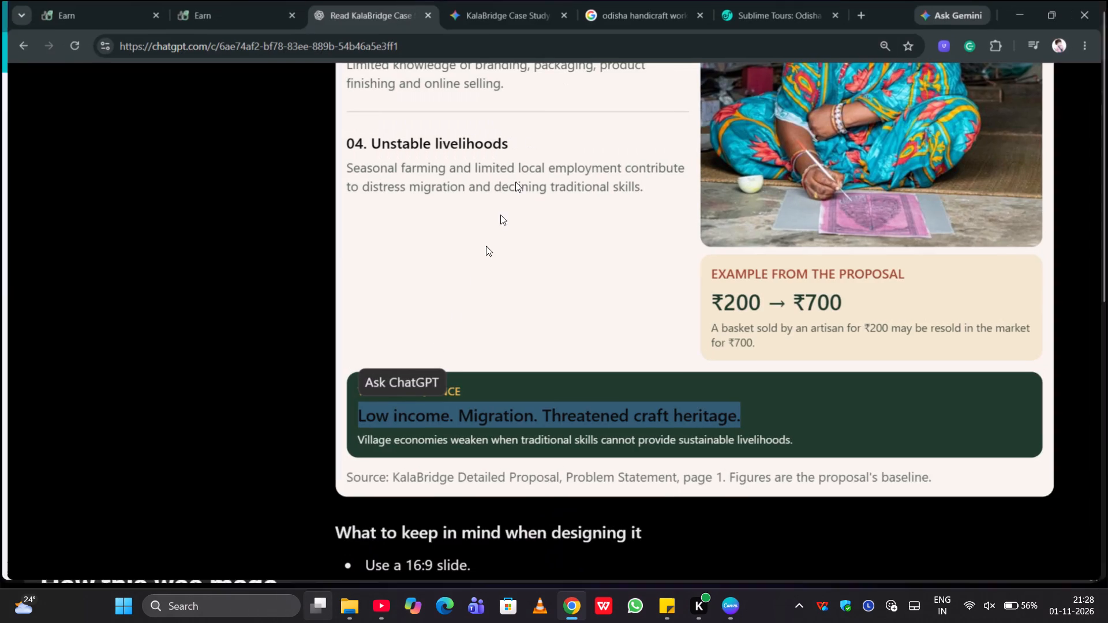
pyautogui.click(410, 452)
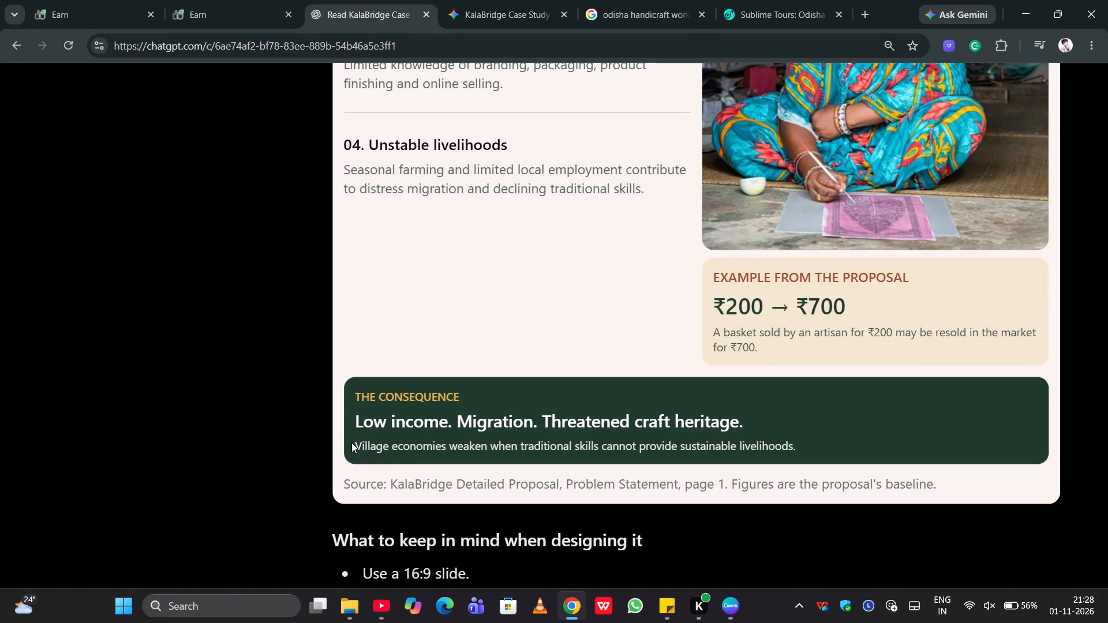
pyautogui.moveTo(355, 443); pyautogui.dragTo(800, 450)
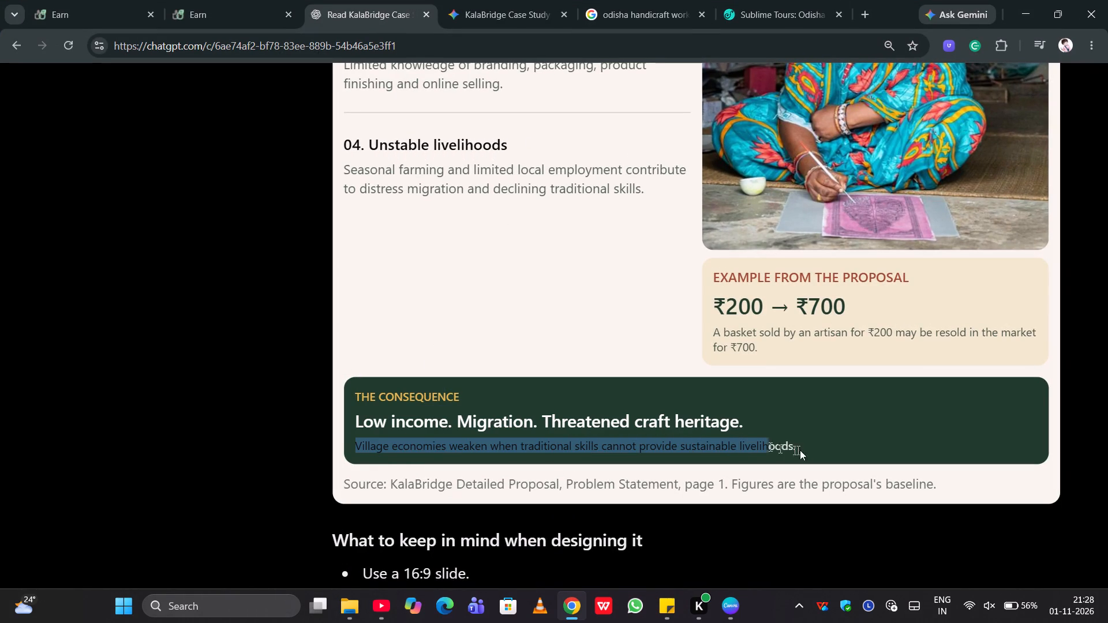
pyautogui.moveTo(800, 450); pyautogui.dragTo(829, 449)
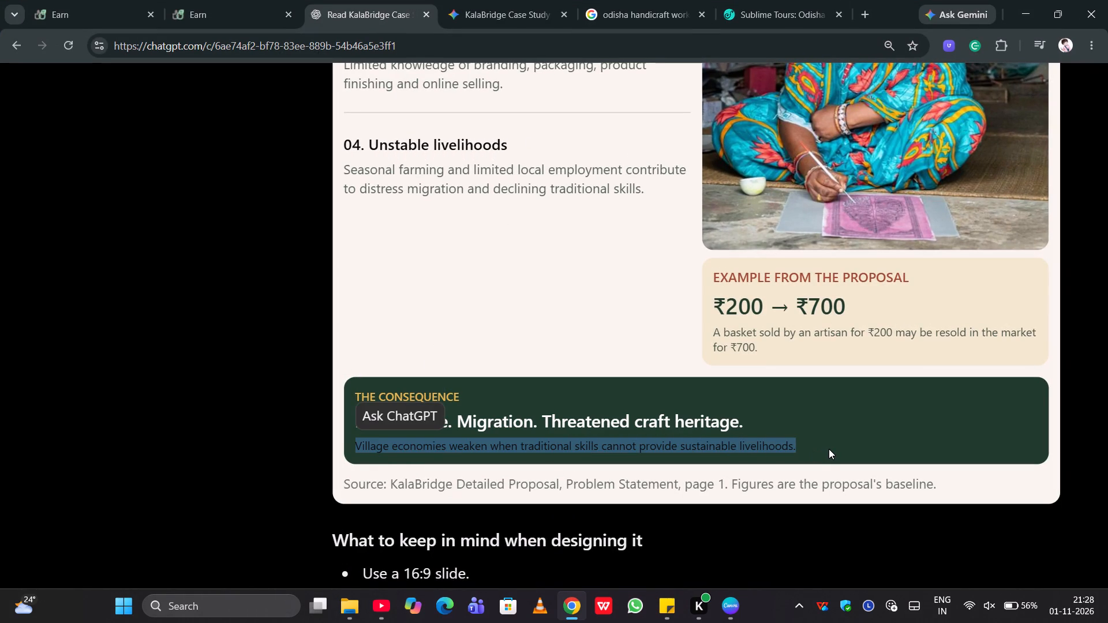
pyautogui.hotkey('ctrl', 'c')
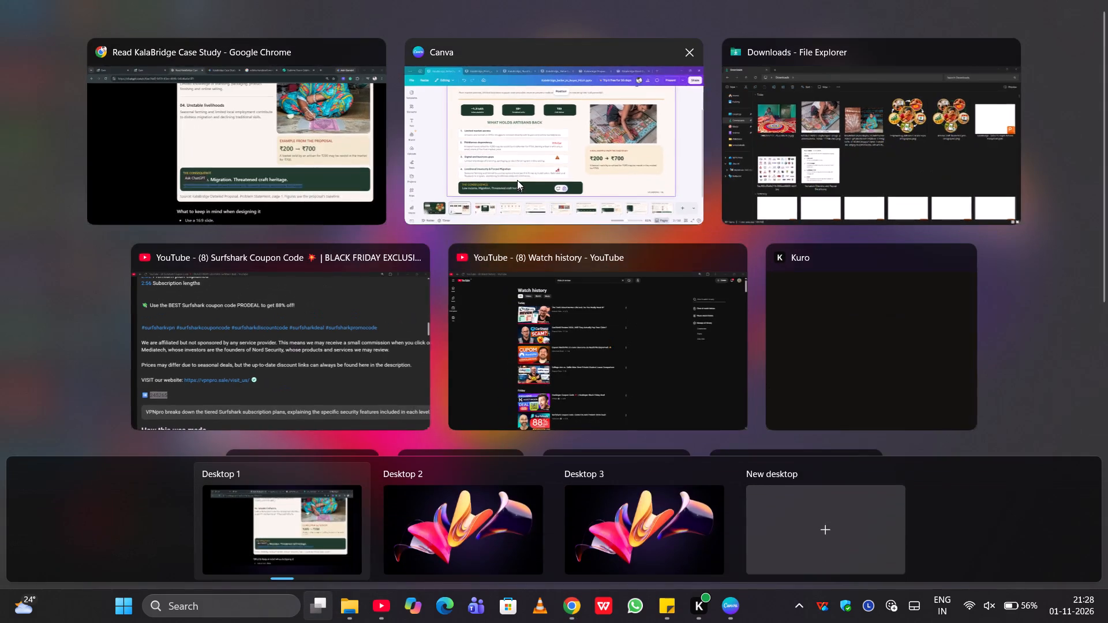
pyautogui.click(517, 179)
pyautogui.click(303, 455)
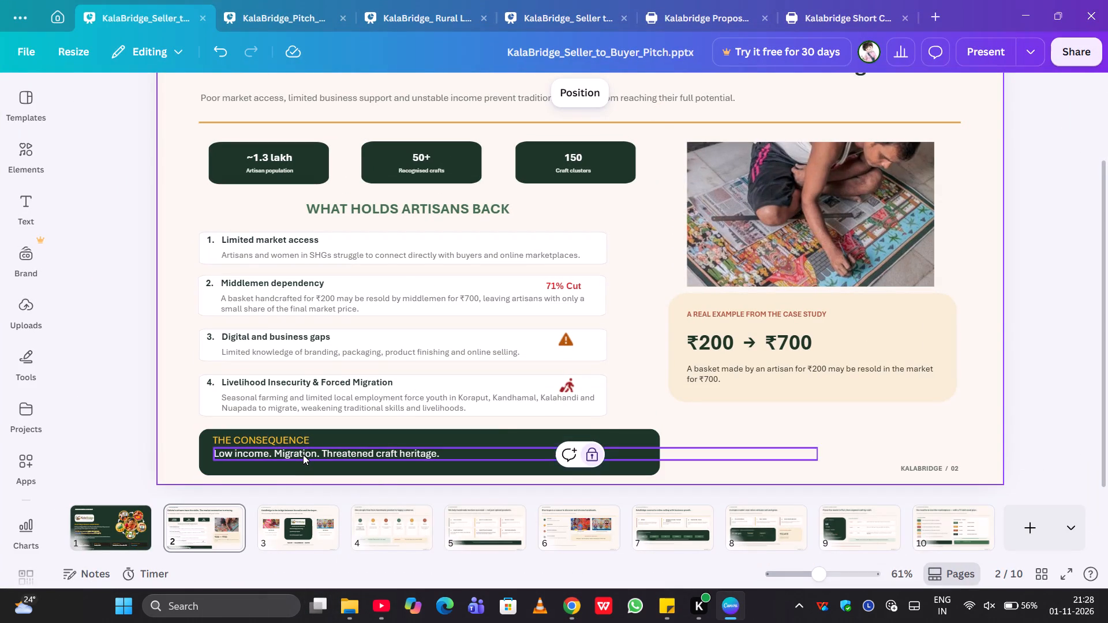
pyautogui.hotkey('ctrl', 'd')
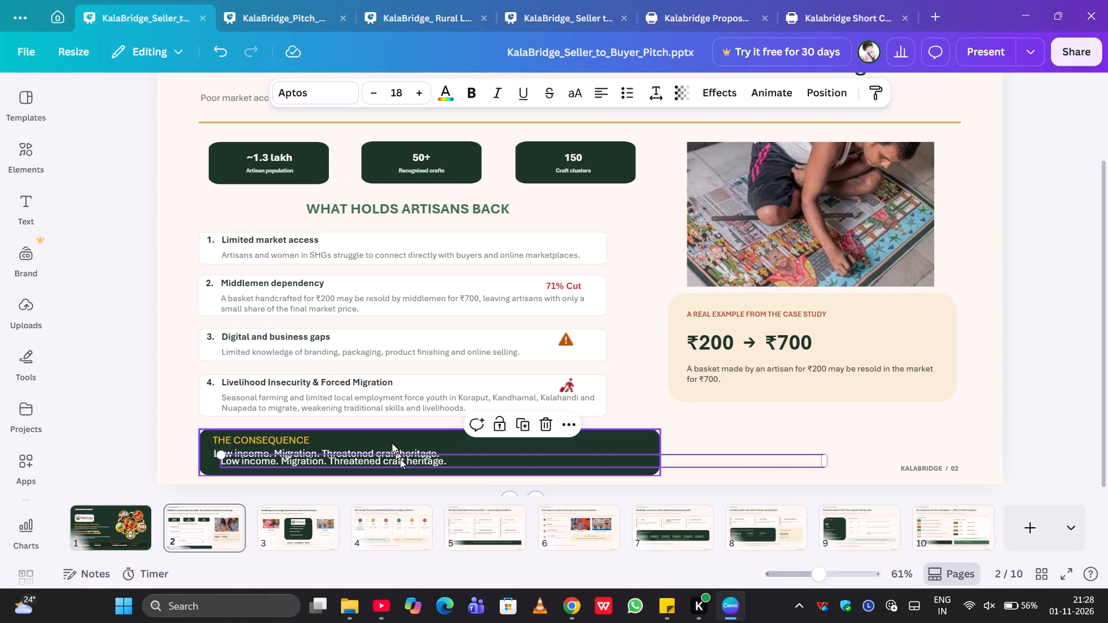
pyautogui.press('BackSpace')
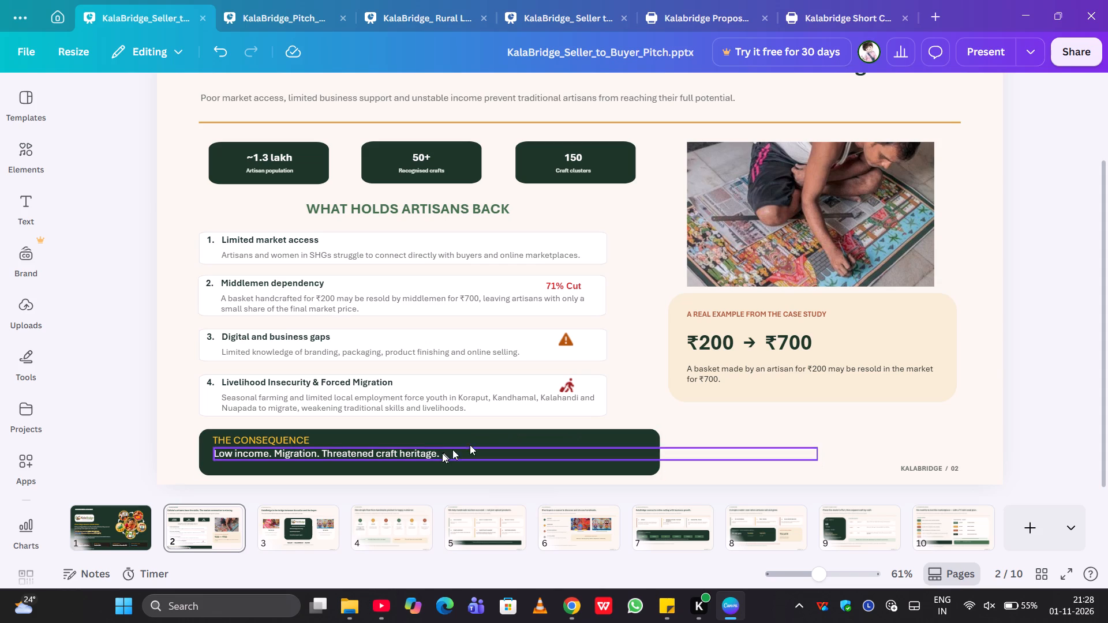
# Duplicate the grey description under "Livelihood Insecurity & Forced Migration" and replace the copy's text with the copied village economies sentence.
pyautogui.click(390, 406)
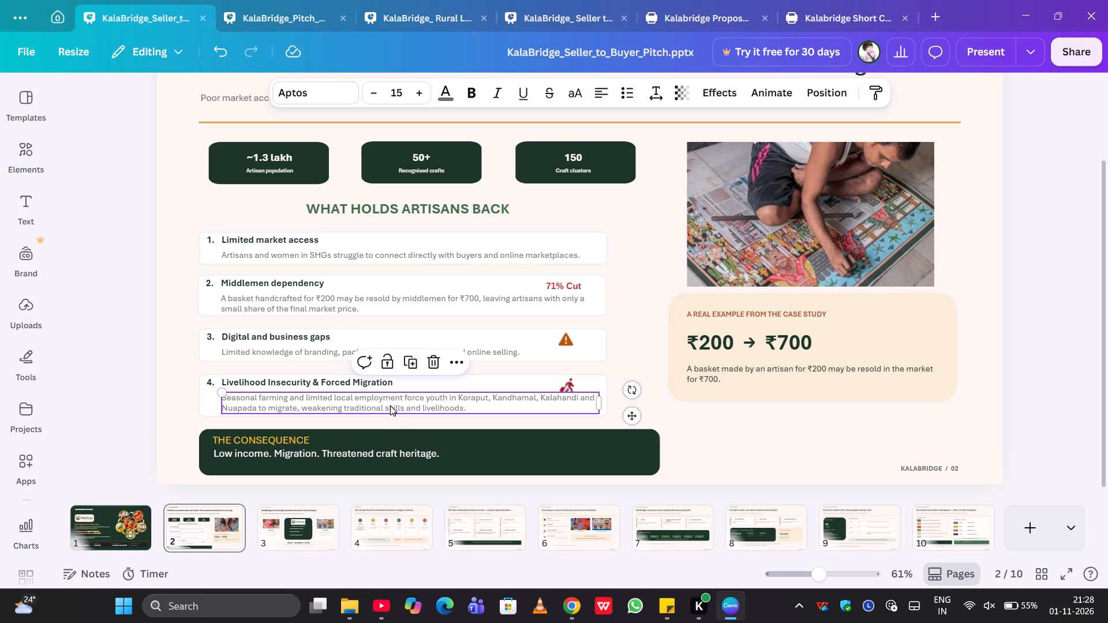
pyautogui.hotkey('ctrl', 'd')
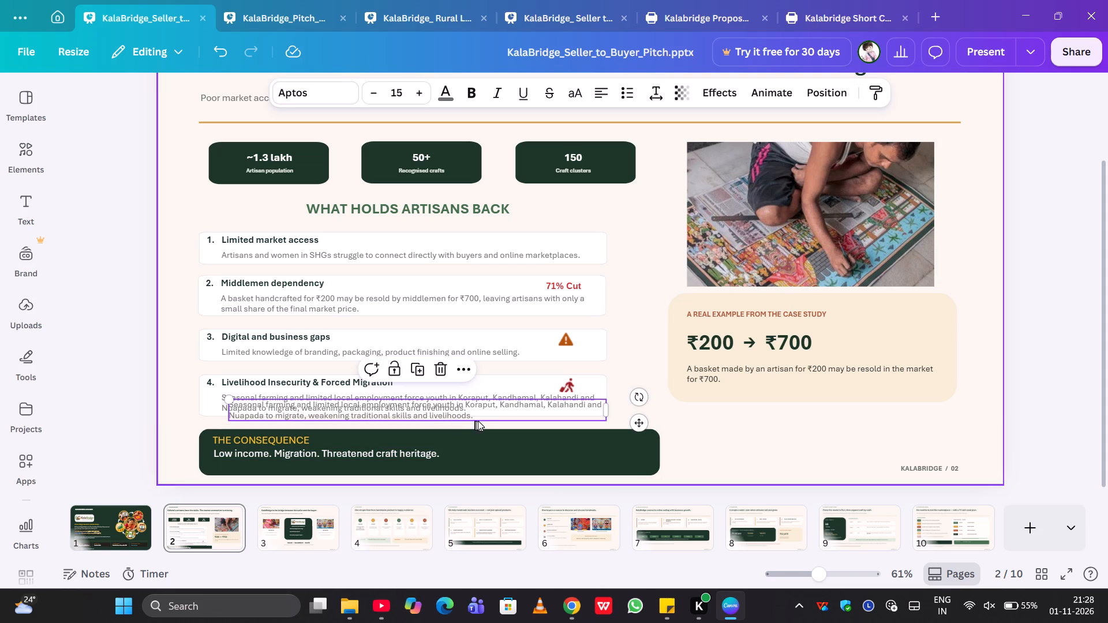
pyautogui.click(478, 414)
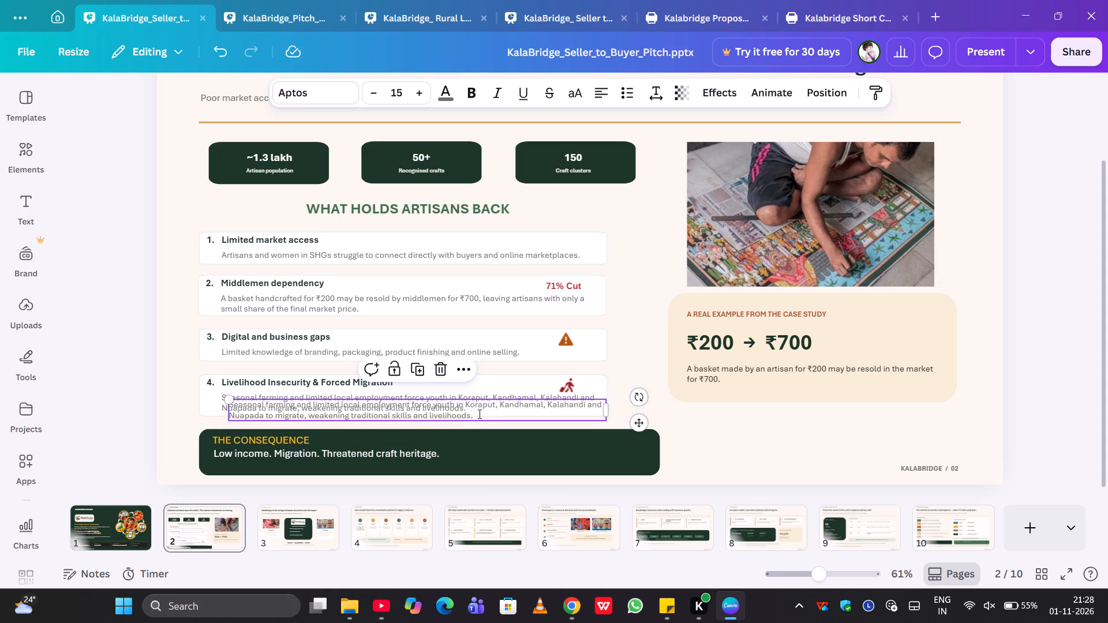
pyautogui.hotkey('ctrl', 'v')
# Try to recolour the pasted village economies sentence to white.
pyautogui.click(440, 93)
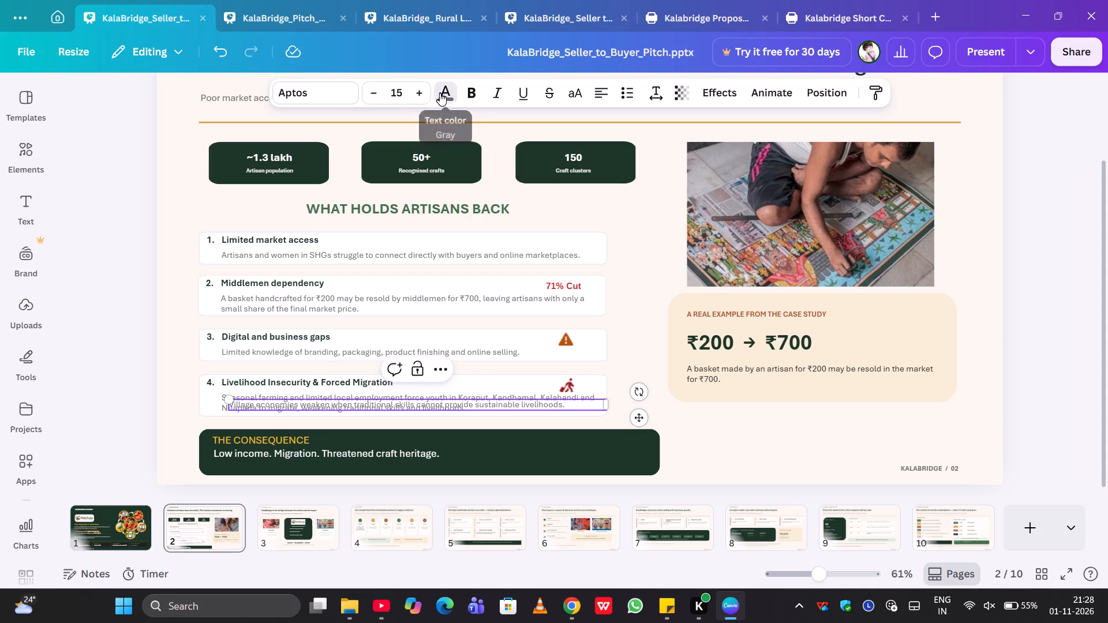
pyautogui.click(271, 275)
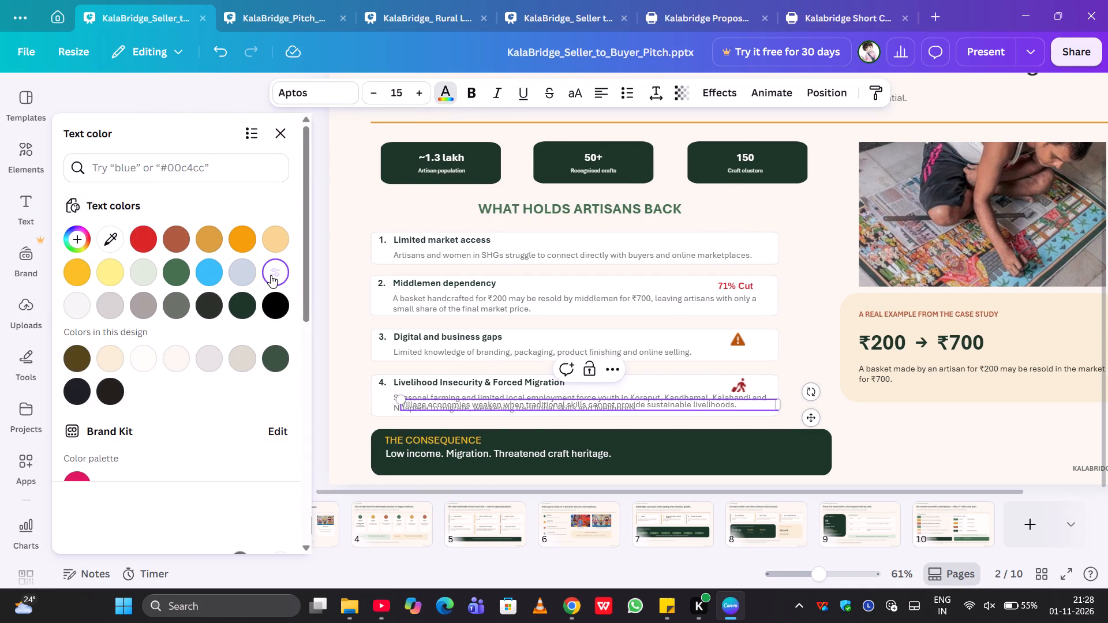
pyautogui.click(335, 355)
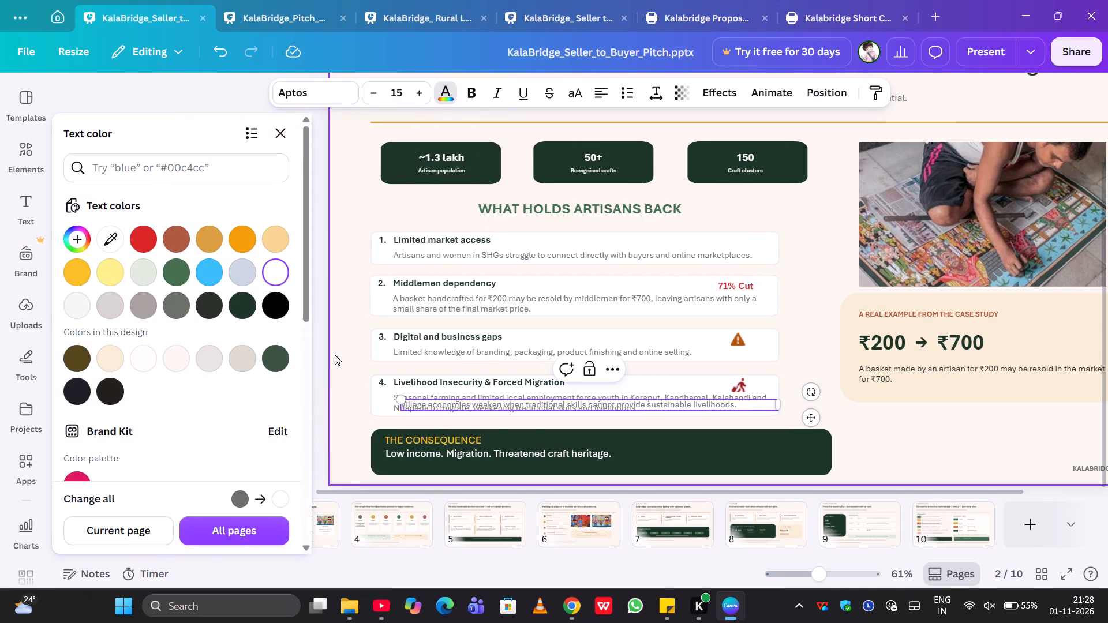
# Move the village economies sentence into the dark green banner below "Low income. Migration. Threatened craft heritage." and recolour it white (#ffffff).
pyautogui.moveTo(461, 404); pyautogui.dragTo(459, 463)
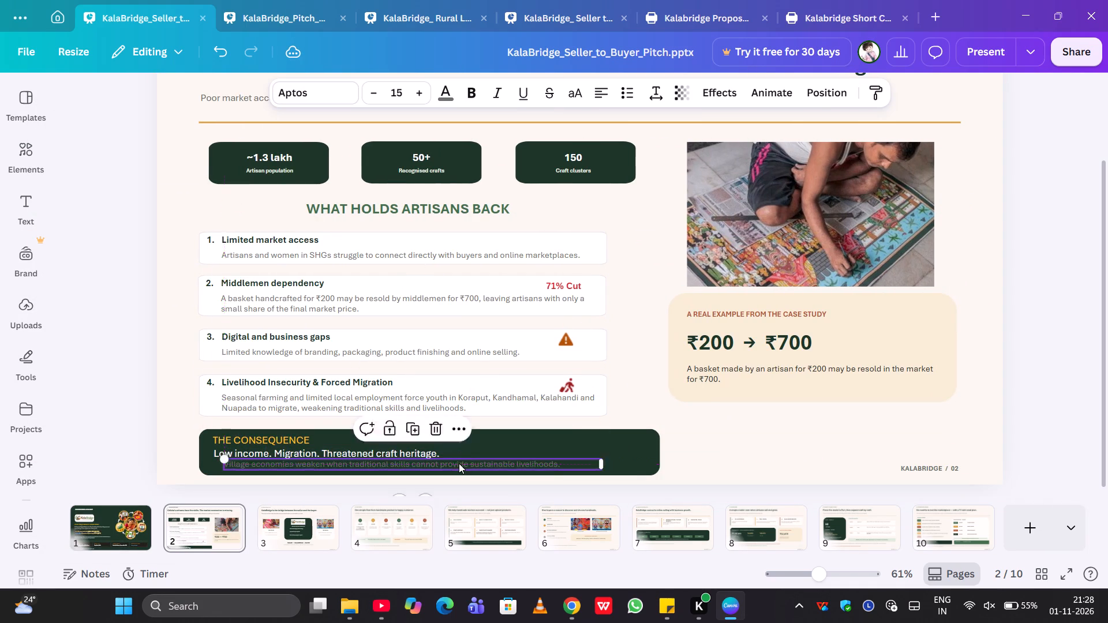
pyautogui.click(442, 96)
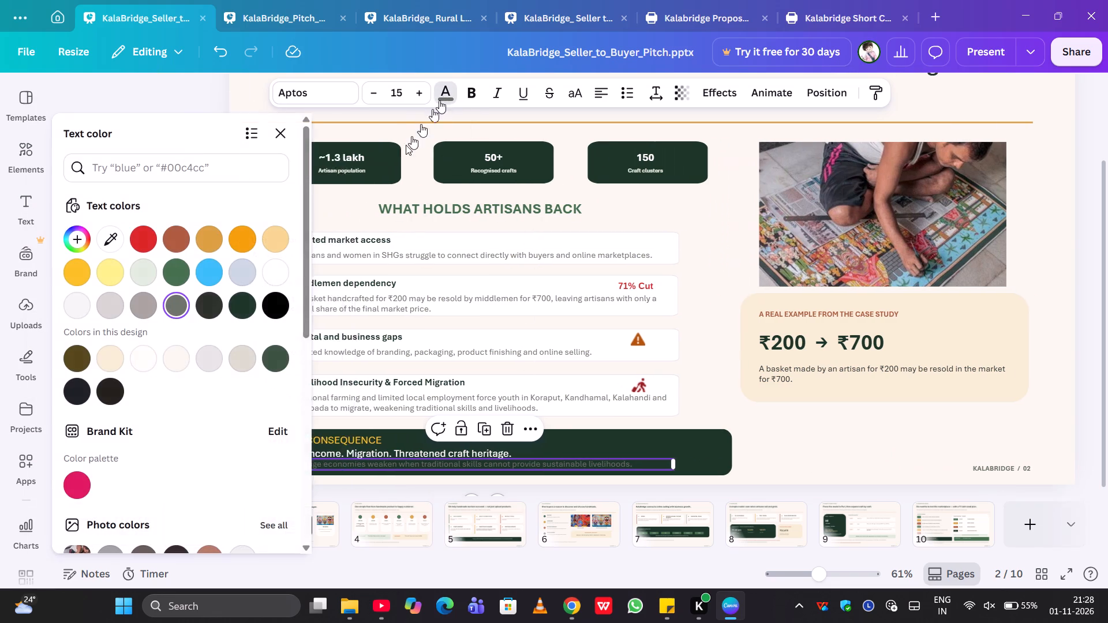
pyautogui.click(269, 276)
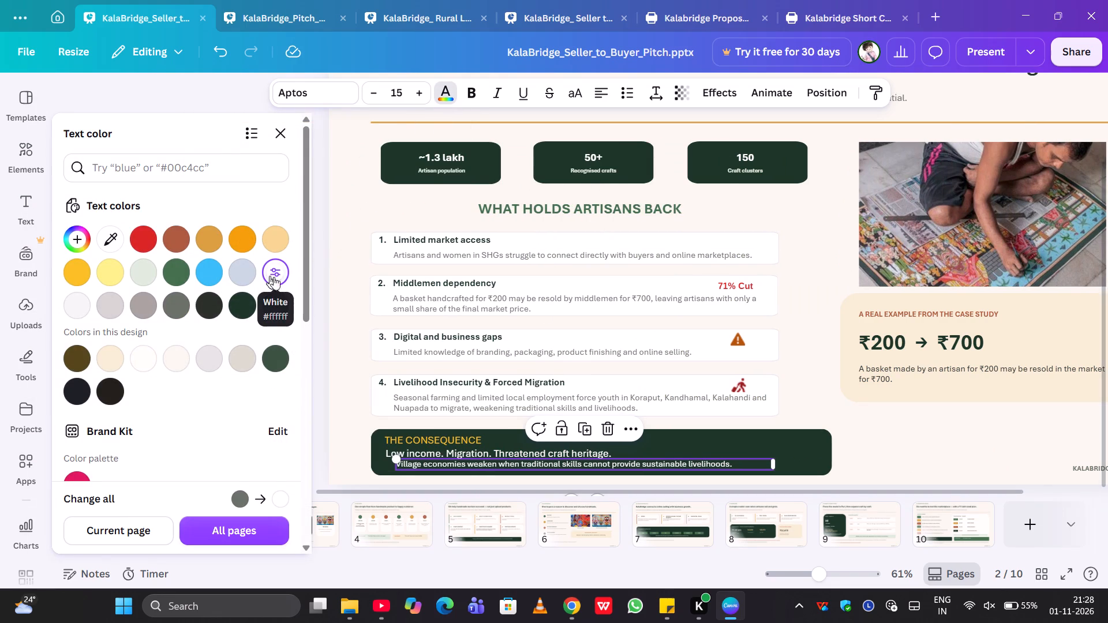
pyautogui.click(317, 336)
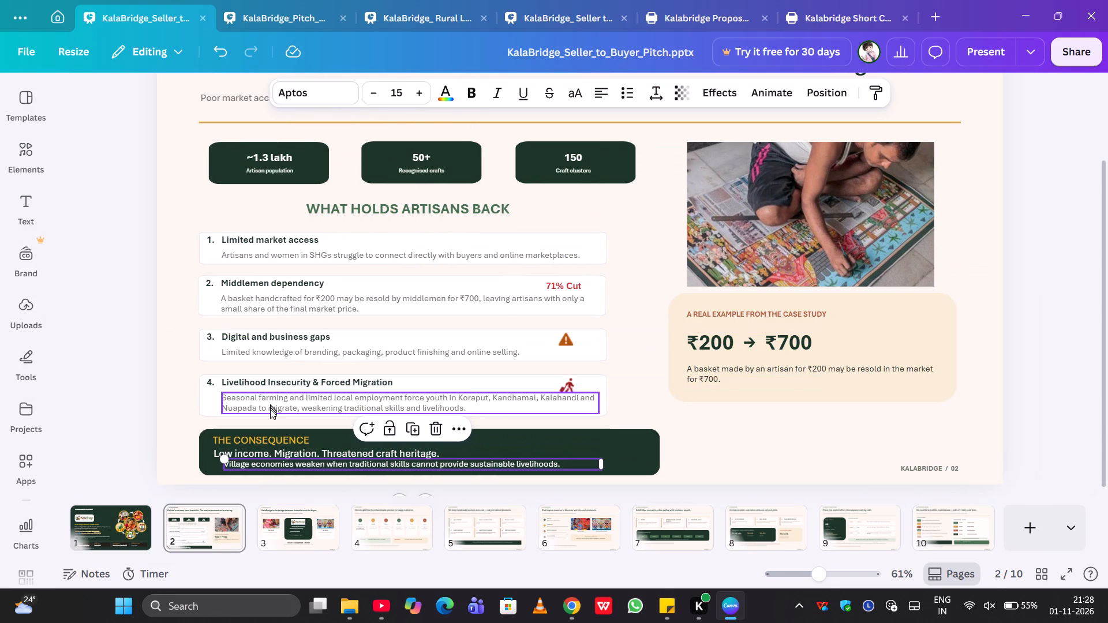
# Check the mockup's banner layout, and align the two white banner lines with the left edge of "THE CONSEQUENCE".
pyautogui.click(499, 129)
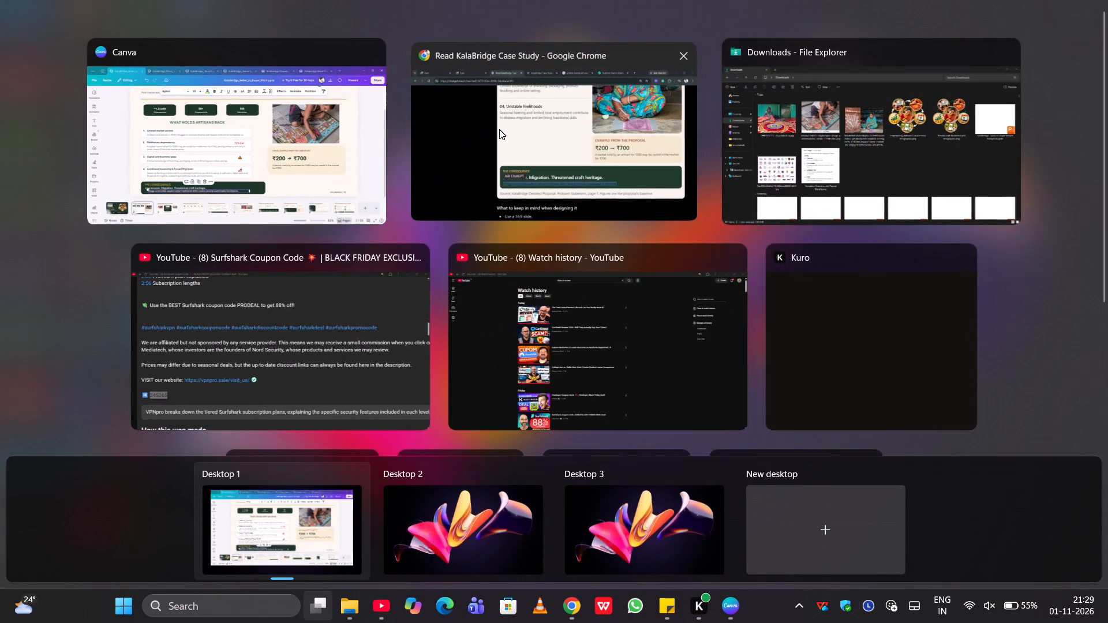
pyautogui.click(443, 292)
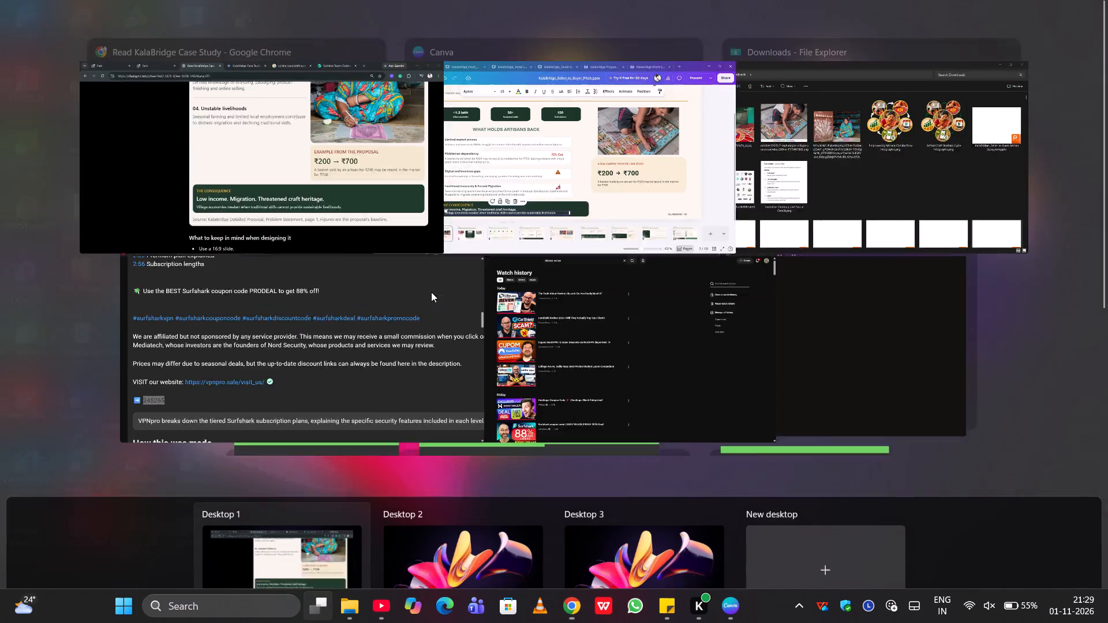
pyautogui.click(428, 192)
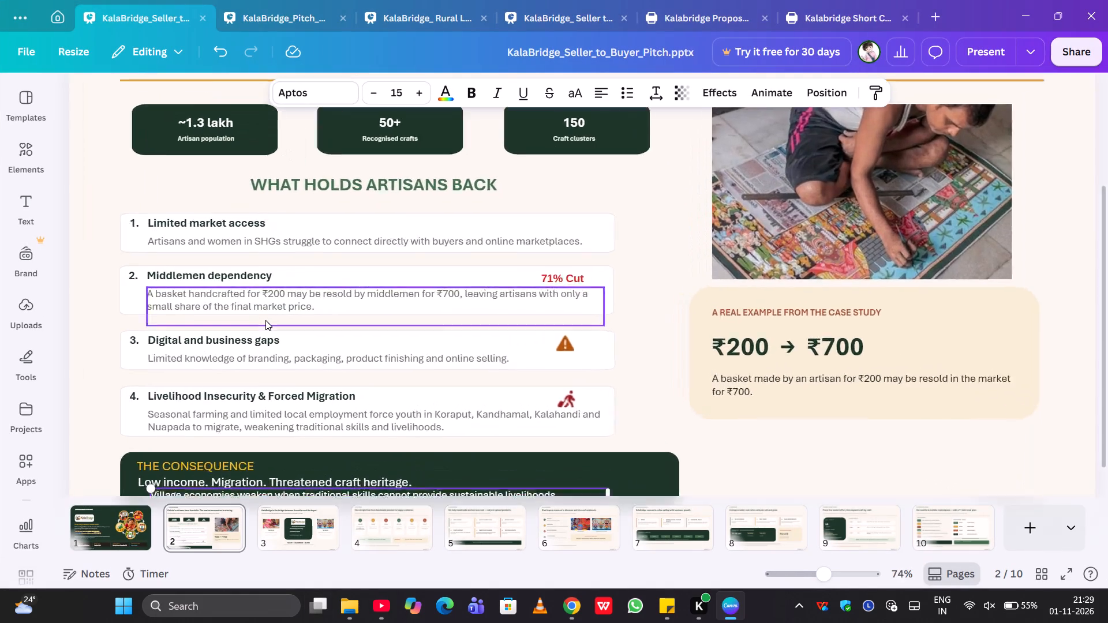
pyautogui.scroll(-1, 265, 320)
pyautogui.scroll(1, 265, 320)
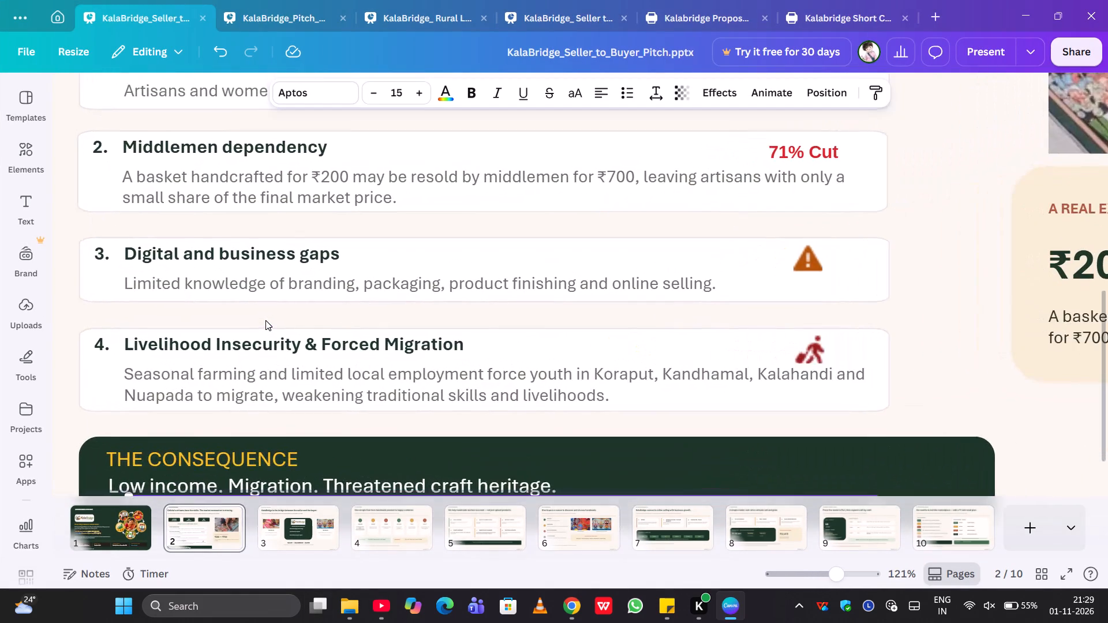
pyautogui.scroll(-2, 265, 320)
pyautogui.moveTo(252, 451); pyautogui.dragTo(234, 456)
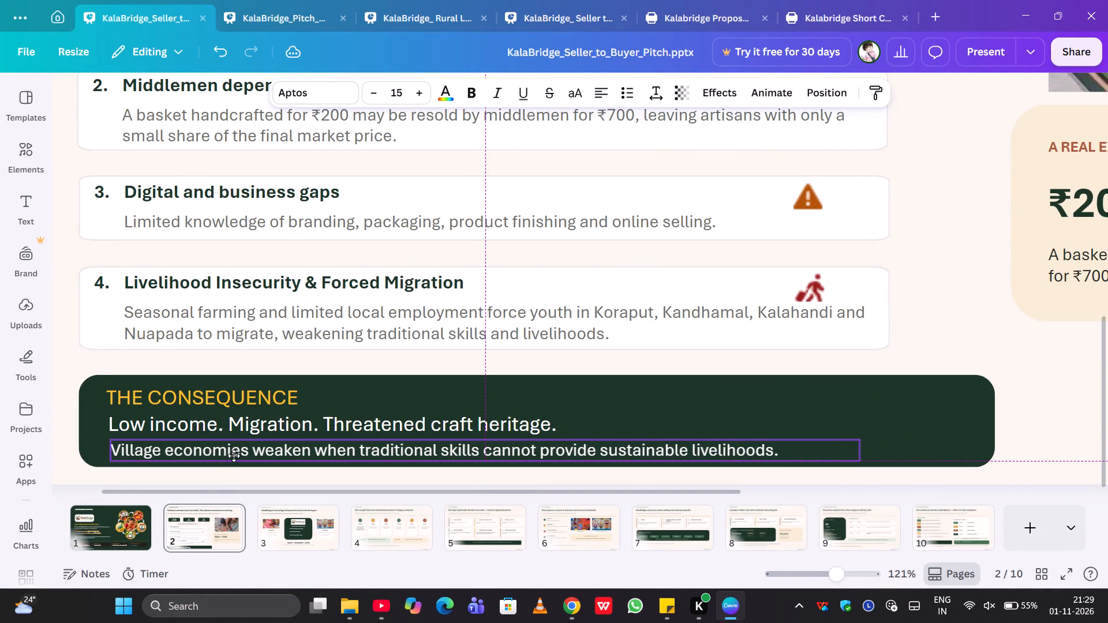
pyautogui.moveTo(234, 456); pyautogui.dragTo(234, 455)
pyautogui.click(234, 455)
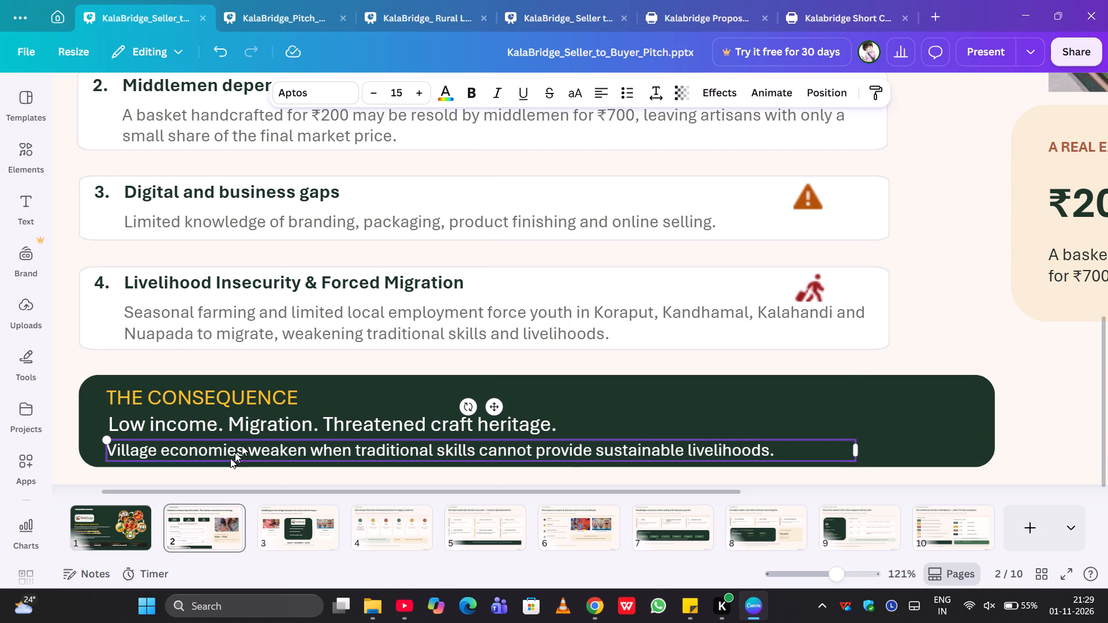
pyautogui.moveTo(263, 431); pyautogui.dragTo(257, 431)
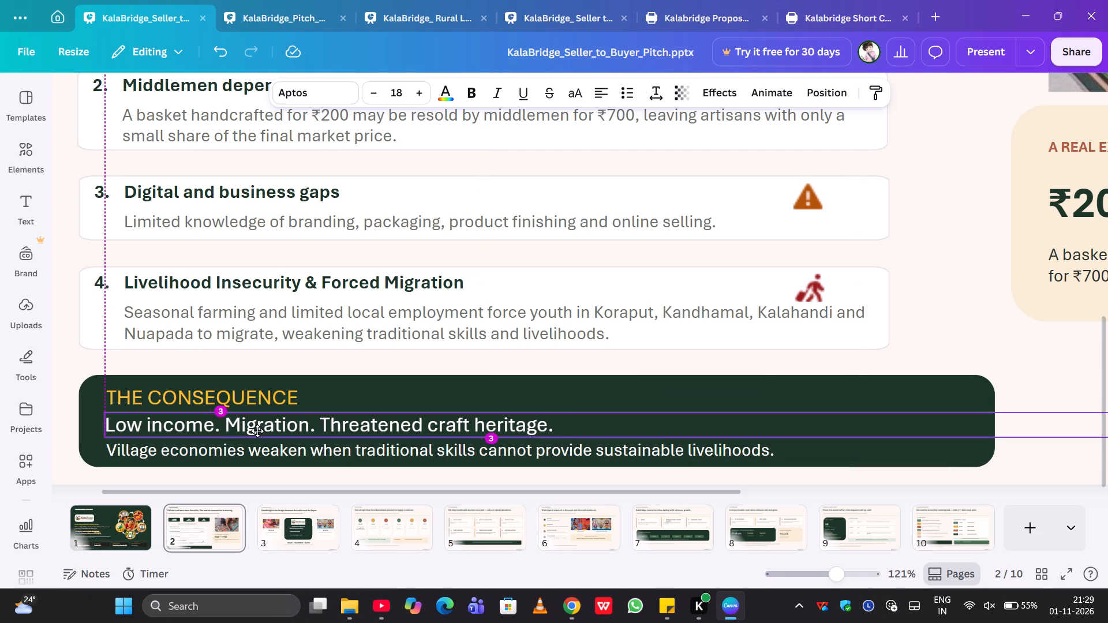
pyautogui.moveTo(257, 431); pyautogui.dragTo(257, 432)
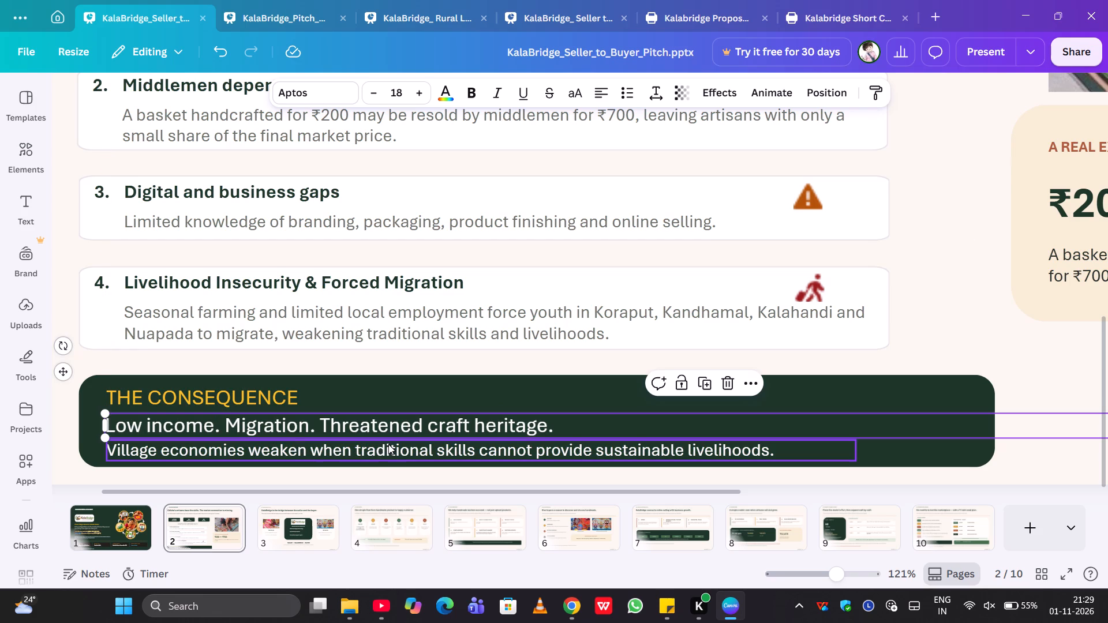
# Set the font size of the village economies sentence in the banner to 14.
pyautogui.click(537, 449)
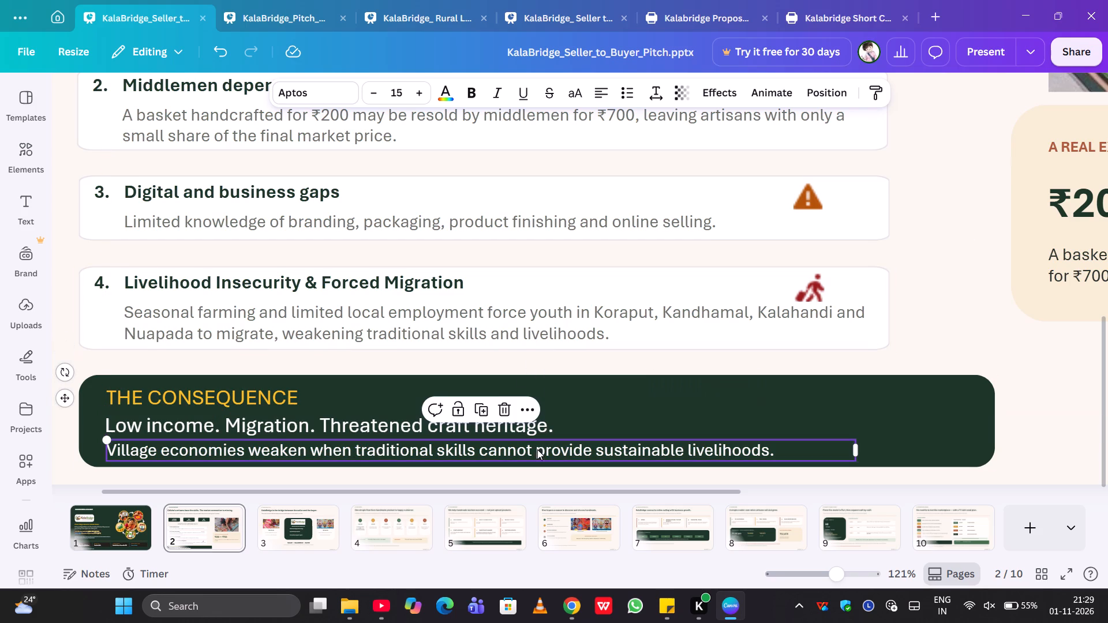
pyautogui.click(347, 422)
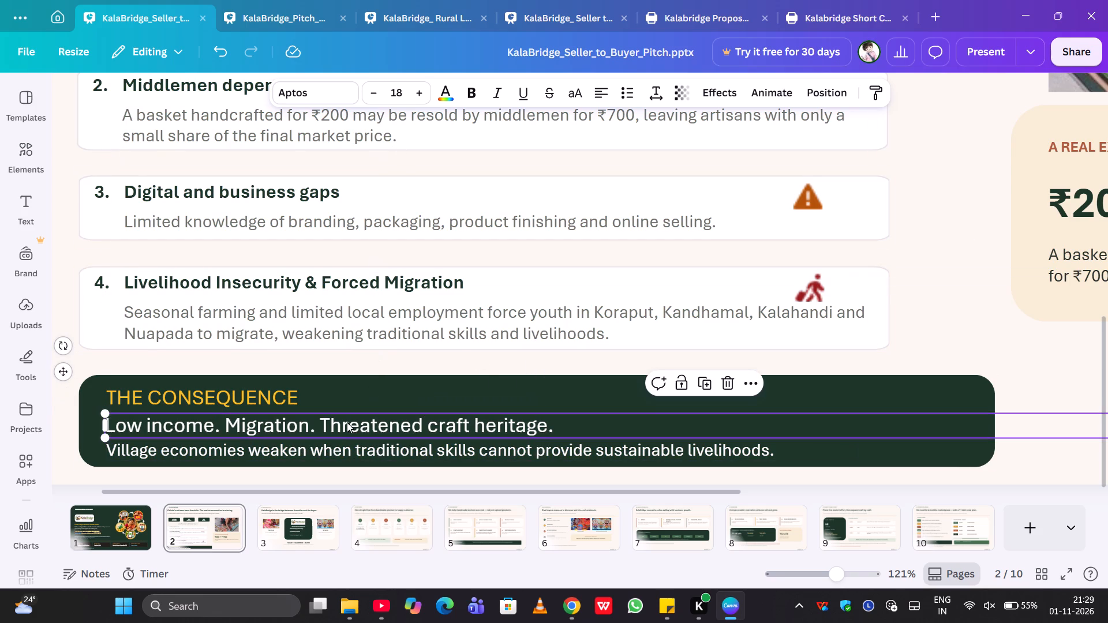
pyautogui.click(387, 451)
pyautogui.click(375, 96)
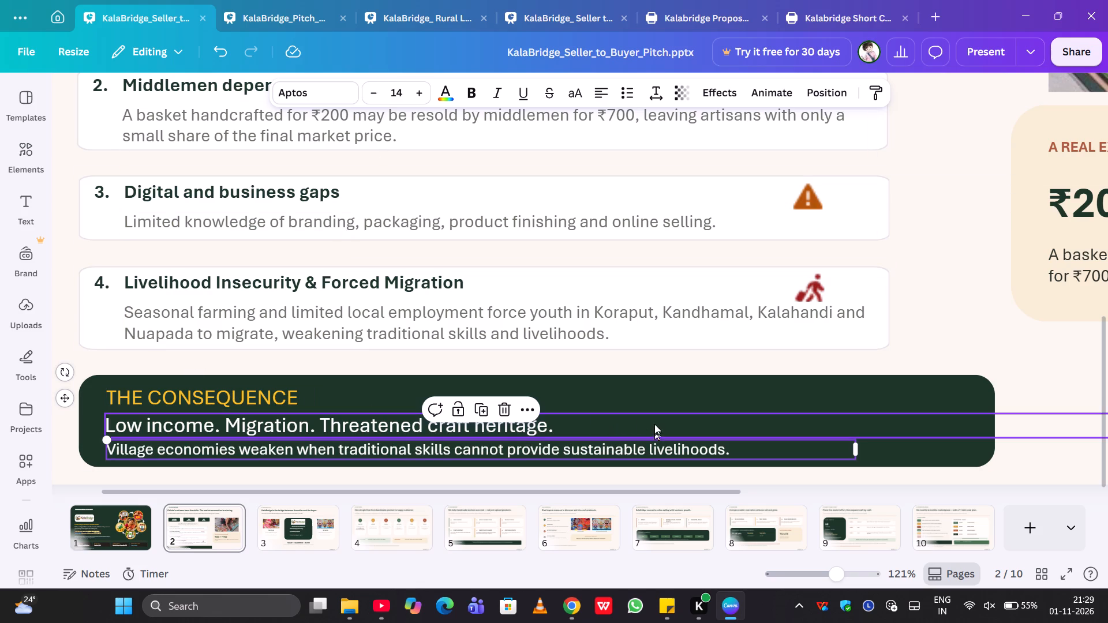
pyautogui.click(599, 431)
# Set the font size of "THE CONSEQUENCE" to 20 and widen its text box to about 263 so it fits one line.
pyautogui.click(286, 397)
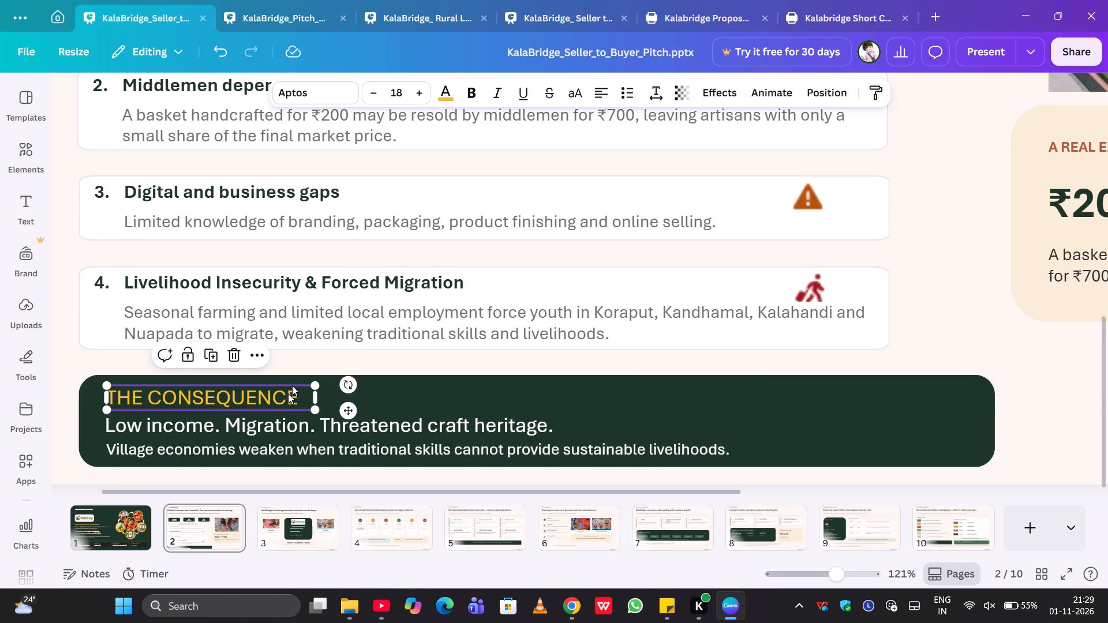
pyautogui.doubleClick(417, 94)
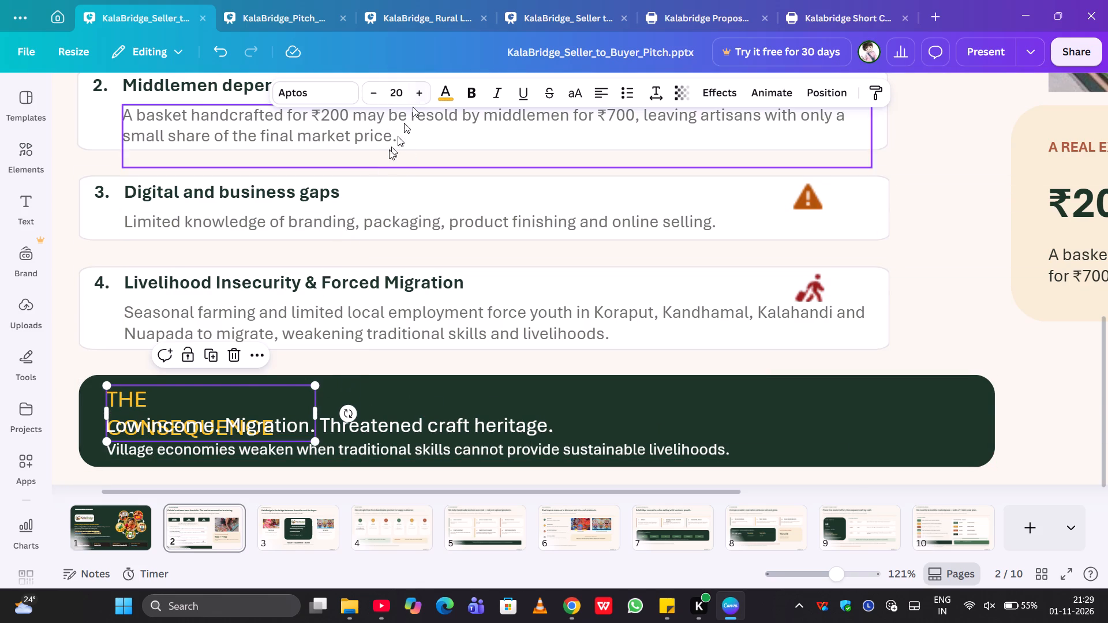
pyautogui.moveTo(320, 411); pyautogui.dragTo(398, 385)
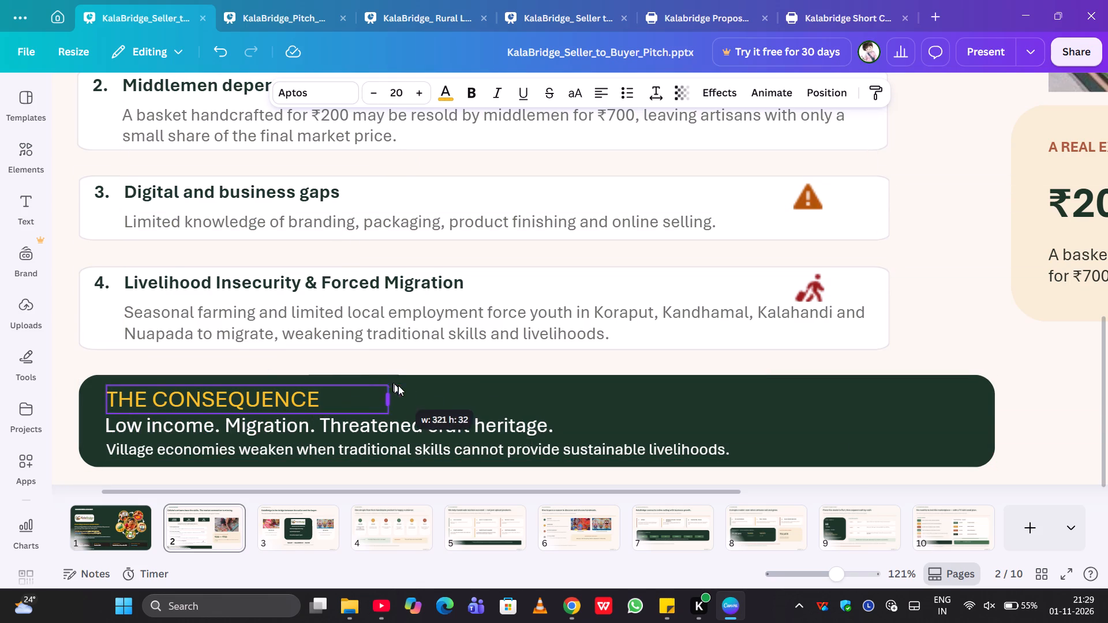
pyautogui.moveTo(398, 385); pyautogui.dragTo(346, 389)
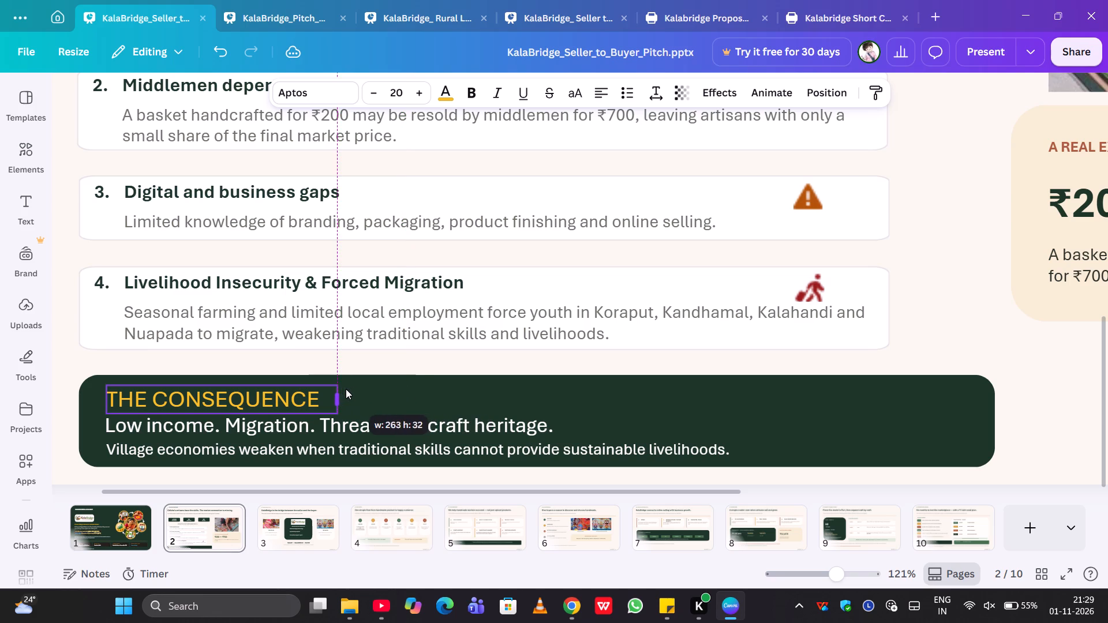
pyautogui.click(346, 389)
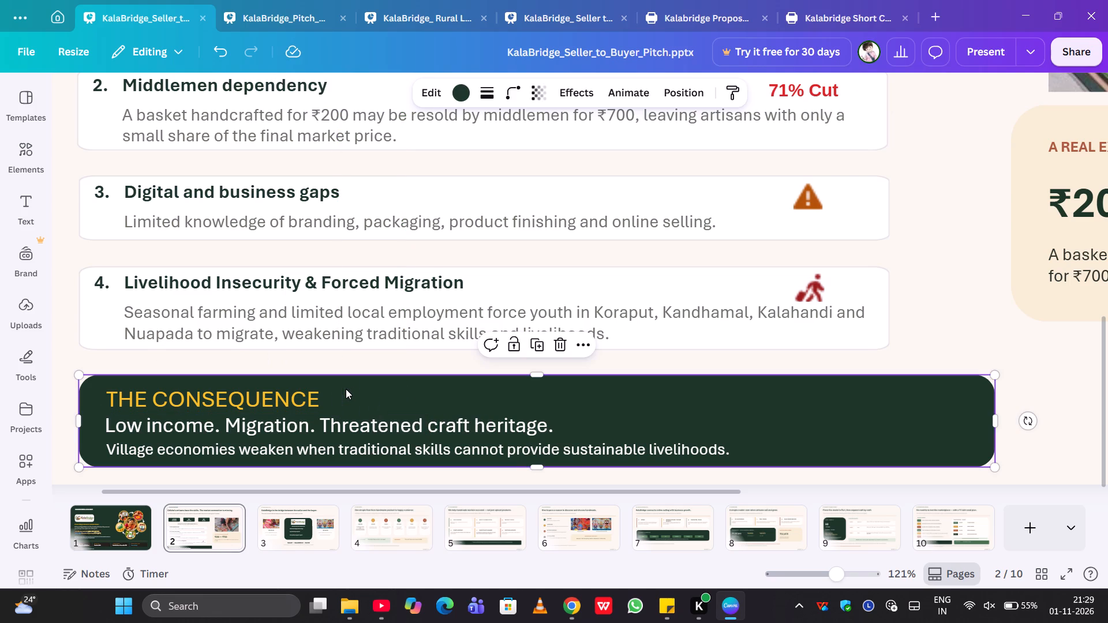
# Nudge the "THE CONSEQUENCE" heading slightly upward inside the green banner.
pyautogui.click(245, 401)
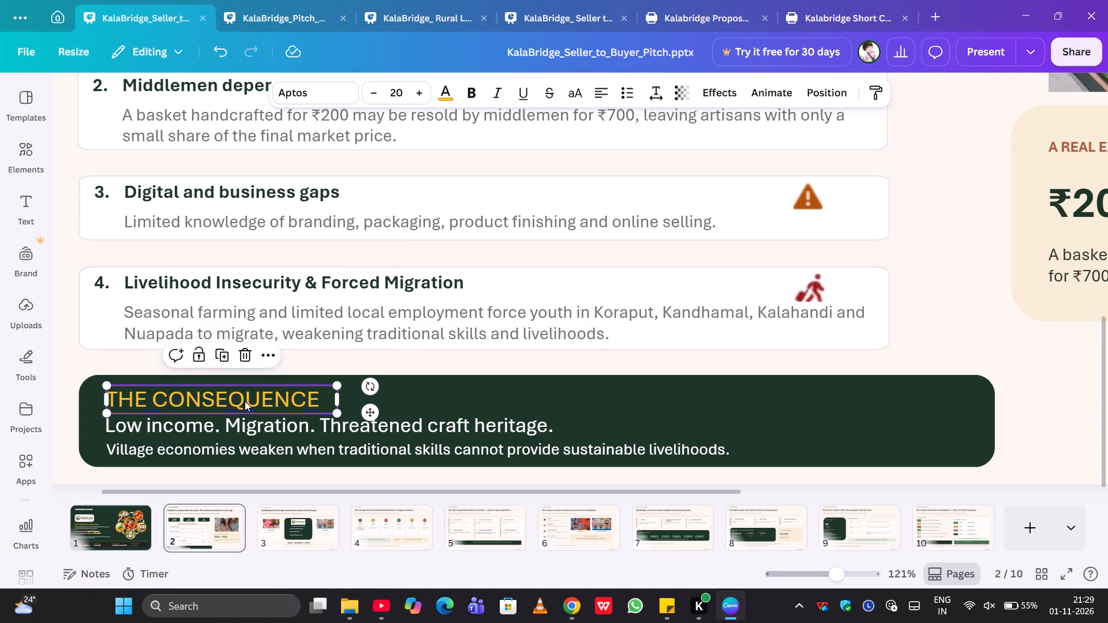
pyautogui.press('Up')
pyautogui.press('Up')
pyautogui.press('Up')
pyautogui.press('Up')
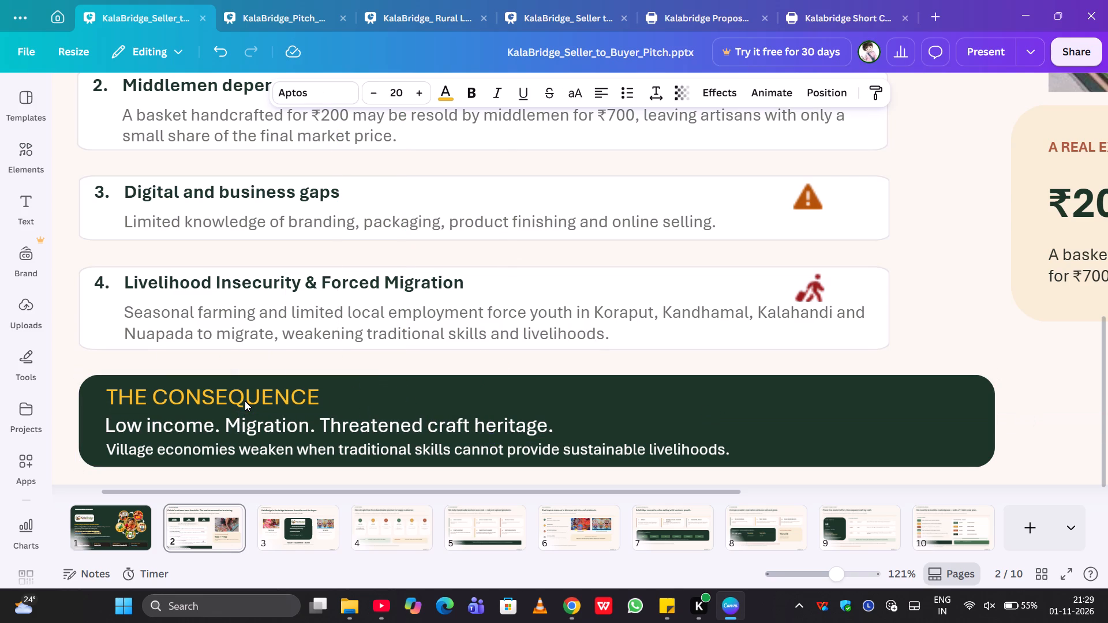
pyautogui.press('Up')
# Nudge "Low income. Migration. Threatened craft heritage." slightly upward, closer to the banner heading.
pyautogui.click(245, 424)
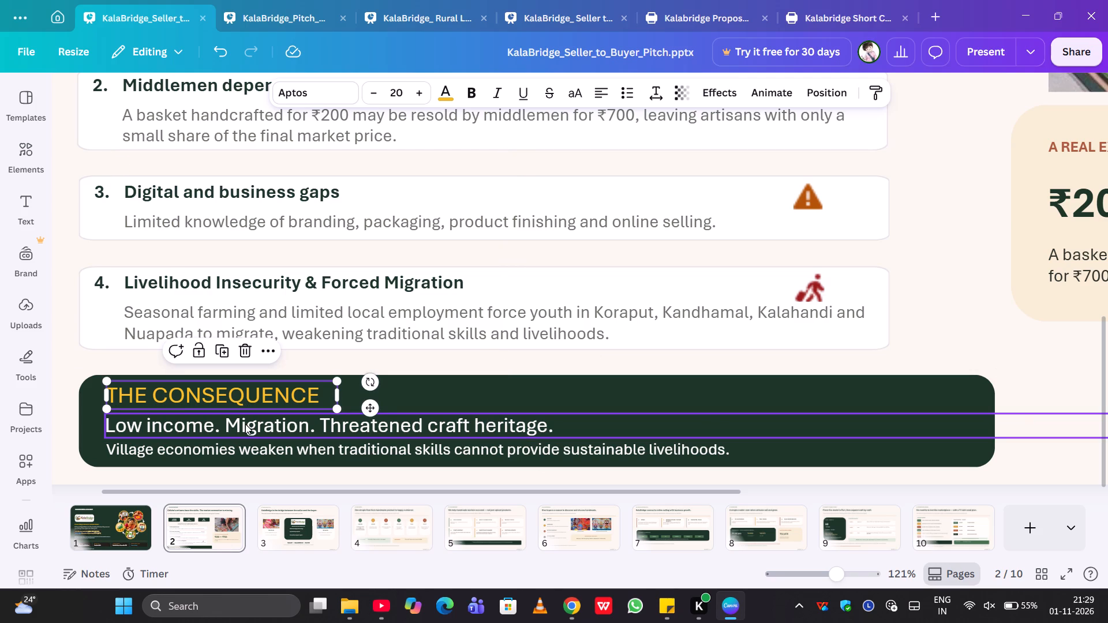
pyautogui.press('Up')
pyautogui.press('Down')
pyautogui.press('Up')
pyautogui.press('Up')
pyautogui.press('Up')
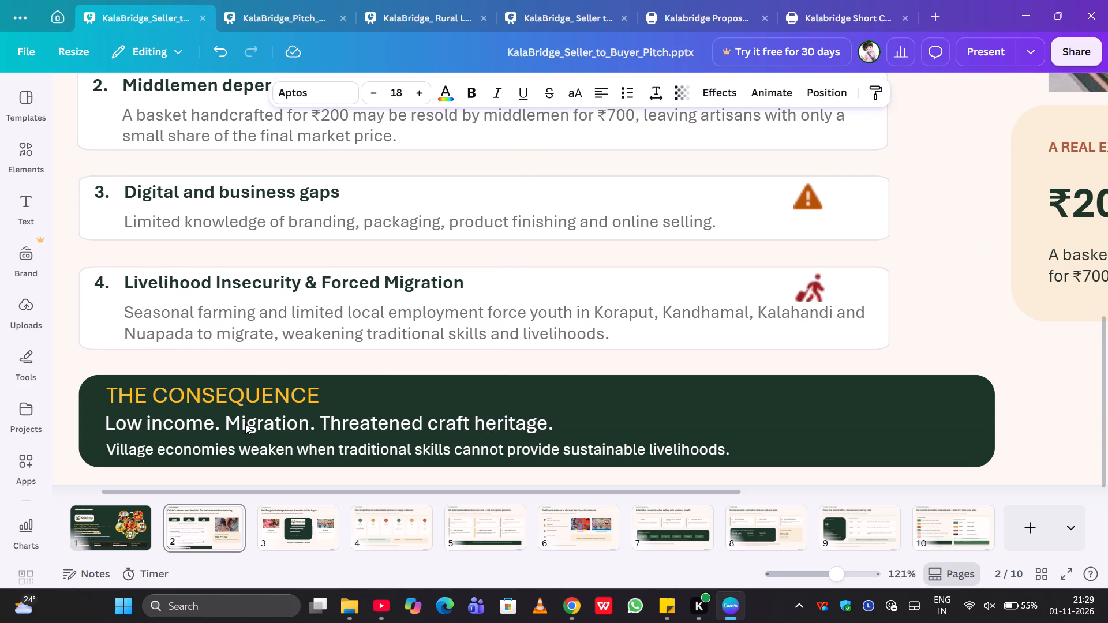
pyautogui.press('Up')
pyautogui.press('Up')
pyautogui.press('Down')
pyautogui.press('Up')
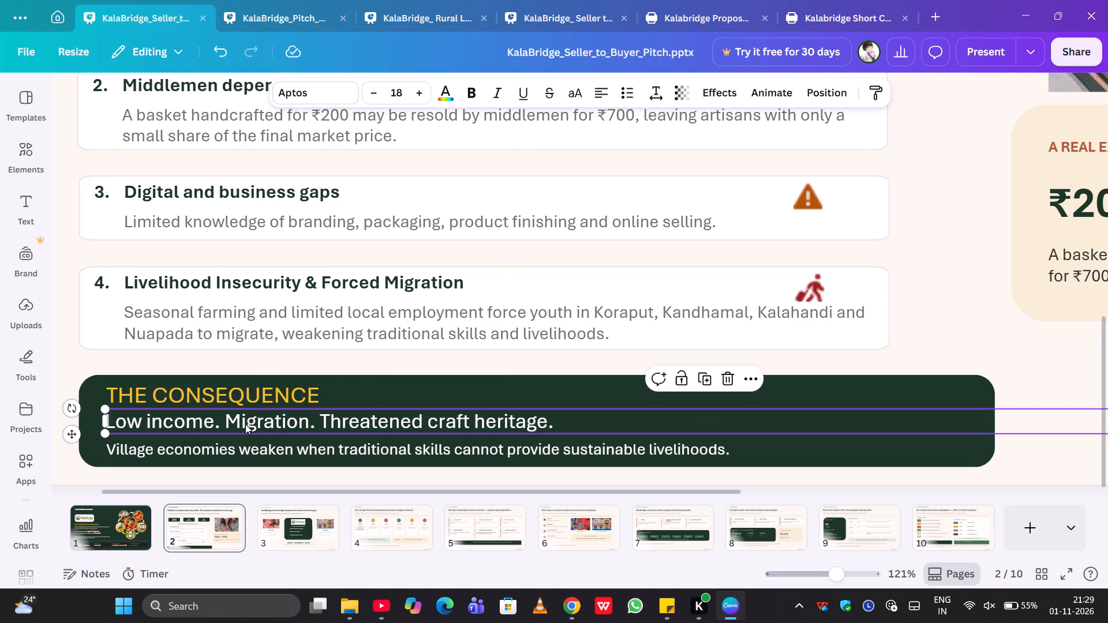
# Nudge the village economies sentence slightly upward, closer to the line above it in the banner.
pyautogui.click(245, 445)
pyautogui.press('Up')
pyautogui.press('Up')
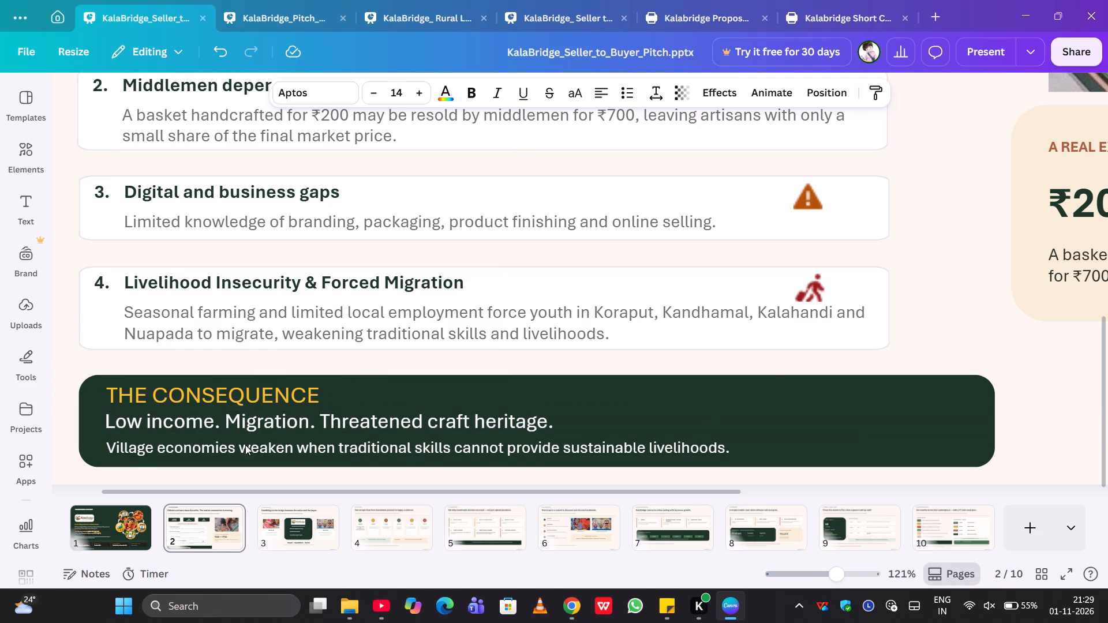
pyautogui.press('Up')
pyautogui.press('Up')
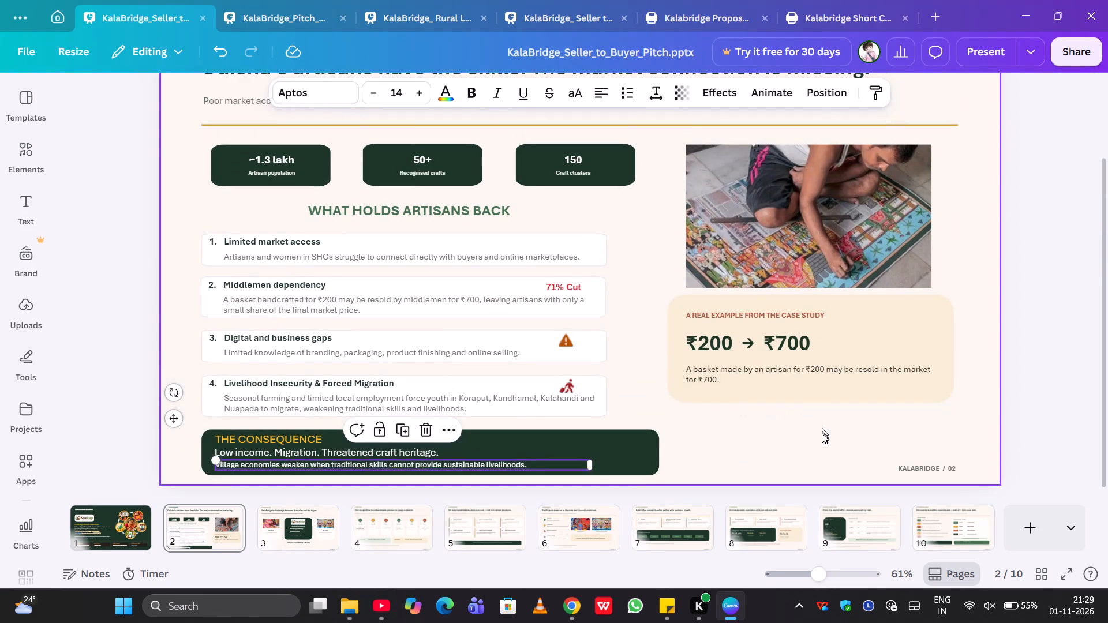
pyautogui.click(822, 439)
# Shorten the green consequence banner so its right edge lines up with the "150 Craft clusters" box.
pyautogui.click(648, 447)
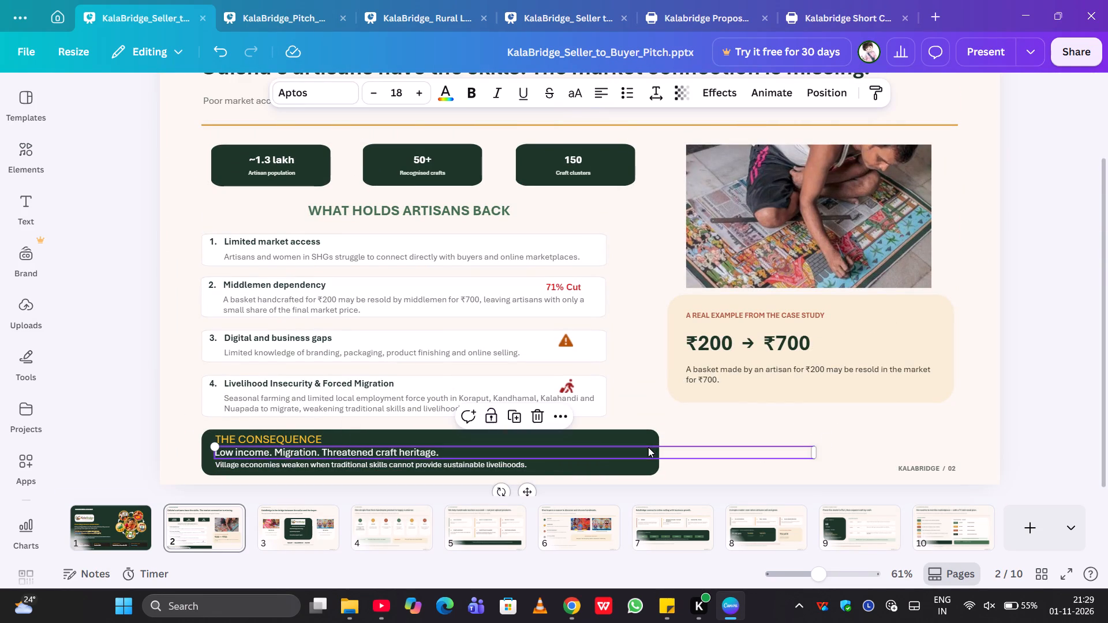
pyautogui.click(643, 468)
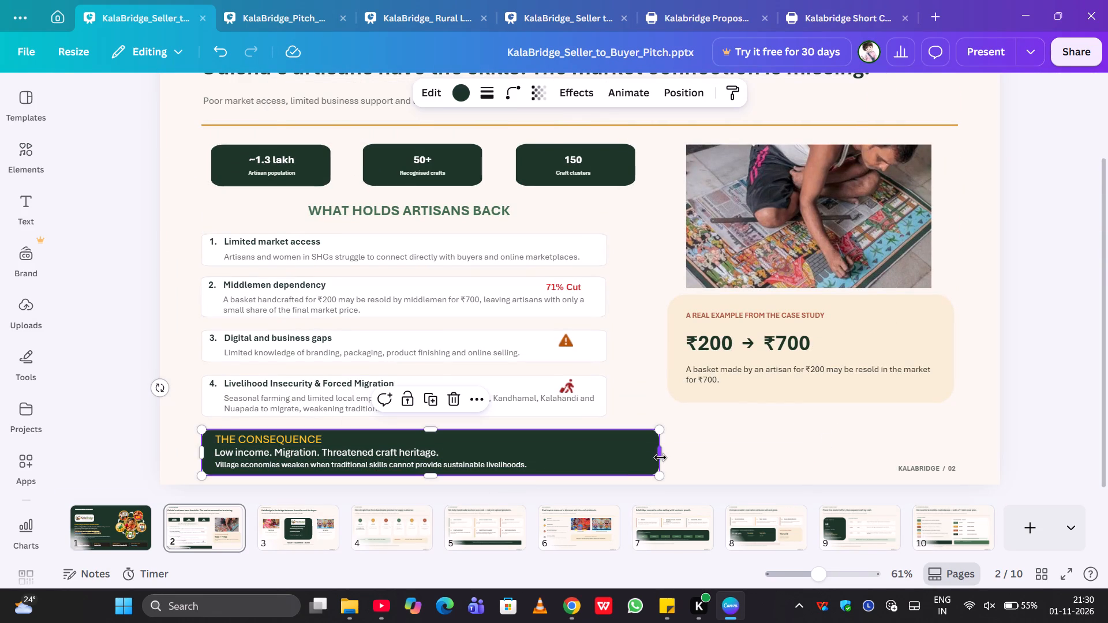
pyautogui.moveTo(660, 457); pyautogui.dragTo(638, 458)
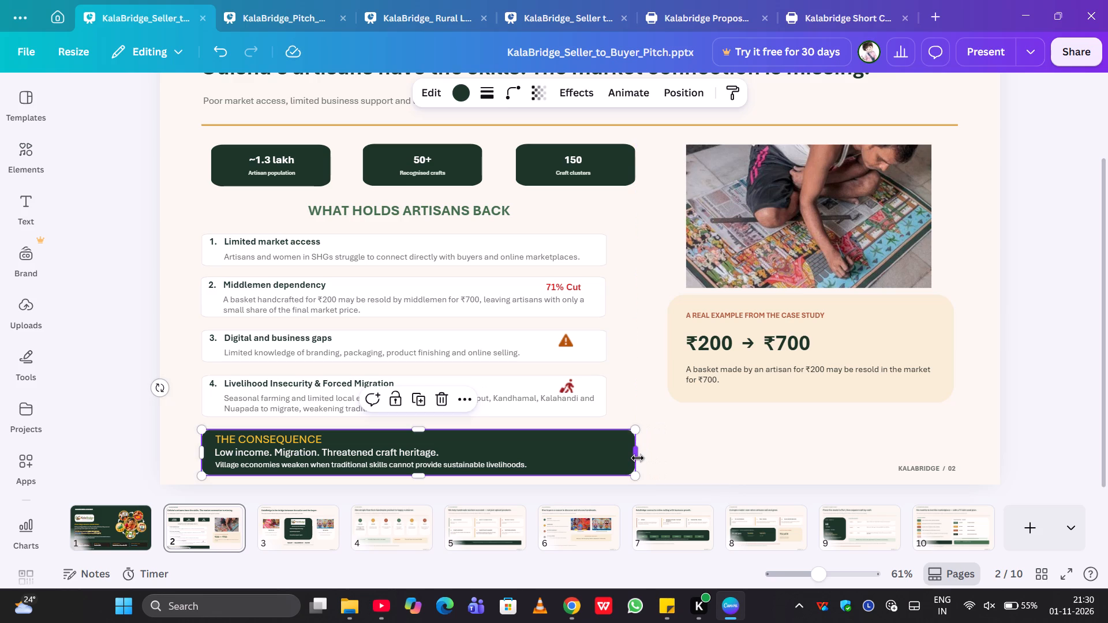
pyautogui.click(741, 462)
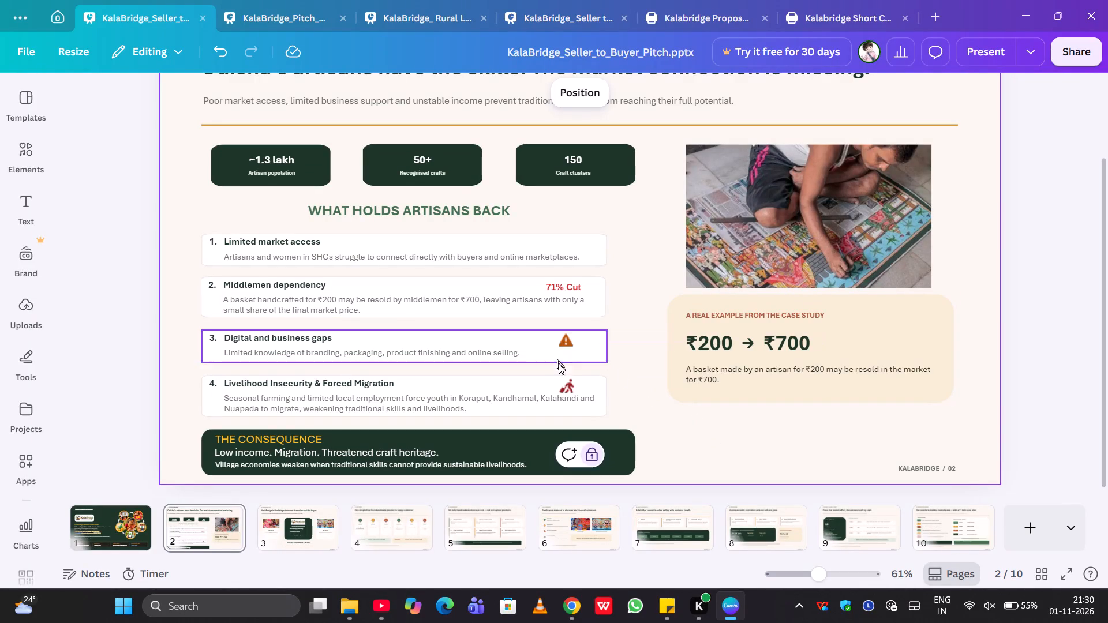
# Duplicate the warning icon from "Digital and business gaps", place it near the right end of the consequence banner and enlarge it to about 56 by 56.
pyautogui.click(564, 383)
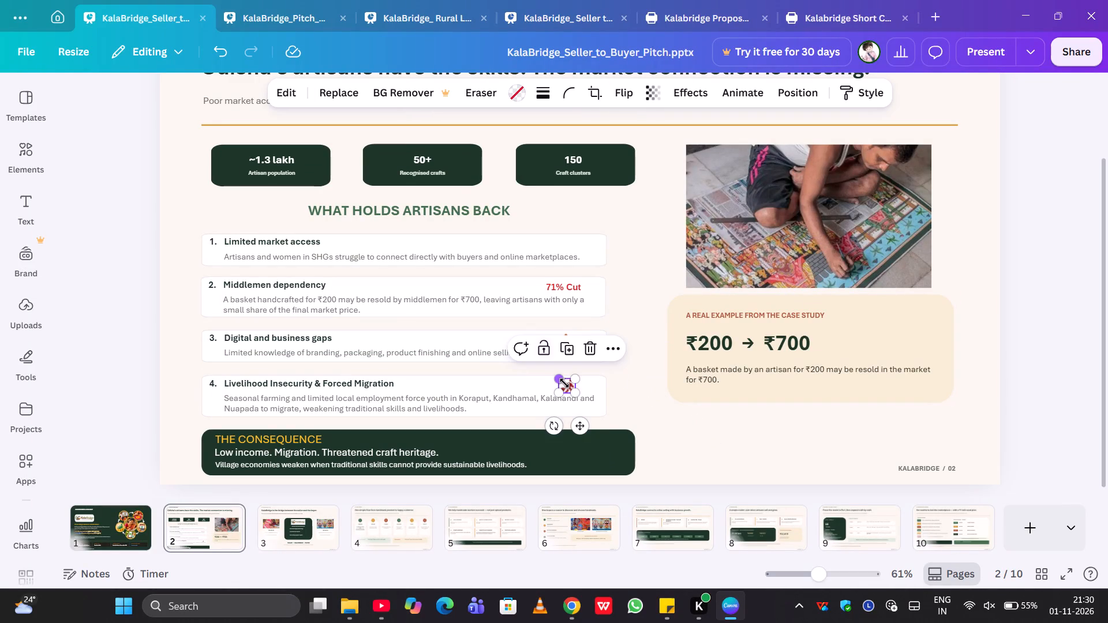
pyautogui.click(677, 292)
pyautogui.click(572, 337)
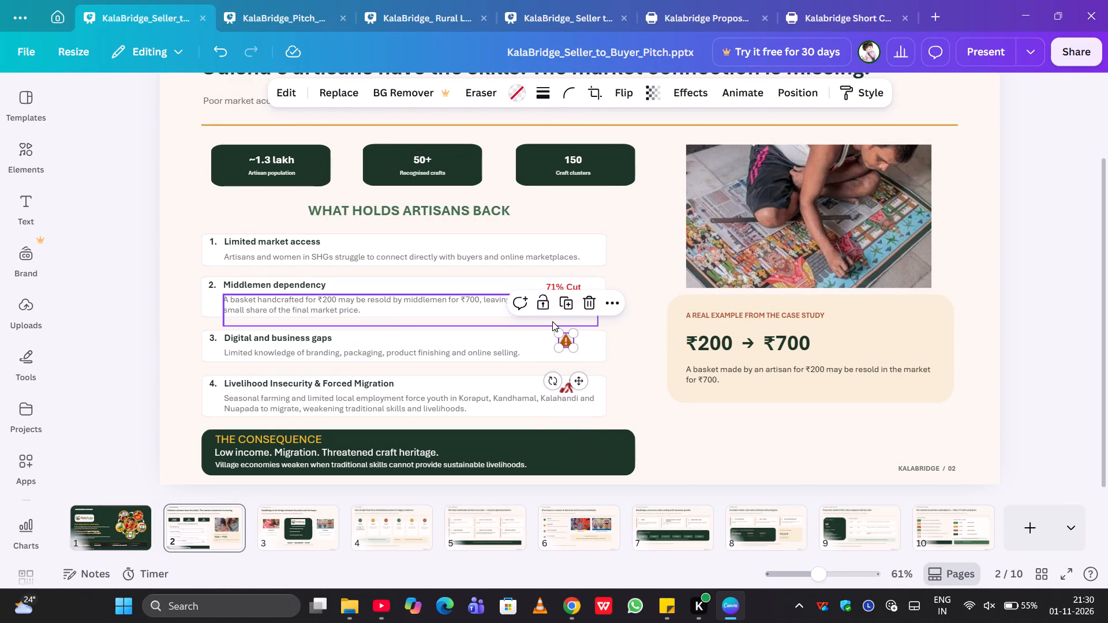
pyautogui.hotkey('ctrl', 'd')
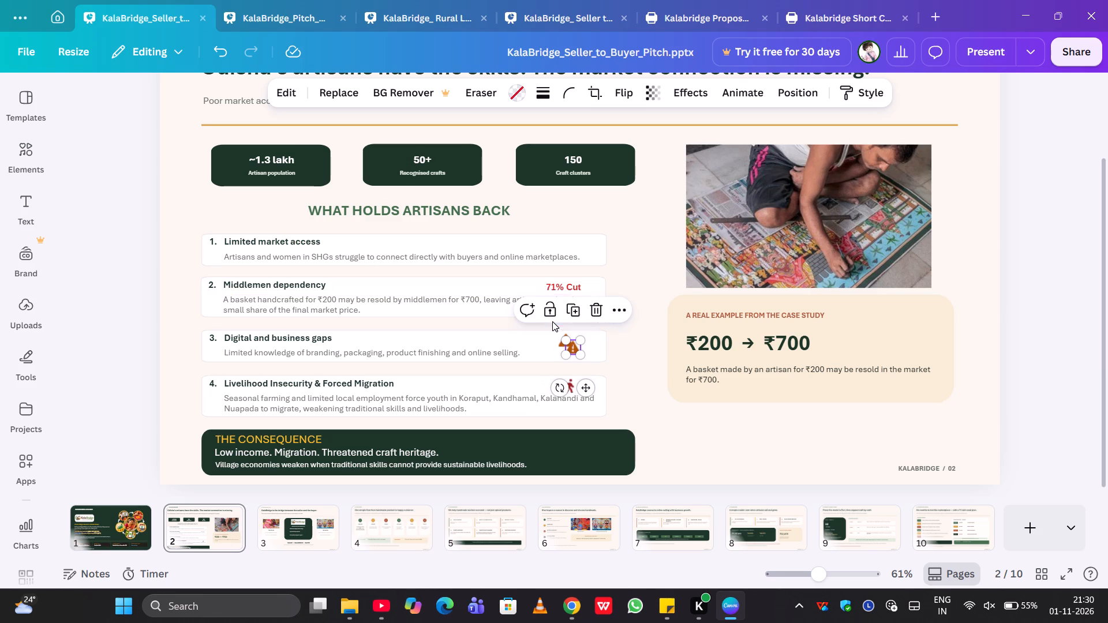
pyautogui.moveTo(589, 392); pyautogui.dragTo(587, 467)
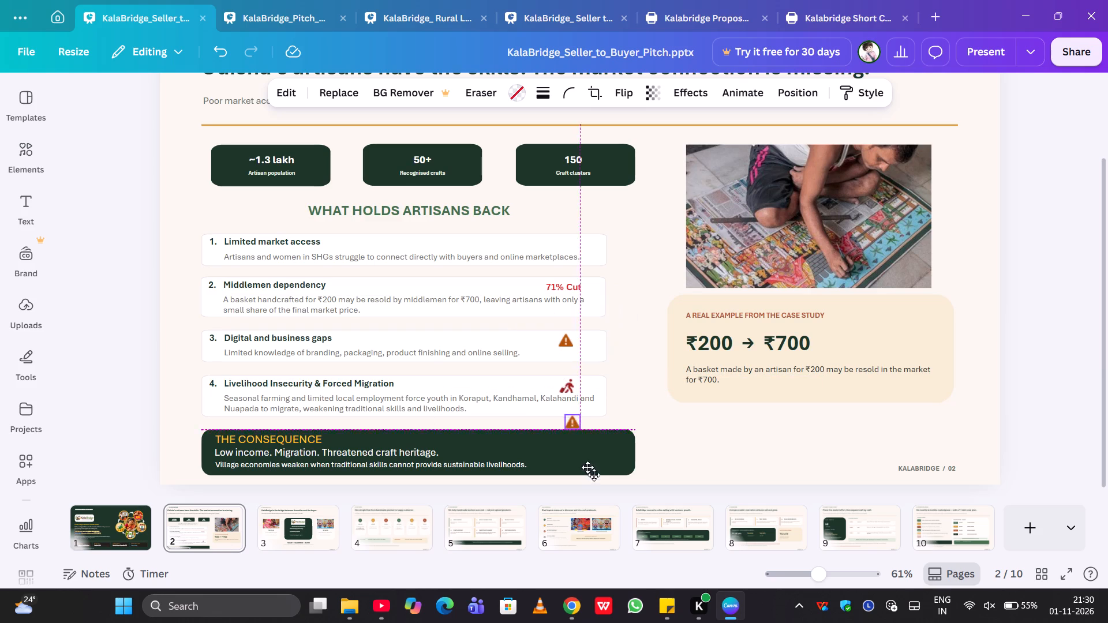
pyautogui.moveTo(587, 467); pyautogui.dragTo(607, 498)
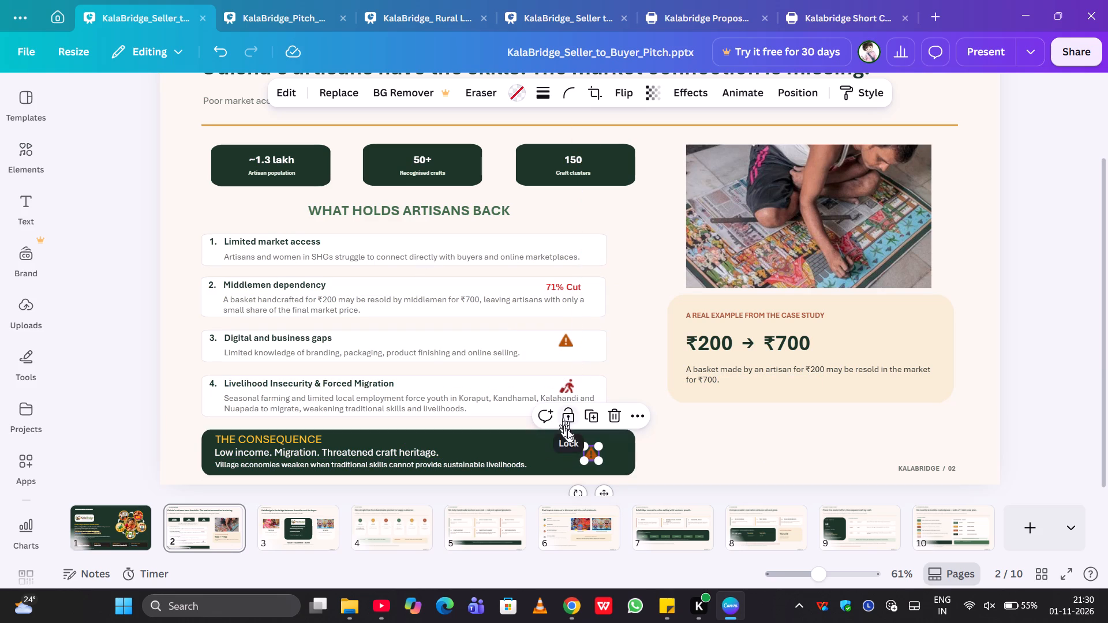
pyautogui.moveTo(581, 445); pyautogui.dragTo(574, 440)
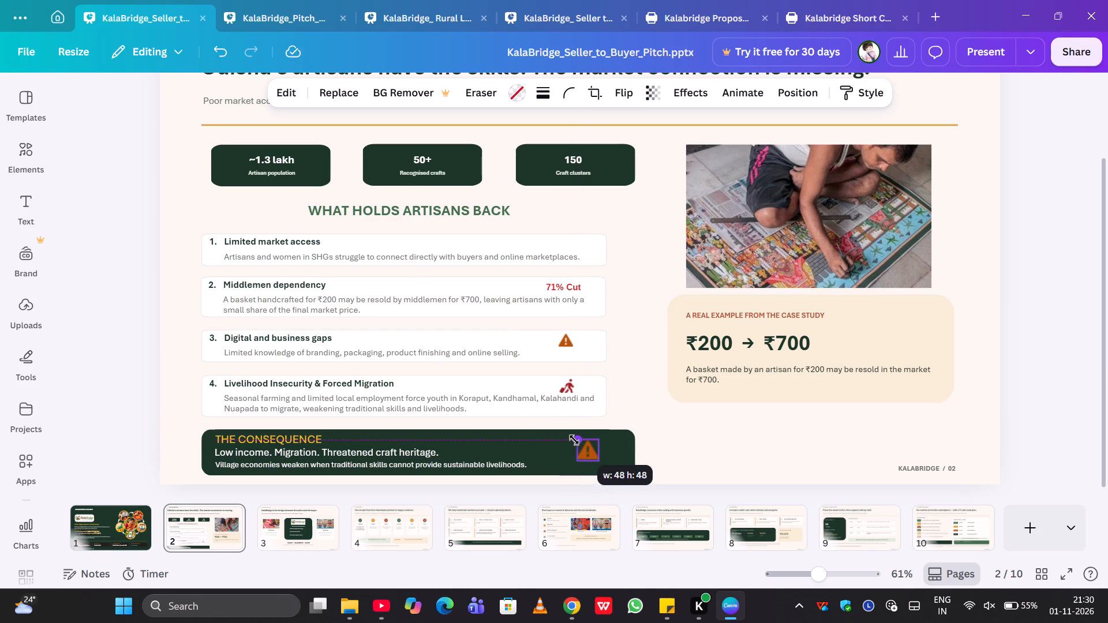
pyautogui.moveTo(574, 440); pyautogui.dragTo(568, 437)
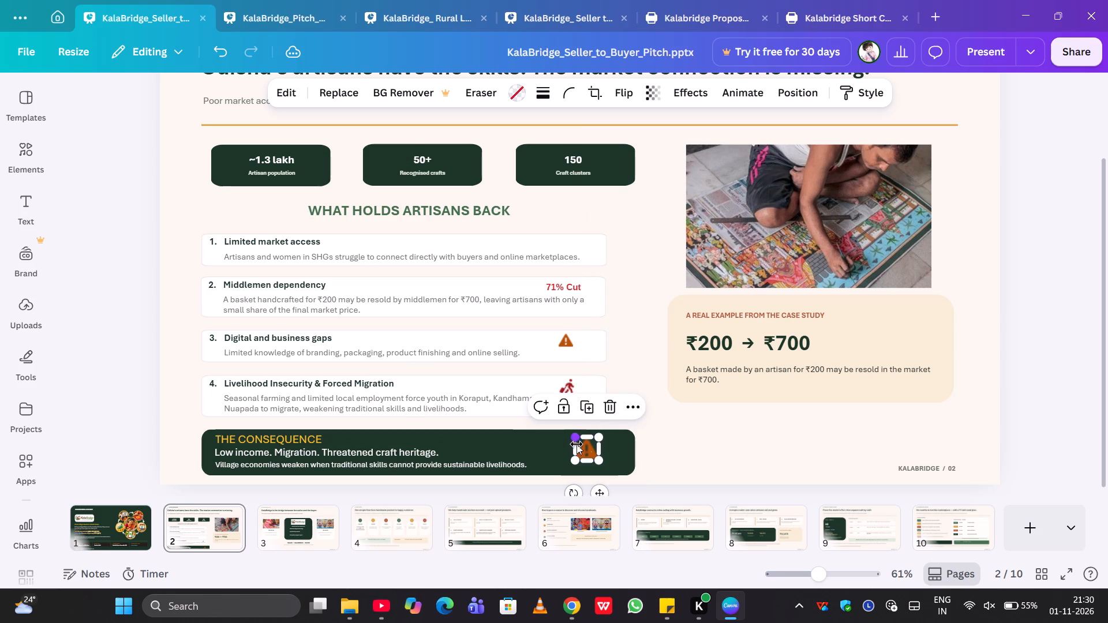
pyautogui.moveTo(597, 459); pyautogui.dragTo(604, 471)
pyautogui.moveTo(572, 438); pyautogui.dragTo(579, 448)
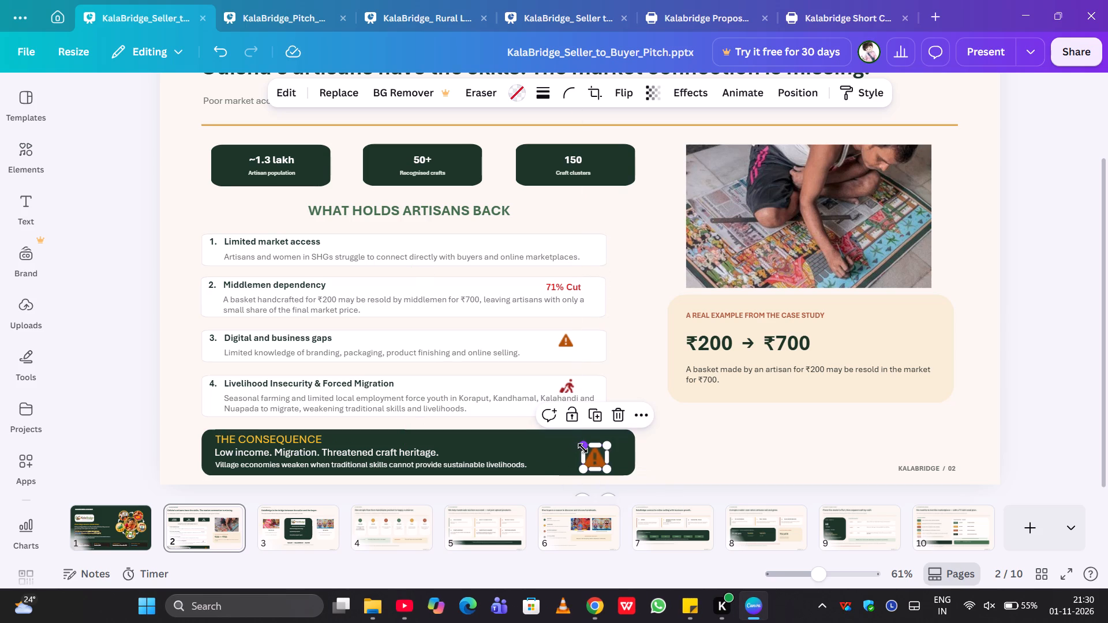
pyautogui.click(583, 448)
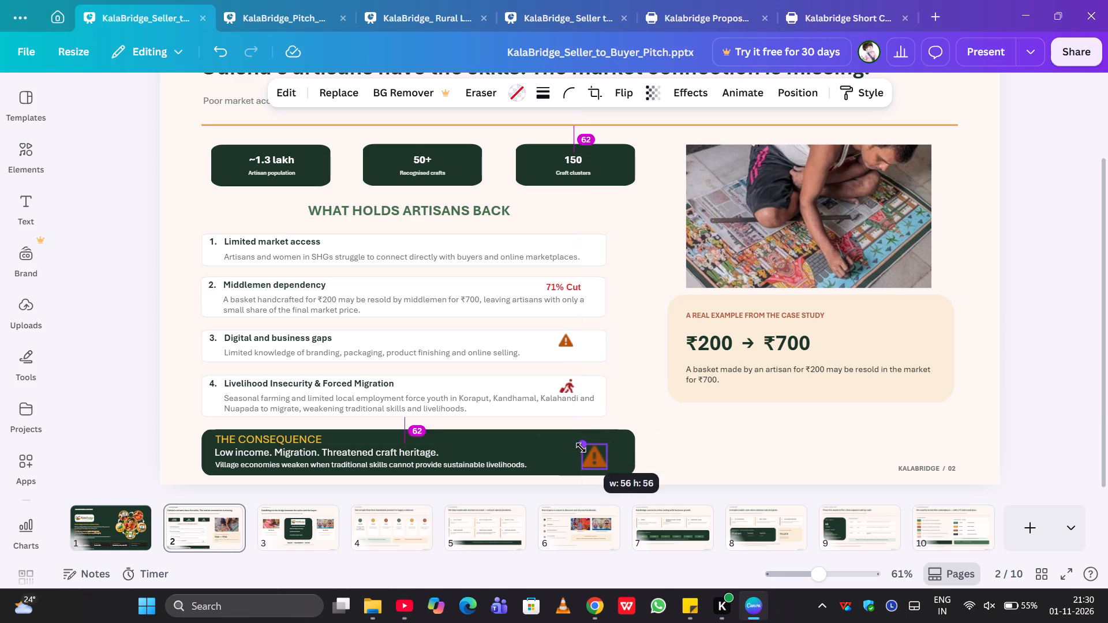
pyautogui.click(593, 463)
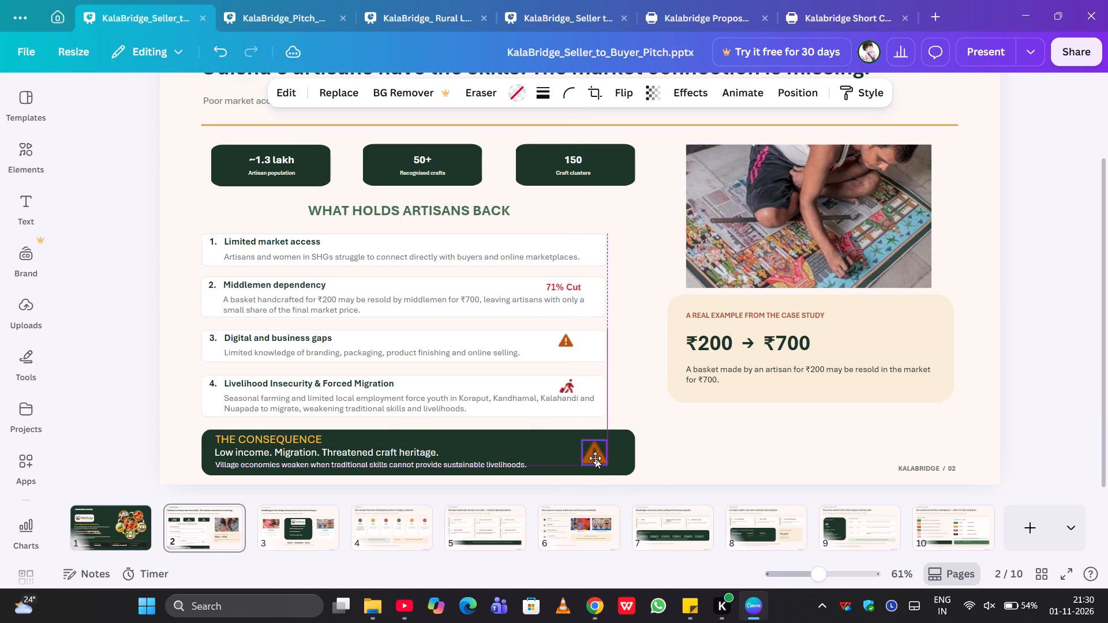
pyautogui.click(684, 441)
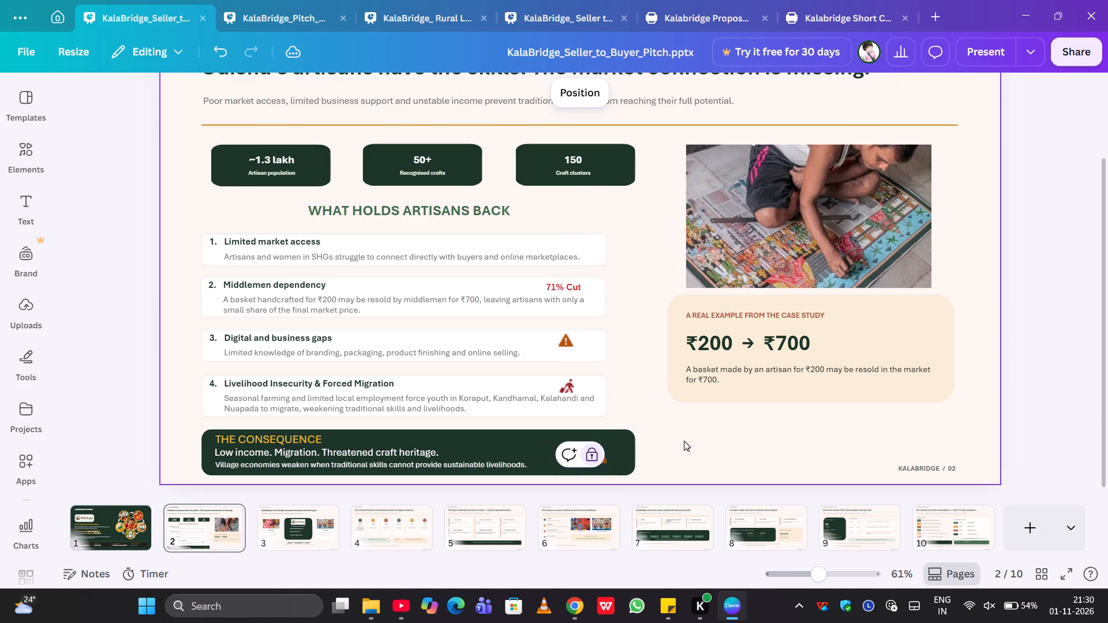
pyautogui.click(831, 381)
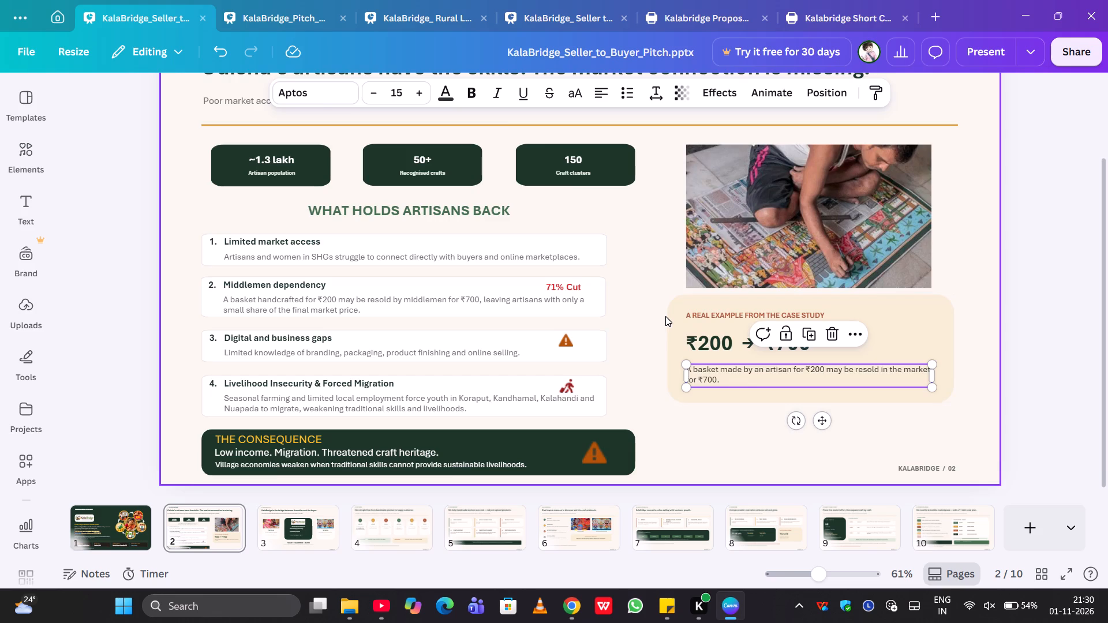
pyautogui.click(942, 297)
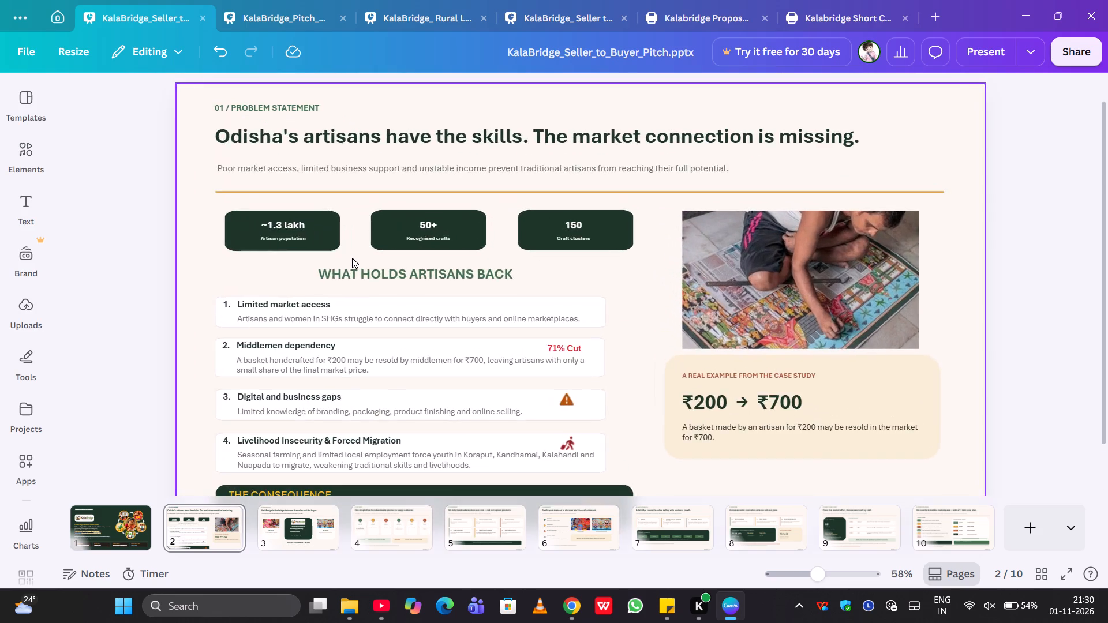
# Move all four "WHAT HOLDS ARTISANS BACK" cards, with their text and icons, slightly upward together, away from the consequence banner.
pyautogui.scroll(-2, 352, 258)
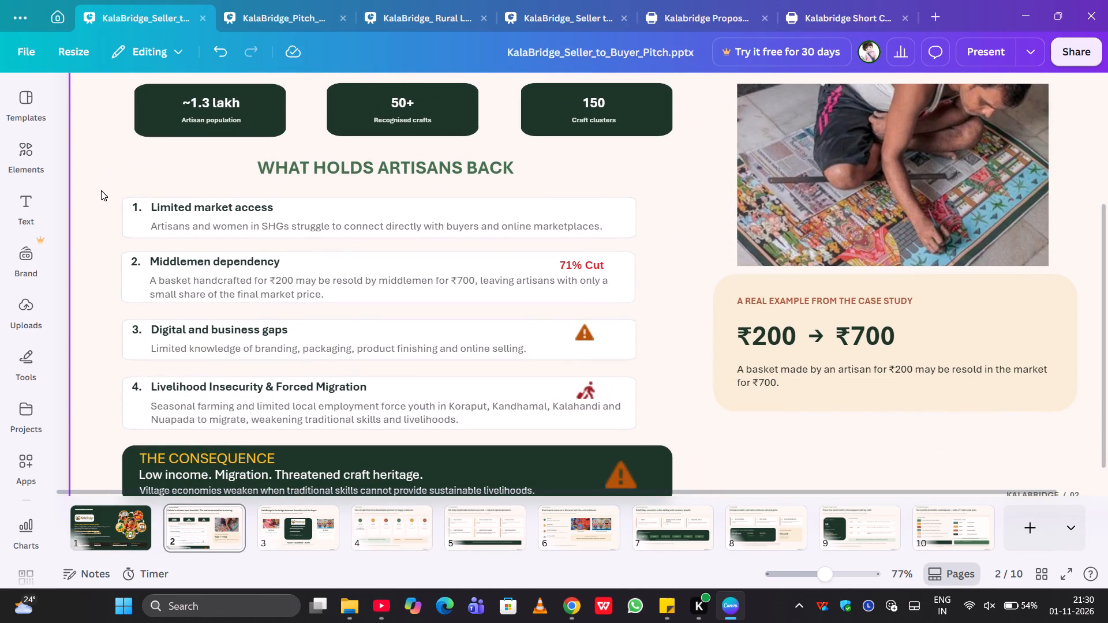
pyautogui.moveTo(101, 190); pyautogui.dragTo(493, 435)
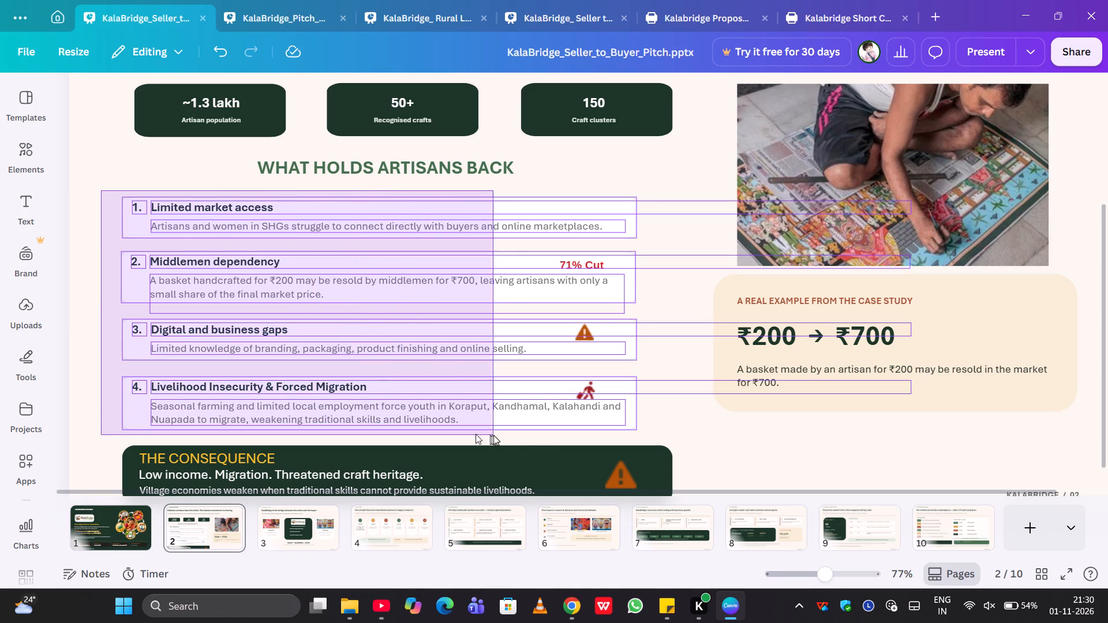
pyautogui.moveTo(493, 435); pyautogui.dragTo(632, 428)
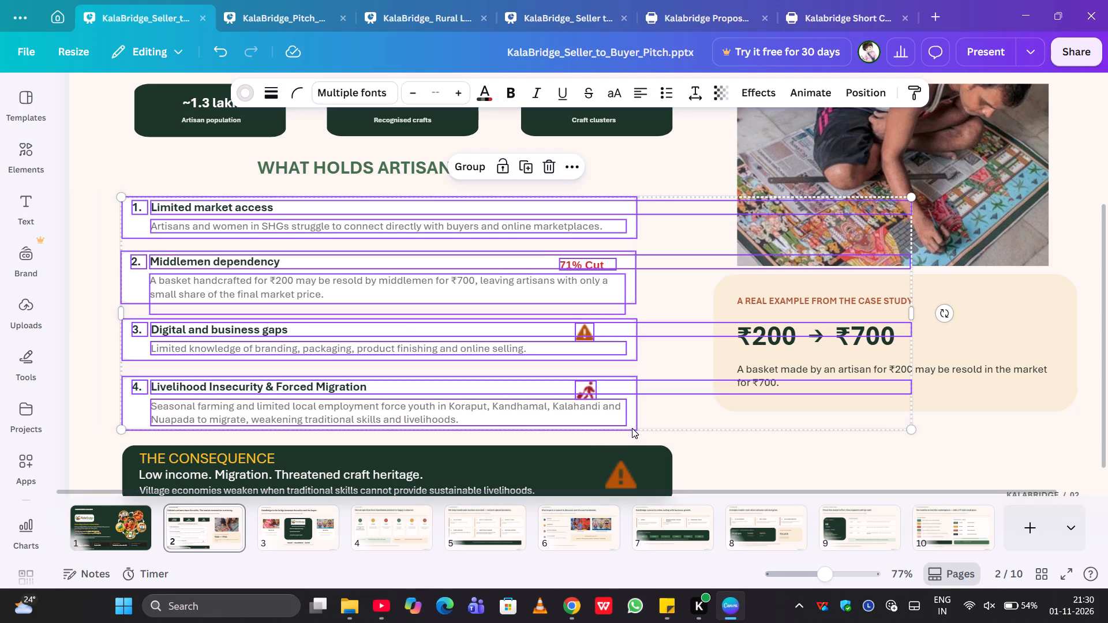
pyautogui.press('Up')
pyautogui.press('Up')
pyautogui.press('Up')
pyautogui.press('Up')
pyautogui.press('Up')
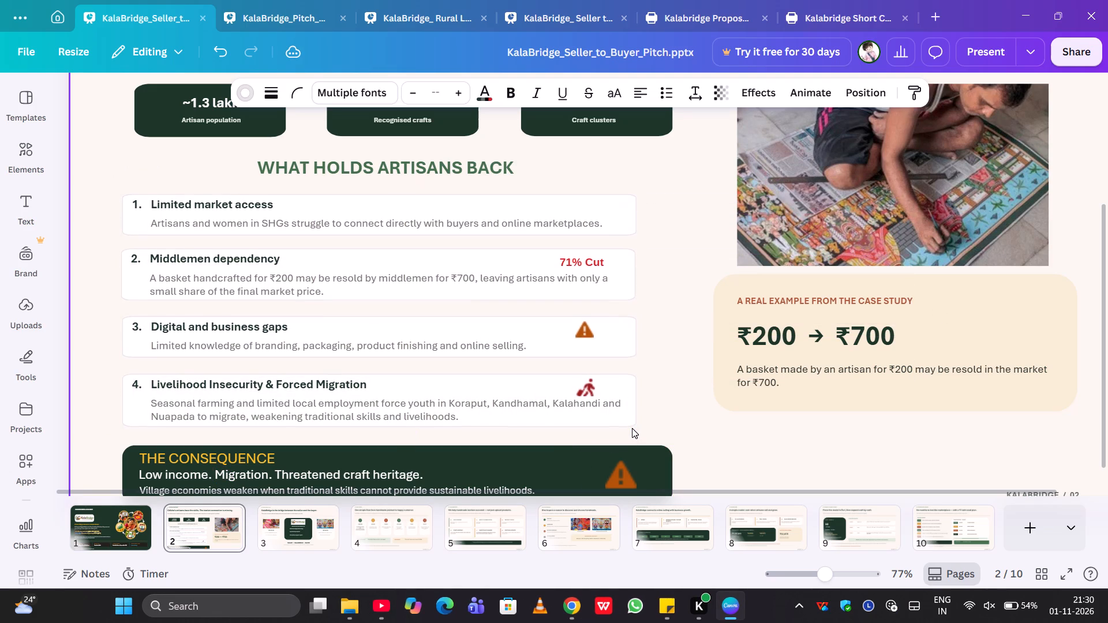
pyautogui.press('Up')
pyautogui.press('Up')
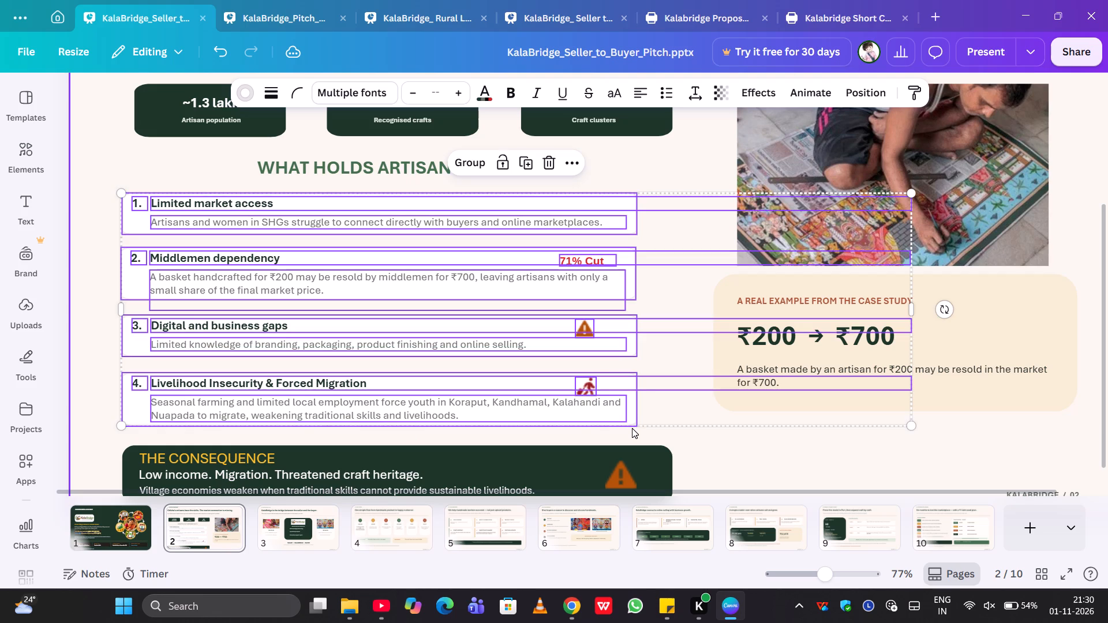
pyautogui.click(813, 459)
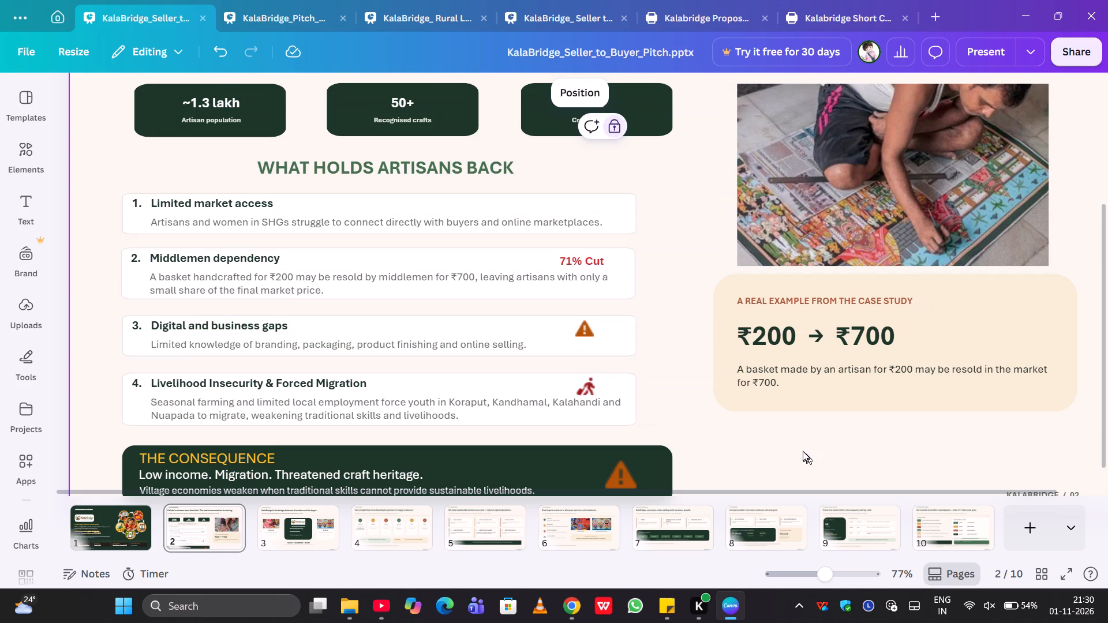
# Move the whole consequence banner, with its text and warning icon, slightly upward to a spacing of 30 below the "Livelihood Insecurity & Forced Migration" card.
pyautogui.scroll(-1, 803, 451)
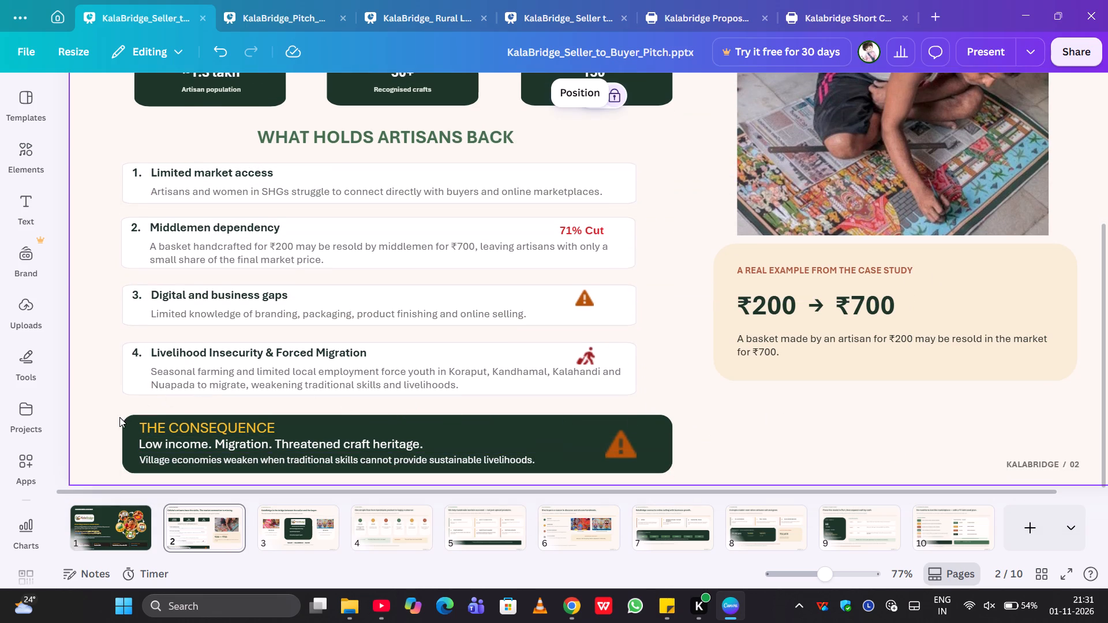
pyautogui.moveTo(110, 404); pyautogui.dragTo(212, 459)
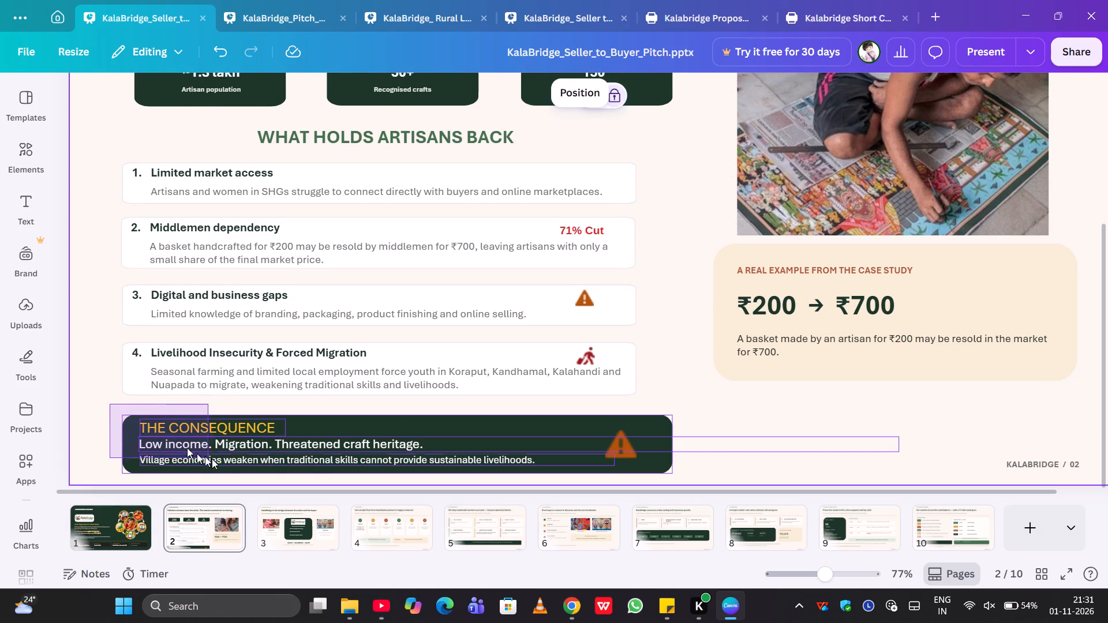
pyautogui.moveTo(212, 459); pyautogui.dragTo(652, 467)
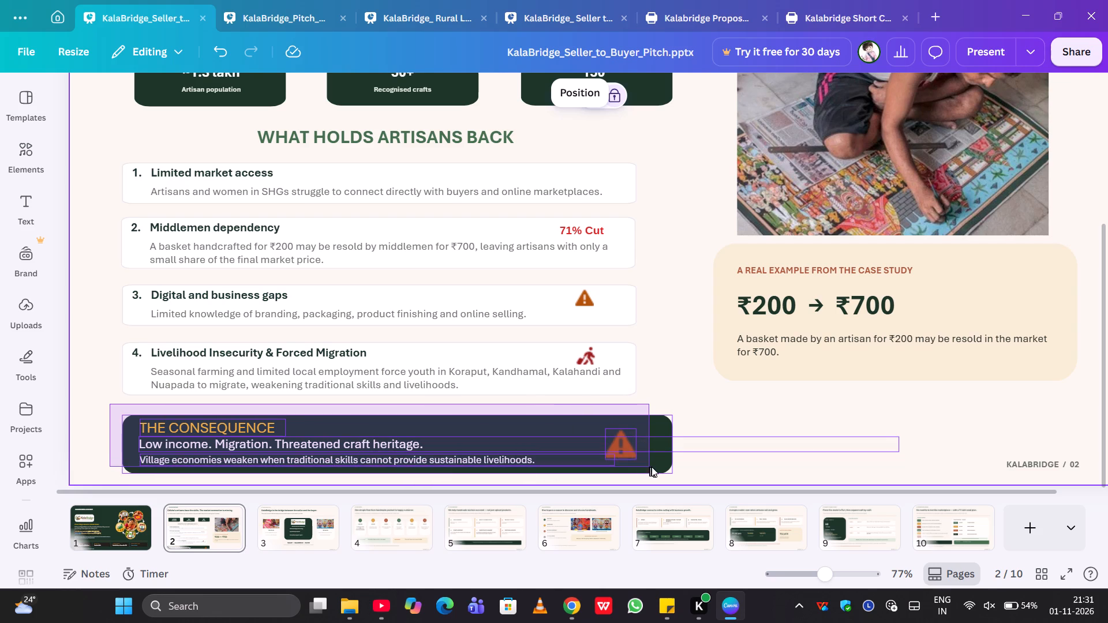
pyautogui.moveTo(652, 467); pyautogui.dragTo(652, 468)
pyautogui.press('Up')
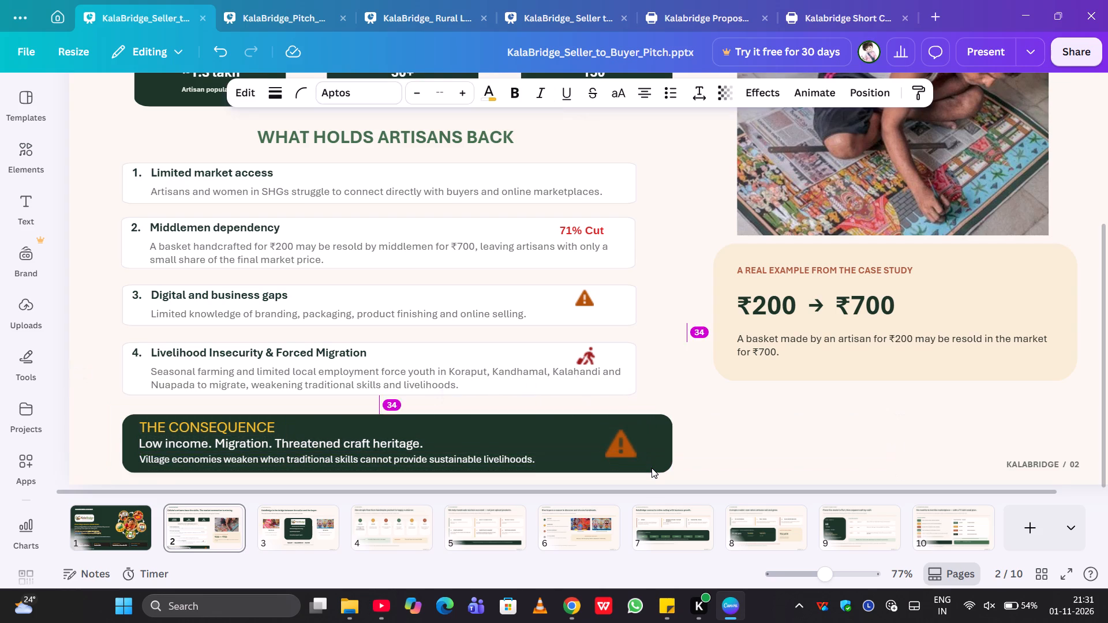
pyautogui.press('Up')
pyautogui.press('Up')
pyautogui.press('Up')
pyautogui.press('Up')
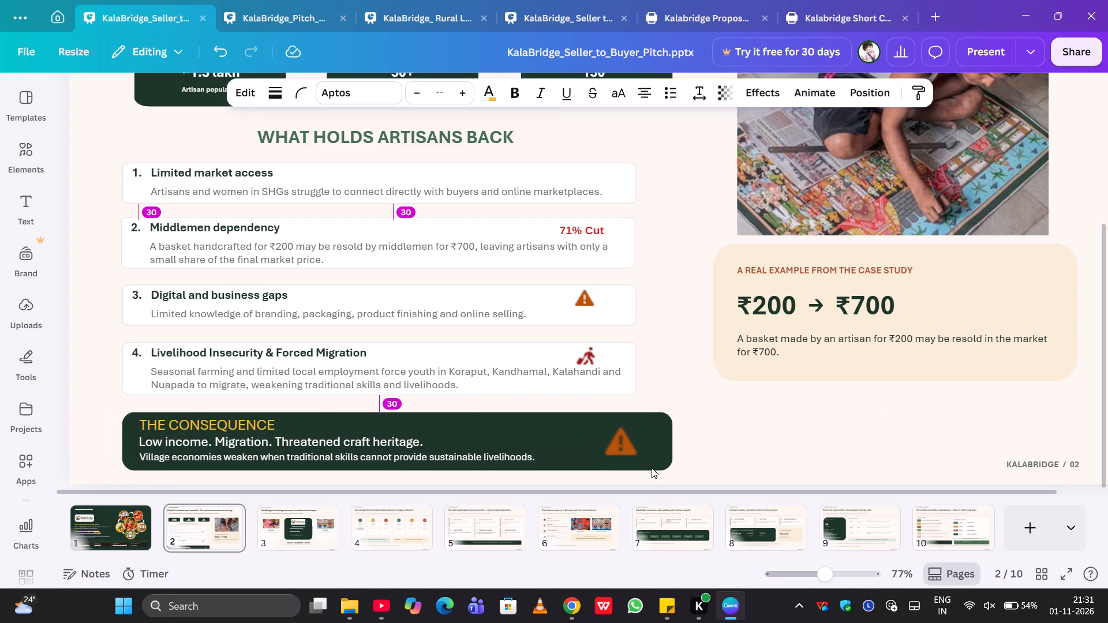
pyautogui.click(948, 428)
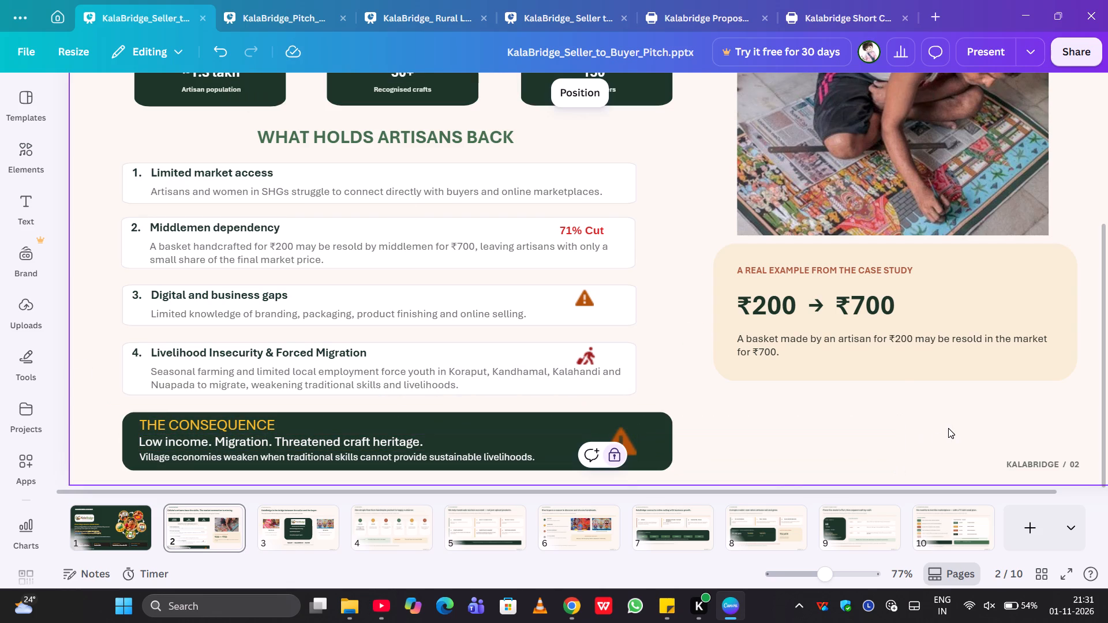
pyautogui.click(1058, 381)
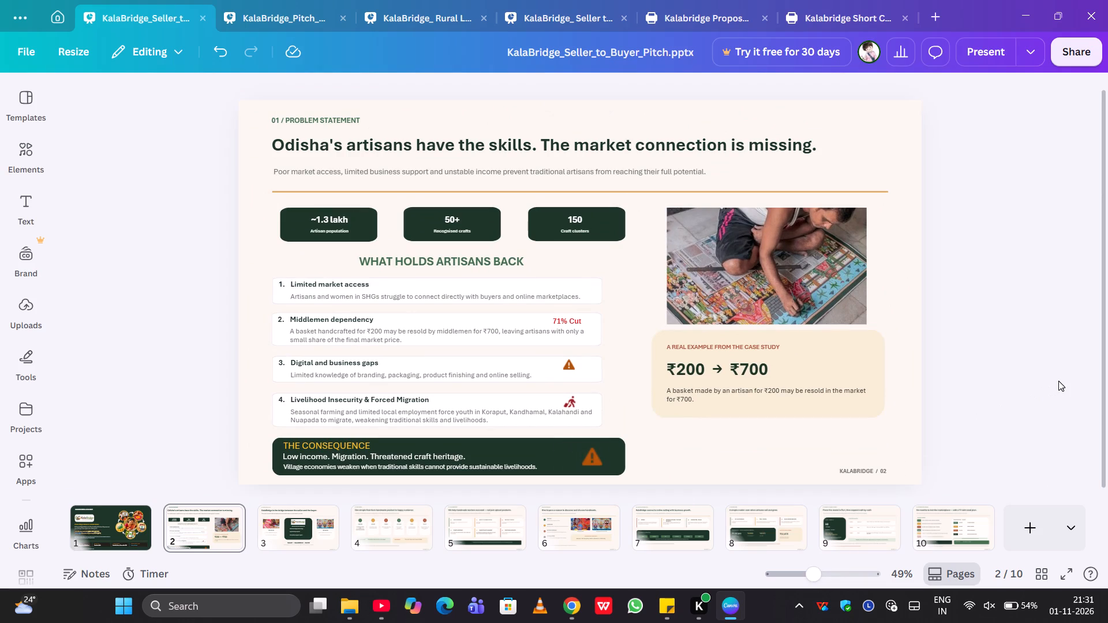
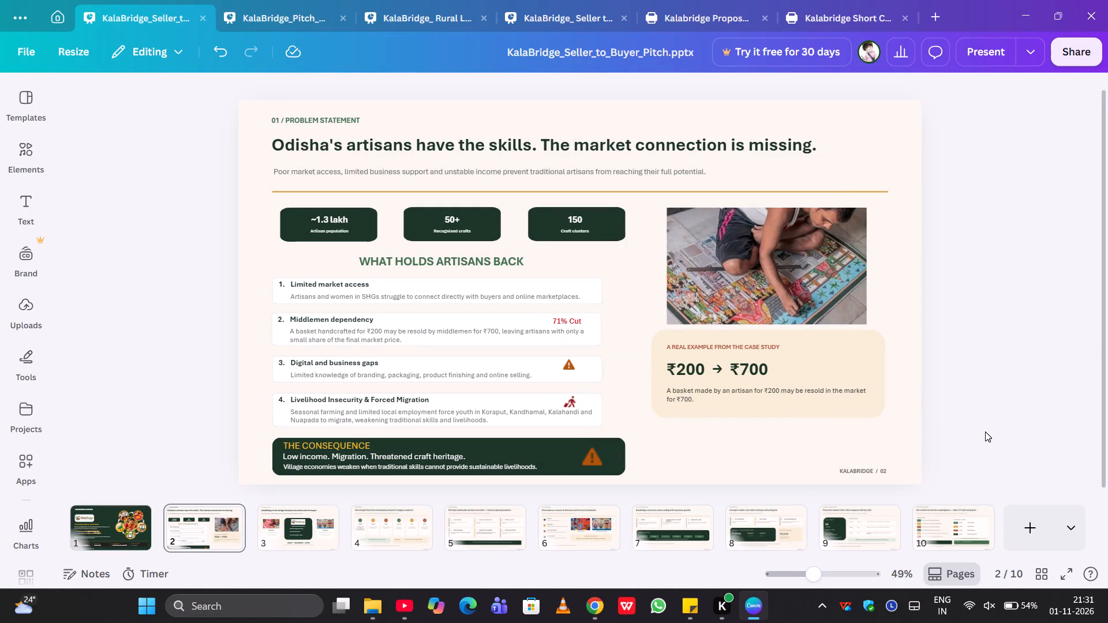
# Review slide 3 of the Seller to Buyer pitch, slide 4 of KalaBridge_Pitch_Deck and the problem slide in the Rural Livelihood deck.
pyautogui.scroll(-1, 985, 431)
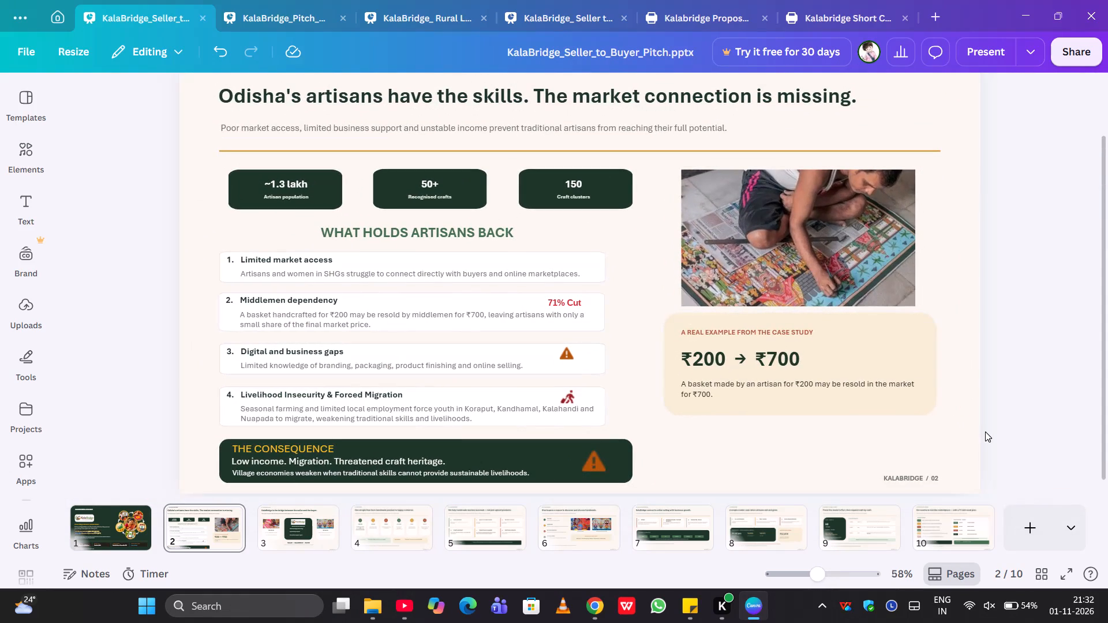
pyautogui.click(320, 517)
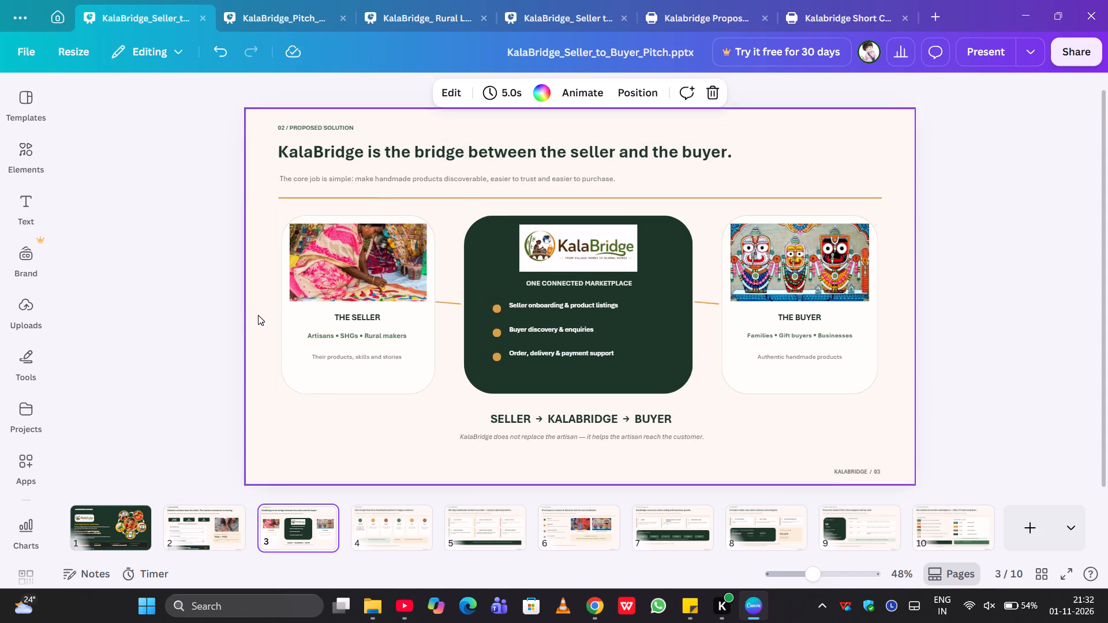
pyautogui.click(274, 12)
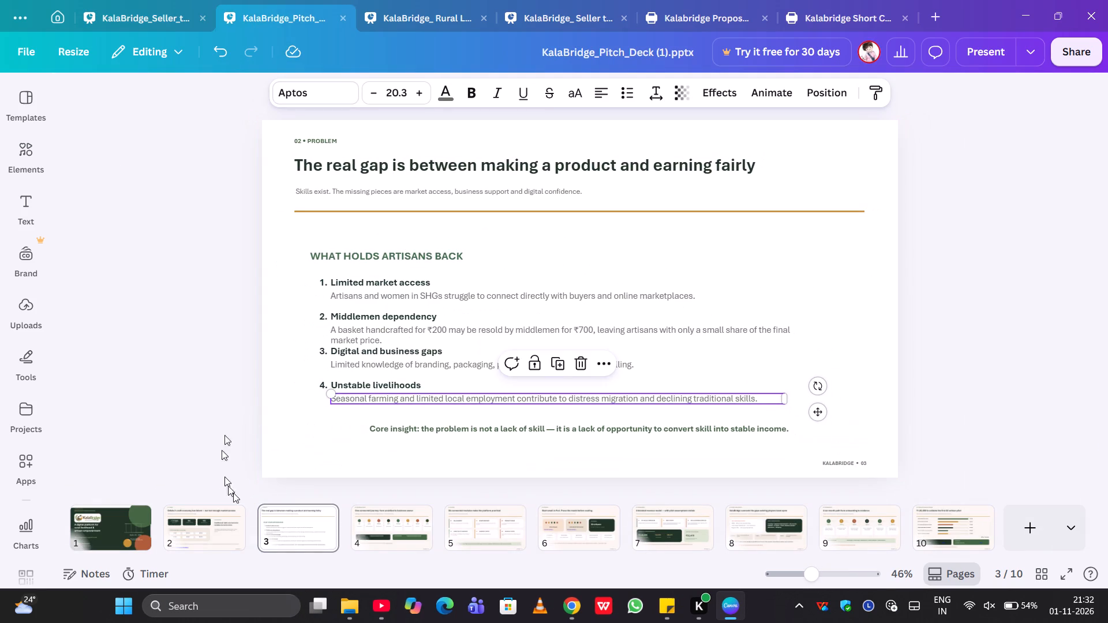
pyautogui.click(379, 527)
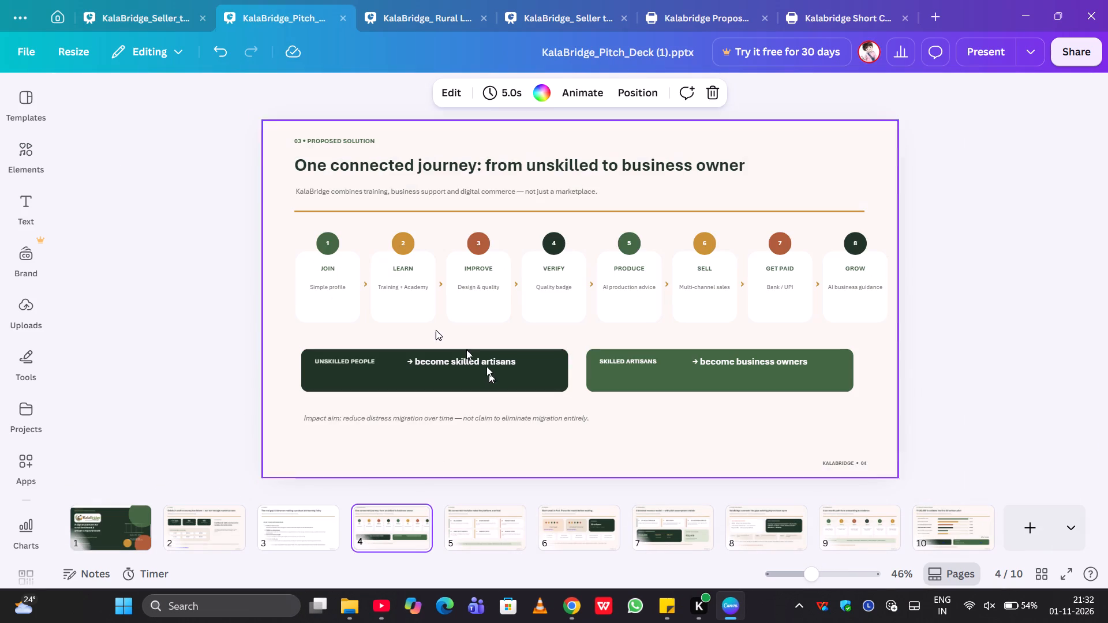
pyautogui.click(443, 8)
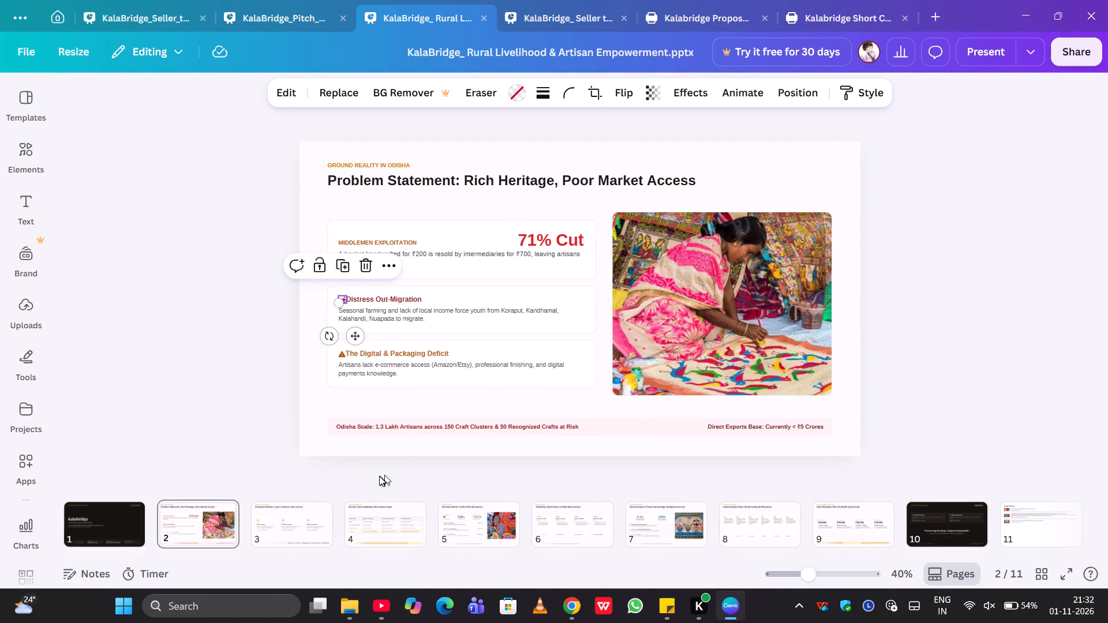
pyautogui.scroll(-1, 422, 430)
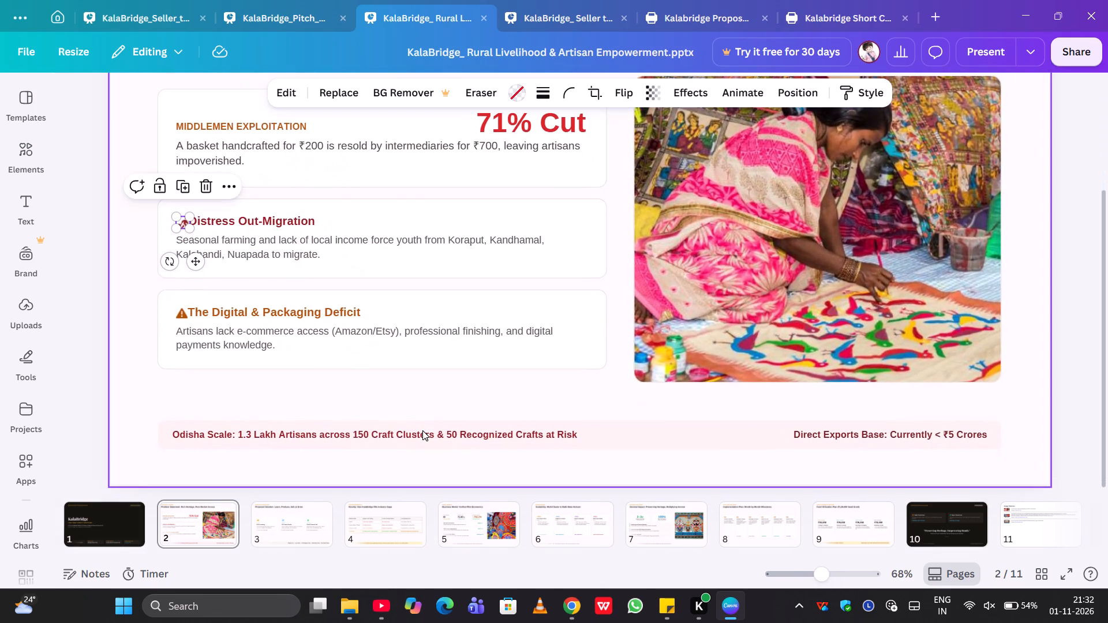
pyautogui.scroll(-1, 422, 430)
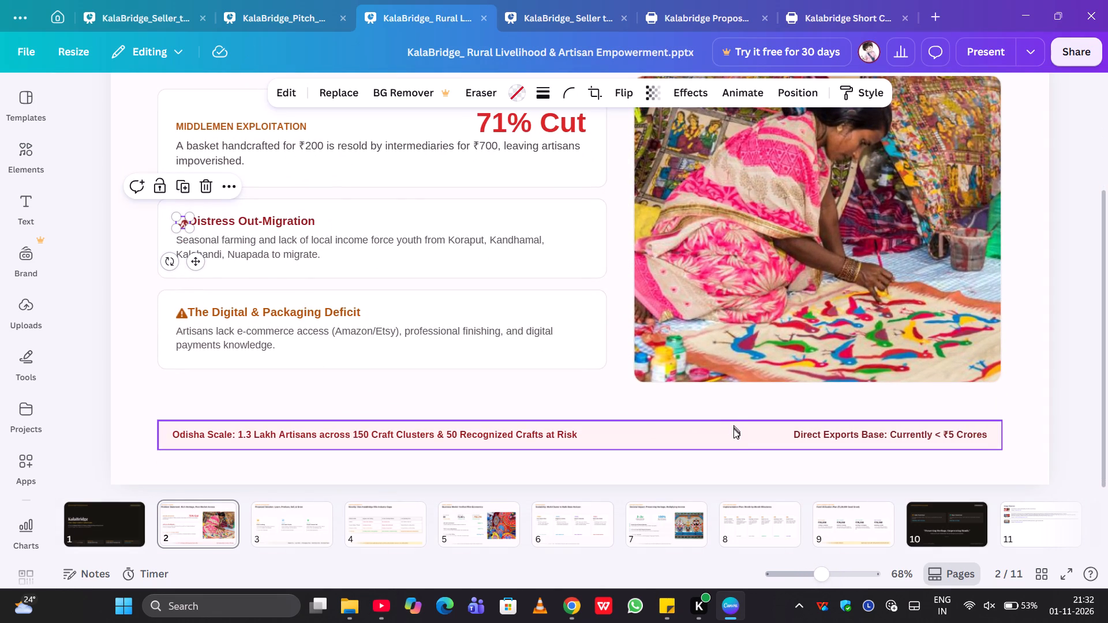
# Copy the pink "Odisha Scale" banner together with both of its text lines from slide 2 of the Rural Livelihood deck.
pyautogui.click(732, 431)
pyautogui.click(166, 396)
pyautogui.moveTo(166, 396); pyautogui.dragTo(937, 454)
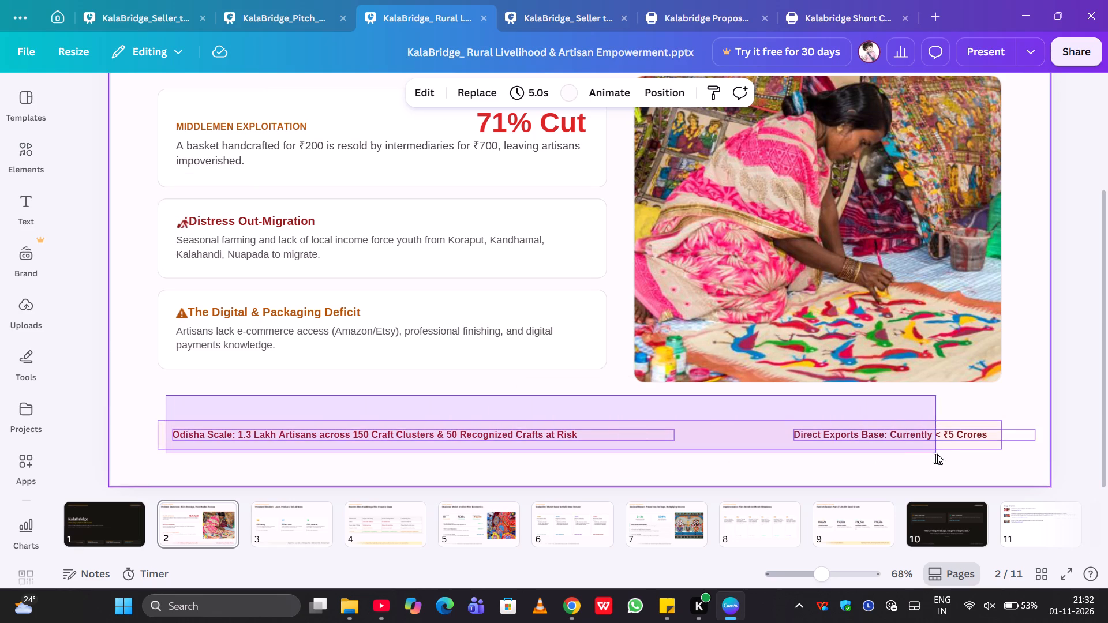
pyautogui.moveTo(937, 454); pyautogui.dragTo(953, 462)
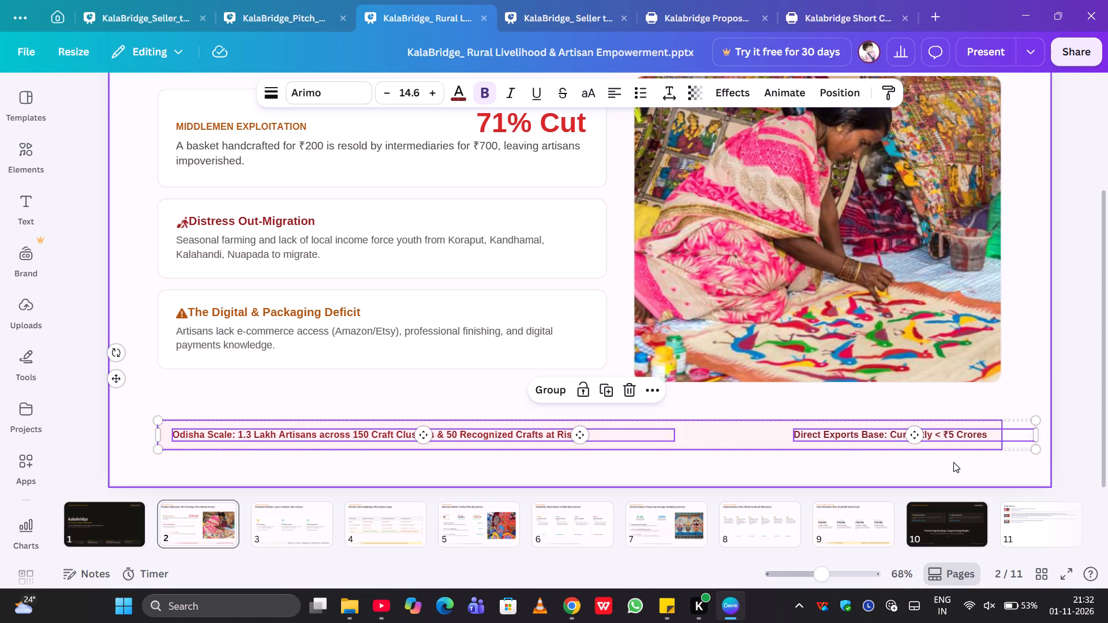
pyautogui.hotkey('ctrl', 'c')
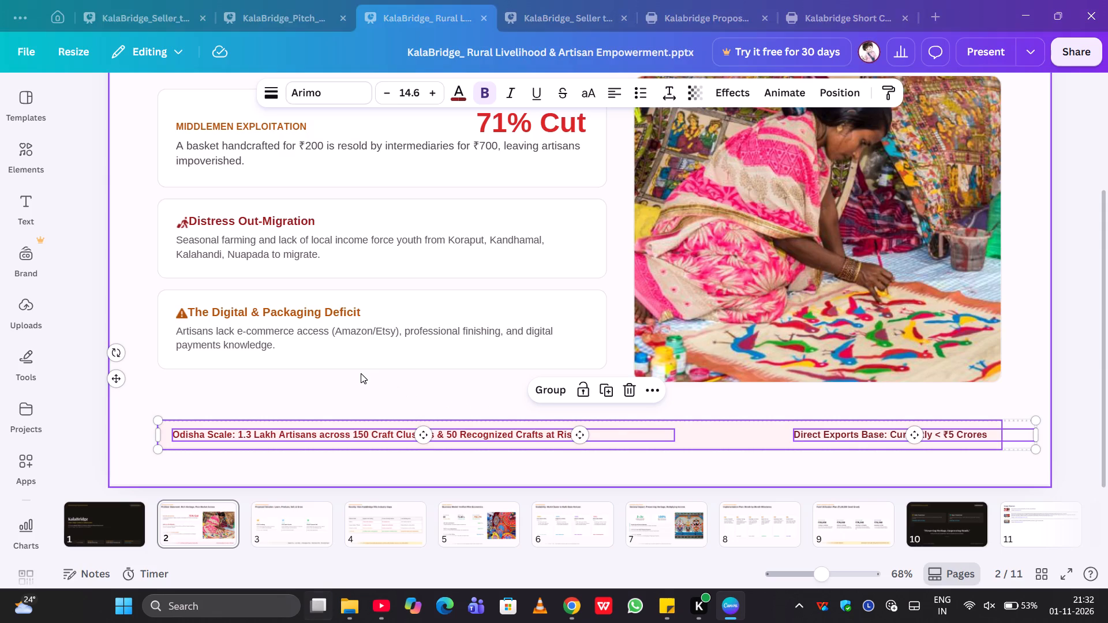
# Check the problem slide mockup in the ChatGPT conversation and compare slides 2 and 3 of the Seller to Buyer pitch.
pyautogui.click(601, 149)
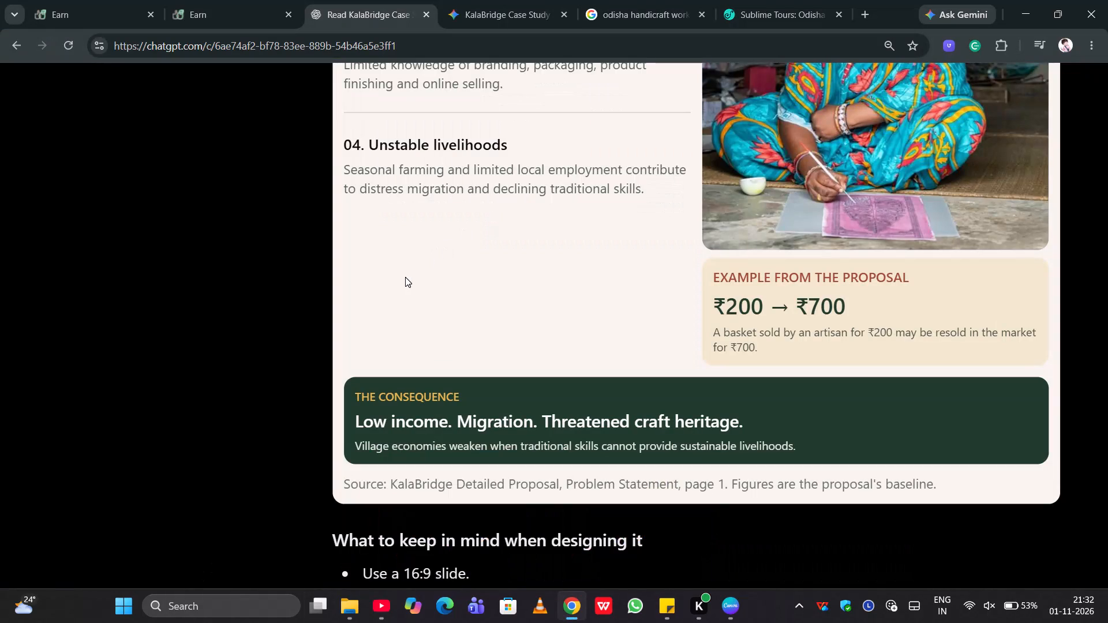
pyautogui.click(559, 96)
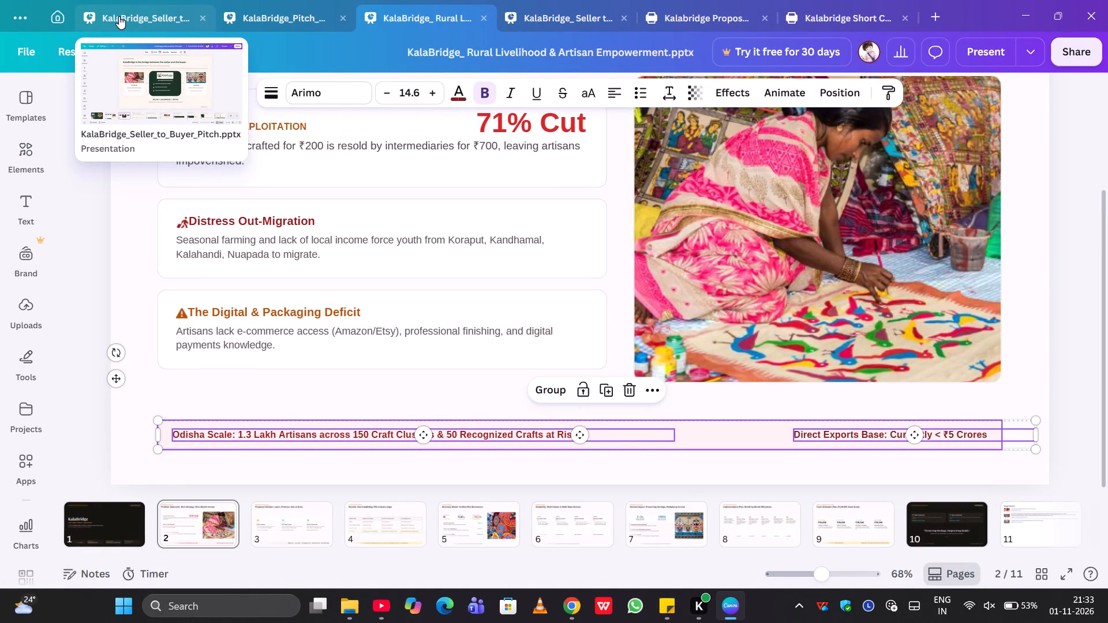
pyautogui.click(400, 390)
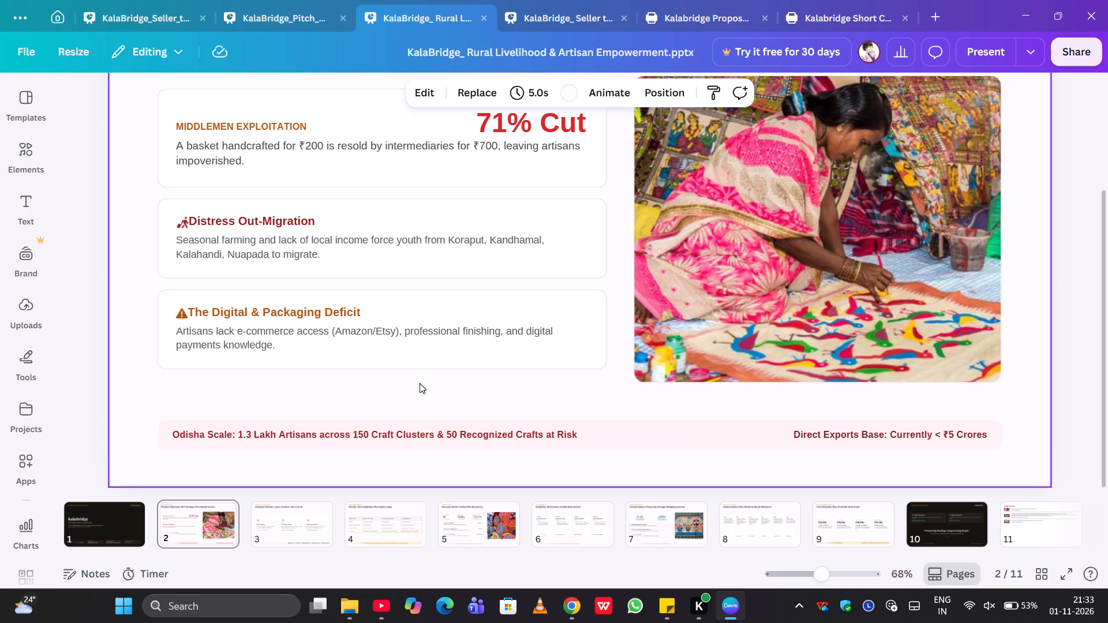
pyautogui.click(138, 10)
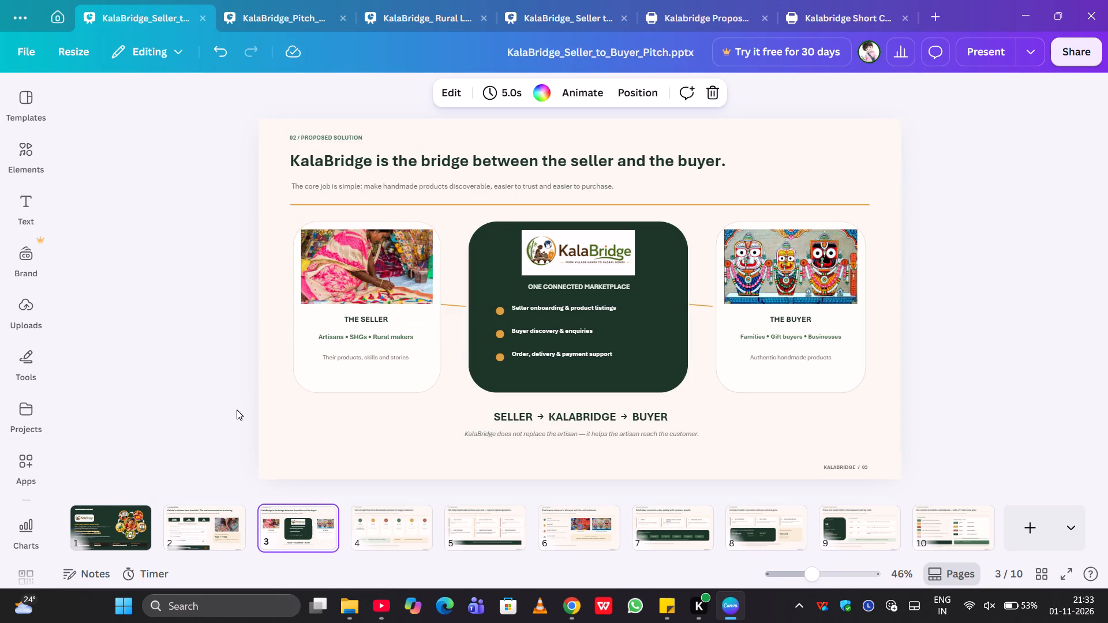
pyautogui.click(193, 531)
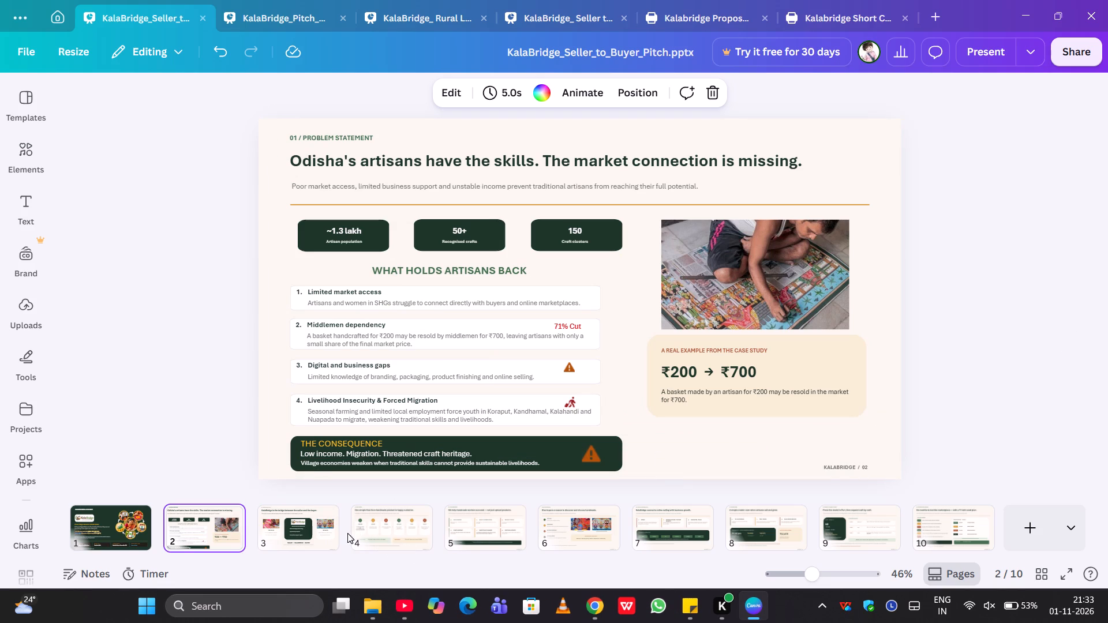
pyautogui.click(311, 531)
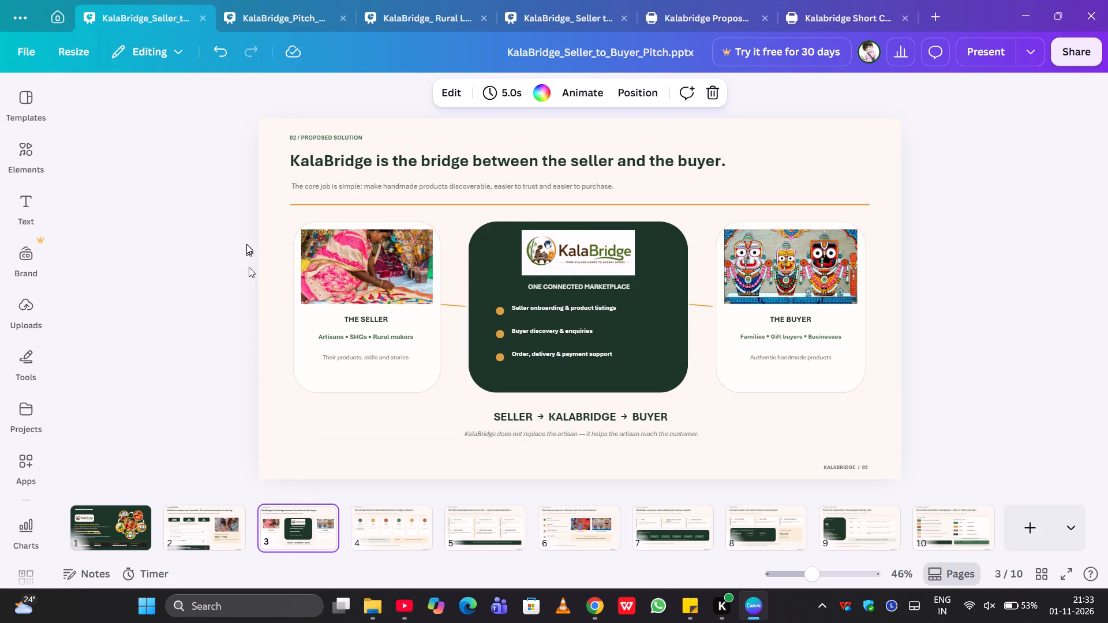
pyautogui.click(191, 527)
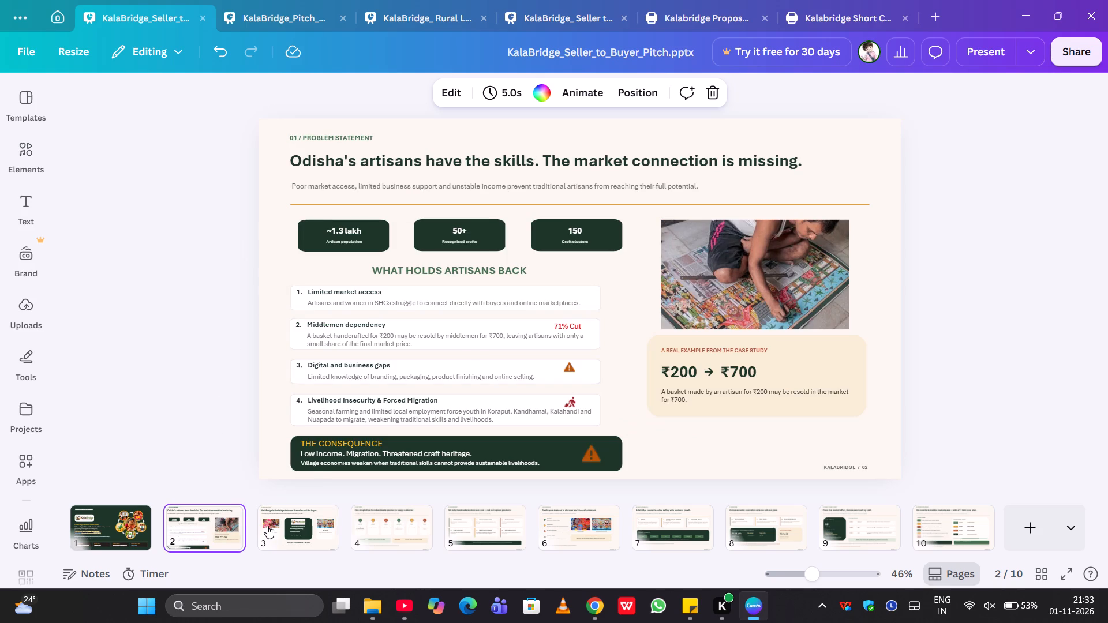
pyautogui.click(293, 527)
pyautogui.click(212, 527)
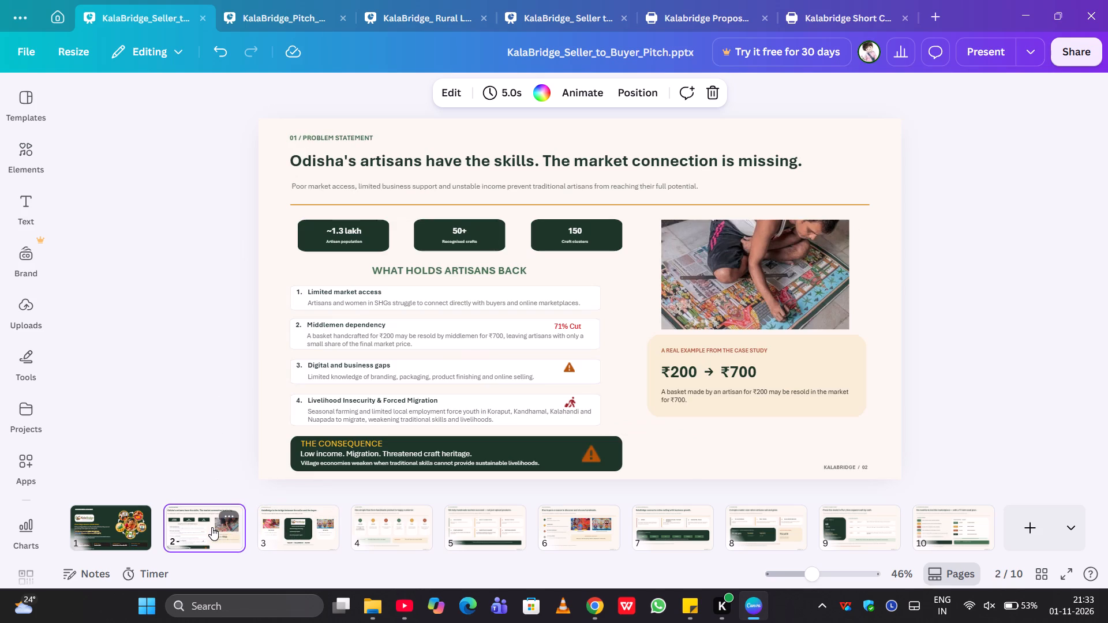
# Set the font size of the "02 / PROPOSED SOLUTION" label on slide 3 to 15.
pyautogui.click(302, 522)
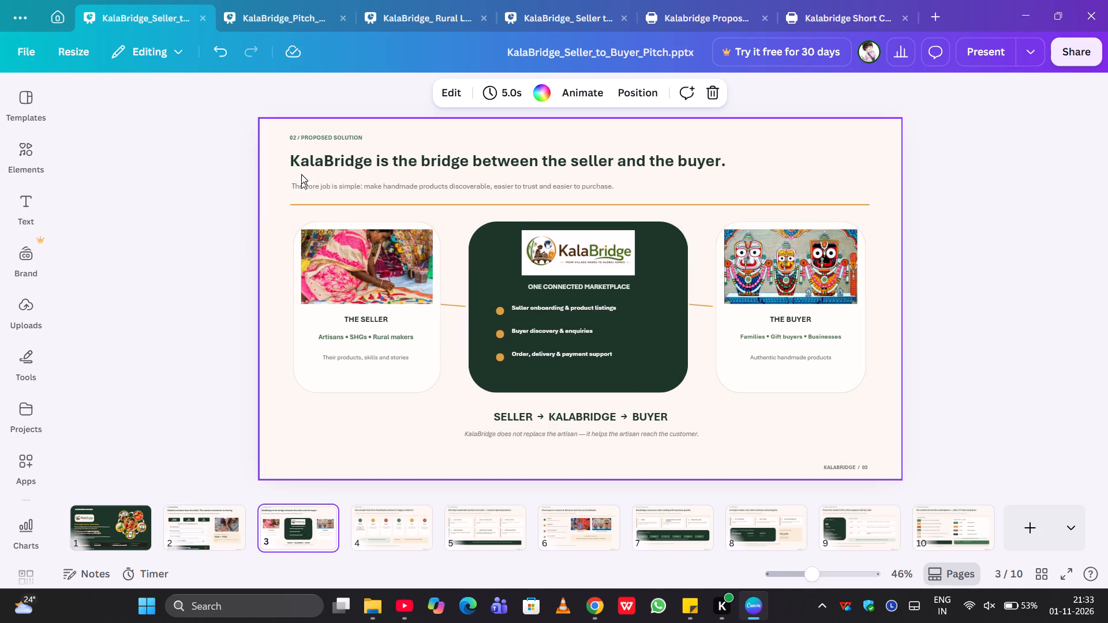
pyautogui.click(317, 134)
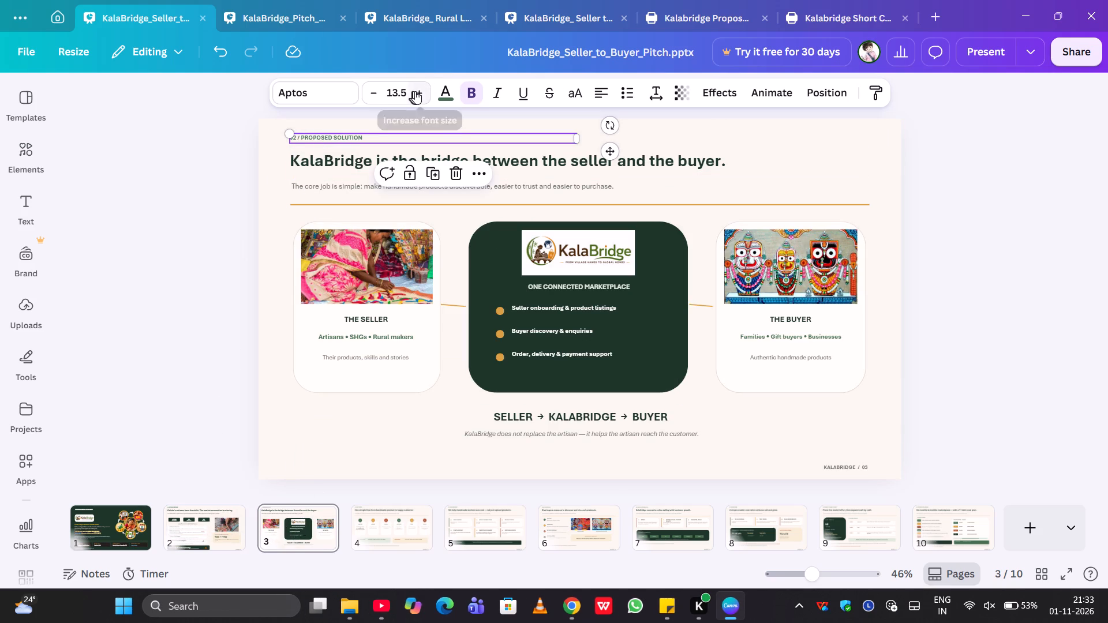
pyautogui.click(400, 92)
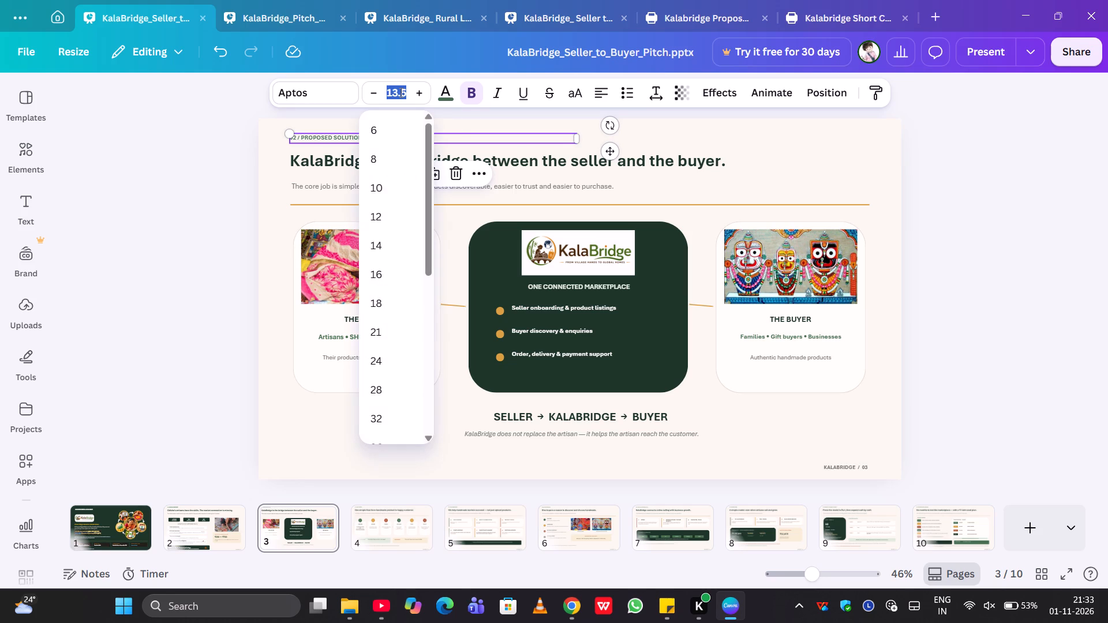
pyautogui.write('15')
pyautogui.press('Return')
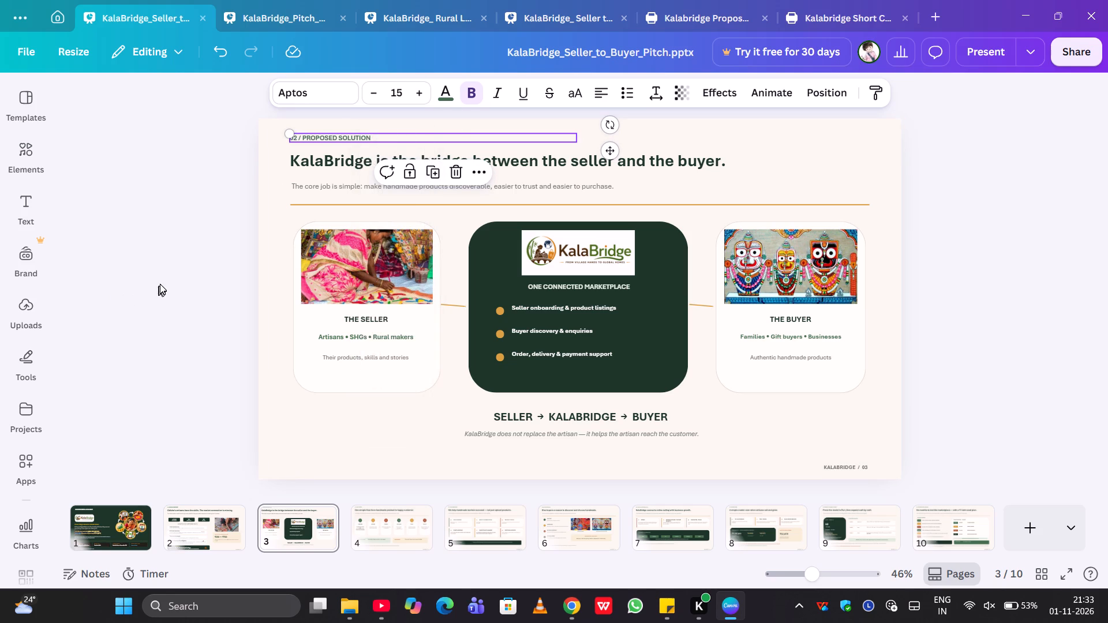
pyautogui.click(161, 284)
# Match the "02 / PROPOSED SOLUTION" label on slide 3 to slide 2's "01 / PROBLEM STATEMENT" label by setting its font size to 15.5.
pyautogui.click(206, 530)
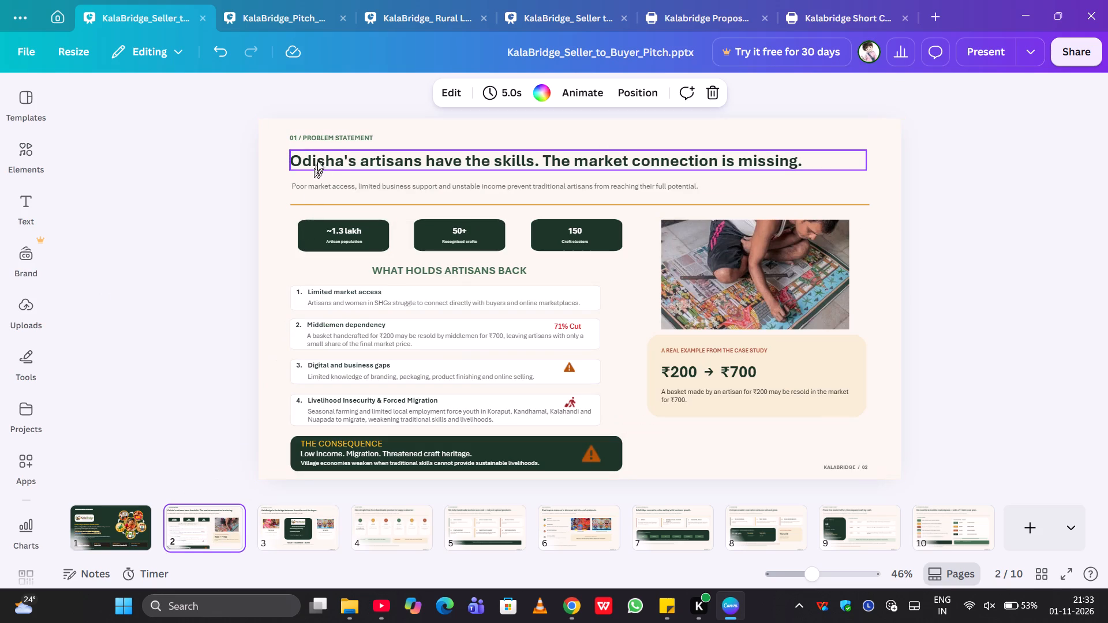
pyautogui.click(327, 136)
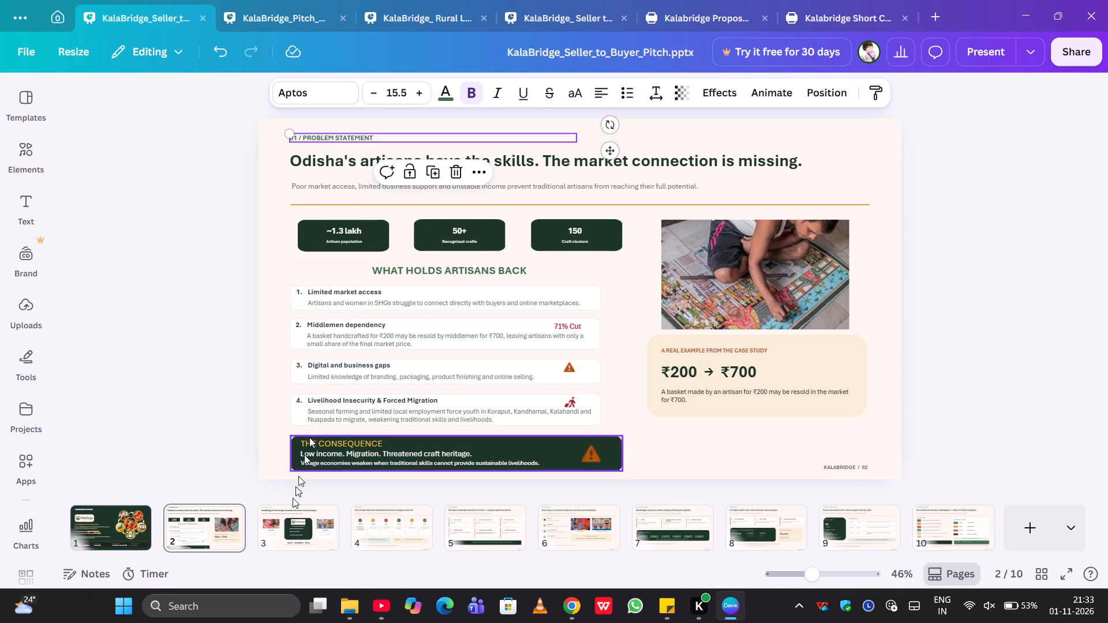
pyautogui.click(292, 517)
pyautogui.click(338, 137)
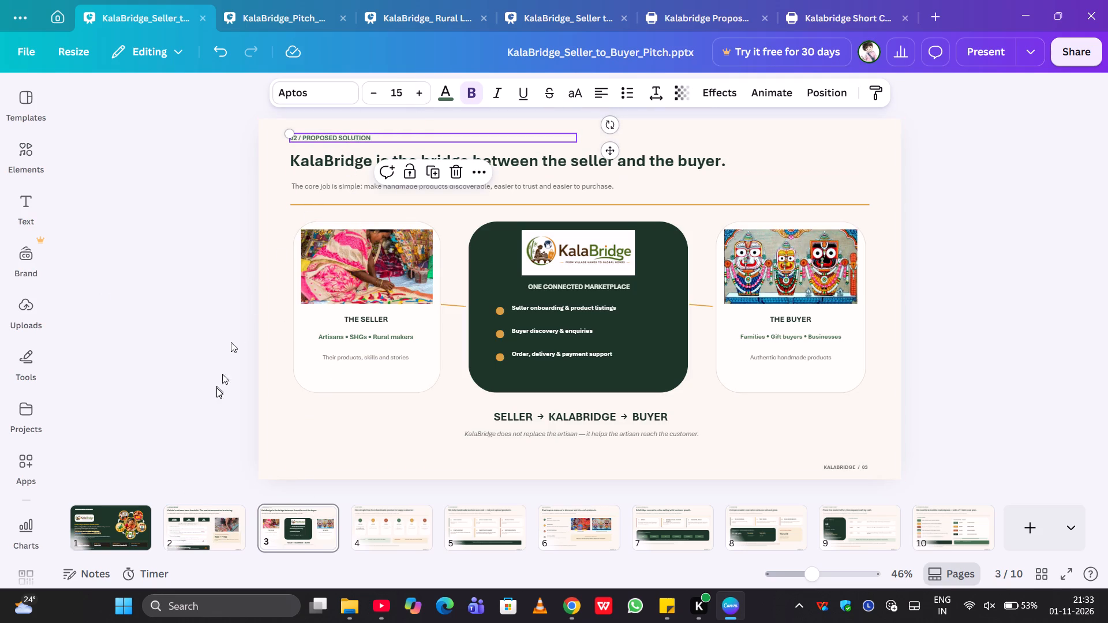
pyautogui.click(197, 516)
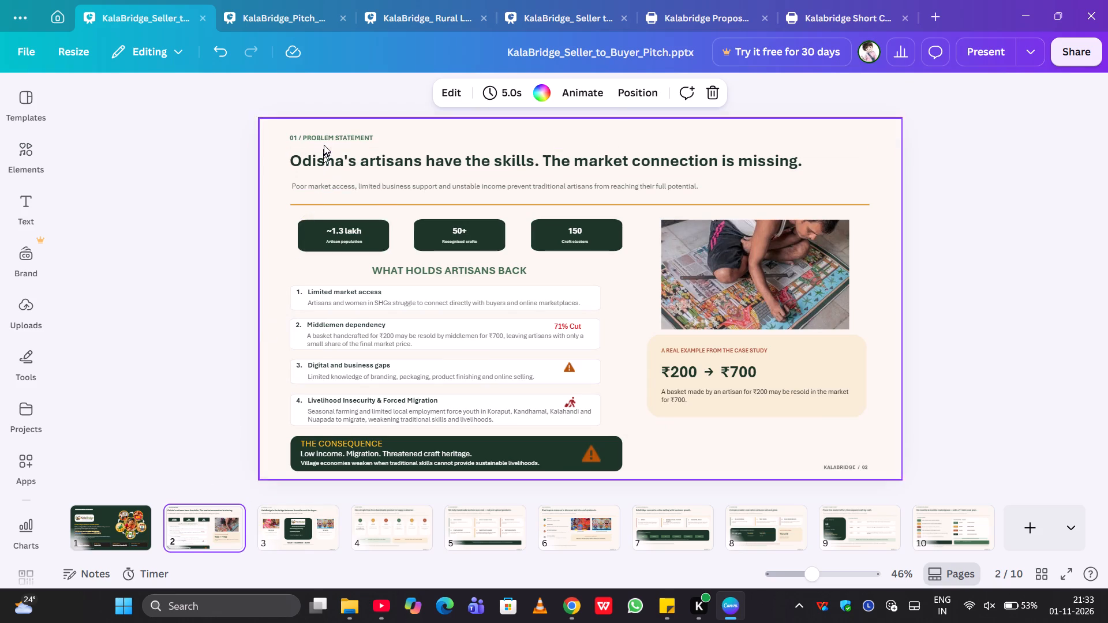
pyautogui.click(324, 135)
pyautogui.click(394, 95)
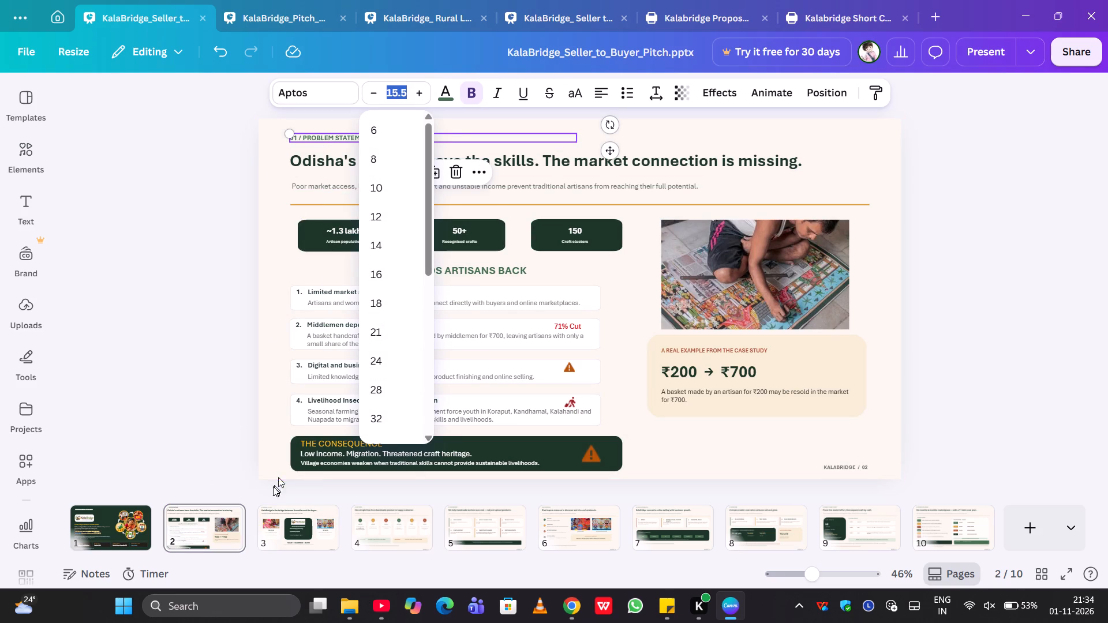
pyautogui.click(308, 511)
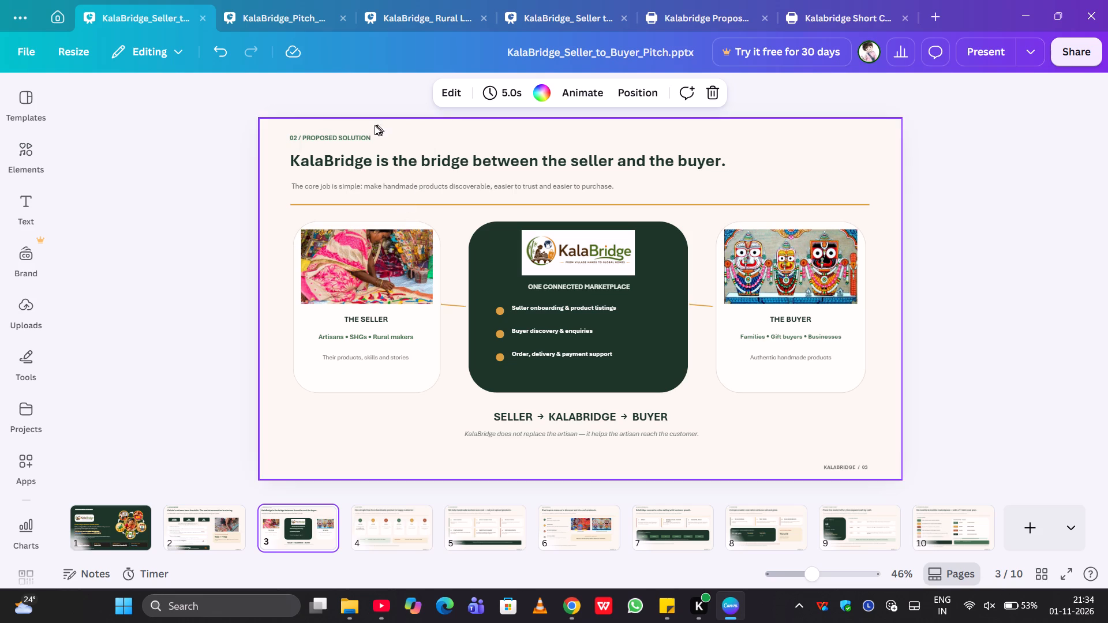
pyautogui.click(363, 138)
pyautogui.click(396, 95)
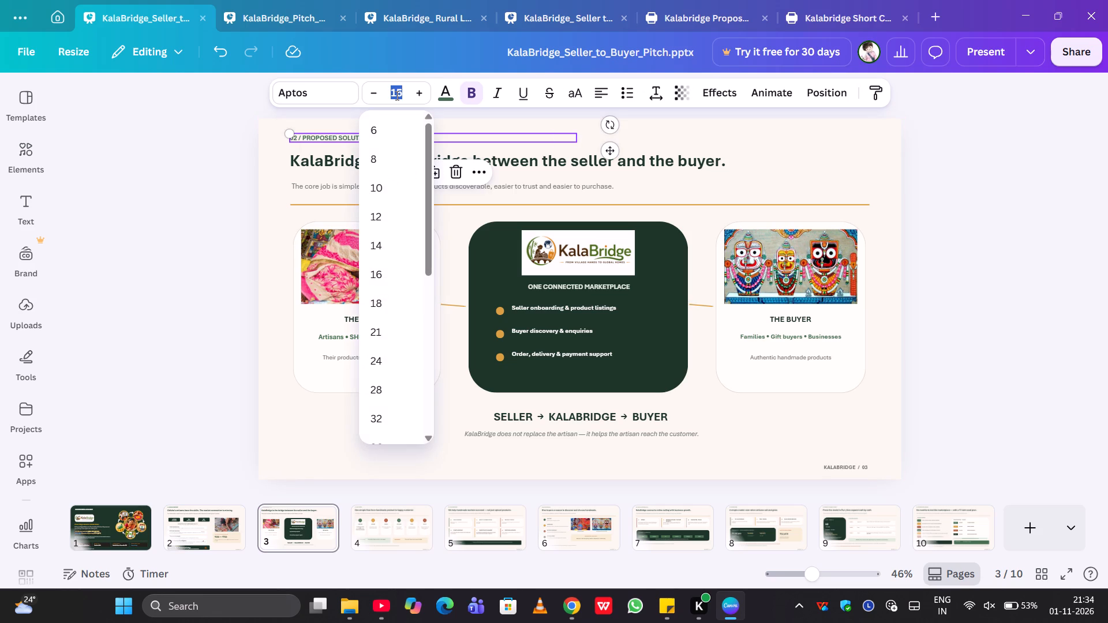
pyautogui.write('15.5')
pyautogui.press('Return')
pyautogui.click(217, 195)
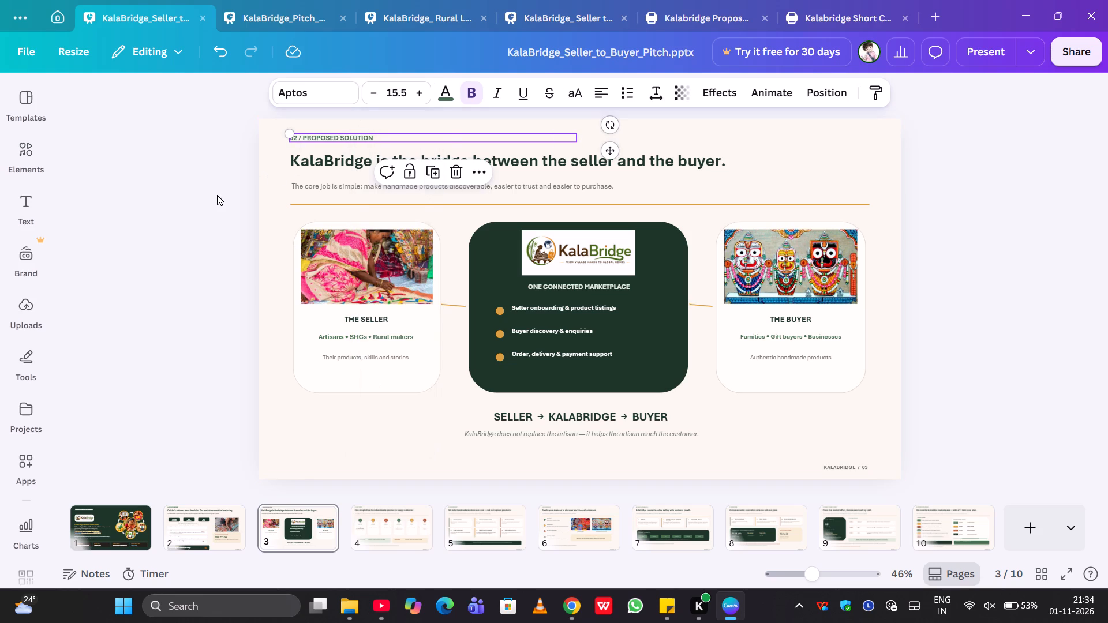